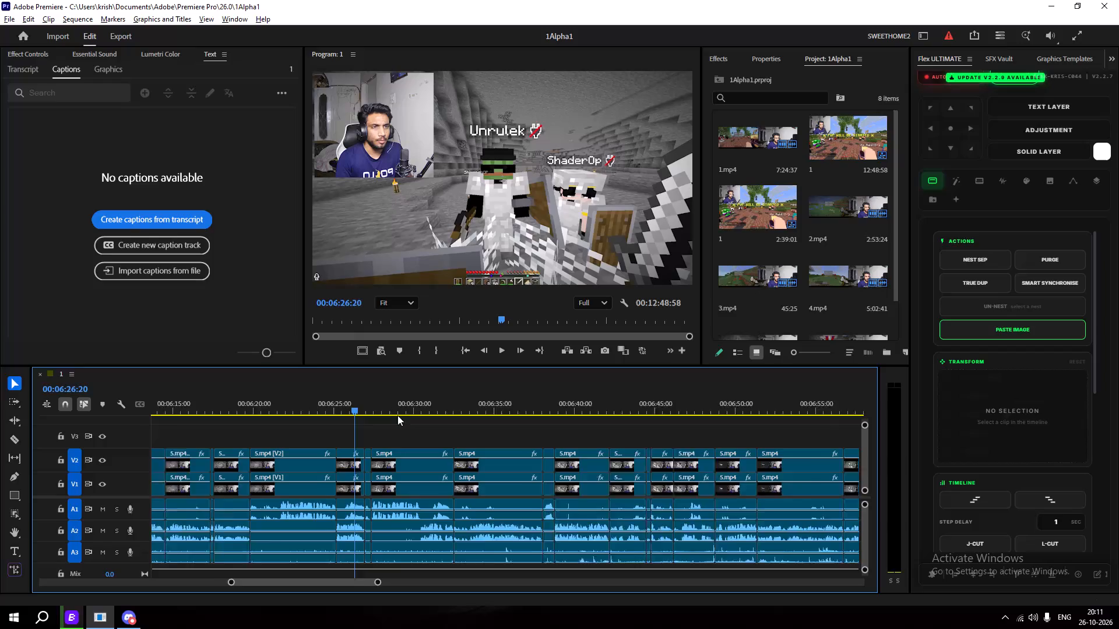
Review the section around 6:26, delete the clips between about 6:25 and 6:27 on all tracks, and close the gap.
scroll(381, 405, up, 6)
drag(315, 401, 291, 408)
key(space)
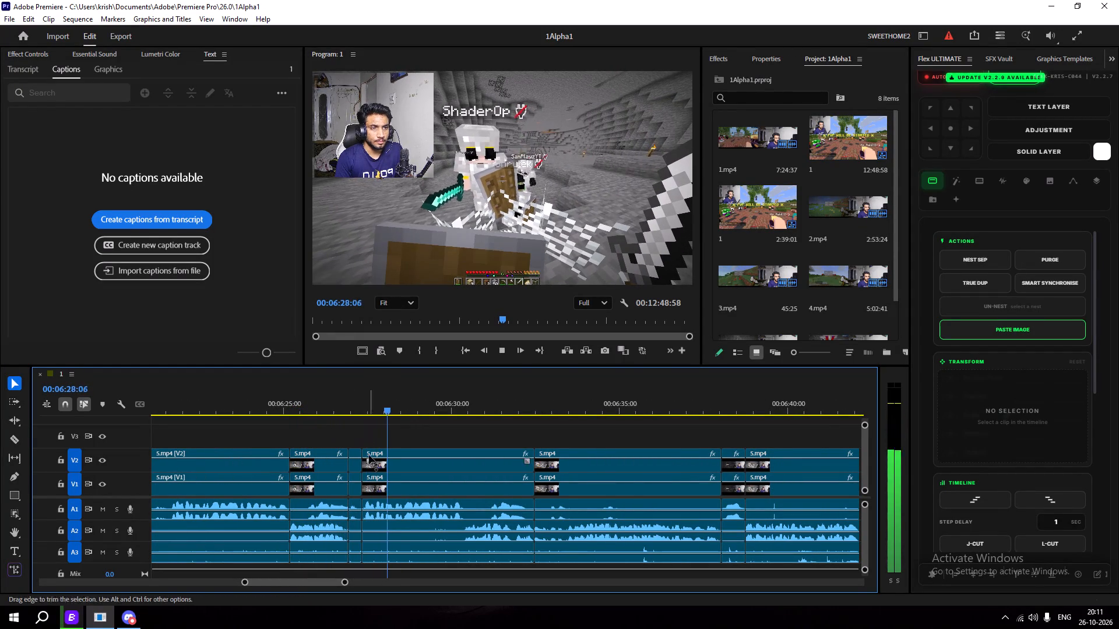
key(space)
drag(319, 436, 355, 579)
key(Delete)
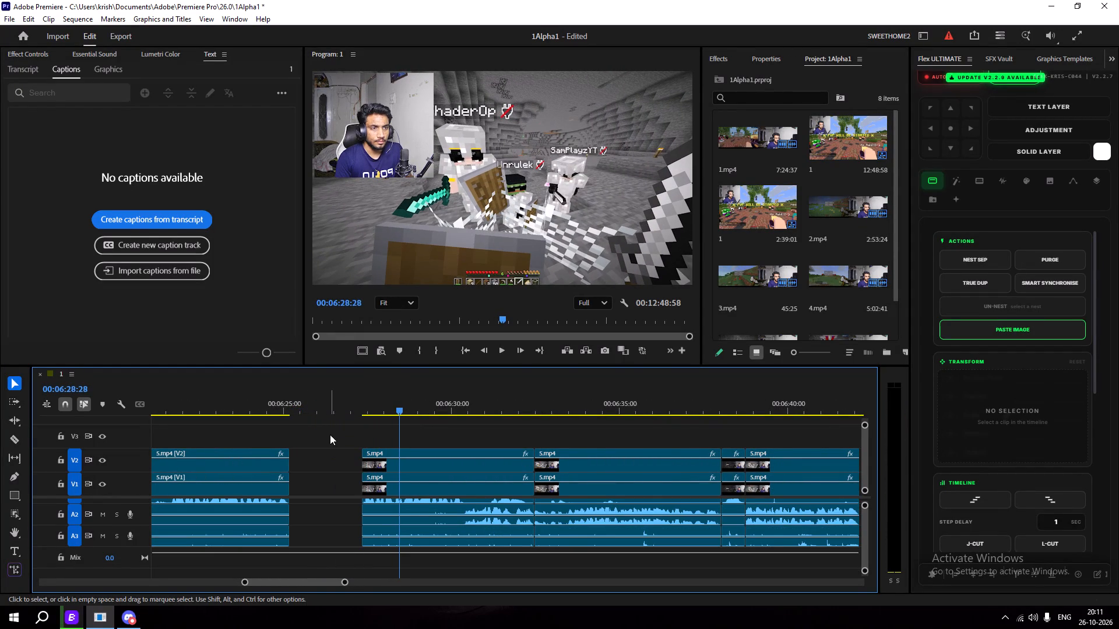
click(330, 434)
click(314, 468)
key(Delete)
Play the section before 6:27, delete the clip between about 6:20 and 6:25 on all tracks, and close the gap.
drag(315, 388, 226, 418)
drag(262, 401, 188, 426)
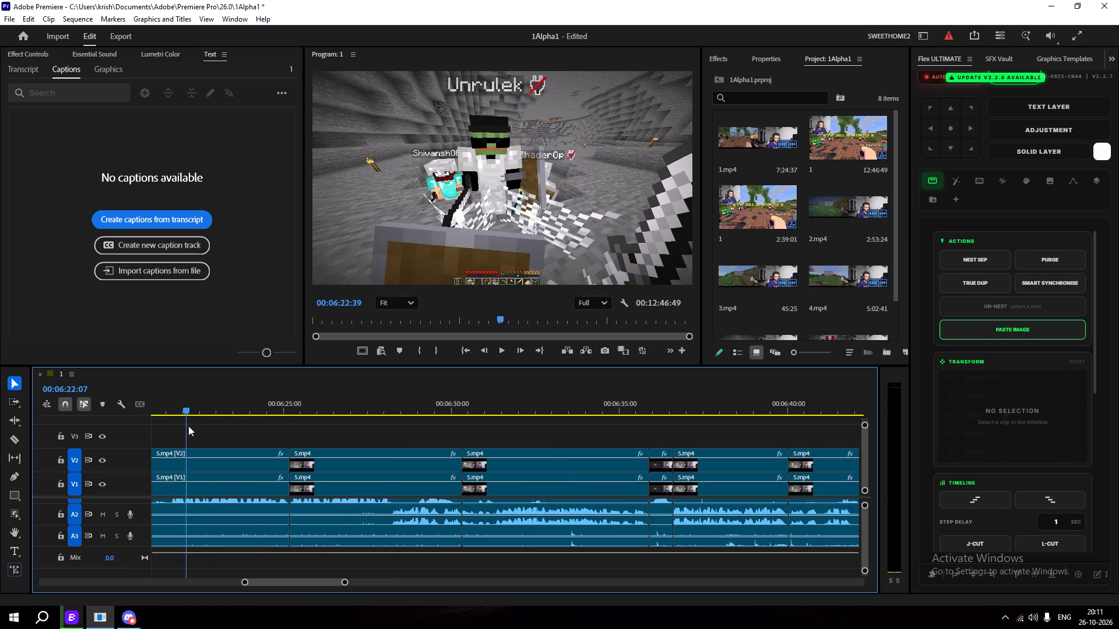
drag(188, 426, 172, 433)
key(space)
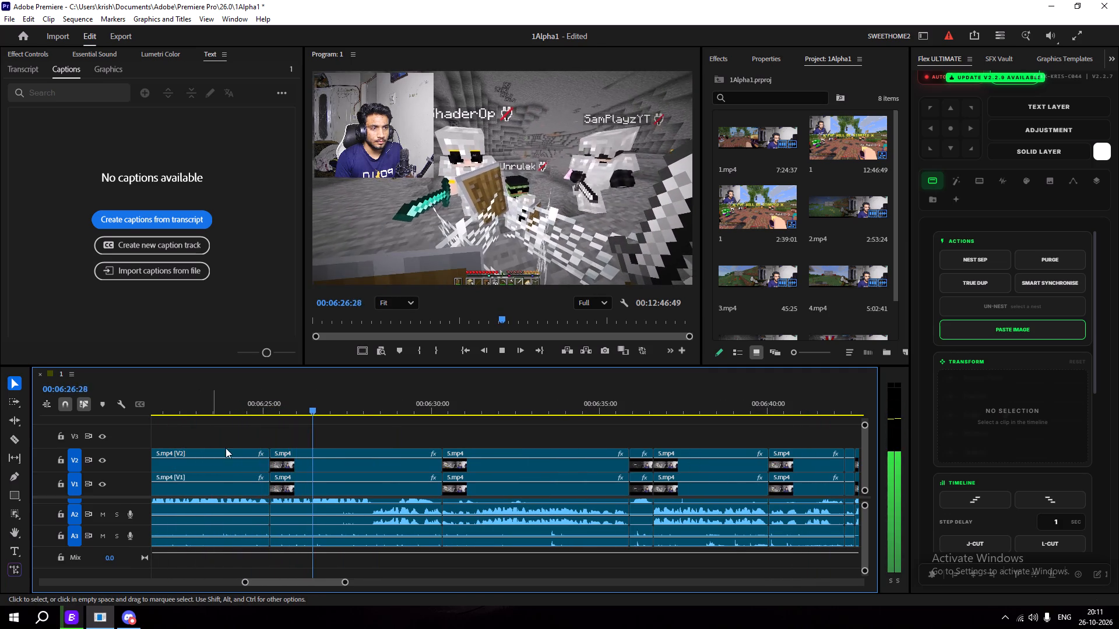
key(space)
drag(322, 404, 414, 427)
drag(461, 419, 464, 533)
key(Delete)
click(463, 484)
key(Delete)
Play the footage around 6:19, delete the clip between about 6:17 and 6:20 on all tracks, and close the gap.
drag(425, 415, 319, 430)
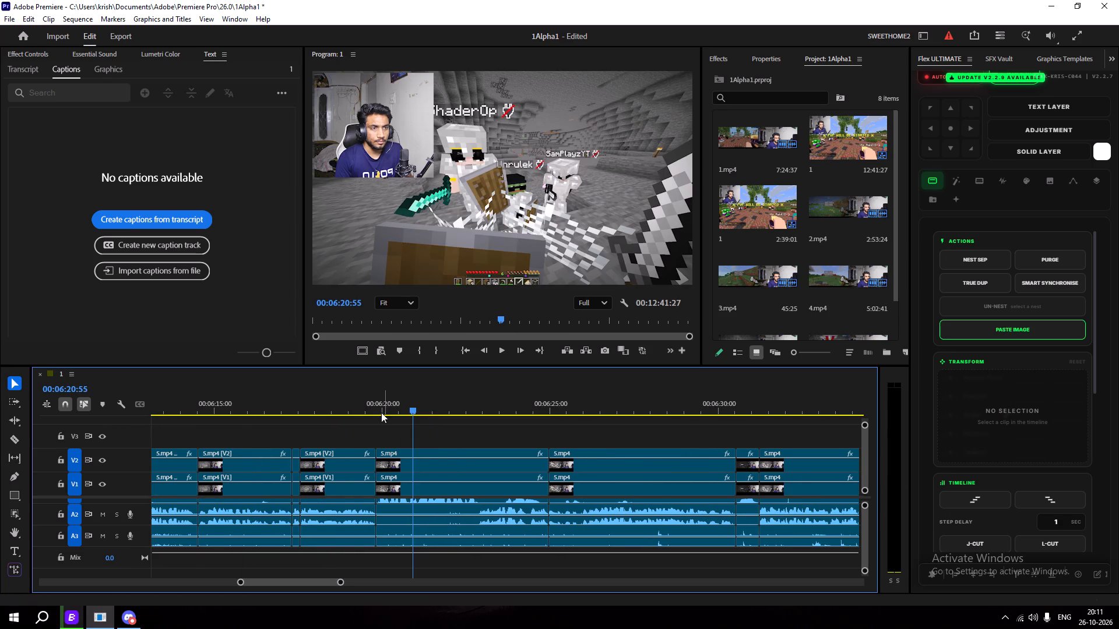
drag(378, 412, 351, 408)
key(space)
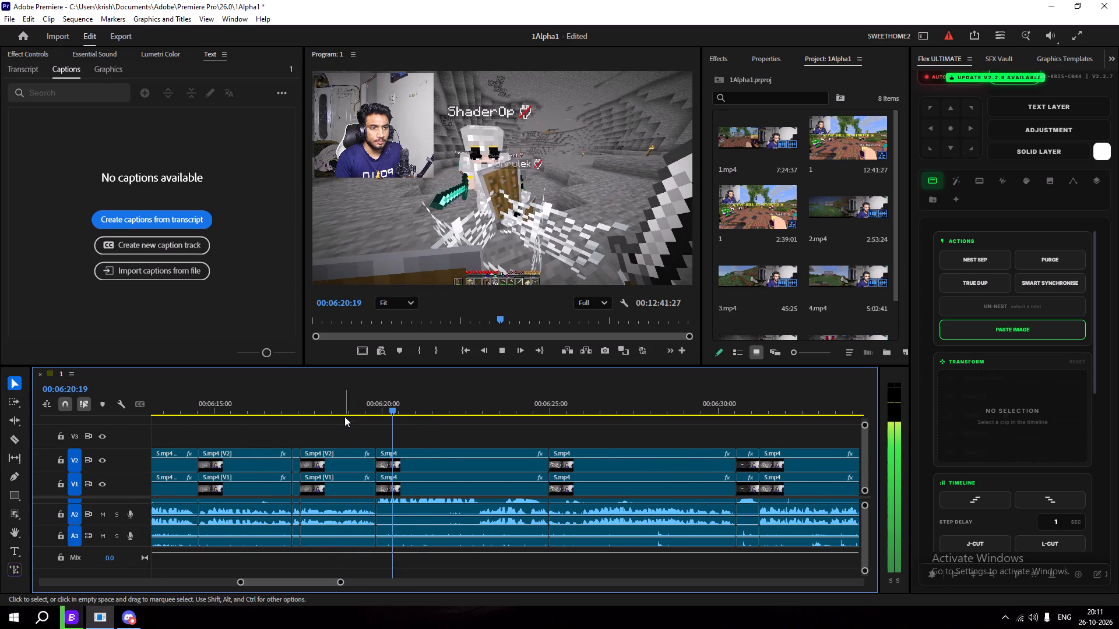
key(space)
drag(353, 392, 322, 404)
key(space)
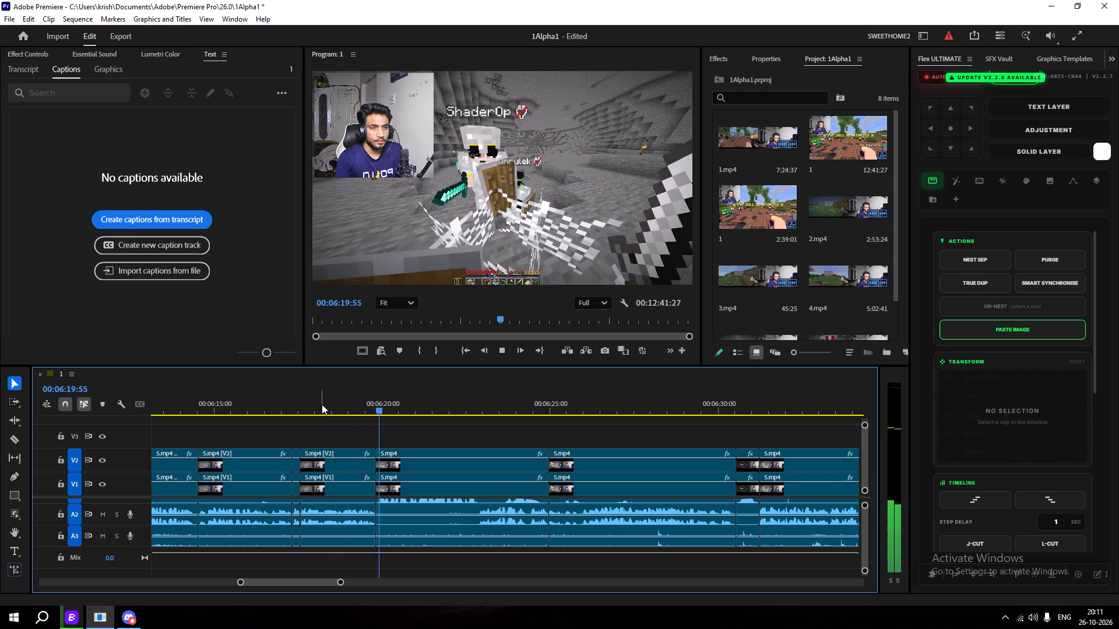
key(space)
drag(332, 423, 338, 578)
key(Delete)
click(342, 482)
key(Delete)
drag(343, 407, 289, 416)
drag(279, 401, 192, 430)
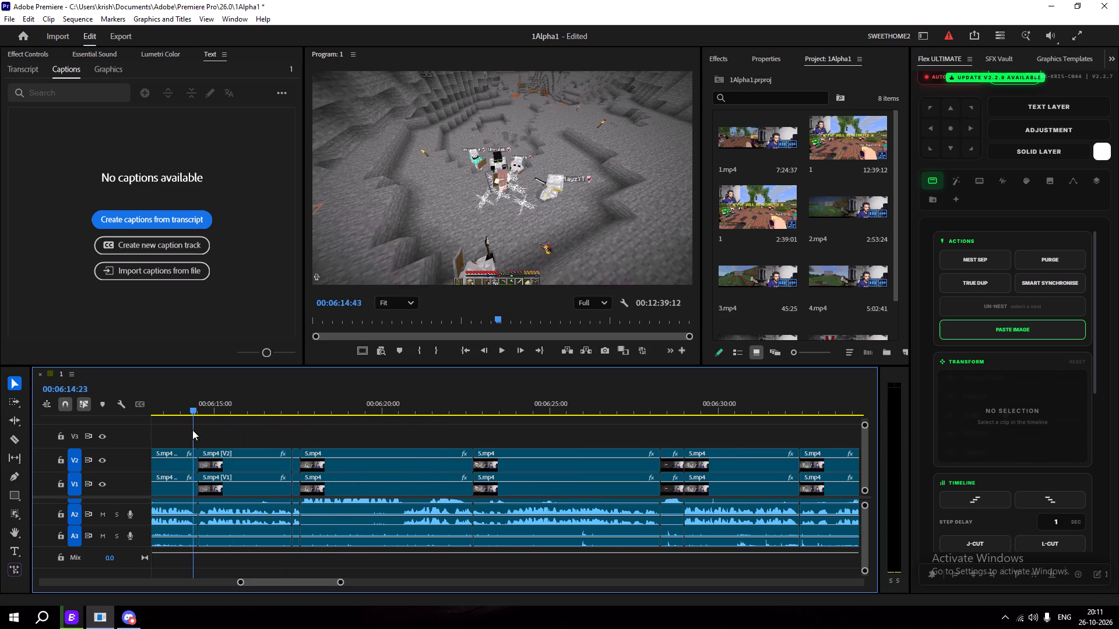
drag(192, 430, 200, 431)
key(space)
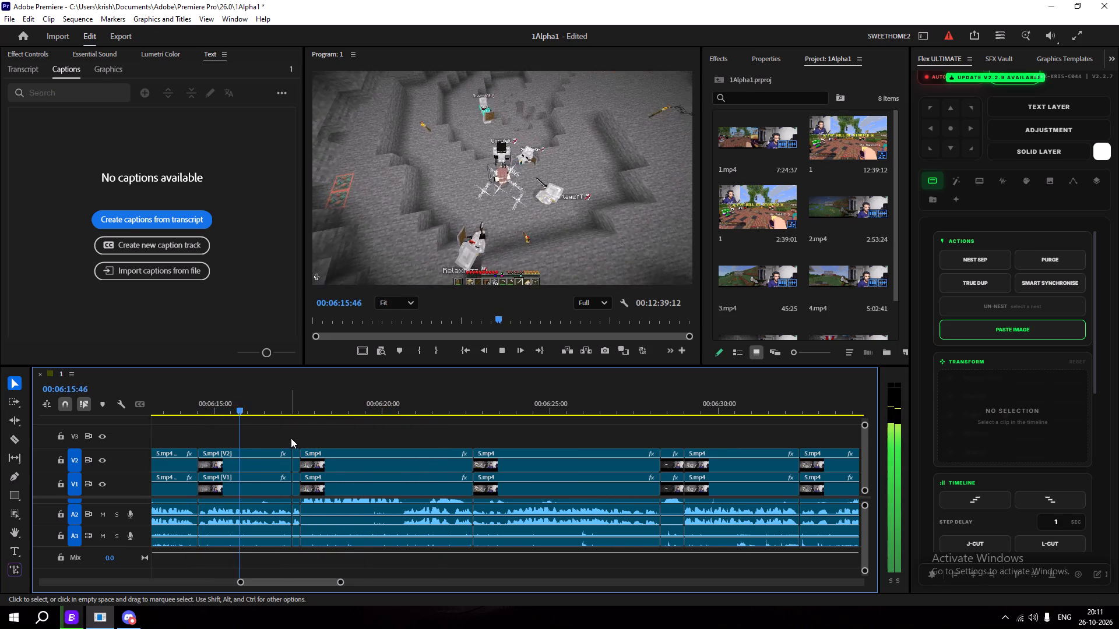
key(space)
drag(240, 427, 296, 567)
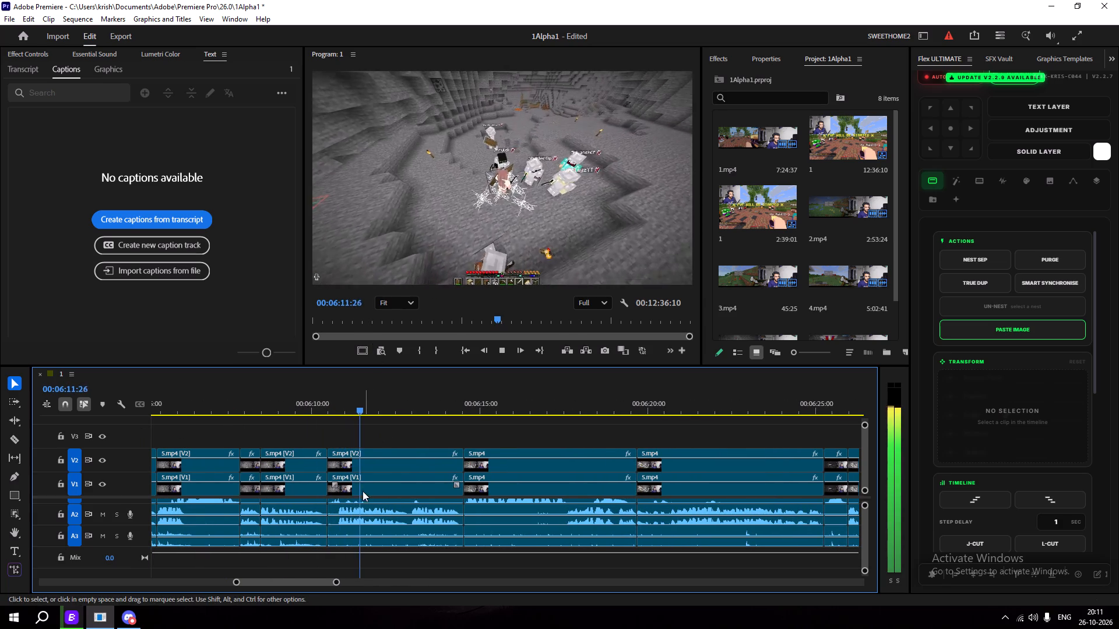
key(space)
drag(418, 427, 405, 563)
key(Delete)
click(413, 450)
key(Delete)
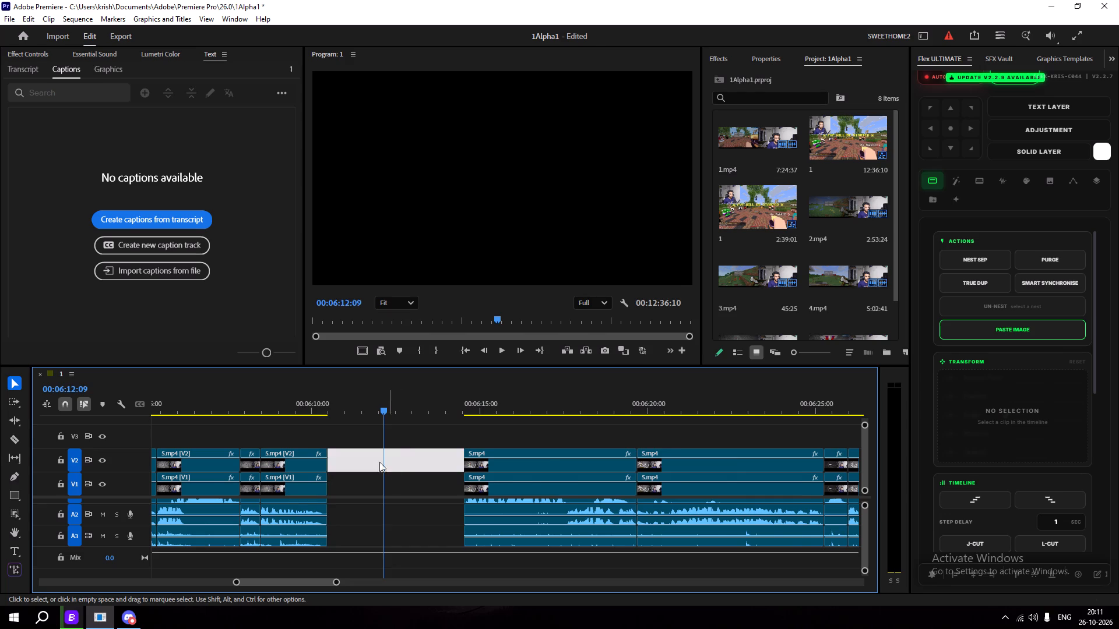
Play from about 6:08, delete the clip running from there to about 6:10 on all tracks, and close the gap.
drag(355, 391, 475, 432)
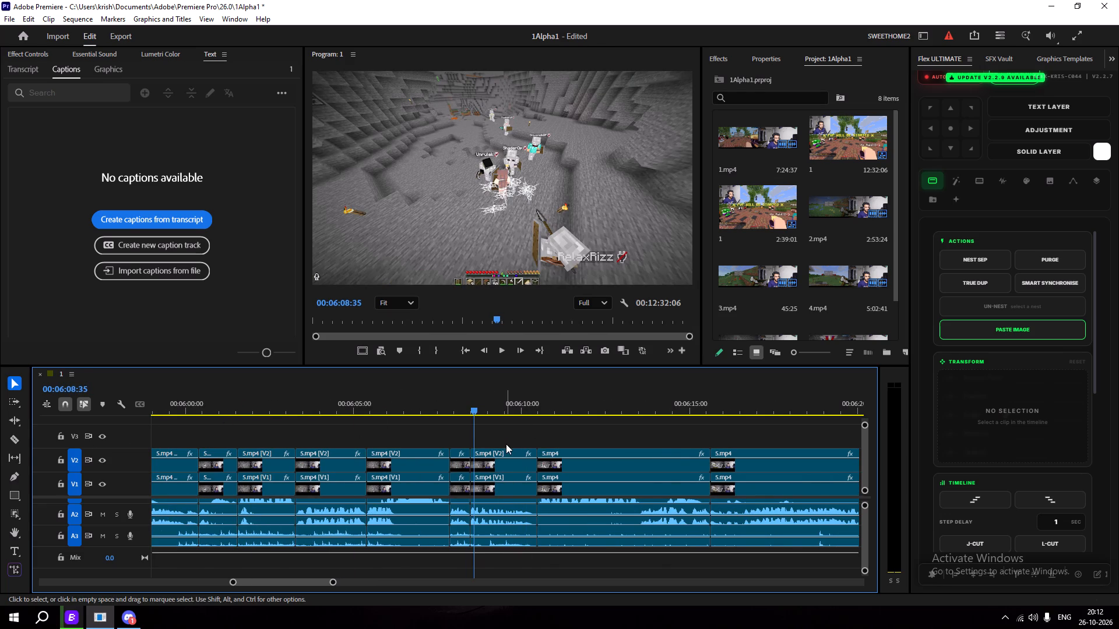
key(space)
key(space)
drag(494, 402, 474, 407)
key(space)
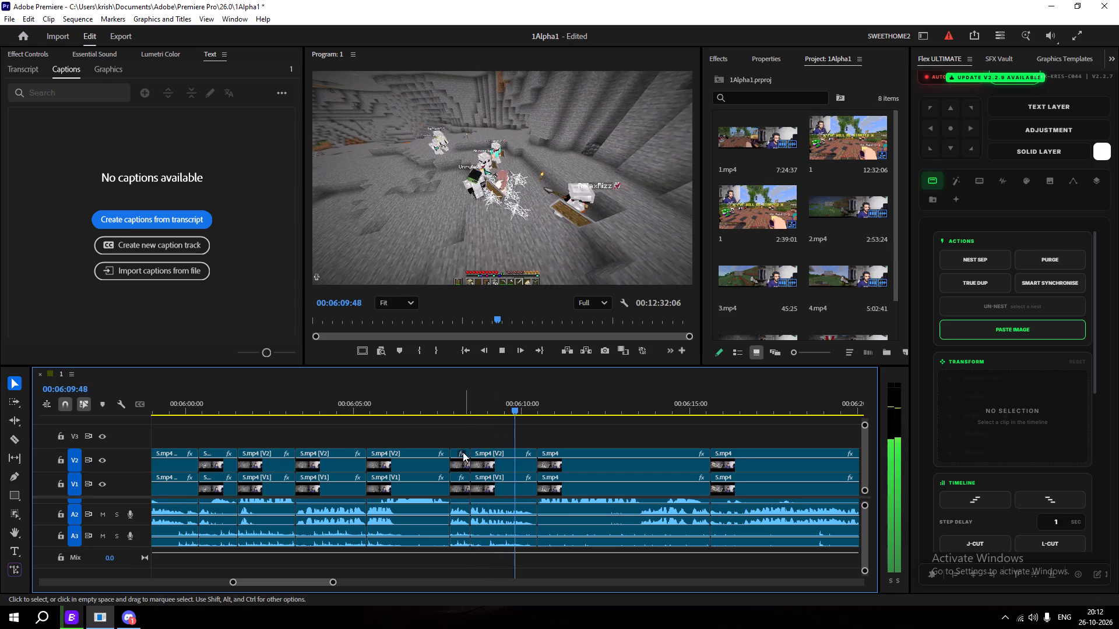
key(space)
drag(513, 432, 490, 605)
key(Delete)
click(488, 484)
key(Delete)
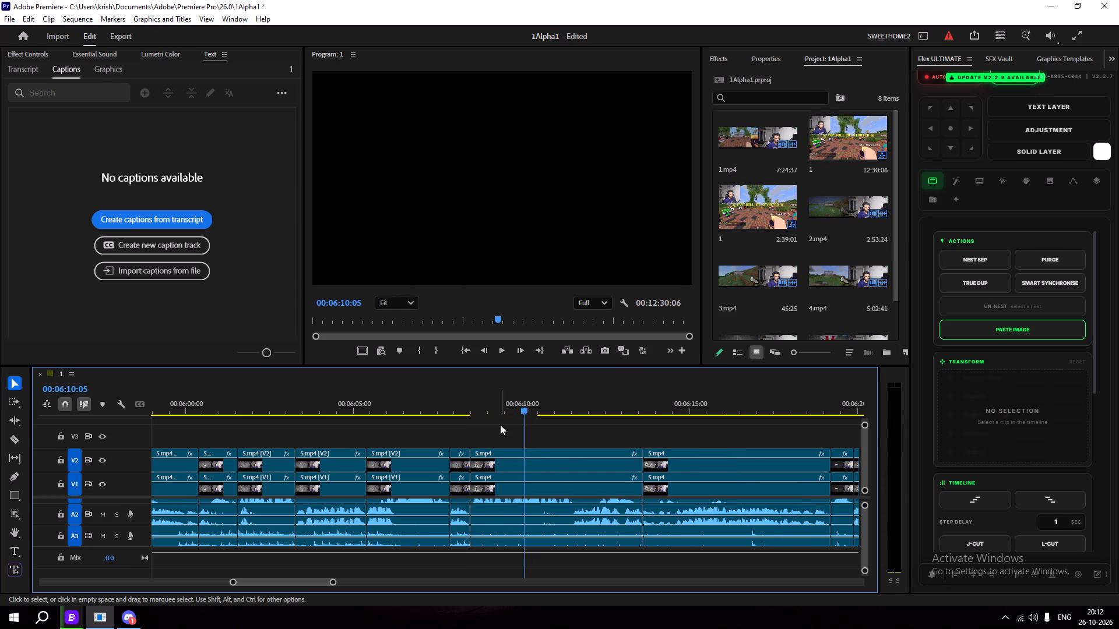
Replay the section from about 6:03 to 6:08, delete the short clip at about 6:08 on all tracks, and close the gap.
drag(495, 395, 569, 414)
drag(569, 414, 461, 429)
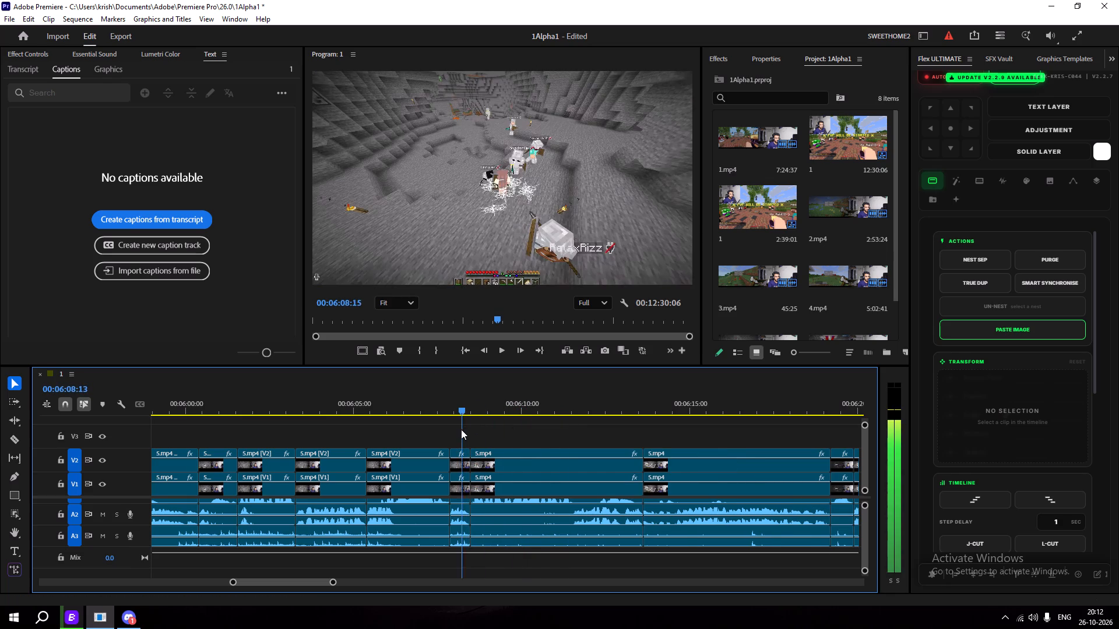
drag(461, 429, 452, 432)
key(space)
key(space)
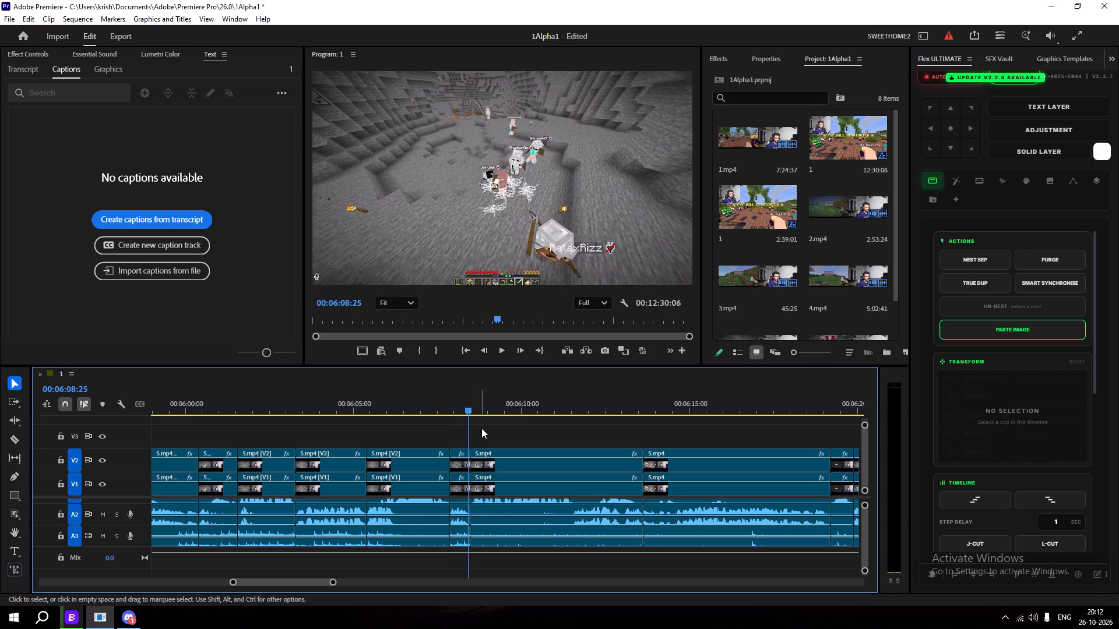
drag(473, 406, 409, 420)
key(space)
key(space)
drag(418, 405, 305, 422)
key(space)
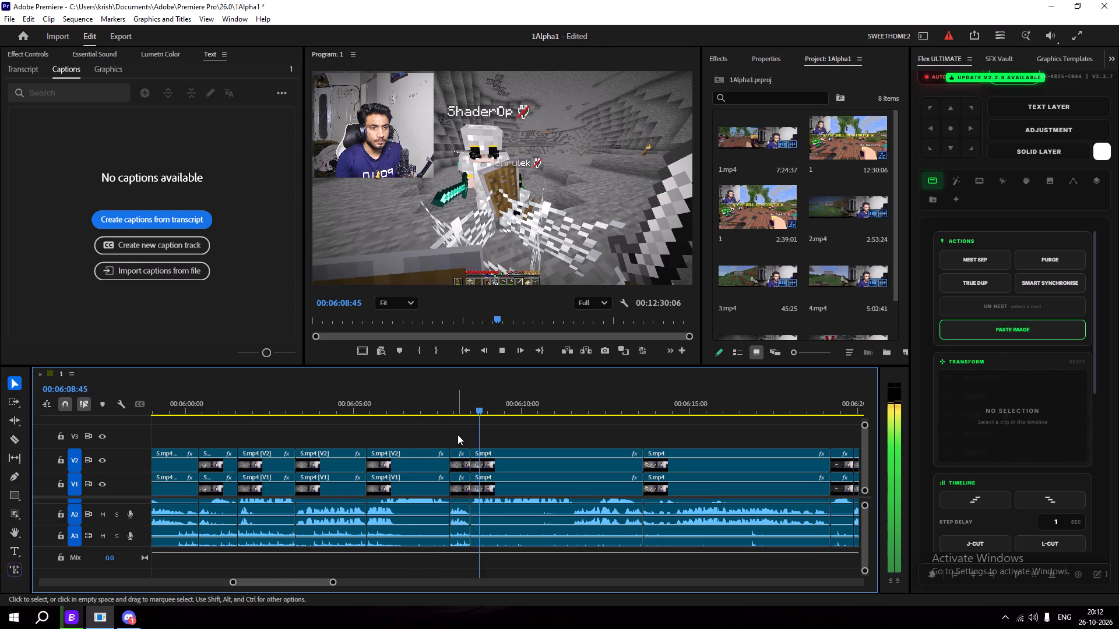
key(space)
drag(459, 432, 459, 543)
drag(464, 436, 462, 491)
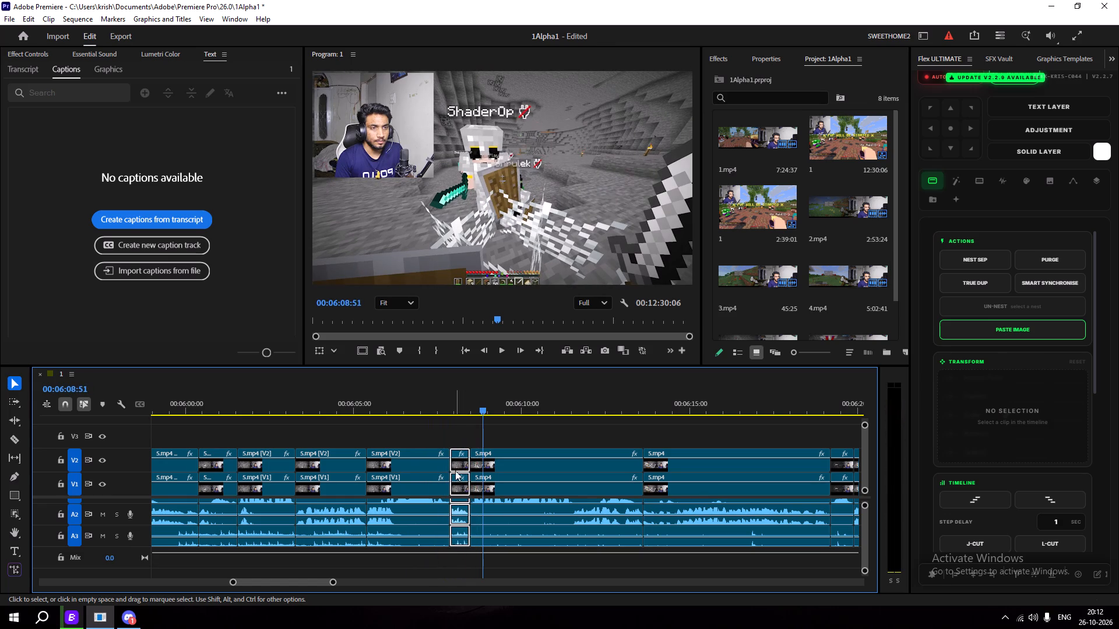
key(Delete)
click(452, 455)
key(Delete)
click(459, 461)
key(Delete)
Play back the cut at about 6:08, and review the earlier section starting at about 6:02.
drag(470, 398, 439, 411)
key(space)
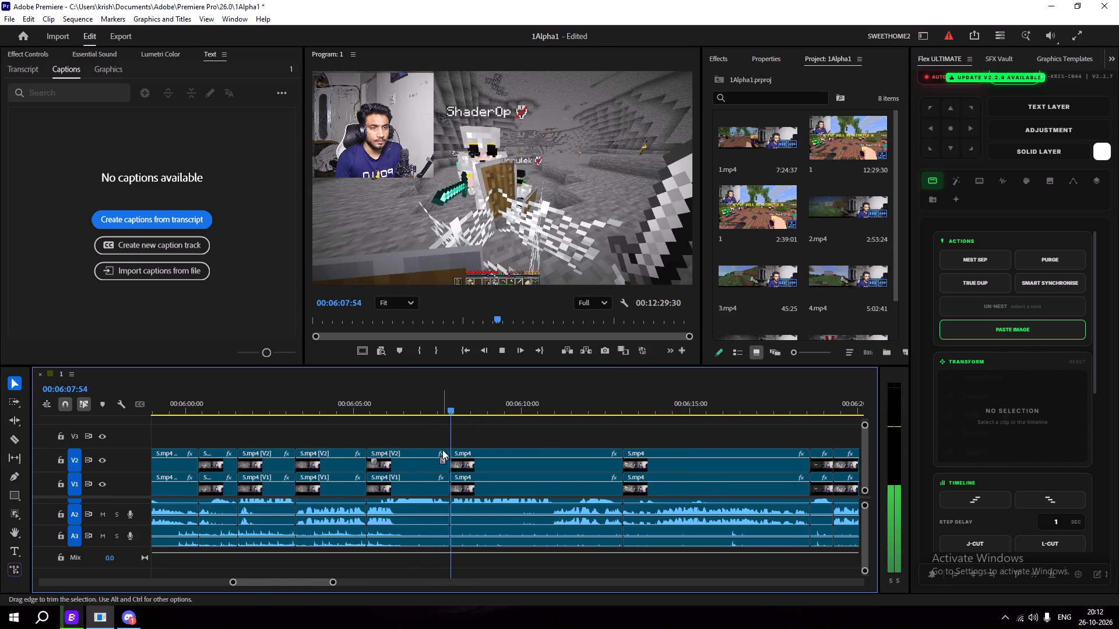
alt+scroll(437, 460, down, 12)
key(space)
drag(425, 404, 381, 413)
key(space)
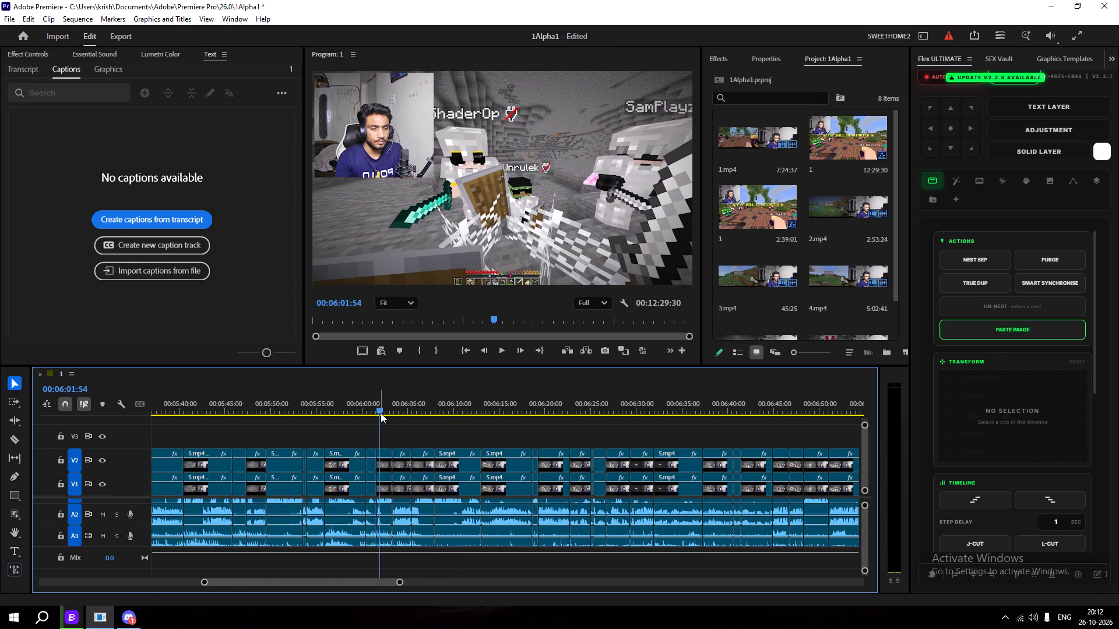
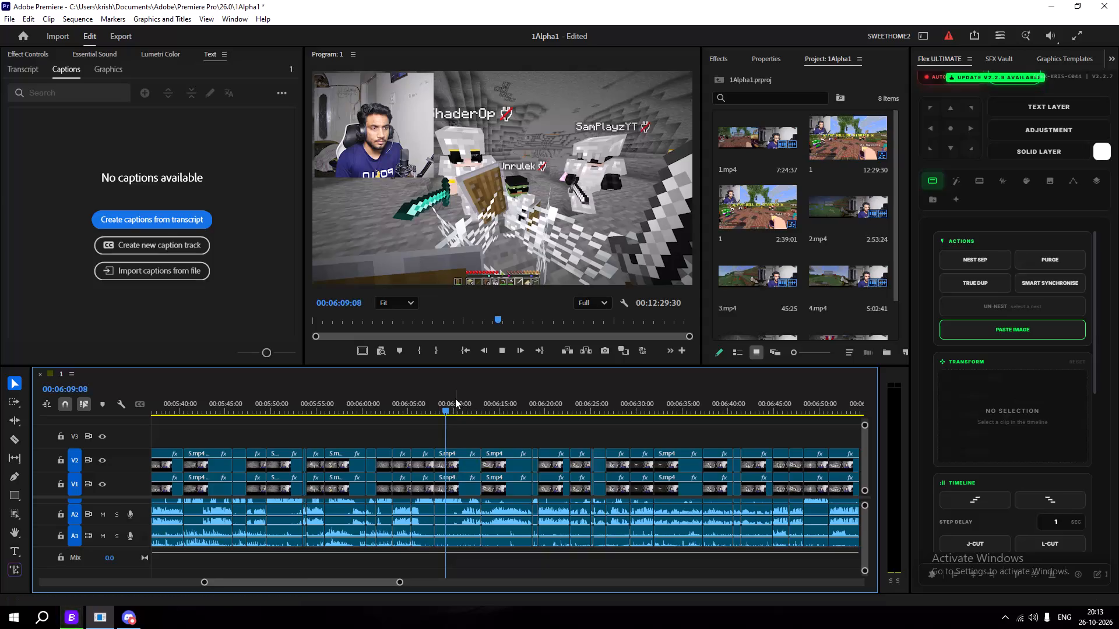
Scrub back through the timeline from about 6:09 and play the section at about 5:35.
drag(453, 396, 439, 397)
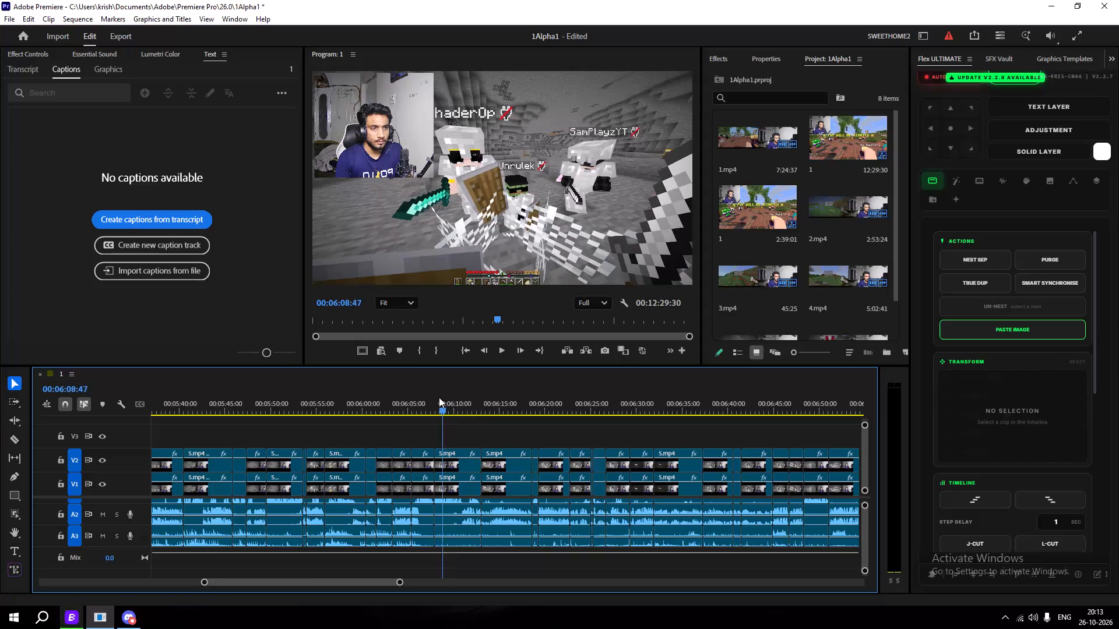
drag(439, 397, 419, 403)
drag(415, 399, 356, 418)
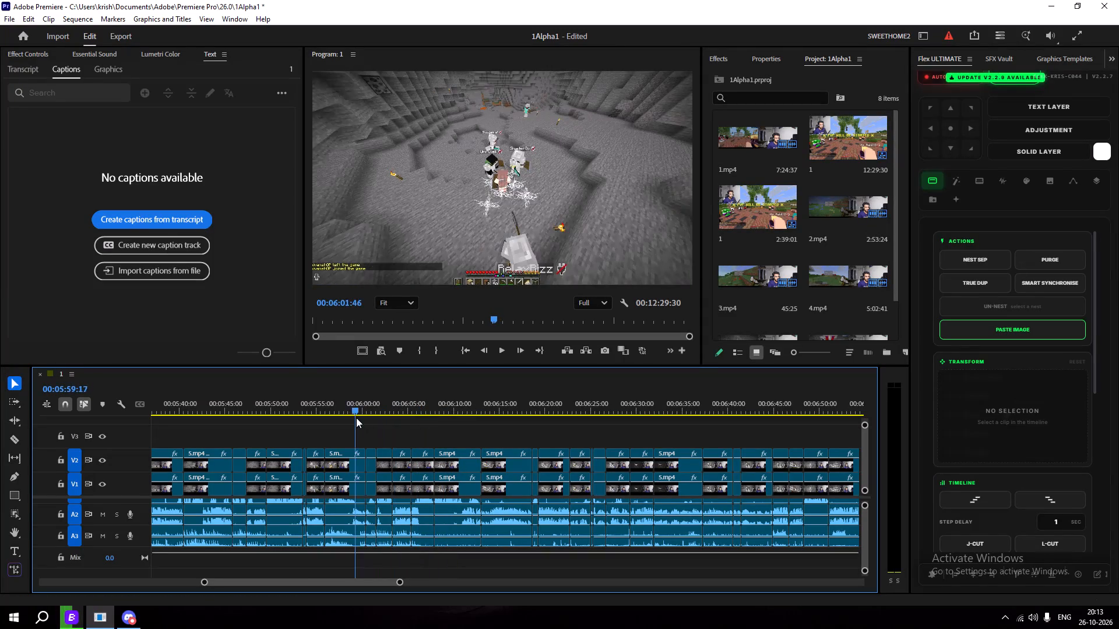
drag(356, 418, 201, 436)
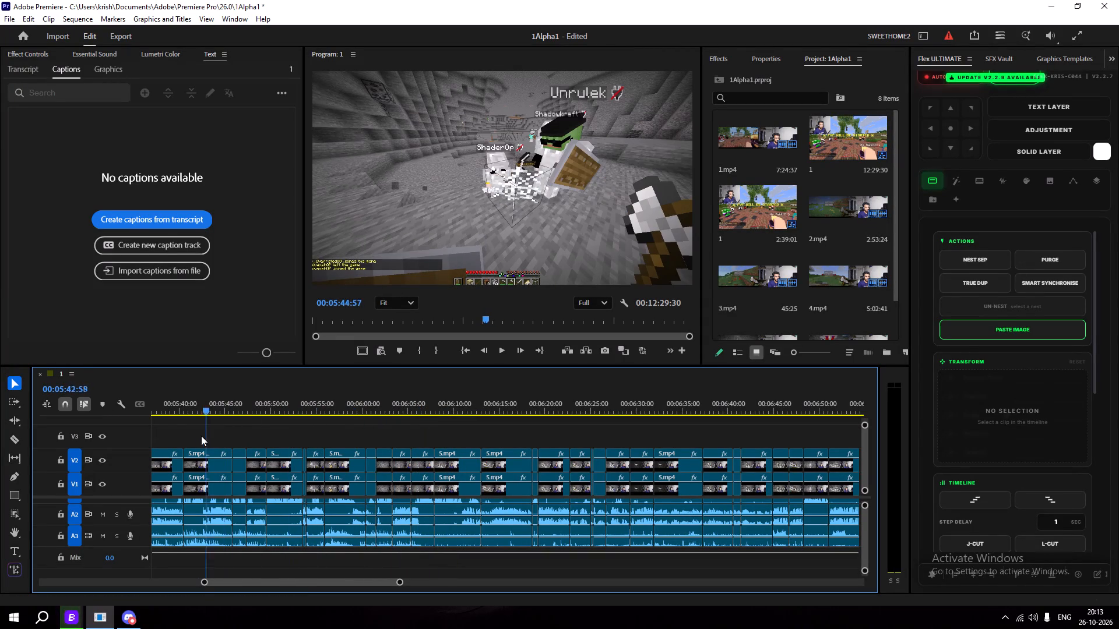
drag(201, 436, 312, 437)
key(space)
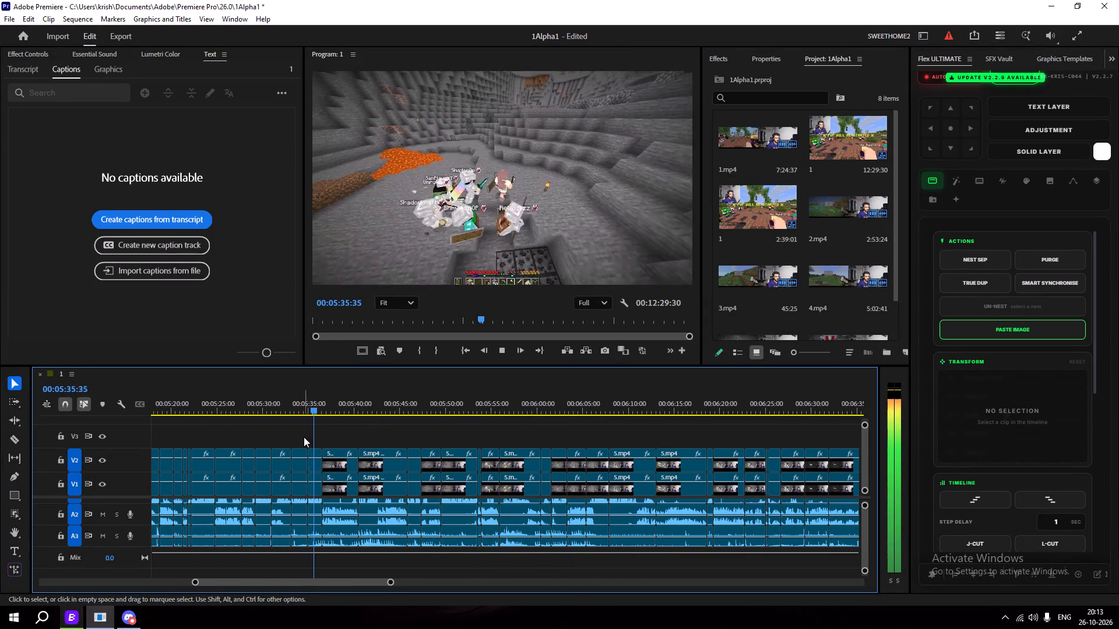
key(space)
drag(328, 393, 316, 398)
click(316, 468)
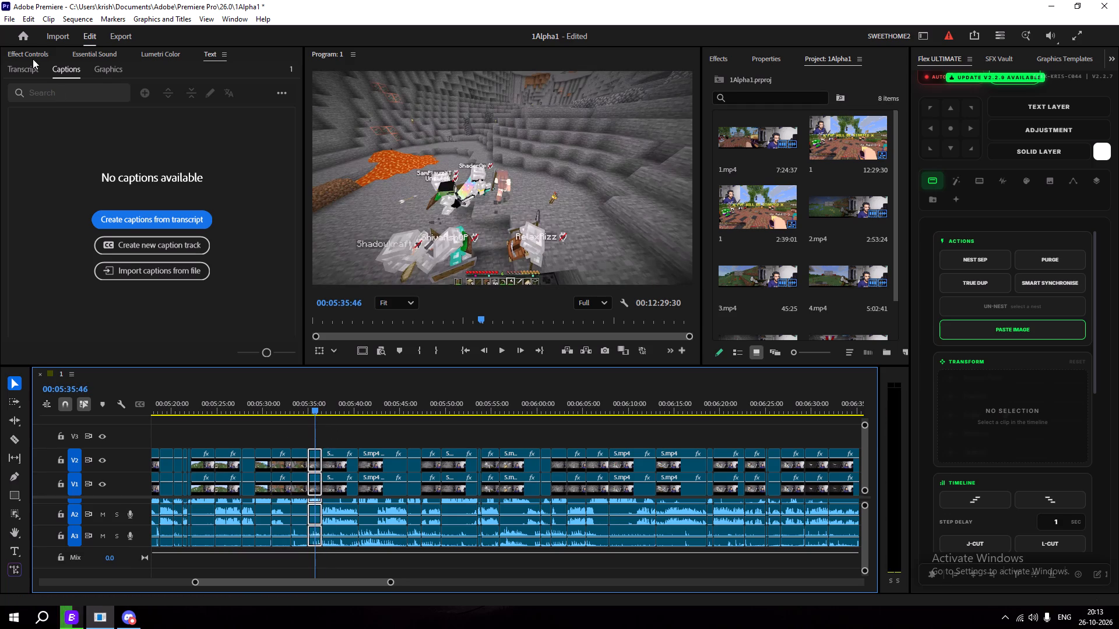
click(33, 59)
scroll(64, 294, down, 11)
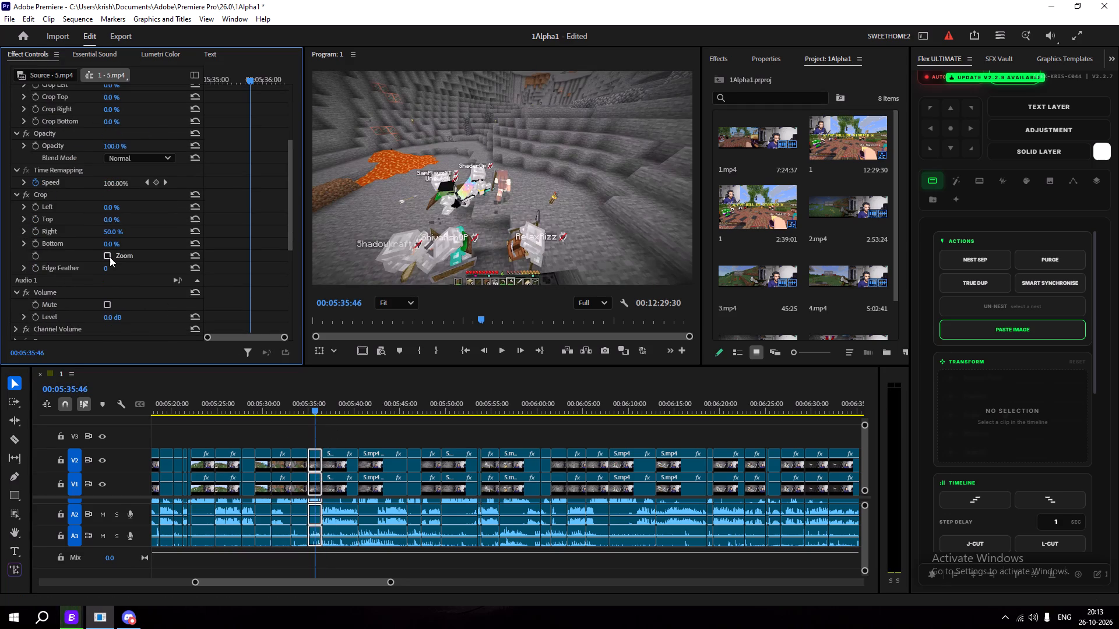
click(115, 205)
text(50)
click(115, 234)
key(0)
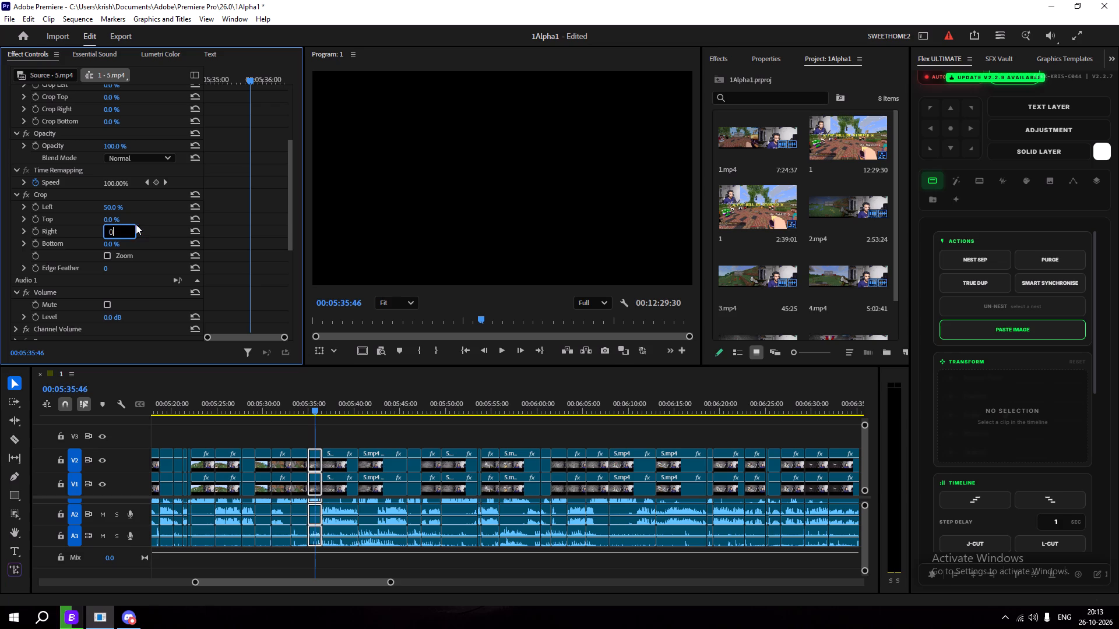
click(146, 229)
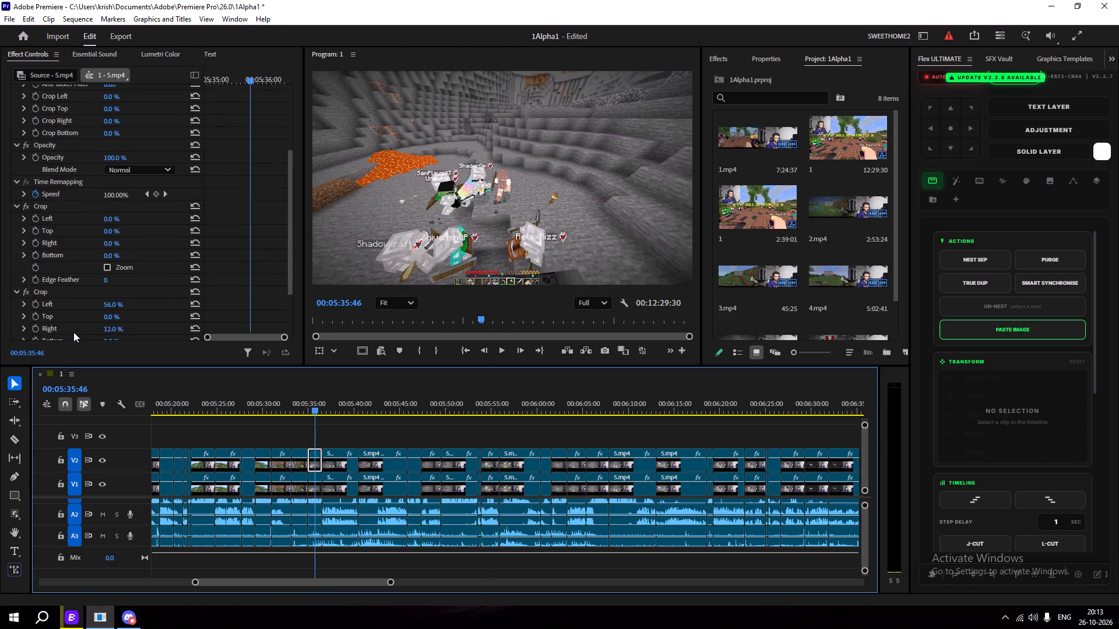
scroll(73, 332, down, 1)
scroll(68, 274, down, 3)
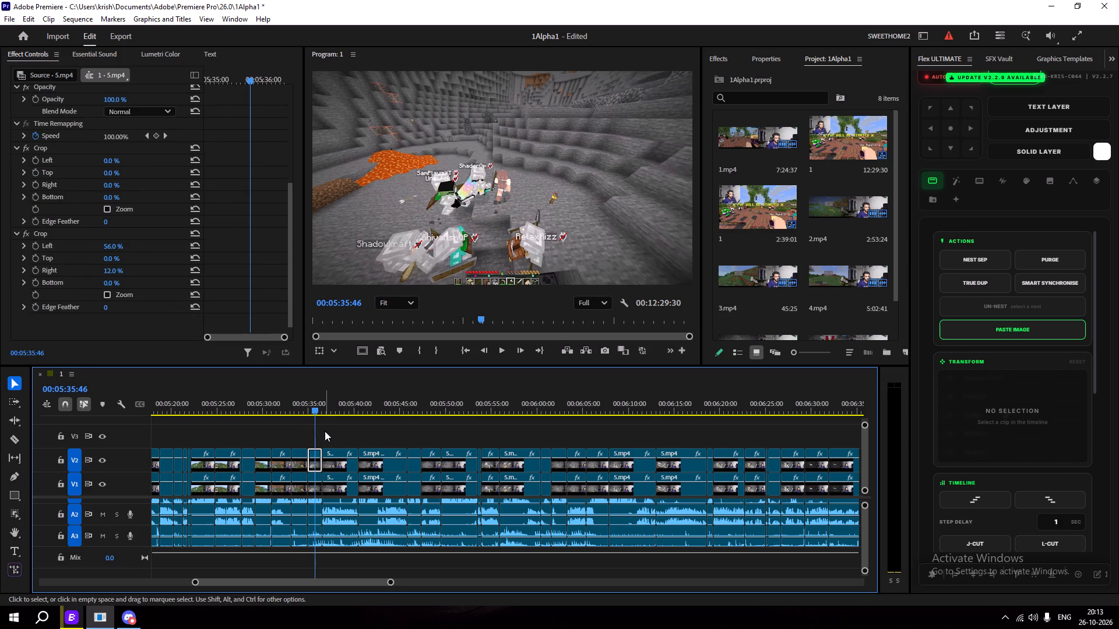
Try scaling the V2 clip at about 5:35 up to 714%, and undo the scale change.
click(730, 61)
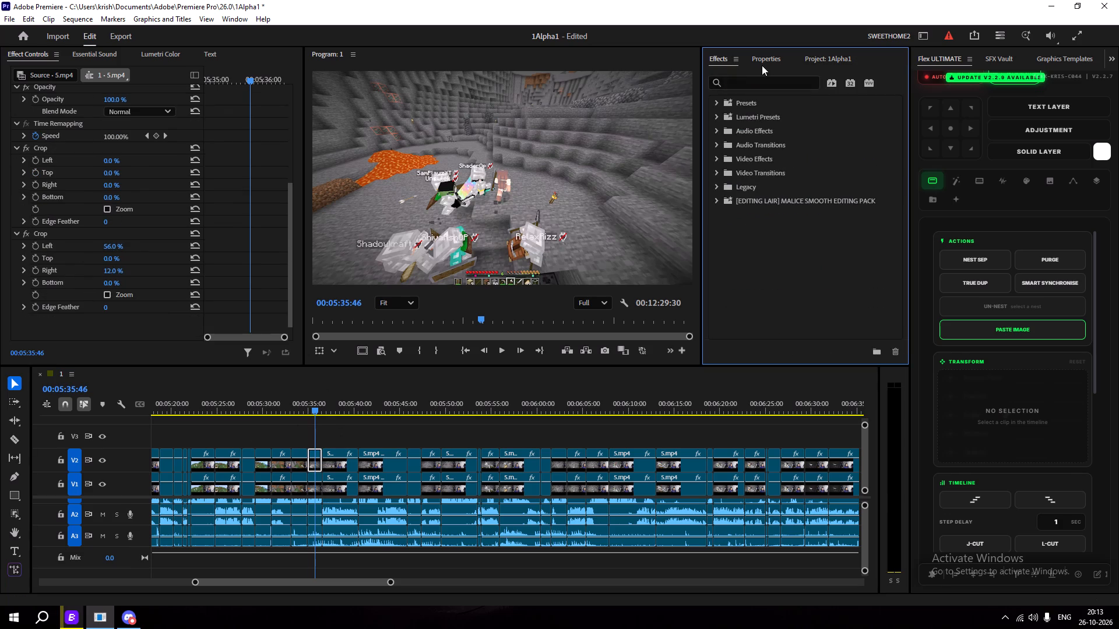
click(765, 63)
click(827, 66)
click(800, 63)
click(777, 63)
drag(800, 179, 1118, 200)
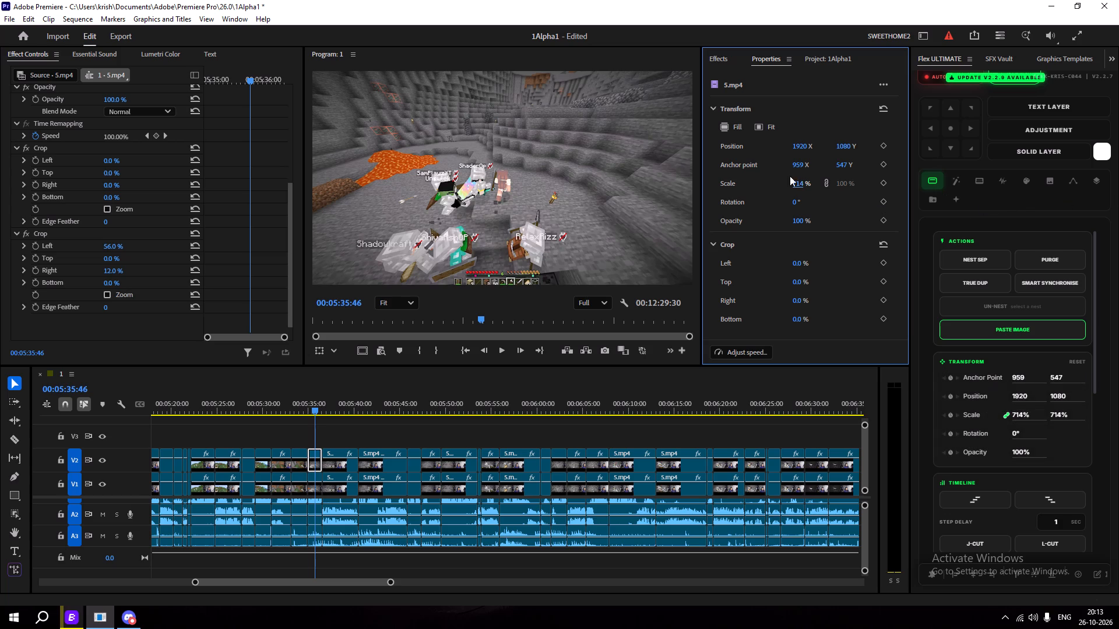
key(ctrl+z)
Remove the first Crop effect, the one with 0% on all sides, from the V2 clip at about 5:35.
right_click(62, 149)
click(90, 221)
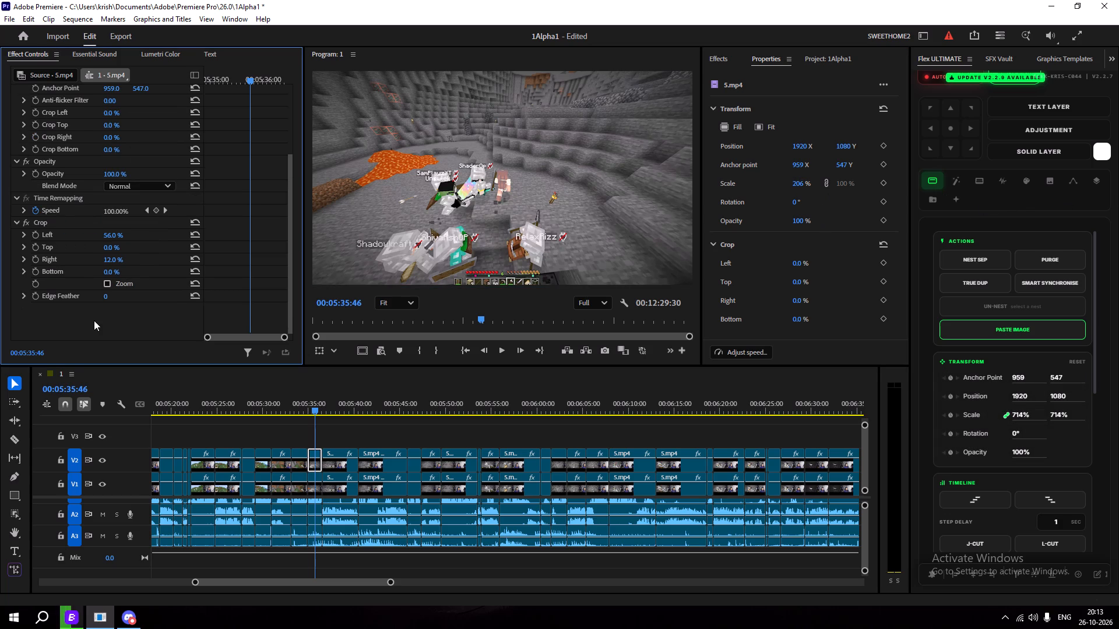
click(91, 340)
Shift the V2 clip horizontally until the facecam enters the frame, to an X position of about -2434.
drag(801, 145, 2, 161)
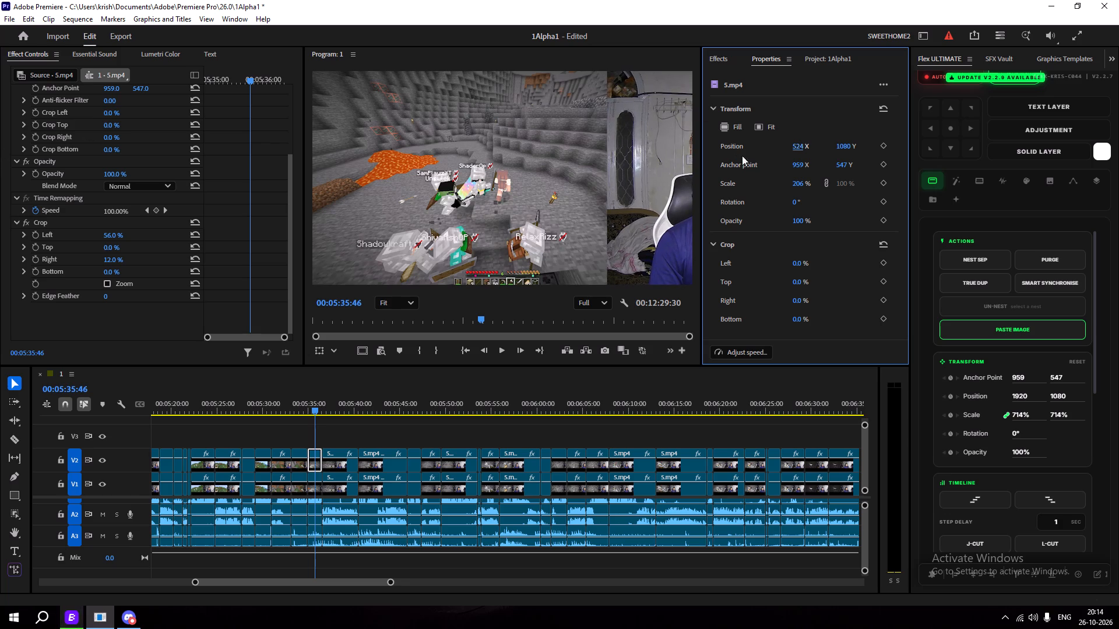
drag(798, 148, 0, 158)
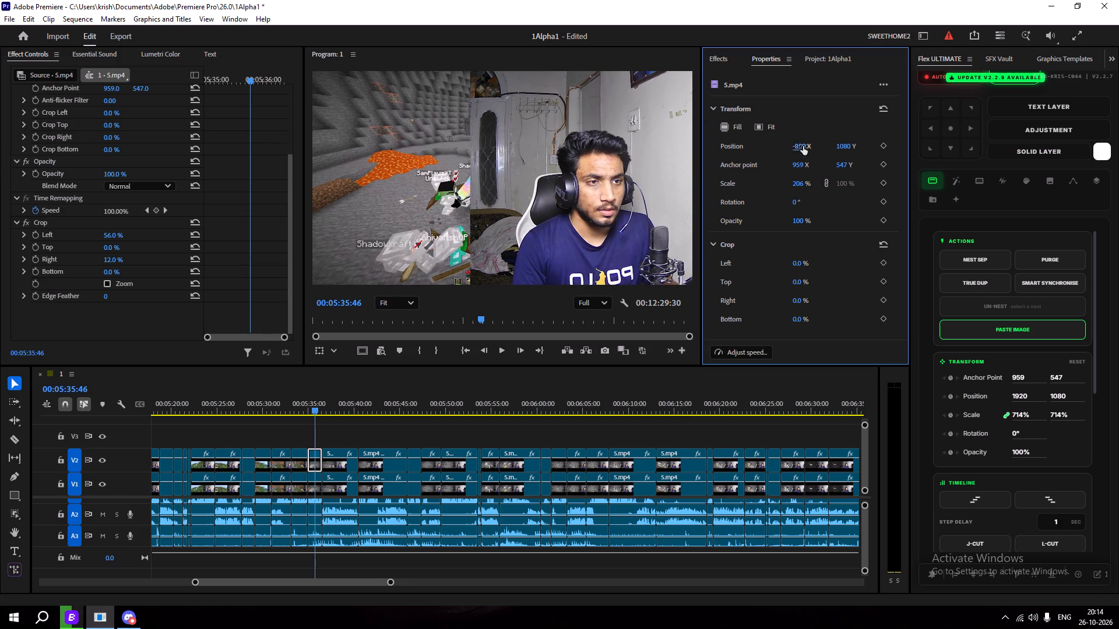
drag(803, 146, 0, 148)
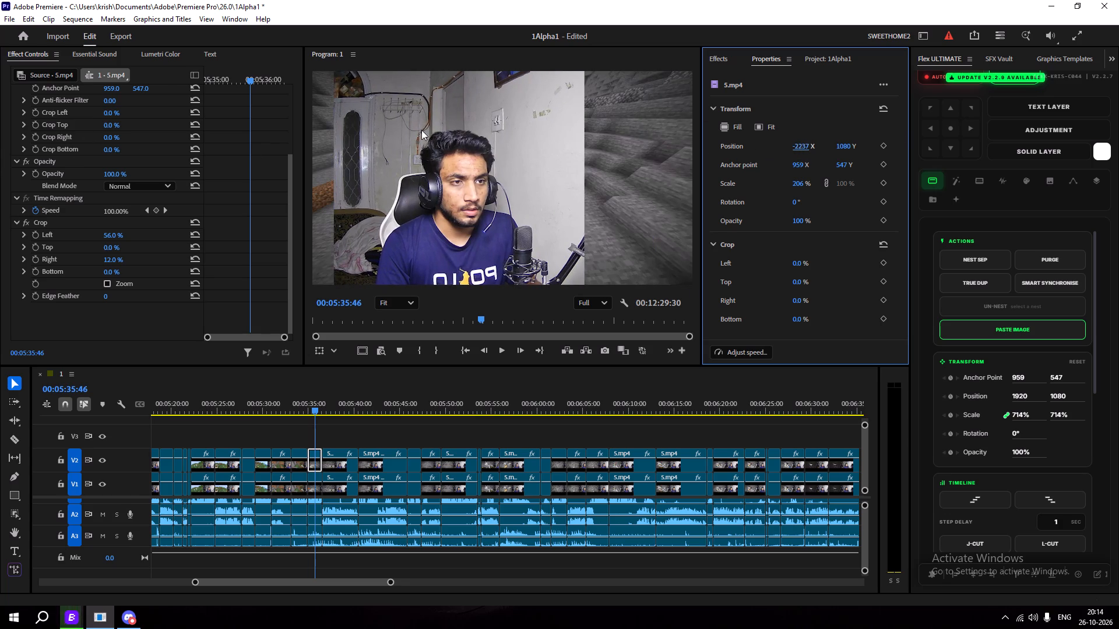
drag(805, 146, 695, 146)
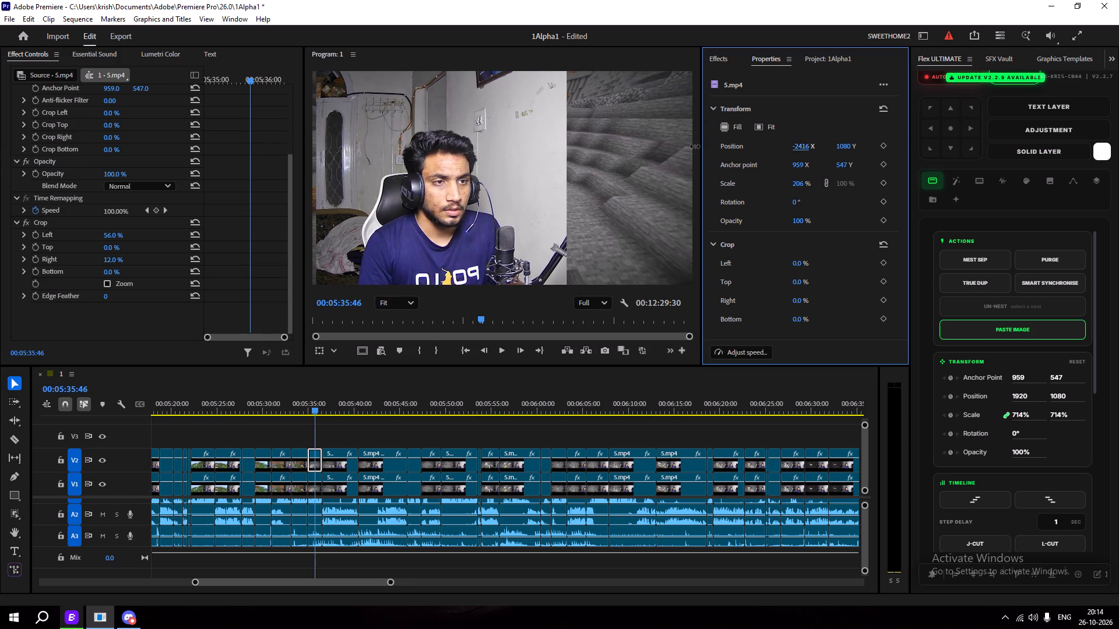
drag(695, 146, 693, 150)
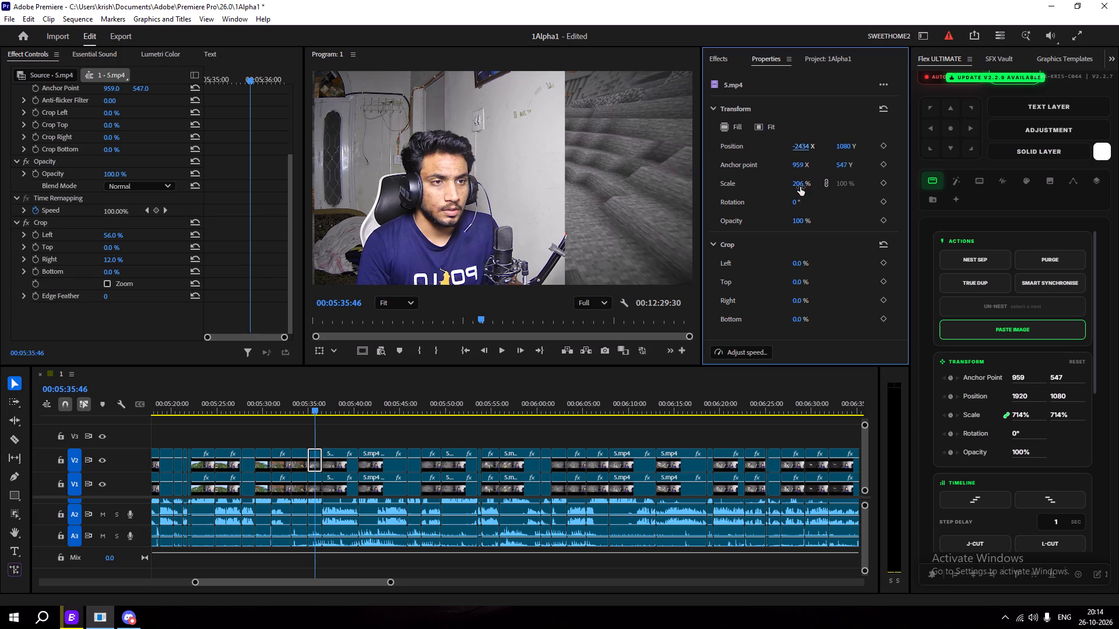
Scale the V2 facecam clip to 94% and set its X position to -1106, against the frame's left edge.
drag(800, 187, 736, 193)
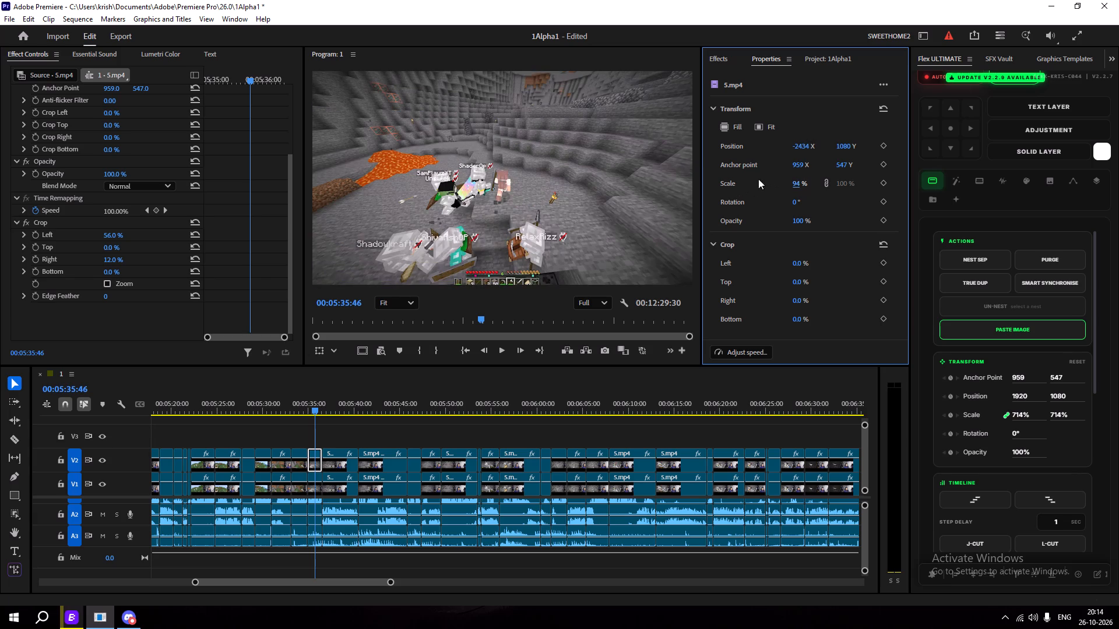
drag(798, 143, 1118, 188)
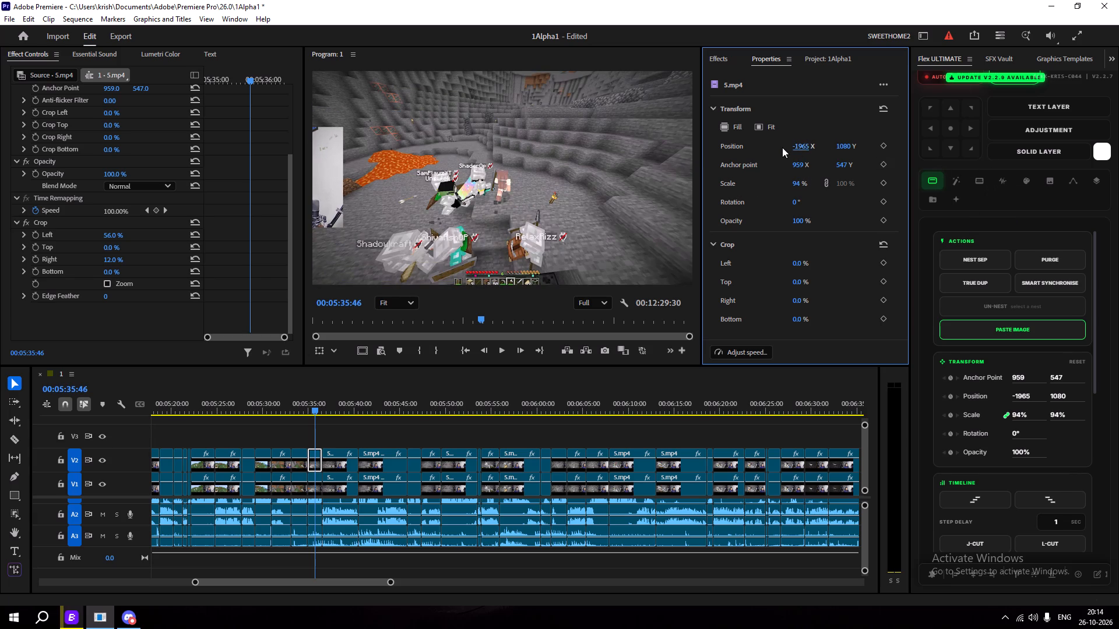
drag(796, 146, 1118, 158)
drag(803, 147, 1092, 151)
click(840, 129)
drag(808, 148, 1118, 150)
drag(801, 146, 808, 146)
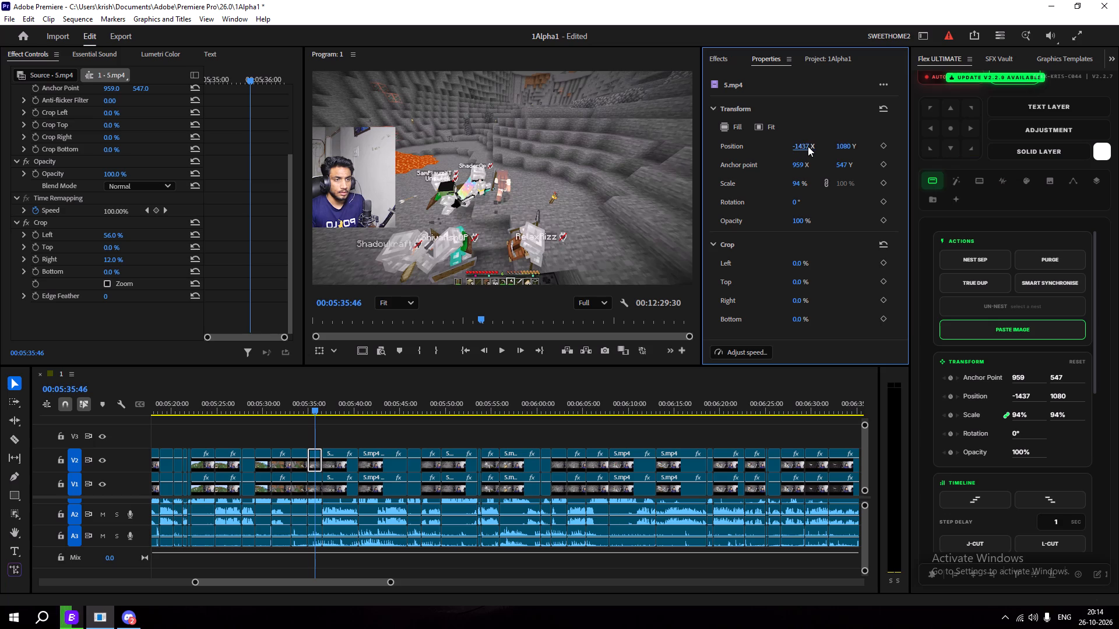
click(828, 124)
drag(807, 147, 932, 151)
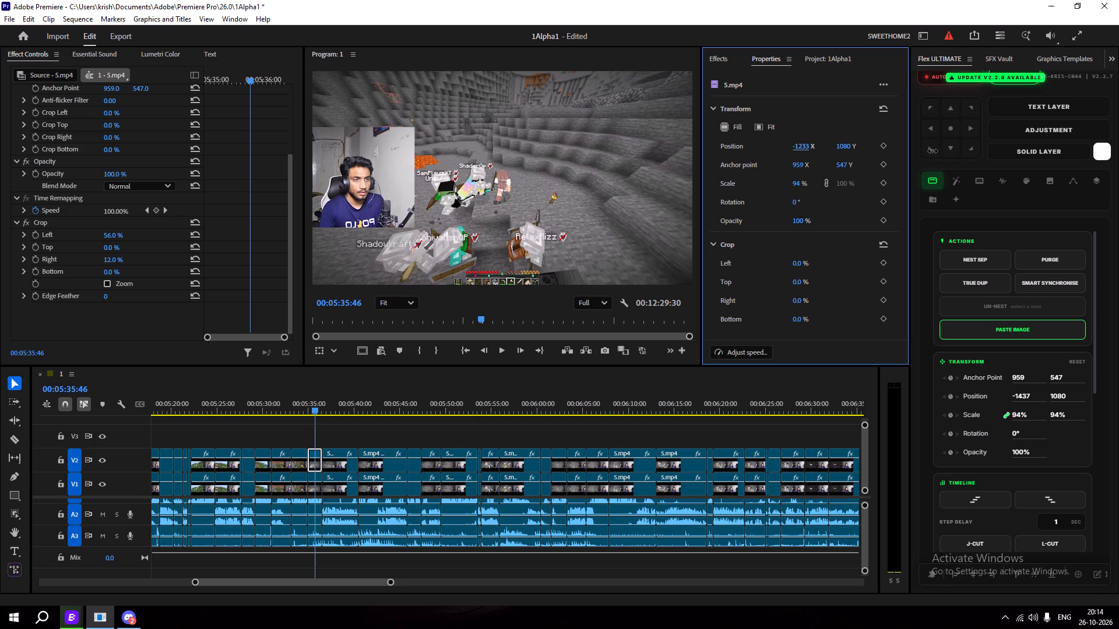
drag(932, 151, 1011, 157)
Move the facecam clip up to the frame's top edge with a Y position of 530.
drag(851, 147, 622, 162)
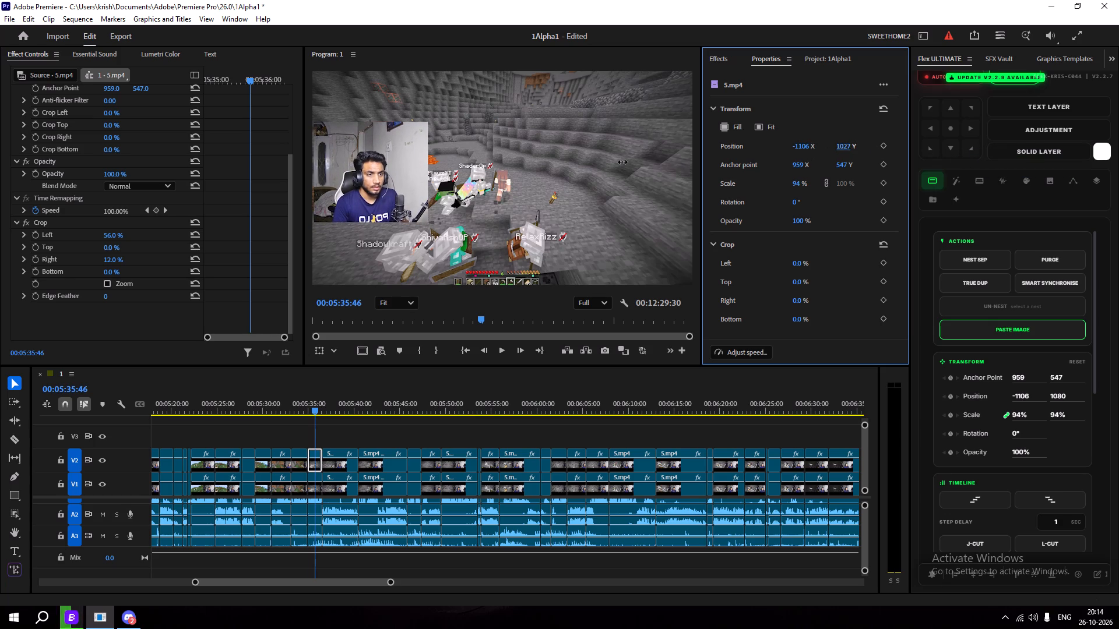
drag(622, 162, 546, 165)
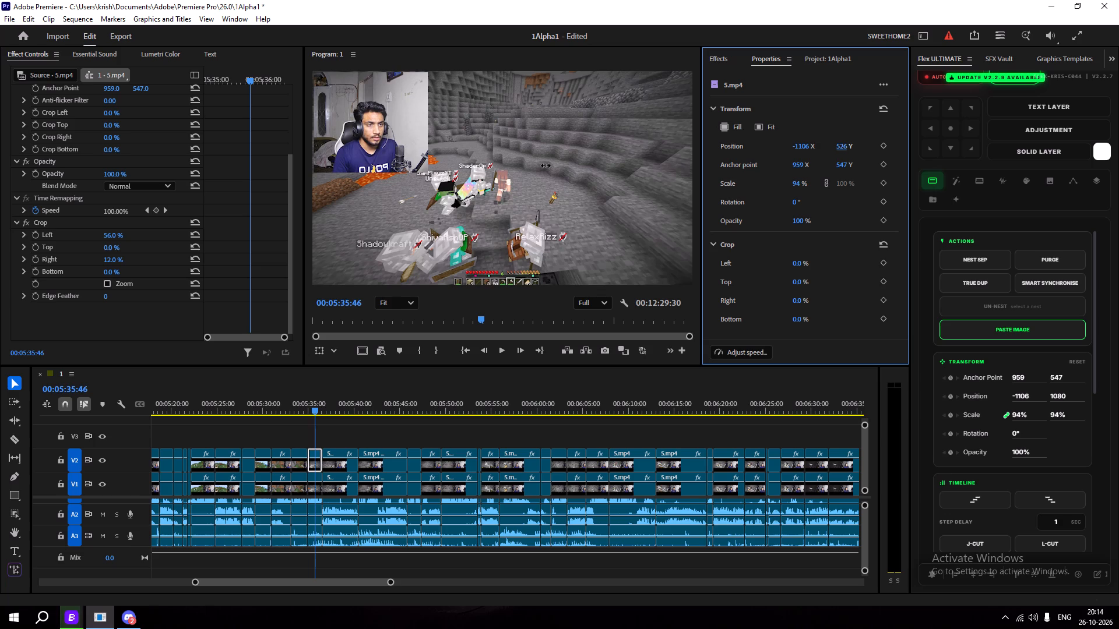
drag(546, 165, 547, 164)
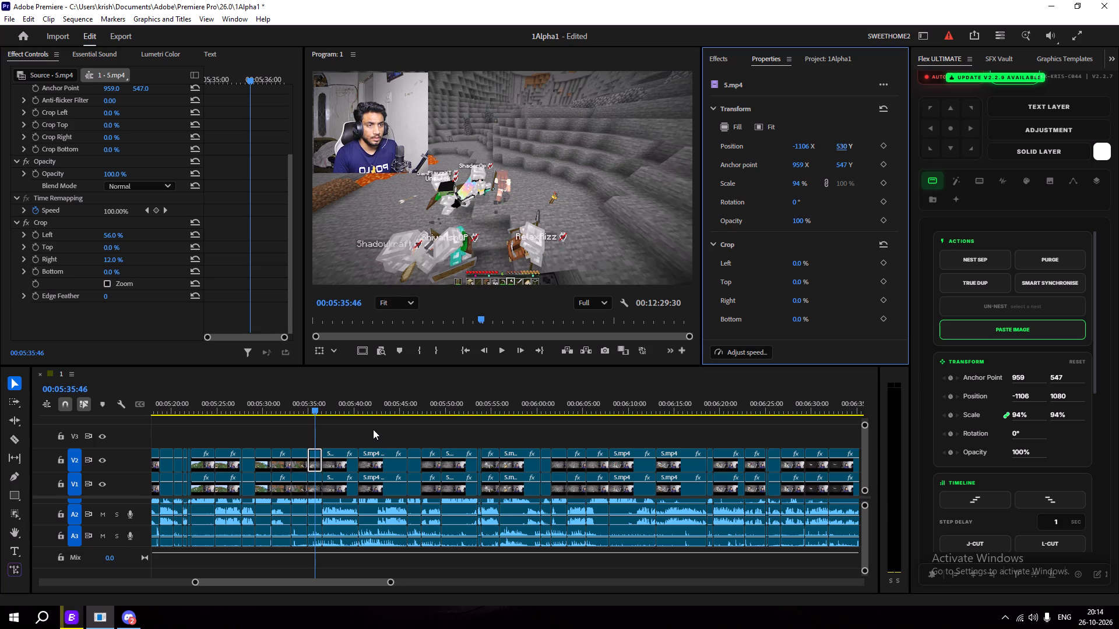
click(373, 429)
Copy the Motion settings from the V2 facecam clip at about 5:35 and paste them onto the linked clips at about 5:37.
click(313, 471)
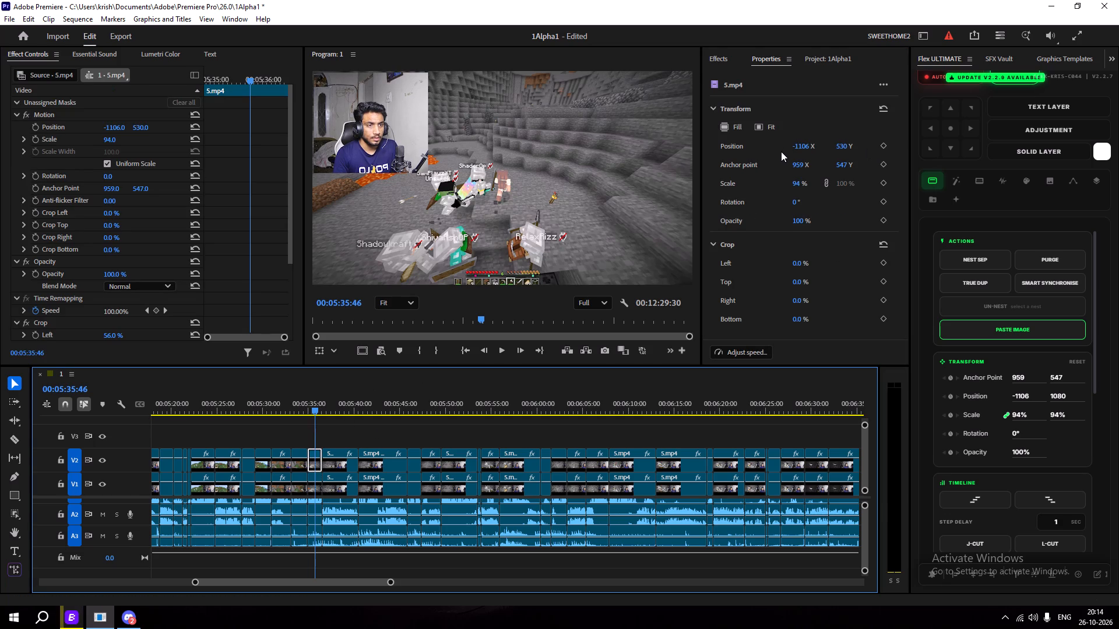
right_click(90, 109)
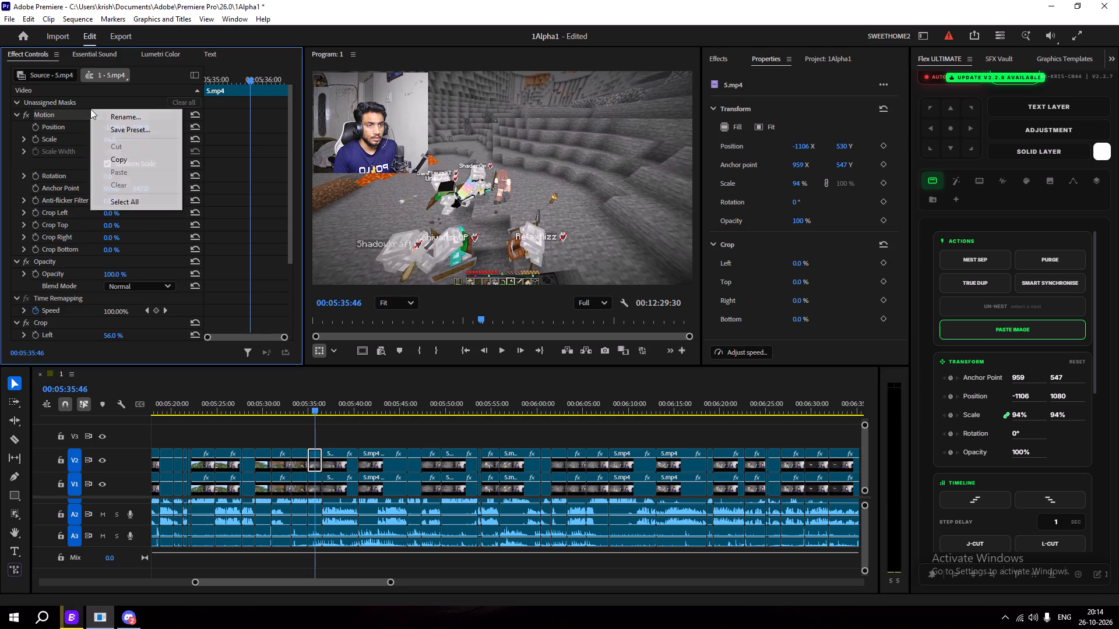
click(0, 172)
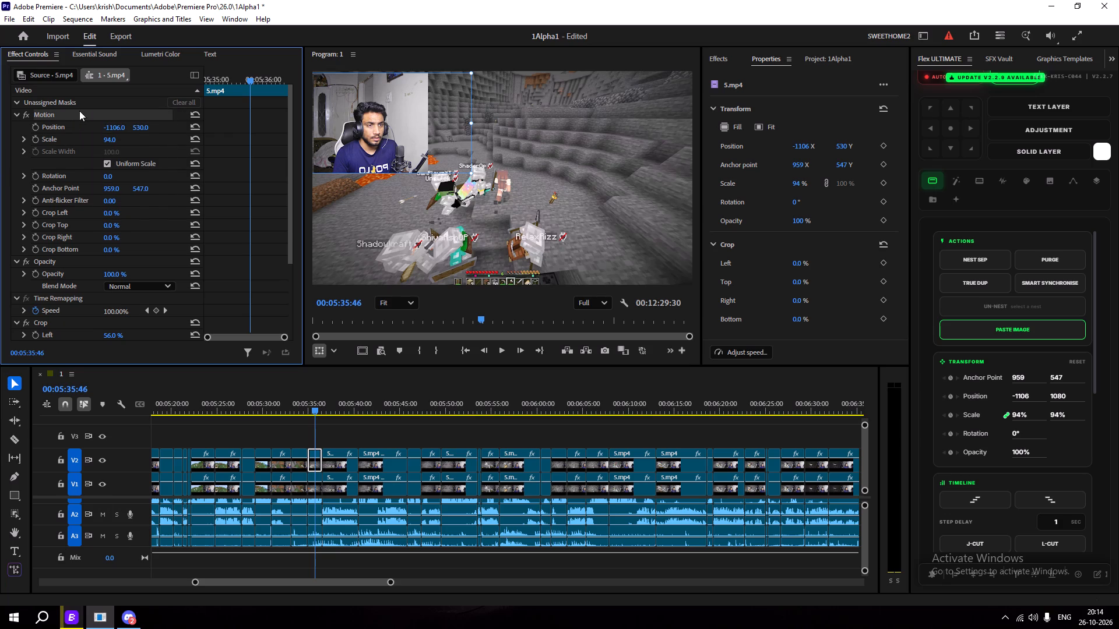
right_click(79, 111)
click(117, 160)
click(333, 399)
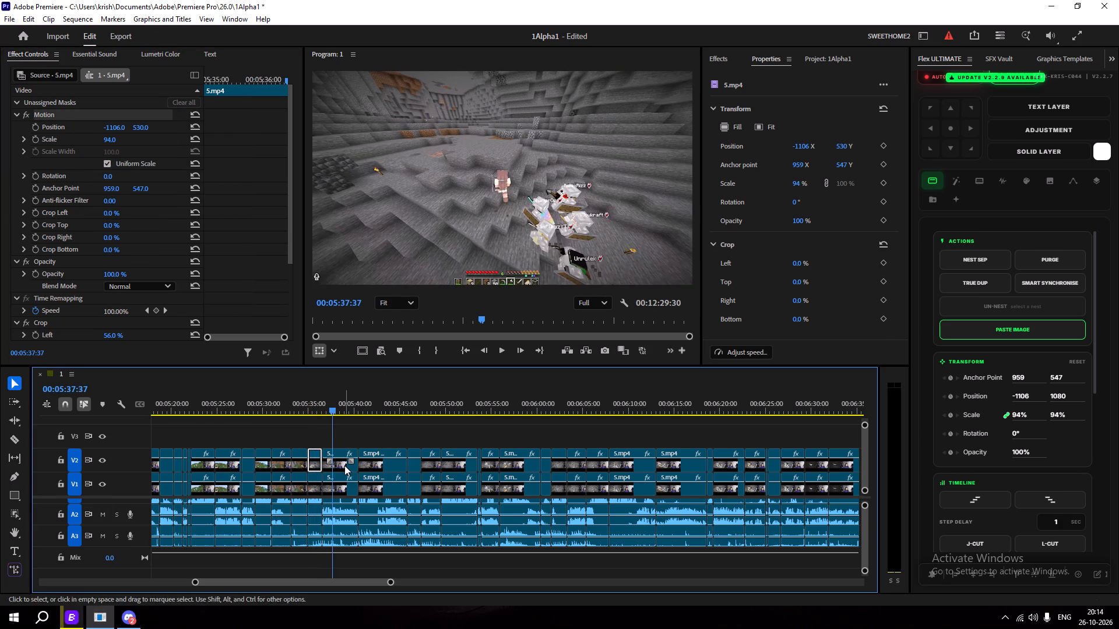
click(345, 465)
key(ctrl+v)
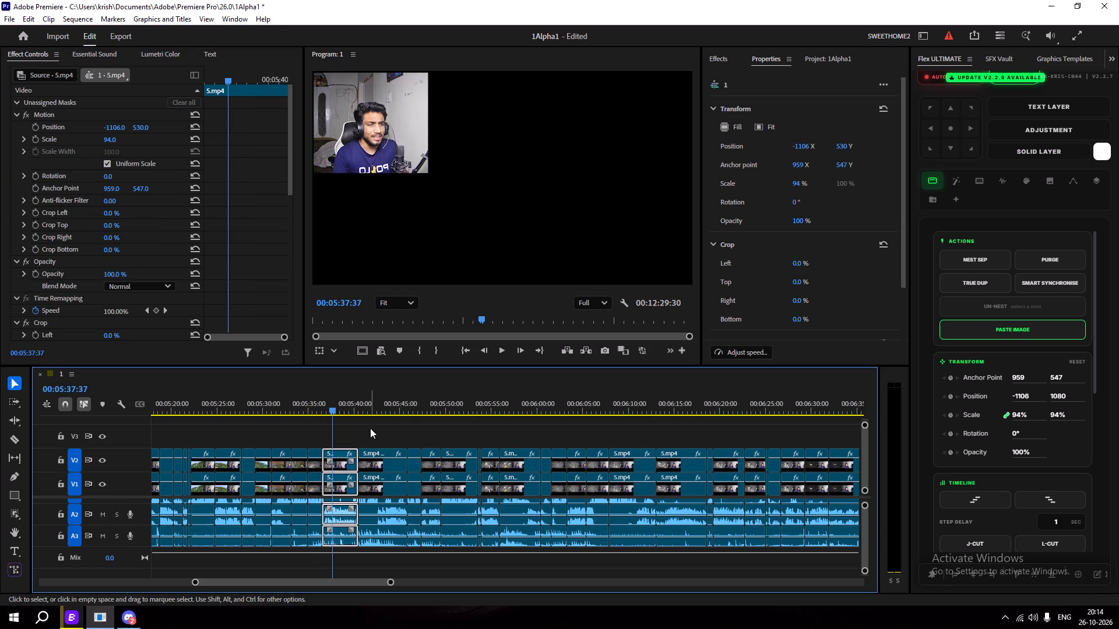
Undo the last Motion paste on the linked clips at about 5:37.
key(ctrl+z)
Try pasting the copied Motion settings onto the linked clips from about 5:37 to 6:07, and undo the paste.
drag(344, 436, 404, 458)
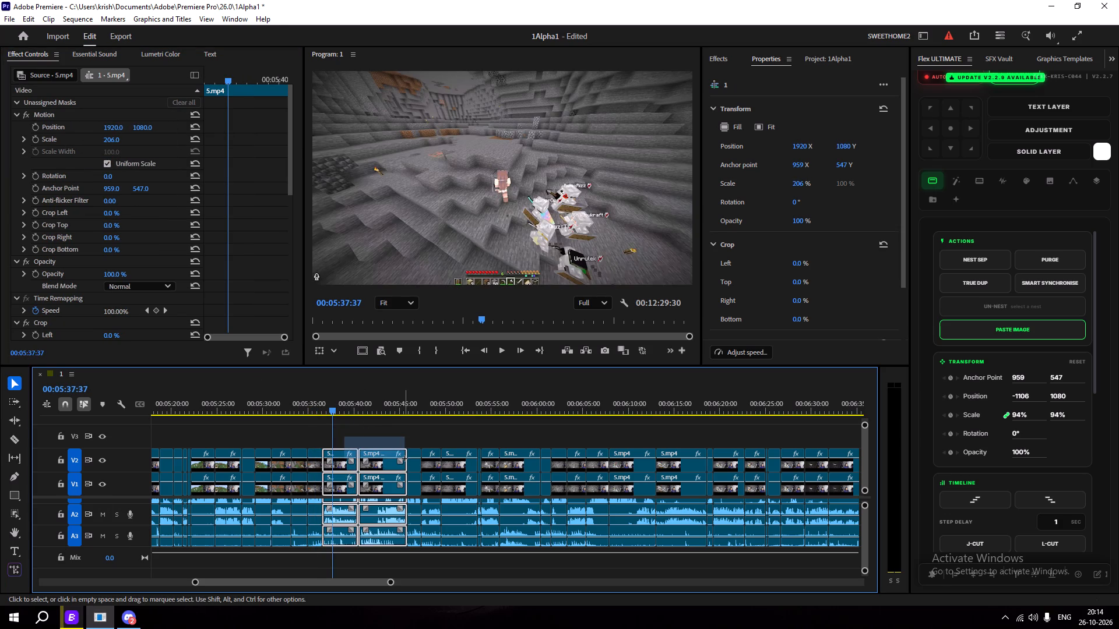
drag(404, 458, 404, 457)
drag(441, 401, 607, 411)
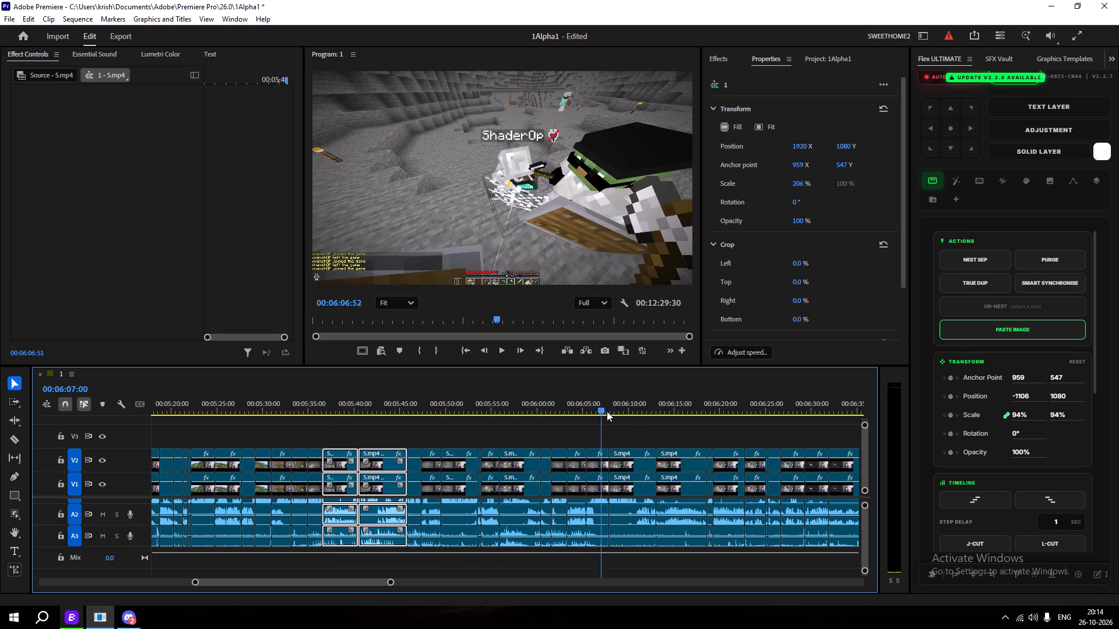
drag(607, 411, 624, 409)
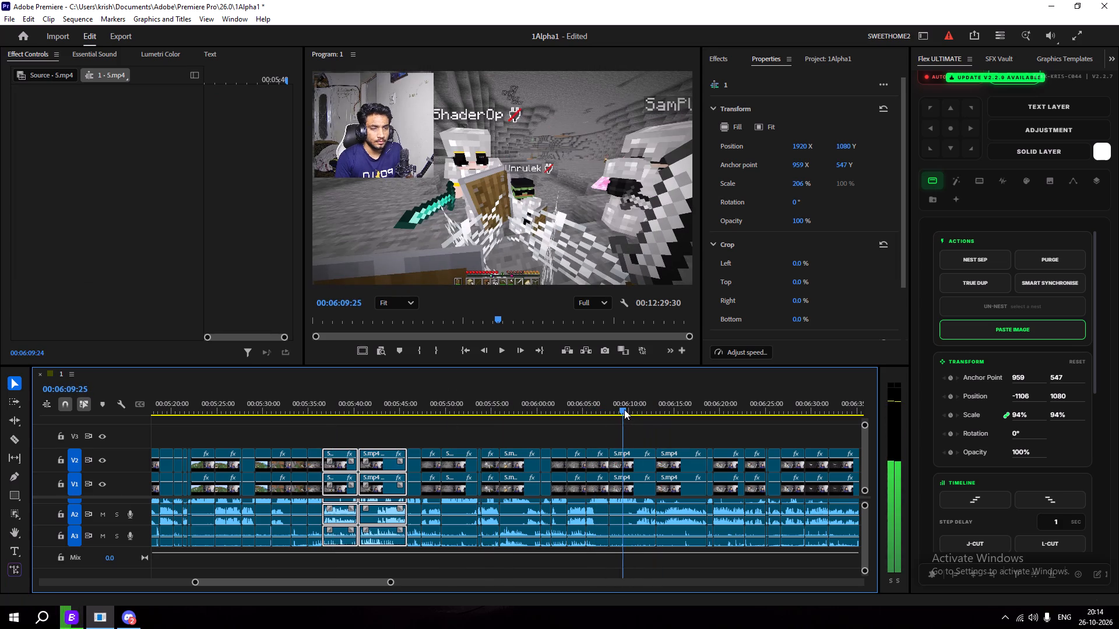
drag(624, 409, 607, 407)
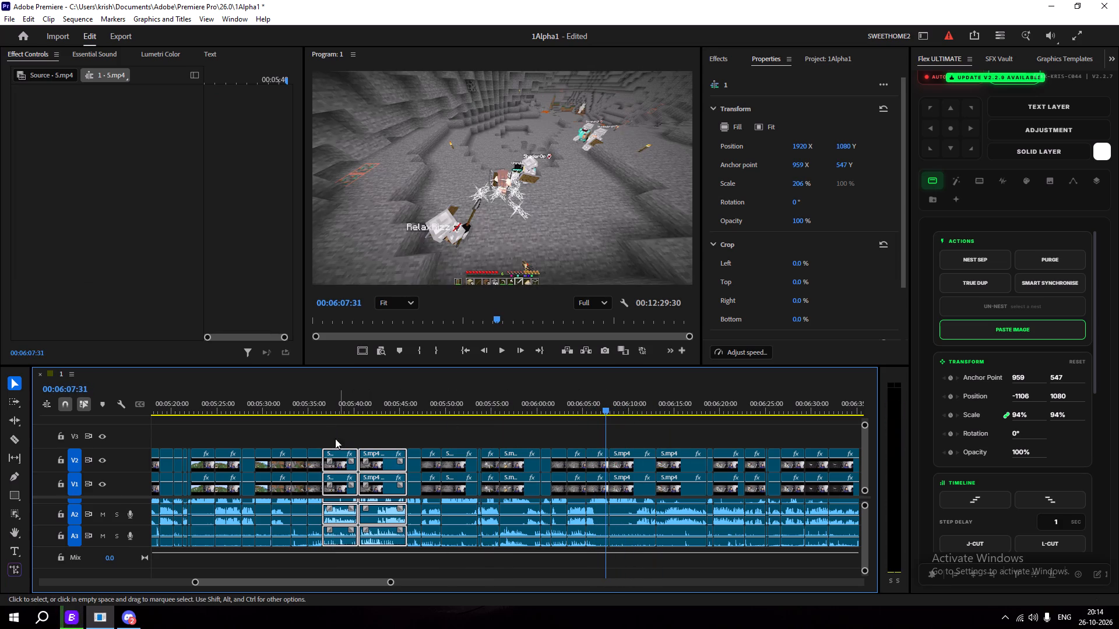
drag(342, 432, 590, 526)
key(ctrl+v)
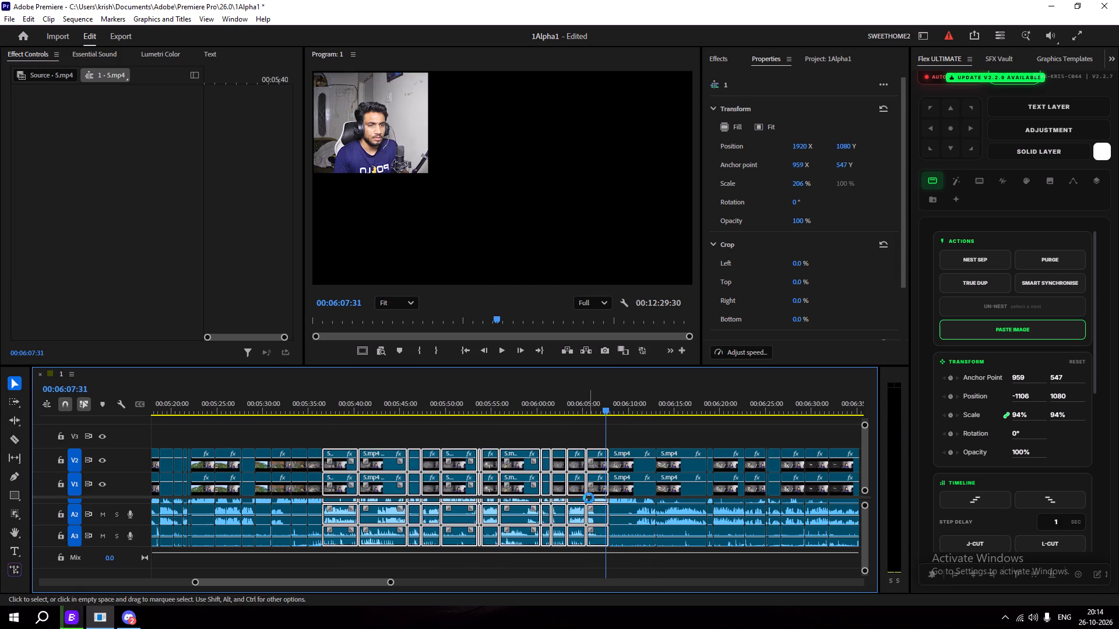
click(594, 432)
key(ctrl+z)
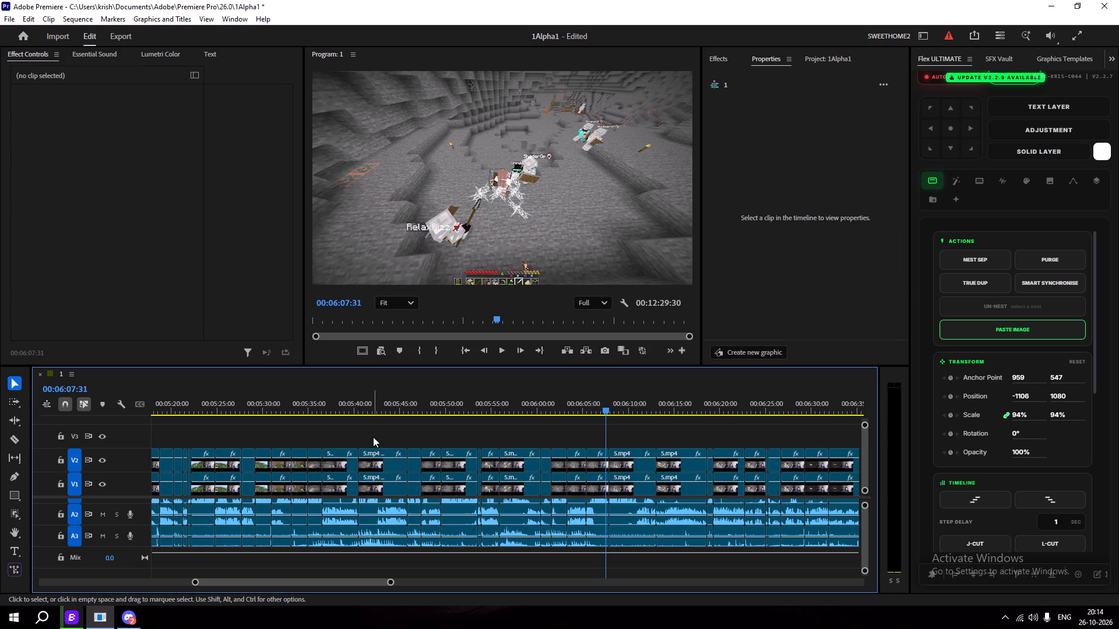
Unlink the video and audio clips between about 5:37 and 6:07.
drag(341, 435, 600, 538)
right_click(601, 487)
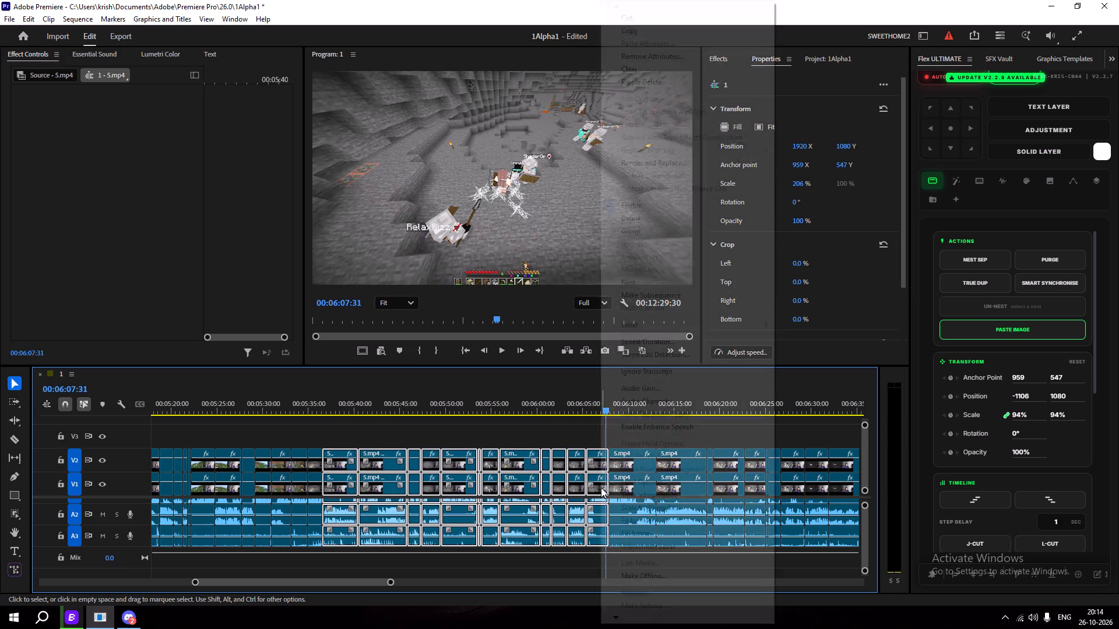
click(679, 218)
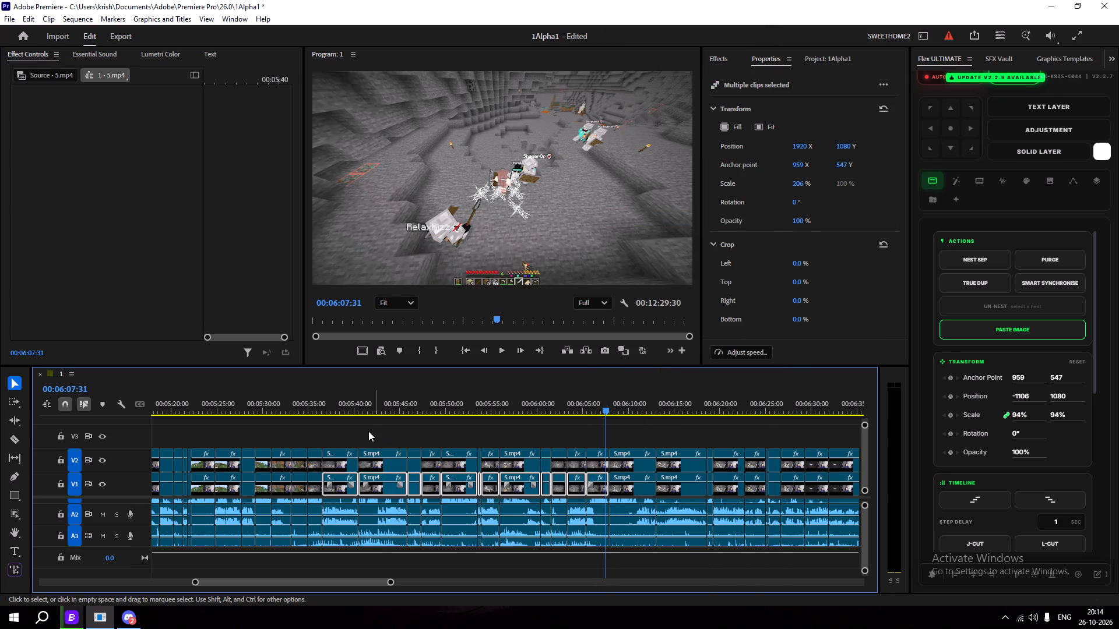
Paste the copied facecam Motion settings onto only the V2 clips from about 5:37 to 6:13.
drag(343, 431, 629, 457)
key(ctrl+v)
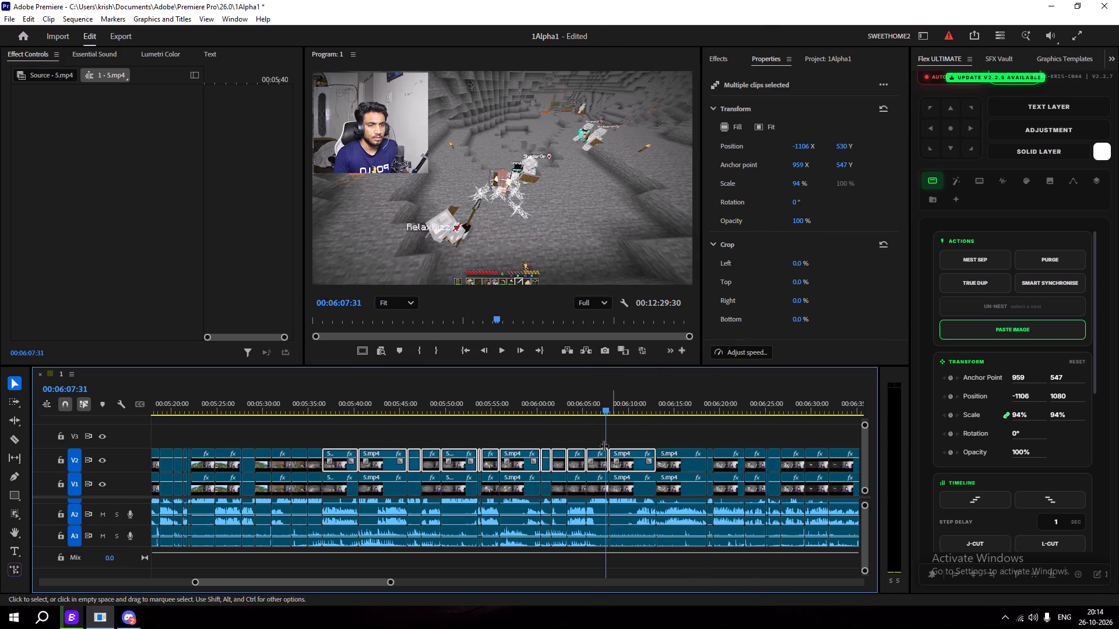
click(554, 428)
Play back the section from about 5:30 to 5:37 to check the facecam overlay across the cuts.
drag(567, 397, 263, 429)
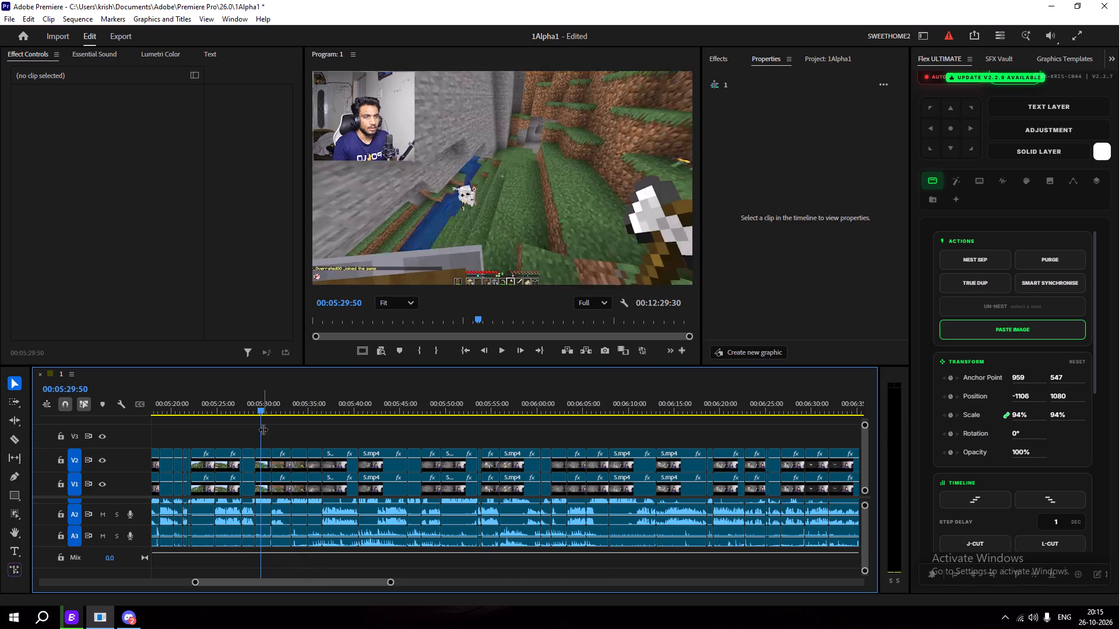
key(space)
double_click(326, 408)
key(space)
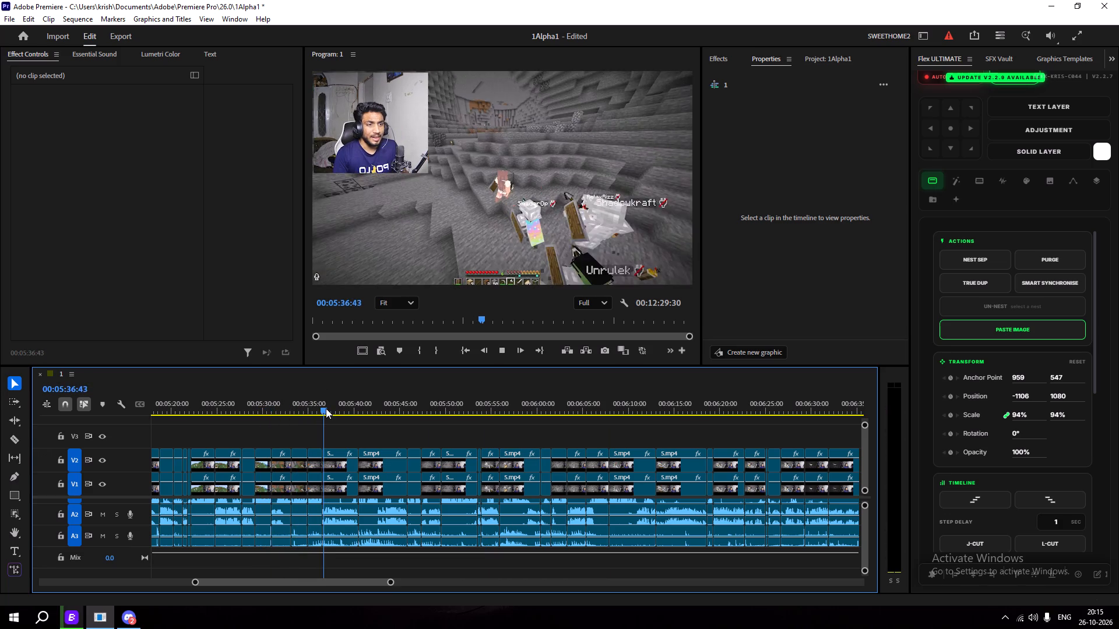
drag(323, 408, 314, 412)
drag(324, 404, 312, 408)
key(space)
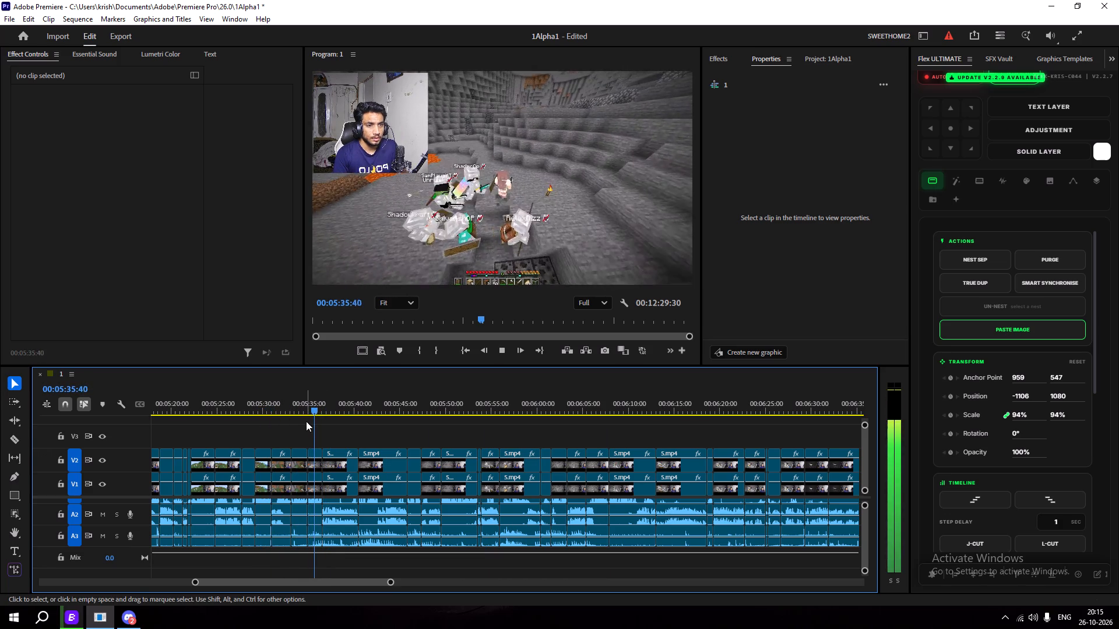
key(space)
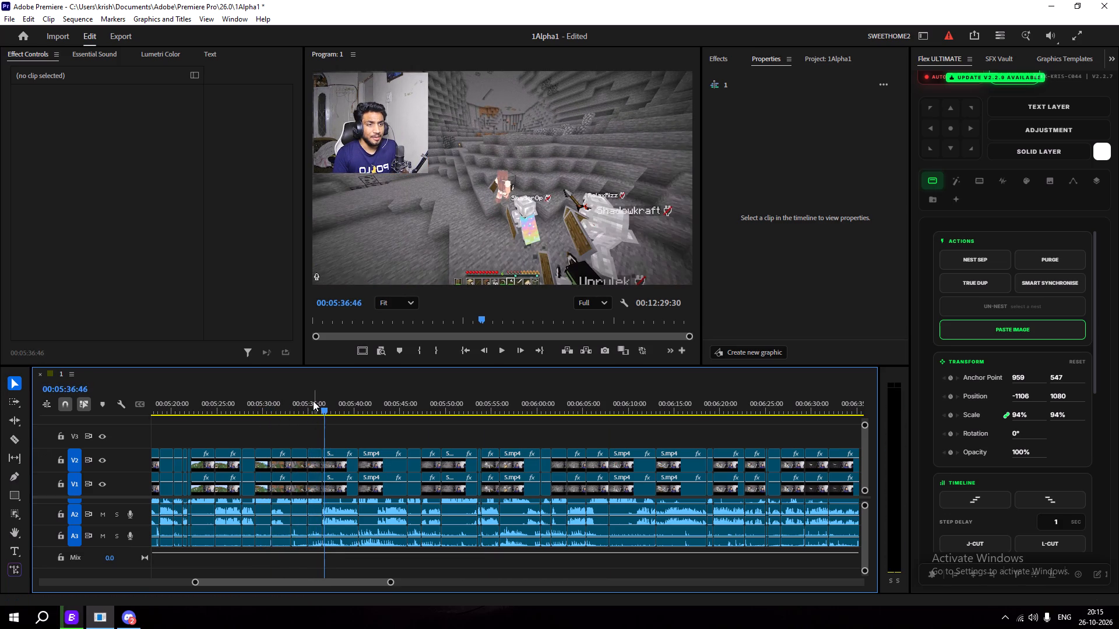
drag(312, 401, 289, 409)
key(space)
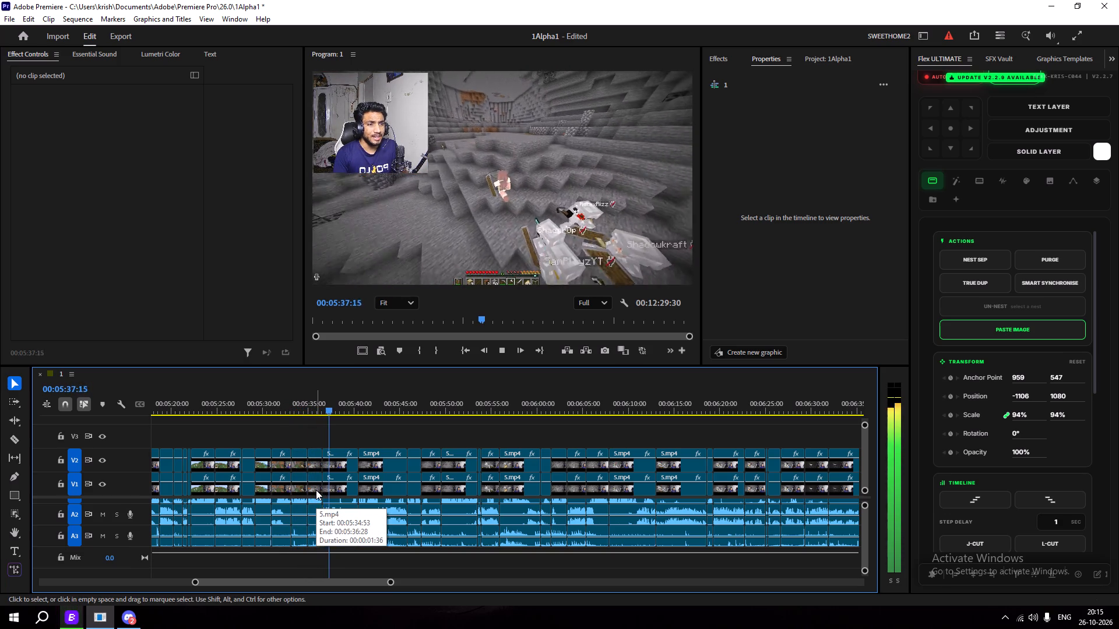
key(space)
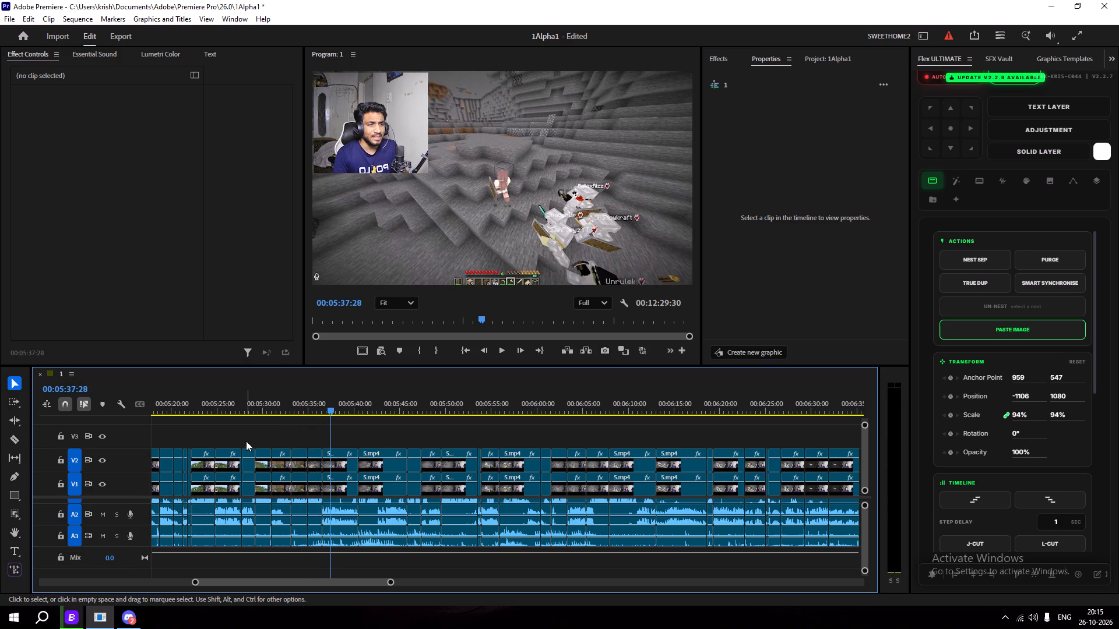
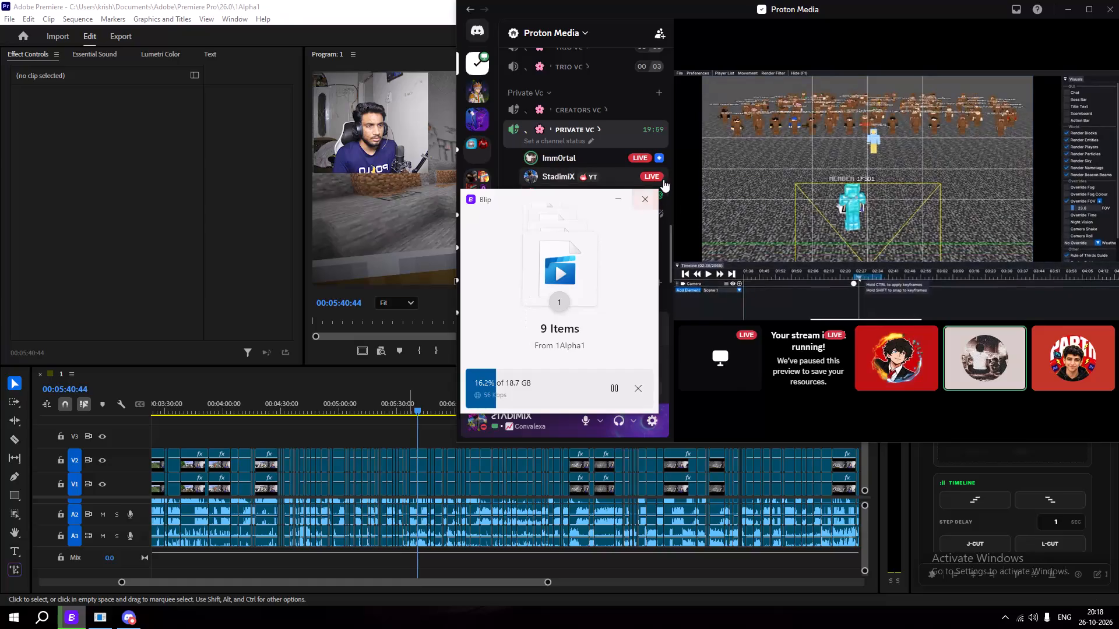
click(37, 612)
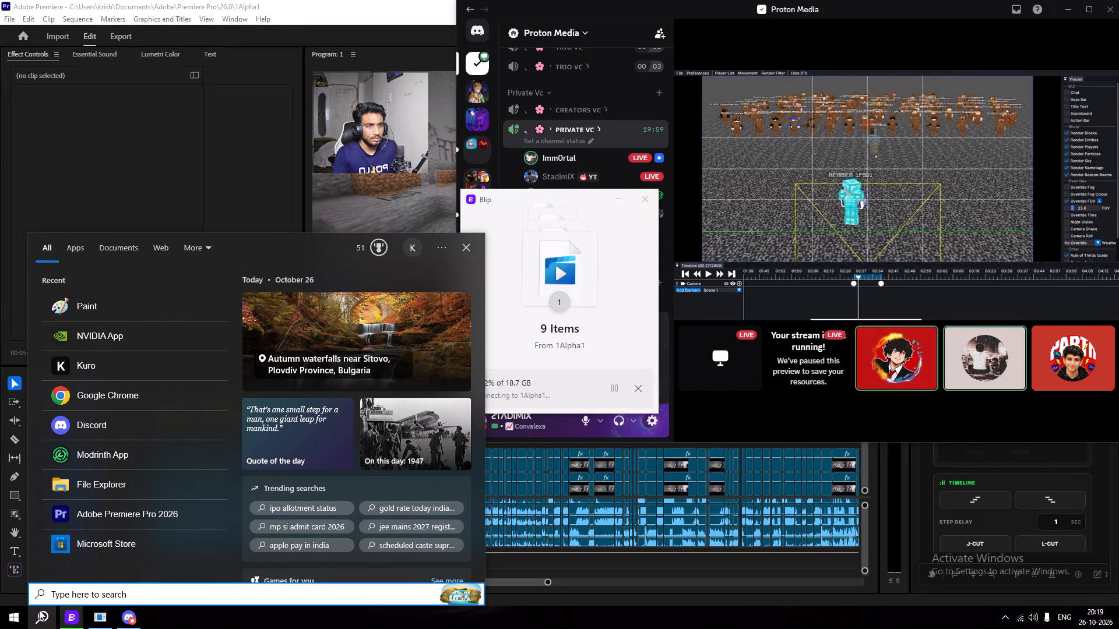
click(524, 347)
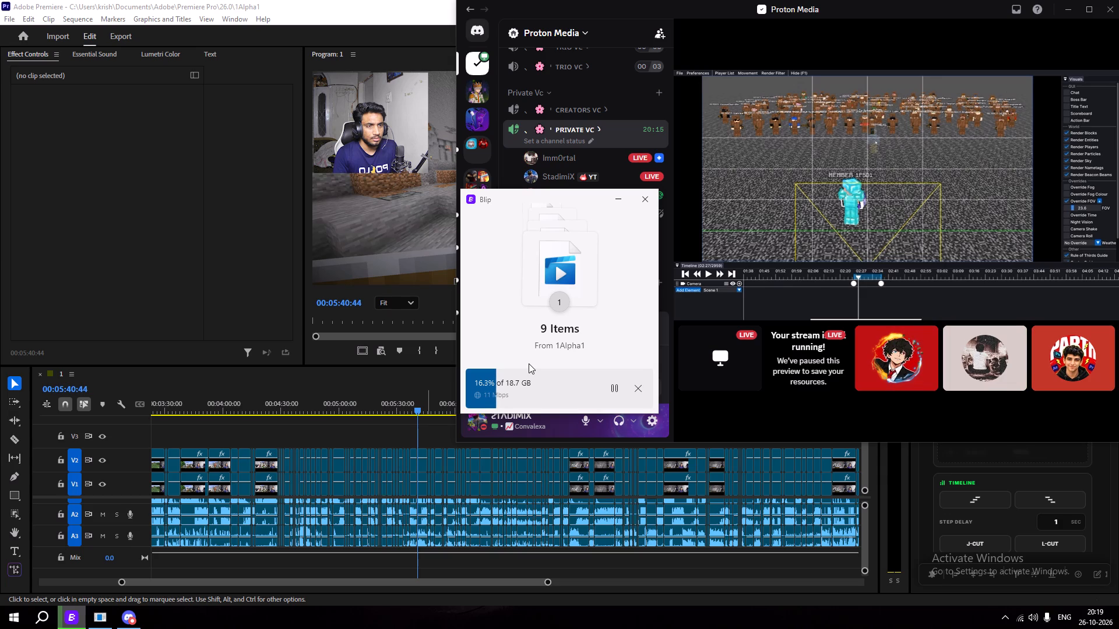
Open File Explorer and go to the Downloads folder.
click(41, 627)
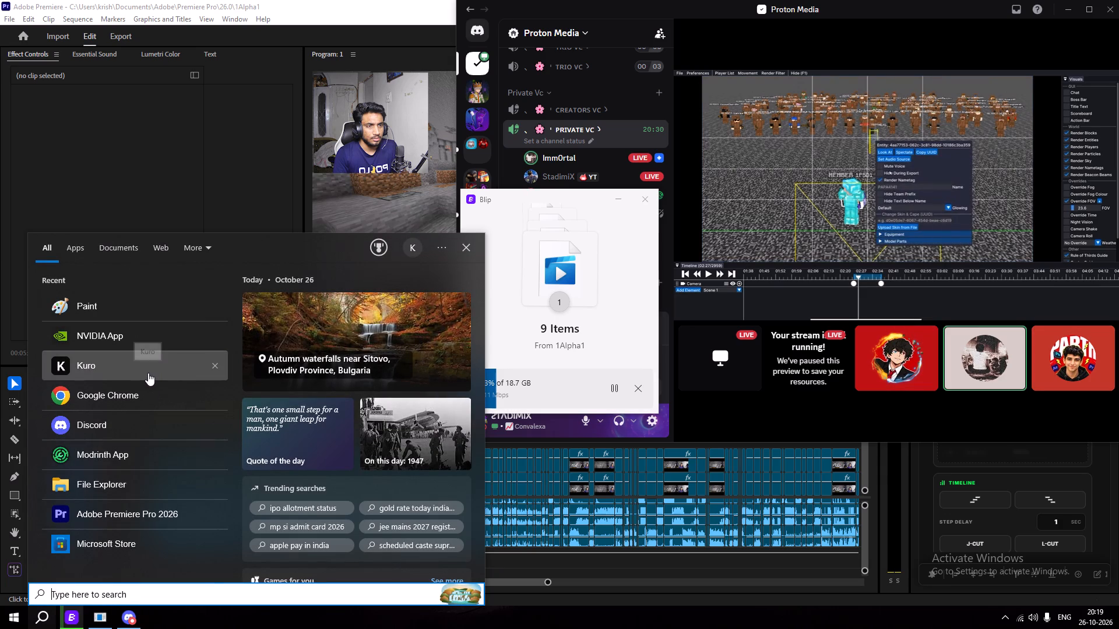
key(f)
key(i)
key(l)
click(132, 316)
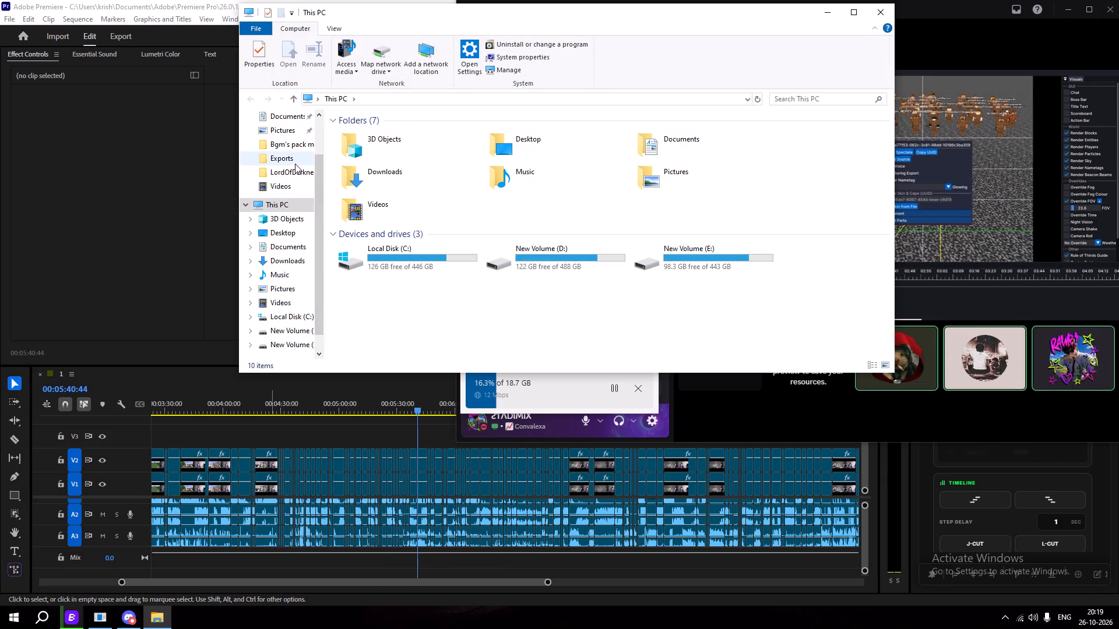
scroll(321, 209, up, 4)
click(297, 288)
click(296, 309)
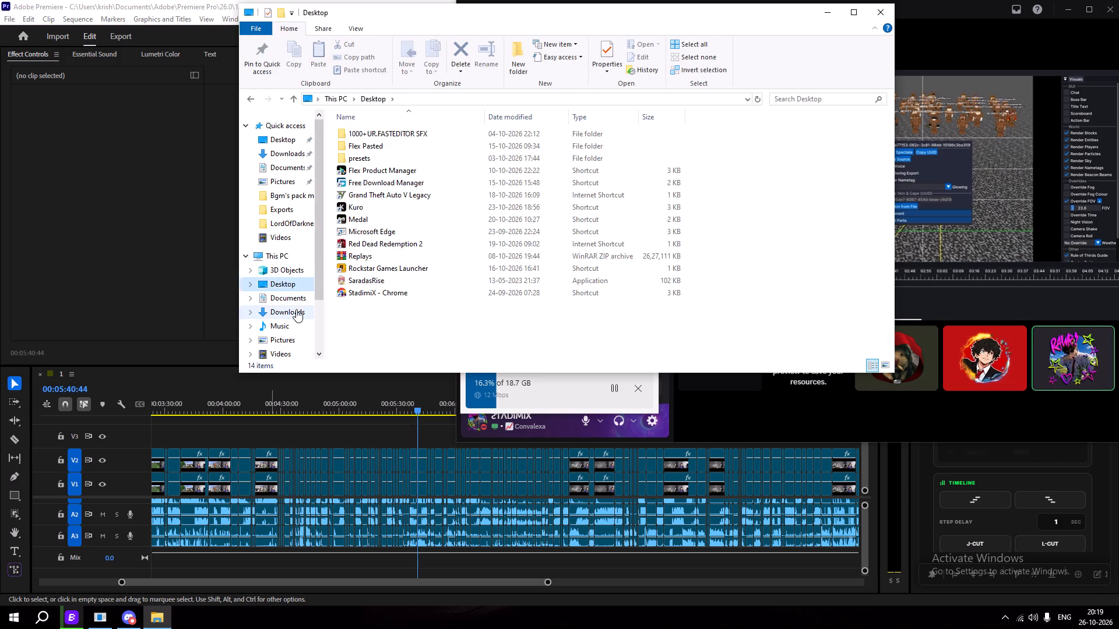
scroll(397, 165, up, 1)
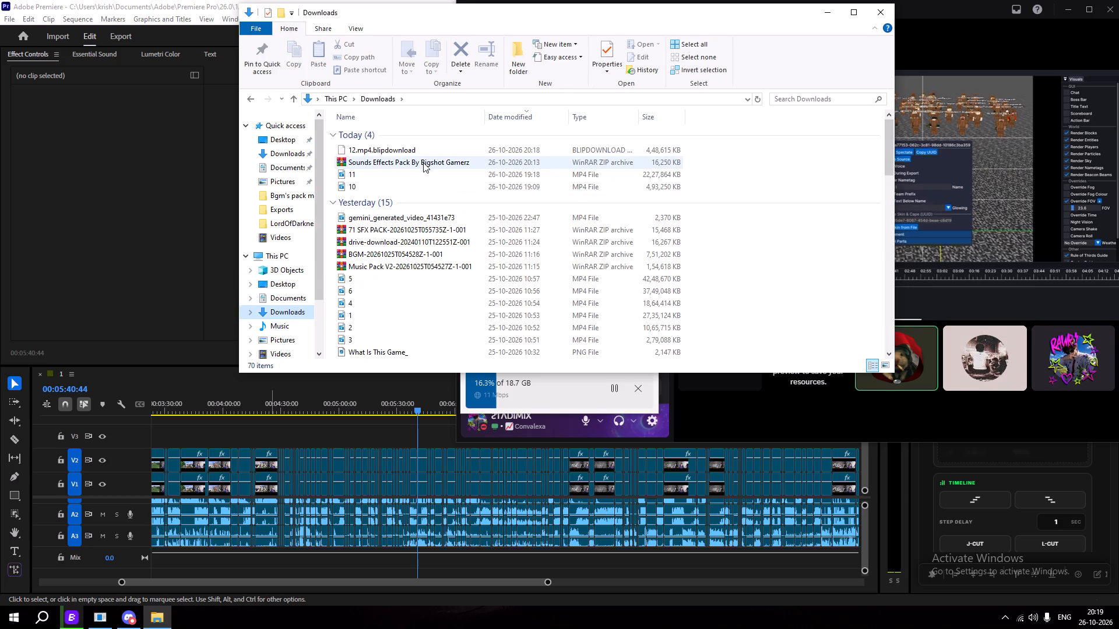
Open the Sounds Effects Pack By Bigshot Gamerz archive and browse into its ANIME SFX folder.
double_click(426, 160)
double_click(370, 145)
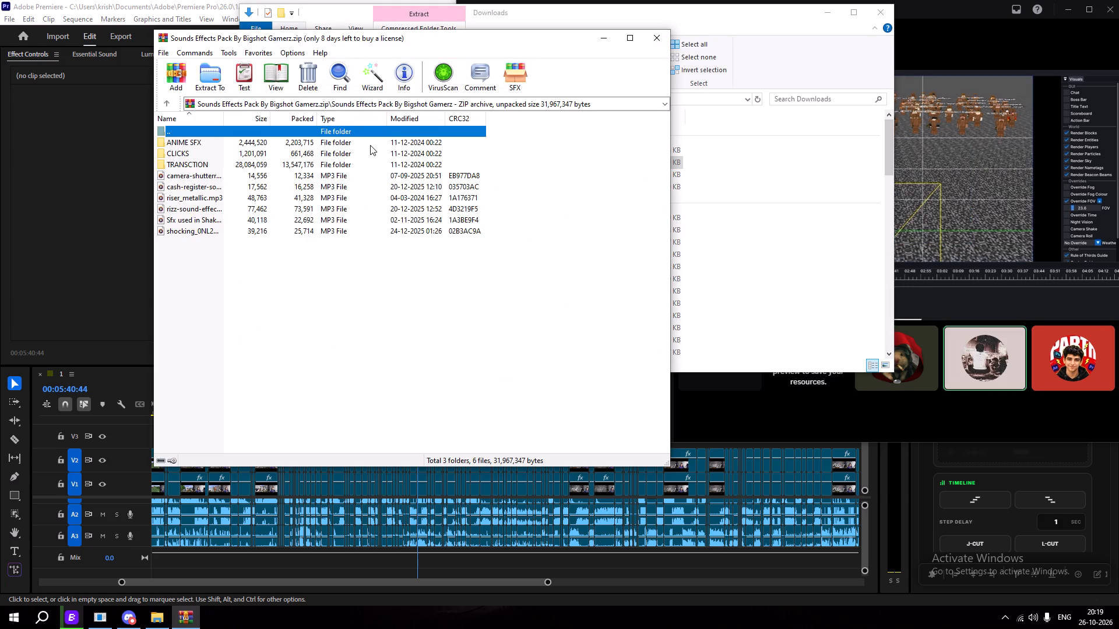
click(311, 296)
double_click(210, 140)
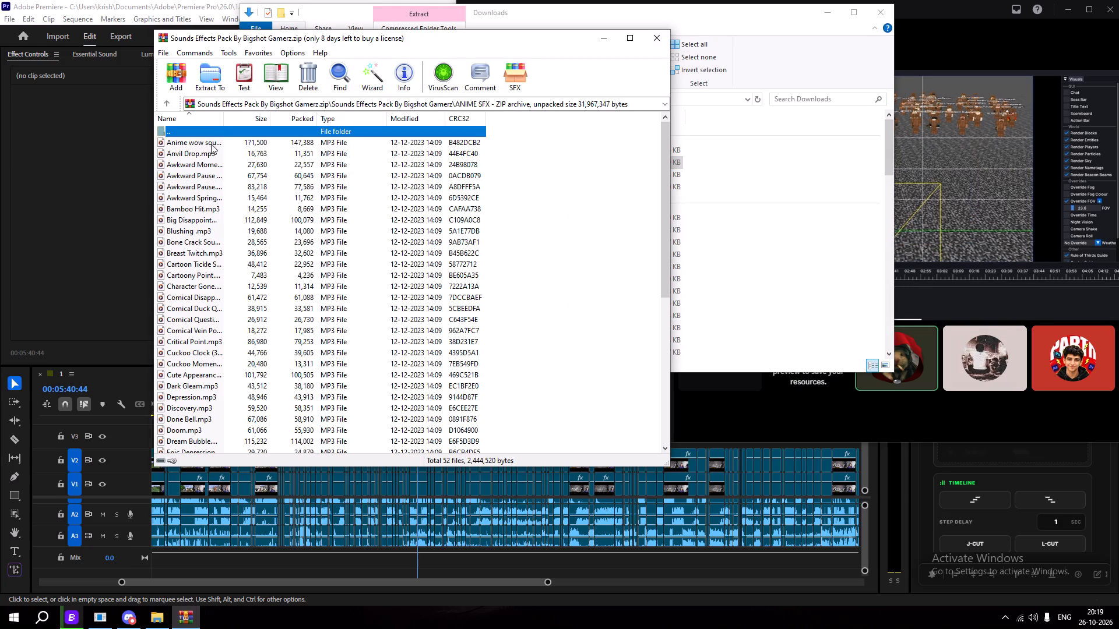
Preview the Comical Vein, Cute Appearance 1 and Depression sound effects in the ANIME SFX folder, closing the player after each.
scroll(222, 238, down, 3)
double_click(191, 237)
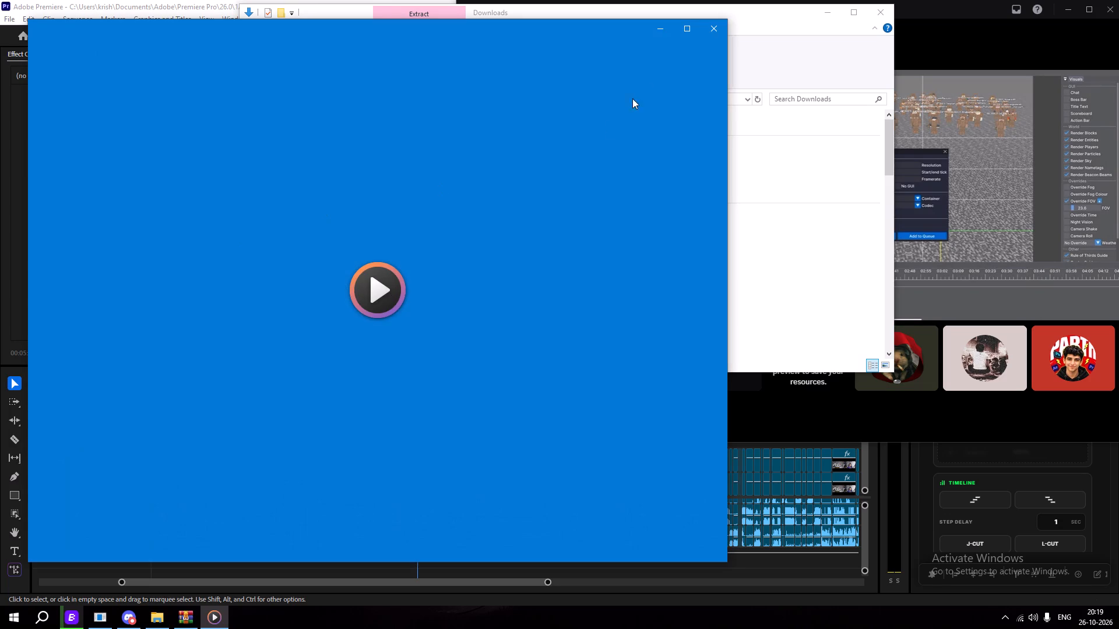
click(715, 30)
double_click(203, 235)
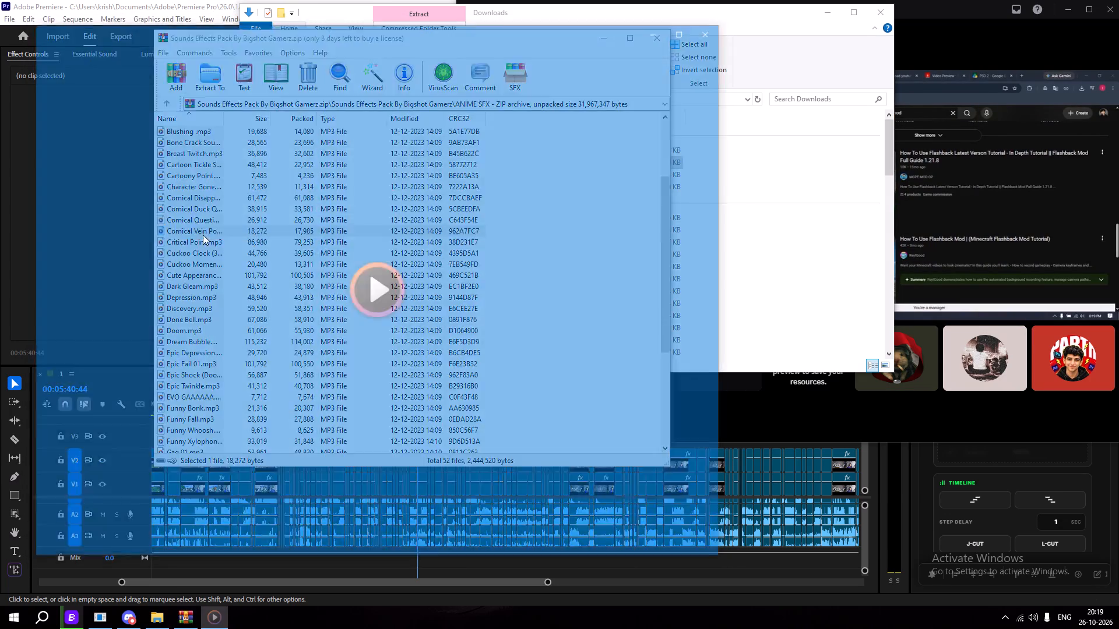
click(715, 25)
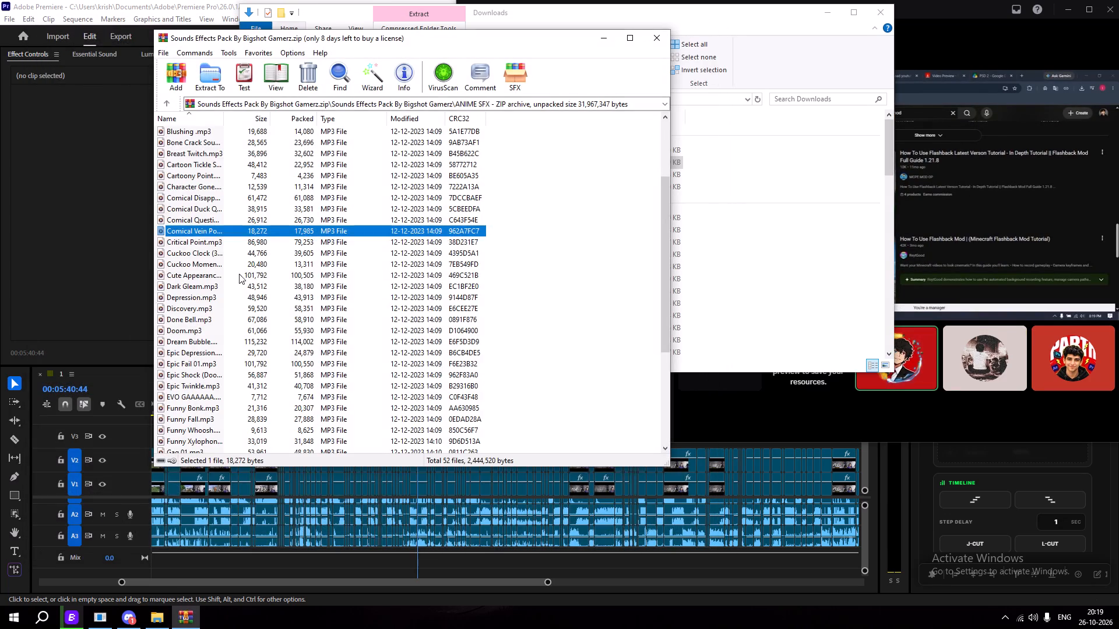
double_click(239, 274)
click(717, 28)
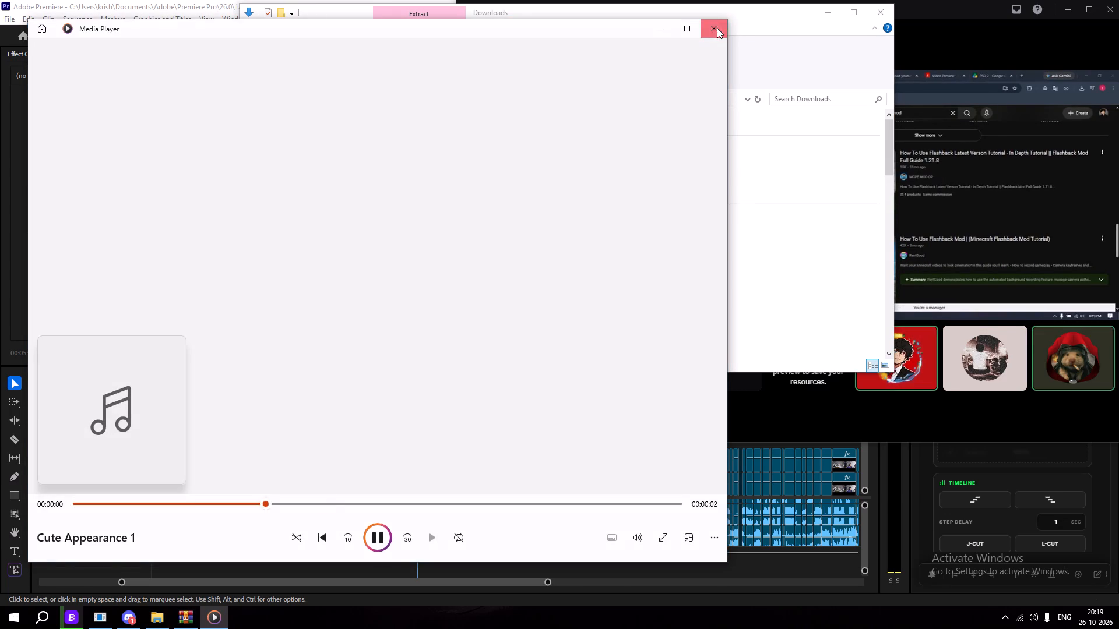
double_click(205, 298)
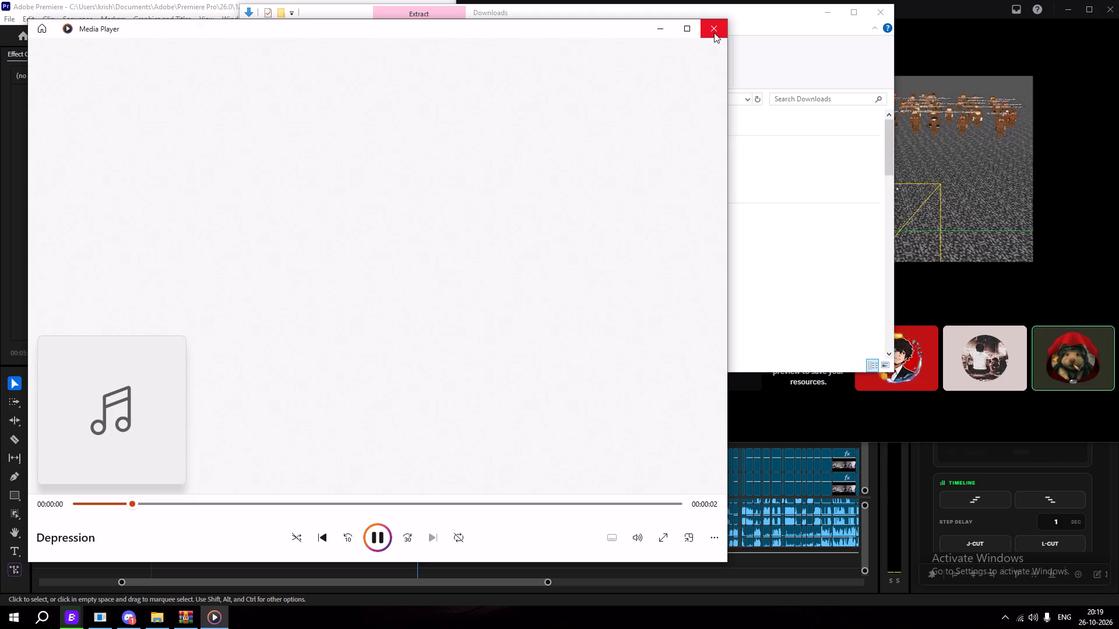
click(714, 33)
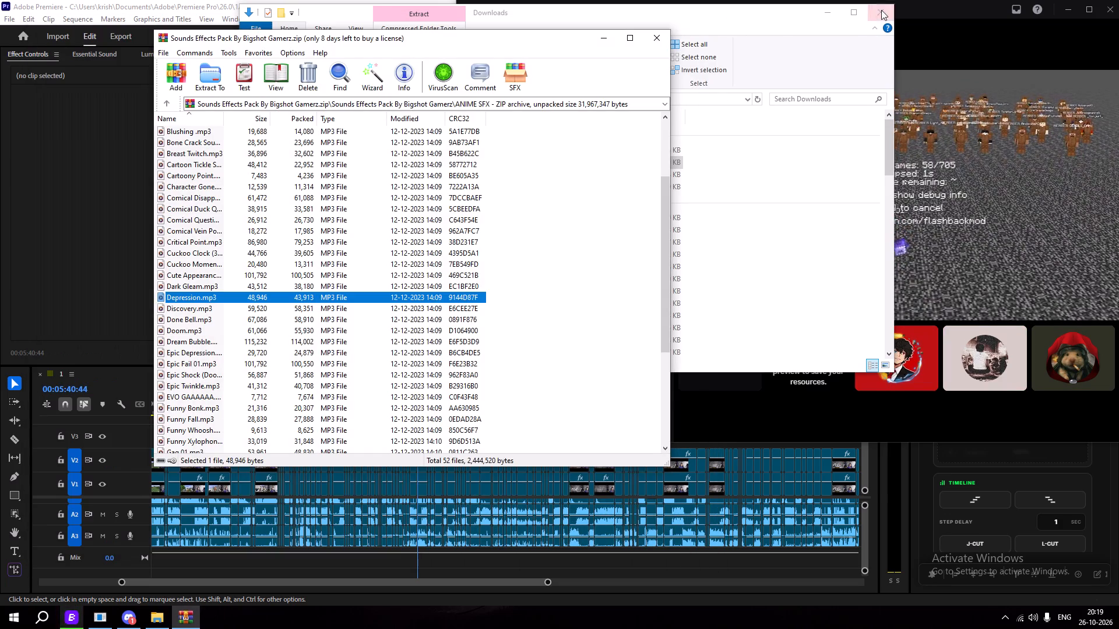
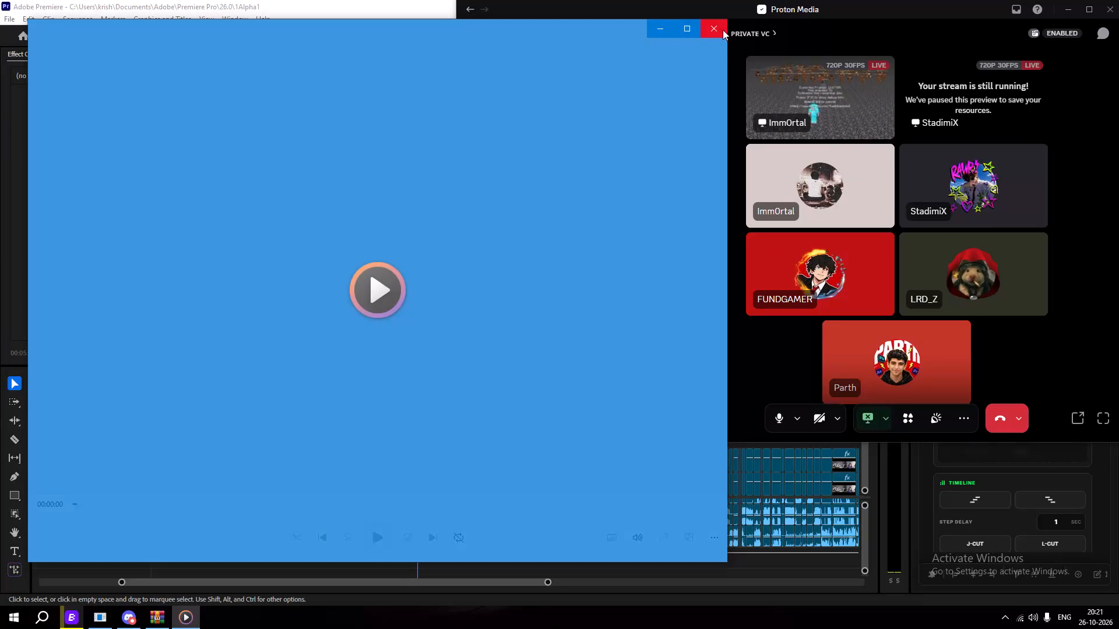
Preview the 14. Whoosh Swoosh, ES_Camera Shutter, Energy swoosh and Whoosh sounds in the TRANSCTION folder, closing the player after each.
click(716, 26)
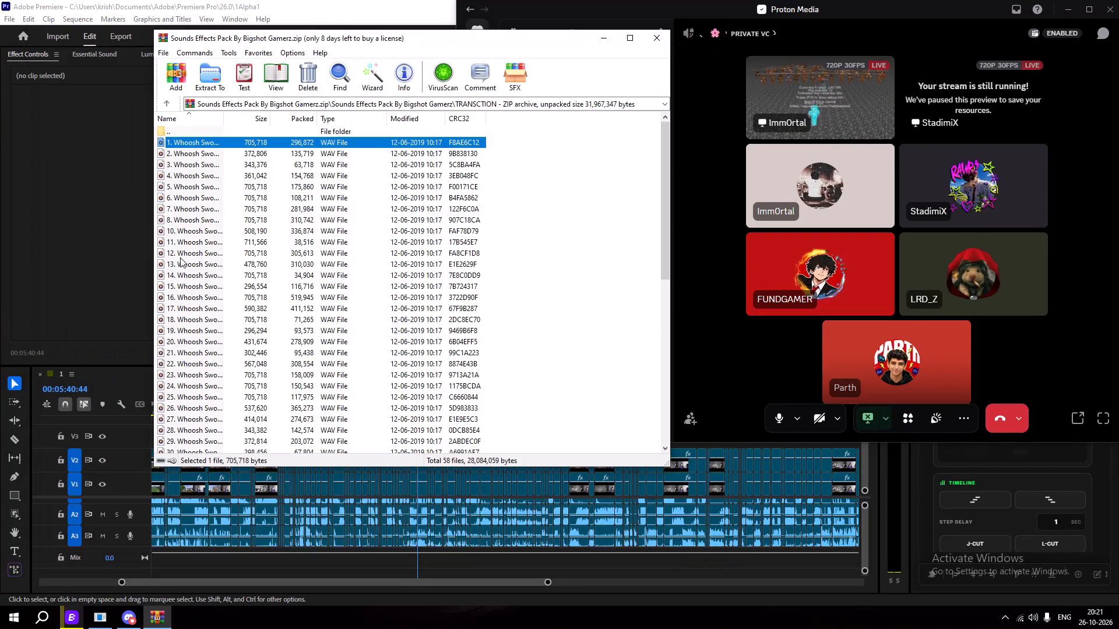
double_click(189, 275)
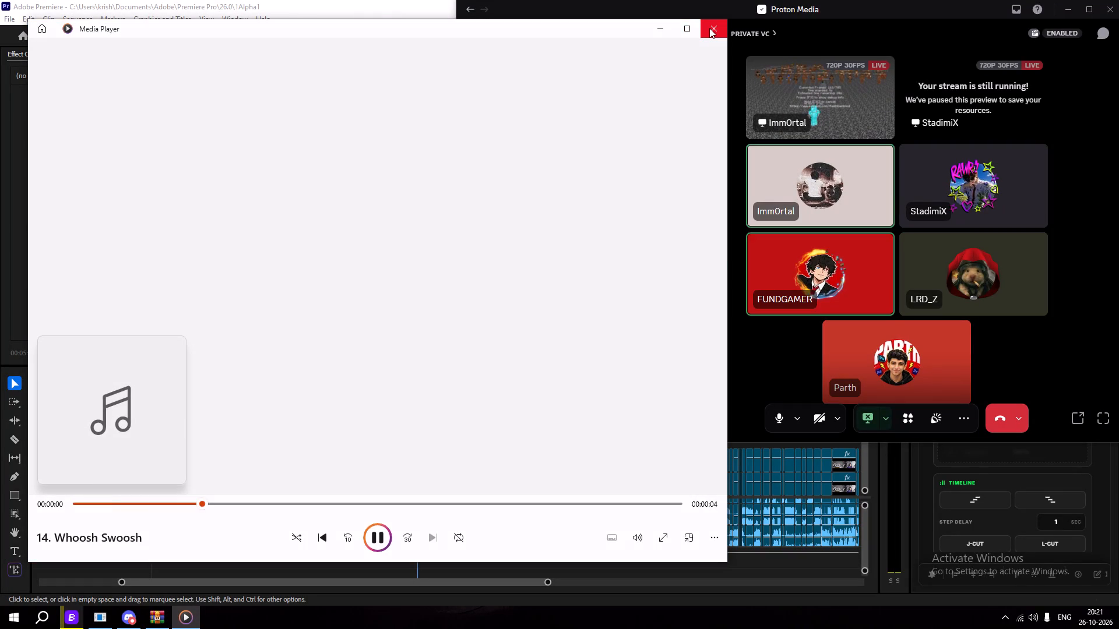
click(709, 28)
scroll(375, 232, down, 8)
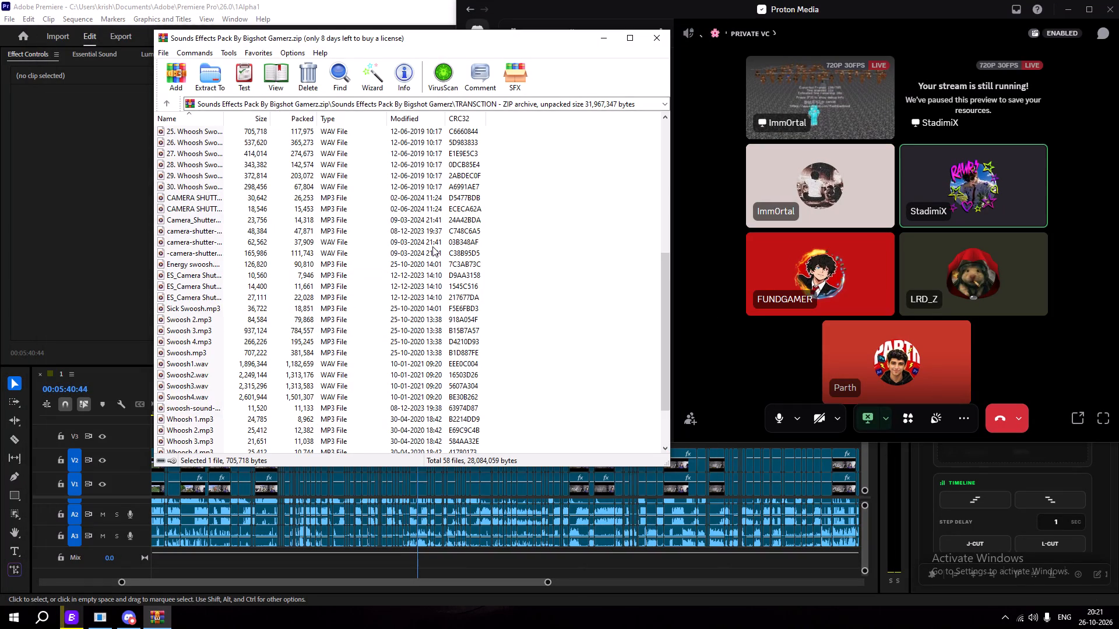
scroll(429, 252, down, 4)
scroll(278, 235, up, 2)
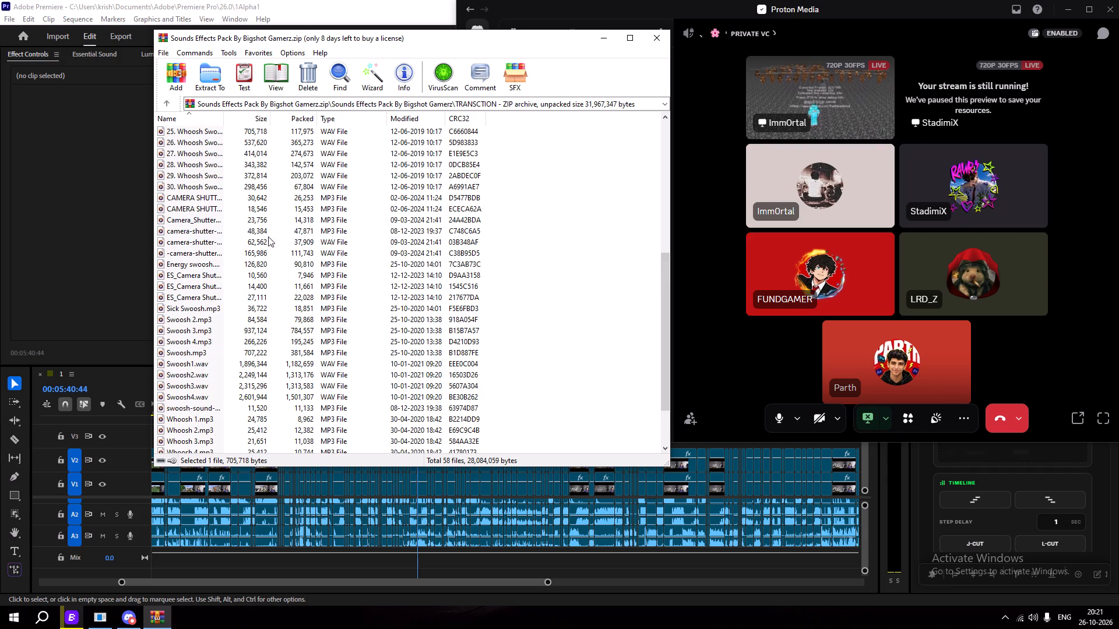
double_click(200, 282)
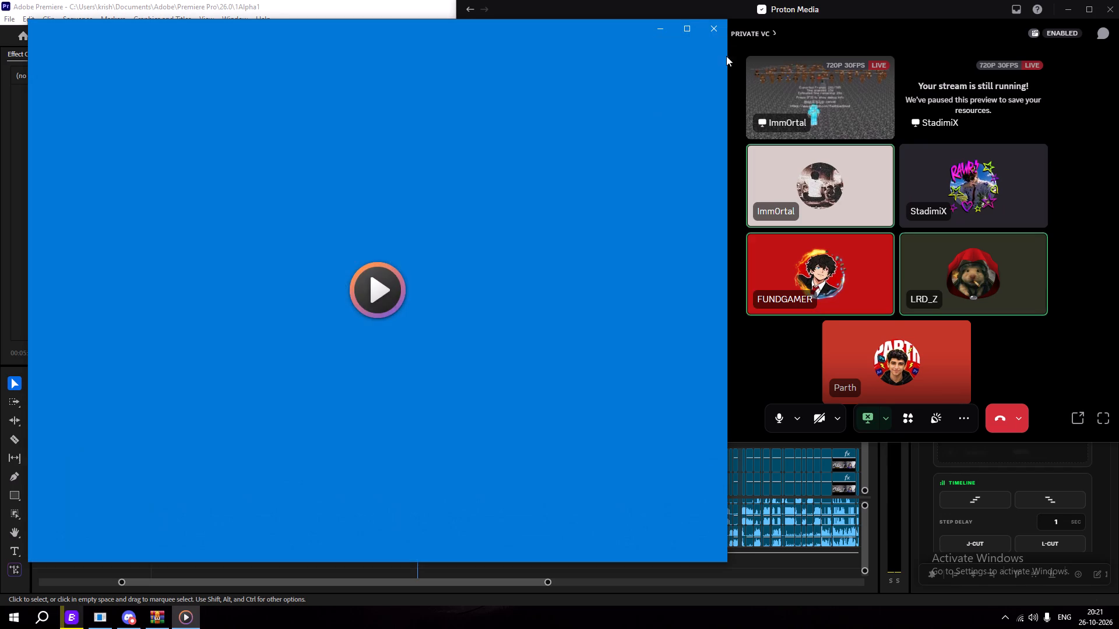
click(721, 31)
scroll(205, 301, up, 1)
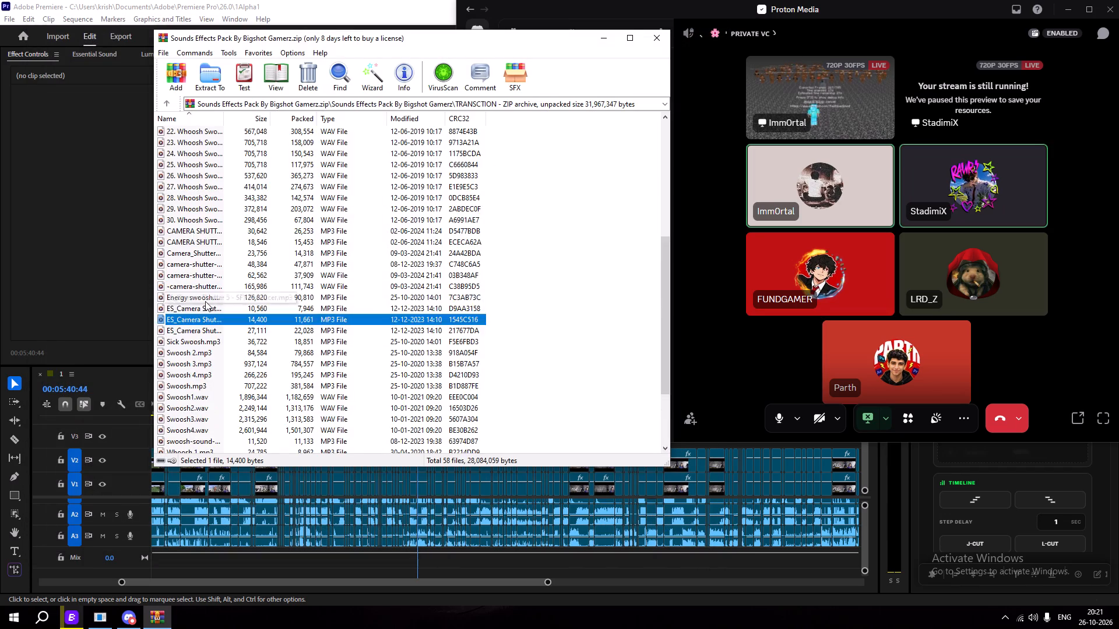
double_click(205, 301)
click(714, 34)
scroll(202, 327, down, 5)
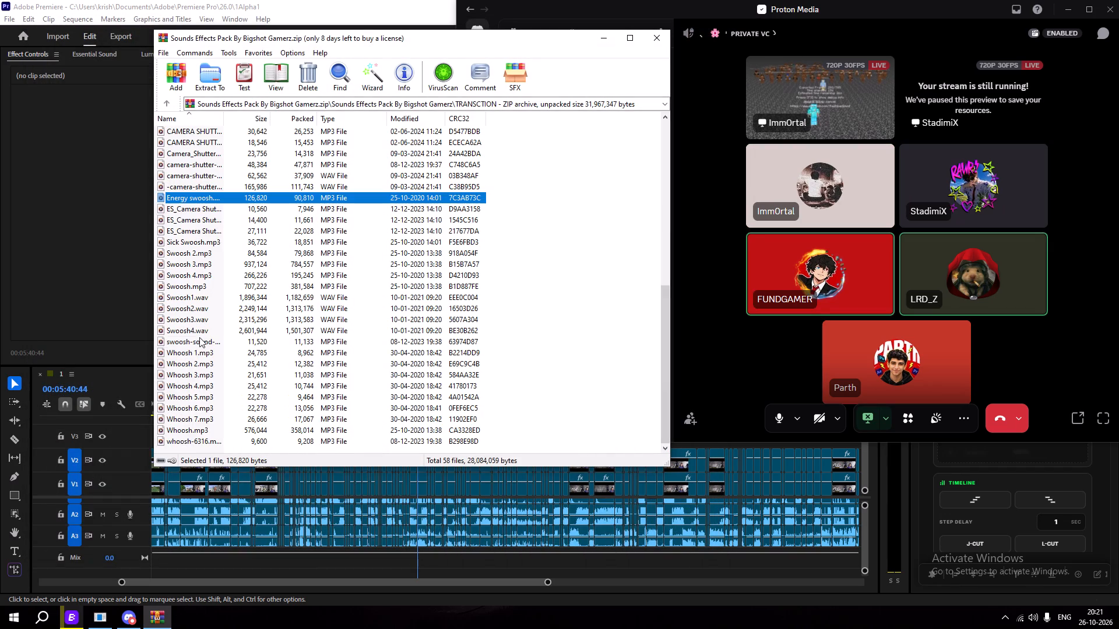
double_click(182, 434)
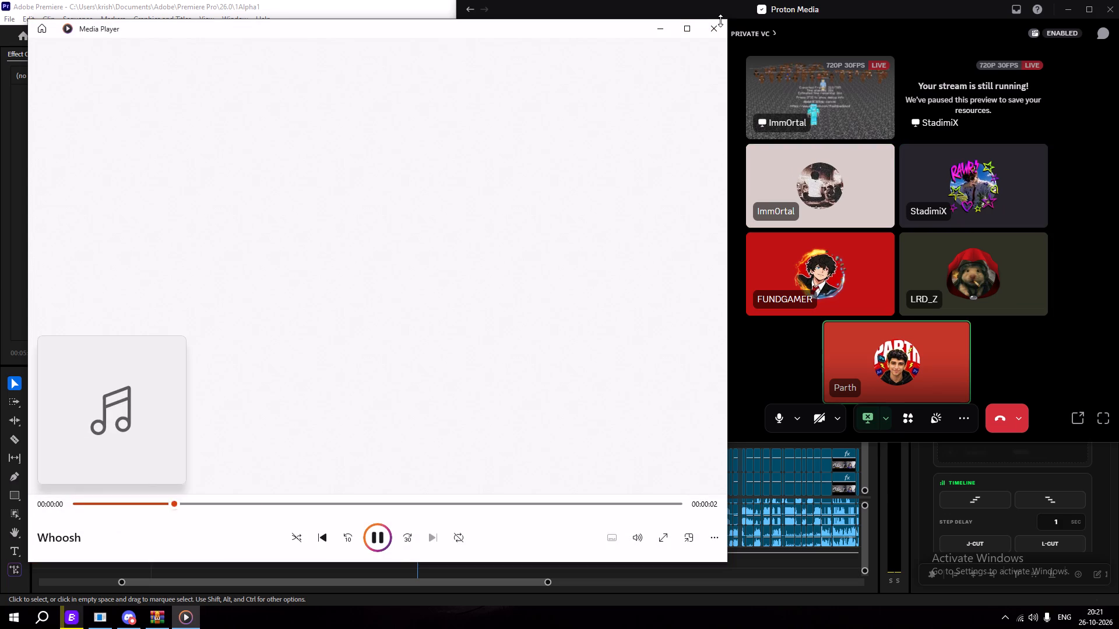
click(719, 22)
Return to the pack's main folder and open the CLICKS folder.
scroll(219, 149, up, 15)
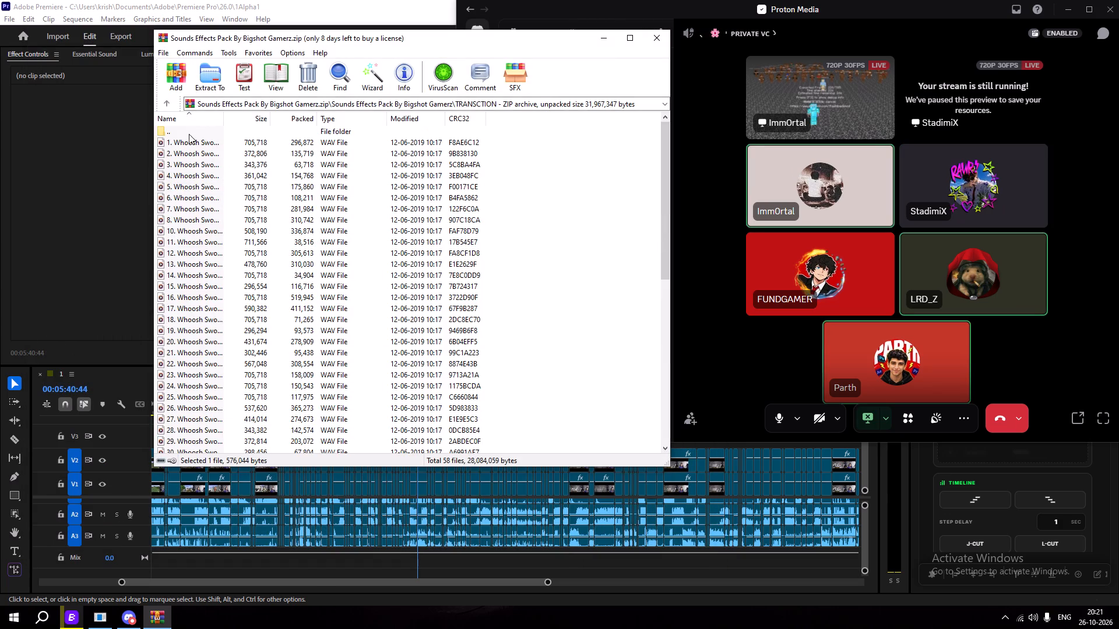
double_click(189, 134)
click(199, 313)
double_click(209, 151)
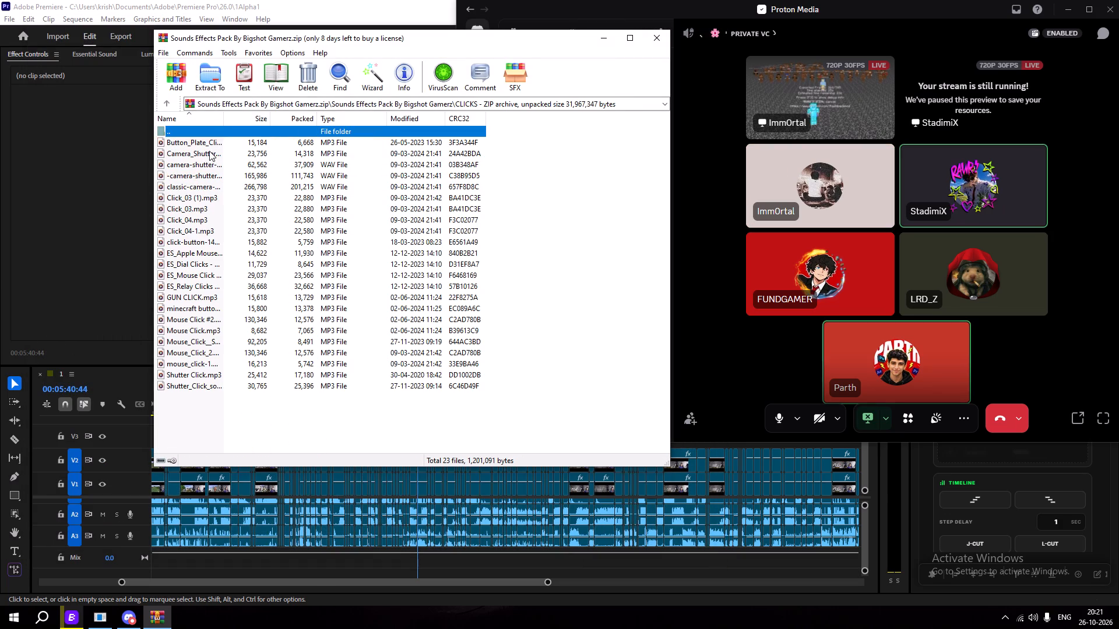
Preview the Button_Plate_Click sound and the four camera sounds listed below it in the CLICKS folder, closing the player after each.
click(179, 162)
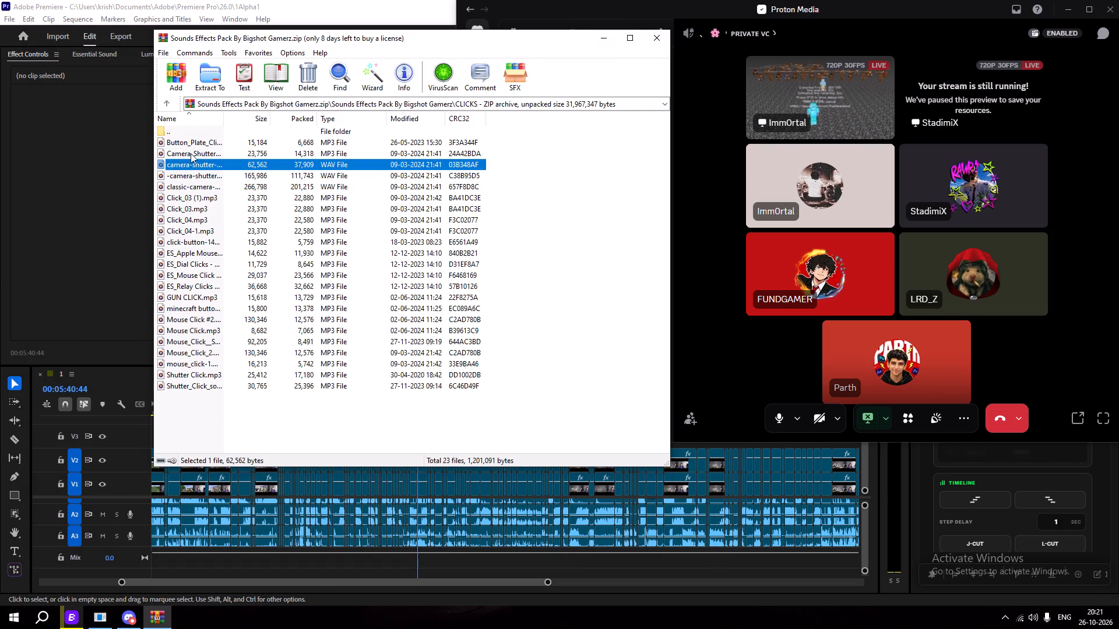
double_click(207, 140)
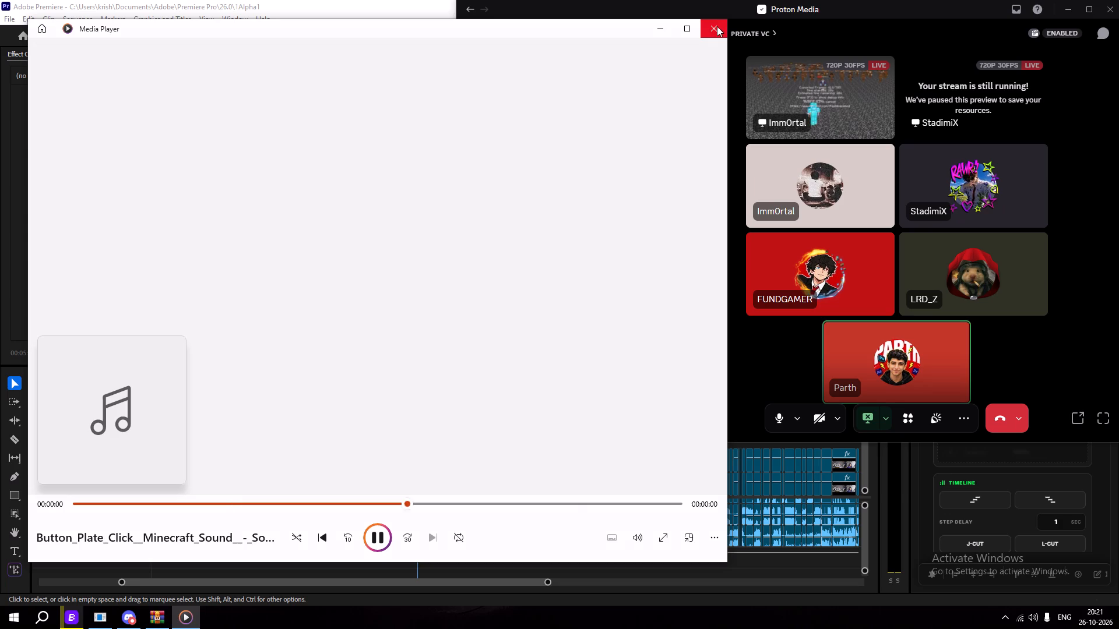
click(717, 25)
double_click(227, 151)
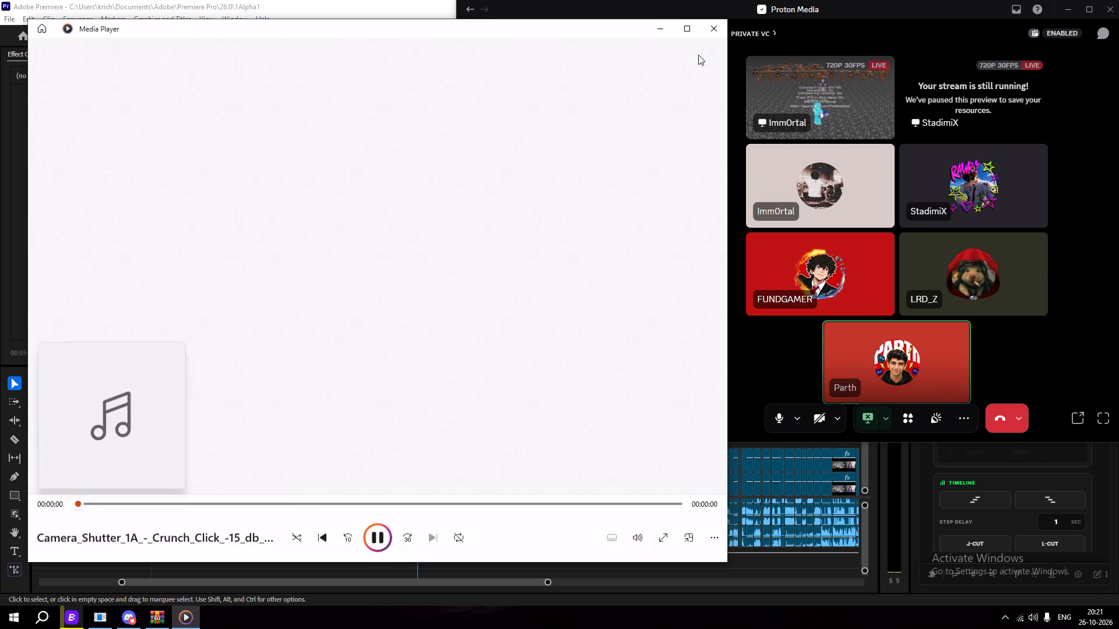
click(715, 32)
double_click(225, 166)
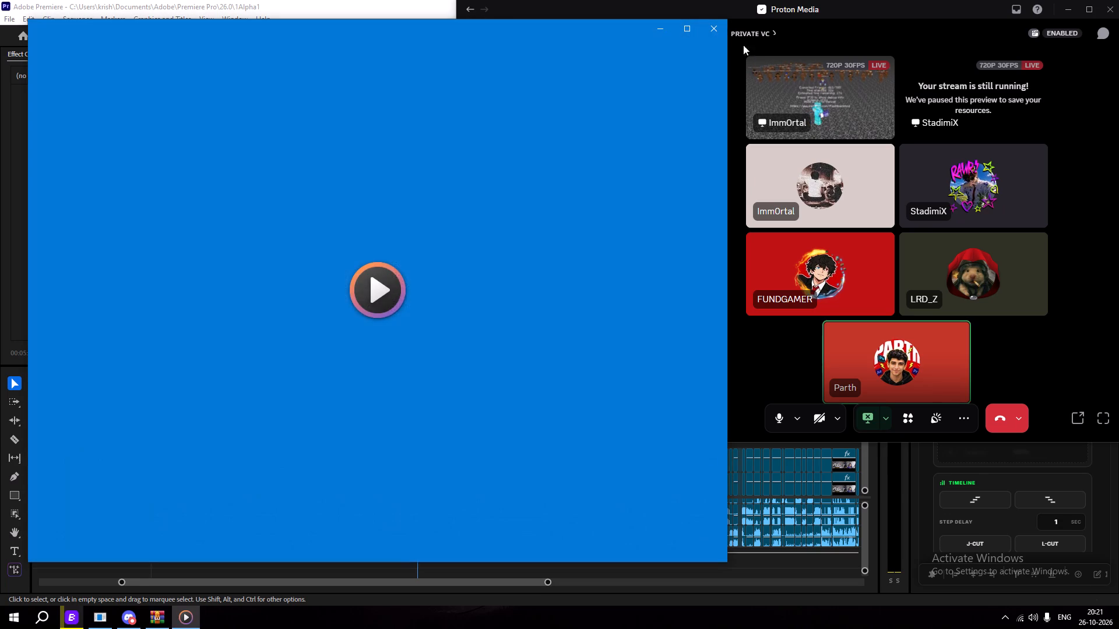
click(713, 29)
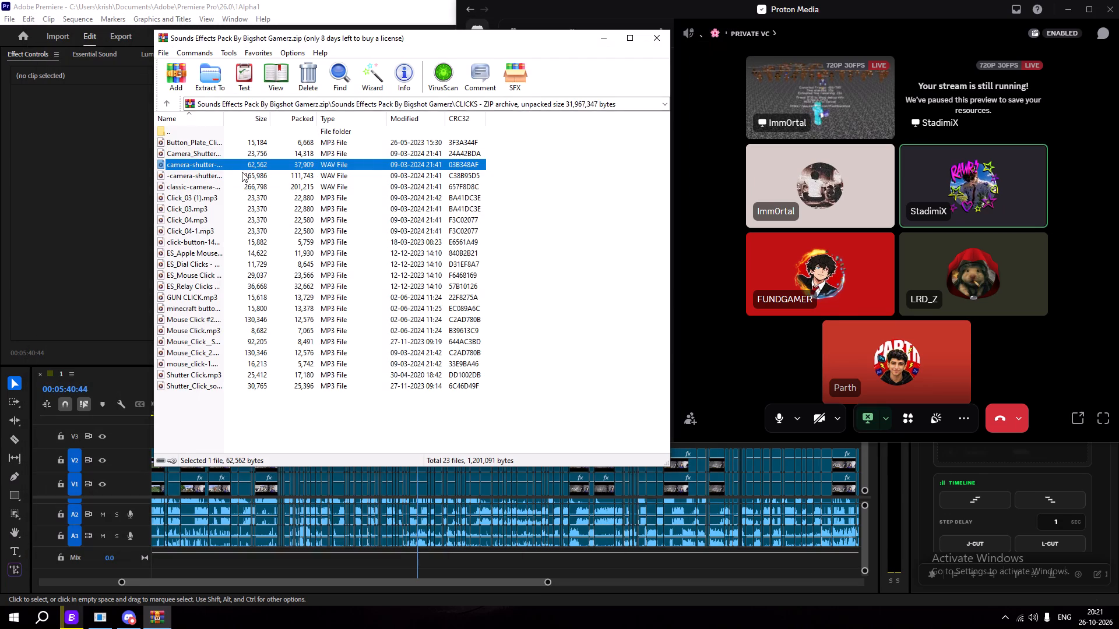
double_click(242, 172)
click(717, 35)
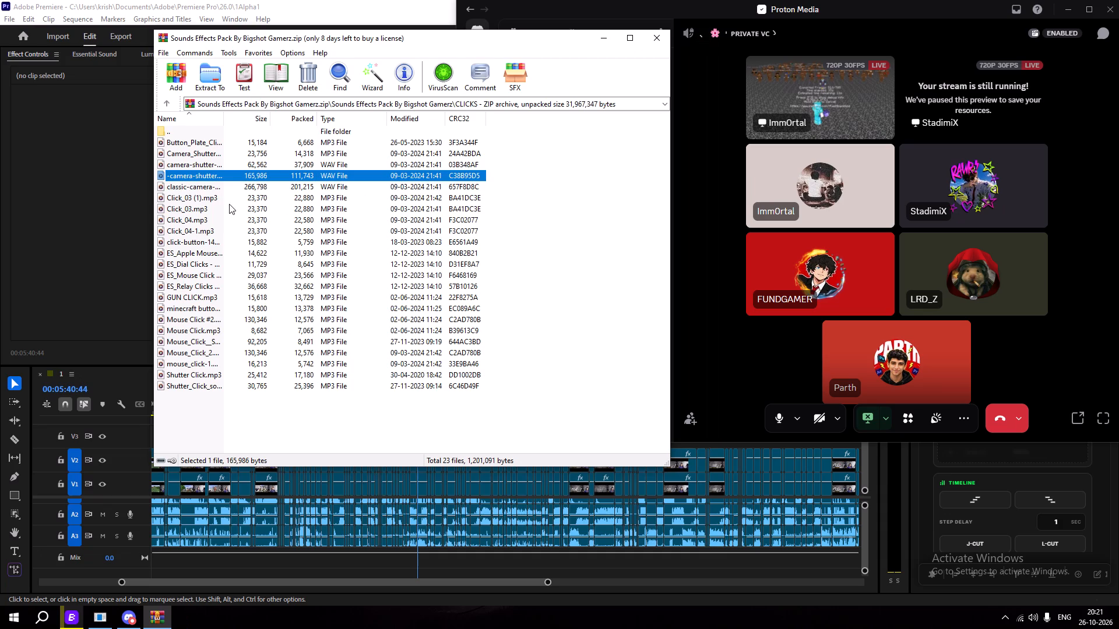
double_click(227, 186)
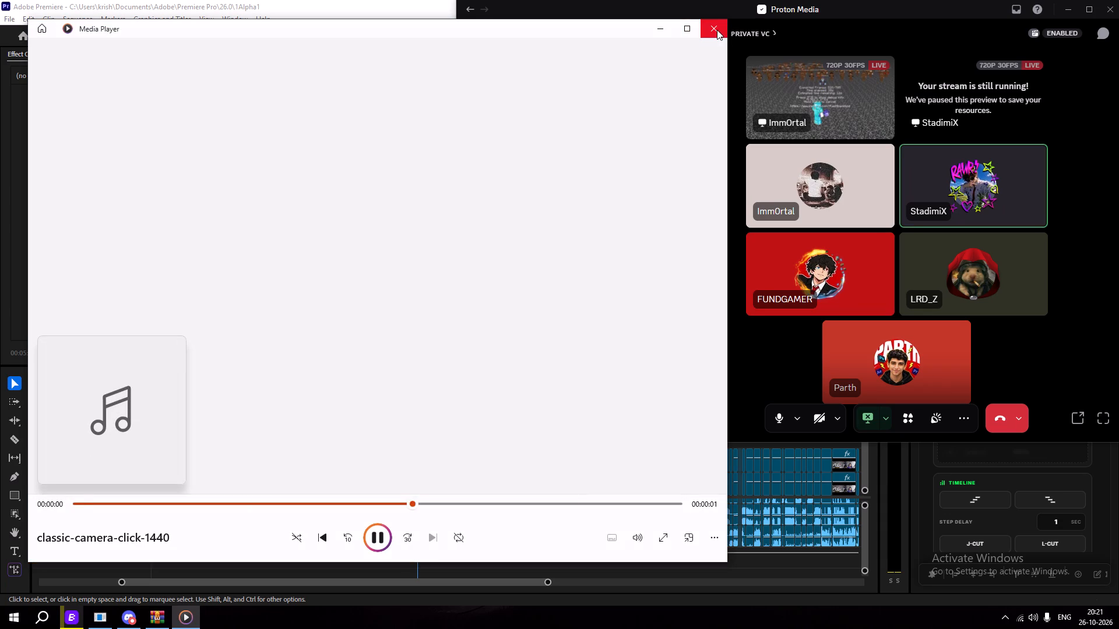
click(717, 30)
Preview Click_03 (1), Click_03, Click_04 and the last Shutter_Click sound in the CLICKS folder, closing the player after each.
triple_click(213, 197)
click(213, 198)
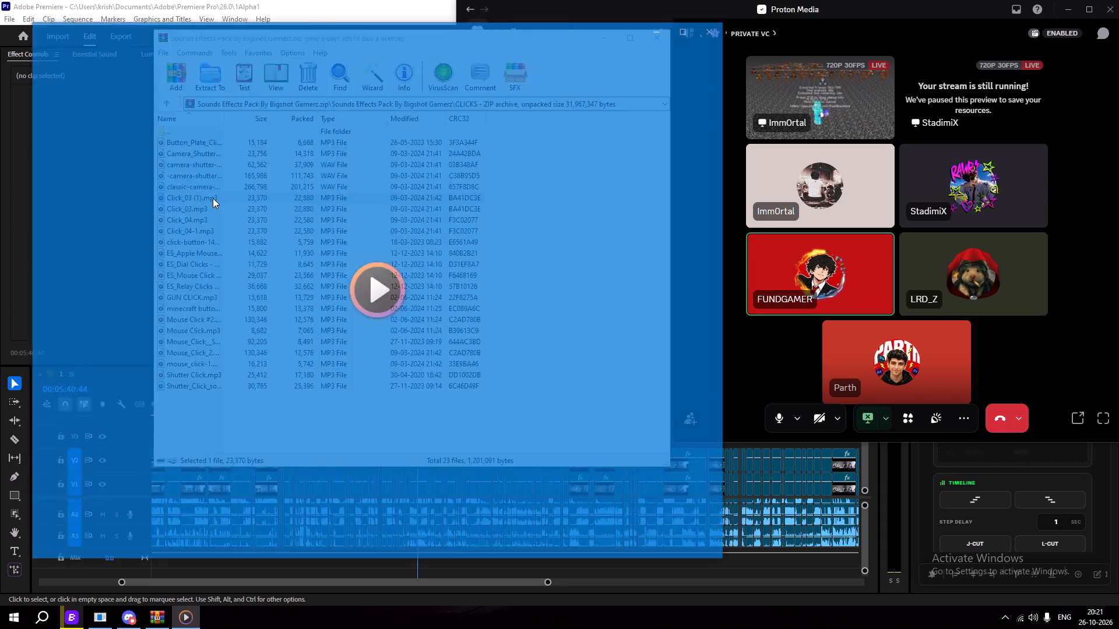
click(710, 29)
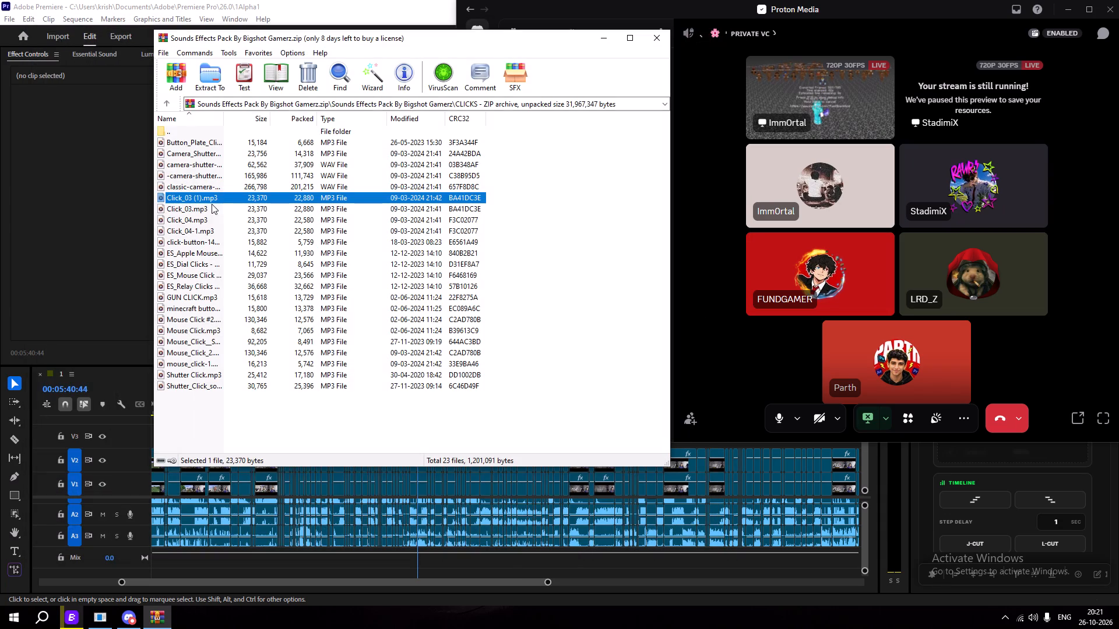
double_click(212, 204)
click(712, 30)
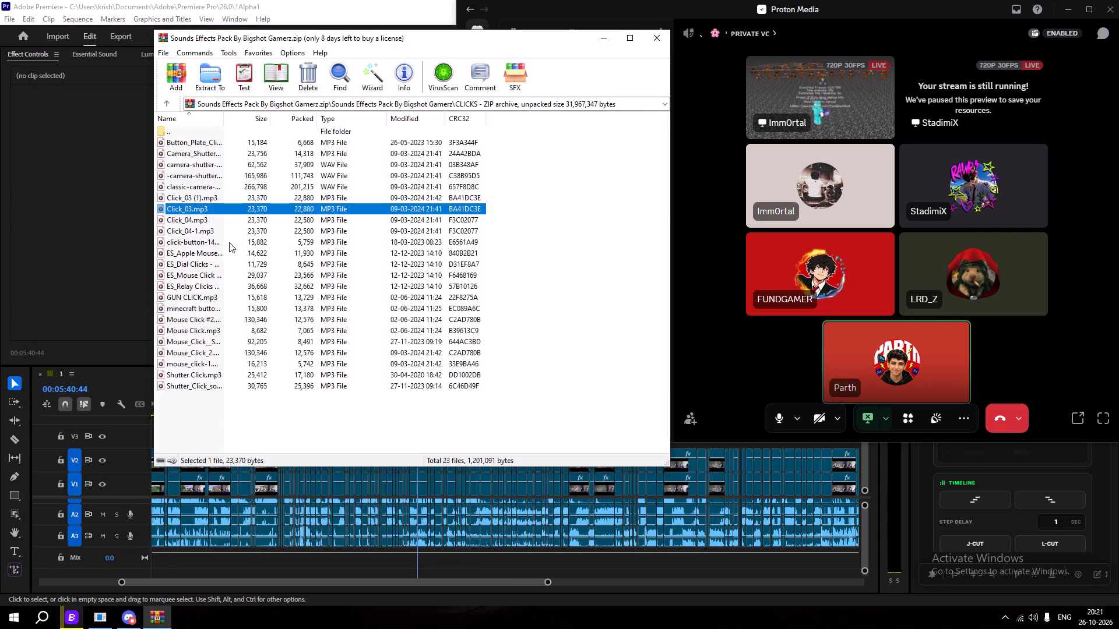
double_click(215, 221)
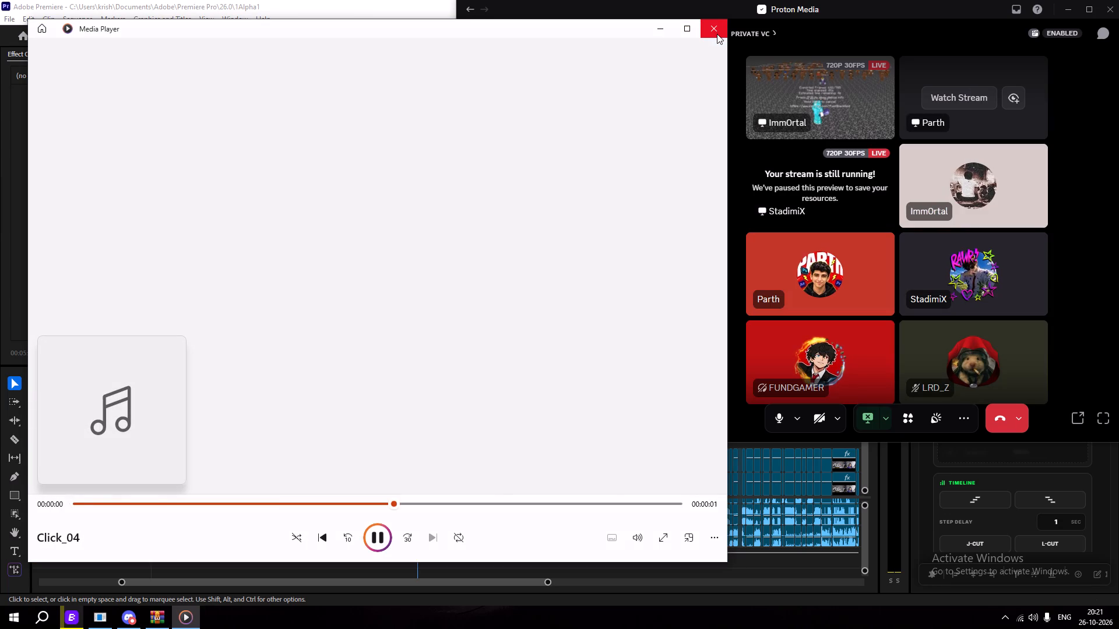
click(717, 28)
click(220, 225)
double_click(219, 220)
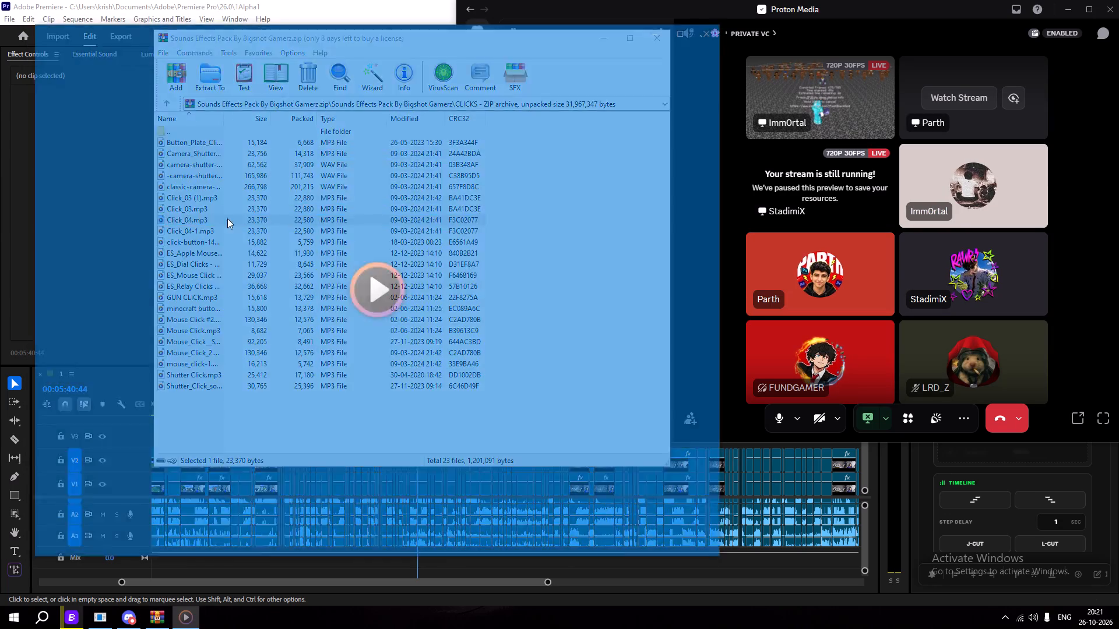
click(711, 23)
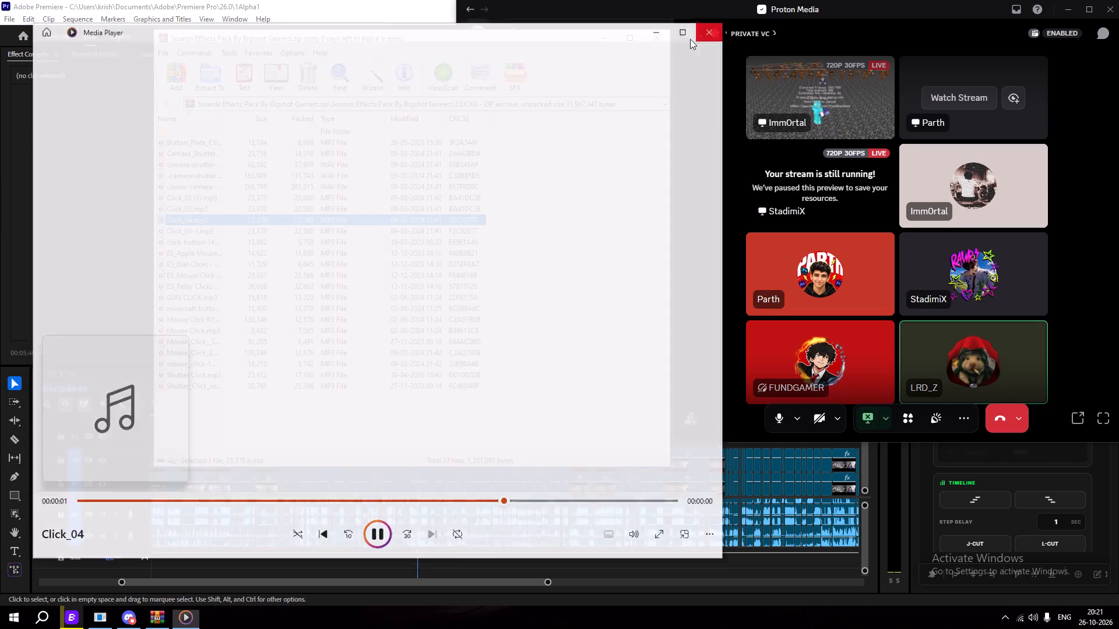
double_click(217, 387)
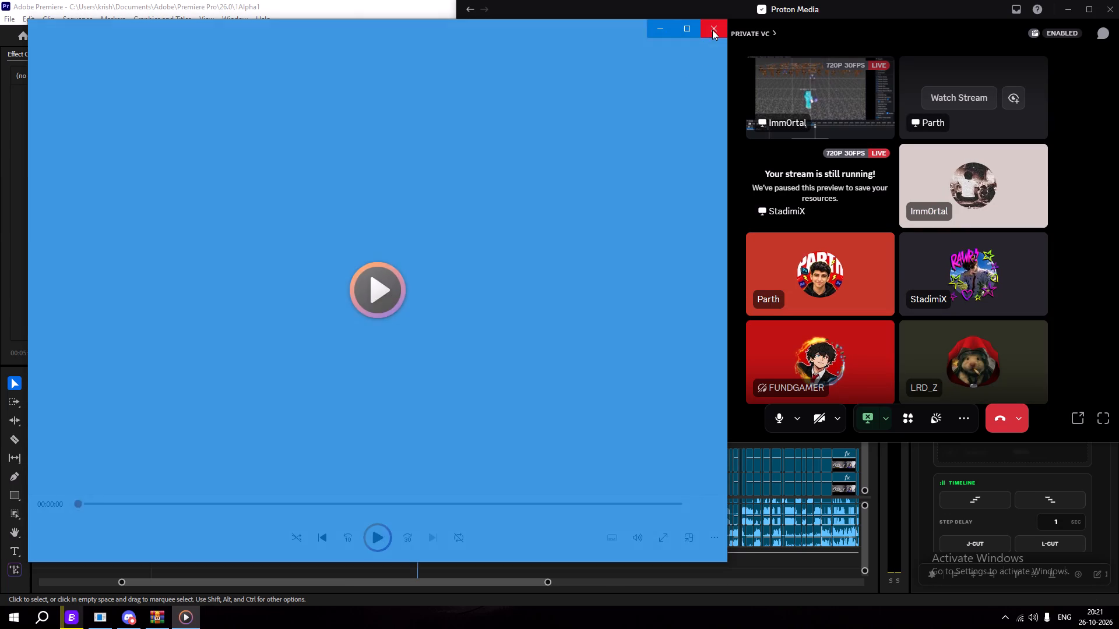
click(712, 30)
Return to the pack's main folder and preview its camera-shutterrrr, Sfx used in Shak... and shocking_0NL2w3l sounds, closing the player after each.
double_click(182, 129)
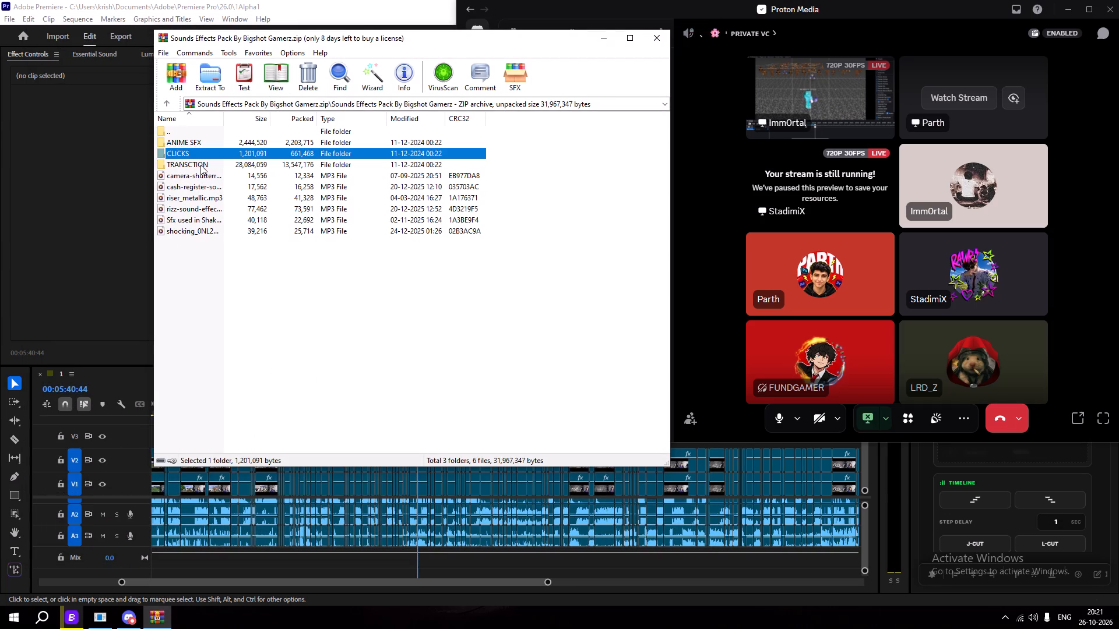
click(220, 272)
double_click(206, 173)
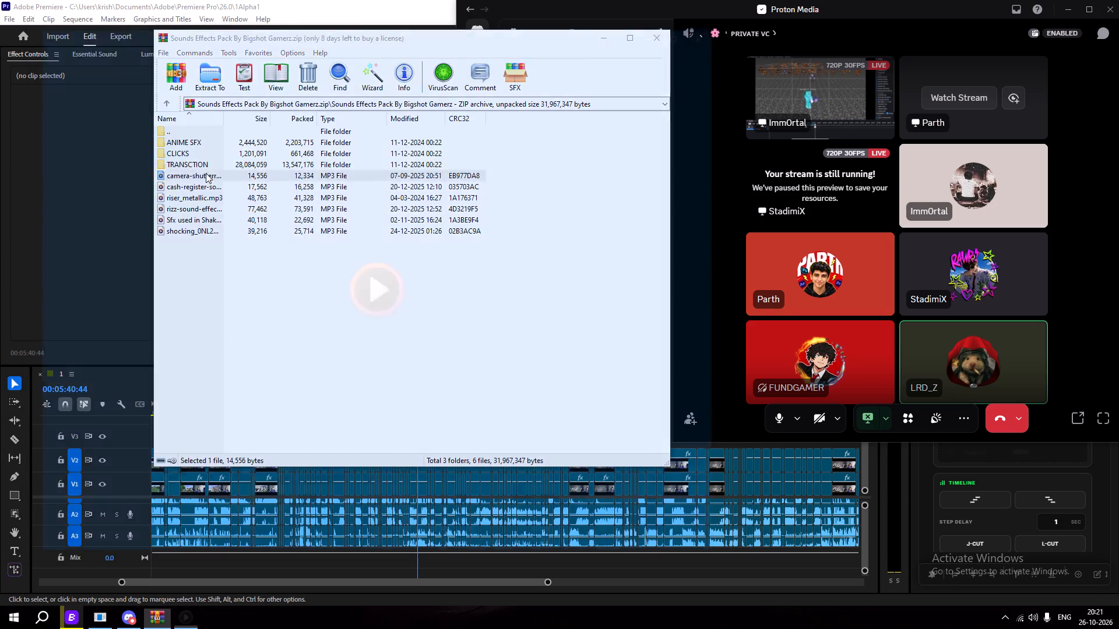
click(707, 22)
double_click(203, 214)
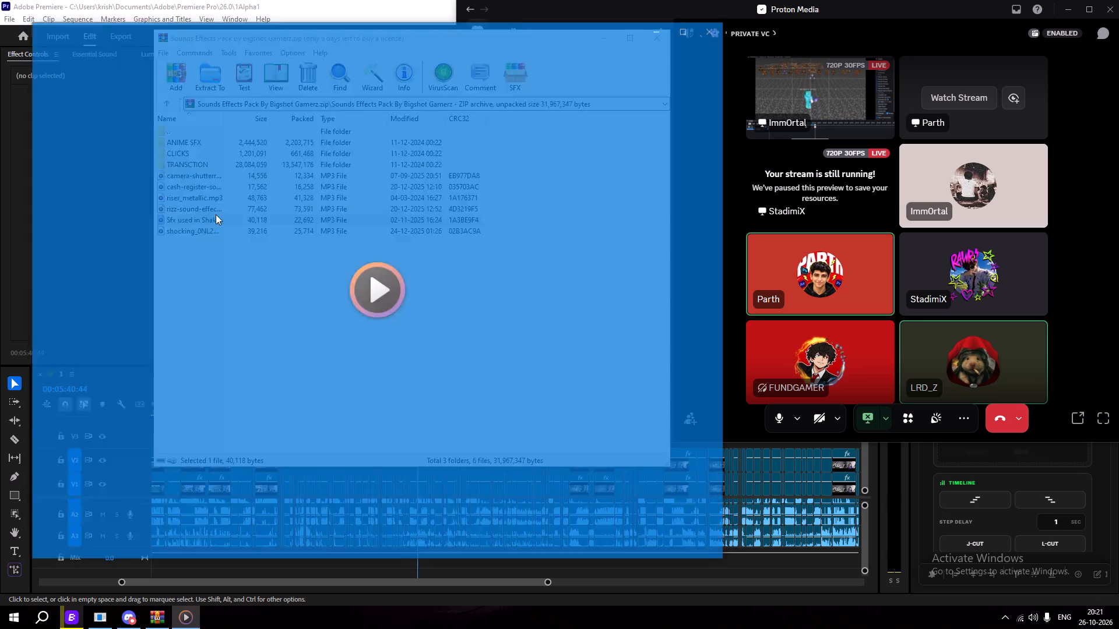
click(707, 28)
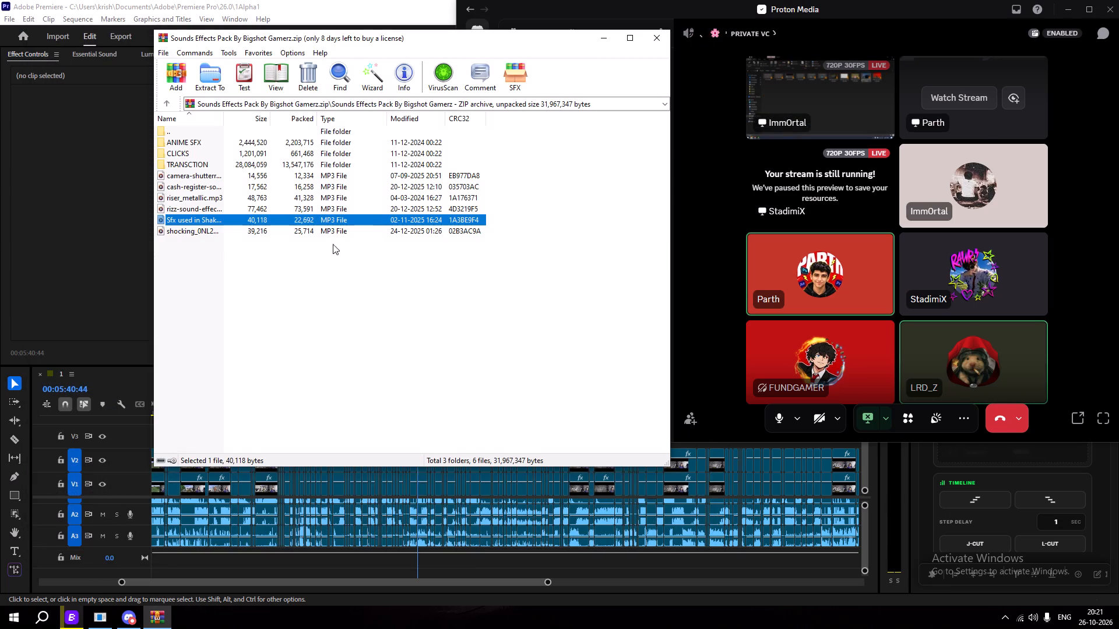
double_click(235, 230)
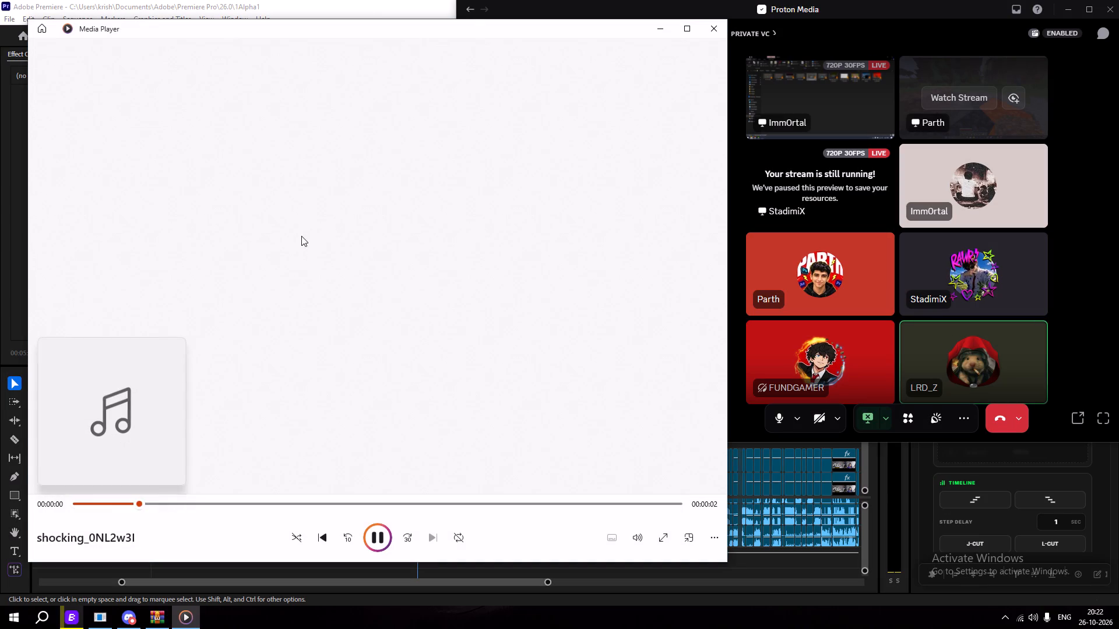
click(708, 31)
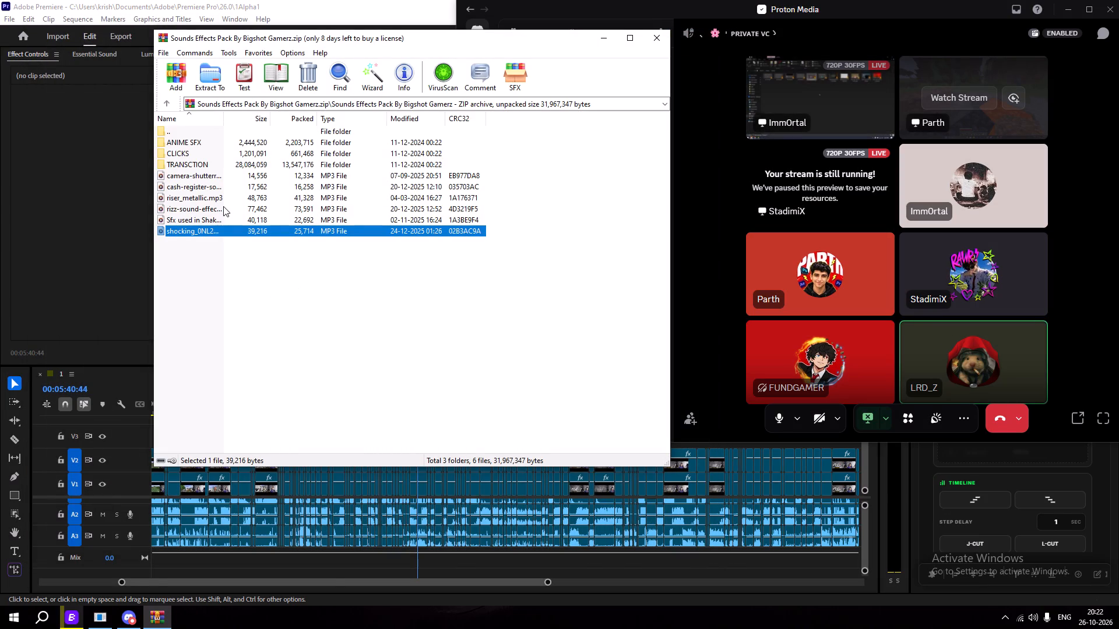
Preview the riser_metallic, cash-register and camera-shutterrrr sounds in the pack's main folder, closing the player after each.
double_click(232, 198)
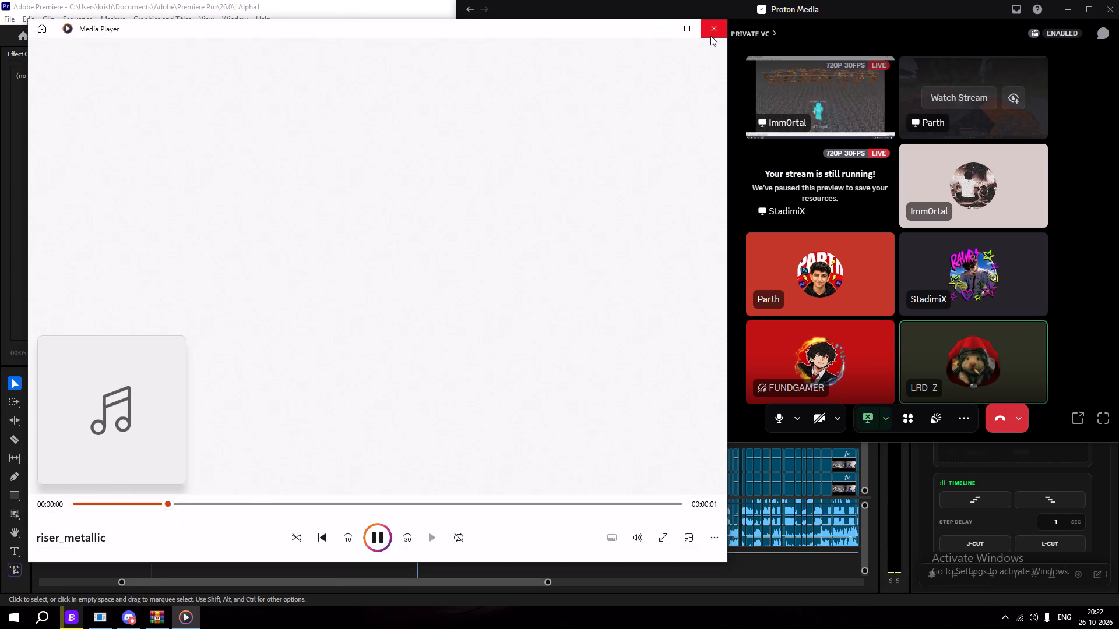
click(710, 34)
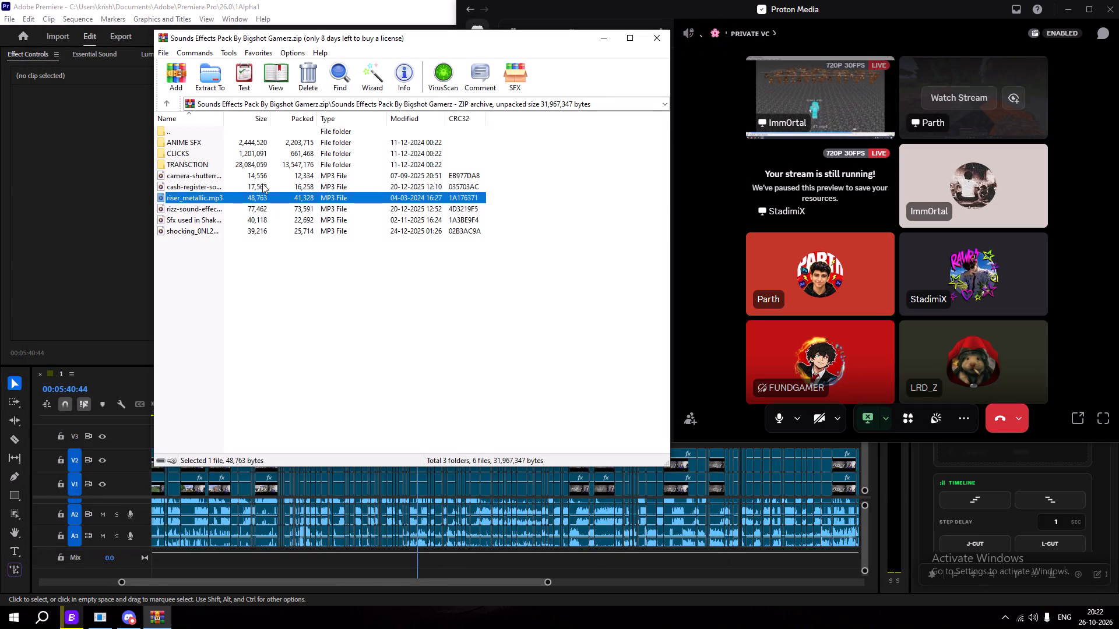
drag(258, 183, 264, 181)
click(265, 181)
double_click(249, 193)
click(720, 30)
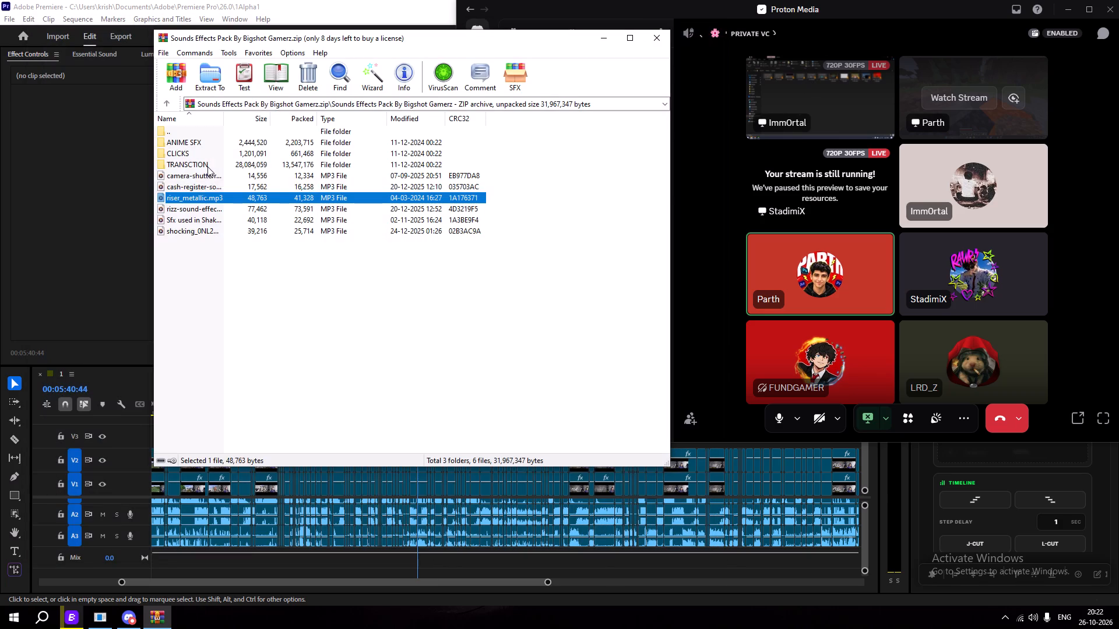
double_click(204, 186)
click(237, 186)
double_click(237, 186)
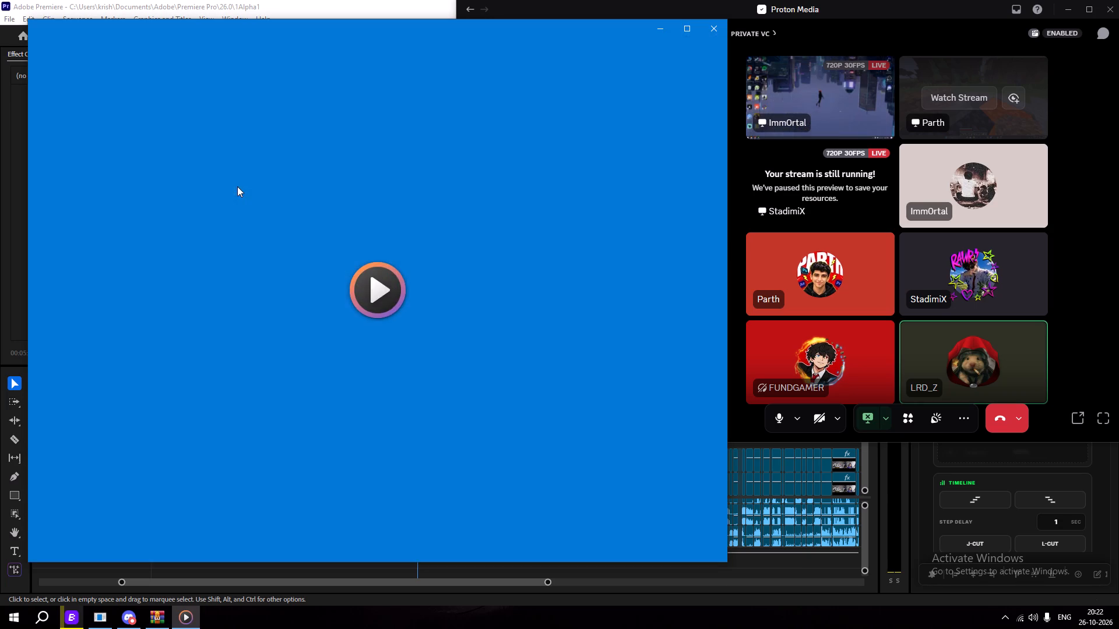
click(709, 27)
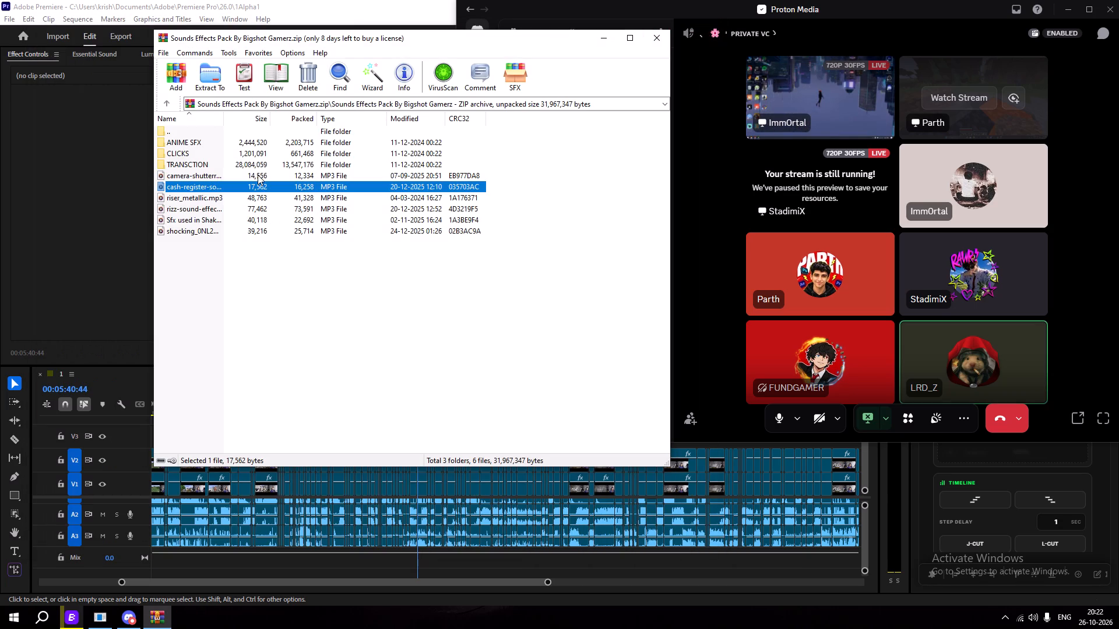
double_click(258, 175)
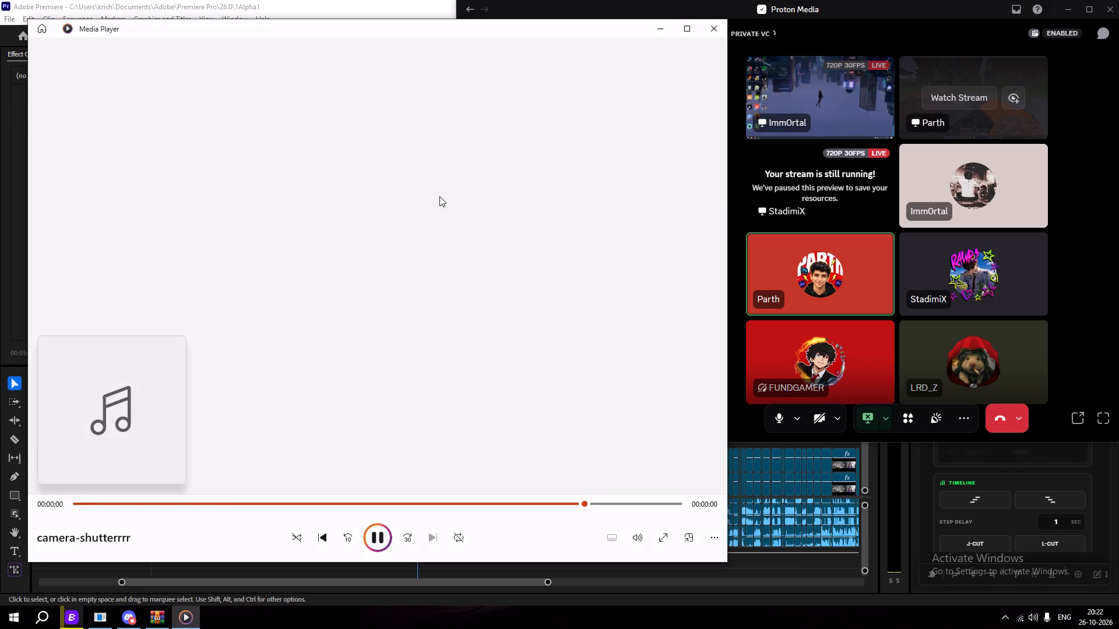
click(717, 29)
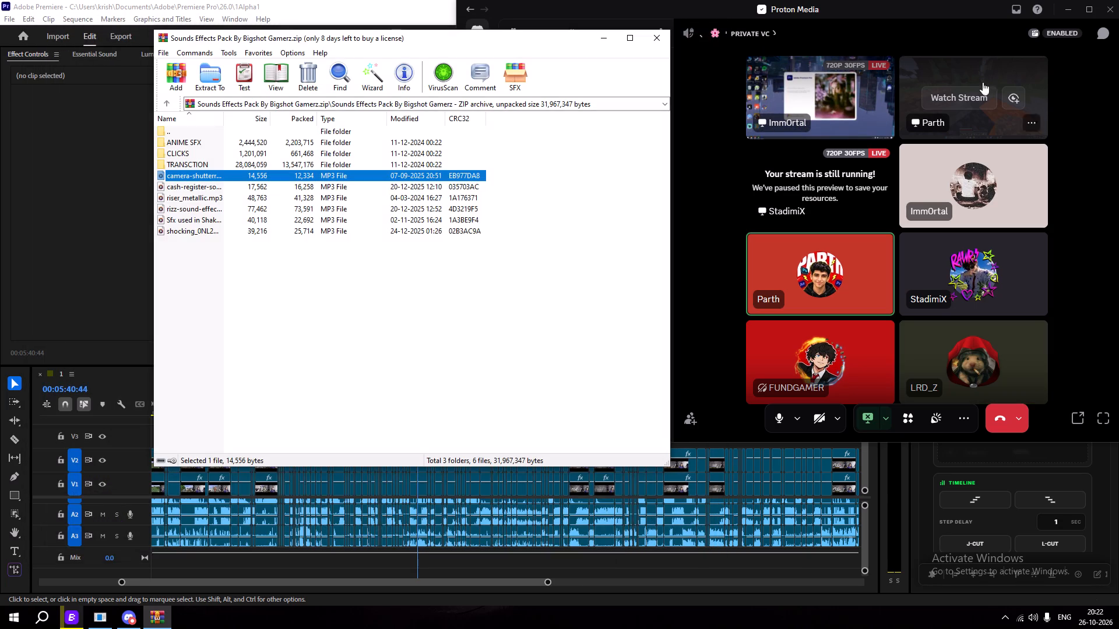
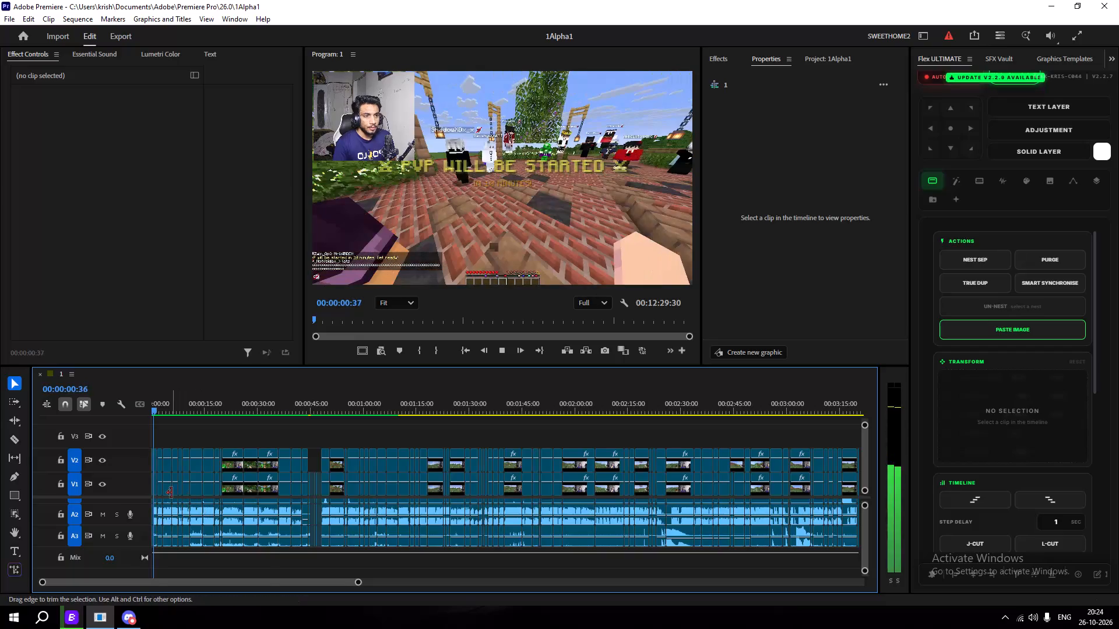
Return the playhead to the start of the sequence and look through the project's media items.
alt+scroll(171, 493, up, 9)
drag(172, 412, 43, 437)
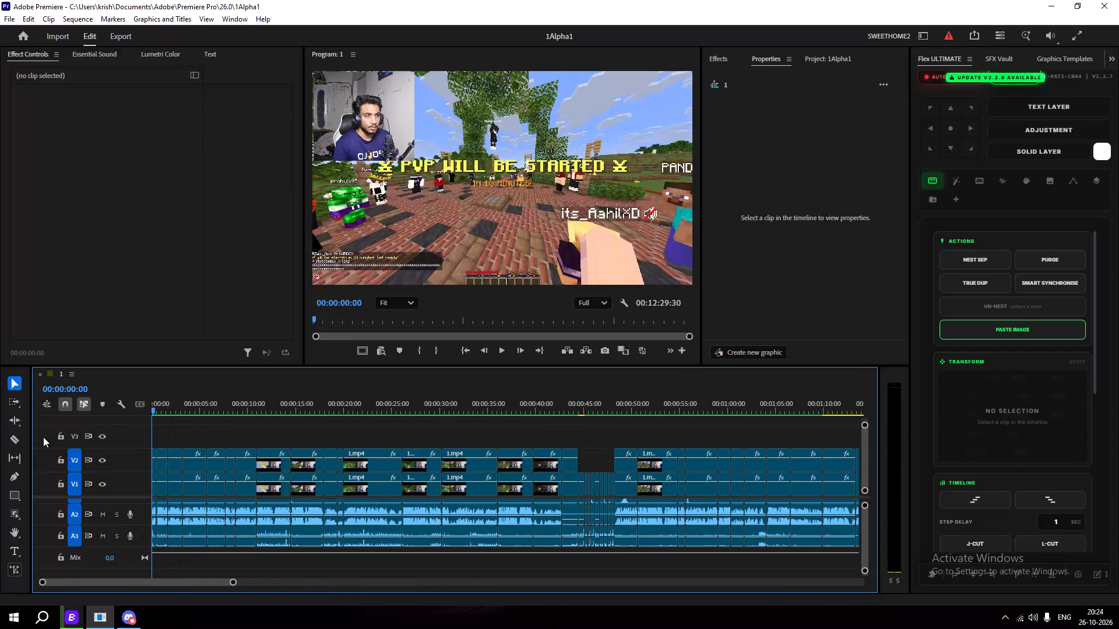
drag(43, 437, 28, 439)
click(818, 59)
scroll(789, 239, down, 13)
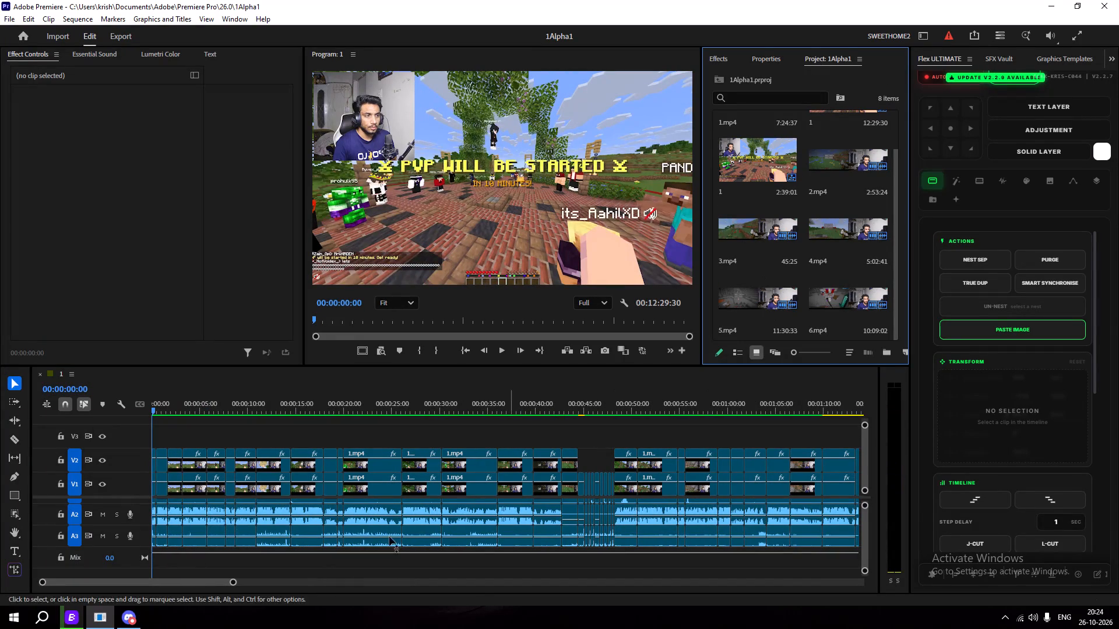
Open the Downloads folder in File Explorer and open the Sounds Effects Pack By Bigshot Gamerz archive in WinRAR, closing File Explorer.
click(41, 614)
text(file)
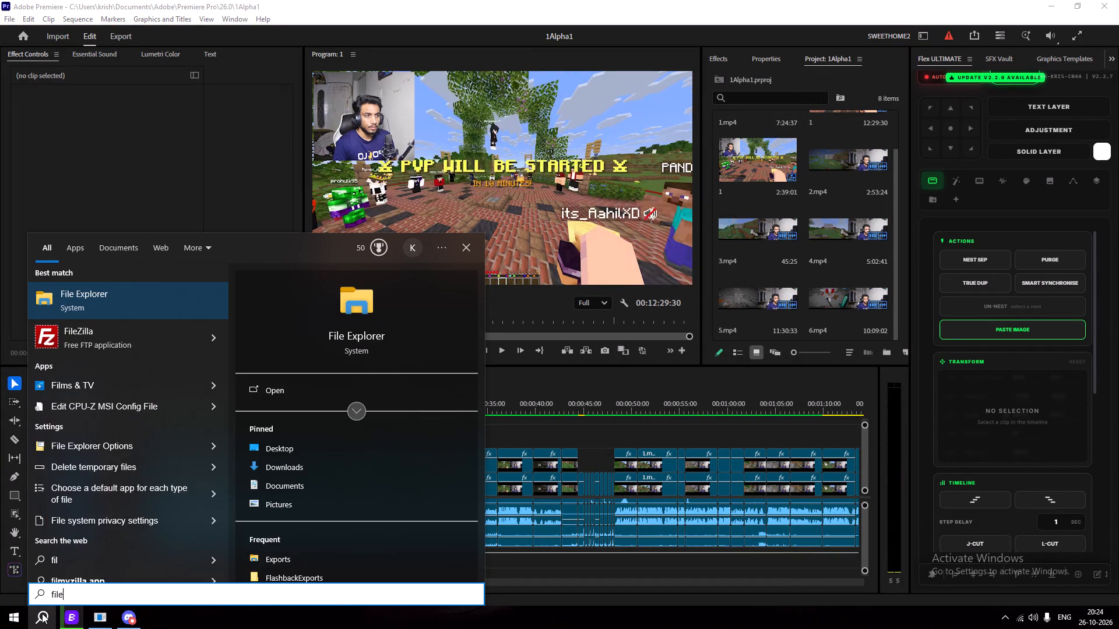
key(Return)
click(272, 241)
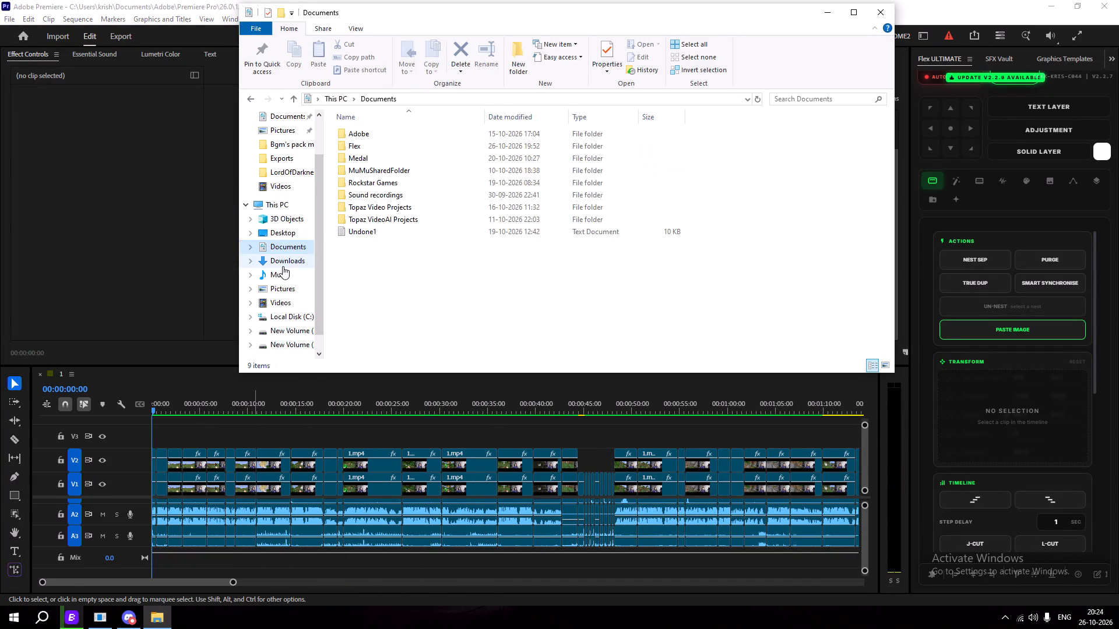
click(283, 266)
click(437, 169)
double_click(444, 159)
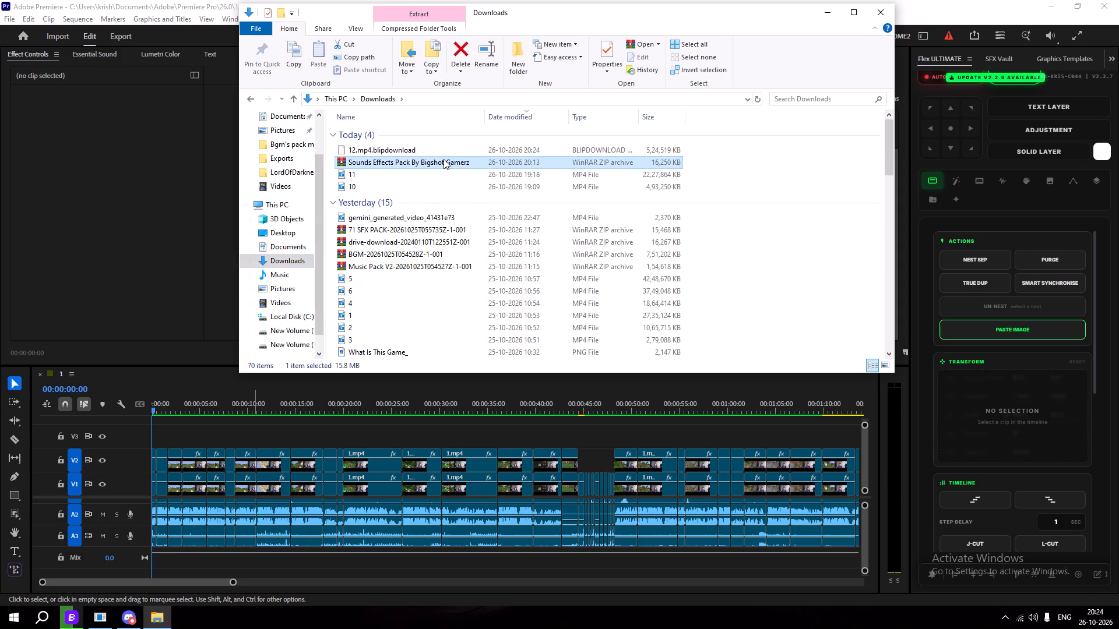
click(68, 617)
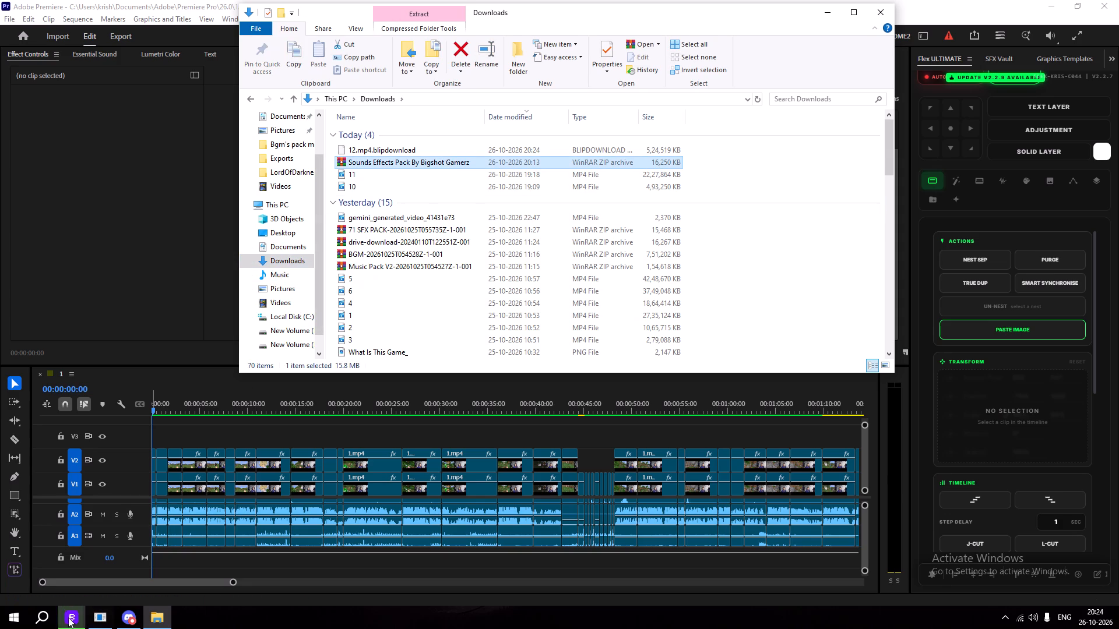
double_click(399, 160)
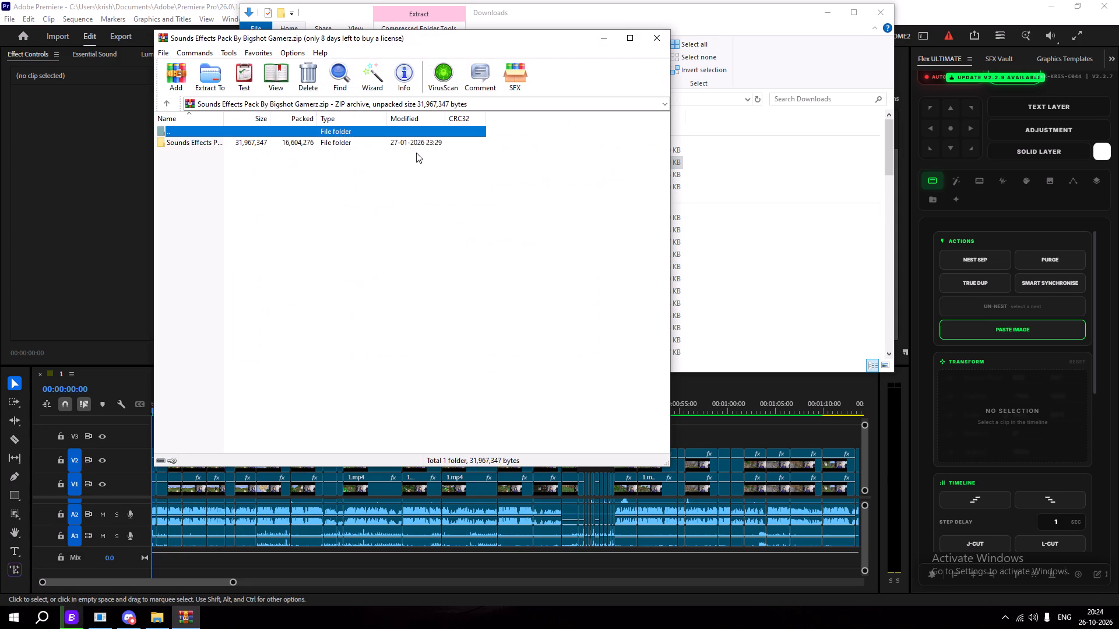
click(878, 13)
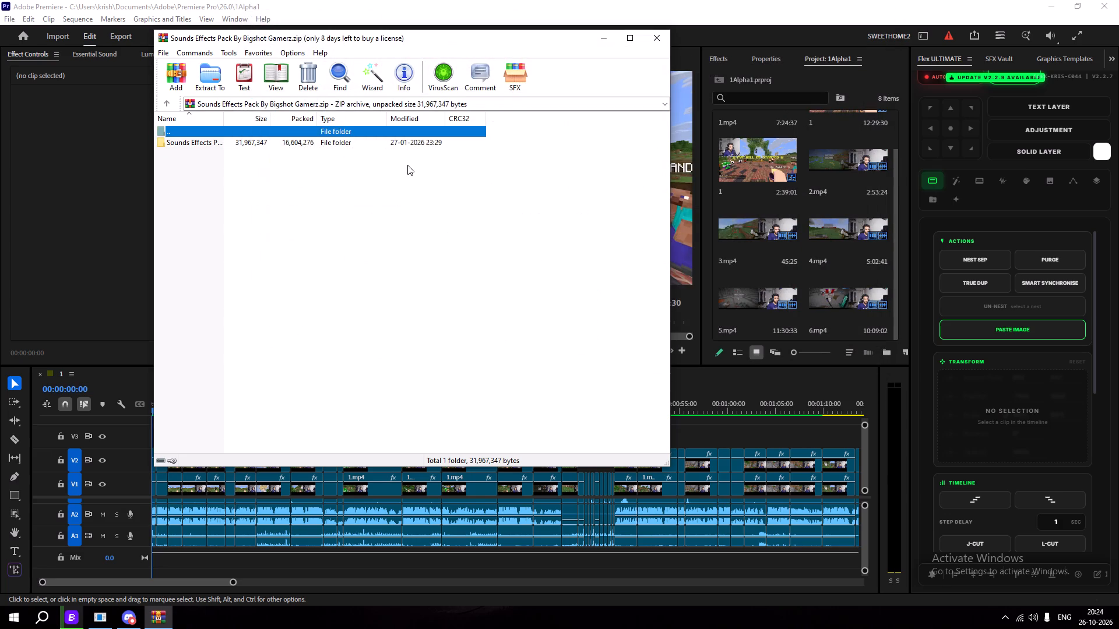
Open the ANIME SFX folder inside the pack and preview the Anime wow and Anvil Drop sounds, closing the player after each.
double_click(402, 143)
click(357, 291)
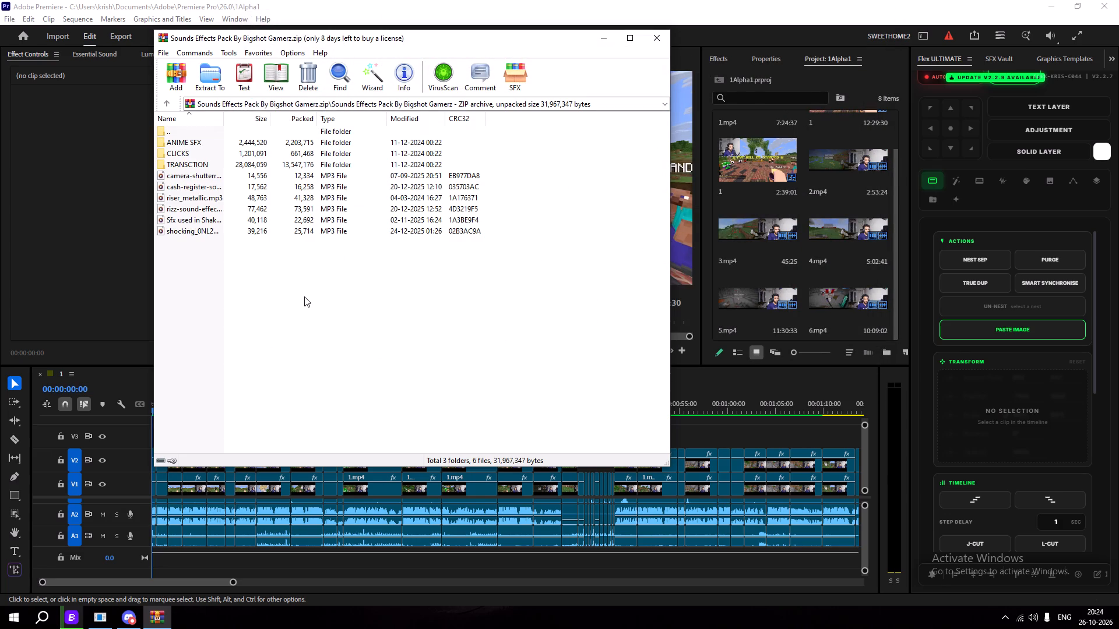
click(209, 209)
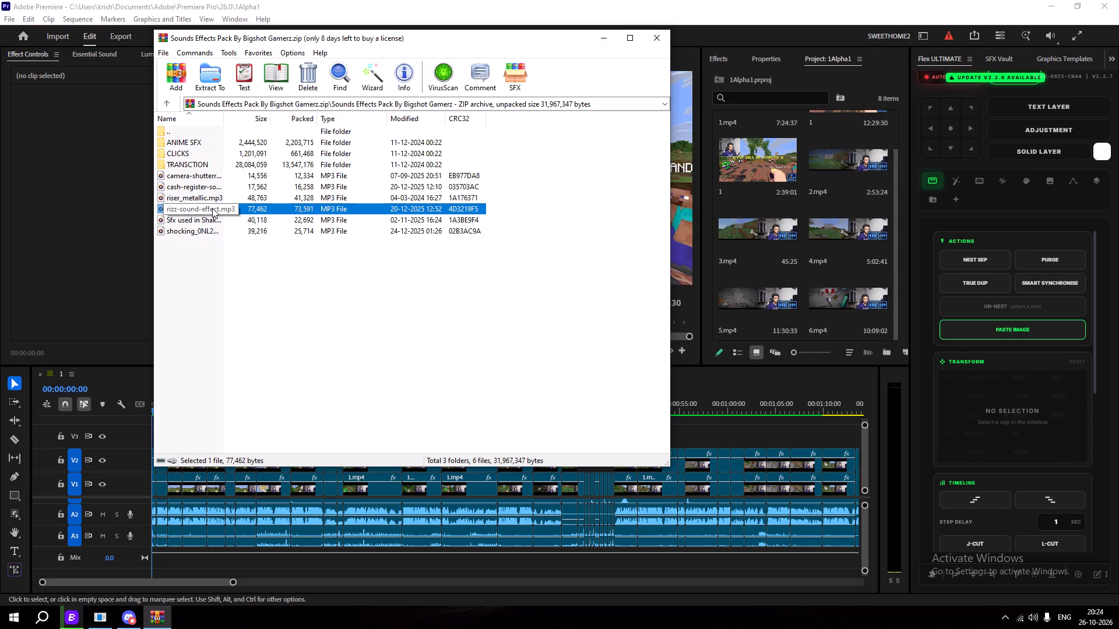
drag(267, 311, 272, 312)
double_click(224, 142)
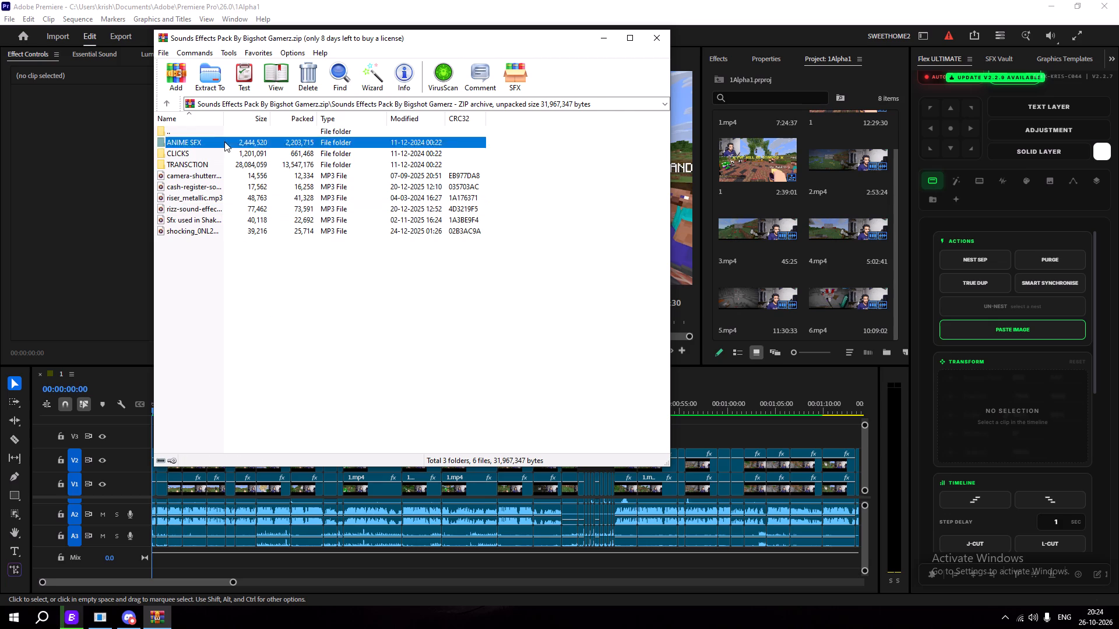
double_click(226, 147)
click(717, 26)
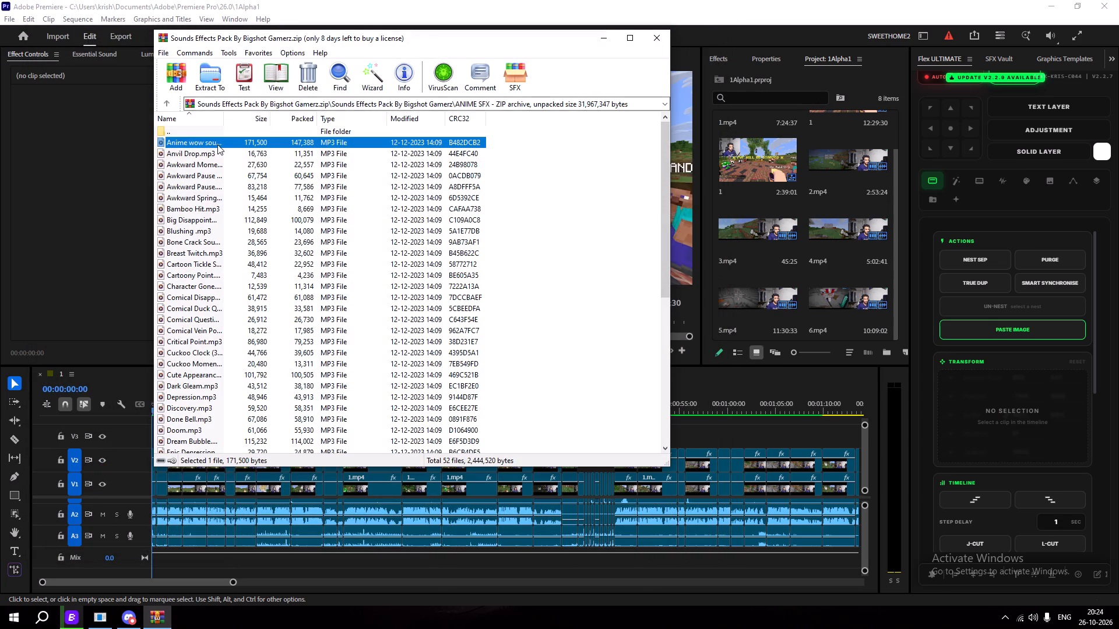
double_click(208, 151)
click(717, 30)
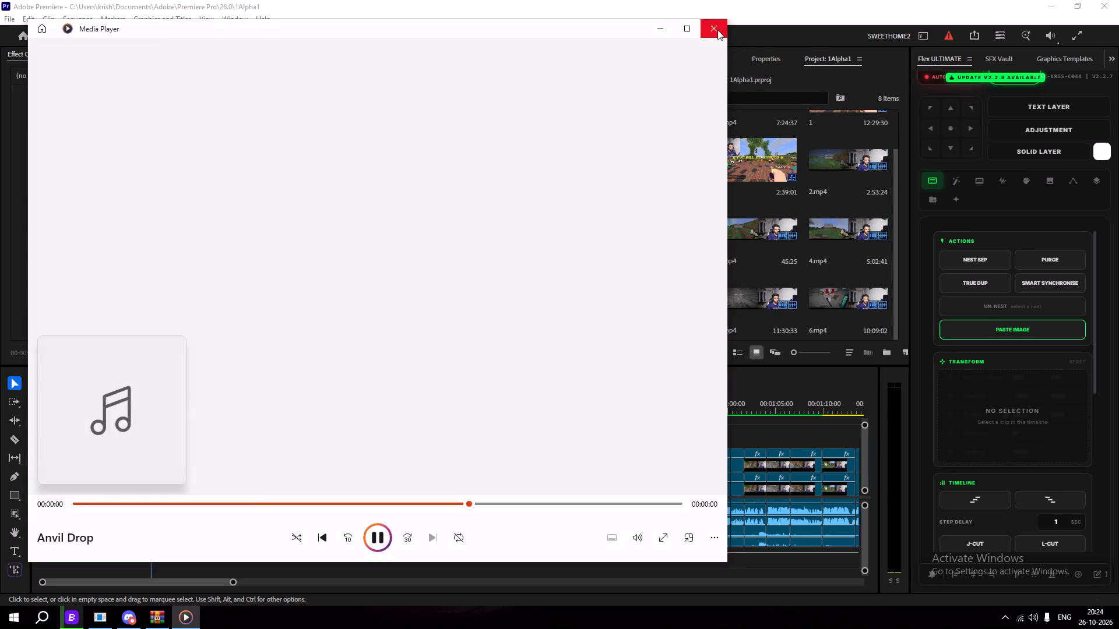
Preview the sounds whose names begin with Awkward, from Awkward Mome... to Awkward Spring..., closing the player after each.
double_click(181, 164)
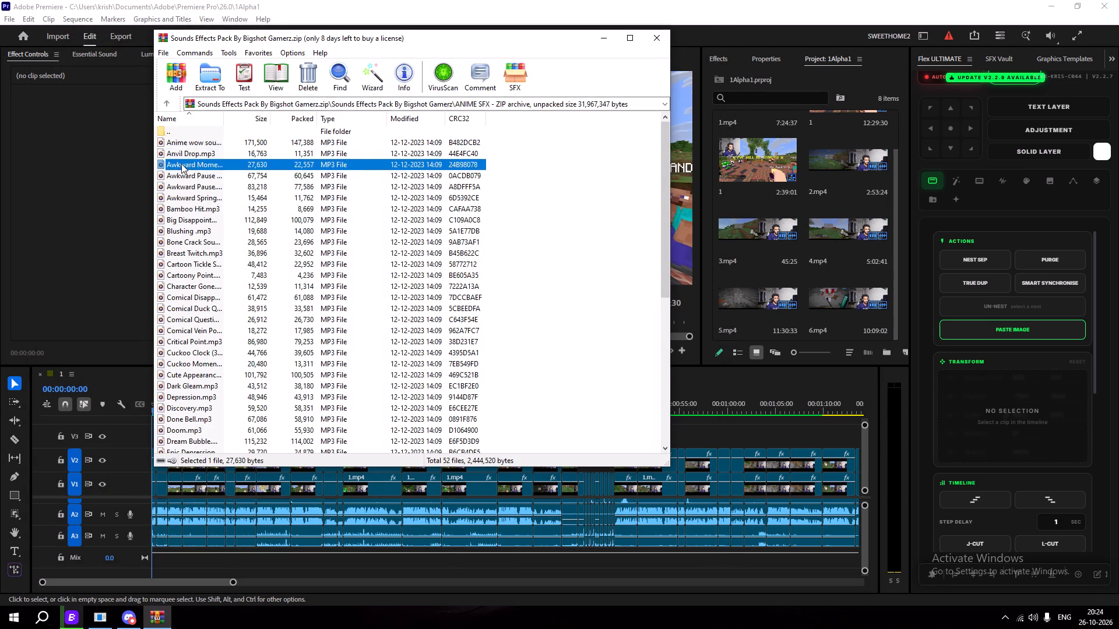
click(715, 29)
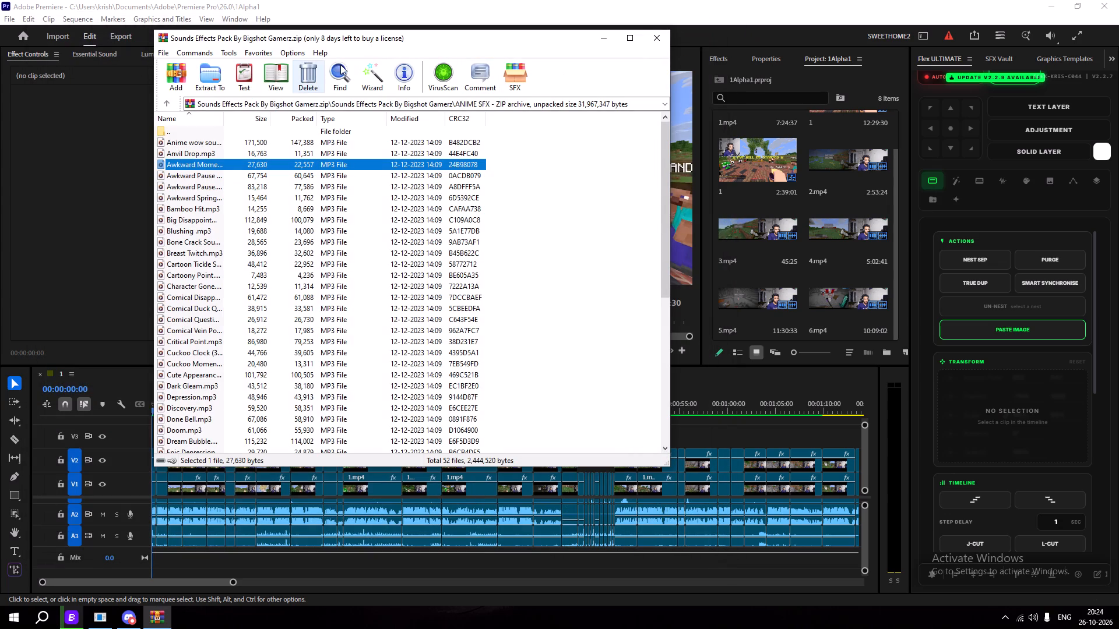
double_click(219, 181)
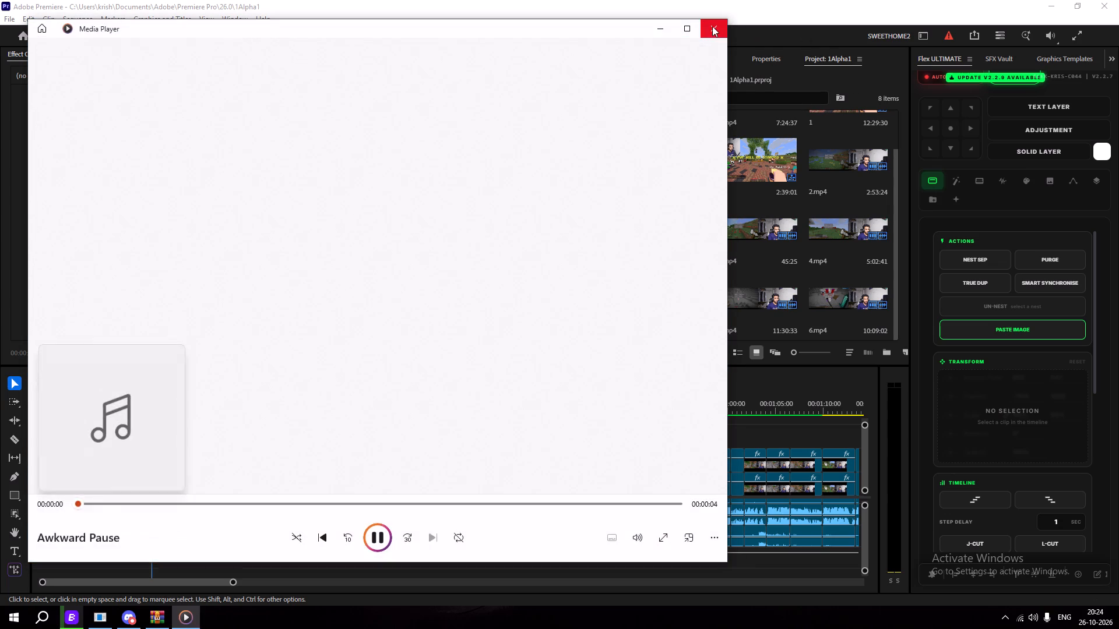
click(712, 26)
double_click(210, 171)
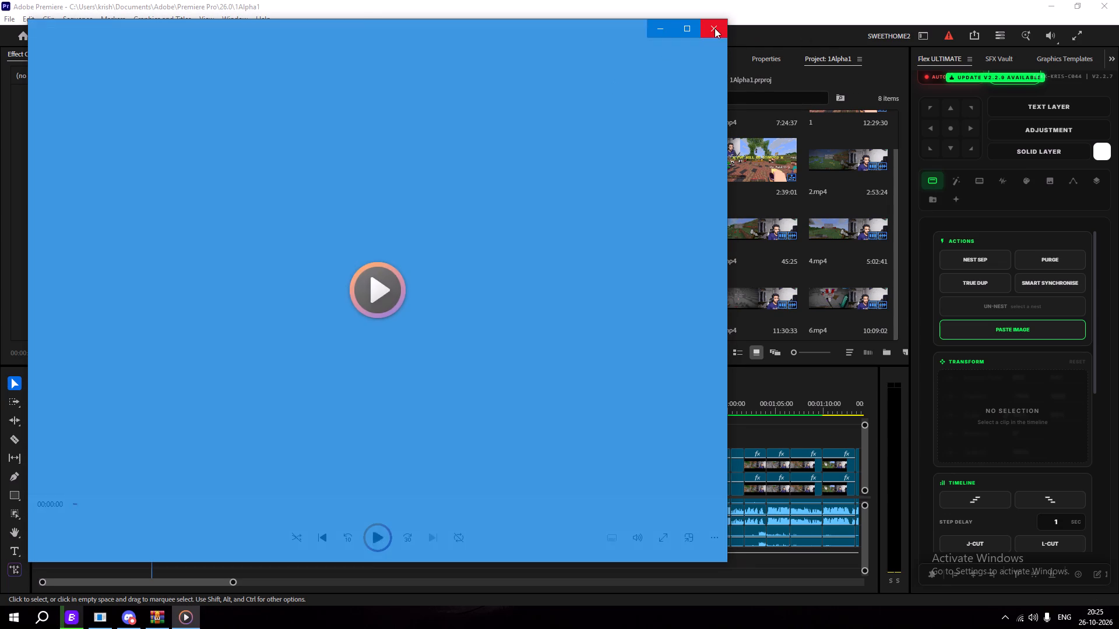
click(715, 27)
double_click(190, 196)
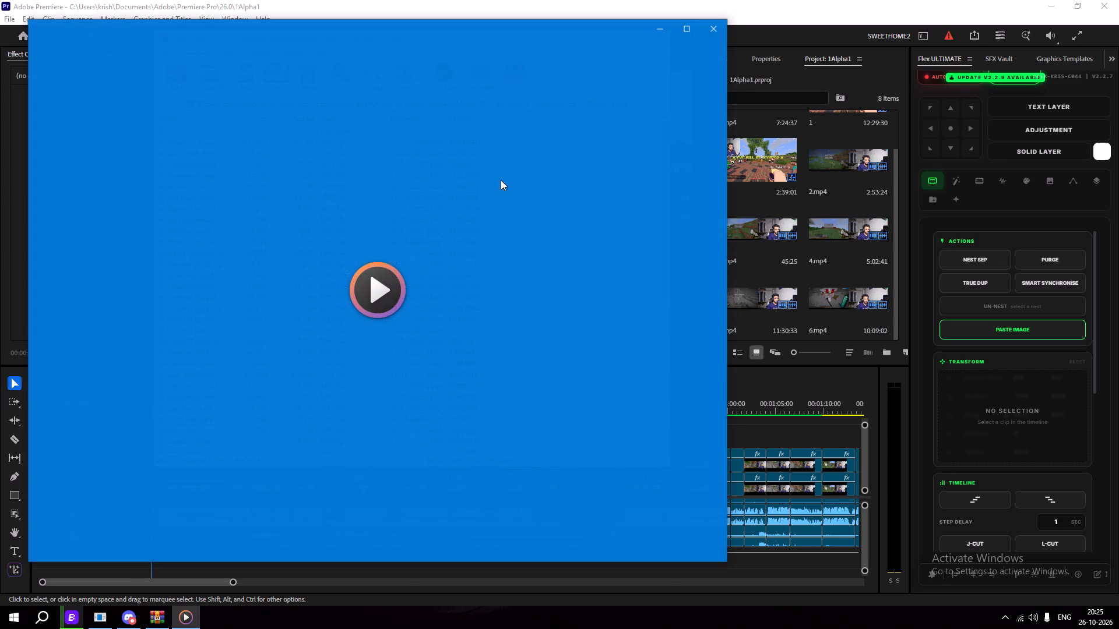
click(708, 27)
Preview the Bamboo Hit, Big Disappointment and Blushing sounds in the ANIME SFX folder, closing the player after each.
double_click(192, 206)
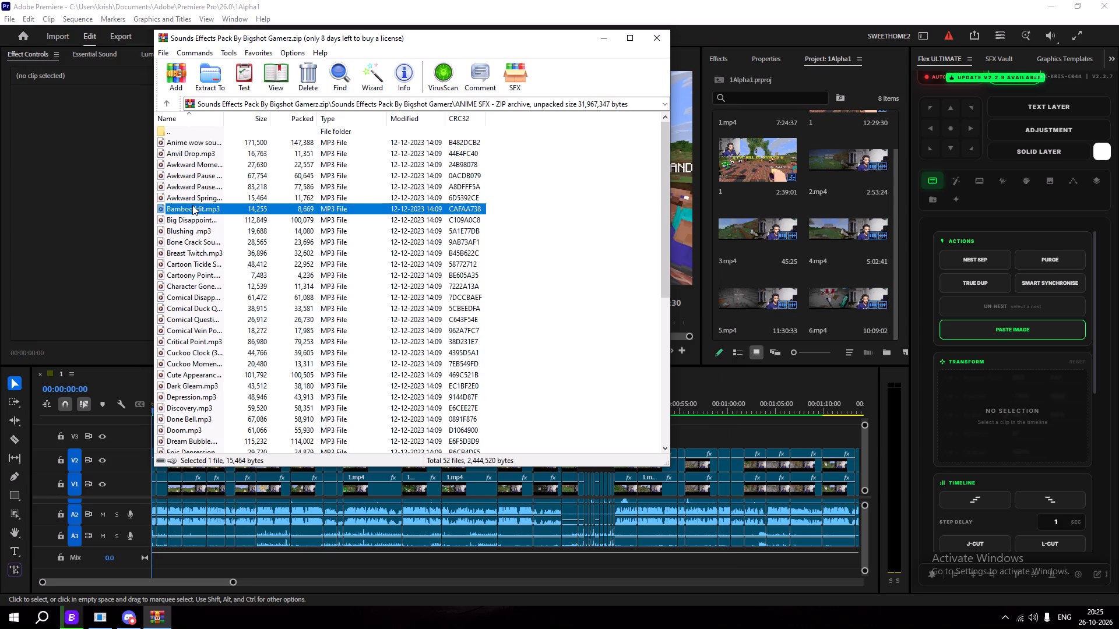
click(716, 25)
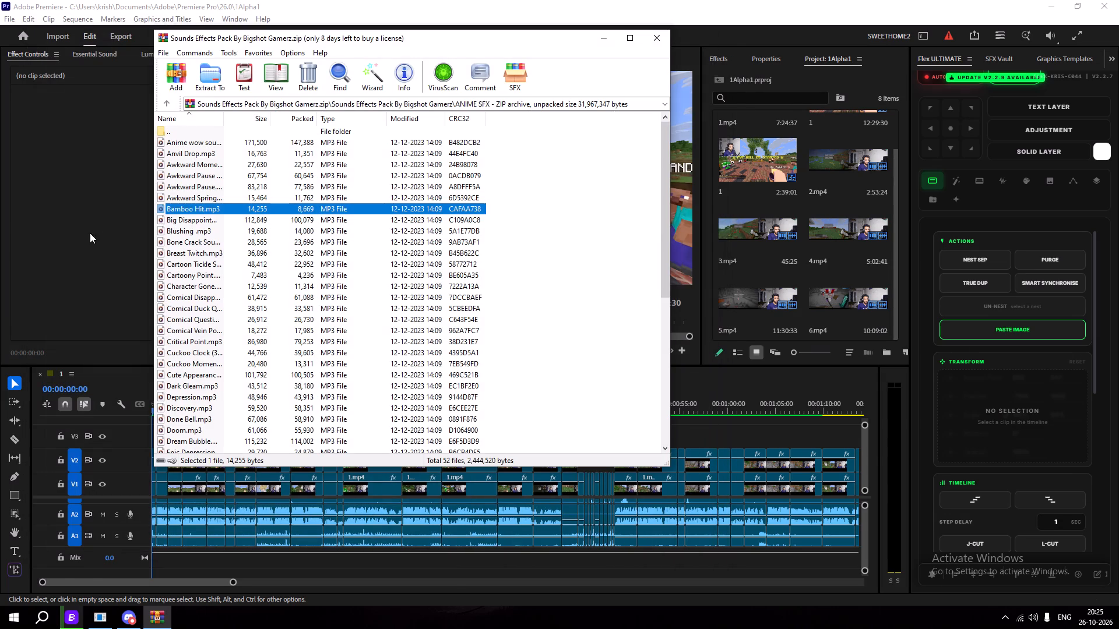
double_click(174, 222)
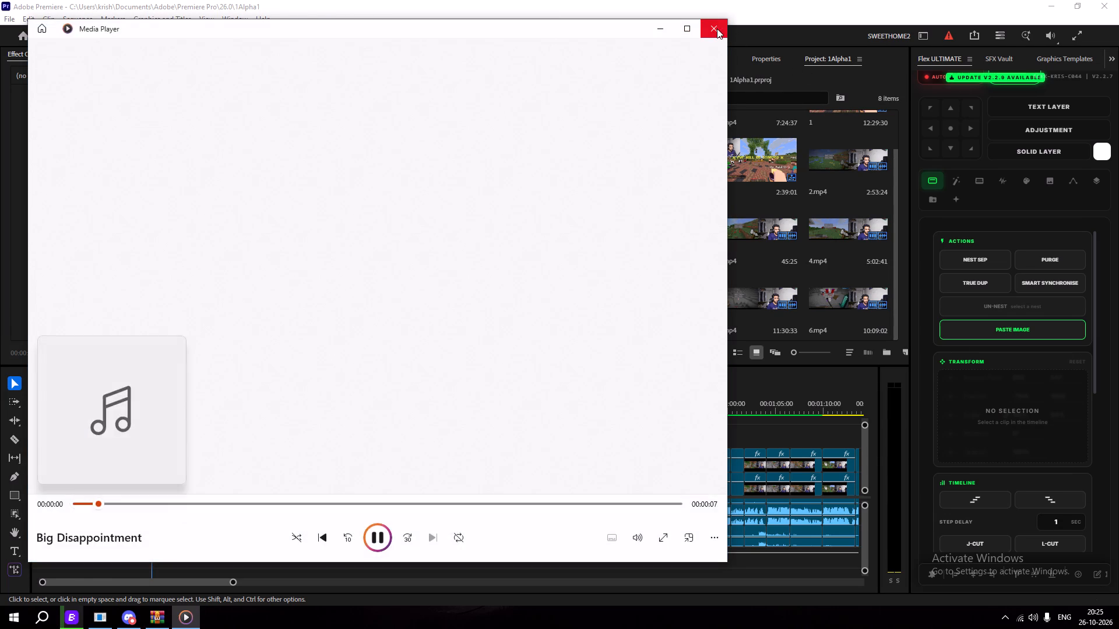
click(717, 29)
click(210, 224)
double_click(209, 229)
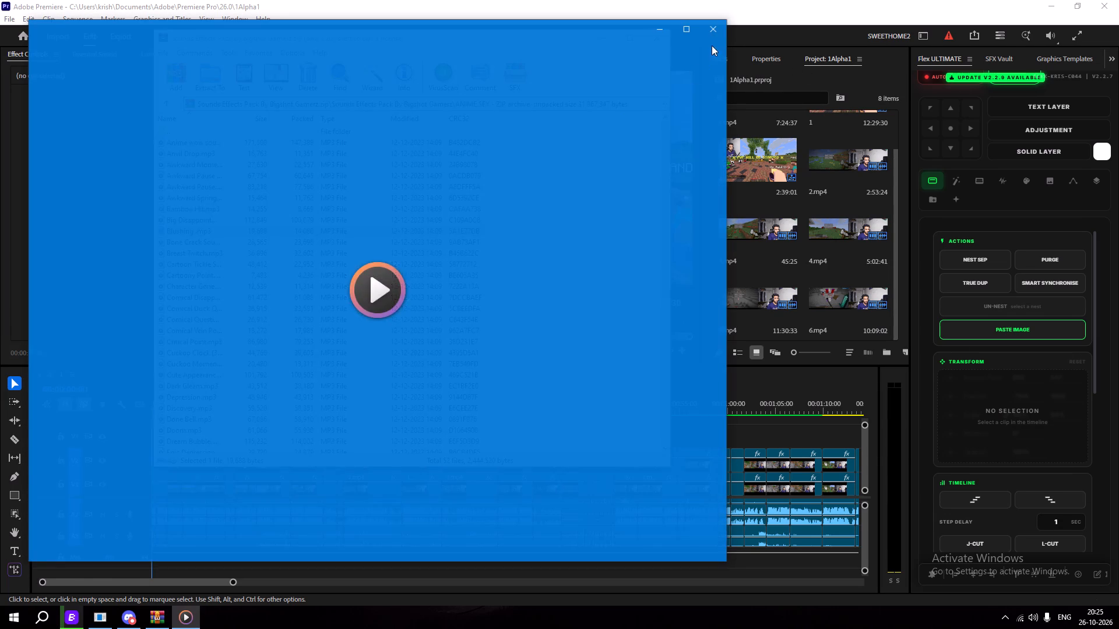
click(715, 33)
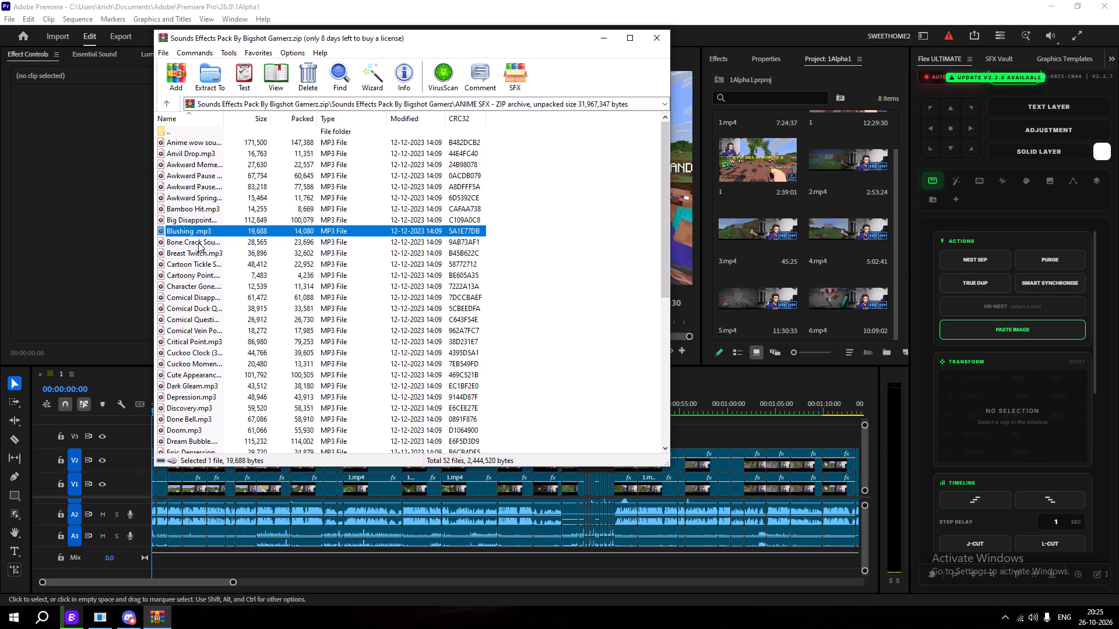
Preview the Breast Twitch, Cartoon Tickle Sound Effect, Cartoony Point, Character Gone and Comical Disappointment sounds, closing the player after each.
double_click(195, 253)
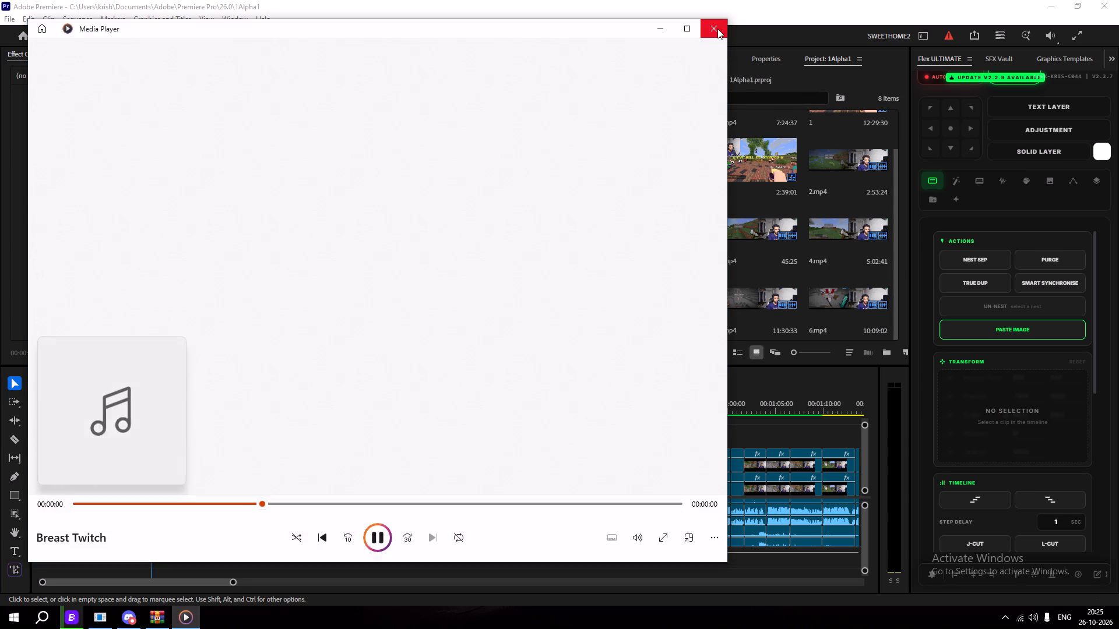
click(717, 29)
double_click(191, 264)
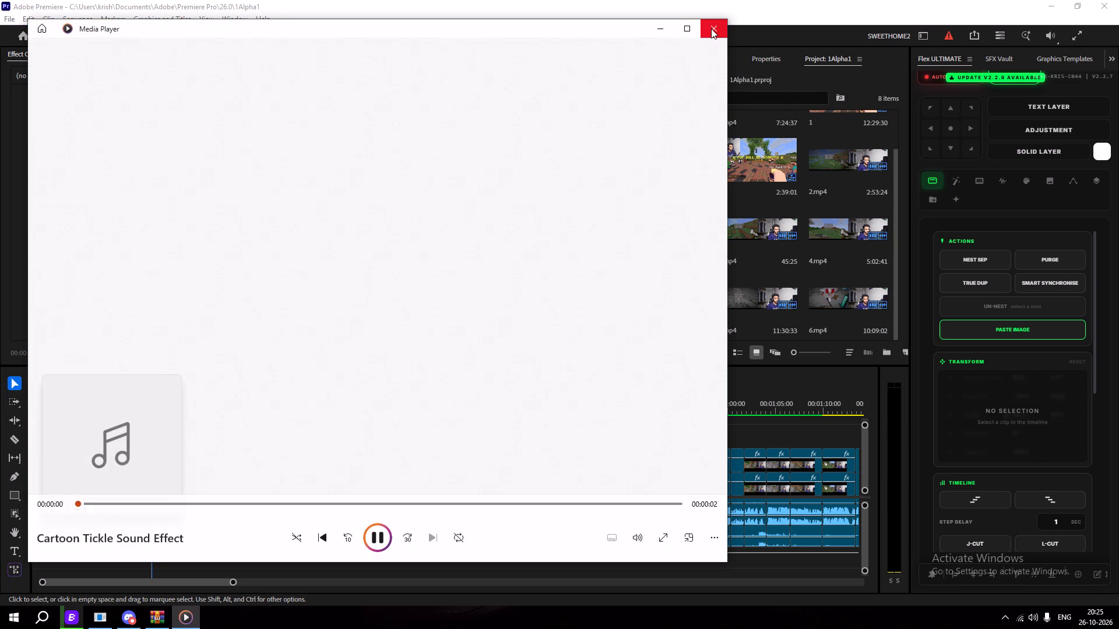
click(711, 29)
double_click(168, 271)
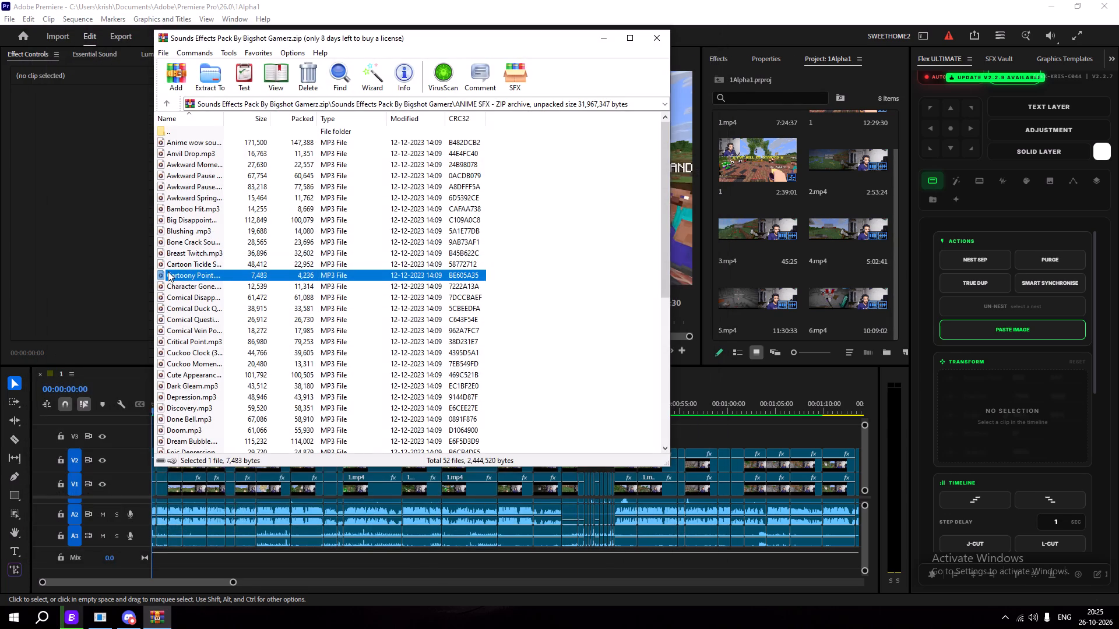
click(716, 31)
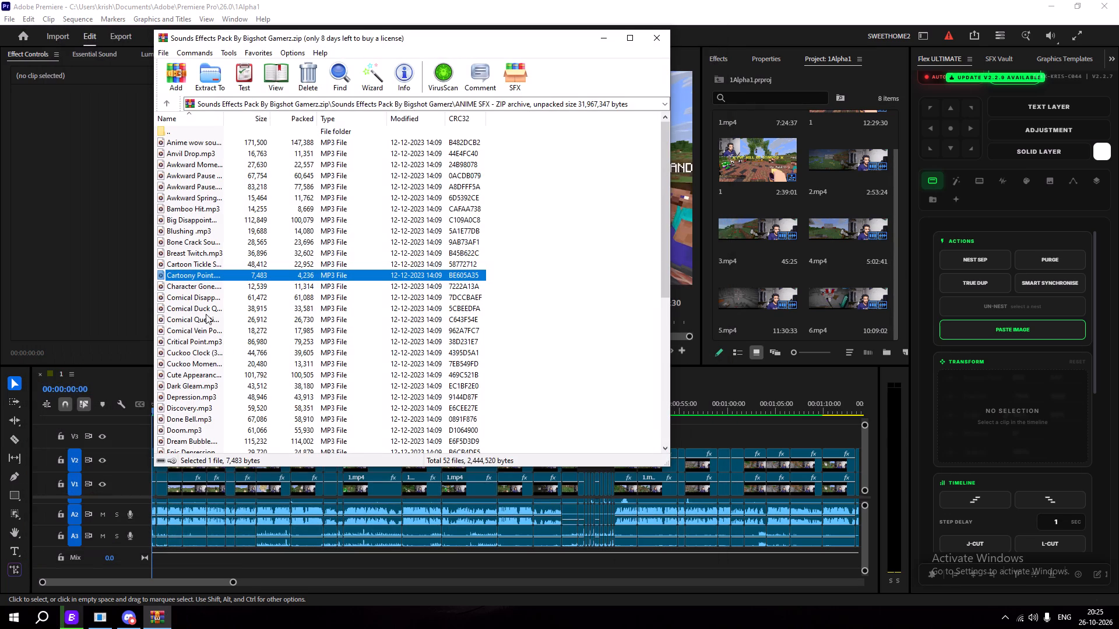
double_click(198, 285)
click(710, 25)
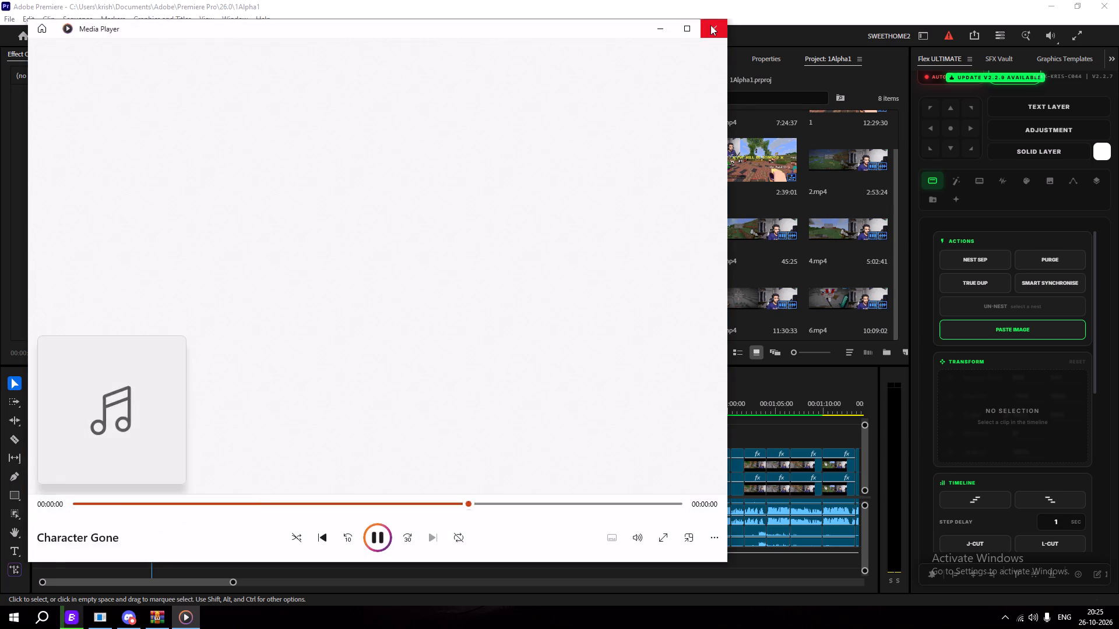
double_click(178, 296)
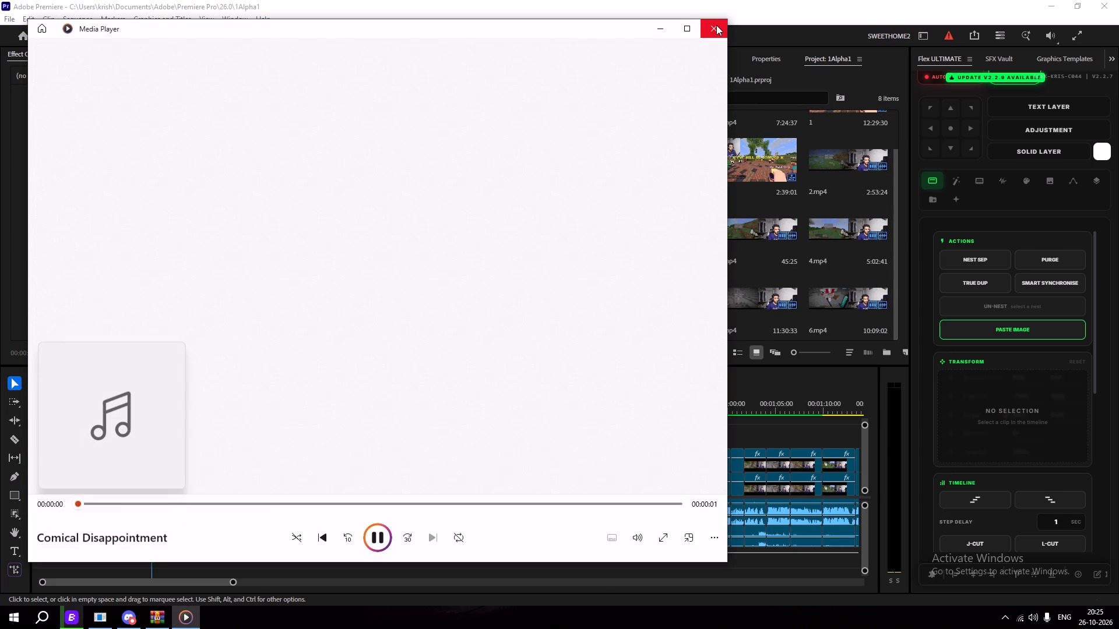
click(716, 25)
Preview the last three sounds in the ANIME SFX folder, Wimpy Trumpet, Tense Moment and sweat, closing the player after each.
scroll(209, 361, down, 2)
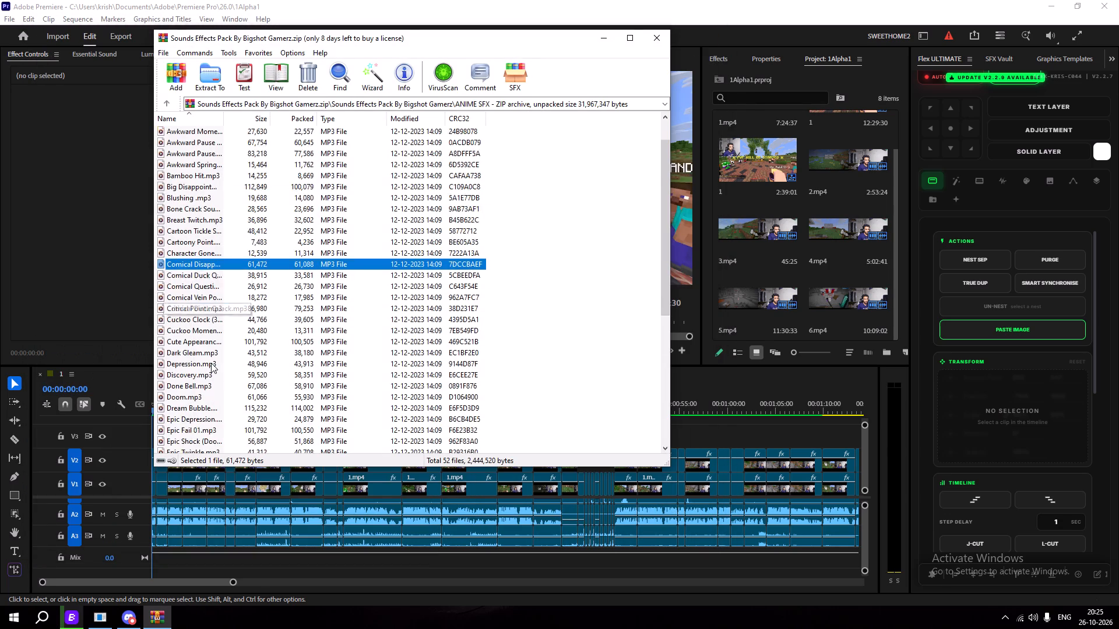
scroll(211, 363, down, 9)
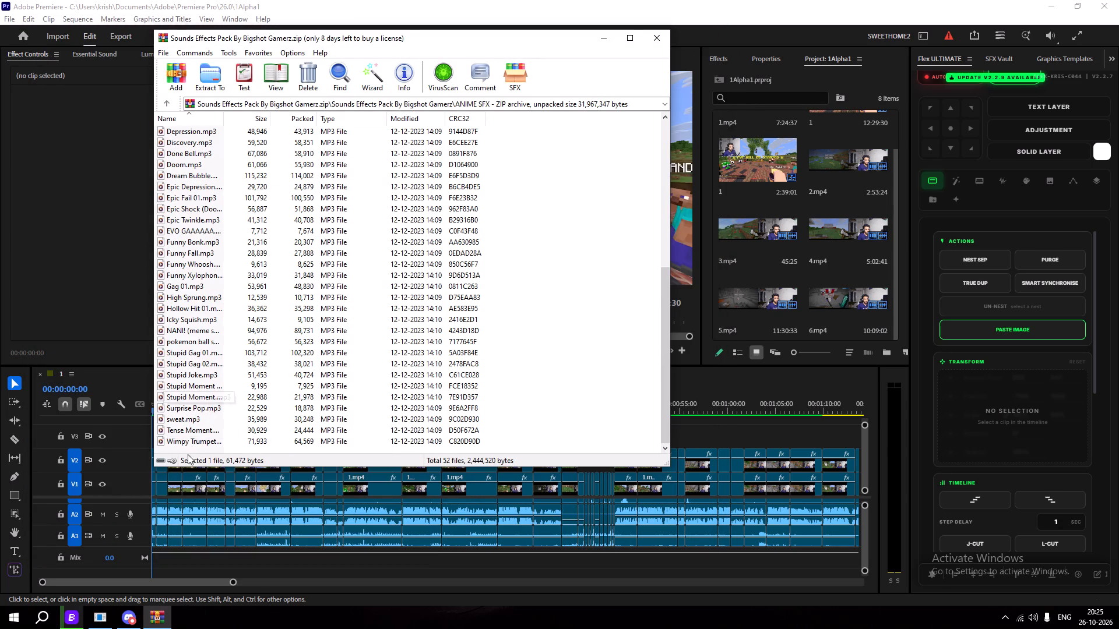
double_click(193, 440)
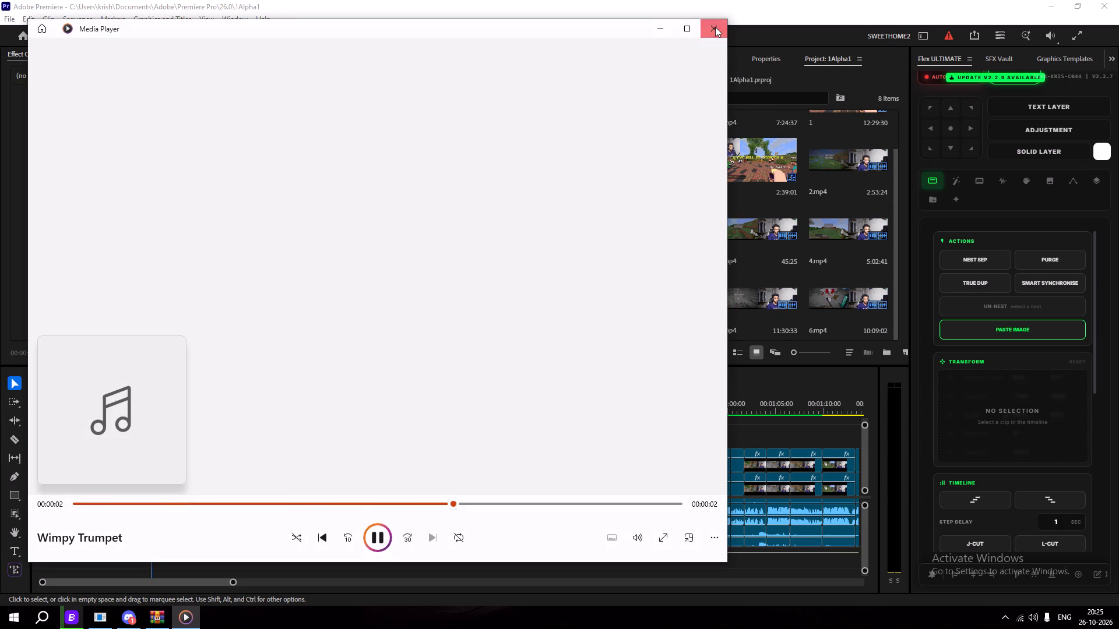
click(715, 27)
double_click(212, 429)
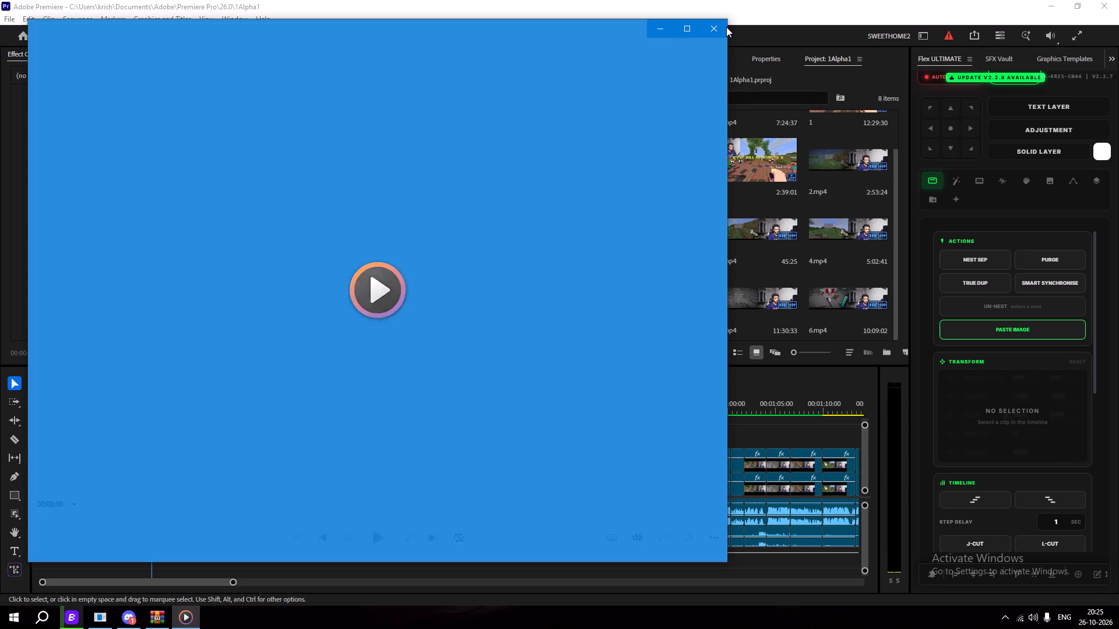
click(721, 27)
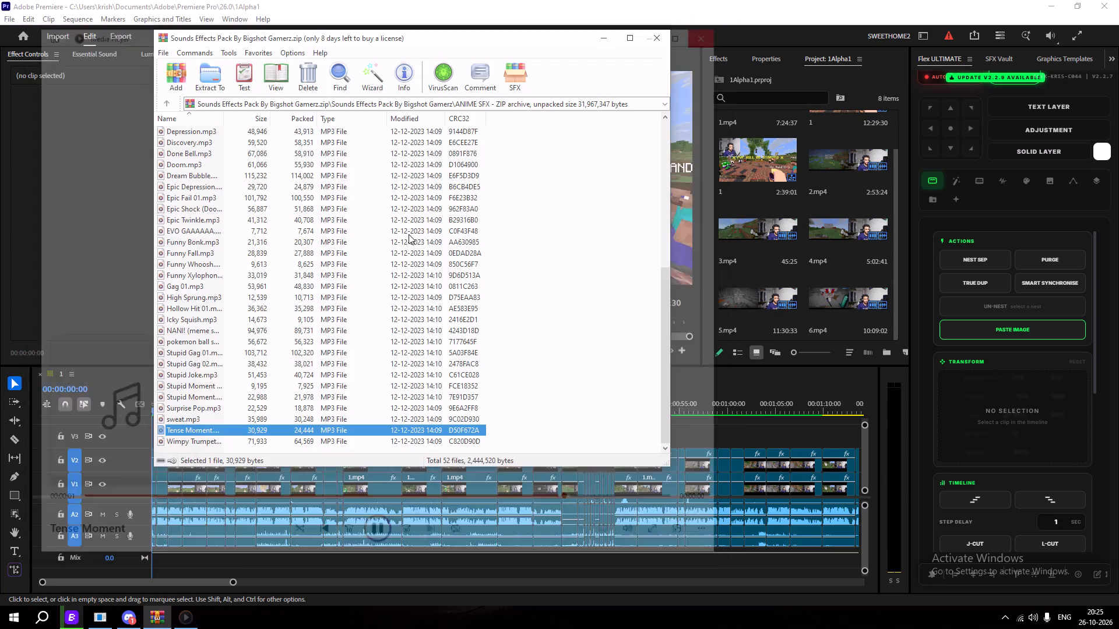
double_click(201, 422)
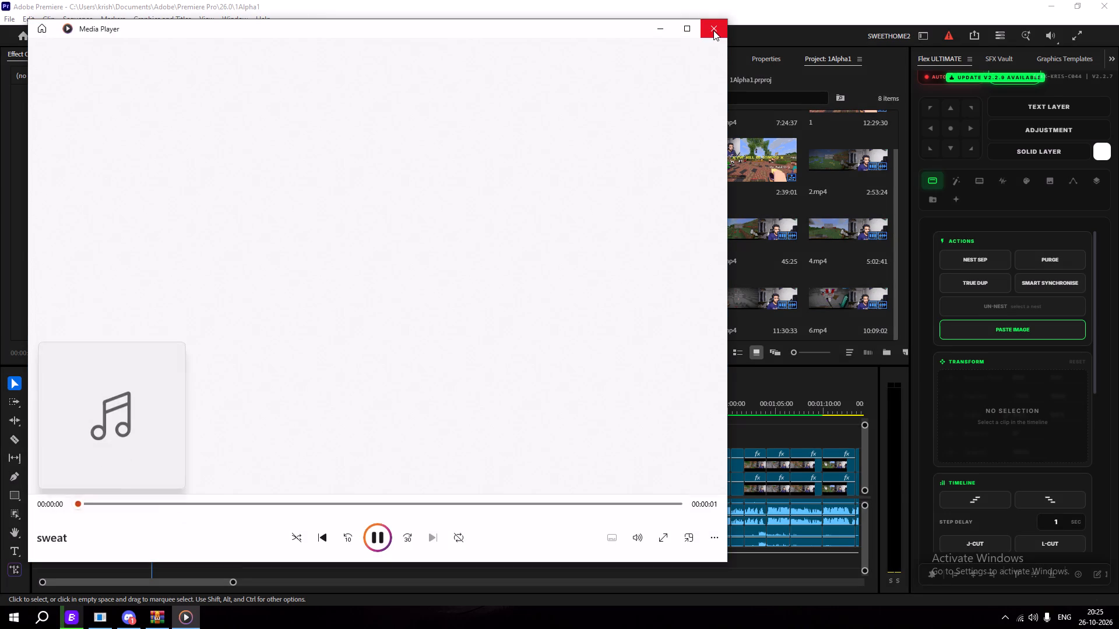
click(713, 30)
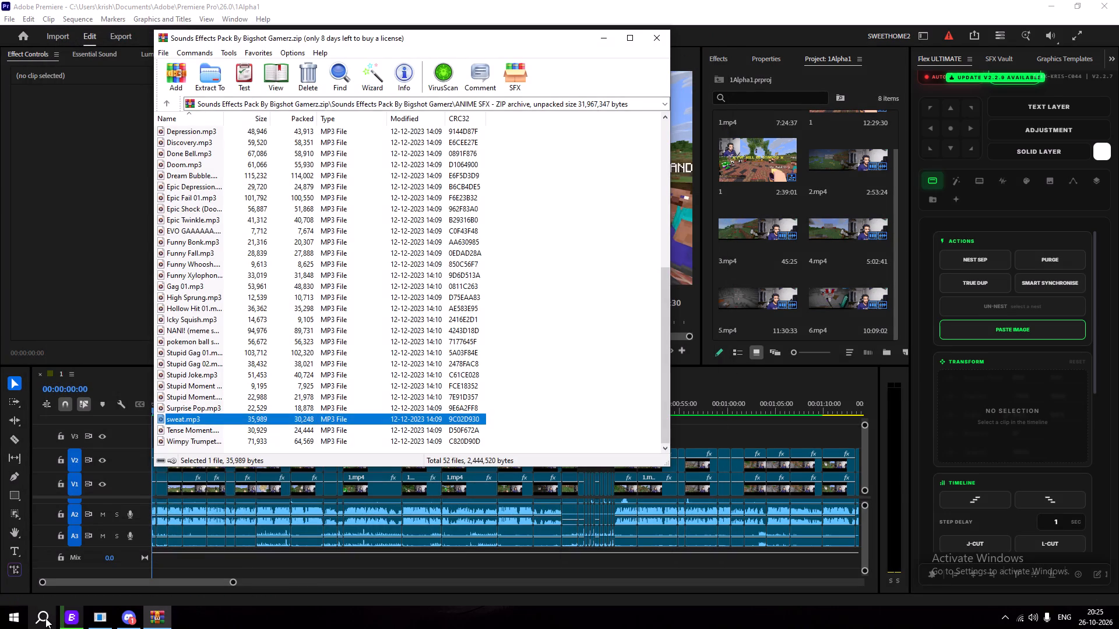
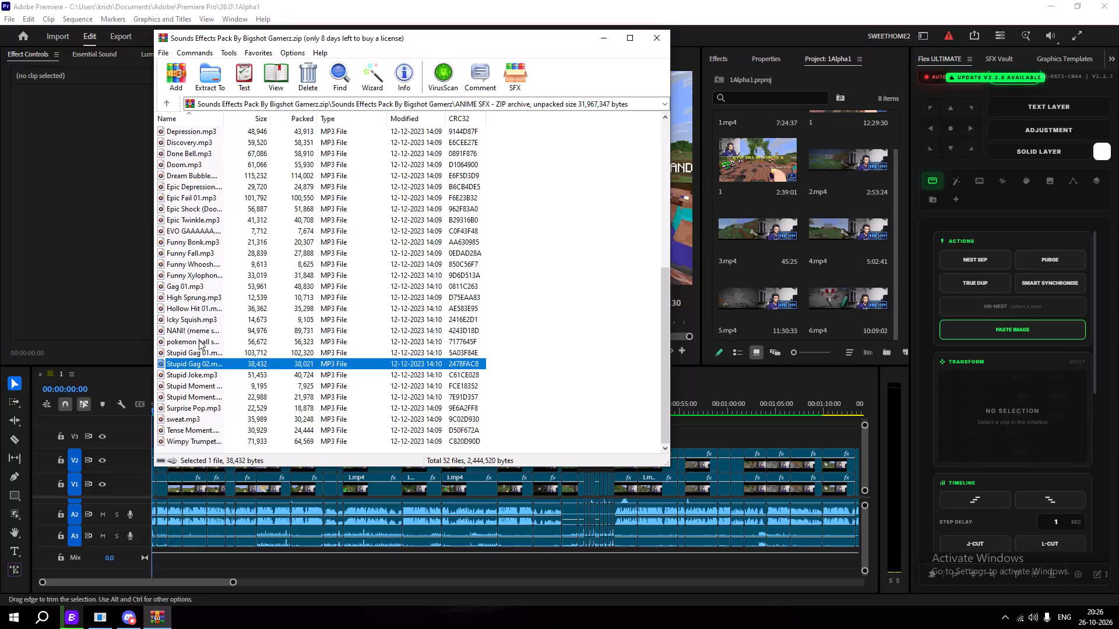
Preview sounds upward through the ANIME SFX list, from NANI!, Icky Squish and Hollow Hit 01 to Funny Xylophon..., closing the player after each.
click(199, 340)
double_click(199, 330)
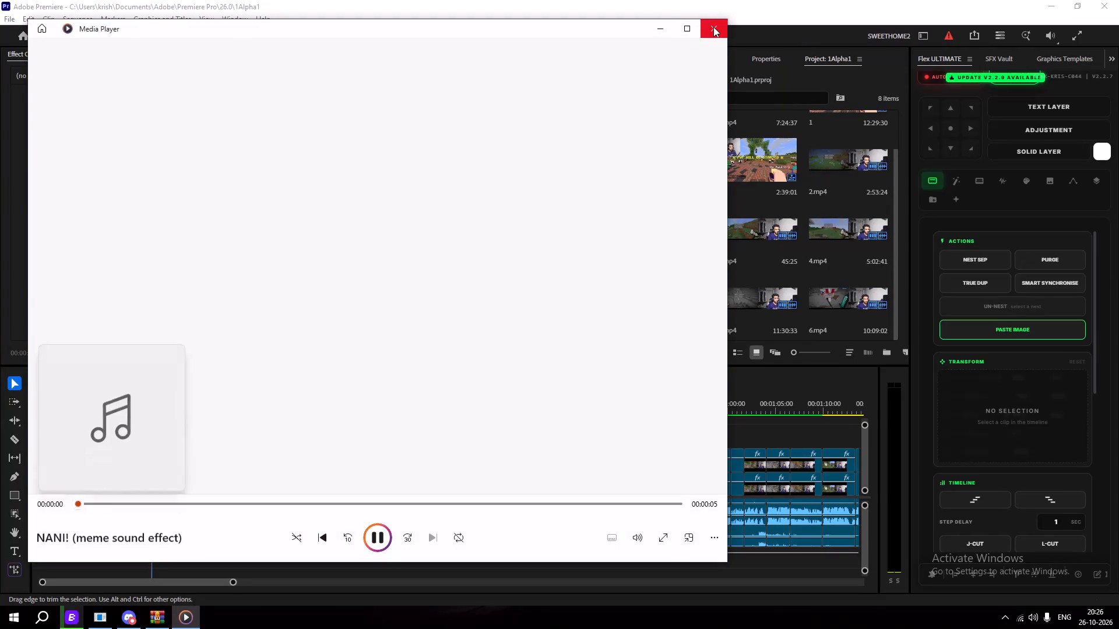
click(713, 27)
double_click(182, 319)
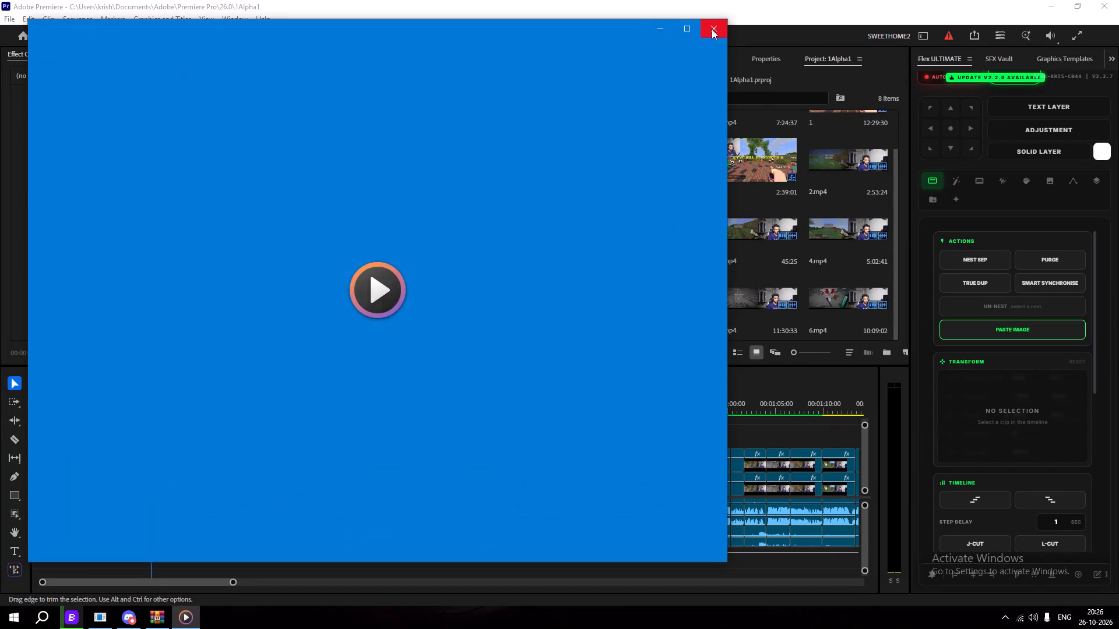
click(717, 24)
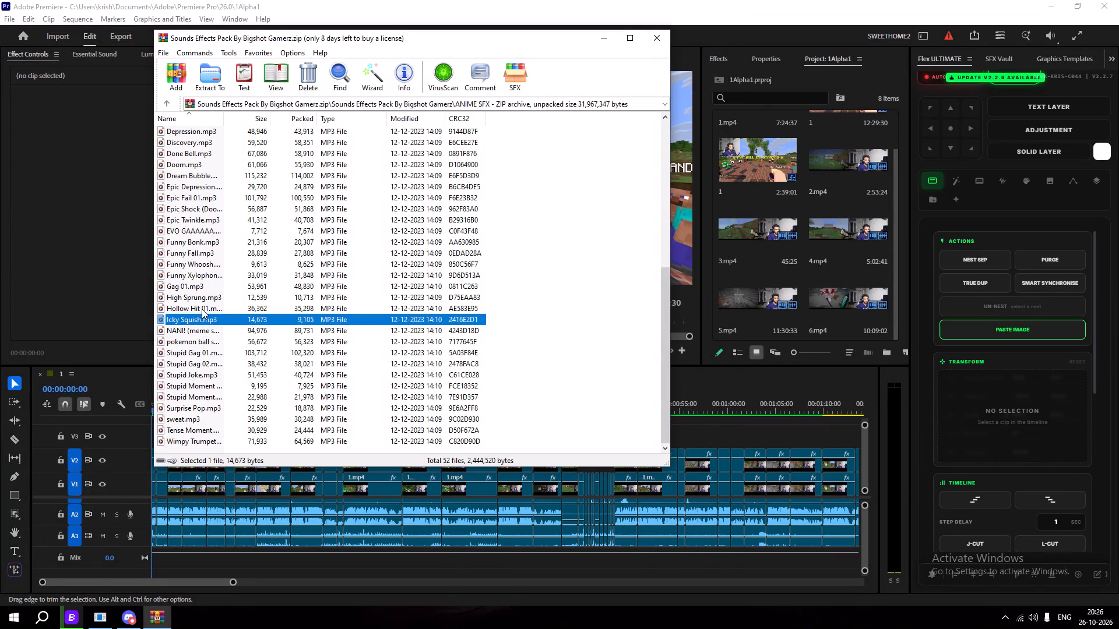
double_click(202, 309)
click(715, 30)
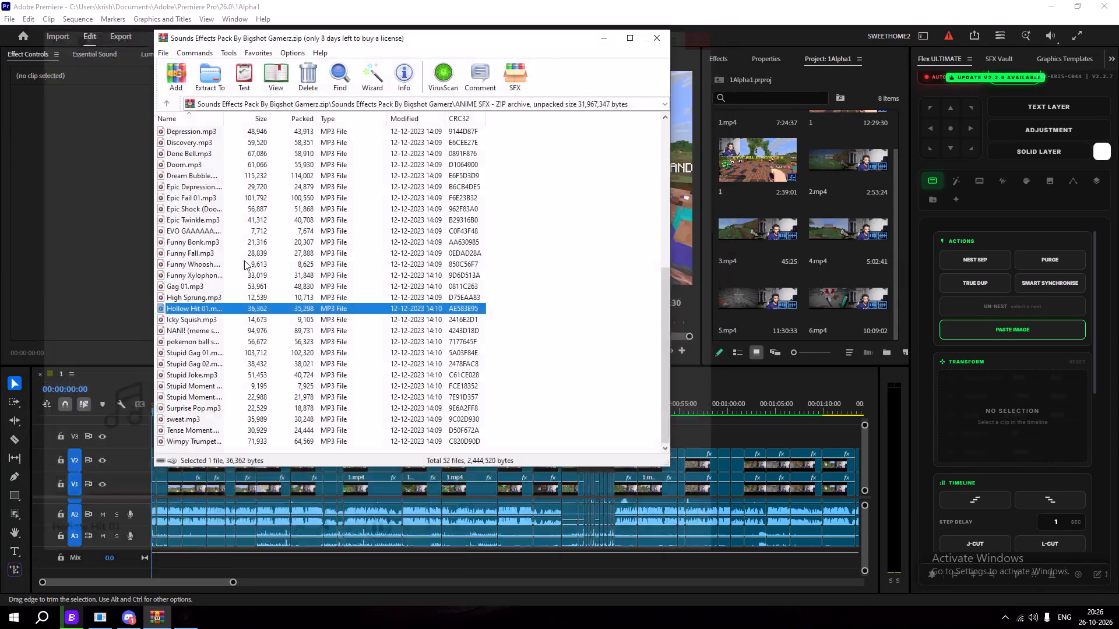
double_click(208, 291)
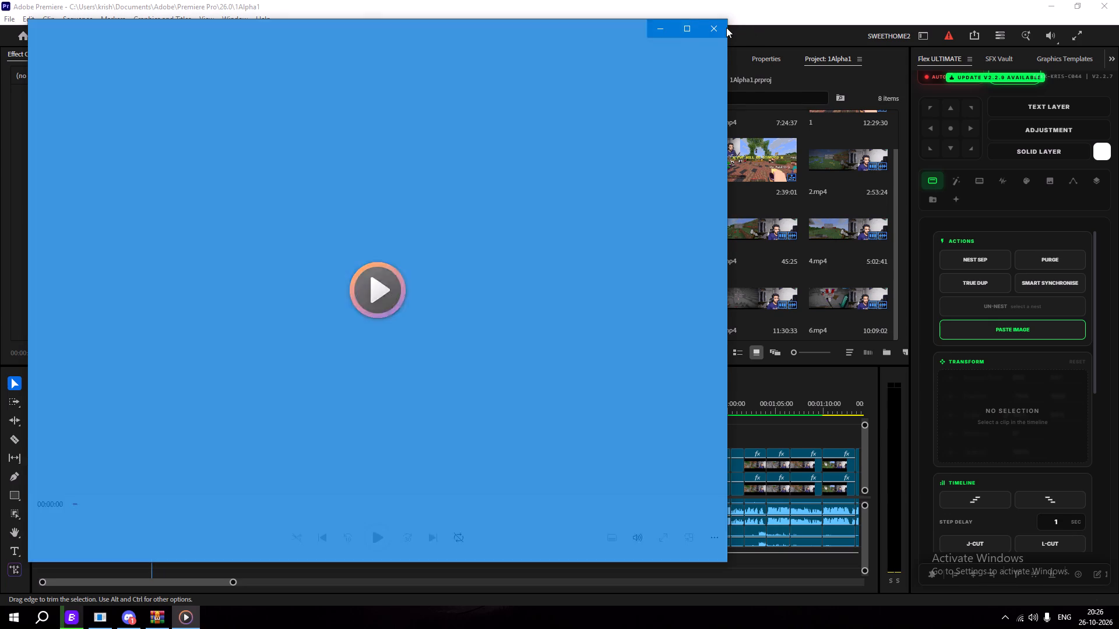
click(720, 29)
double_click(207, 274)
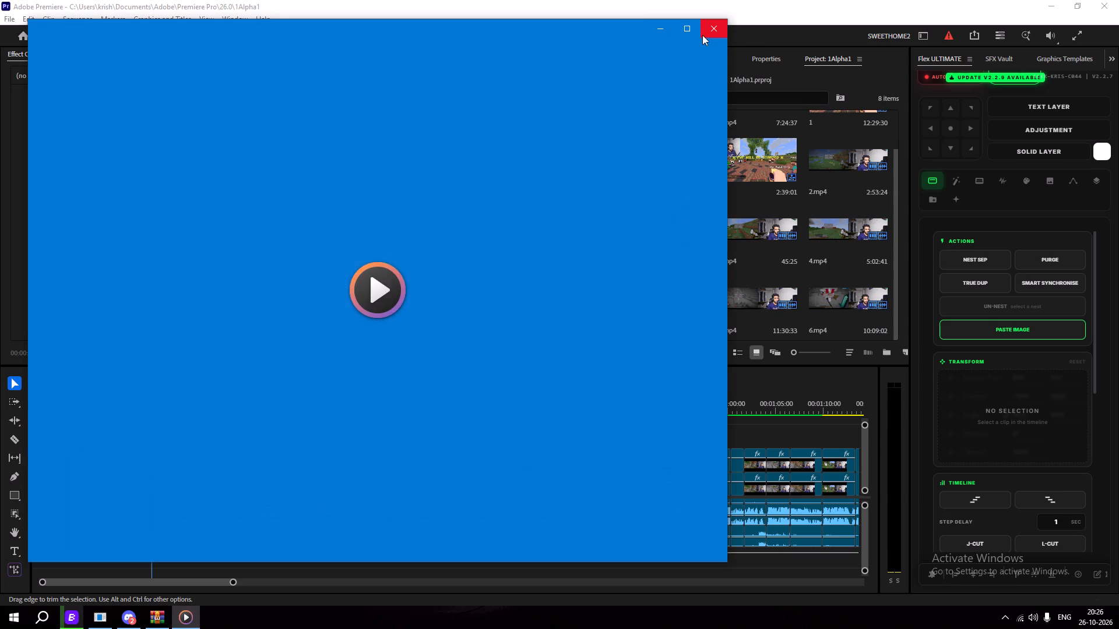
click(702, 35)
Preview the Gag 01 sound in the ANIME SFX folder and close the player.
double_click(195, 290)
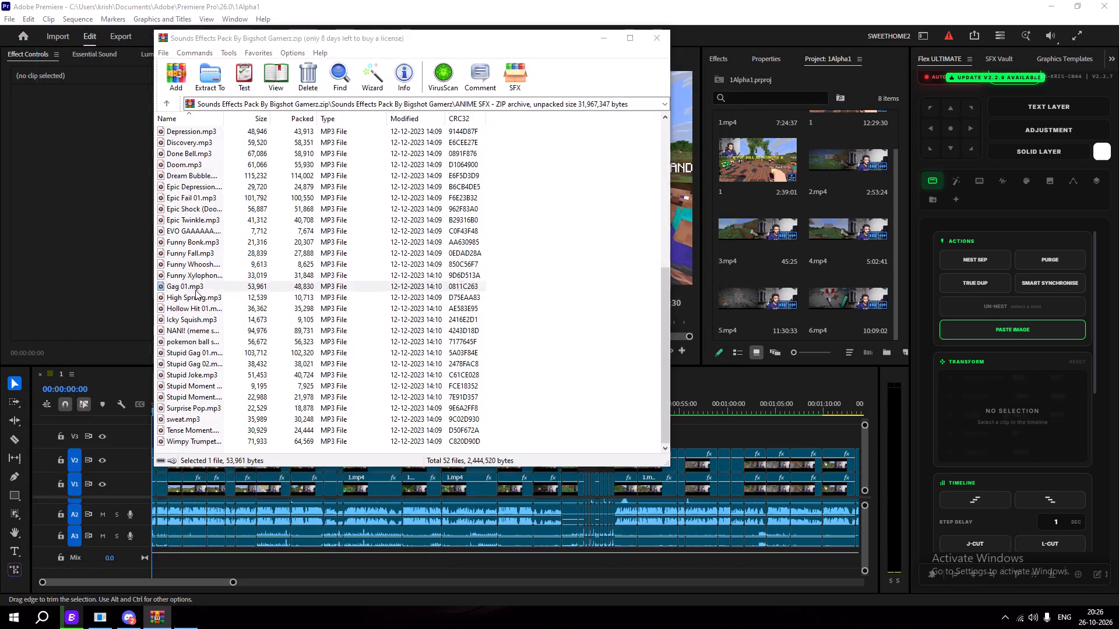
drag(708, 34, 660, 148)
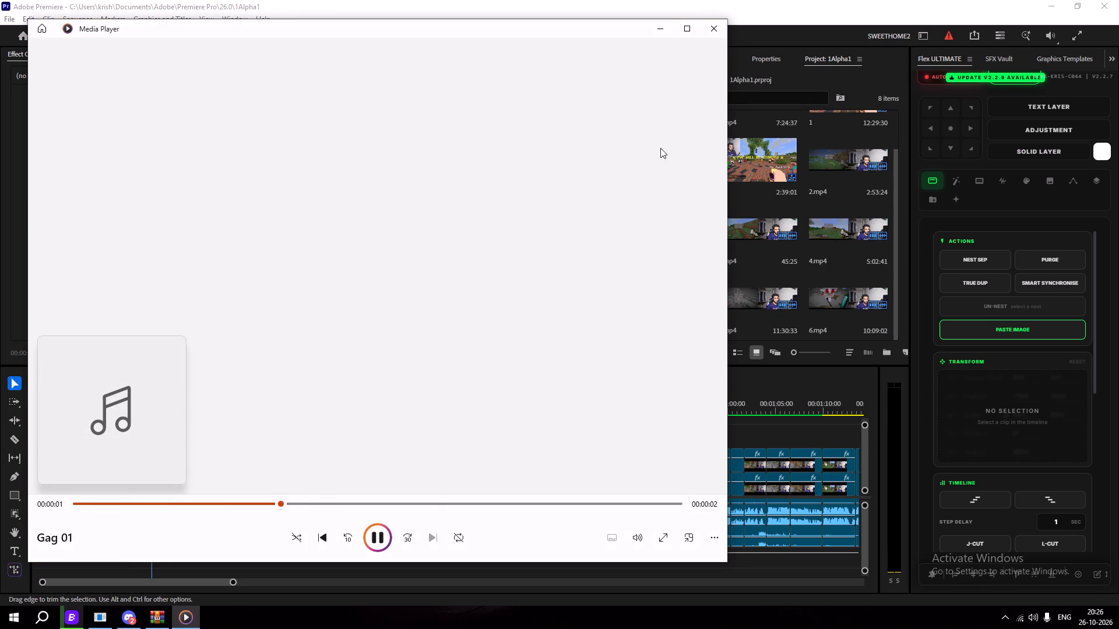
drag(660, 148, 628, 204)
click(715, 34)
Import Gag 01.mp3 from the archive into the 1Alpha1 project, minimise the archive window and select the imported sound.
drag(213, 285, 798, 335)
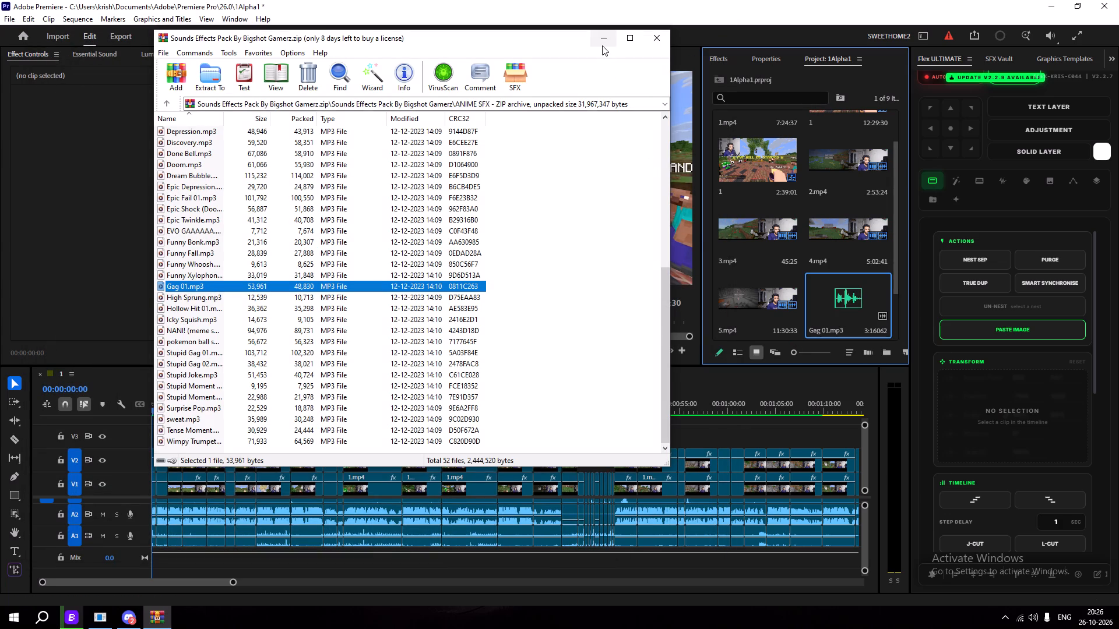
click(602, 45)
click(828, 311)
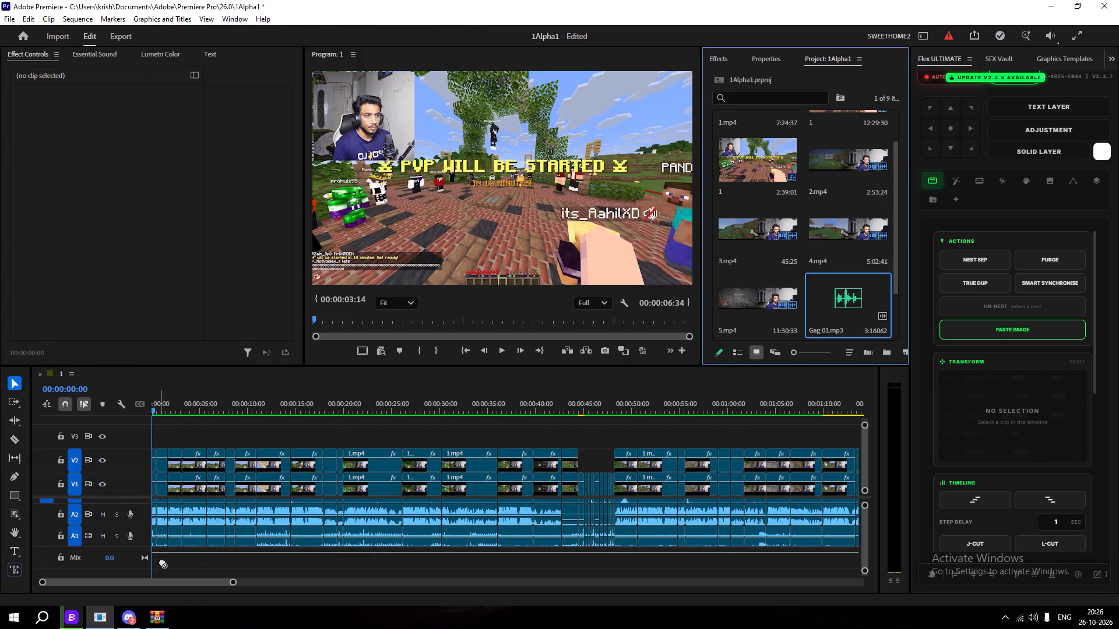
Add an empty audio track to the sequence above the existing audio tracks.
scroll(71, 563, down, 2)
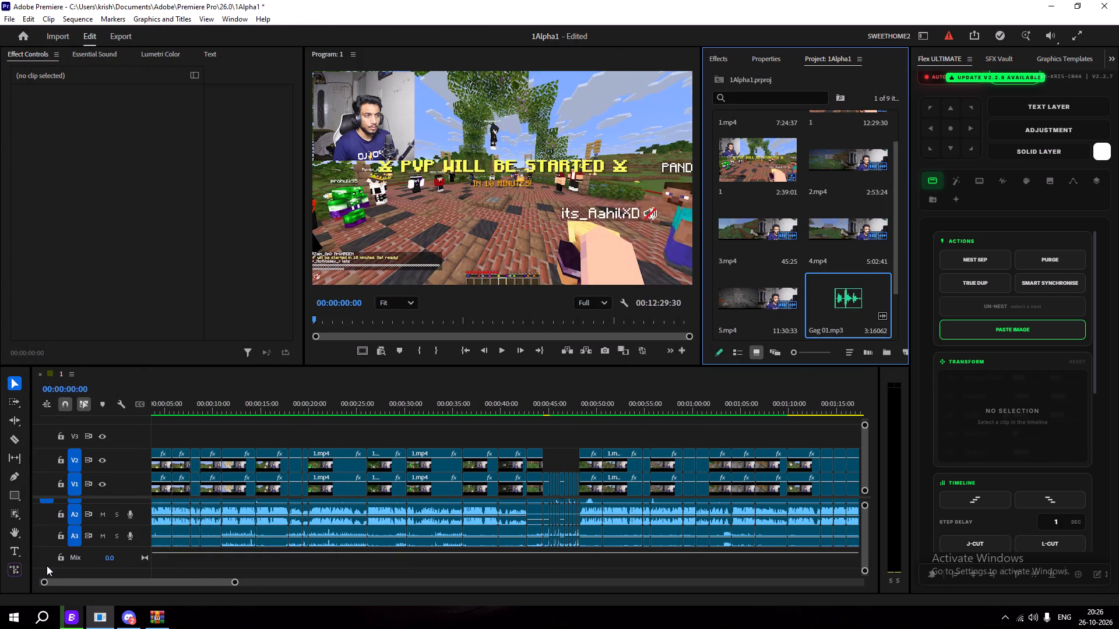
right_click(47, 566)
right_click(45, 558)
right_click(85, 566)
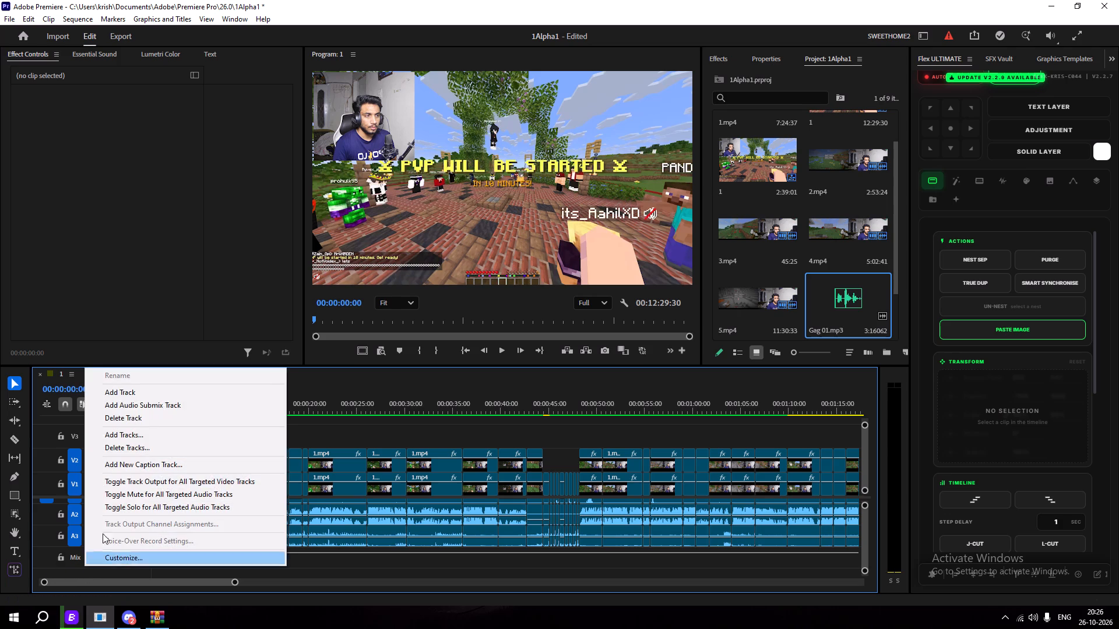
click(140, 392)
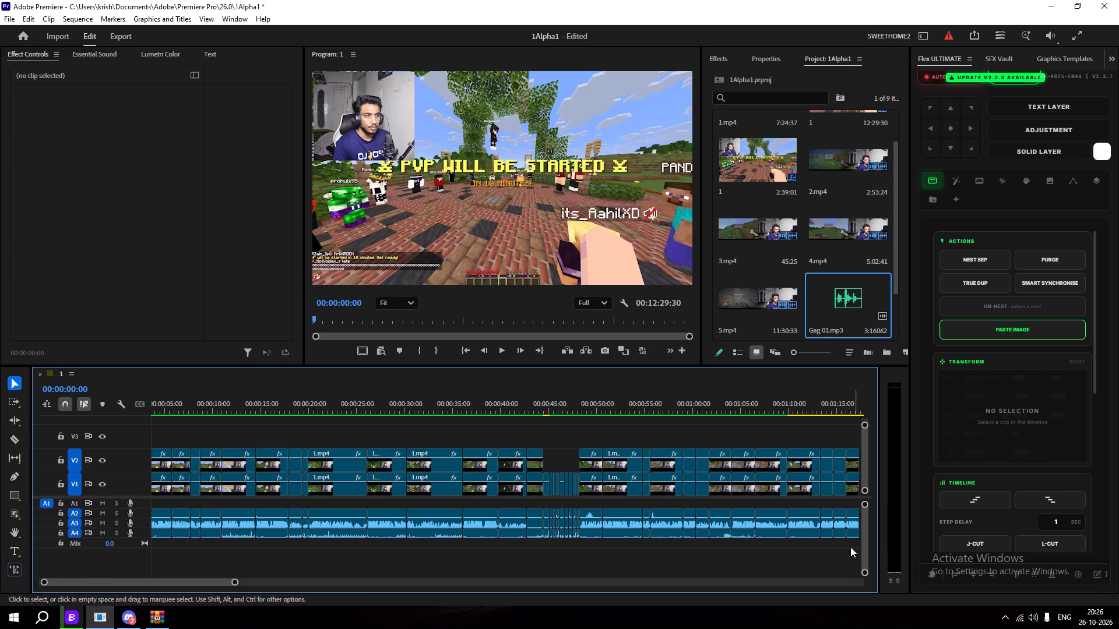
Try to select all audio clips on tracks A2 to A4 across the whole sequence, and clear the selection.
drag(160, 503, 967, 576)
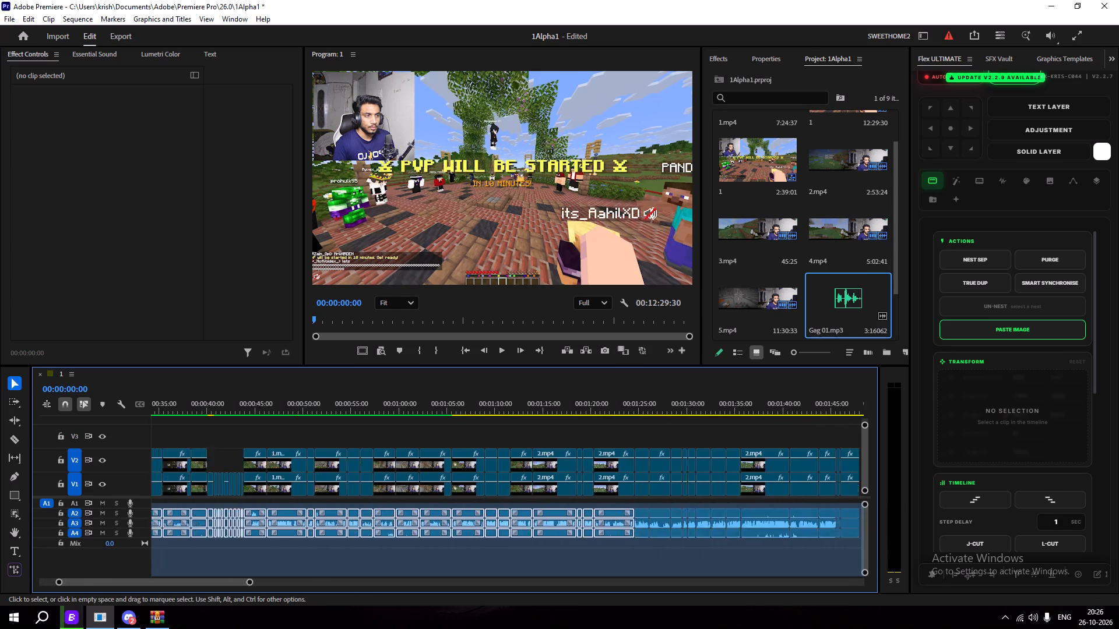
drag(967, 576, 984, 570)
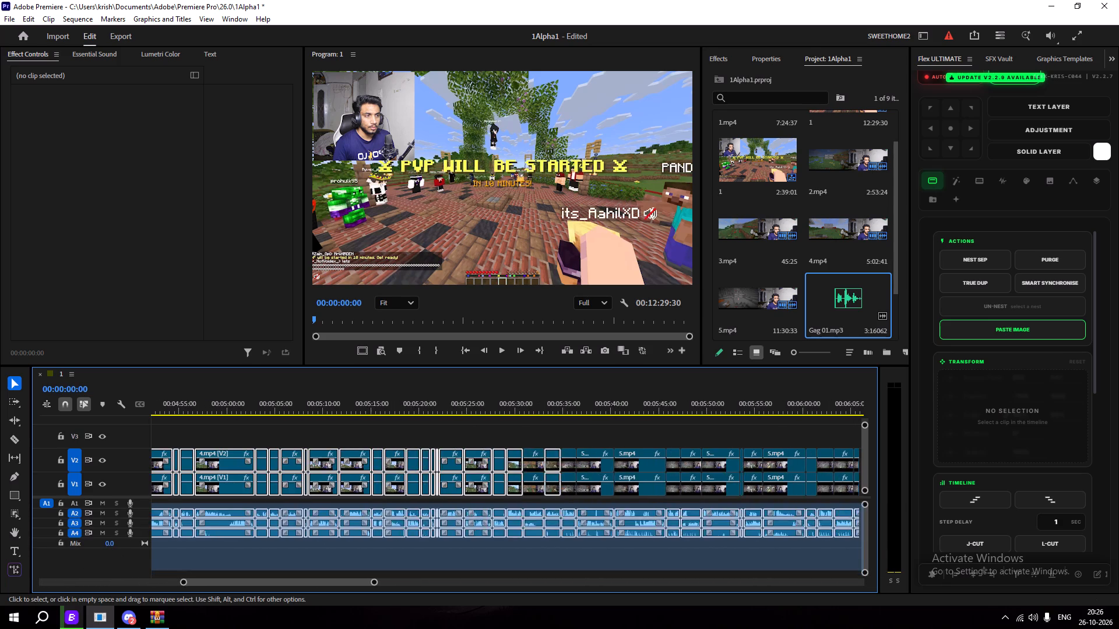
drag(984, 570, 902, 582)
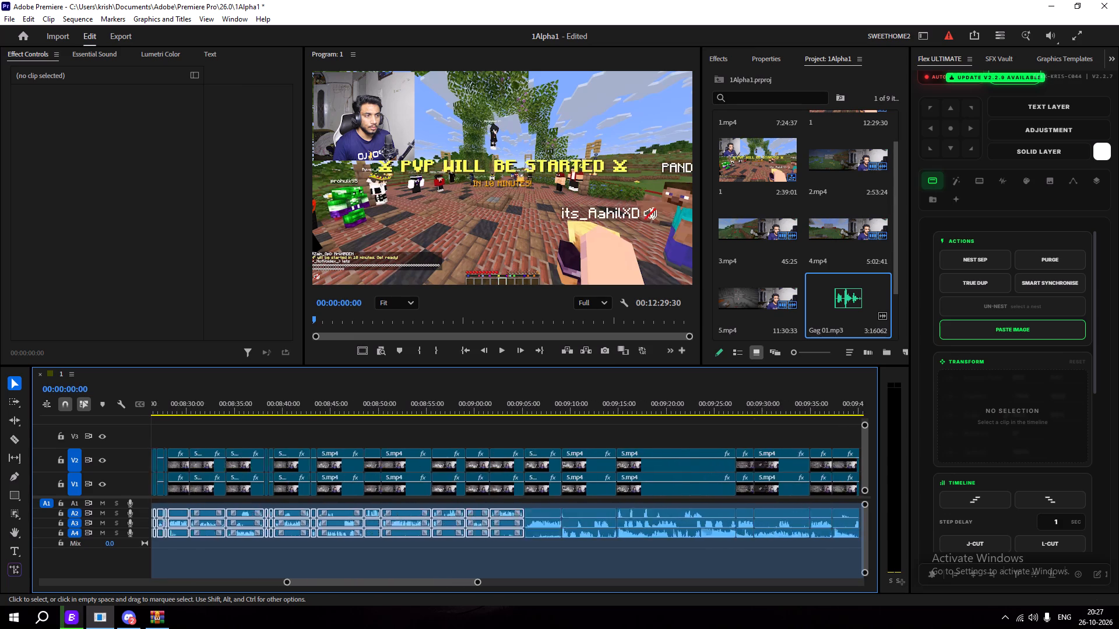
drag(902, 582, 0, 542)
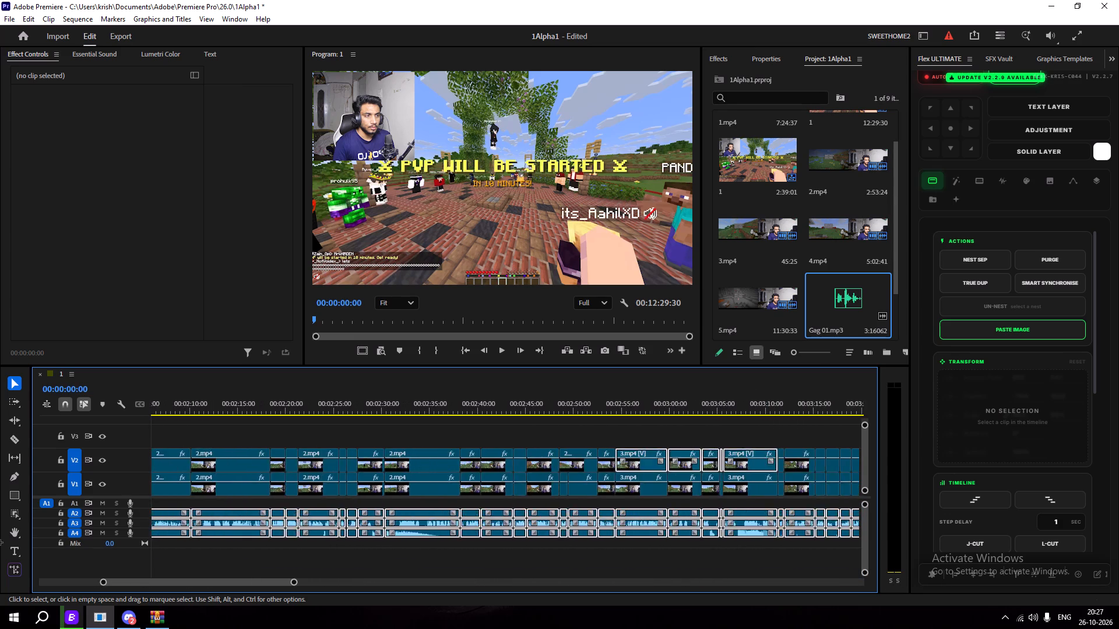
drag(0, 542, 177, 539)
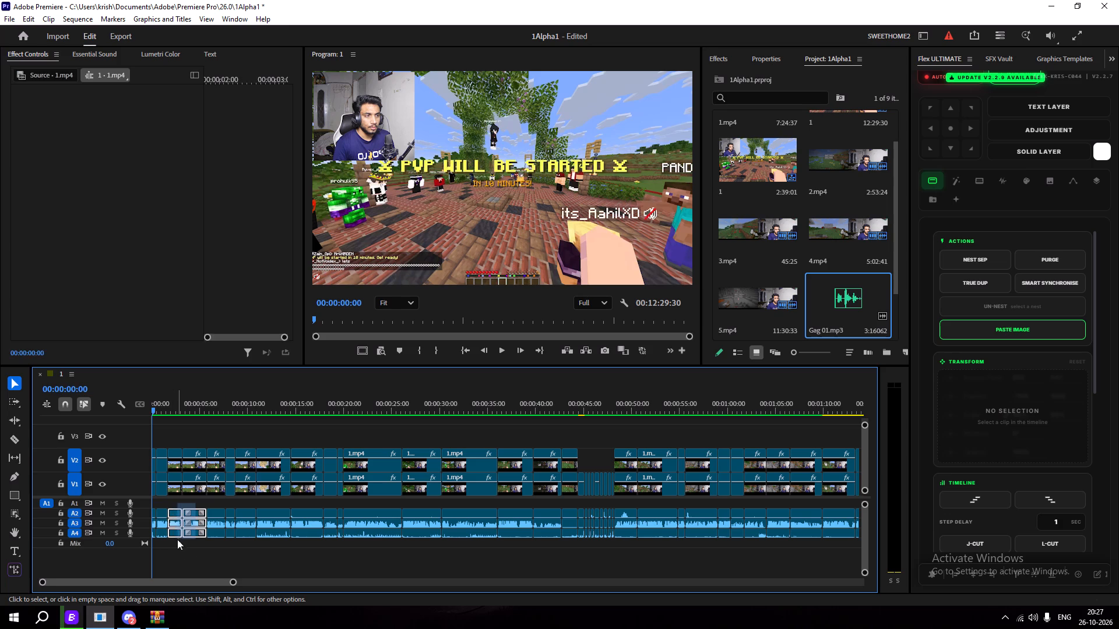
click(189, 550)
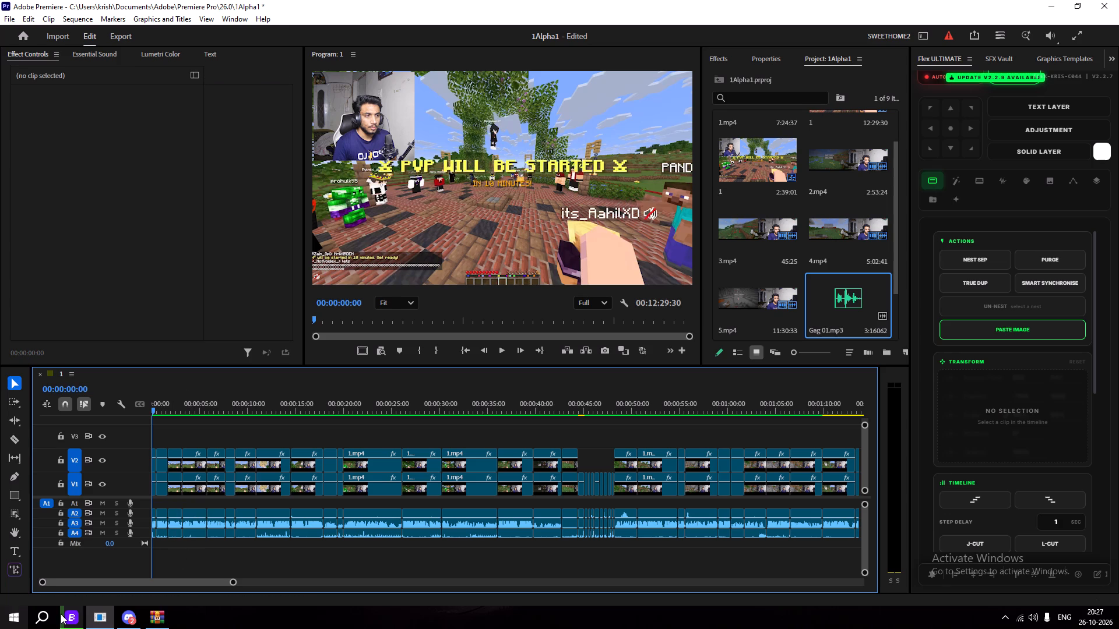
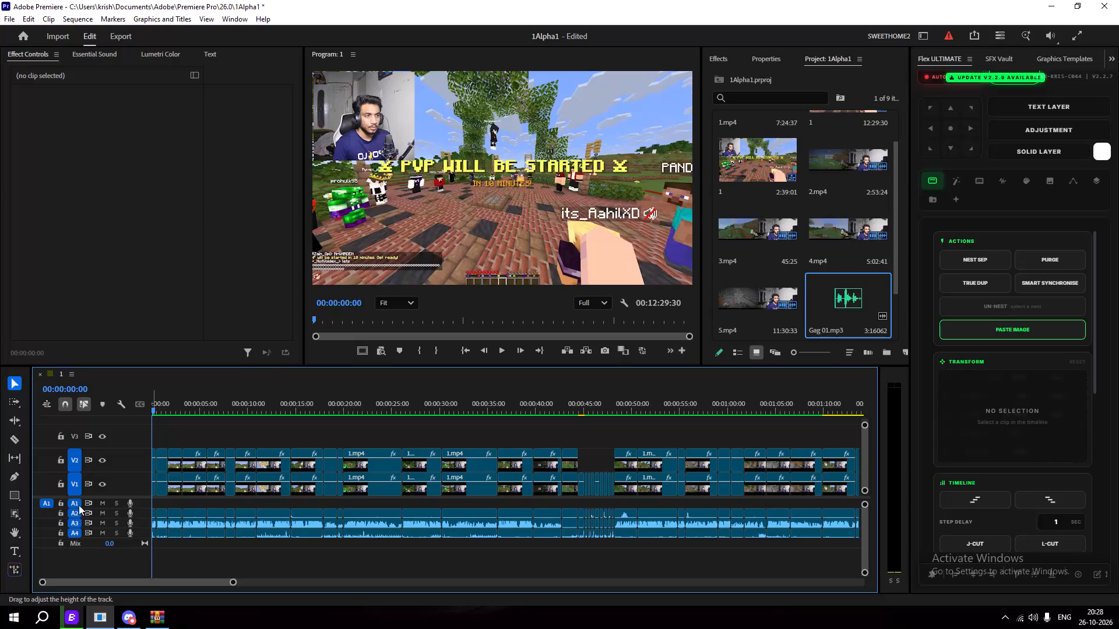
Turn off targeting for A1, select all clips in the sequence and shift their audio from tracks A2–A4 up to A1–A3.
click(79, 505)
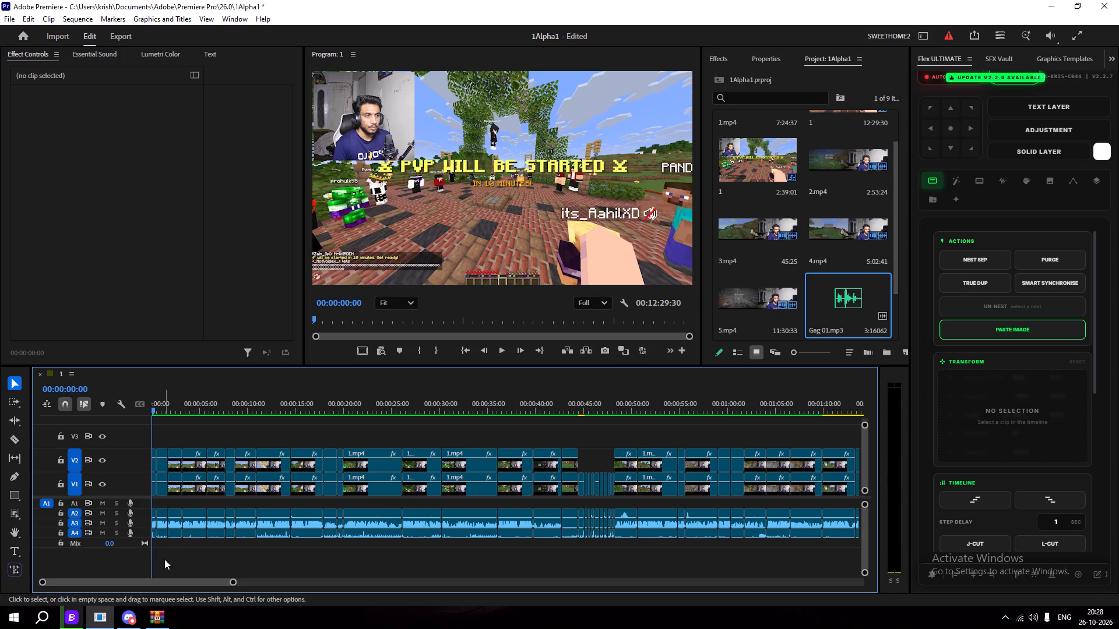
click(155, 506)
triple_click(159, 503)
key(ctrl+a)
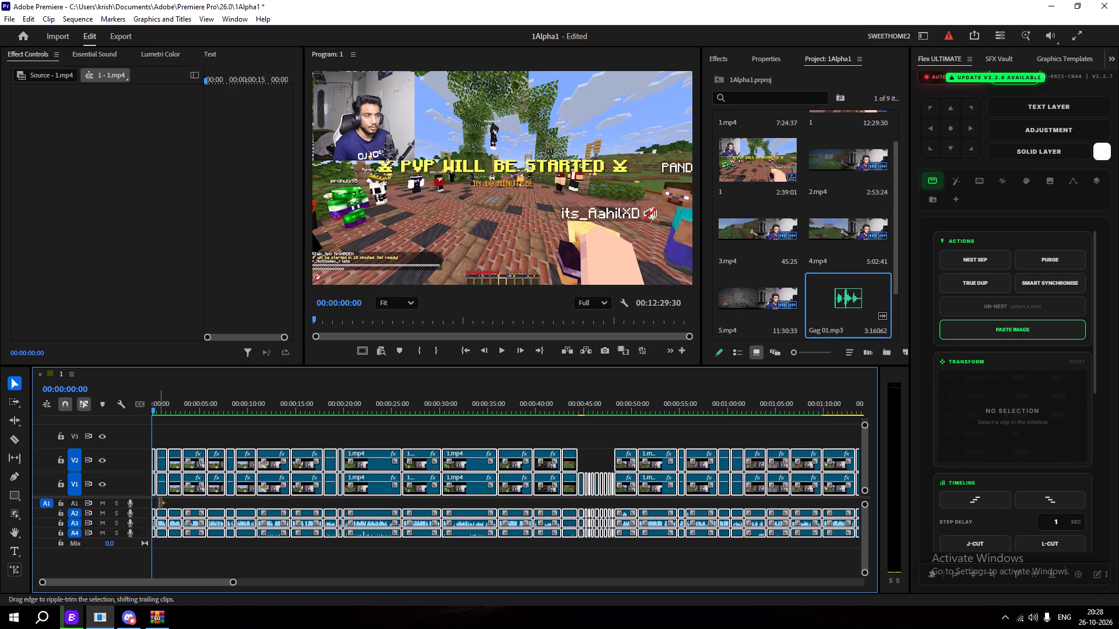
drag(182, 584, 203, 577)
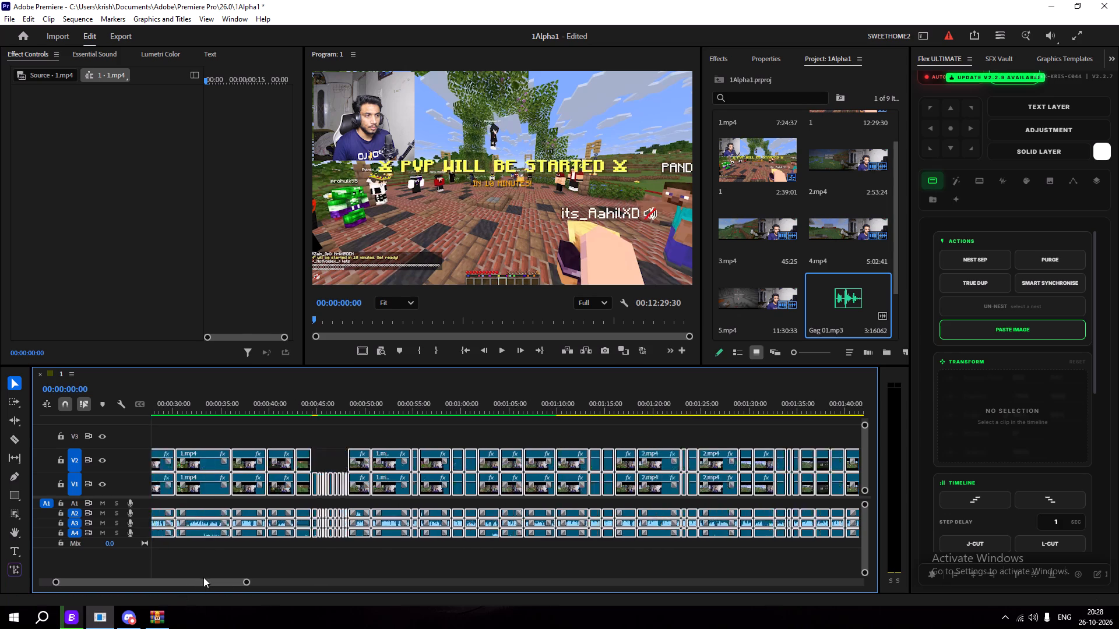
drag(203, 577, 541, 570)
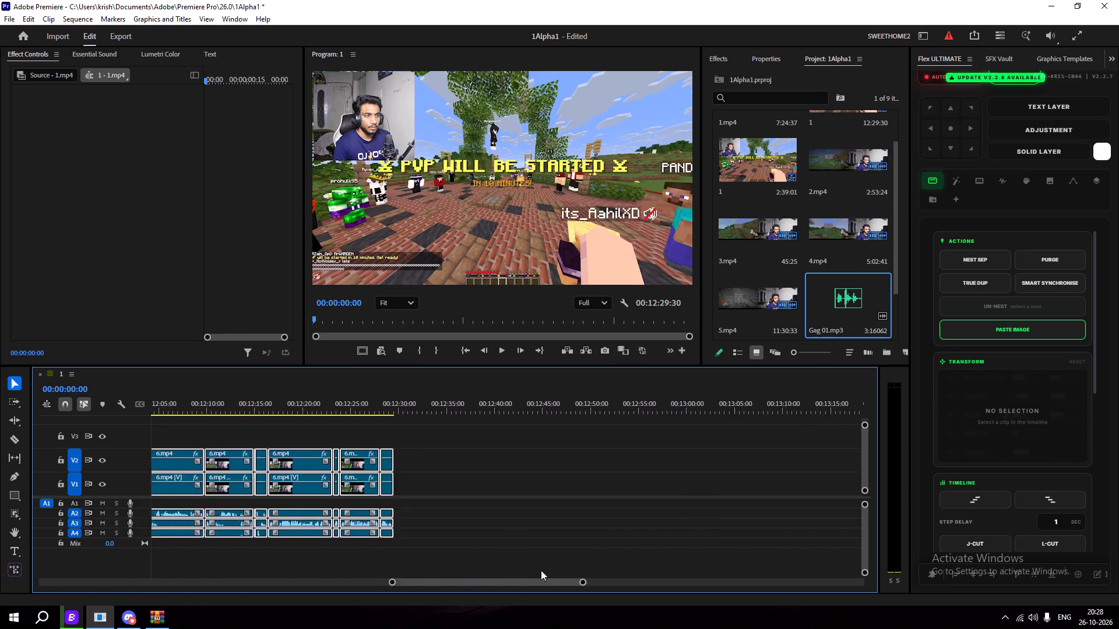
drag(541, 570, 514, 579)
drag(567, 580, 737, 577)
drag(613, 584, 124, 591)
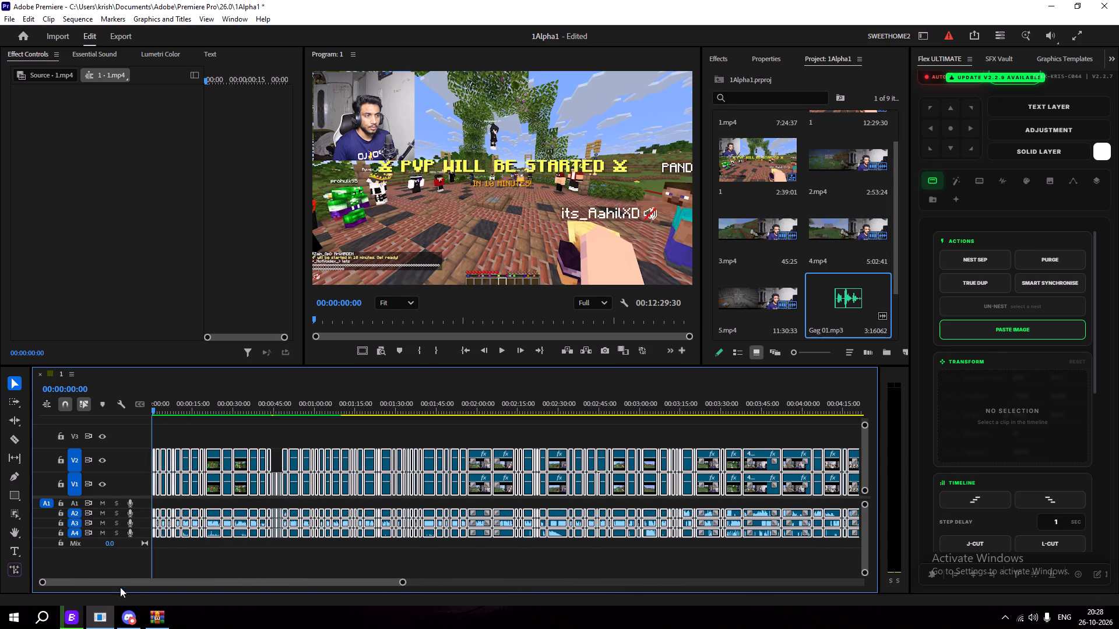
drag(295, 511, 294, 499)
click(304, 571)
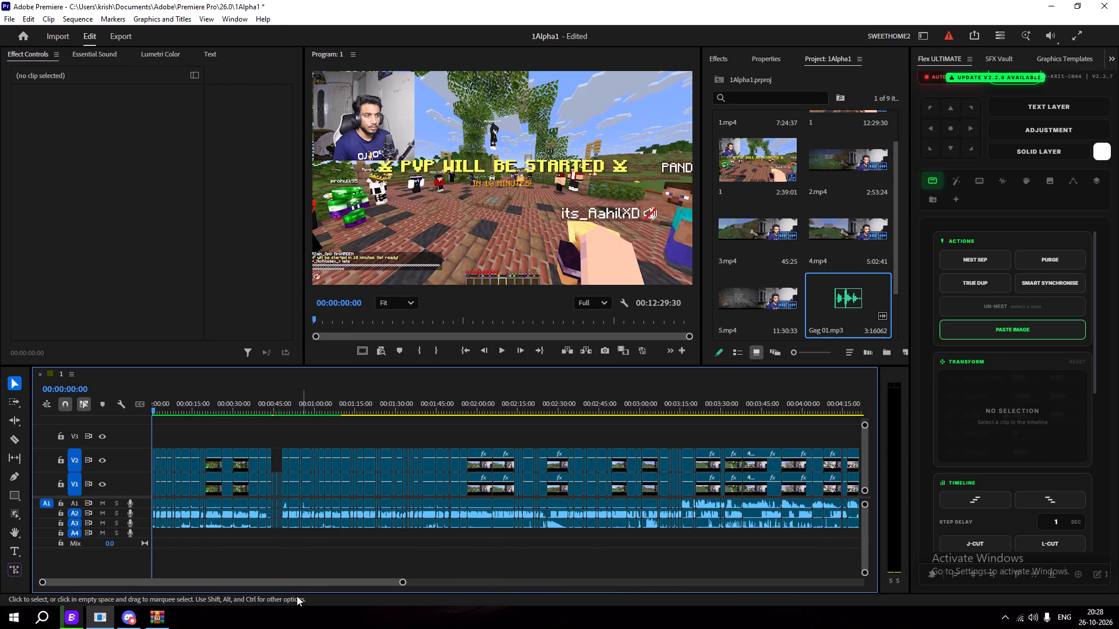
Play about the first second of the sequence to check the moved audio.
drag(299, 583, 0, 573)
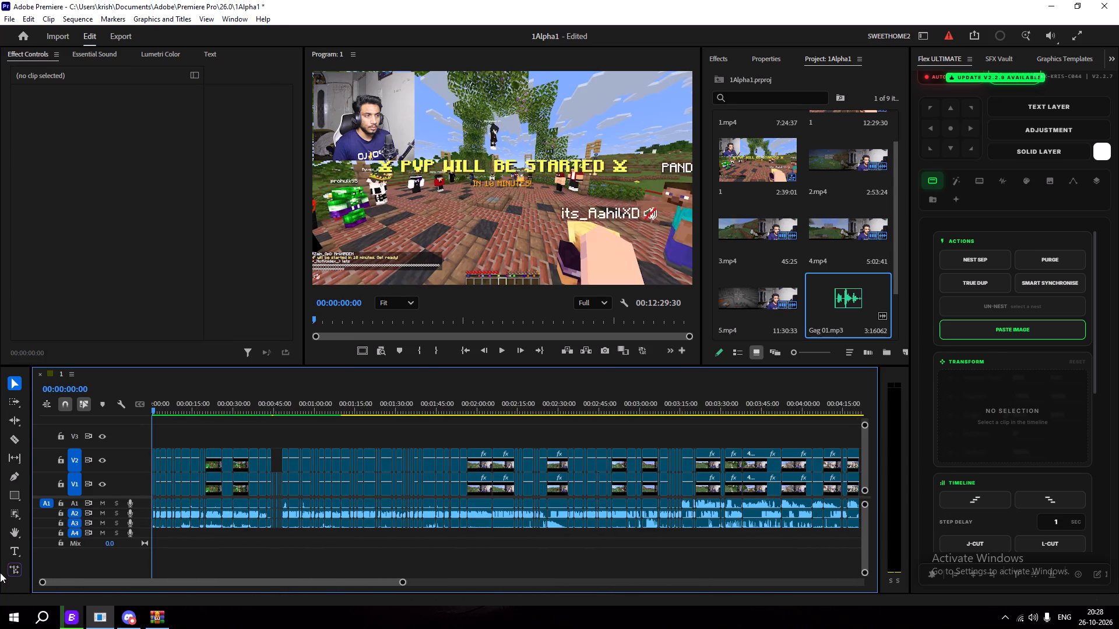
drag(0, 573, 0, 572)
key(space)
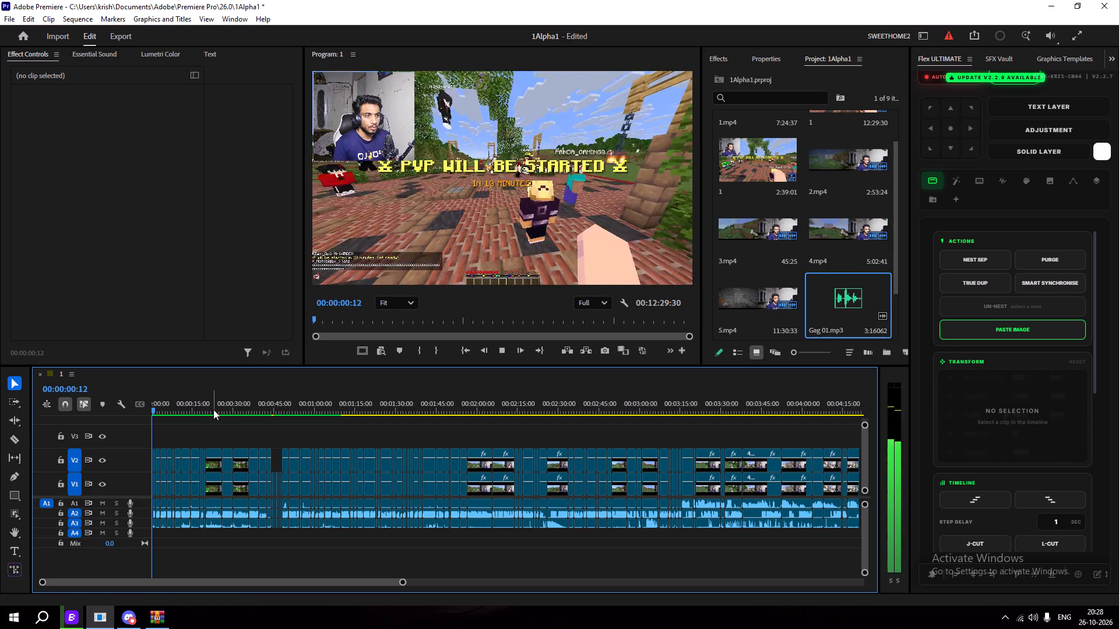
key(space)
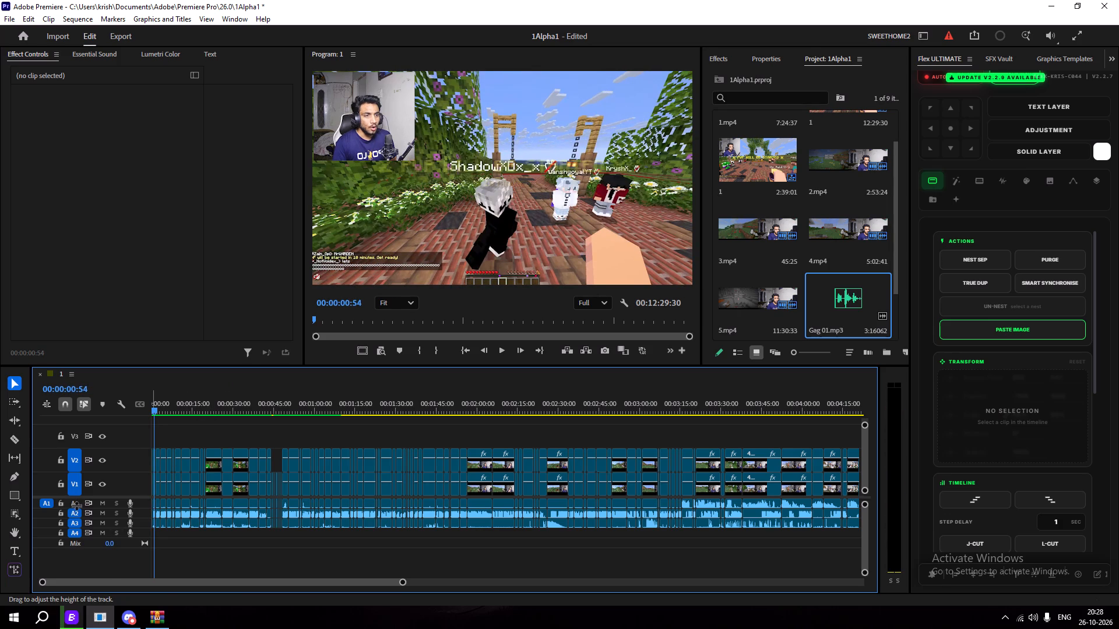
Turn off the A1 source patch and turn on track targeting for A1.
click(48, 503)
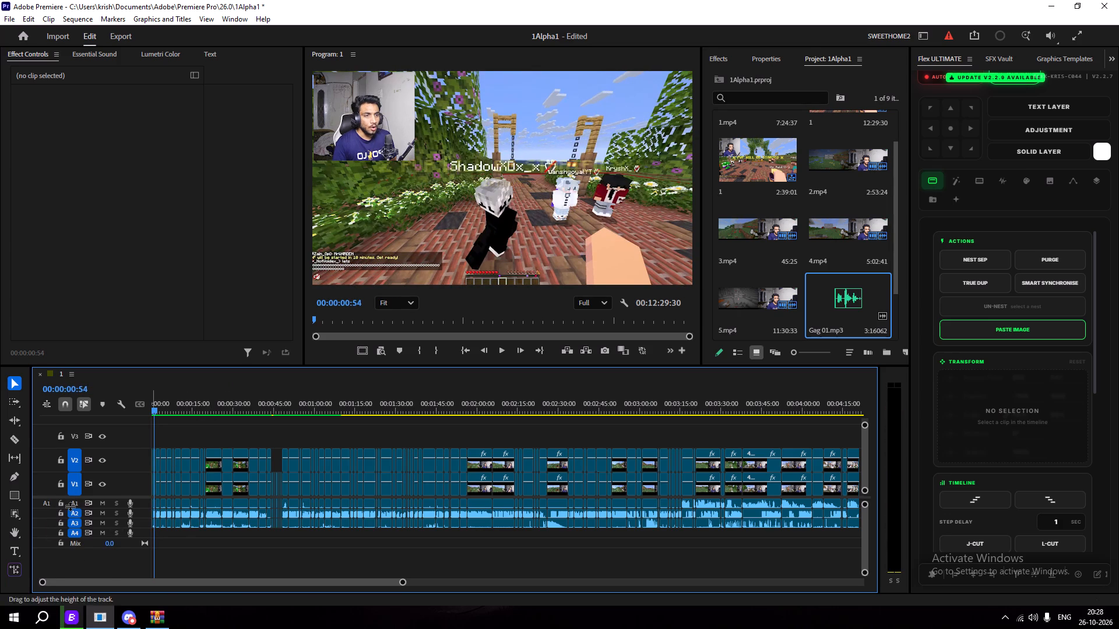
click(75, 501)
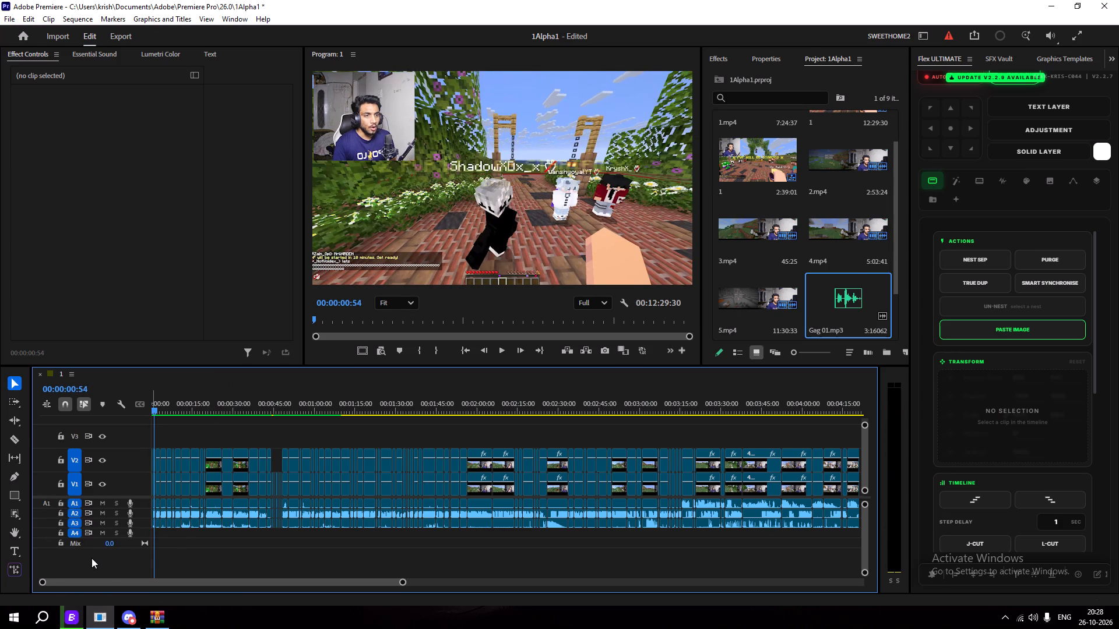
Add one video track after Video 3 and one standard audio track after Audio 4.
right_click(92, 558)
click(152, 427)
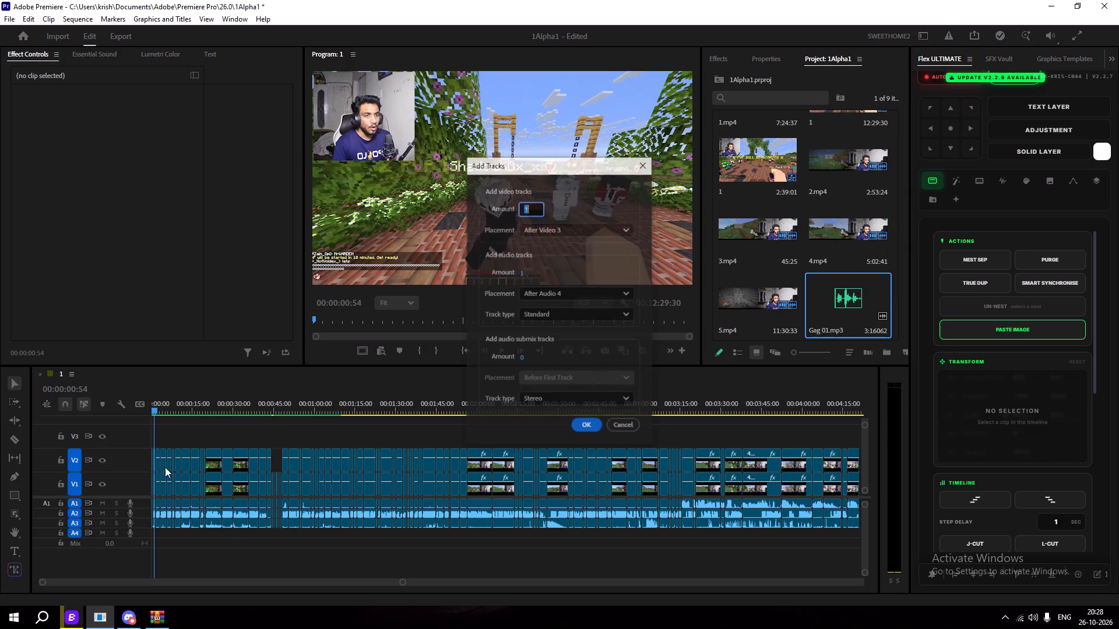
click(590, 231)
scroll(586, 280, down, 2)
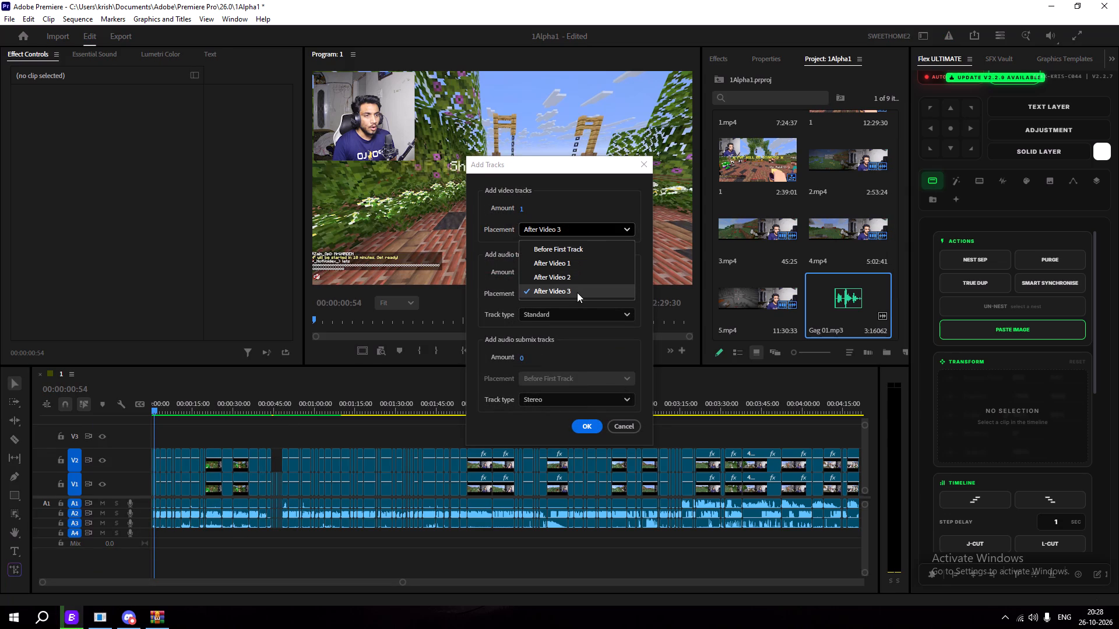
click(577, 296)
click(590, 425)
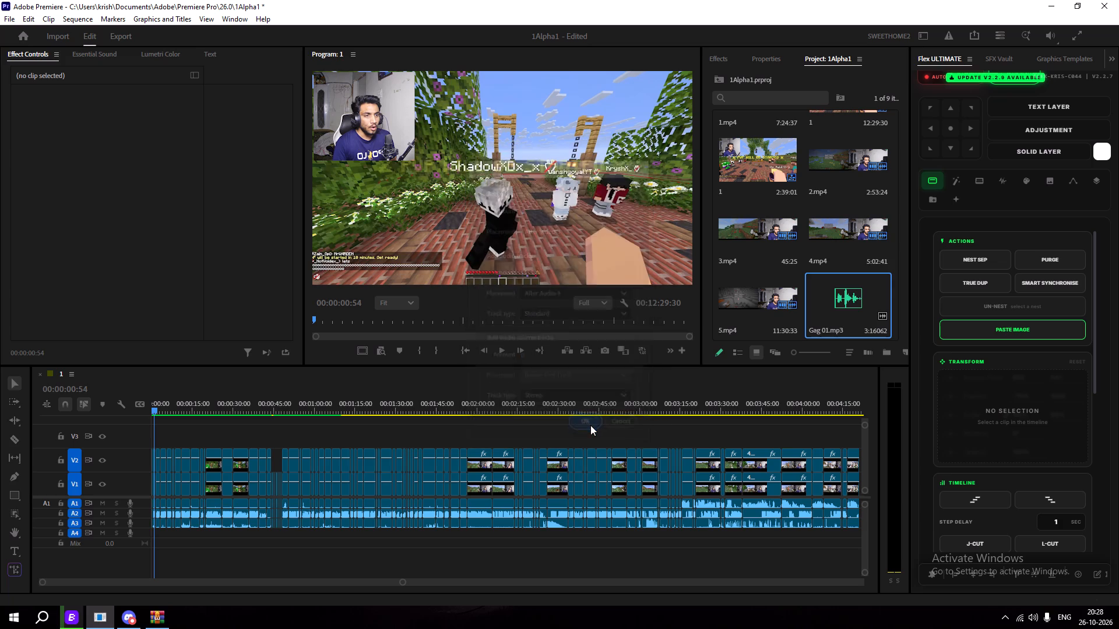
Increase the height of the audio tracks slightly so the A1 to A3 waveforms are easier to read.
scroll(259, 540, down, 2)
scroll(251, 543, up, 3)
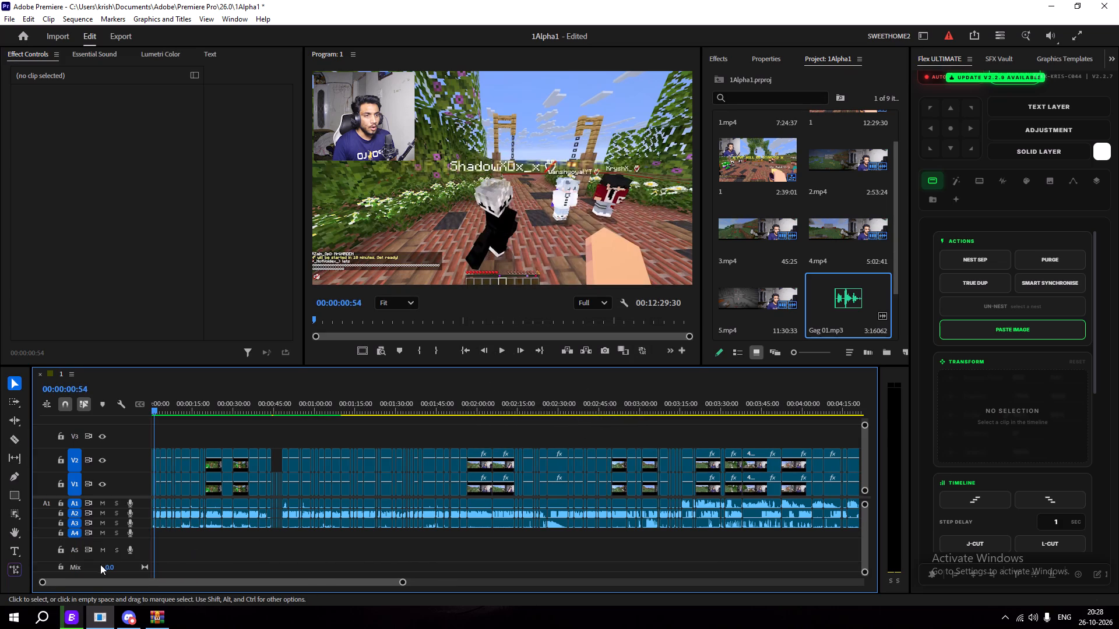
scroll(101, 554, down, 2)
scroll(91, 552, up, 3)
drag(863, 501, 860, 513)
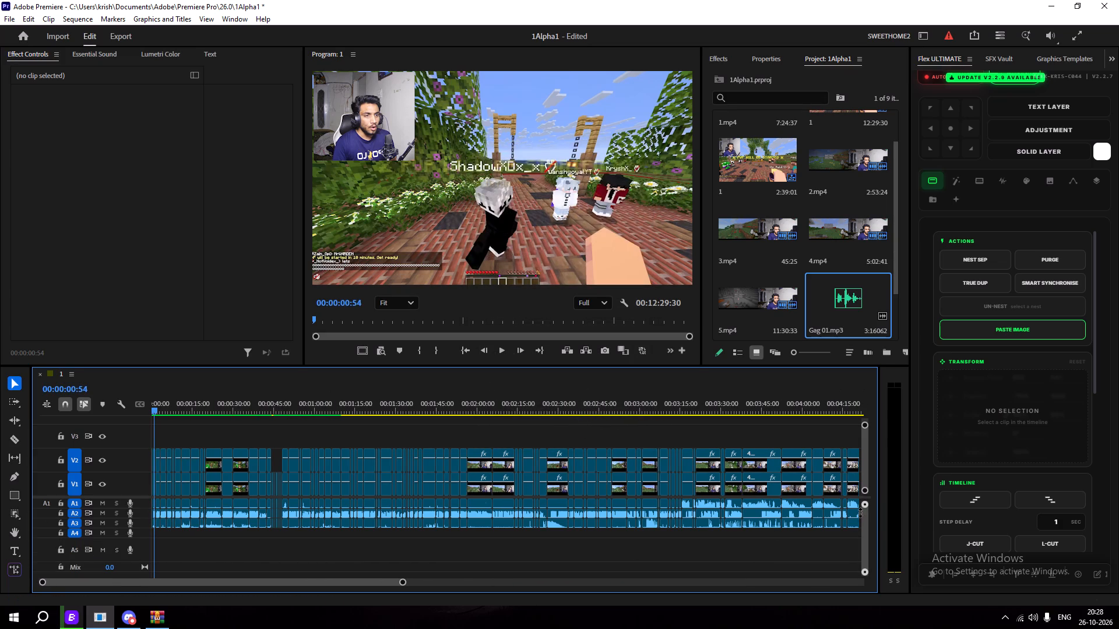
drag(860, 513, 864, 496)
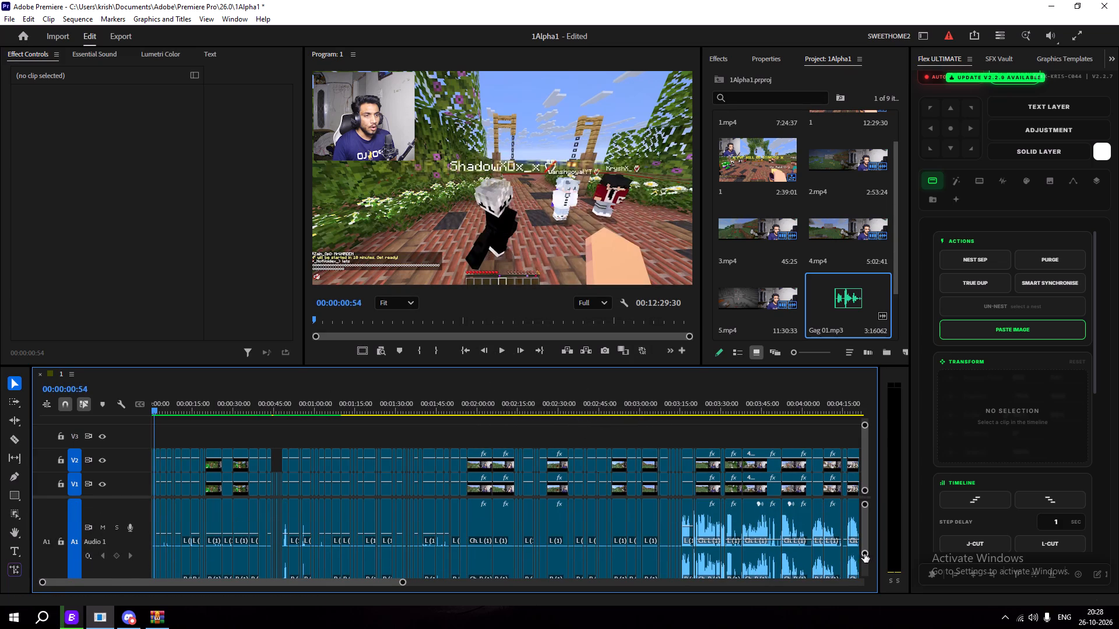
drag(864, 554, 864, 570)
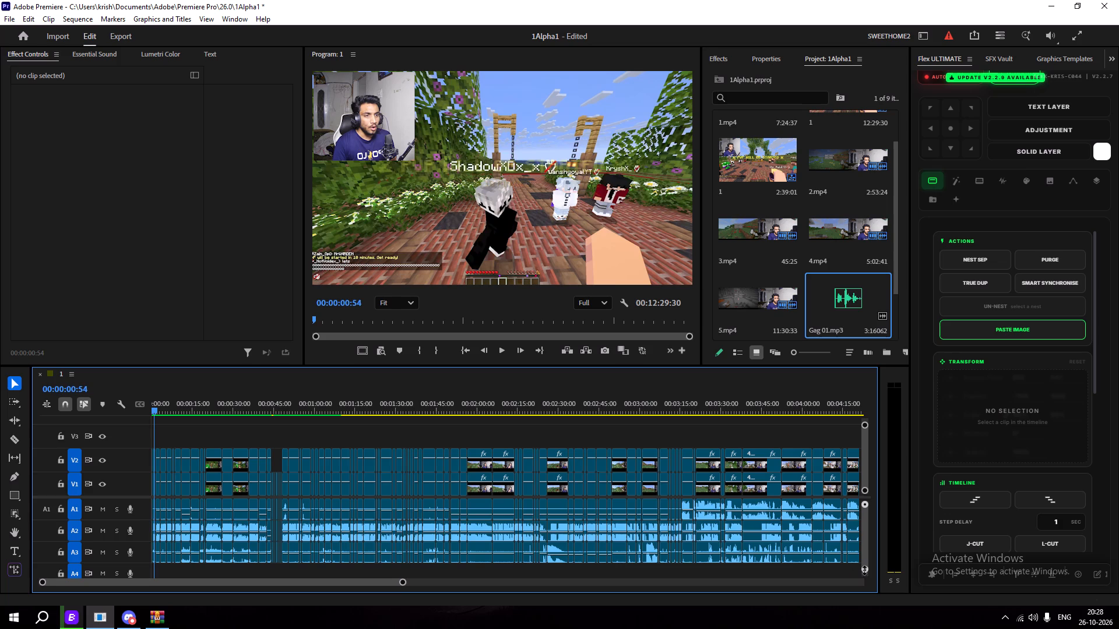
drag(864, 570, 865, 571)
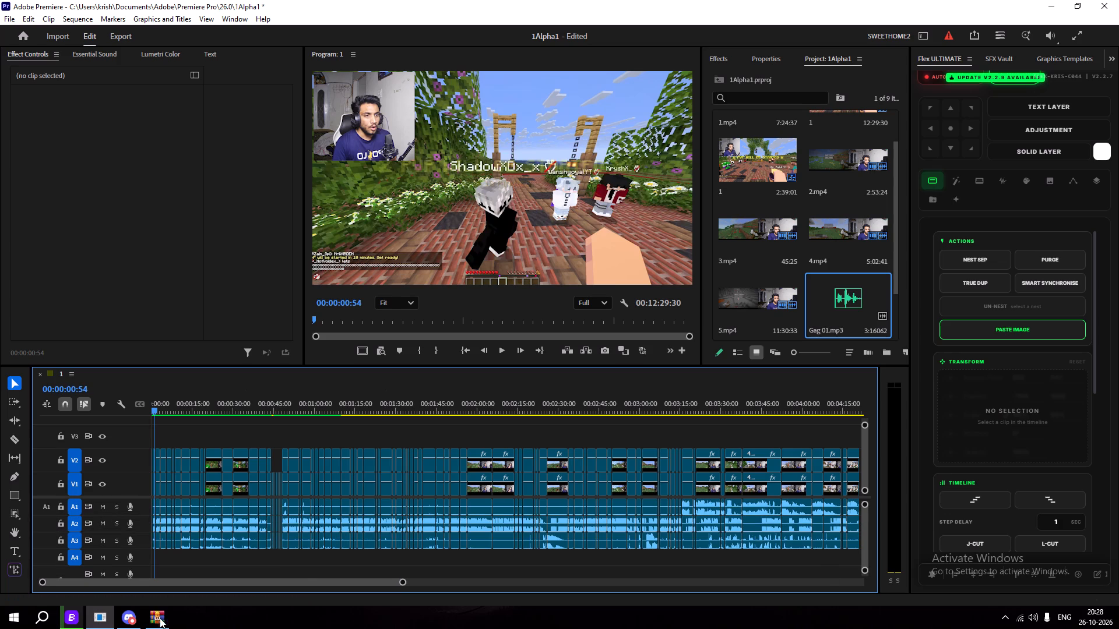
Switch to Blip to check the progress of the 9-item transfer, and minimise it again.
click(75, 620)
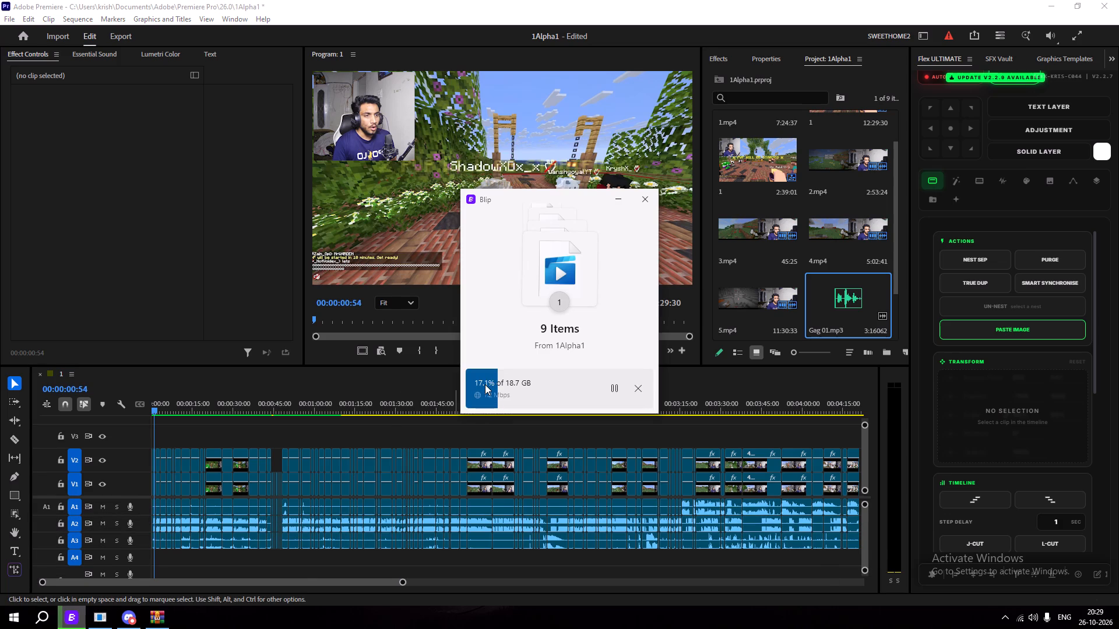
click(608, 201)
Turn on targeting for the new A5 track and place Gag 01.mp3 on track A4 at the very start of the sequence.
drag(168, 404, 157, 407)
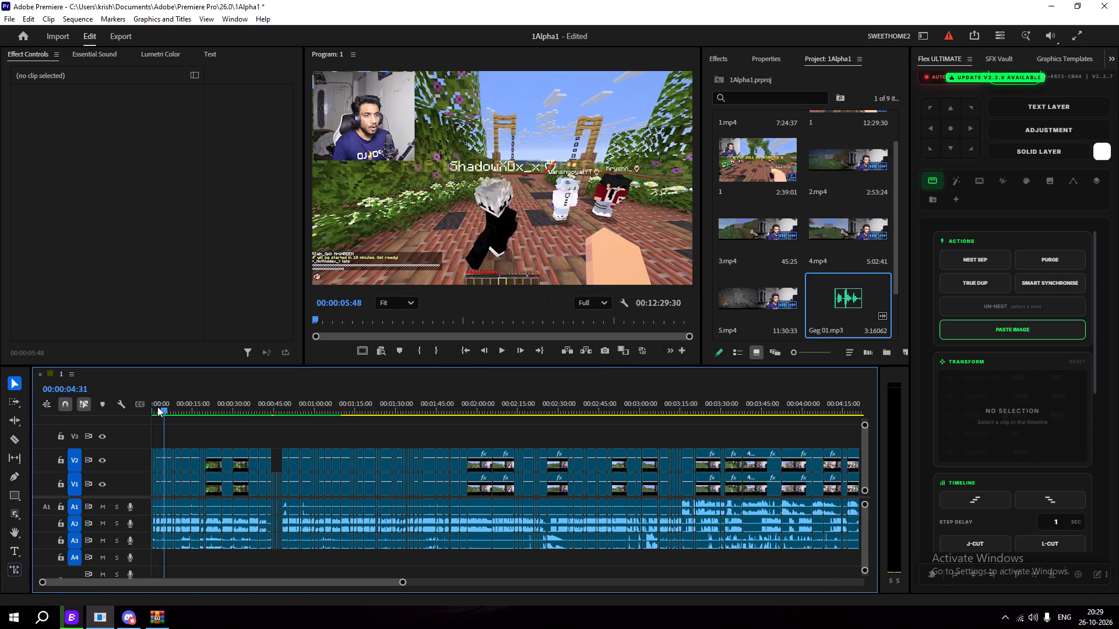
drag(157, 407, 87, 423)
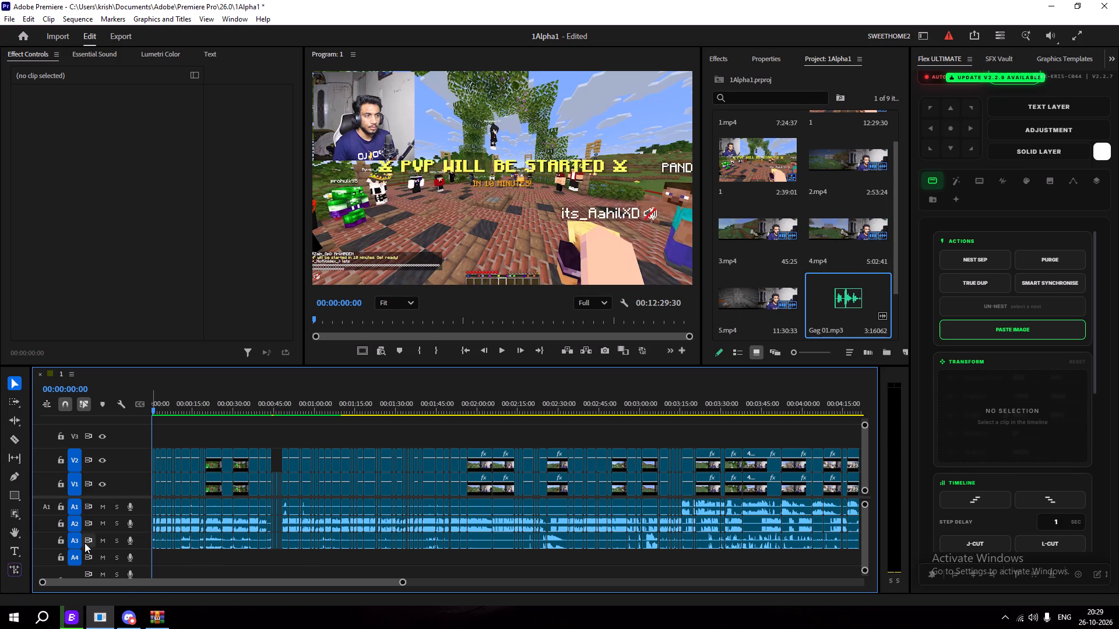
click(73, 575)
drag(834, 296, 375, 514)
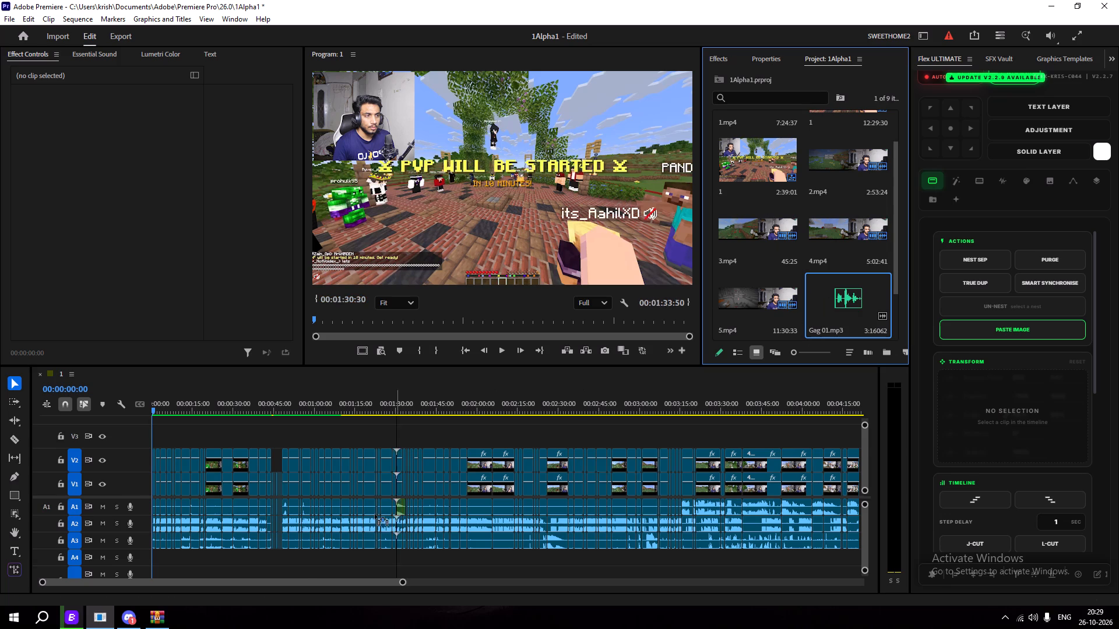
drag(375, 514, 142, 559)
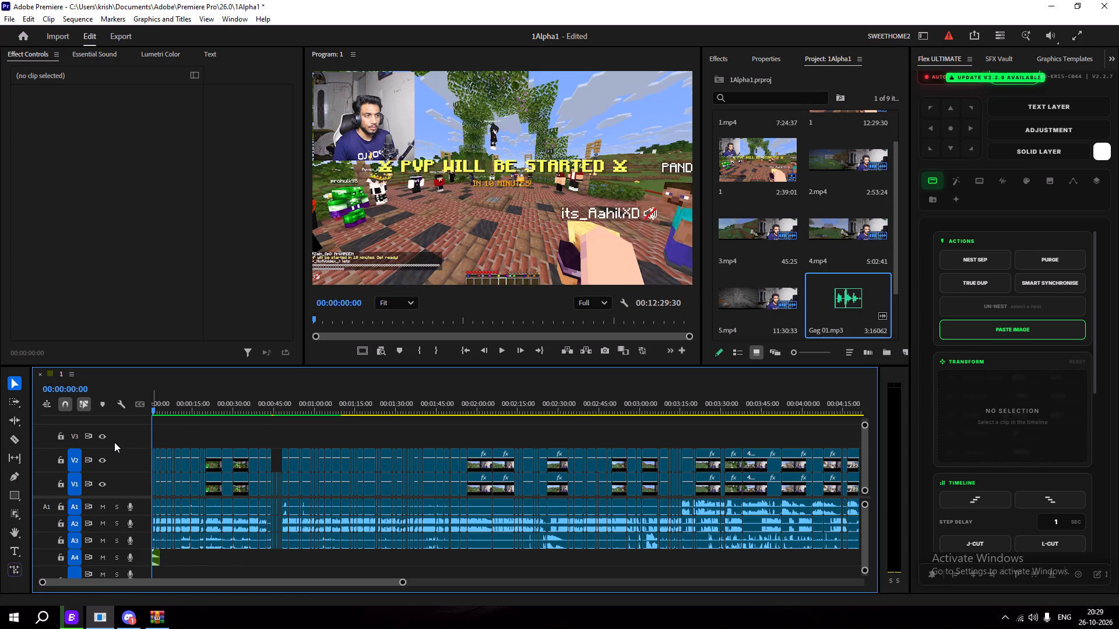
Play the opening seconds with the Gag 01 sound and examine the clip up close at the start of the sequence.
key(space)
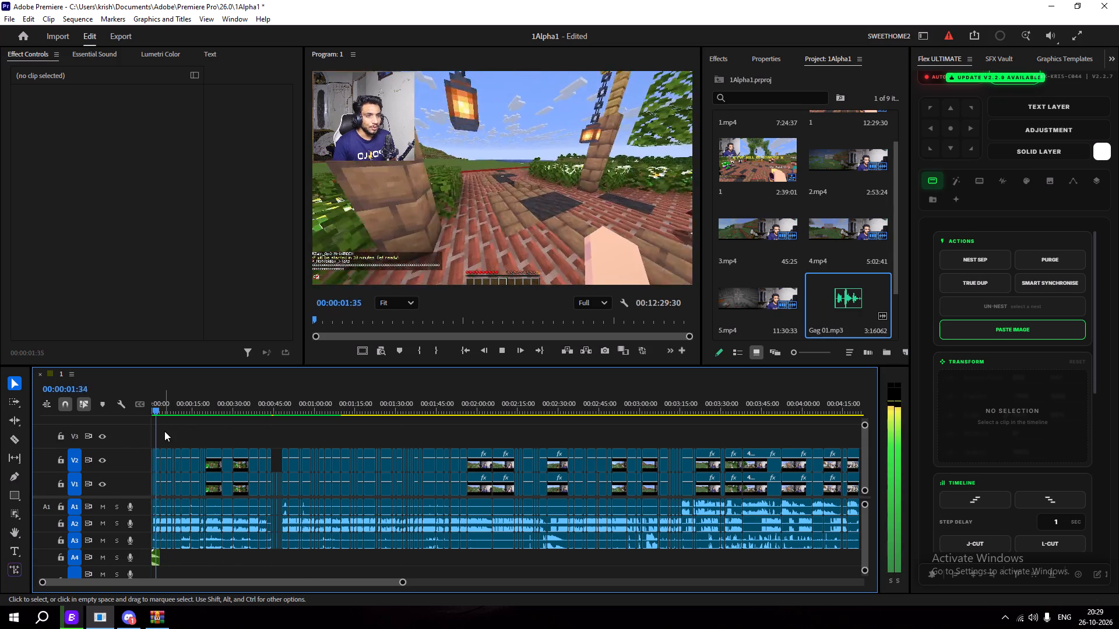
key(space)
alt+scroll(148, 516, up, 19)
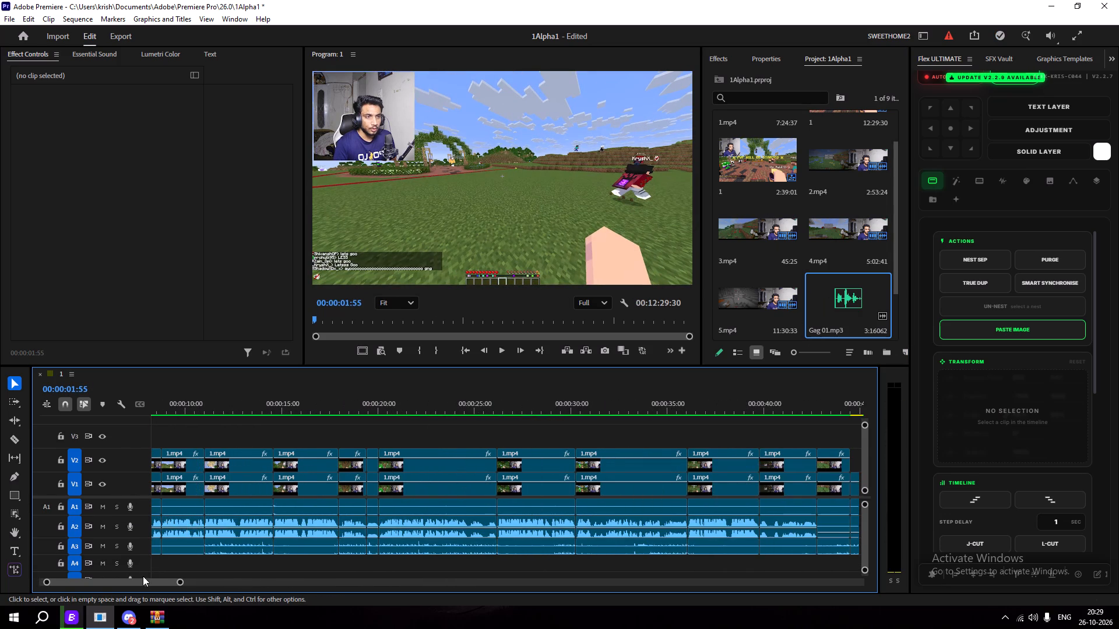
drag(143, 581, 31, 575)
alt+scroll(208, 539, up, 9)
drag(86, 581, 5, 579)
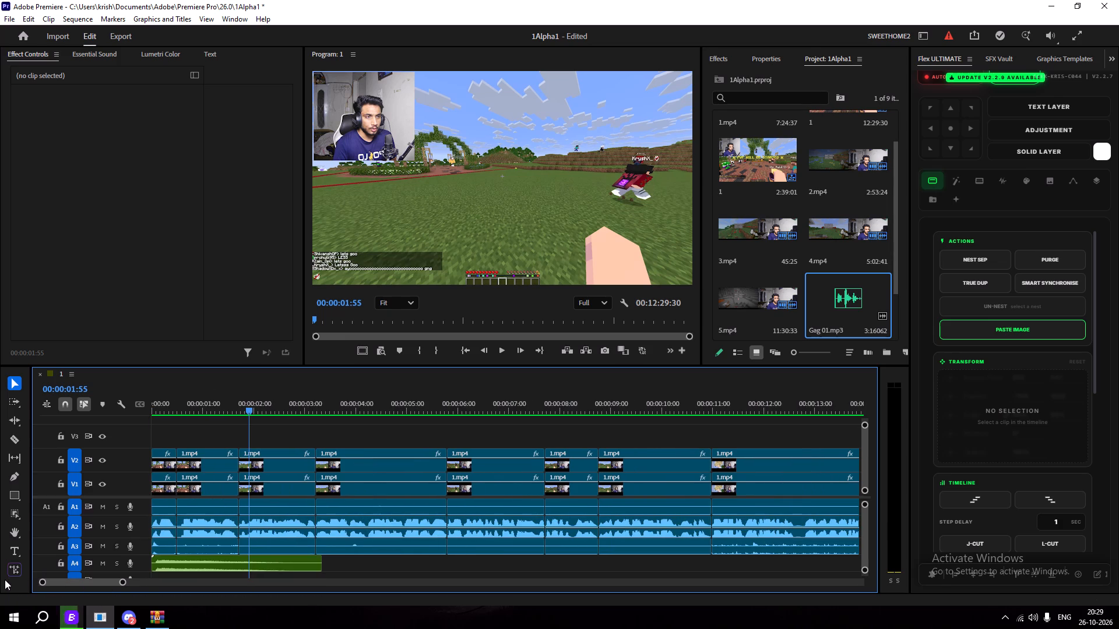
drag(5, 579, 3, 578)
Switch to Blip to check the transfer progress again, and return to the edit.
click(63, 613)
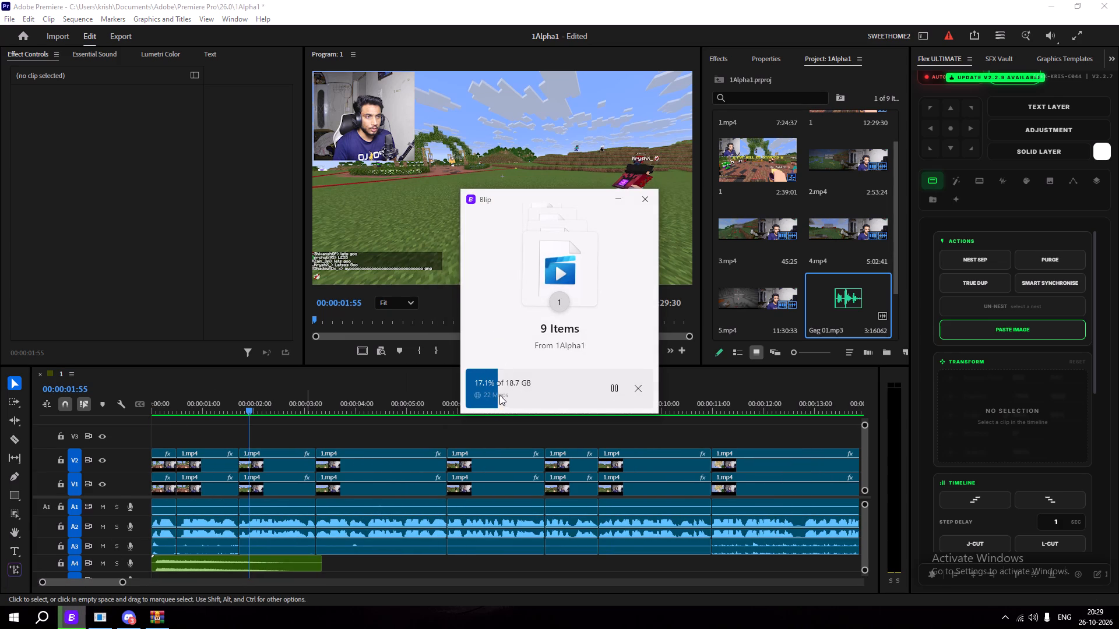
click(427, 0)
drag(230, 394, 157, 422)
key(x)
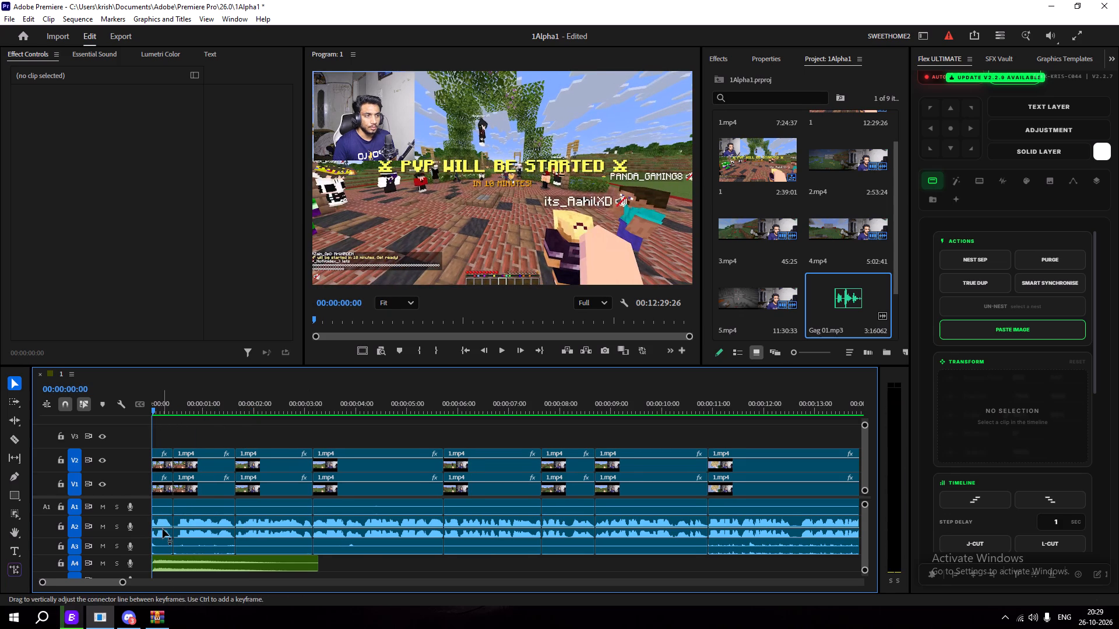
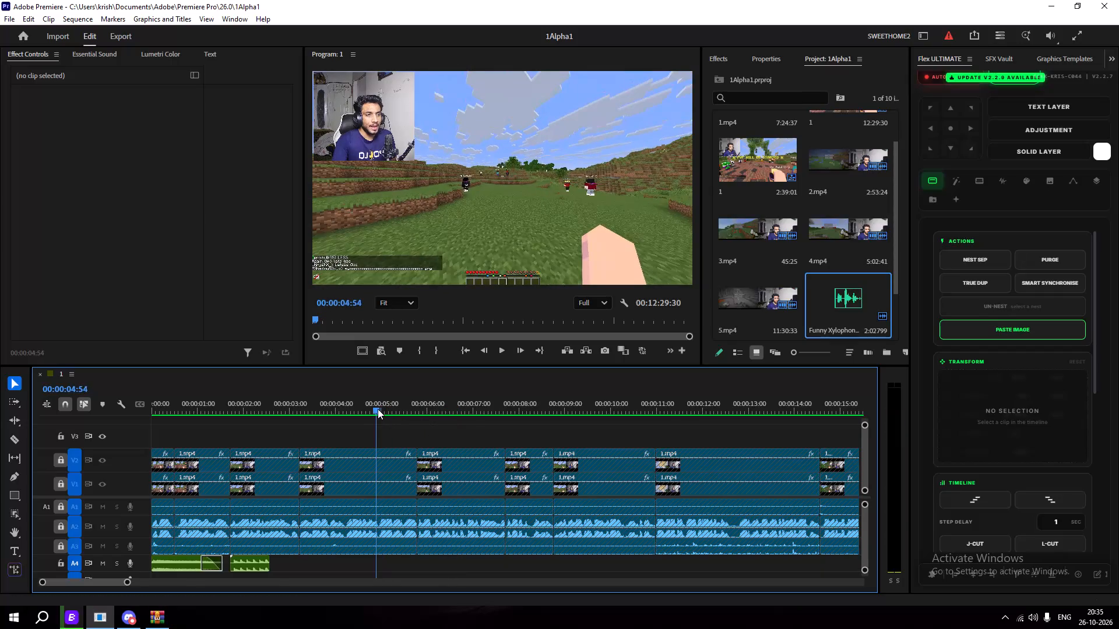
drag(378, 409, 381, 413)
click(149, 621)
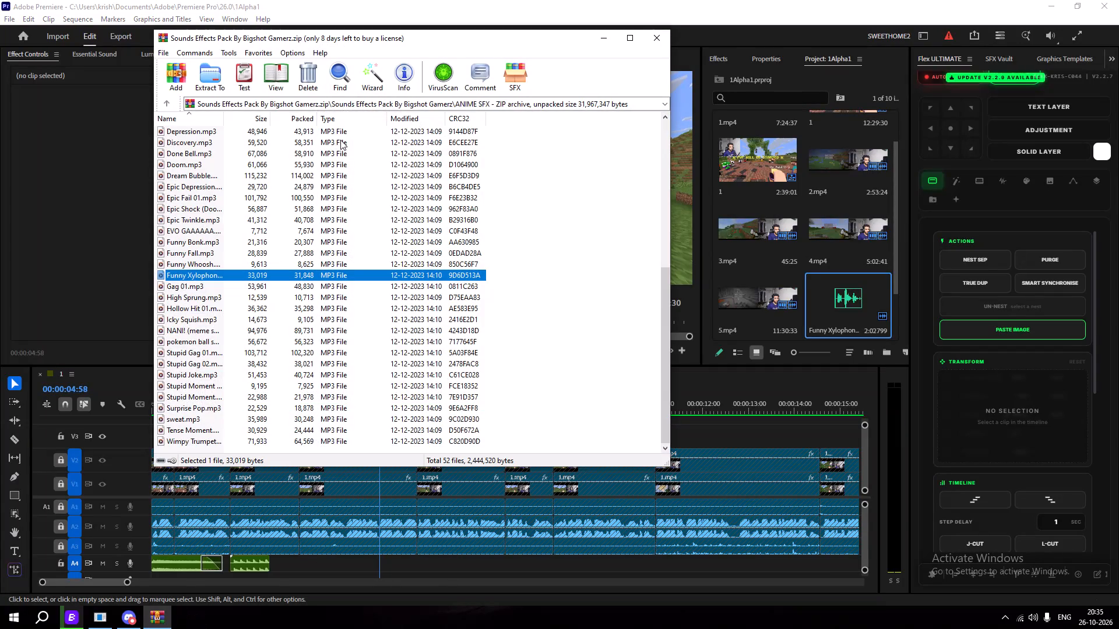
double_click(203, 253)
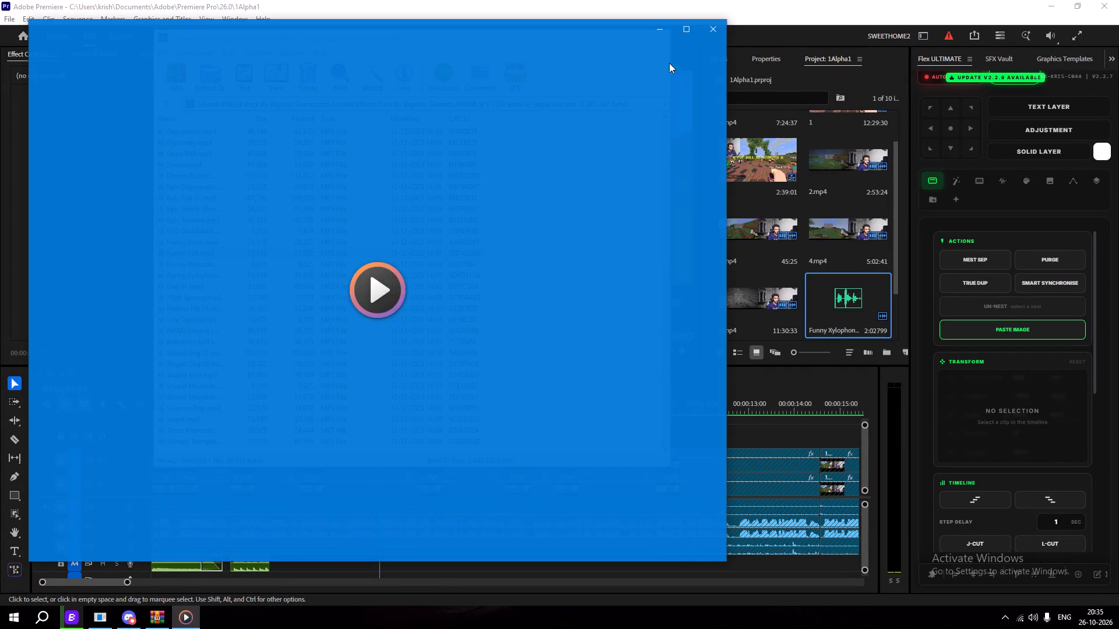
click(715, 33)
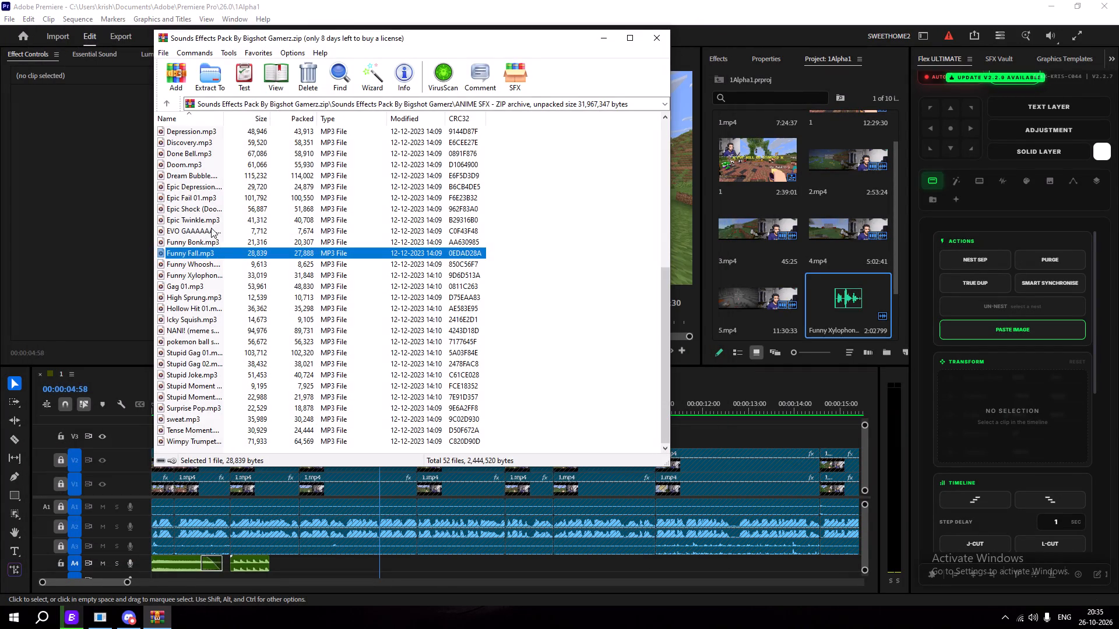
double_click(211, 228)
click(704, 27)
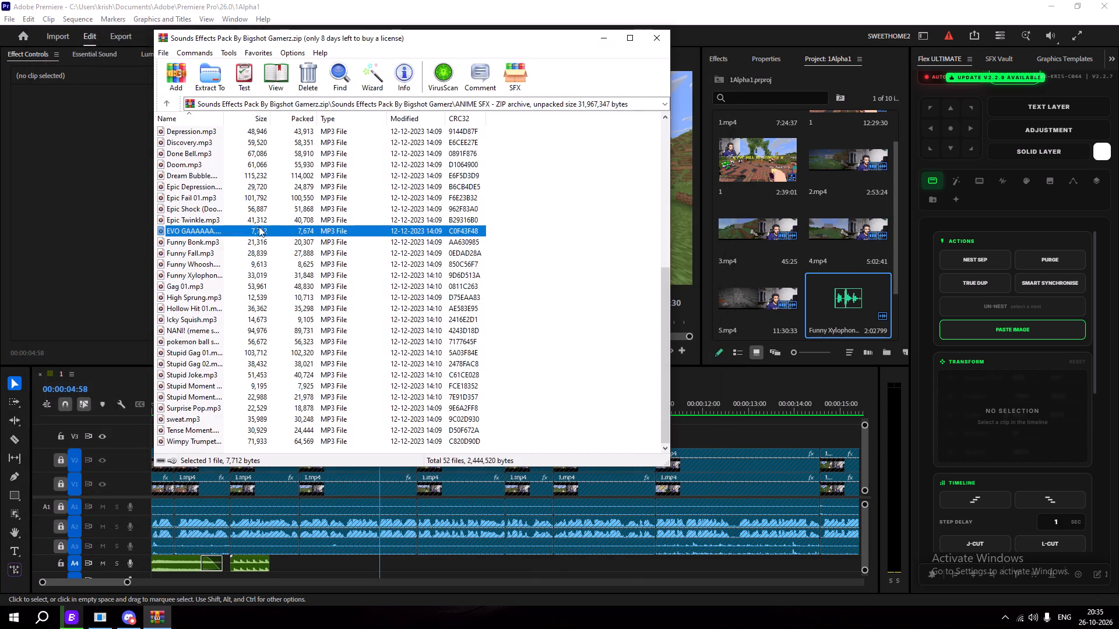
click(209, 227)
double_click(214, 218)
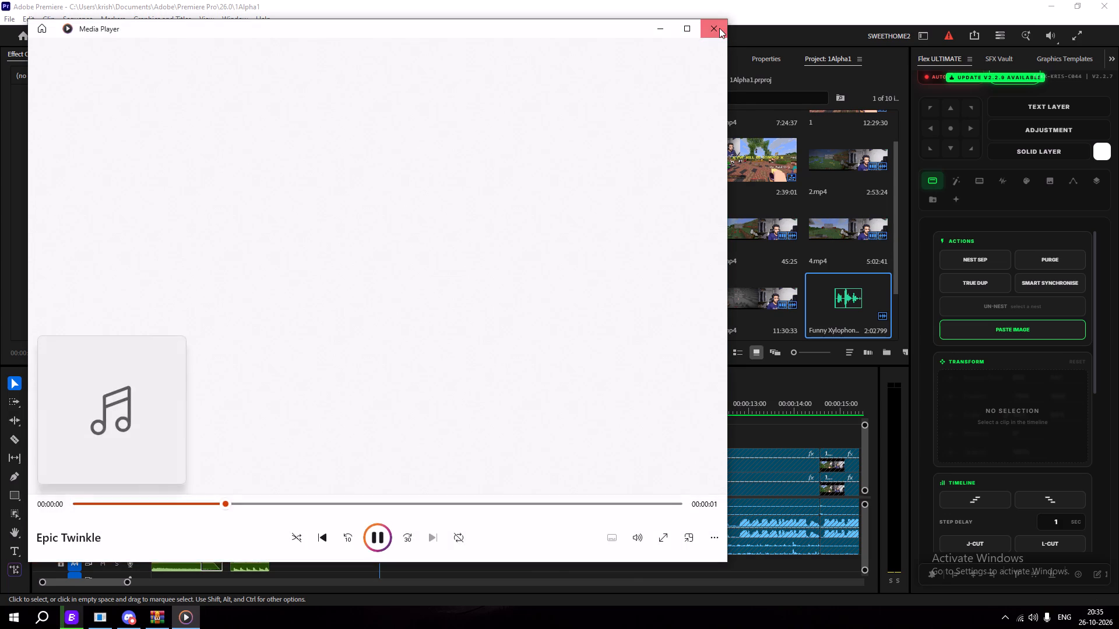
click(719, 28)
double_click(197, 207)
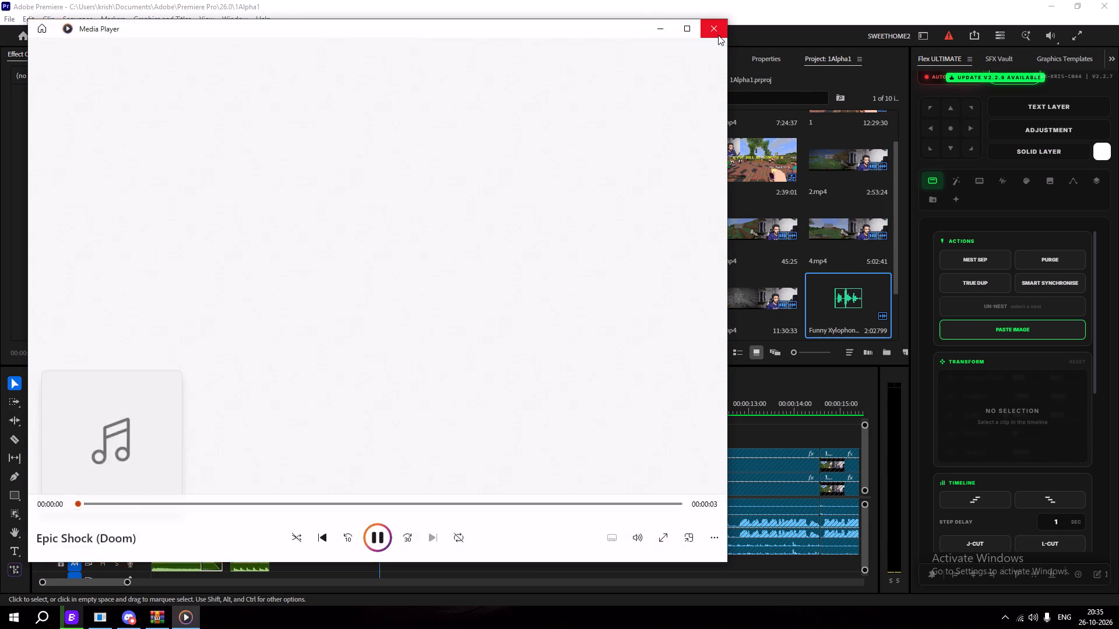
click(718, 35)
Audition Doom.mp3 and the Cute Appearance sound from the ANIME SFX folder.
scroll(188, 244, up, 3)
double_click(184, 266)
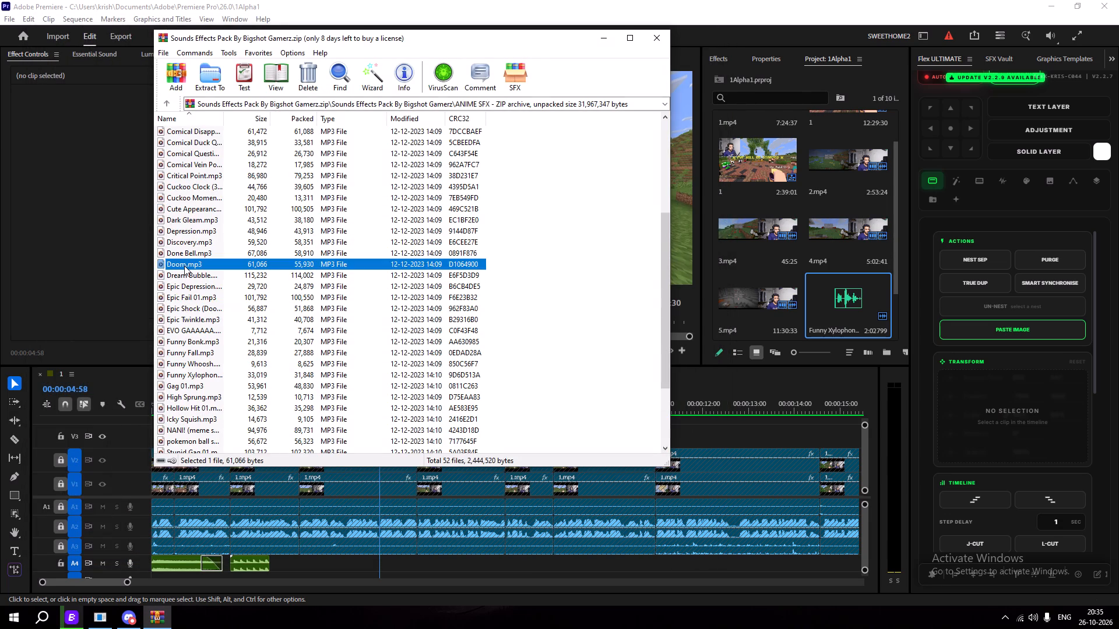
click(708, 31)
scroll(271, 221, up, 1)
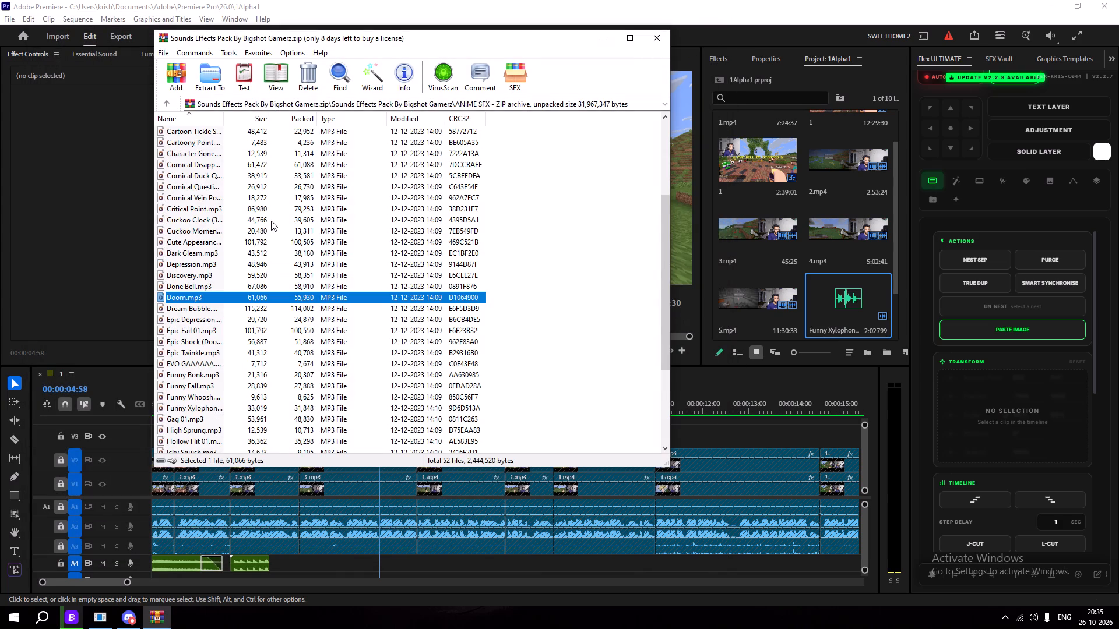
double_click(189, 245)
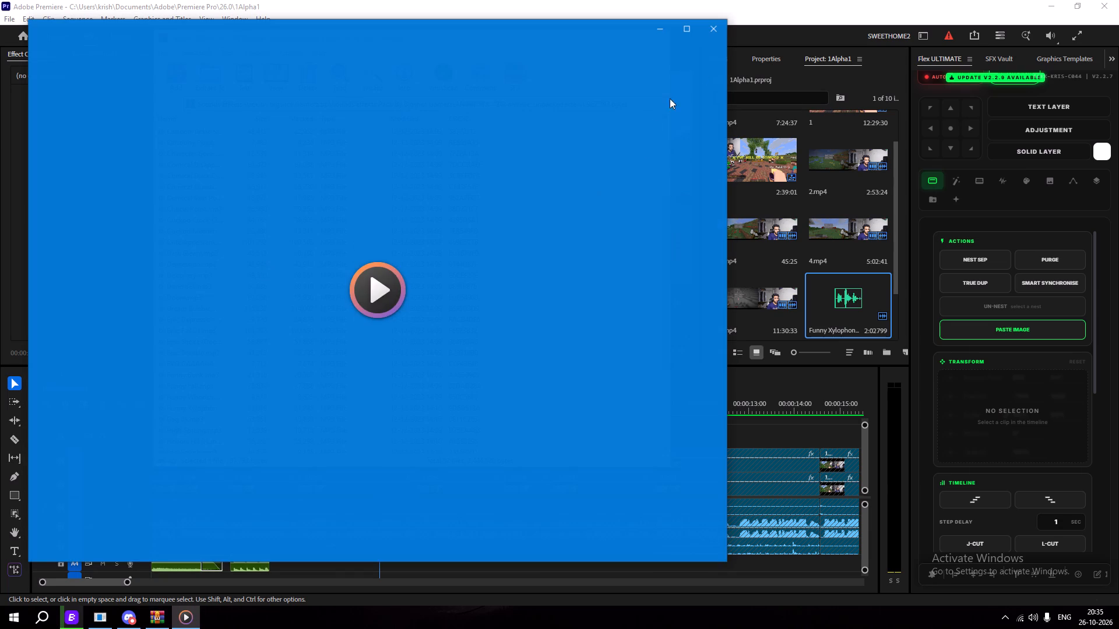
click(712, 25)
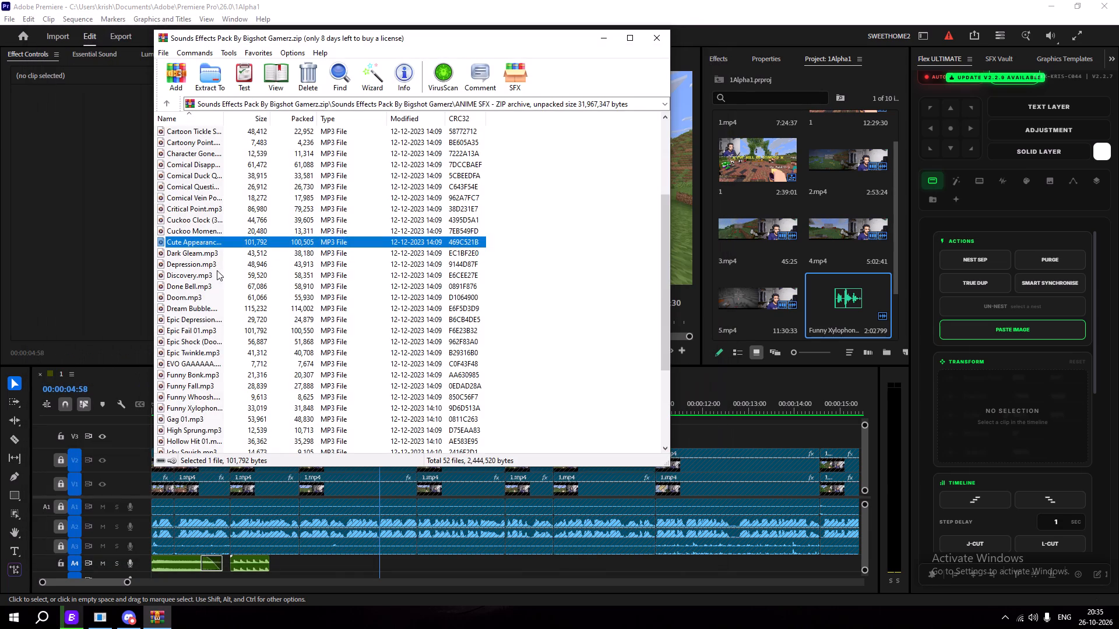
Browse the rest of the ANIME SFX file list for another sound effect to use.
scroll(219, 266, up, 4)
scroll(207, 282, down, 10)
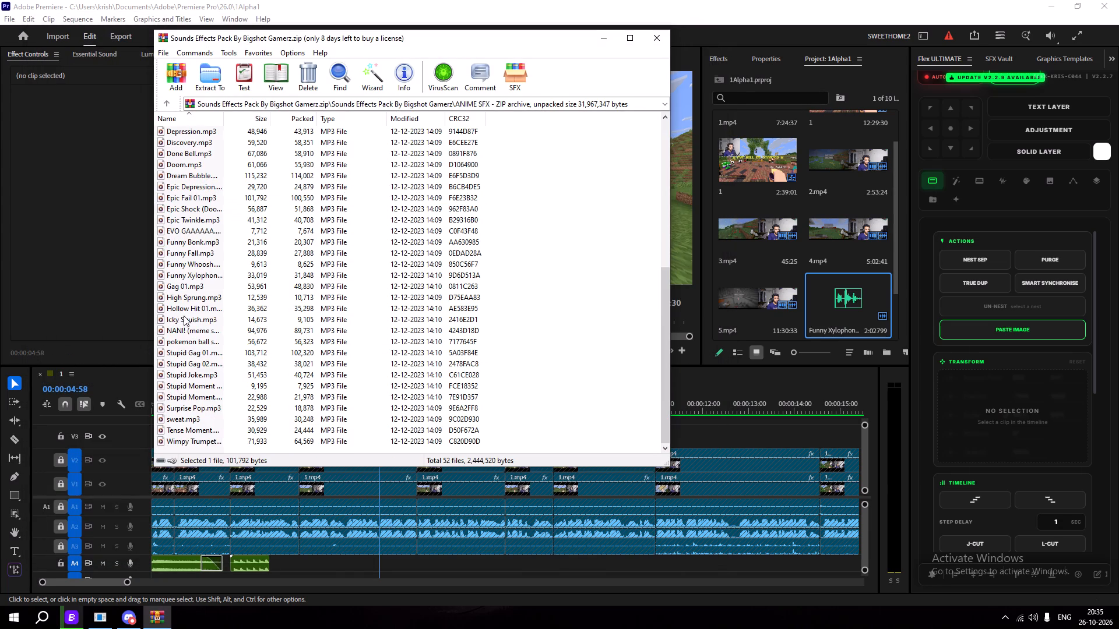
scroll(184, 316, down, 1)
key(w)
click(214, 393)
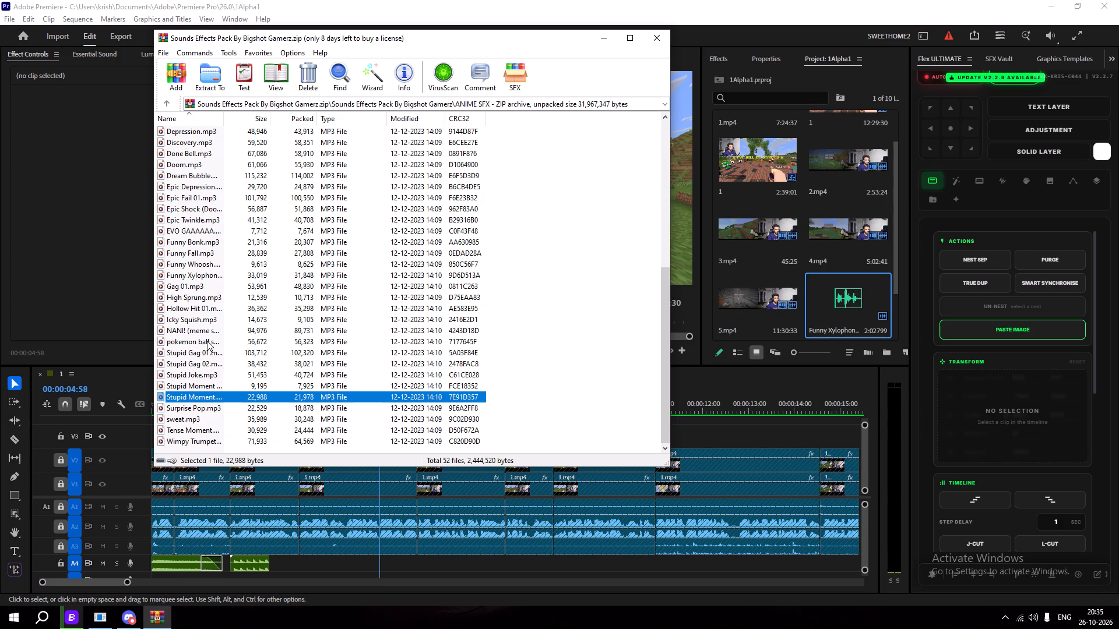
click(207, 341)
key(w)
scroll(207, 334, up, 14)
key(w)
key(w)
key(w)
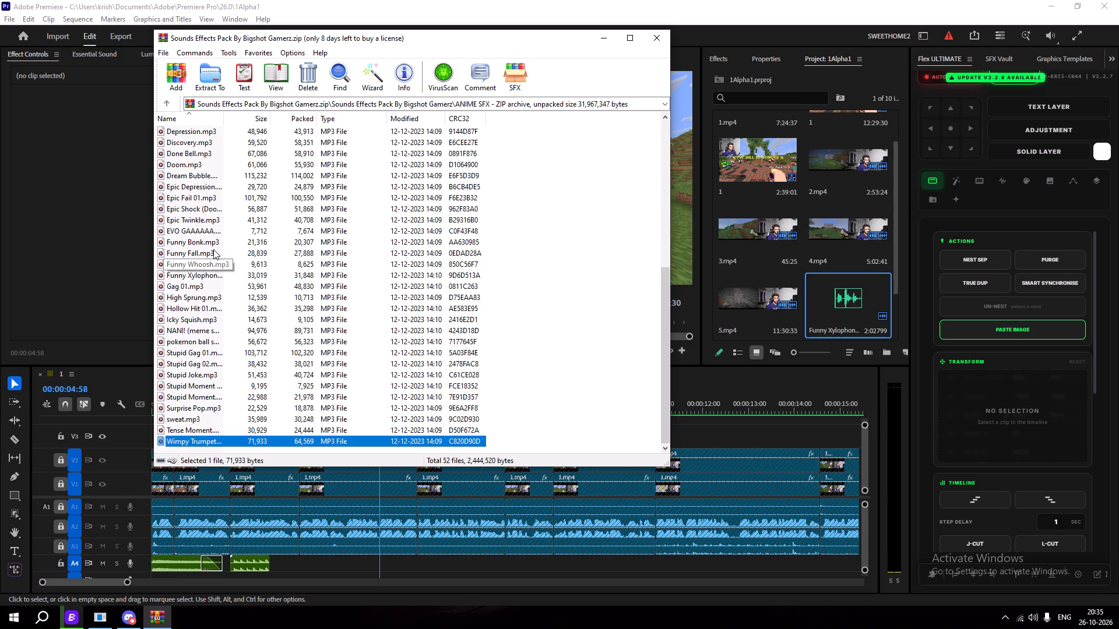
Import the Anime wow sound from the ANIME SFX folder into the project and place it on track A4 at about 00:00:04:46.
scroll(228, 370, up, 10)
double_click(194, 127)
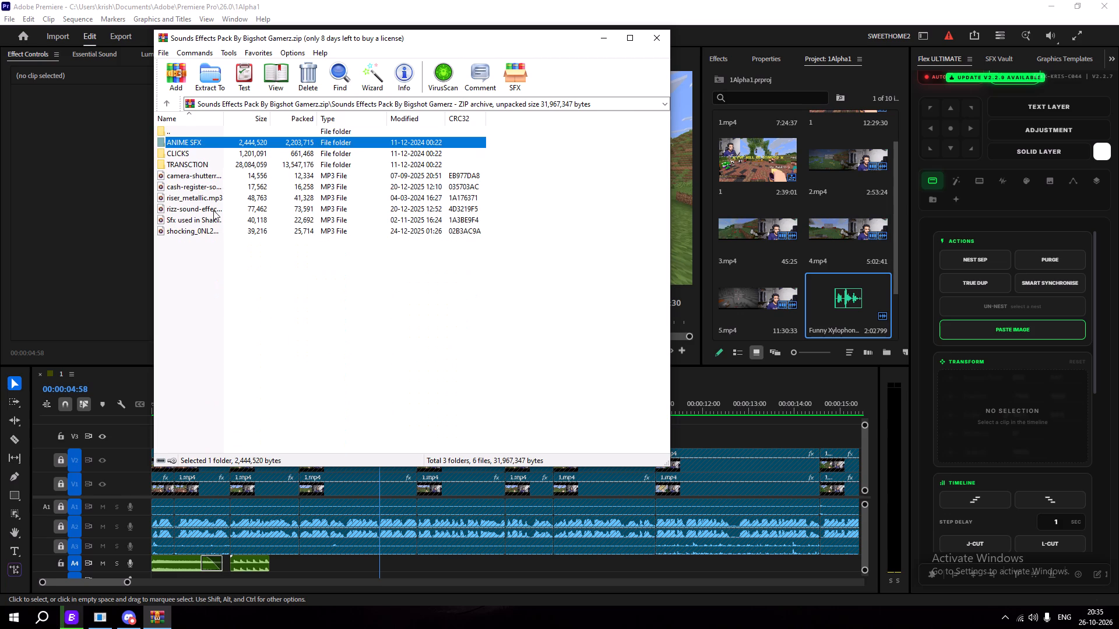
double_click(184, 139)
click(193, 143)
drag(199, 140, 367, 379)
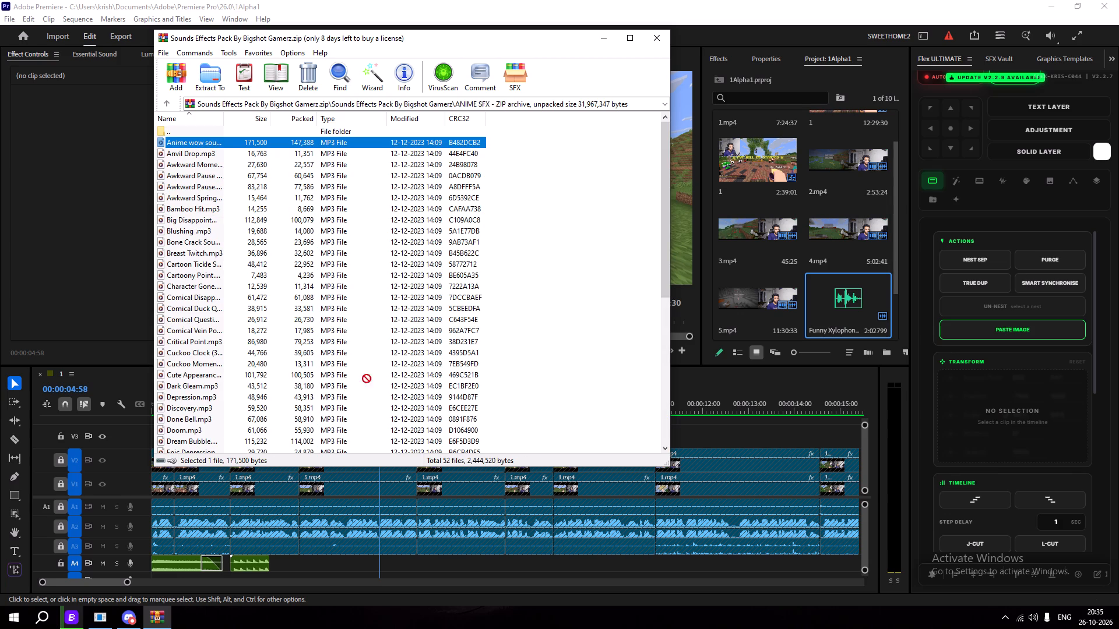
drag(367, 379, 795, 325)
drag(826, 309, 670, 480)
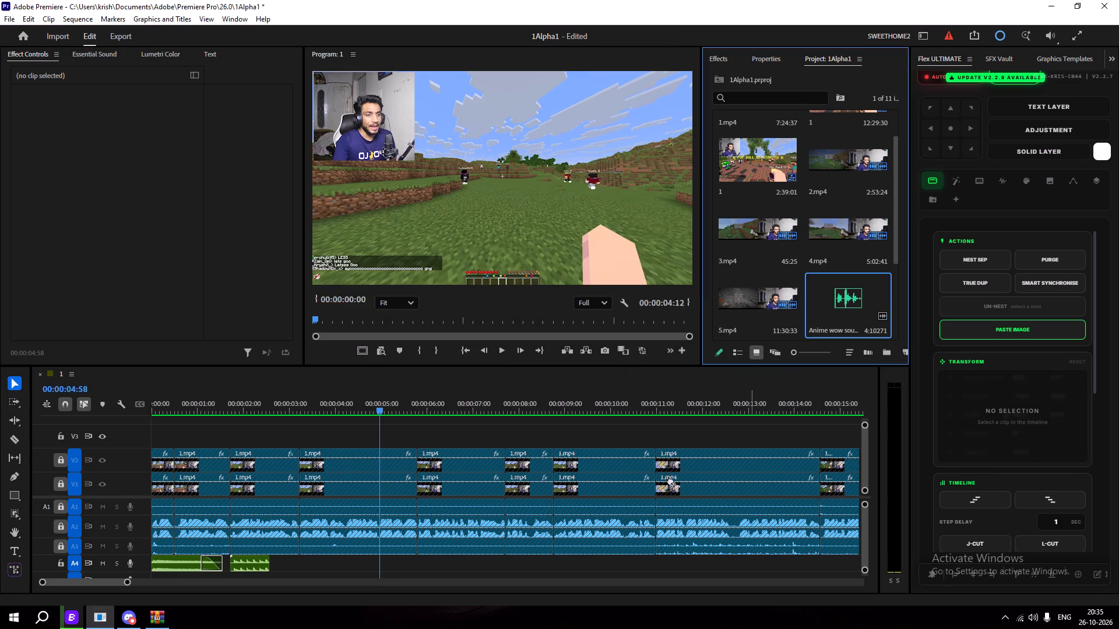
drag(670, 480, 373, 553)
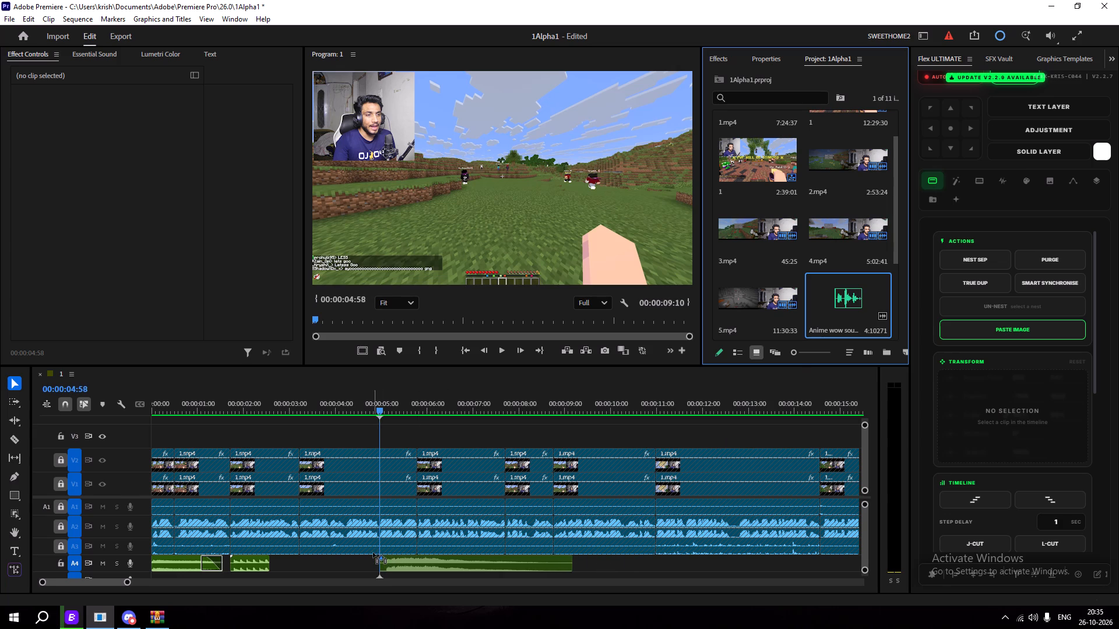
drag(373, 553, 370, 553)
Play the sequence from about 00:00:04:18 through the start of the Anime wow sound, stopping at 00:00:06:10.
drag(373, 405, 350, 414)
key(space)
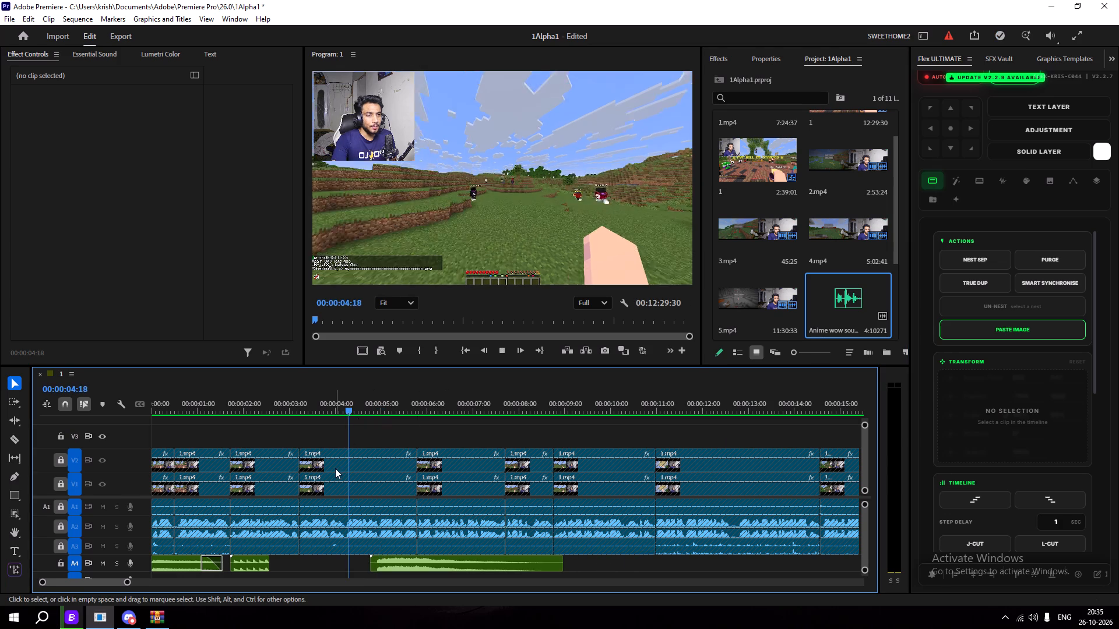
key(space)
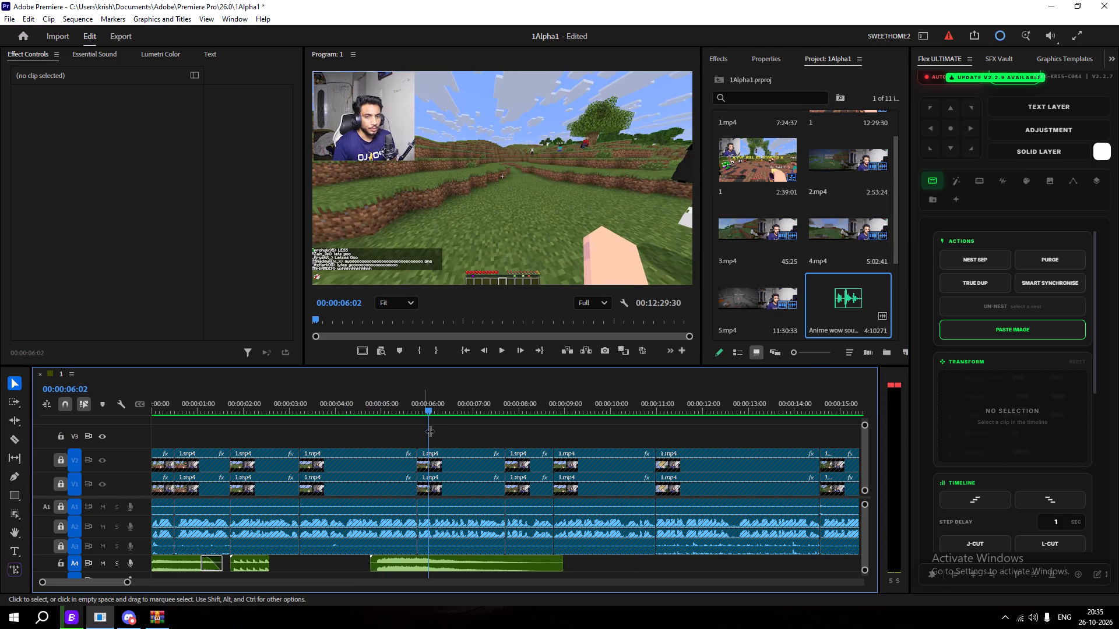
key(space)
key(space)
key(space)
key(space)
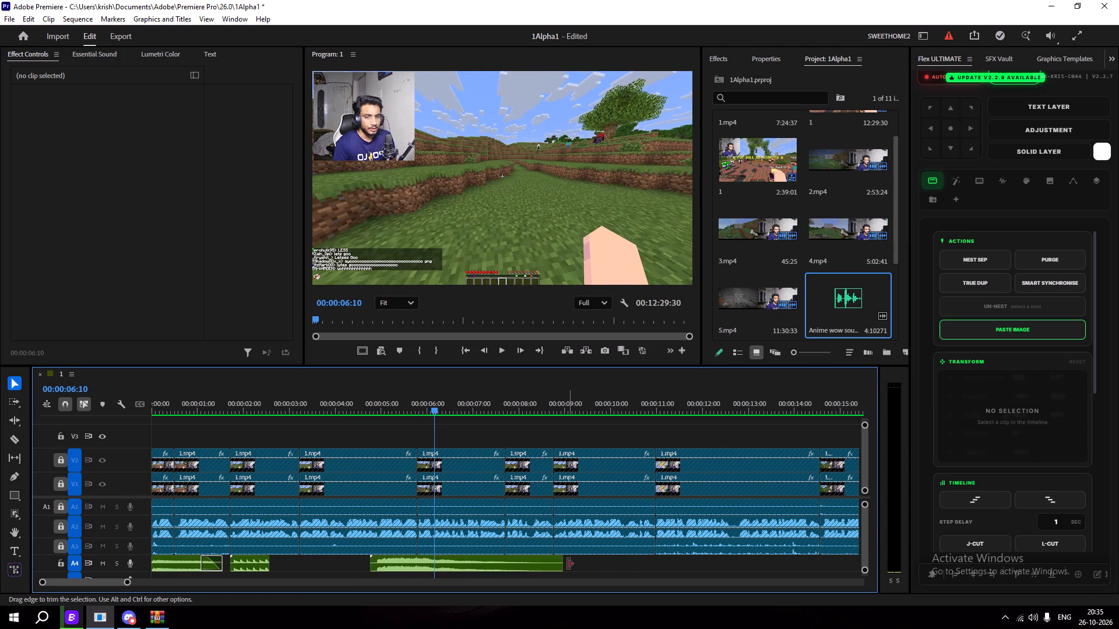
Trim the end of the Anime wow clip on A4 to the playhead at 00:00:06:10 and add a fade-out there.
drag(568, 564, 442, 567)
drag(428, 559, 414, 560)
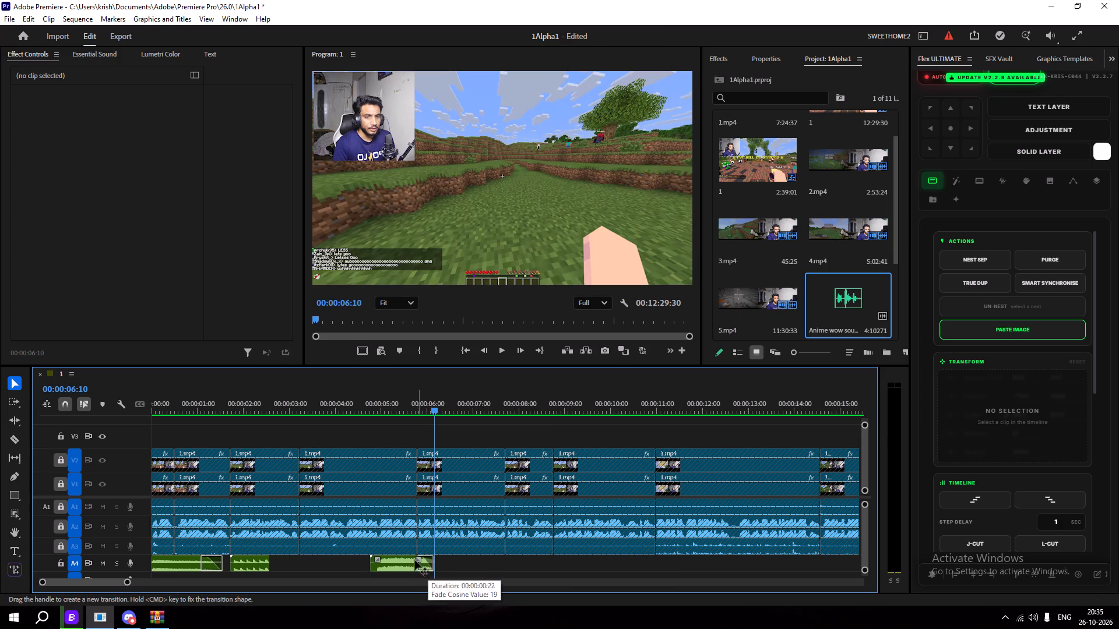
drag(414, 560, 407, 562)
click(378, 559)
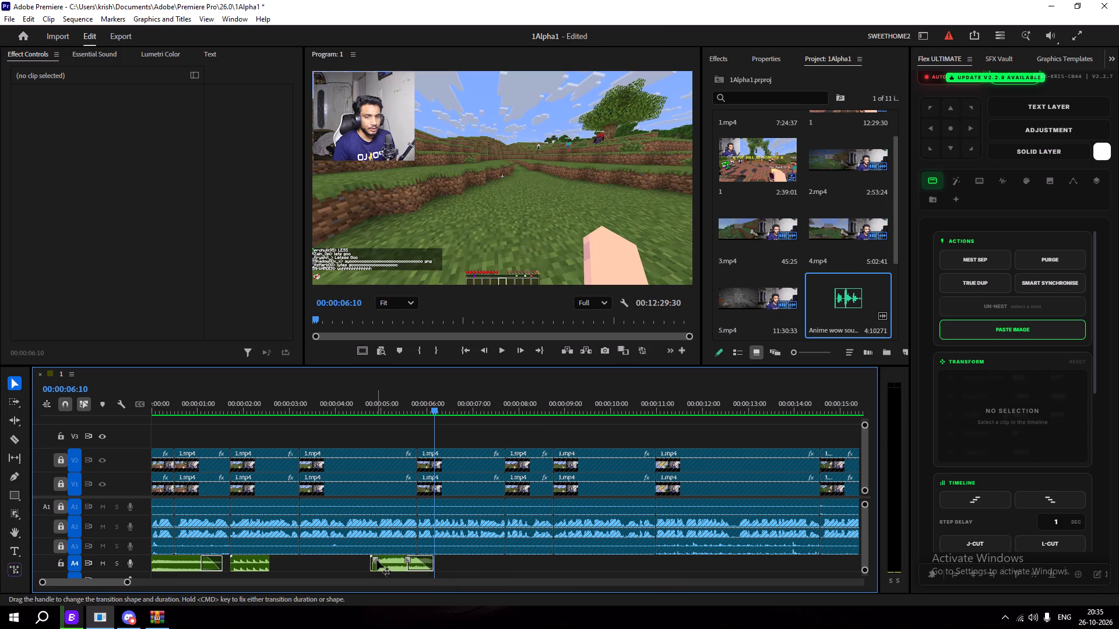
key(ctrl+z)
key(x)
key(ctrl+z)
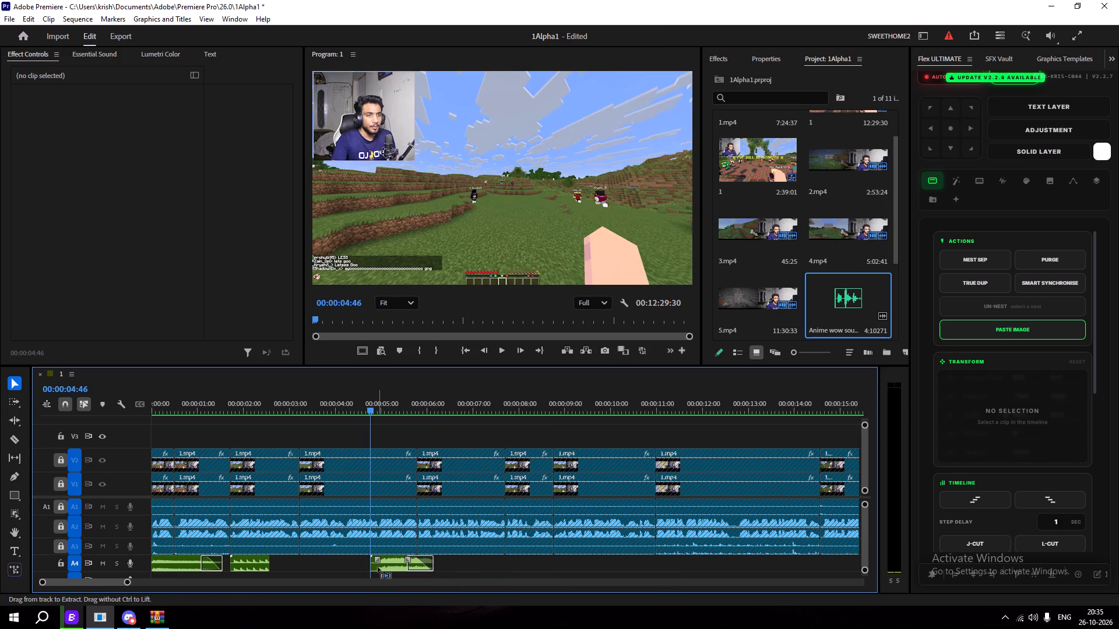
Cut off and delete the short opening piece of the Anime wow clip, and move the remainder back to start at 00:00:04:46.
key(c)
click(377, 567)
key(v)
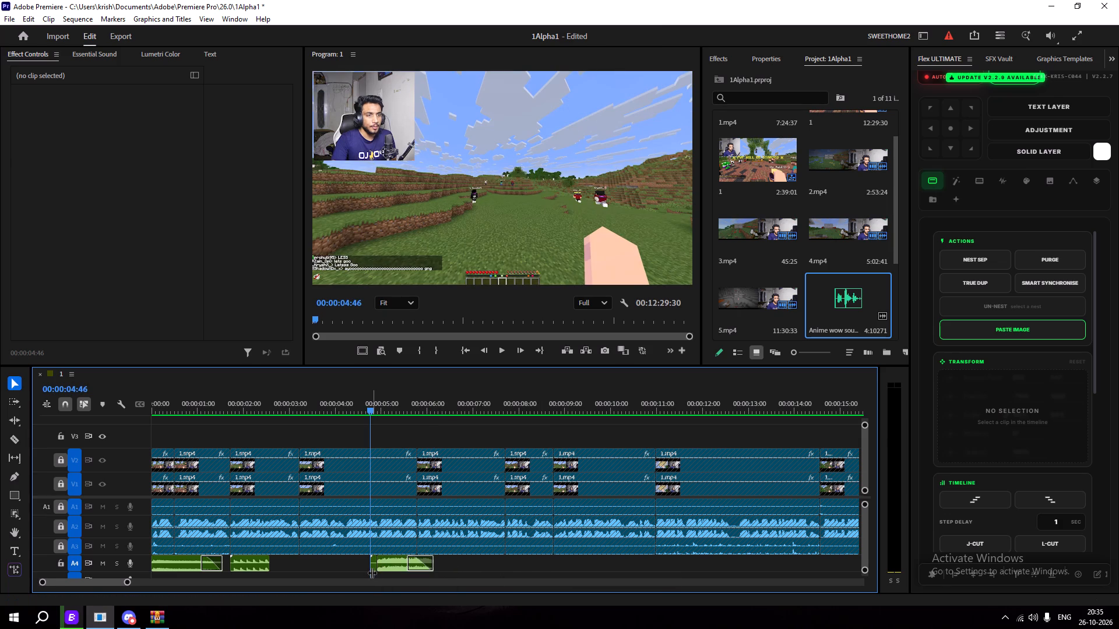
click(375, 567)
key(Delete)
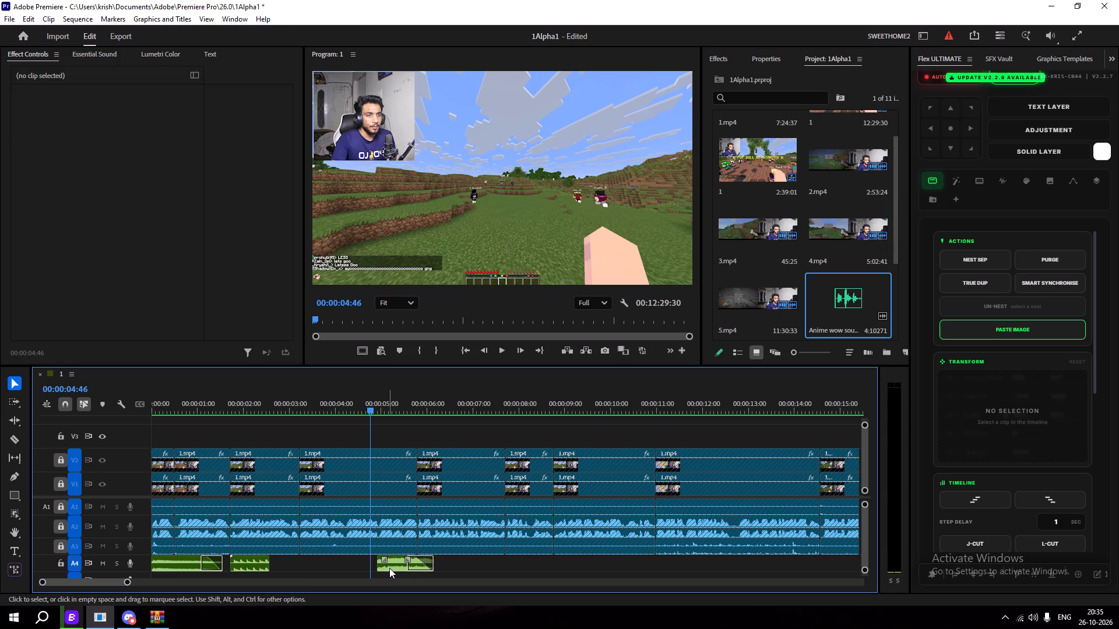
drag(389, 567, 383, 568)
click(402, 431)
Play back the section from about 00:00:04:07 through the shortened Anime wow clip to check its timing.
drag(368, 411, 348, 416)
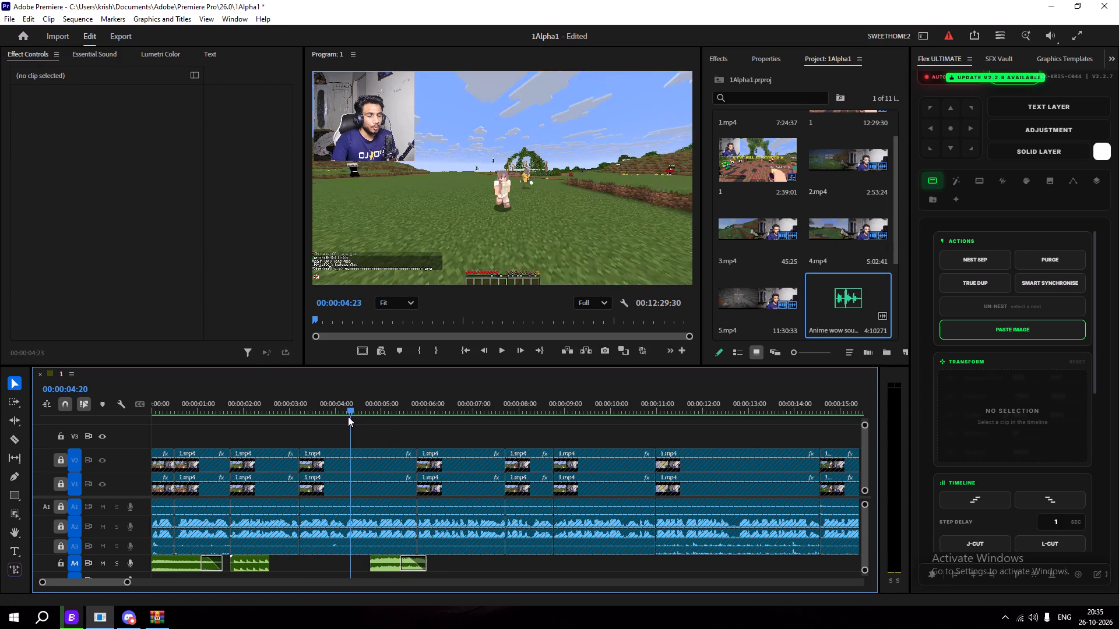
drag(348, 416, 348, 417)
key(space)
key(space)
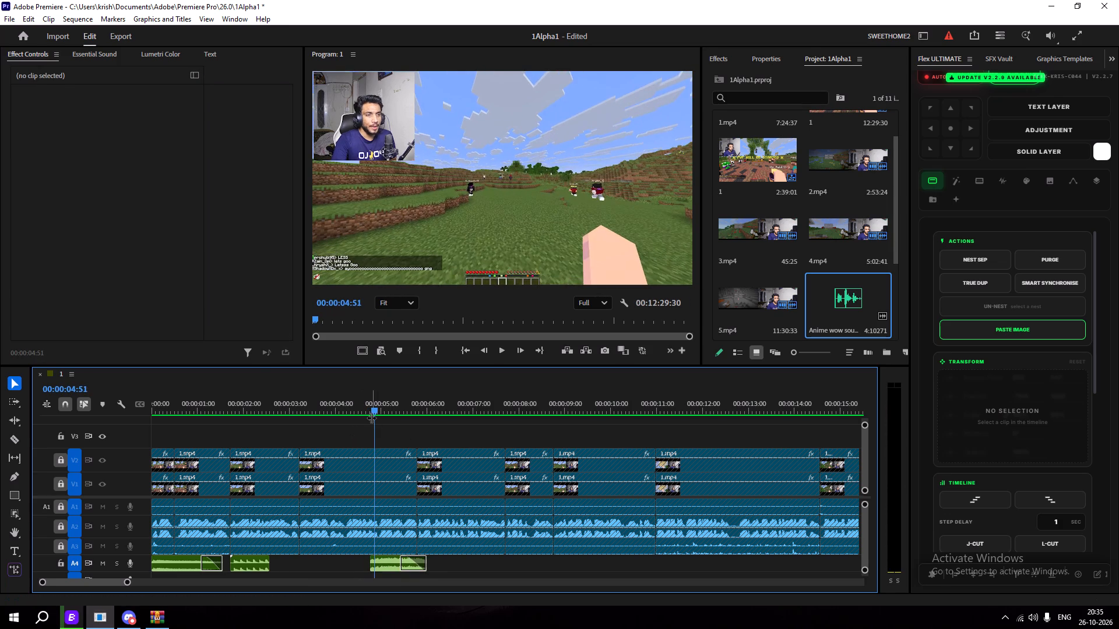
drag(369, 413, 356, 417)
click(351, 416)
drag(353, 403, 342, 409)
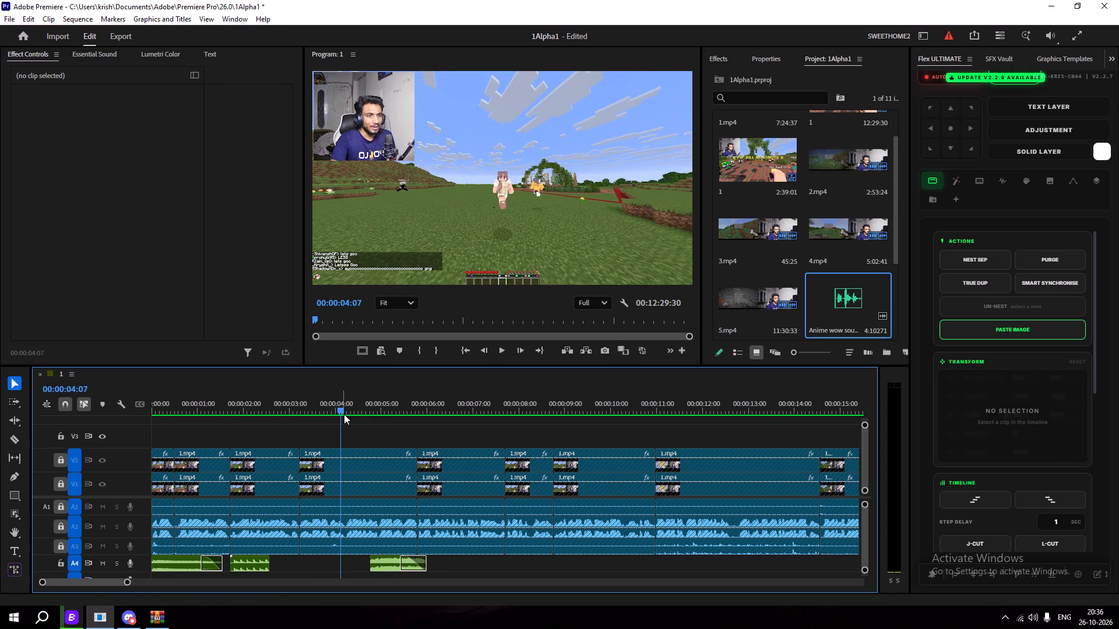
key(space)
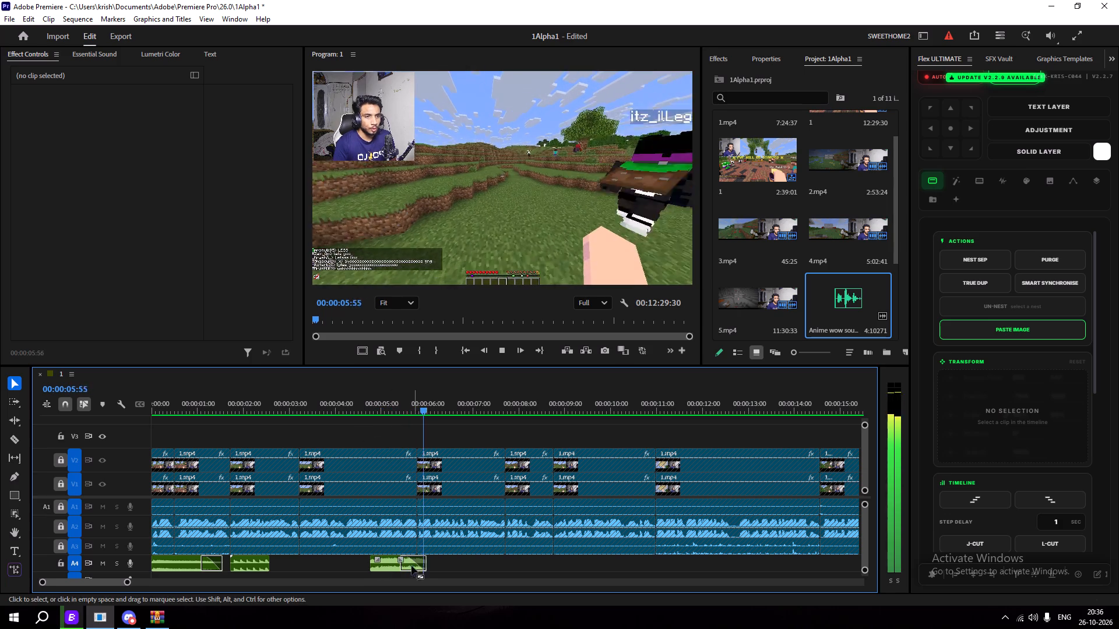
key(space)
Lower the volume of the Anime wow clip on A4 to -5.0 dB and play that section from 00:00:04:17.
click(866, 567)
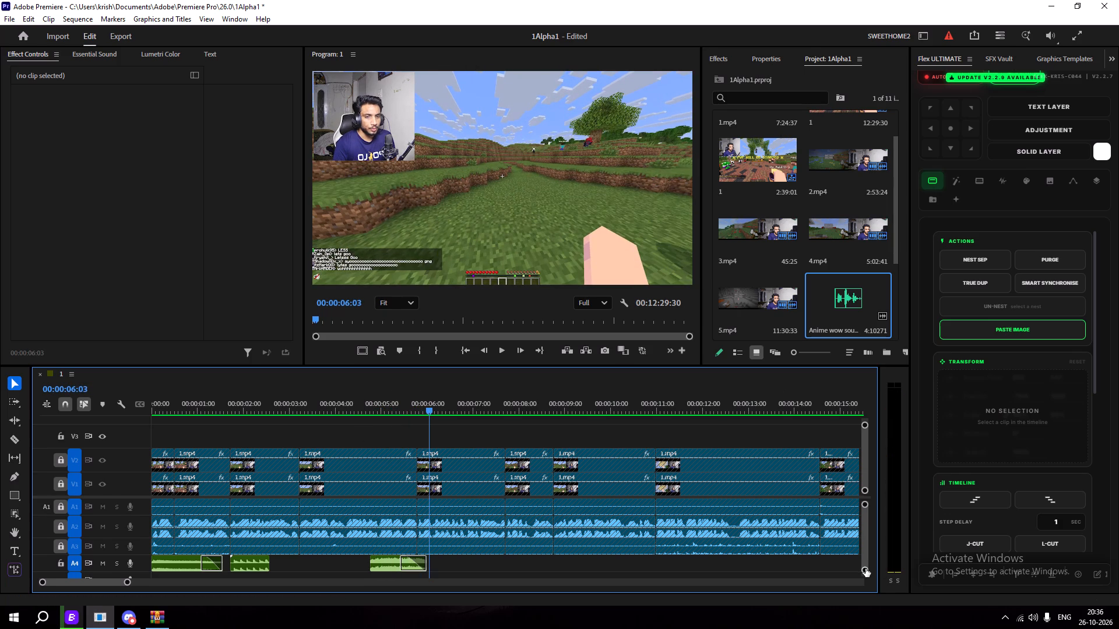
click(865, 568)
click(863, 552)
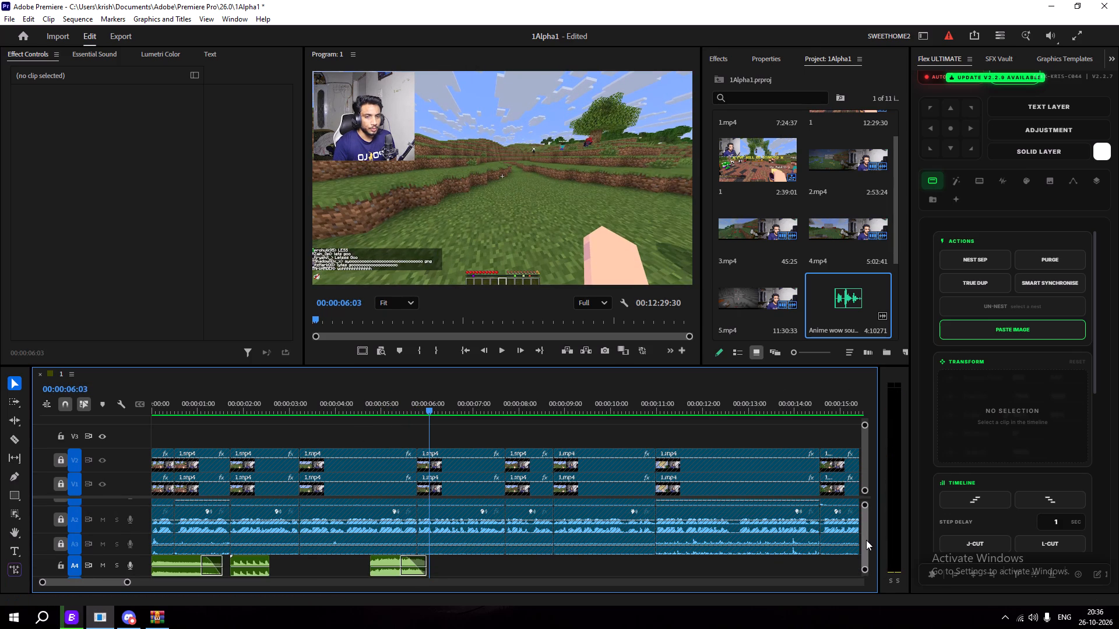
click(865, 539)
click(392, 524)
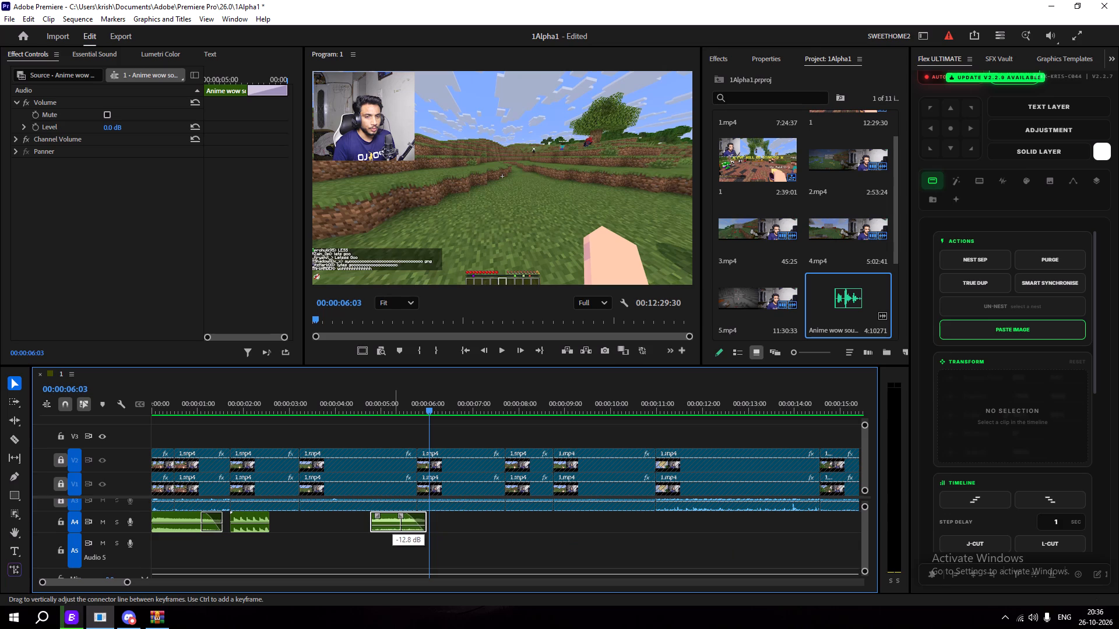
drag(375, 411, 349, 417)
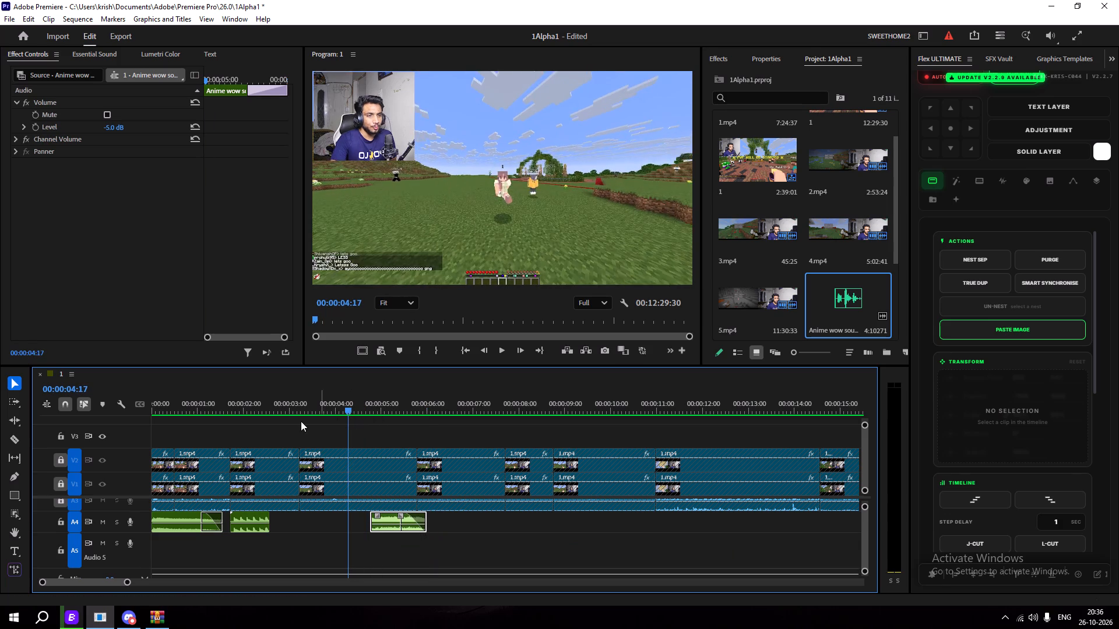
key(space)
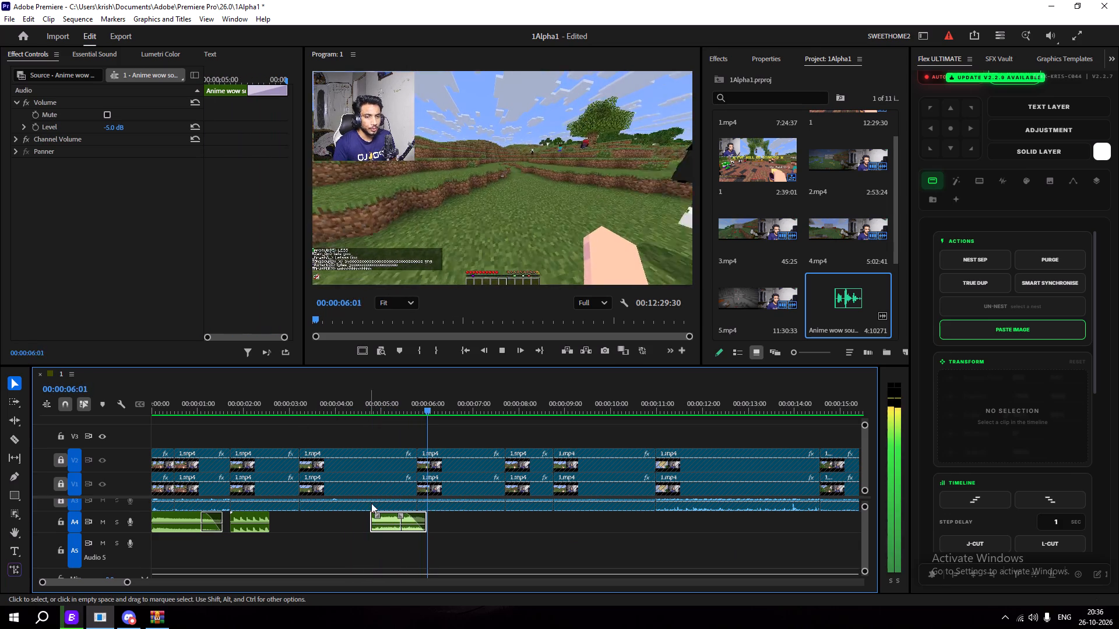
Lower the volume of the Anime wow clip on A4 to -12.8 dB and play that section from 00:00:04:44.
key(space)
drag(397, 522, 402, 525)
drag(385, 401, 370, 406)
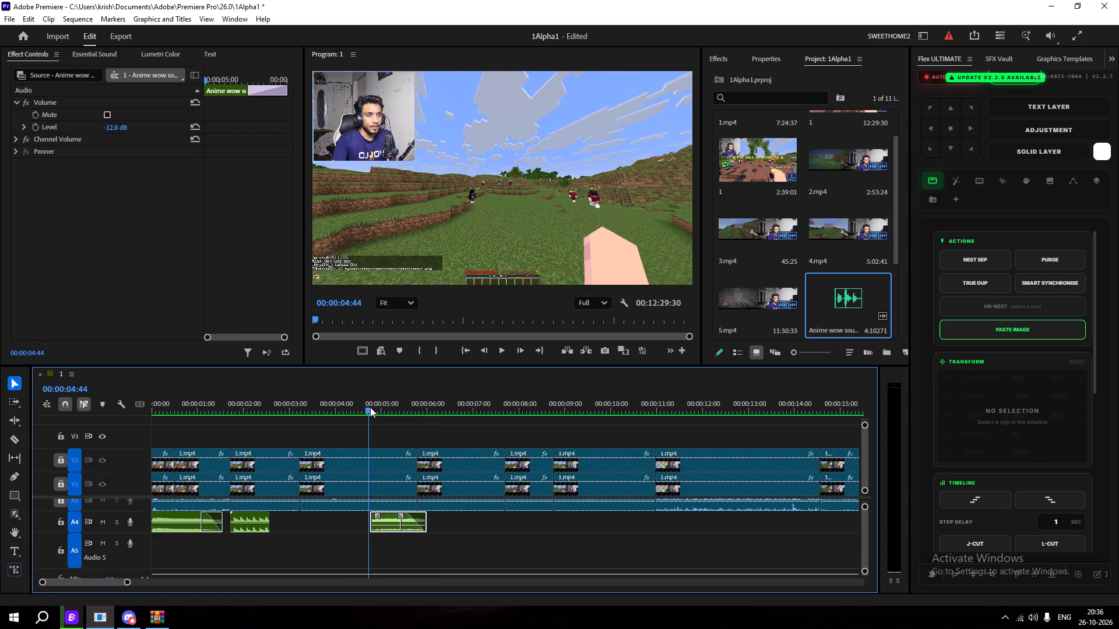
key(space)
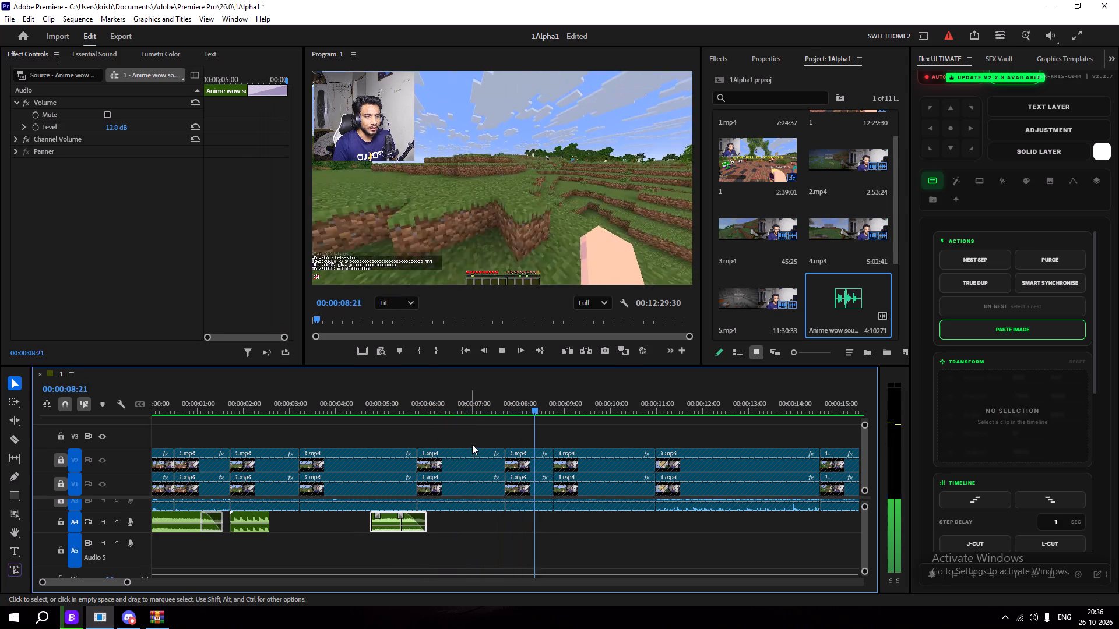
key(space)
Park the playhead at 00:00:07:42 and import the rizz-sound-effect MP3 from the sound effects pack into the project.
drag(556, 397, 505, 416)
key(space)
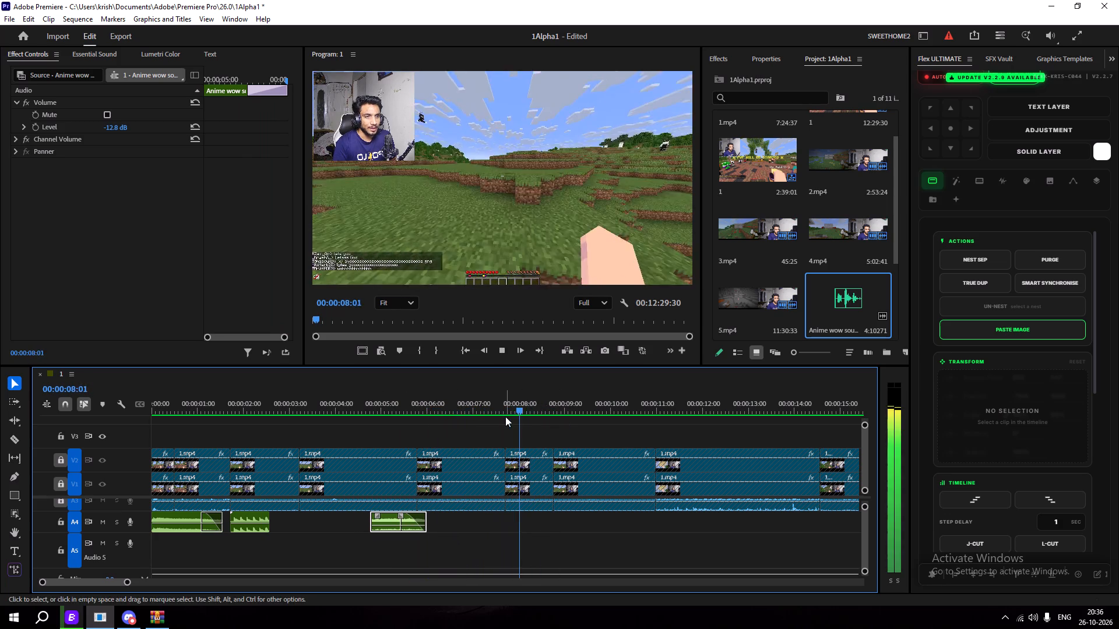
key(space)
drag(519, 407, 506, 412)
click(165, 582)
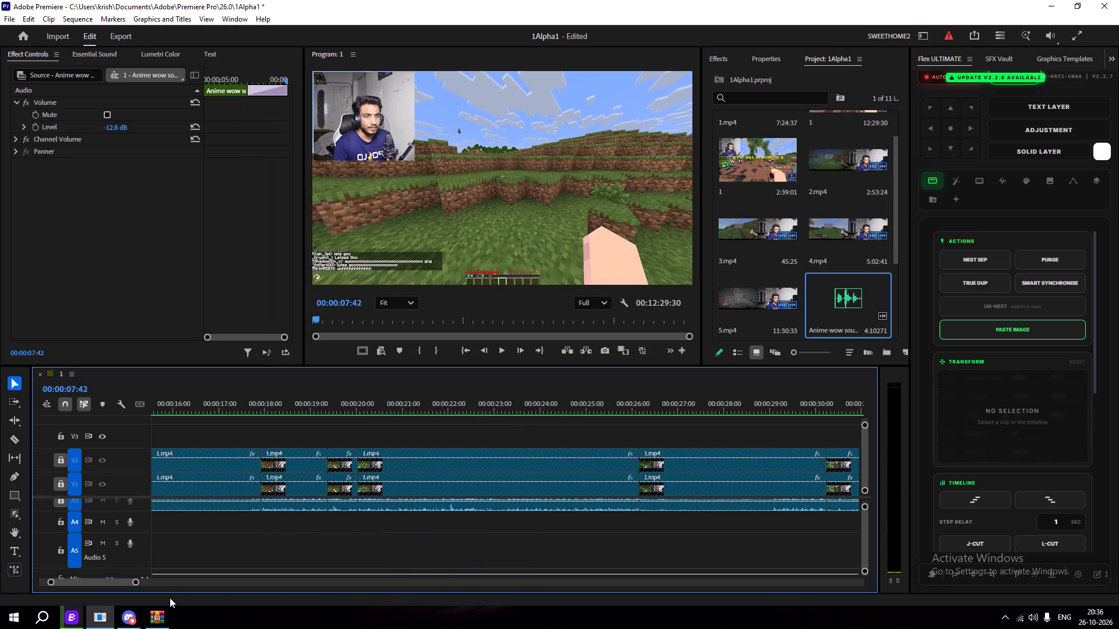
drag(87, 582, 74, 583)
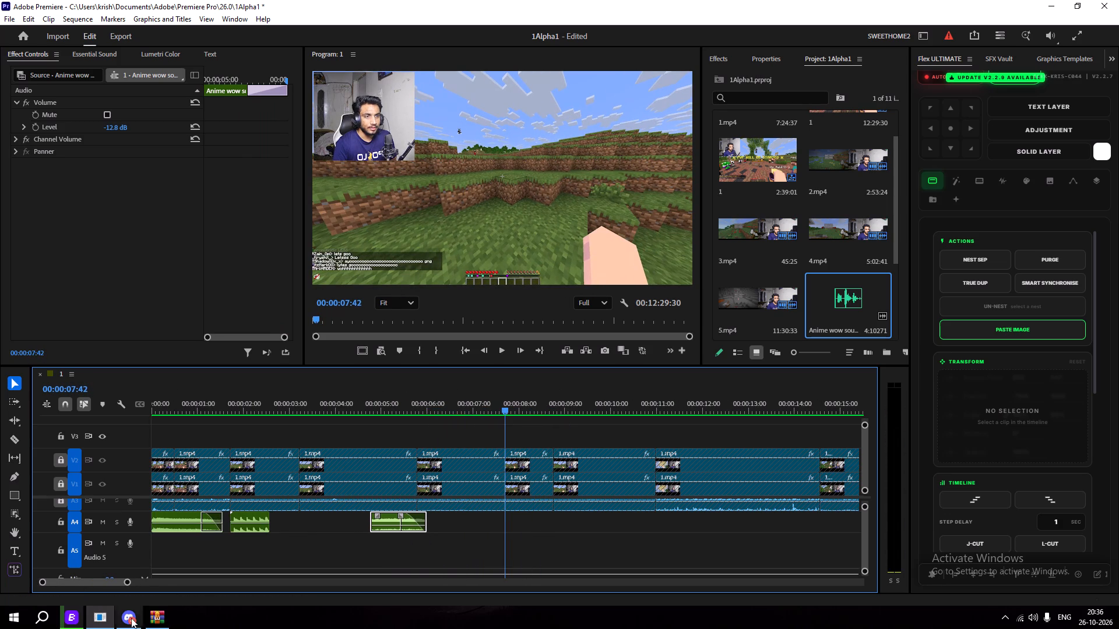
click(157, 619)
double_click(186, 132)
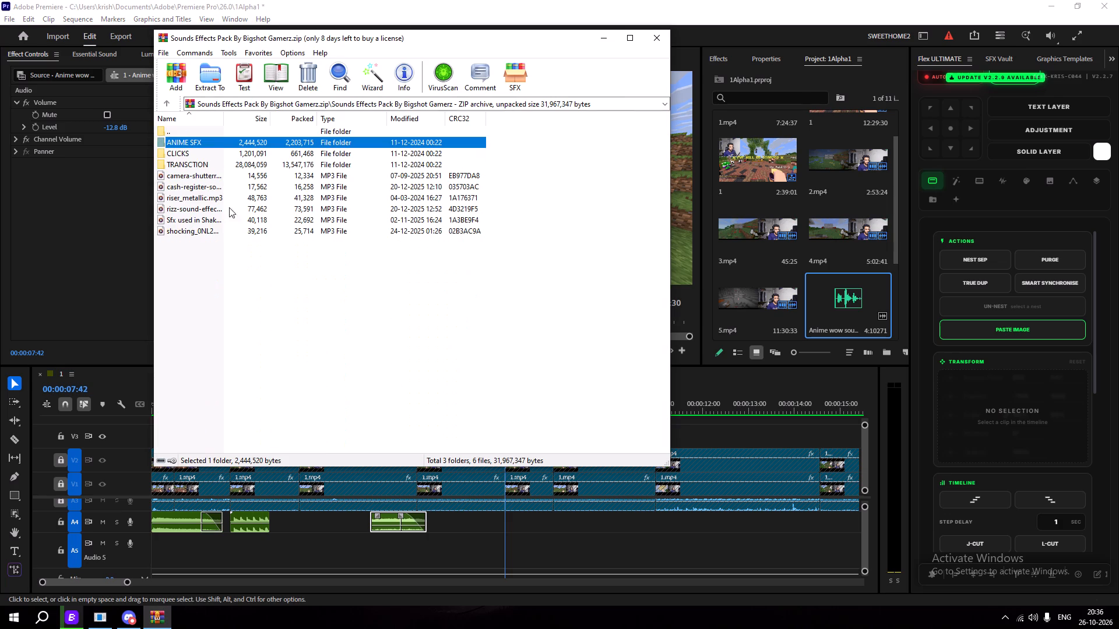
click(307, 294)
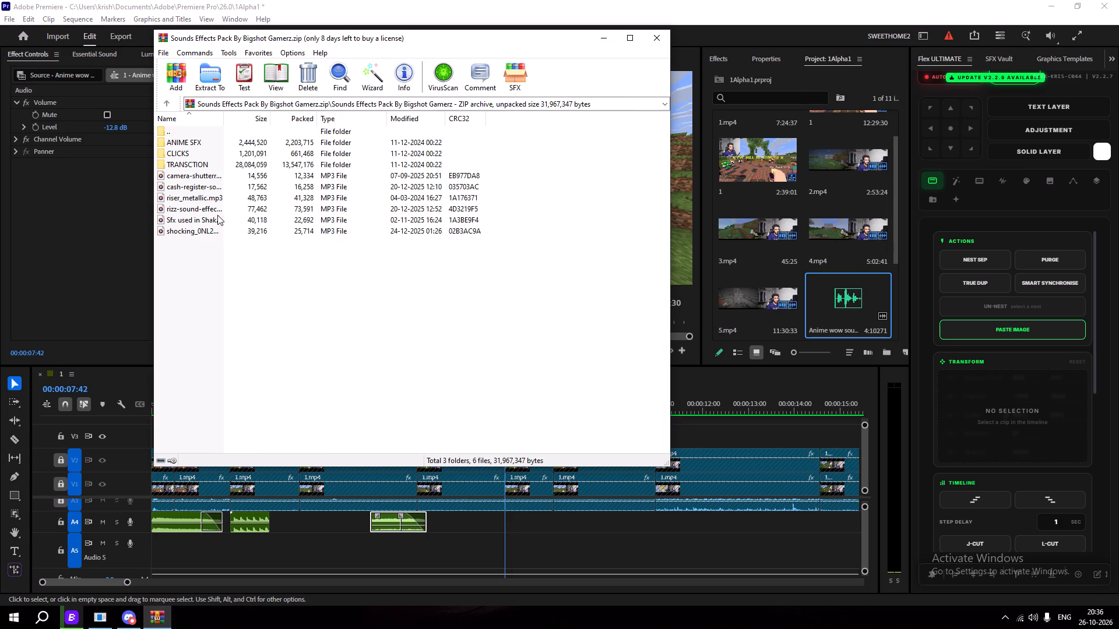
click(217, 214)
click(217, 209)
drag(219, 204, 786, 321)
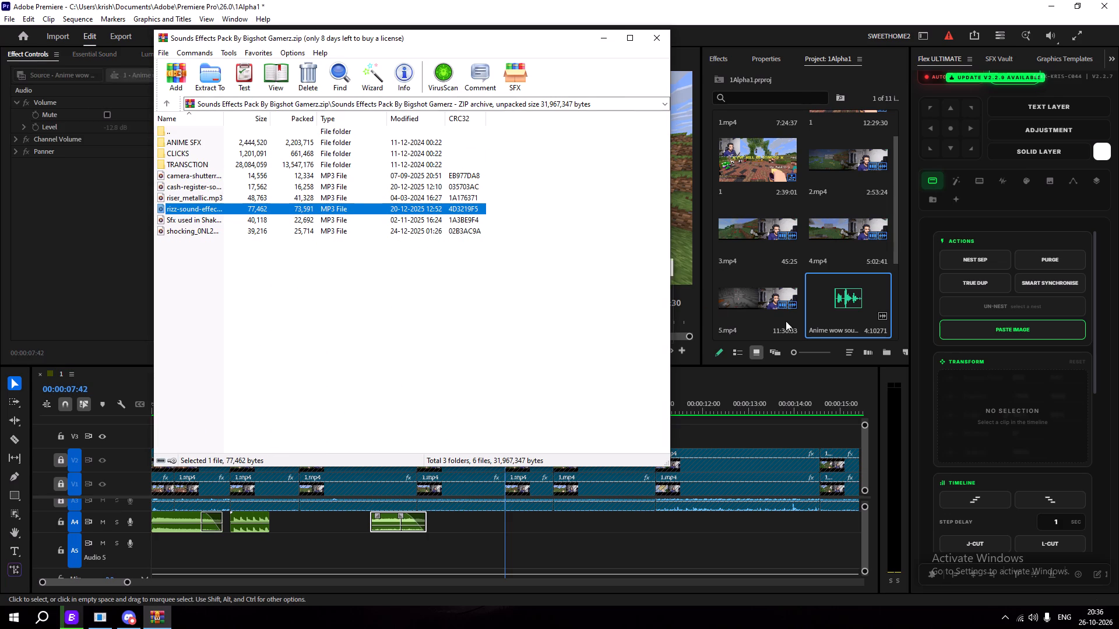
click(601, 47)
click(604, 33)
Place the rizz sound effect on A4 at about 00:00:07:31 and ripple delete its opening before the playhead at 00:00:07:42.
drag(867, 310, 622, 472)
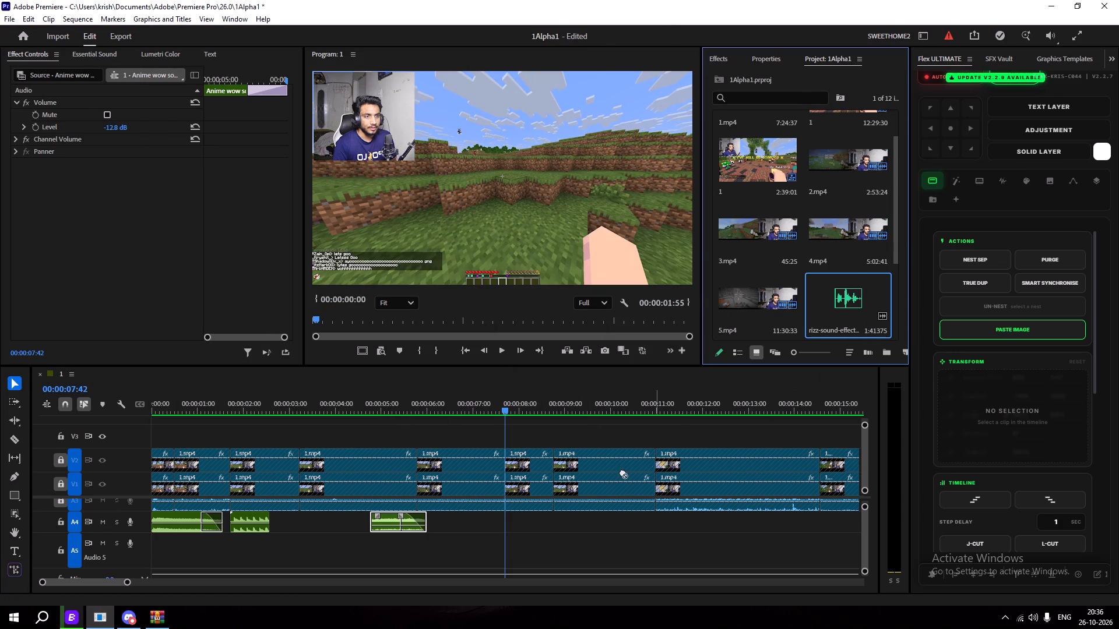
drag(622, 472, 497, 521)
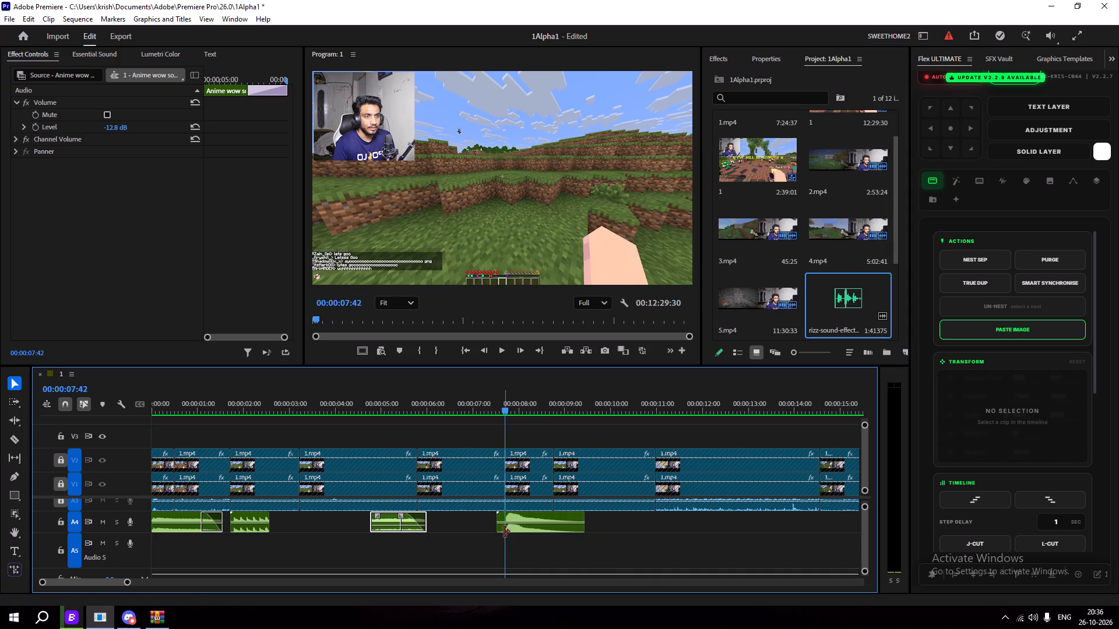
key(c)
click(506, 529)
key(v)
click(500, 526)
key(x)
Lower the volume of the rizz sound effect clip on A4 and play the section from 00:00:06:57.
key(space)
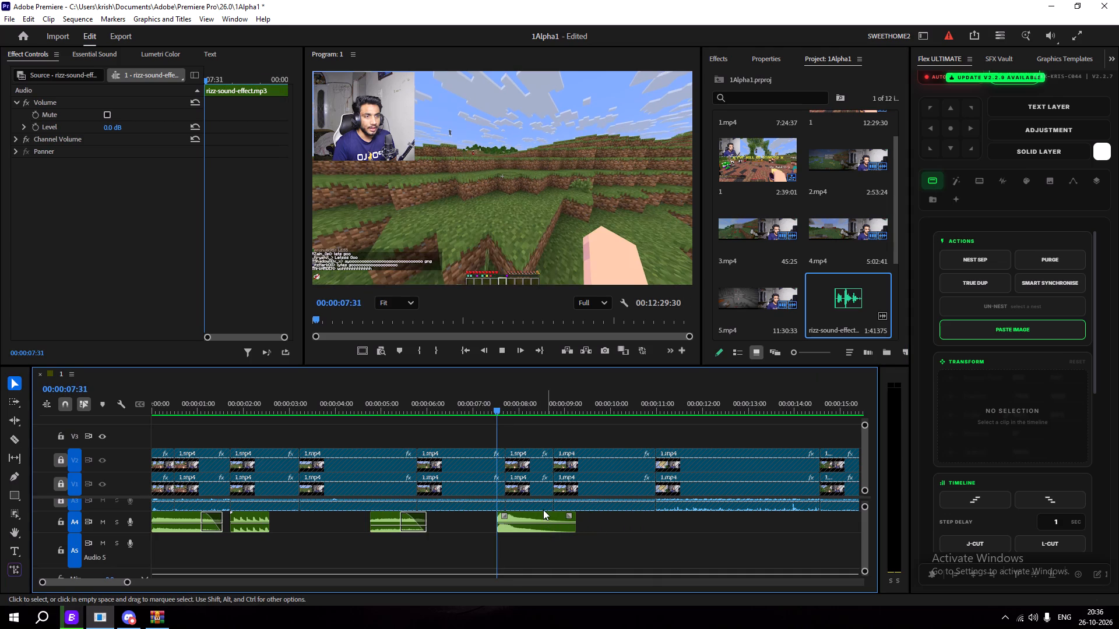
key(space)
drag(549, 407, 474, 418)
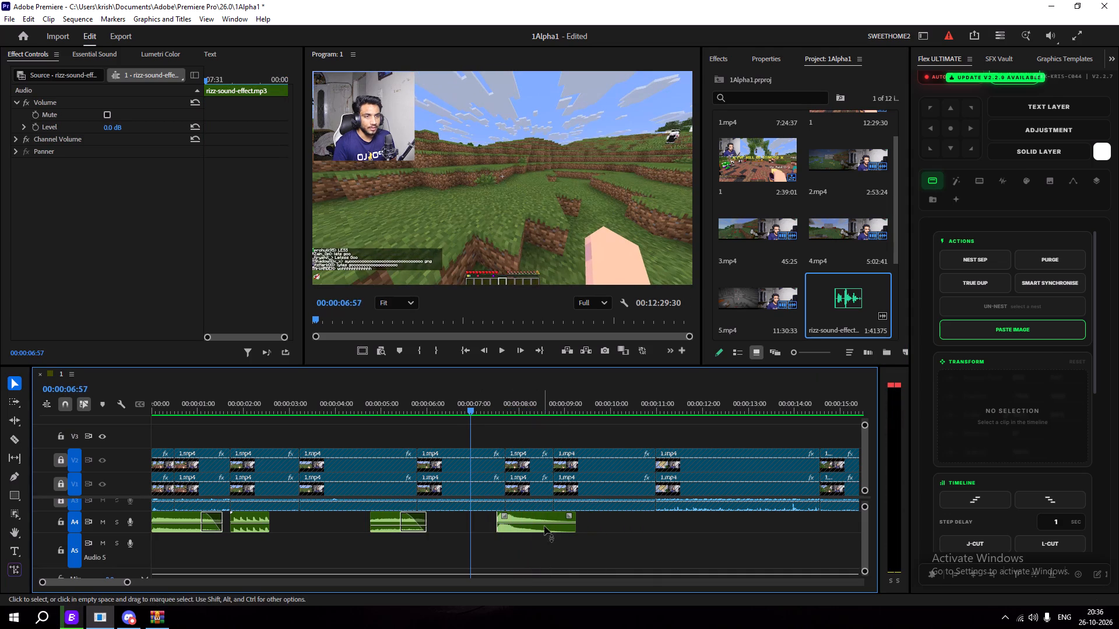
drag(544, 521, 551, 525)
click(586, 519)
key(space)
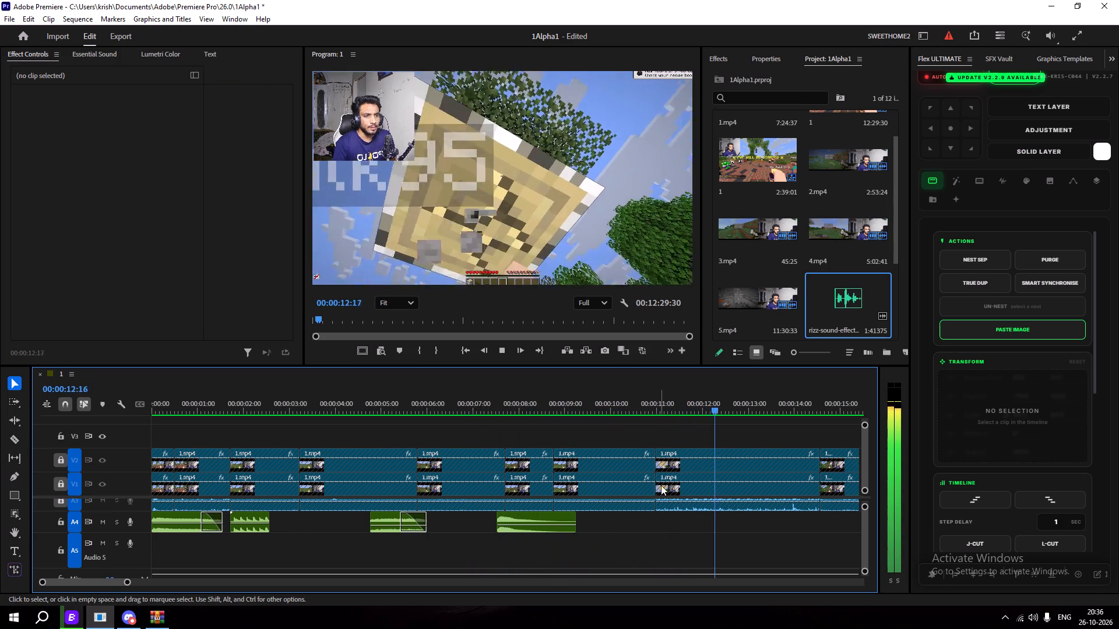
key(space)
Replay the section around 00:00:11:00 and park the playhead at 00:00:10:58.
drag(711, 404, 657, 427)
key(space)
key(space)
drag(674, 411, 663, 415)
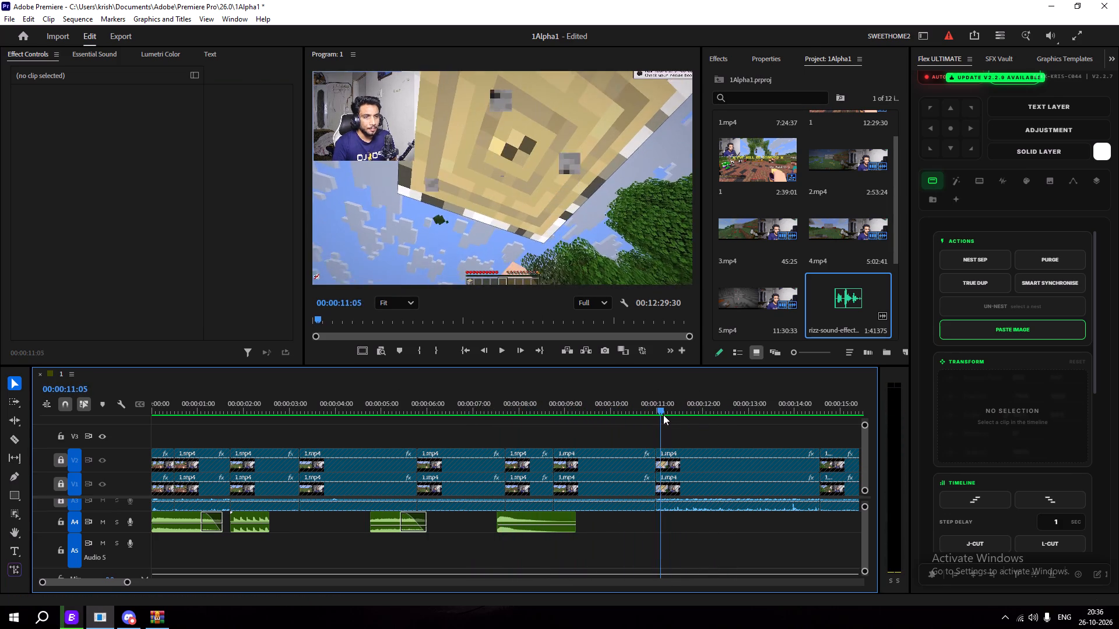
drag(663, 415, 658, 415)
click(658, 415)
drag(661, 407, 656, 407)
Audition the shocking_0NL2w3l MP3 in the sound effects pack and import it into the project.
click(153, 620)
click(377, 238)
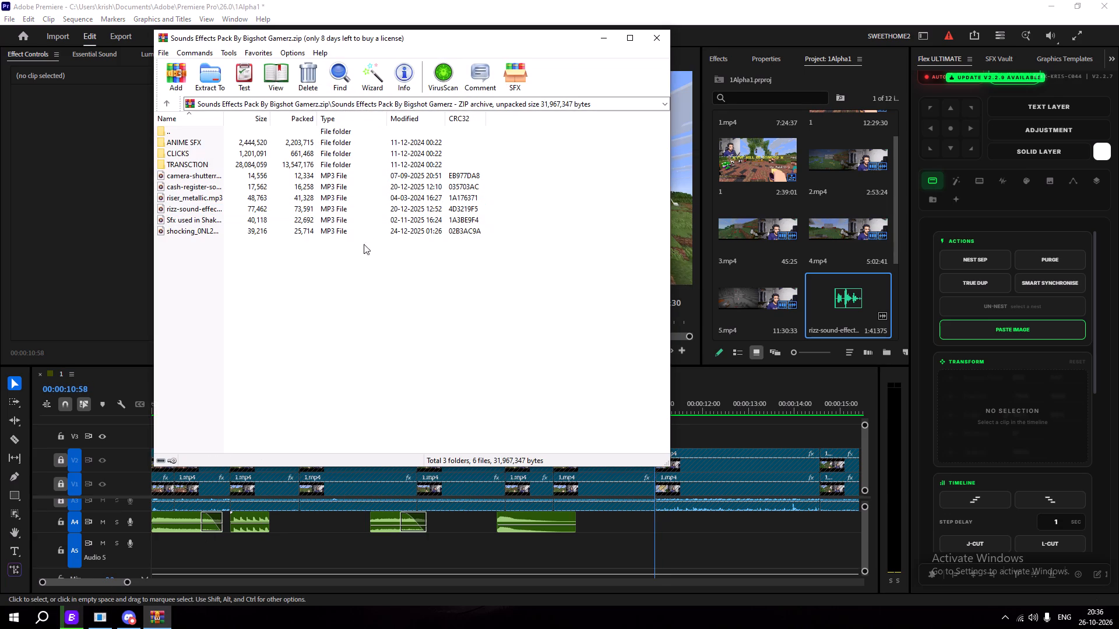
double_click(213, 230)
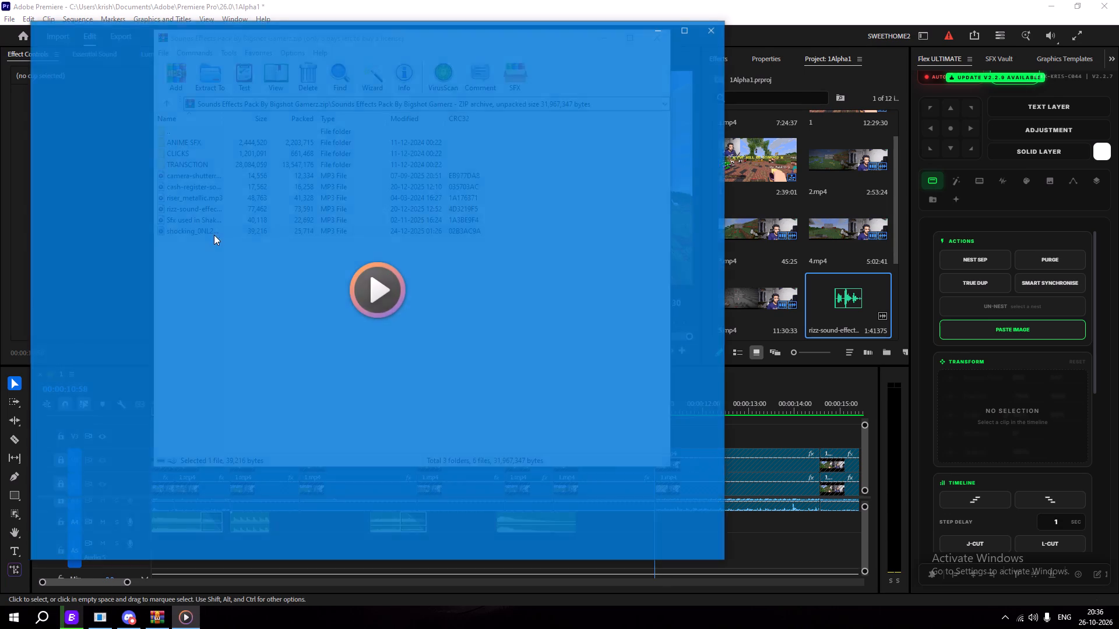
click(717, 27)
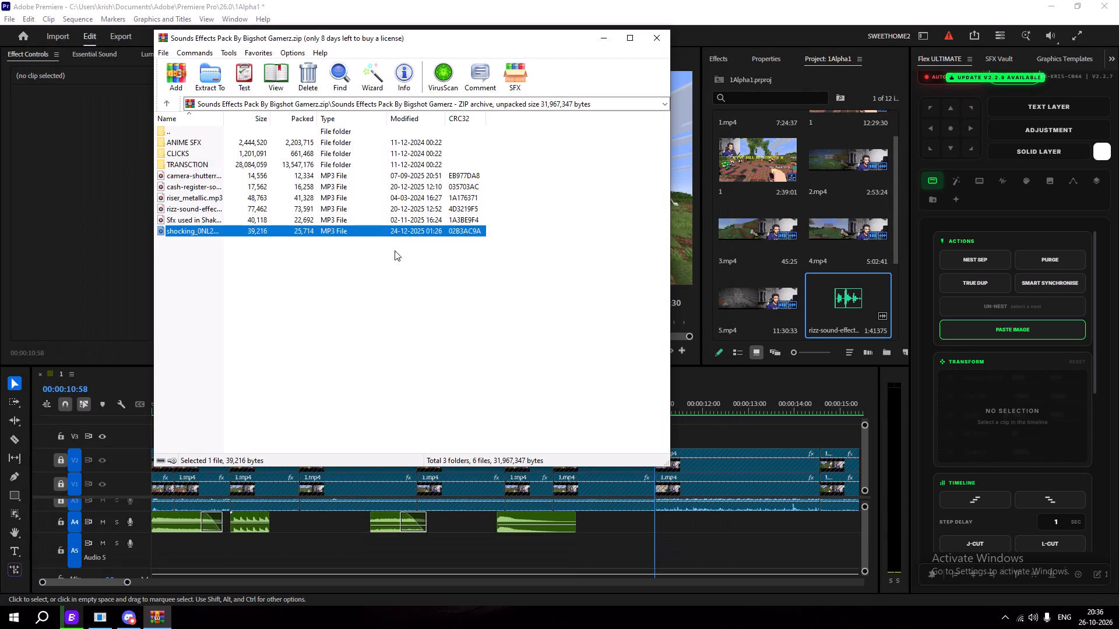
click(364, 253)
click(223, 232)
drag(226, 233, 647, 513)
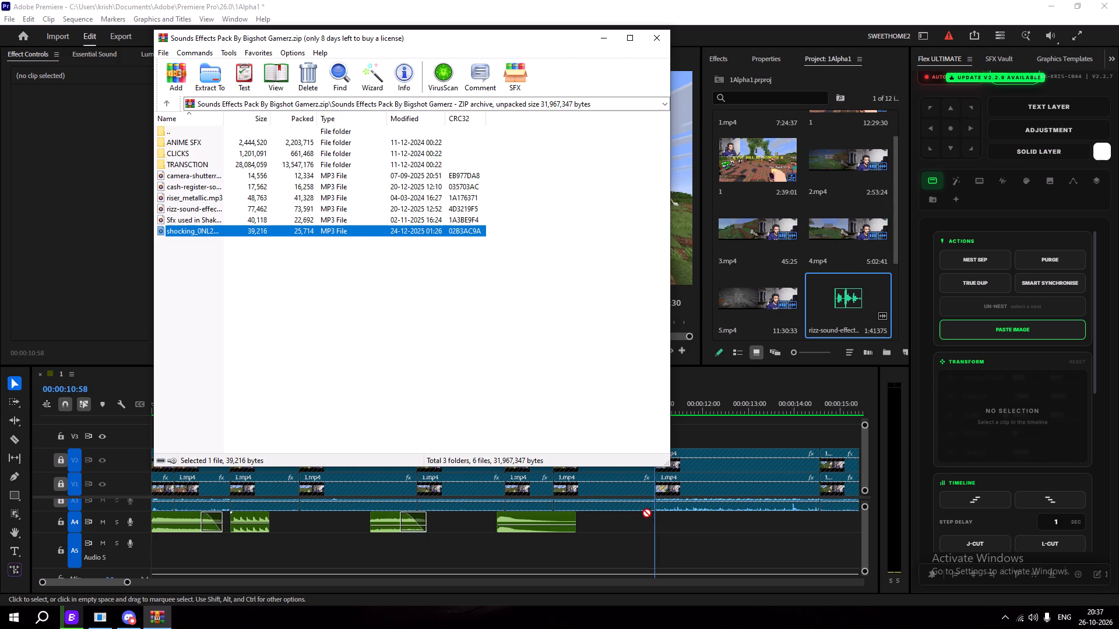
drag(647, 513, 828, 313)
Place the shocking clip on A4 at about 00:00:10:42 and ripple delete its opening before the playhead at 00:00:10:58.
drag(833, 313, 701, 499)
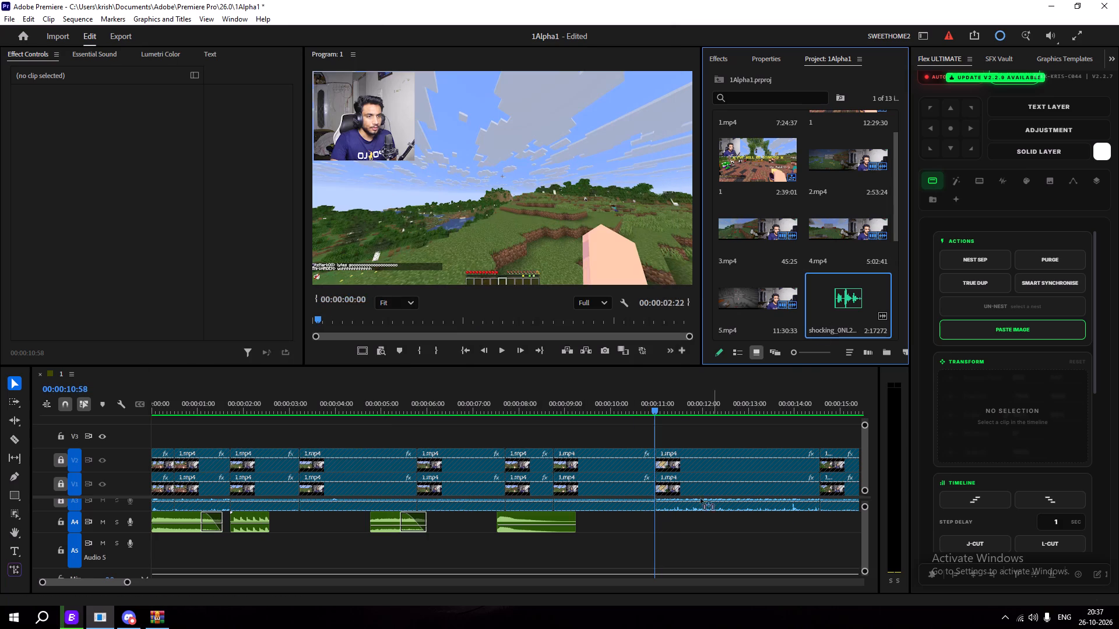
drag(701, 499, 643, 520)
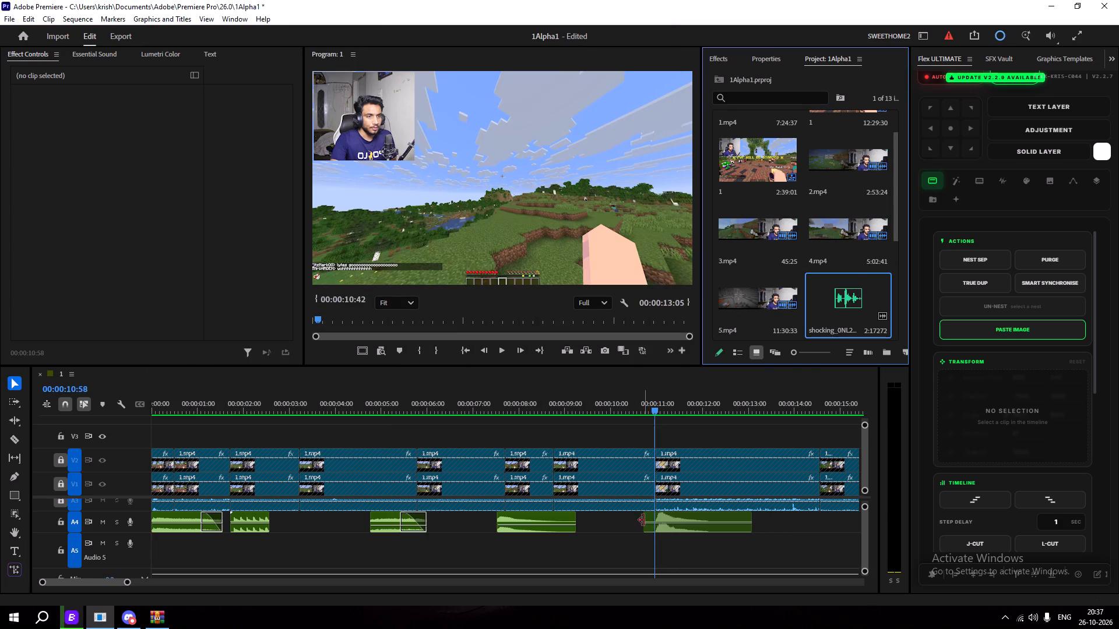
key(c)
click(656, 528)
key(v)
click(649, 529)
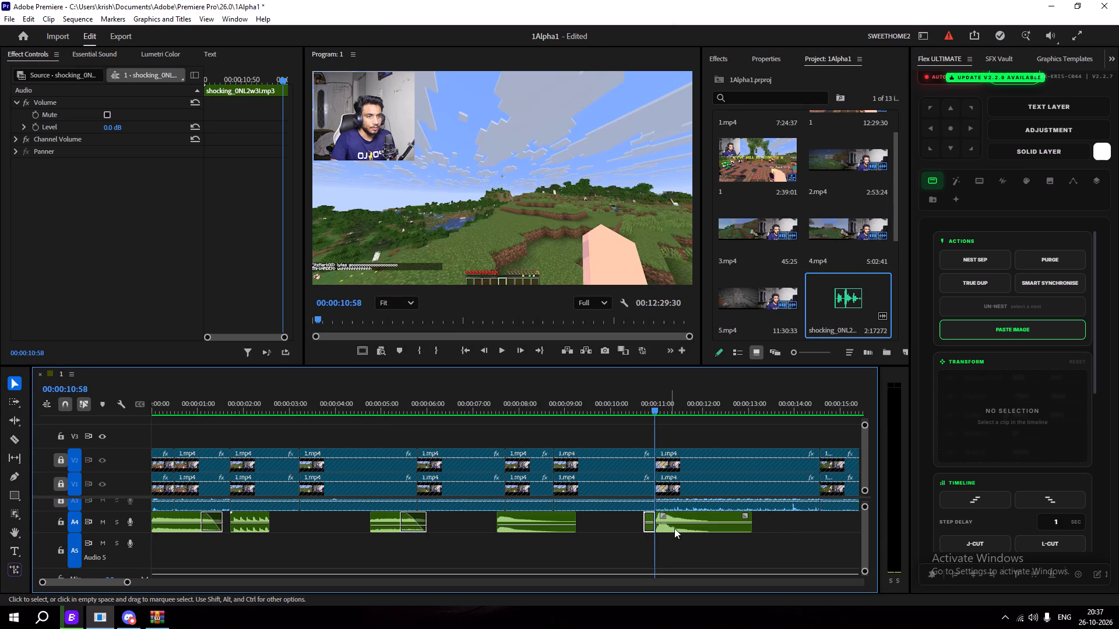
key(x)
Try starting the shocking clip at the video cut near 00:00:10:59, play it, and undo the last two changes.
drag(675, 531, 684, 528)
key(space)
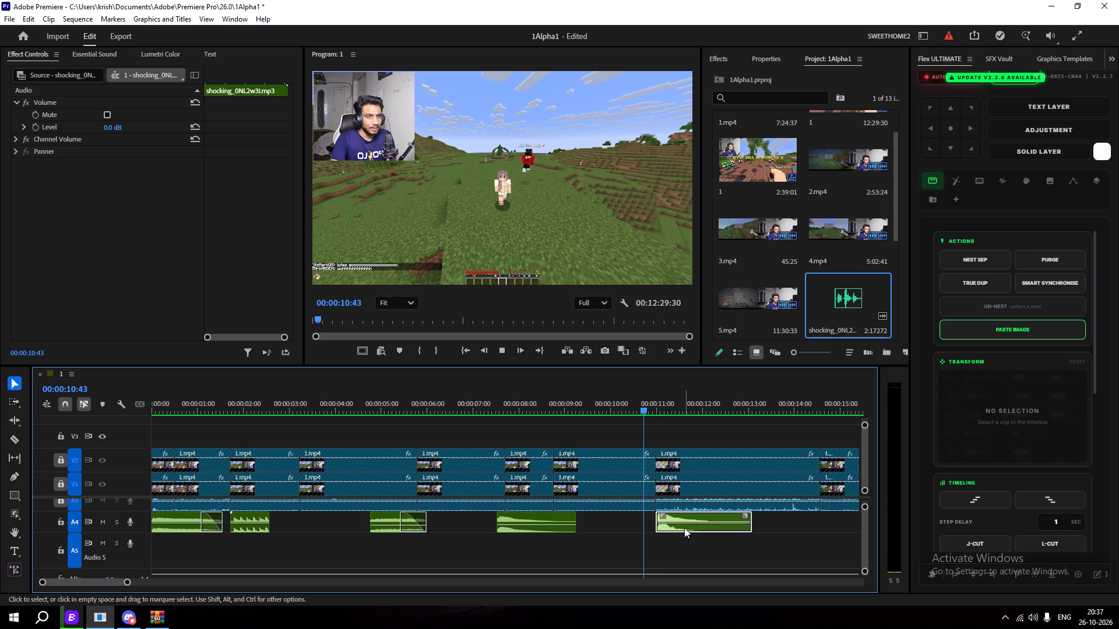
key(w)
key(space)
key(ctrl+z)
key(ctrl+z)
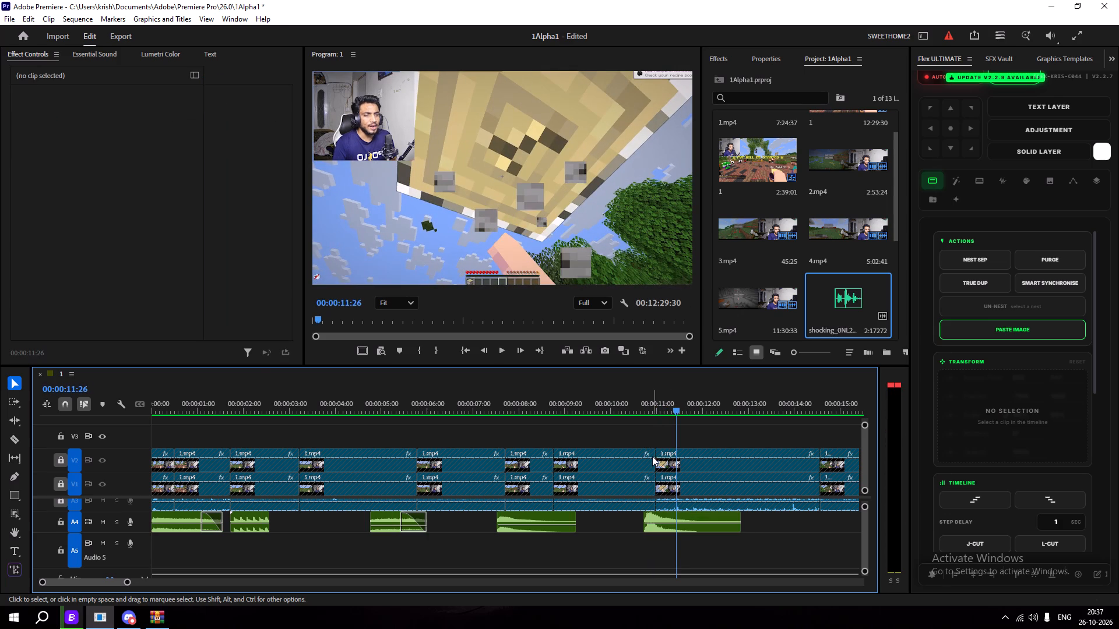
Set the playhead to 00:00:10:09 and move the shocking clip on A4 15 frames later to start at 00:00:10:59.
drag(669, 417, 601, 432)
drag(653, 398, 620, 409)
drag(668, 531, 678, 530)
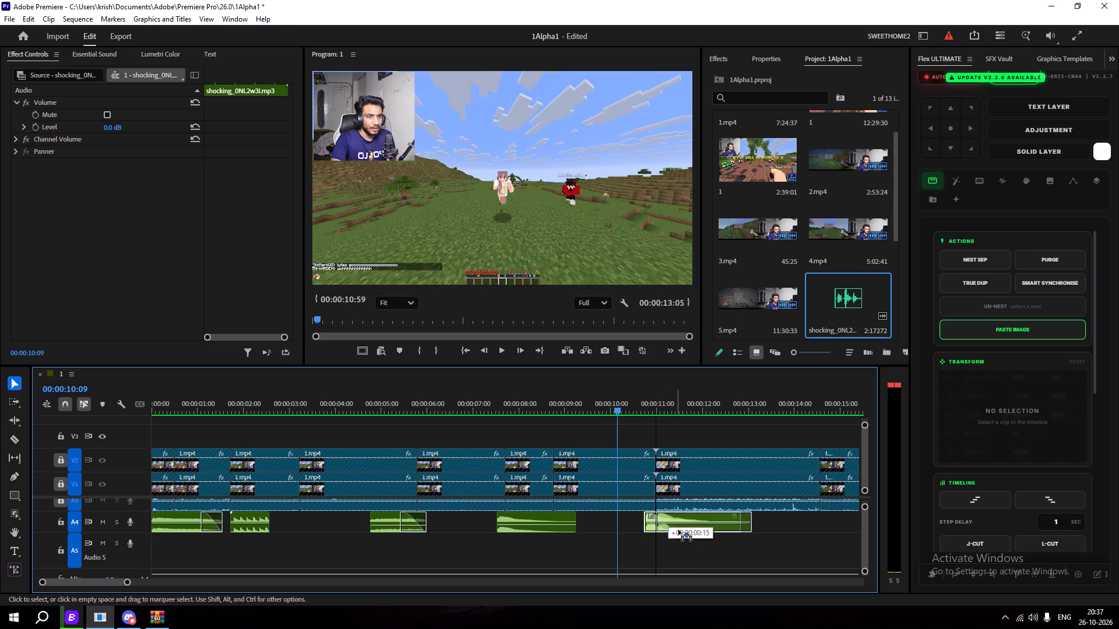
drag(678, 530, 683, 530)
Delete the tiny leftover fragment on A4 just before the shocking clip.
click(642, 522)
click(646, 522)
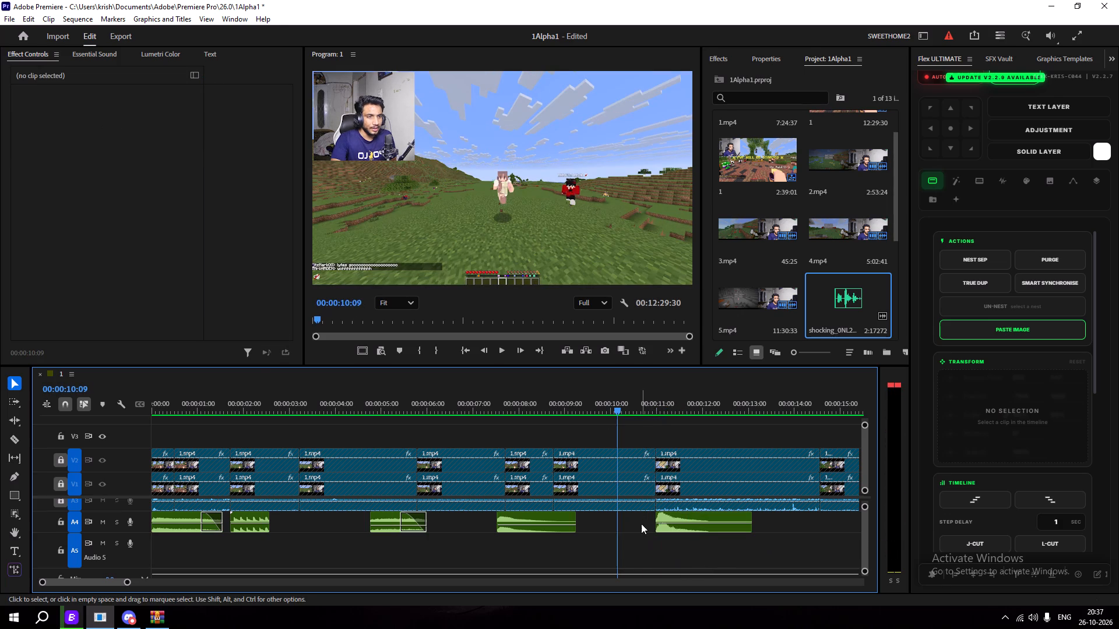
key(ctrl+z)
drag(631, 522, 648, 522)
drag(648, 522, 649, 522)
scroll(656, 522, up, 14)
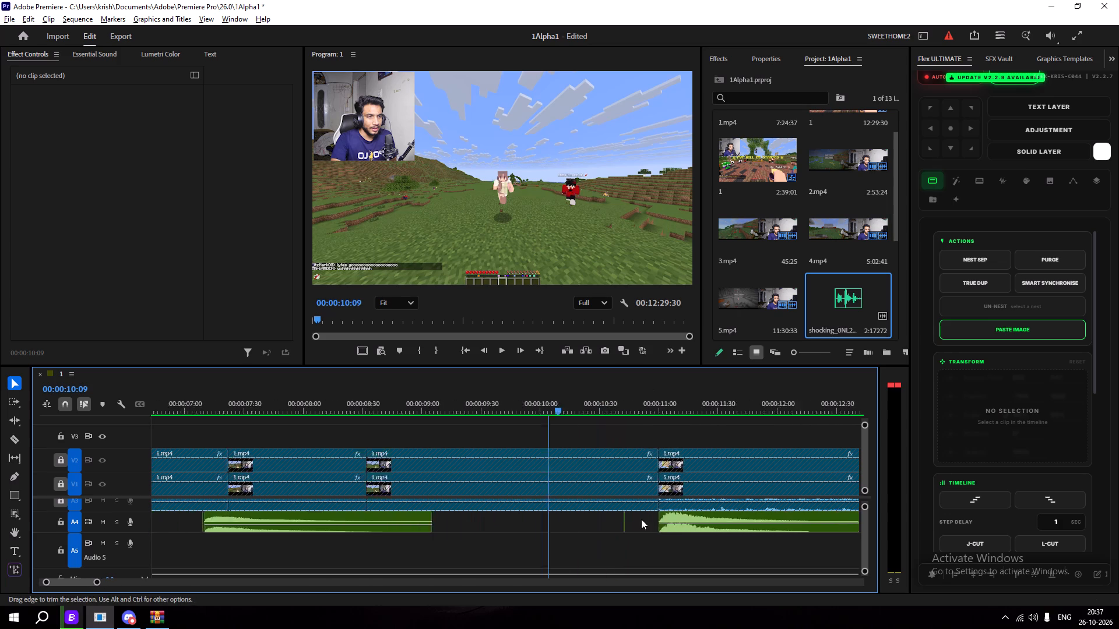
scroll(641, 519, up, 9)
click(608, 527)
key(Delete)
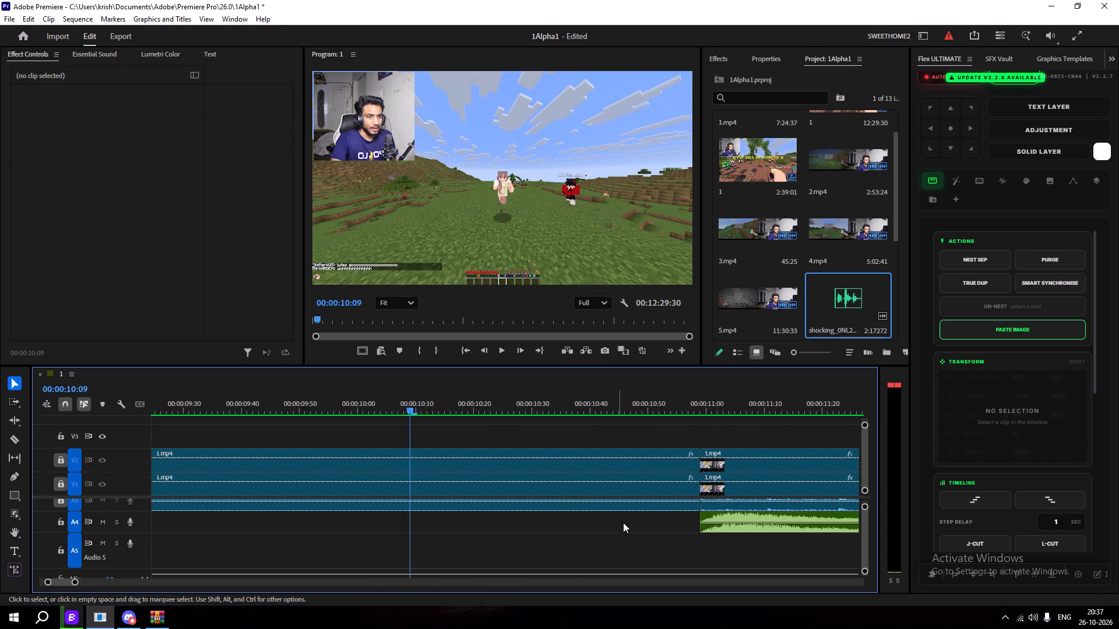
Play the shocking clip on A4, lower its volume to -18.3 dB, and replay it from just before its start.
alt+scroll(629, 521, down, 15)
key(space)
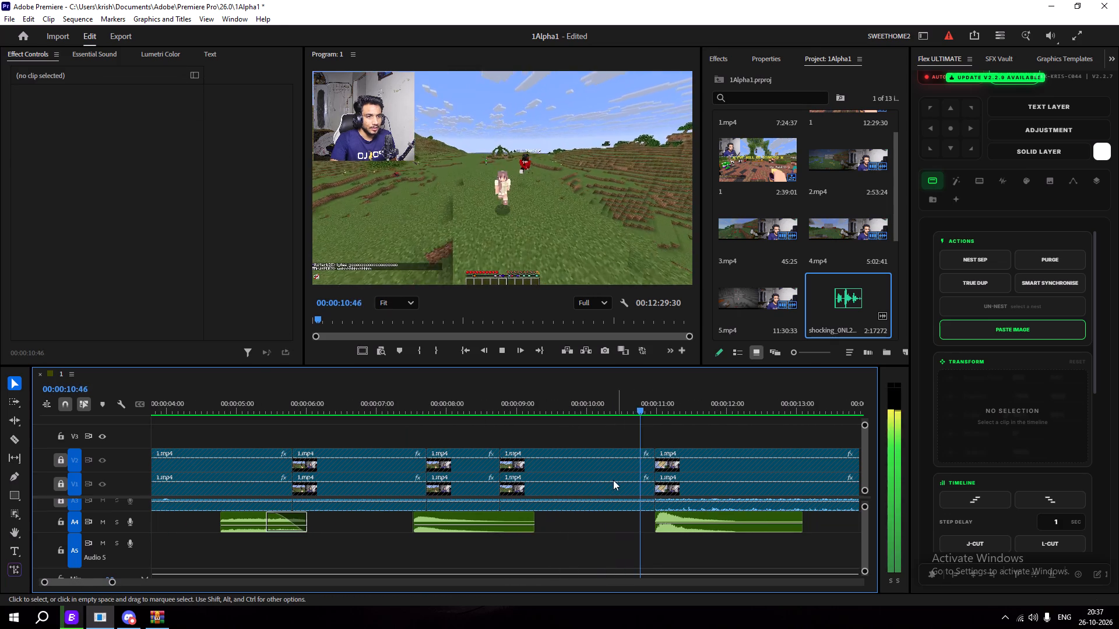
key(space)
drag(743, 521, 745, 522)
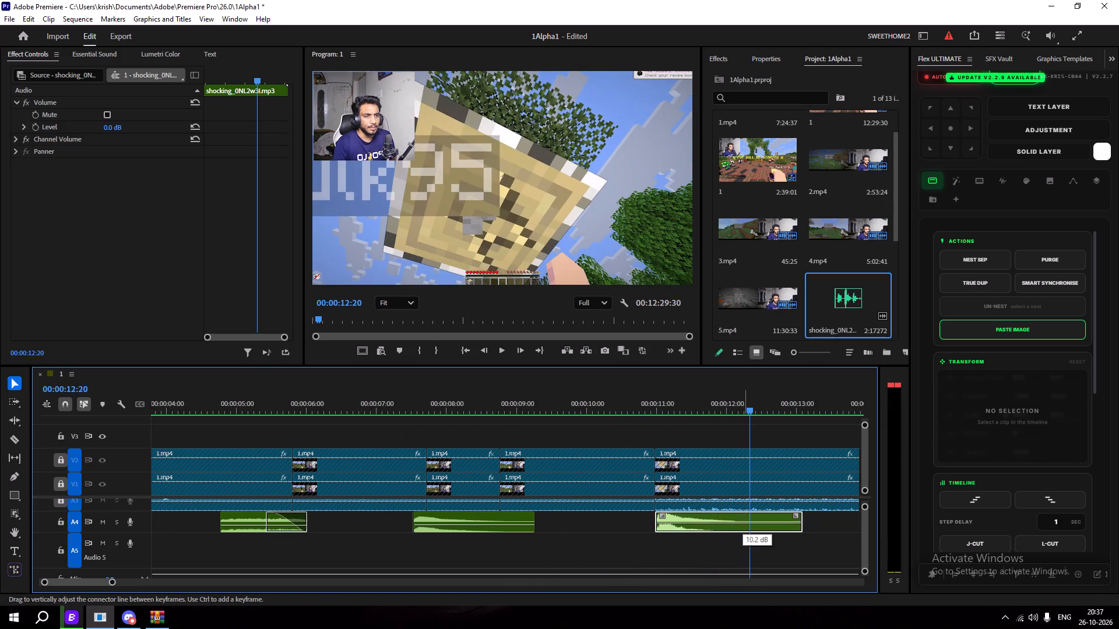
drag(745, 522, 748, 526)
click(650, 405)
key(space)
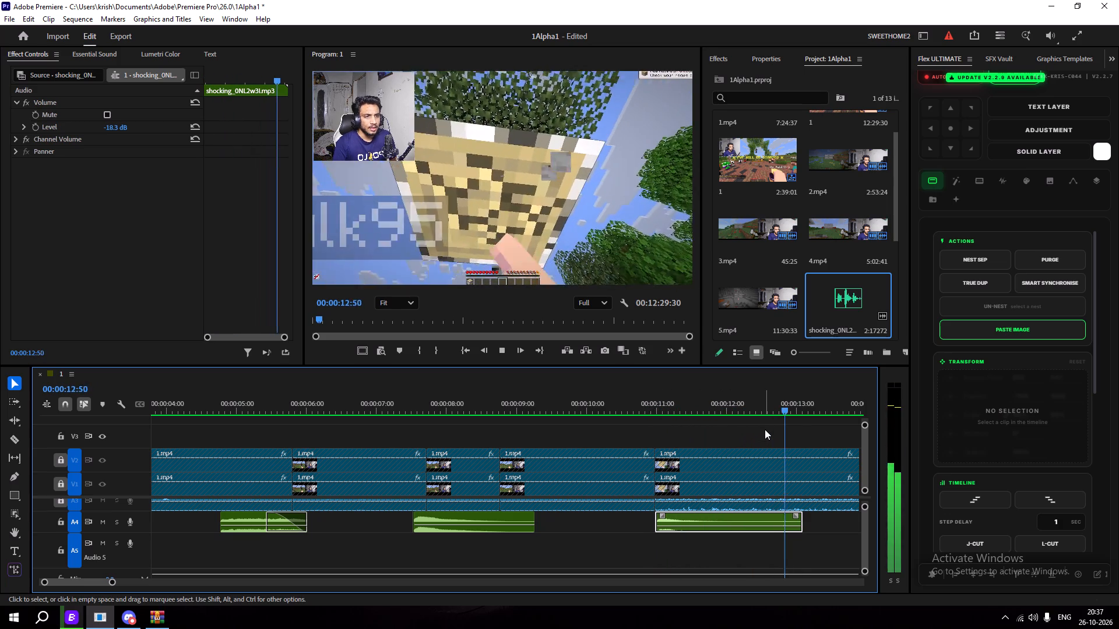
key(space)
Play the sequence from the beginning to about 00:00:17:20 to check the added sound effects.
drag(761, 401, 0, 397)
key(space)
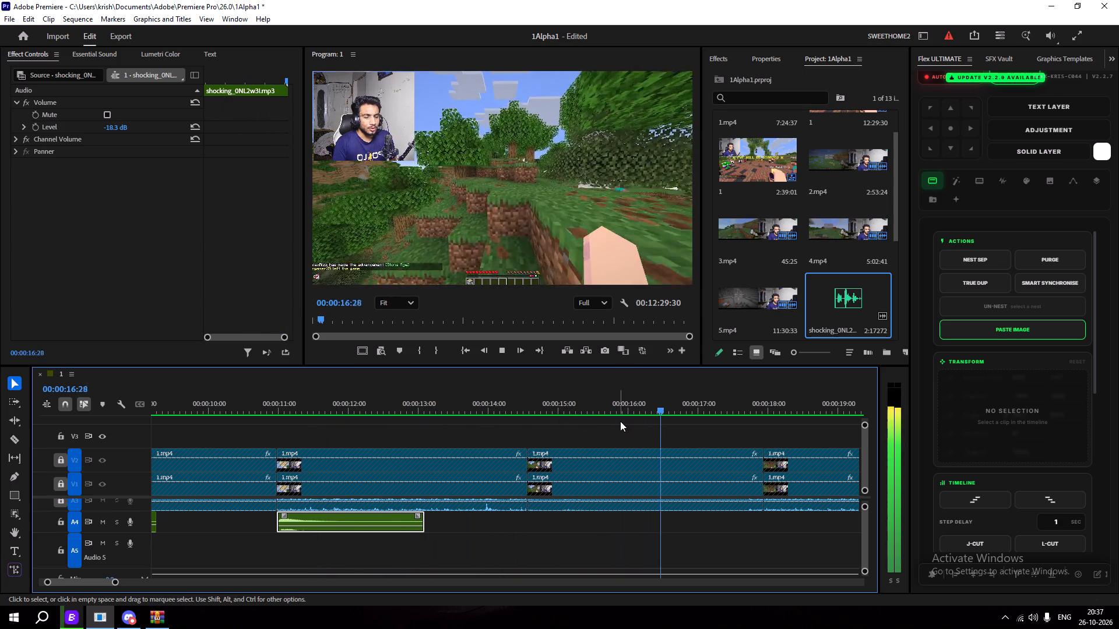
key(space)
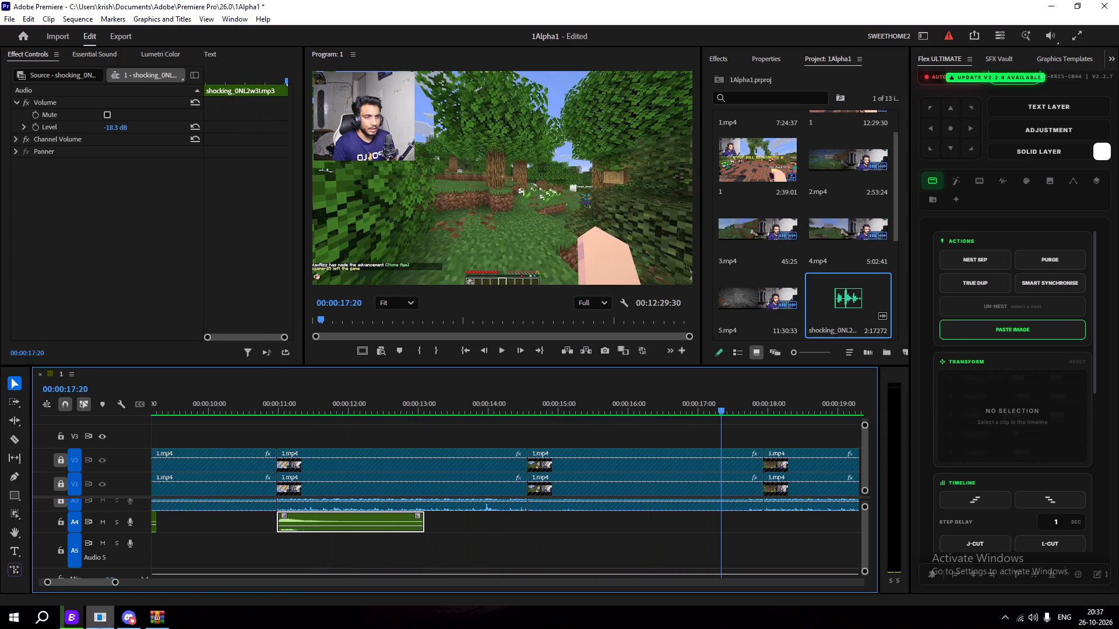
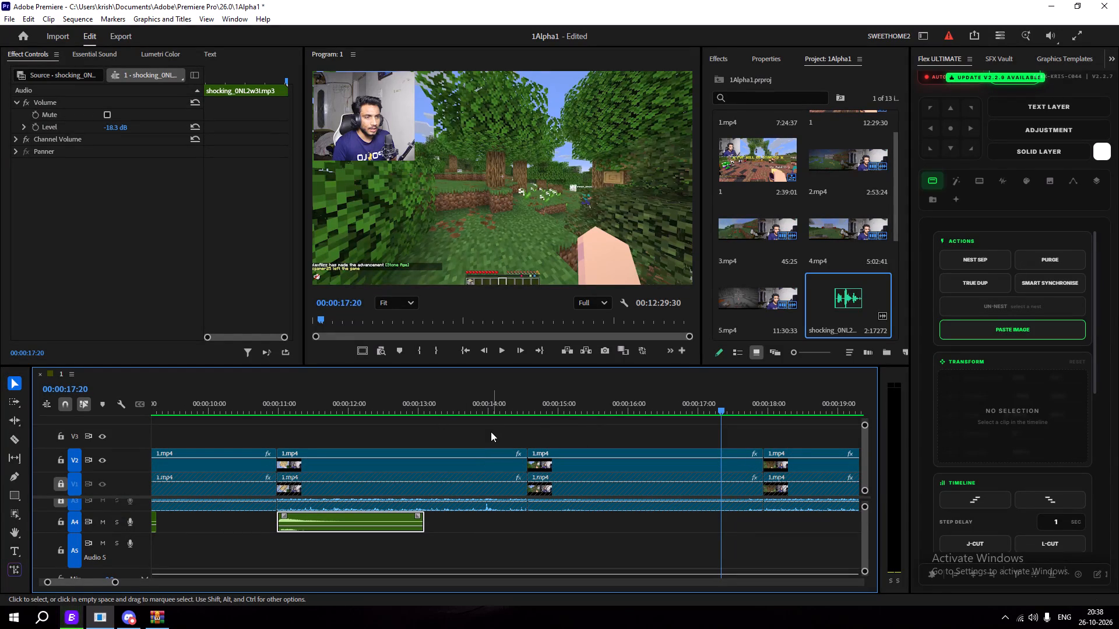
click(606, 469)
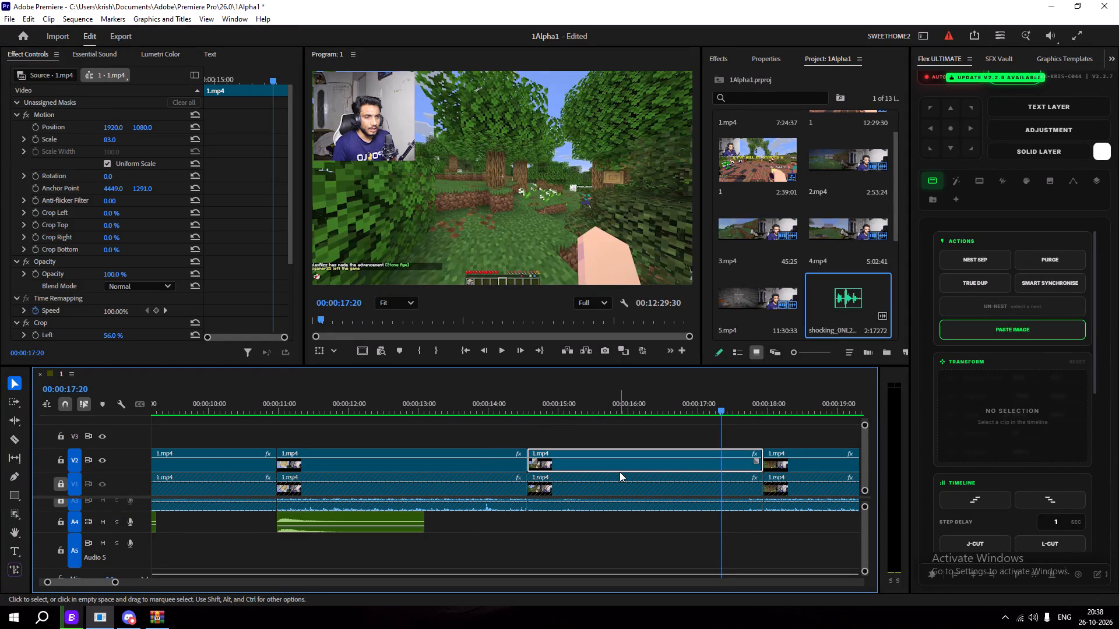
click(43, 113)
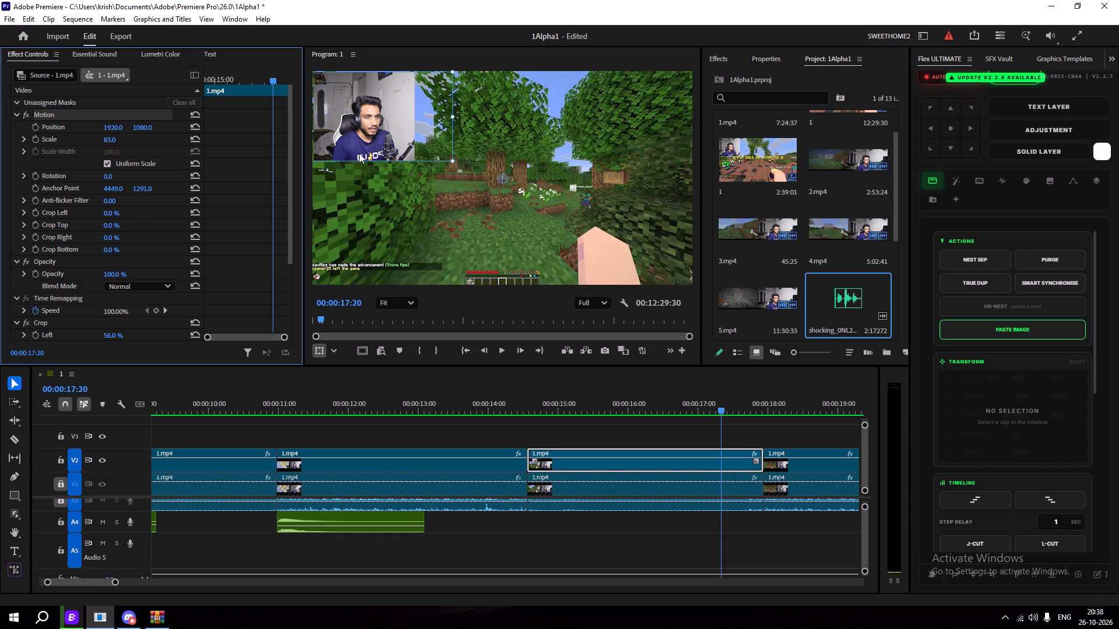
scroll(354, 137, down, 12)
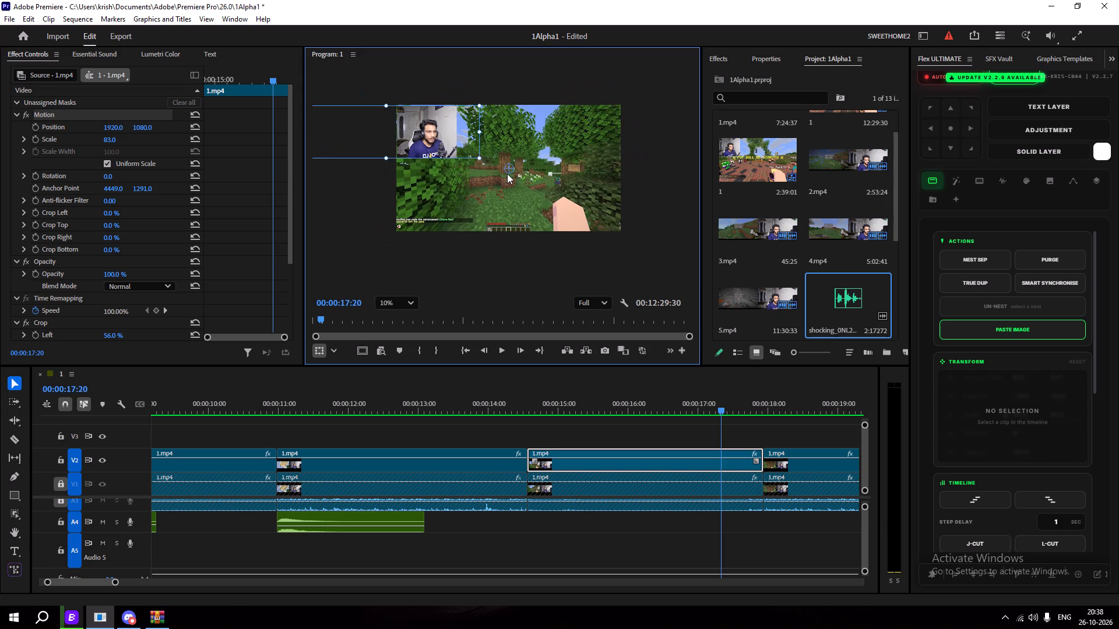
scroll(507, 174, down, 2)
drag(510, 169, 522, 161)
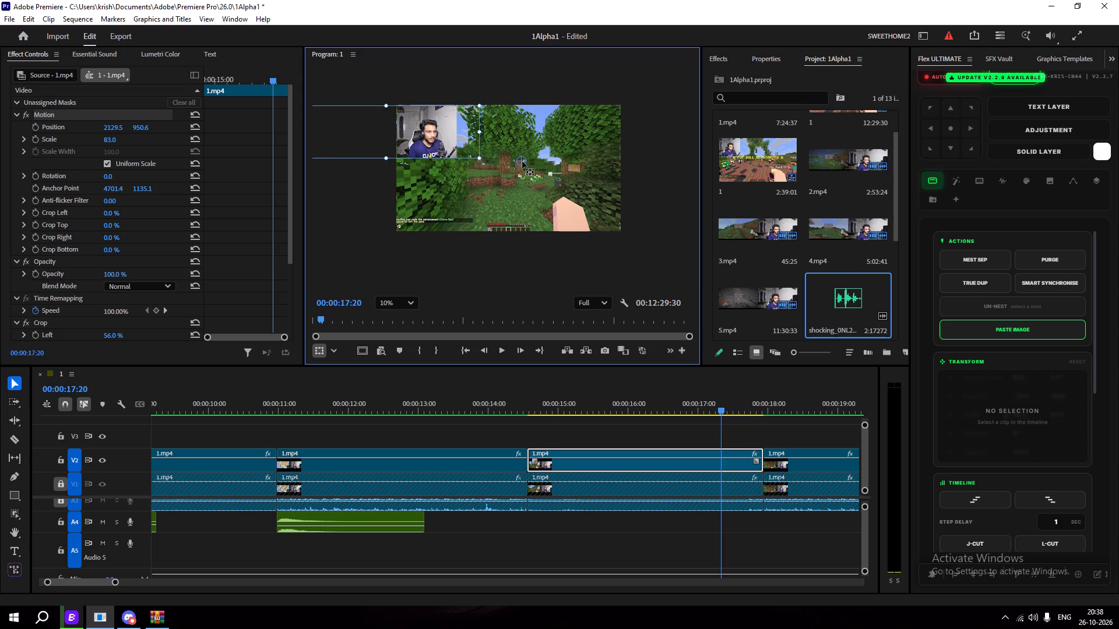
drag(522, 161, 399, 107)
Fine-tune the facecam clip's anchor point at the picture's upper-left corner to 2160.7, 13.8 and fit the whole frame in the preview.
scroll(401, 123, up, 20)
scroll(401, 123, up, 6)
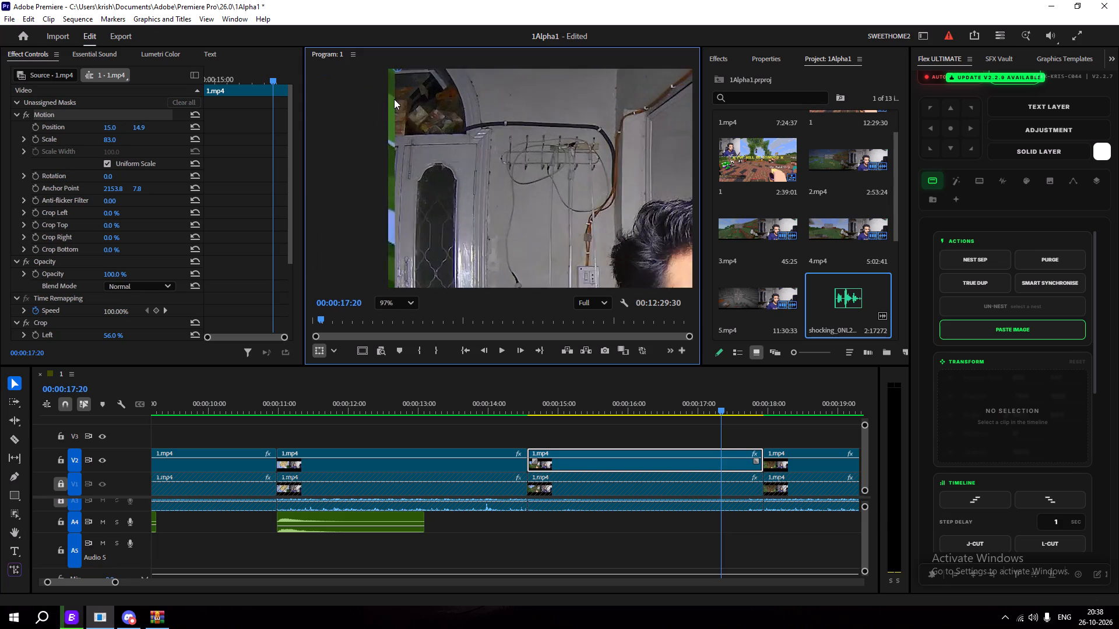
scroll(394, 99, up, 8)
middle_drag(418, 102, 419, 149)
middle_drag(420, 123, 418, 282)
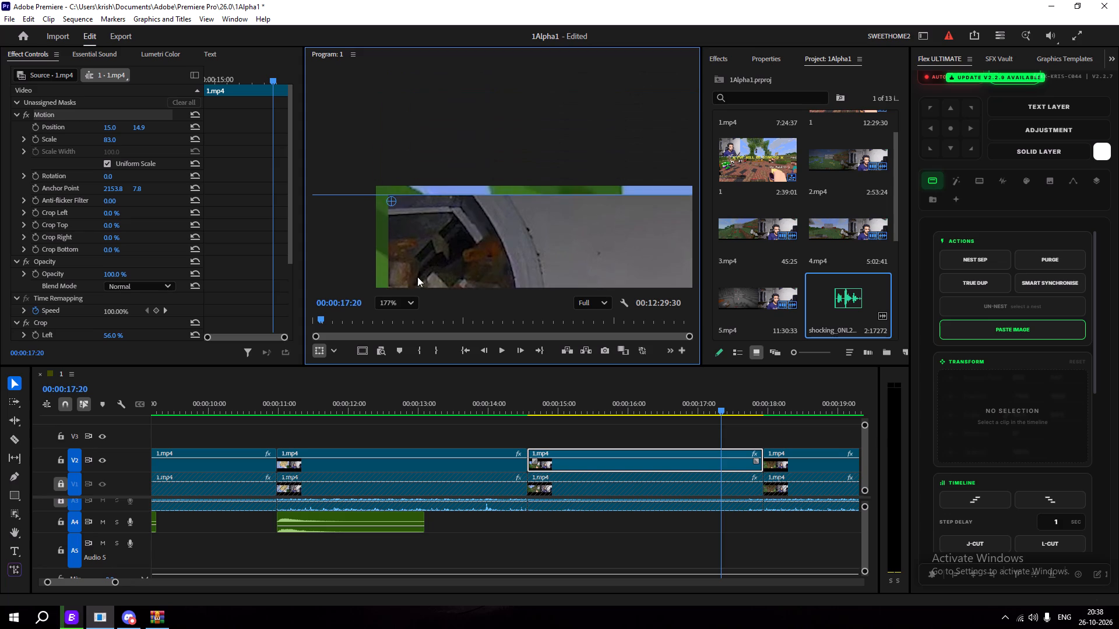
drag(393, 200, 391, 193)
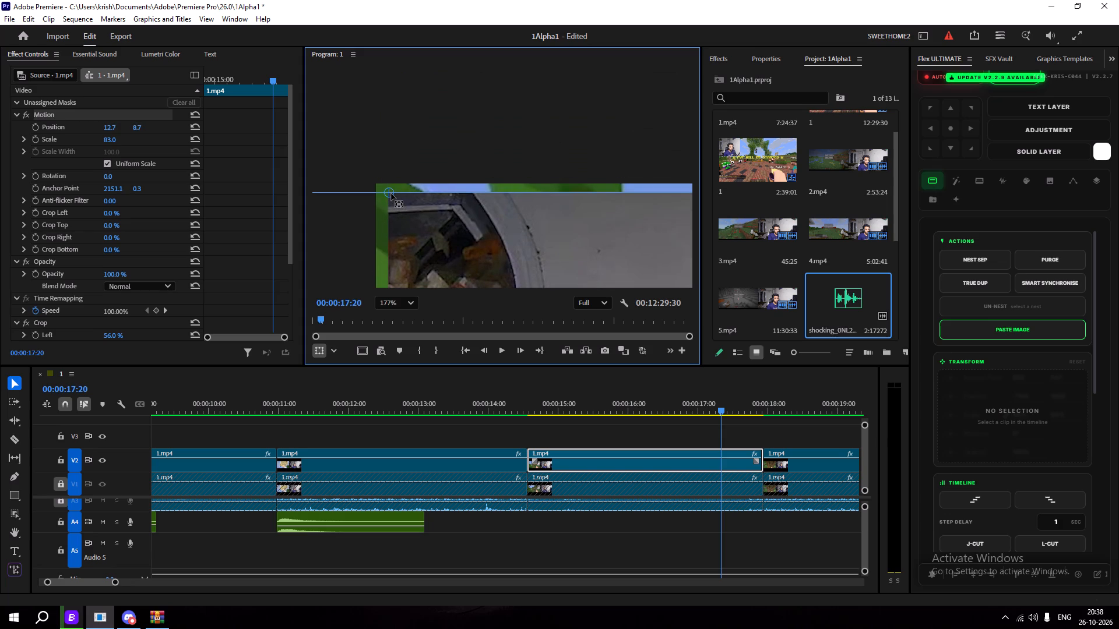
drag(391, 193, 391, 194)
scroll(439, 216, down, 10)
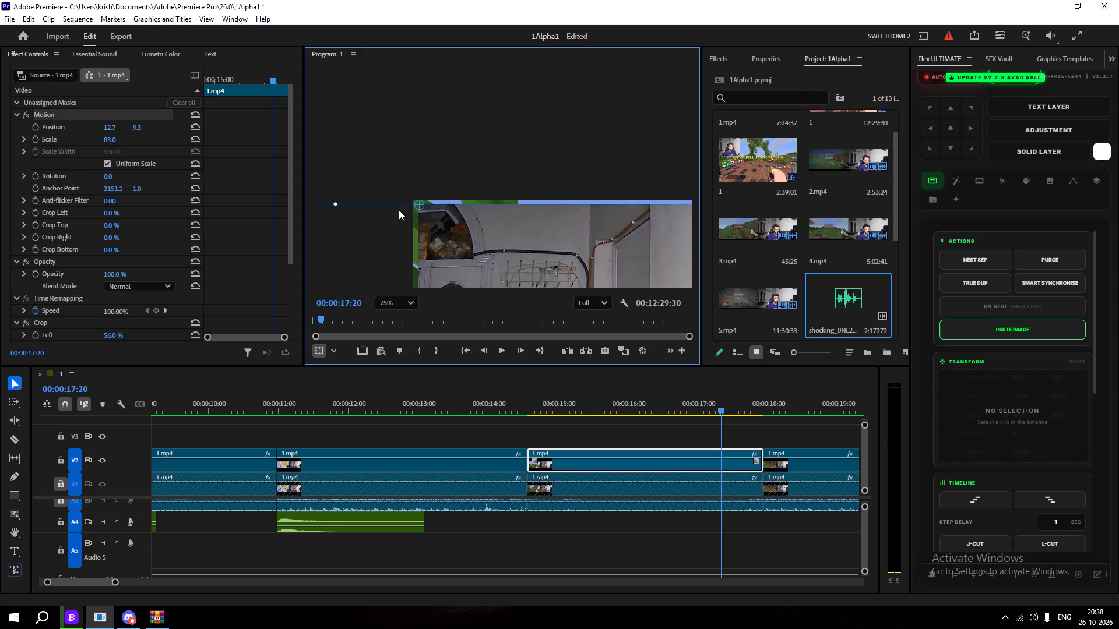
click(420, 207)
middle_drag(522, 248, 438, 174)
scroll(505, 185, down, 10)
middle_drag(542, 207, 466, 125)
middle_drag(621, 241, 548, 196)
click(415, 306)
click(402, 323)
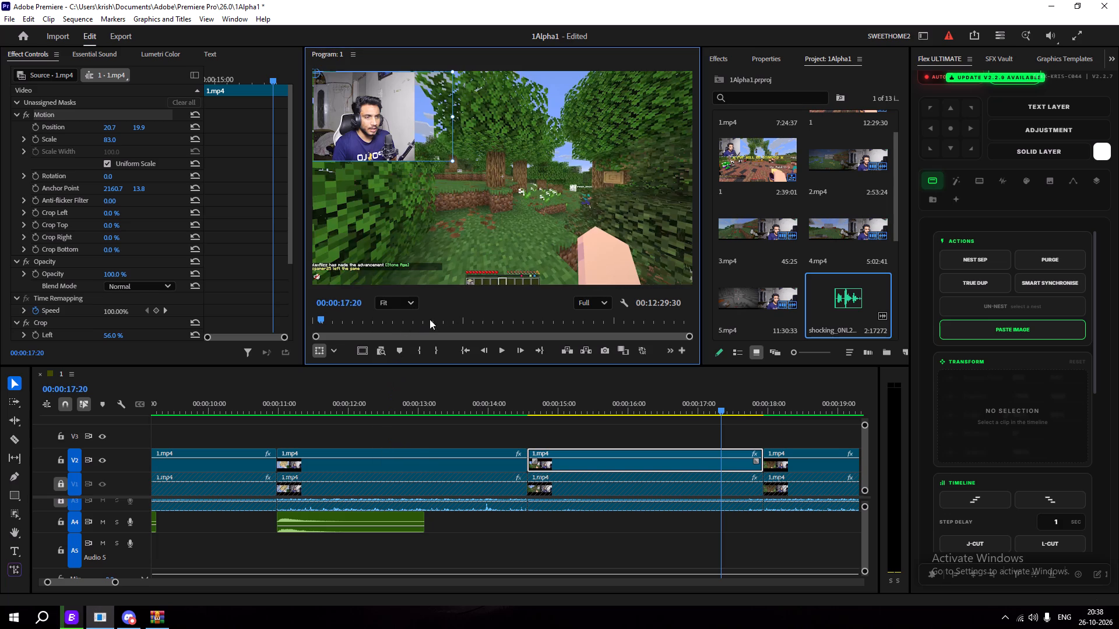
Save the project.
key(ctrl+s)
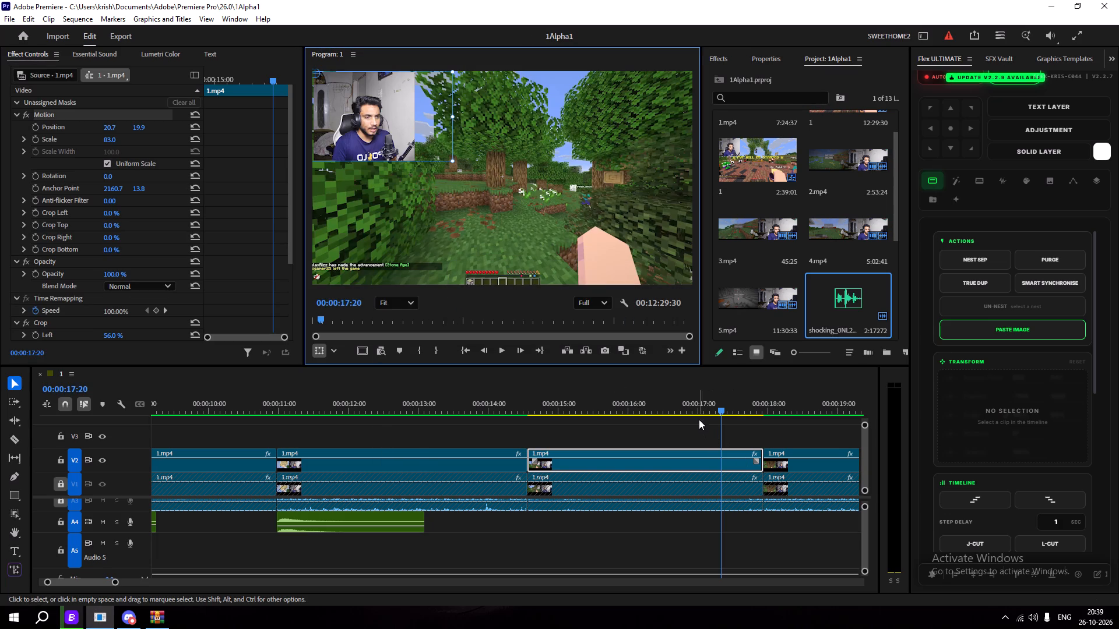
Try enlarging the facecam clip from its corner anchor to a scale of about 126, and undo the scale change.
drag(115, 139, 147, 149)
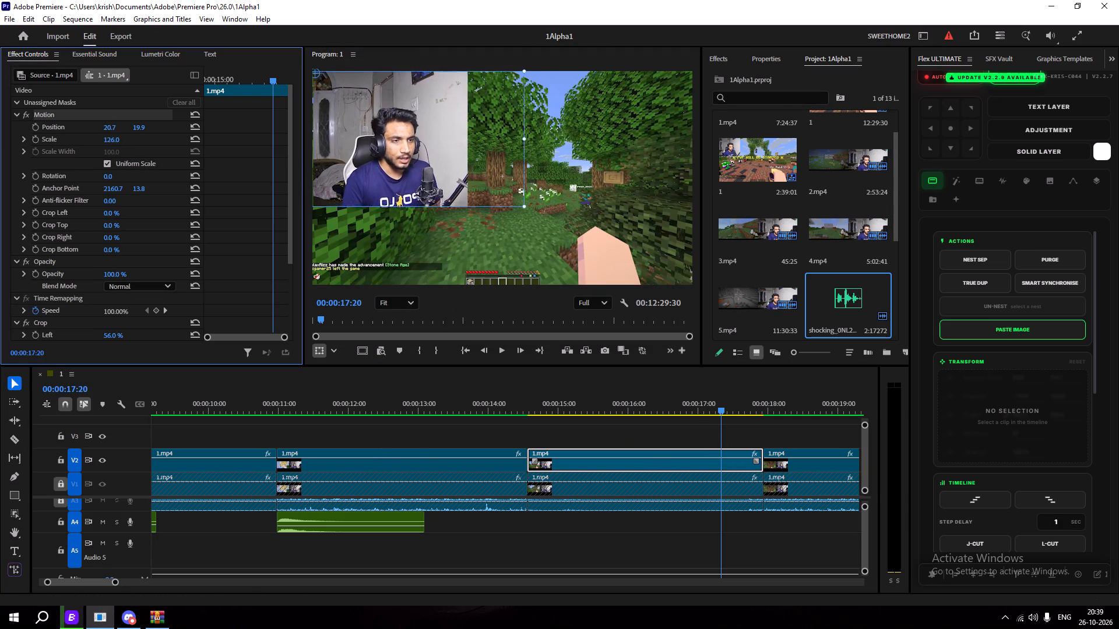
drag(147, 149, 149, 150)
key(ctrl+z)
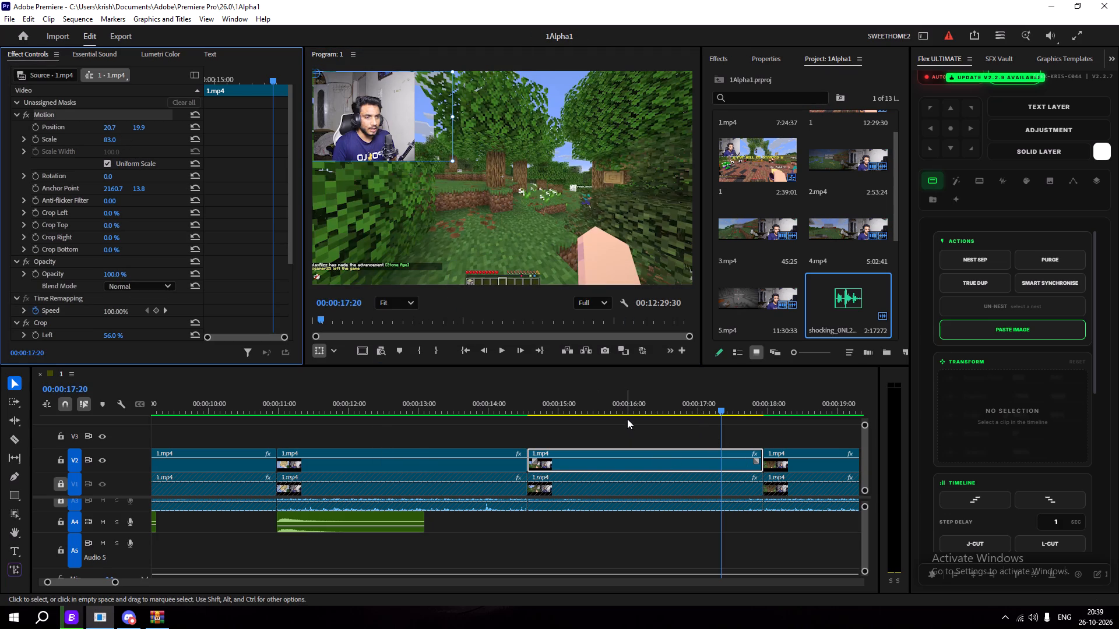
Deselect the facecam clip and play the sequence from its start to about 00:00:15:54.
click(629, 421)
drag(617, 406, 529, 411)
key(space)
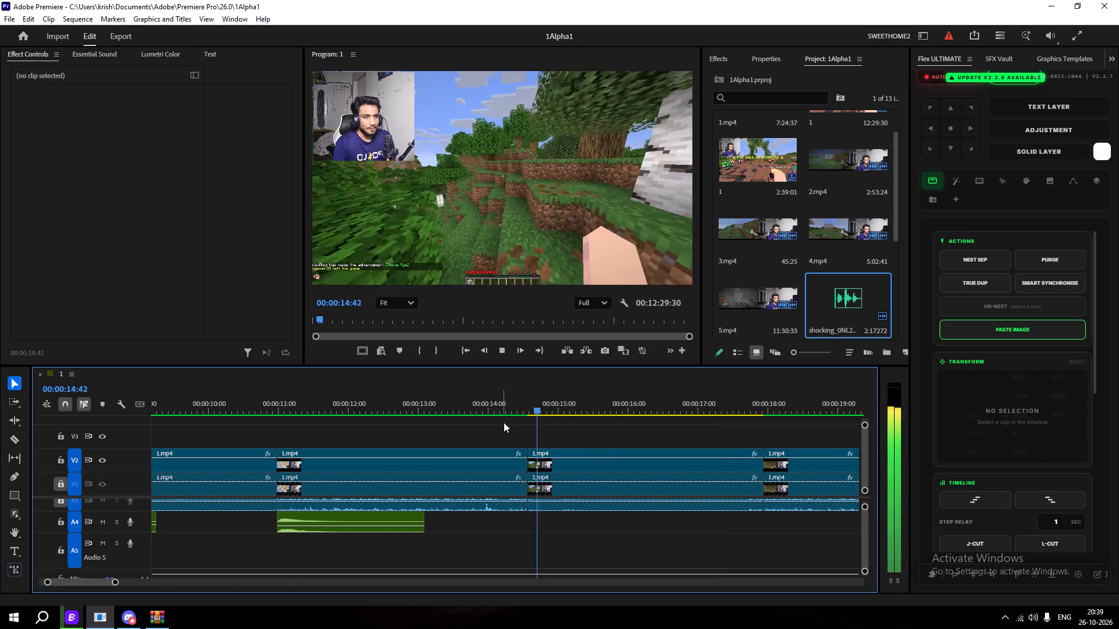
key(space)
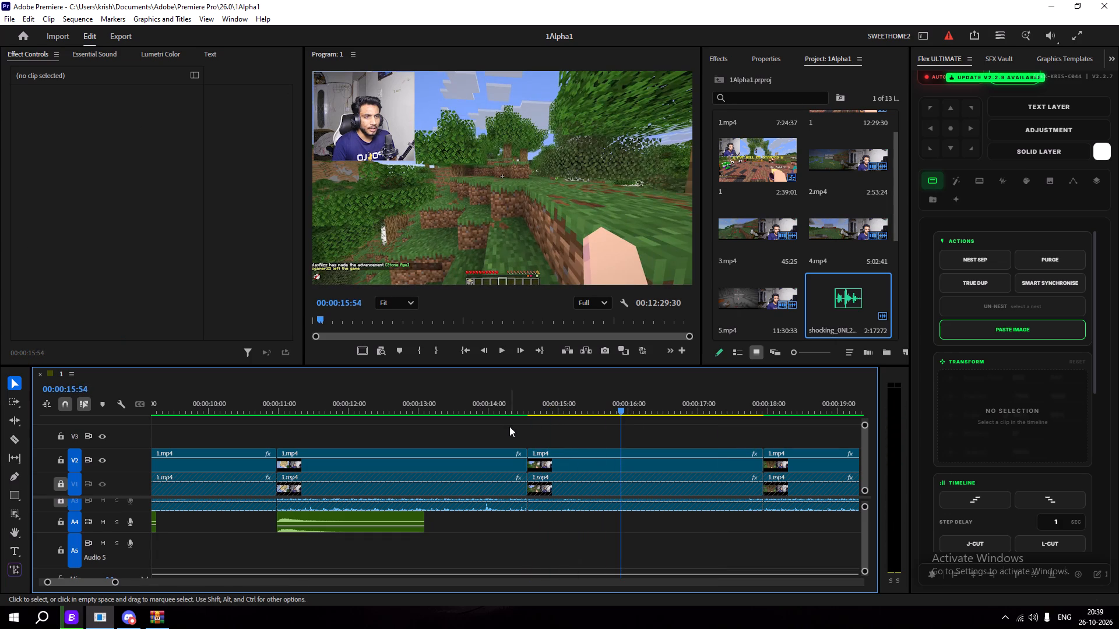
Switch to Blip to check the file transfer's progress, and return to Premiere Pro.
click(75, 624)
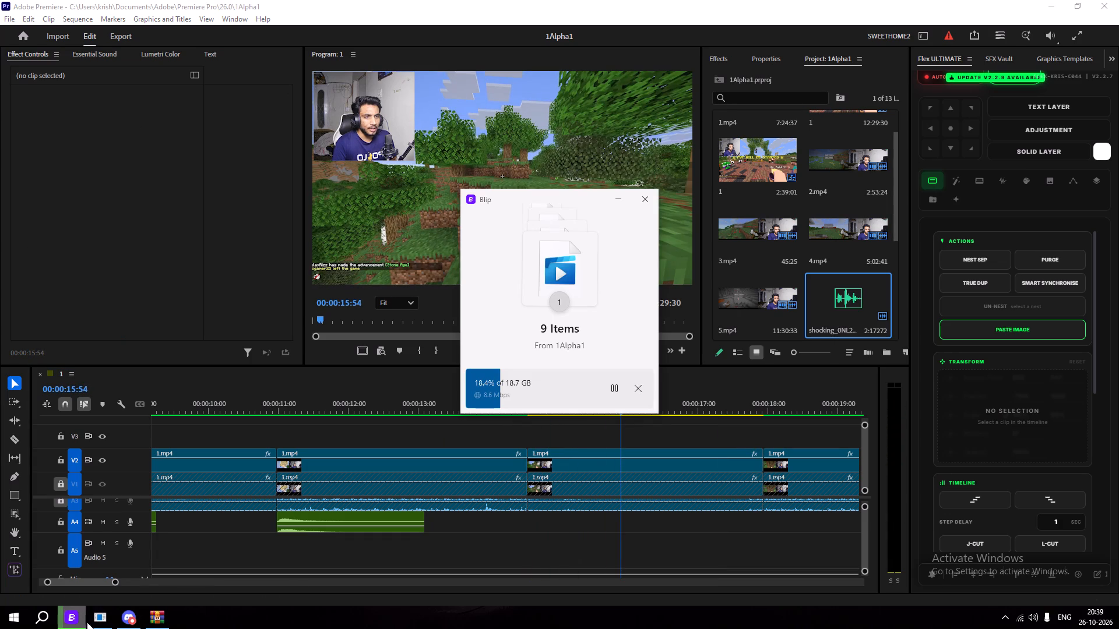
click(355, 0)
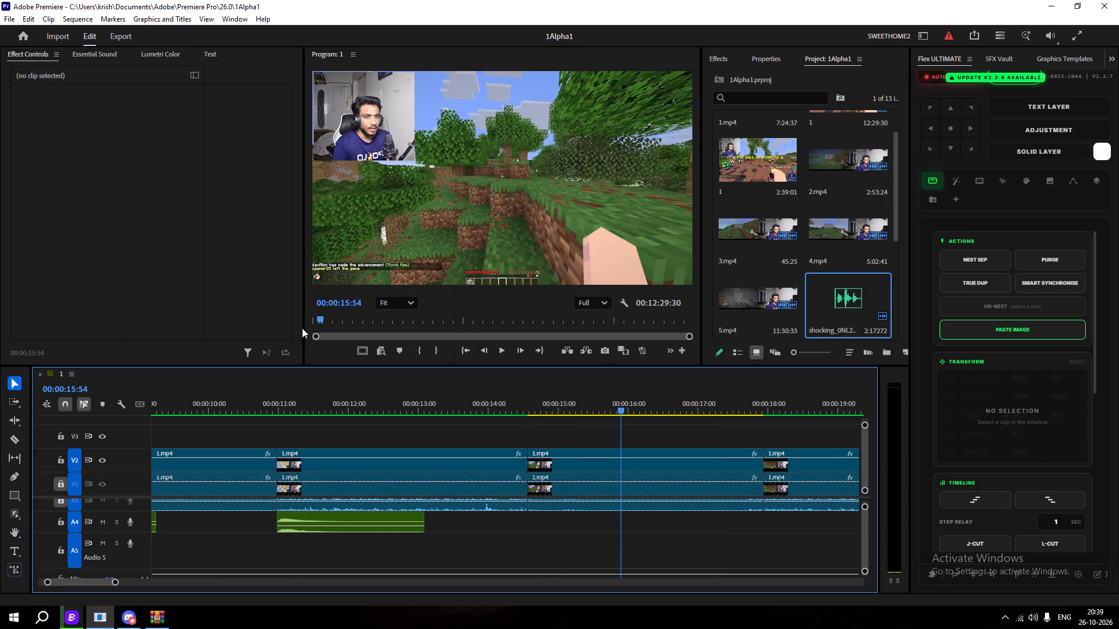
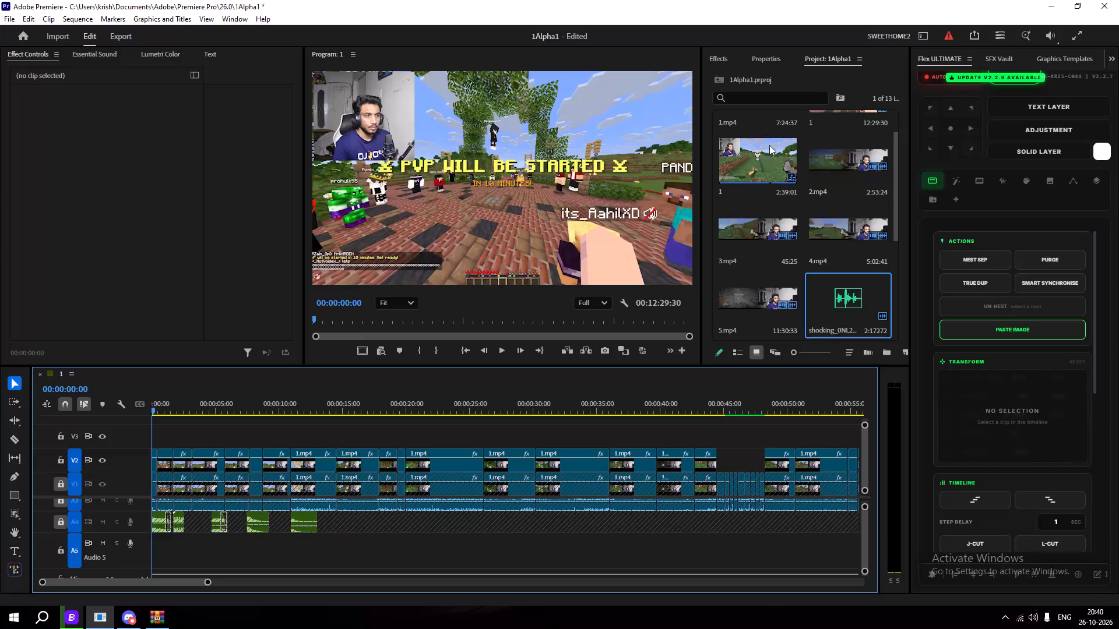
Apply the Drop Shadow (soft) preset to all facecam clips on V2 and deselect them.
key(ctrl+a)
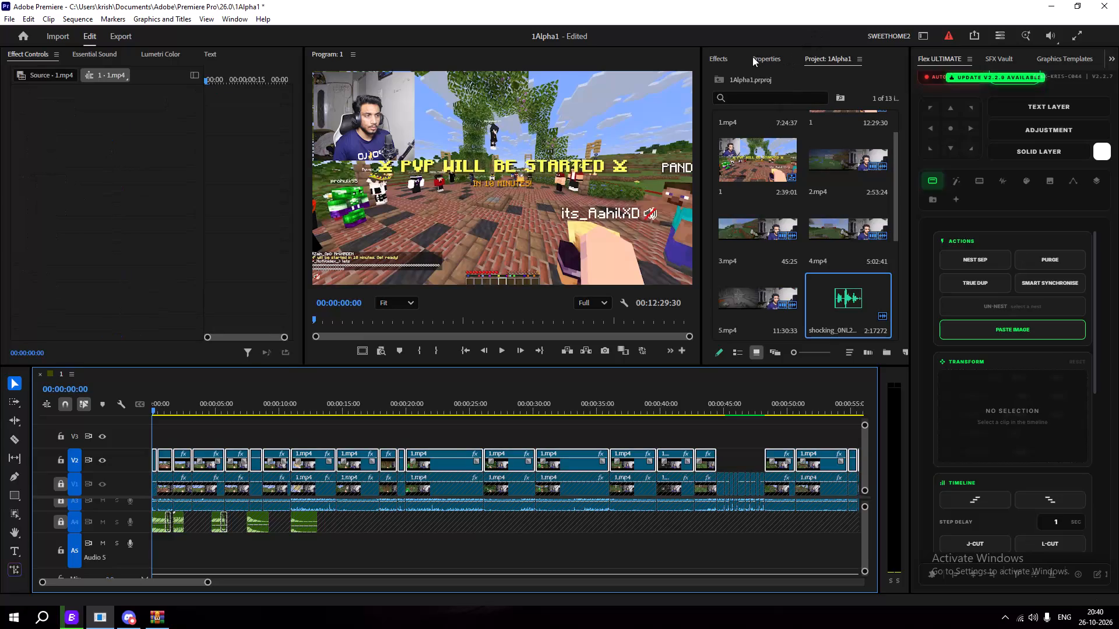
click(739, 54)
click(758, 89)
click(759, 85)
text(drop)
drag(793, 159, 793, 175)
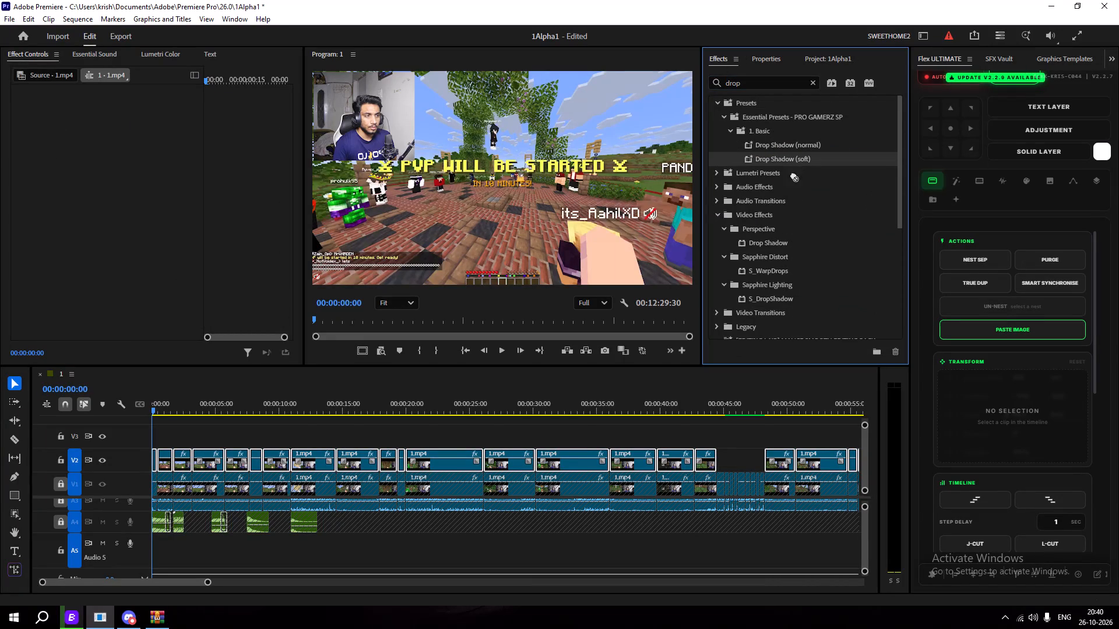
drag(793, 175, 522, 458)
click(400, 423)
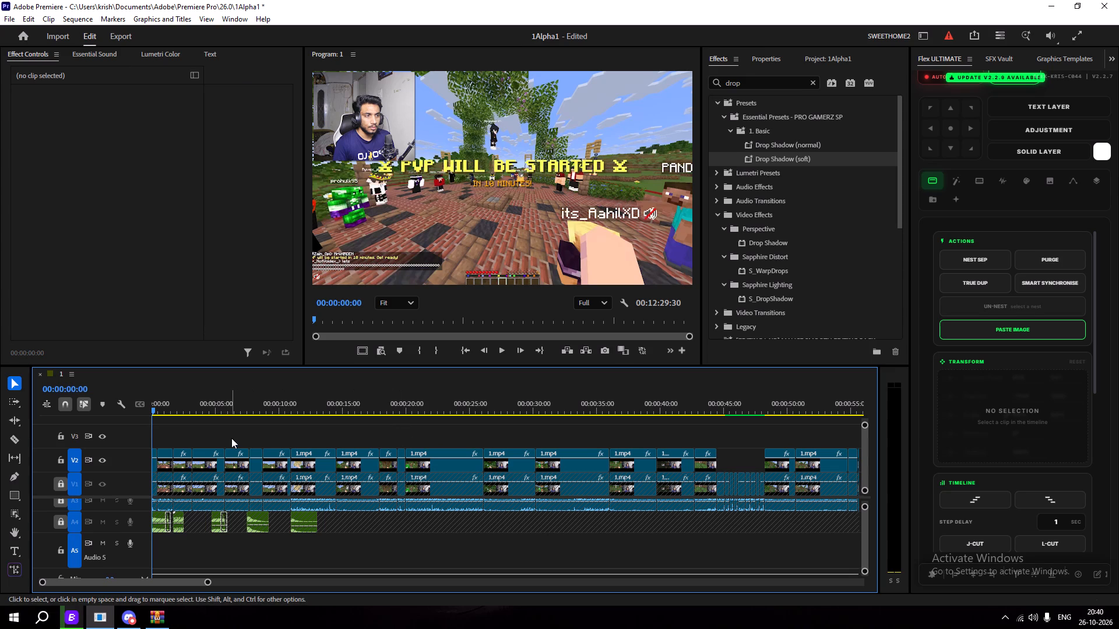
Select all V2 facecam clips and search the effects for "rounded", picking out Rounded Crop.
key(ctrl+a)
click(773, 63)
click(726, 56)
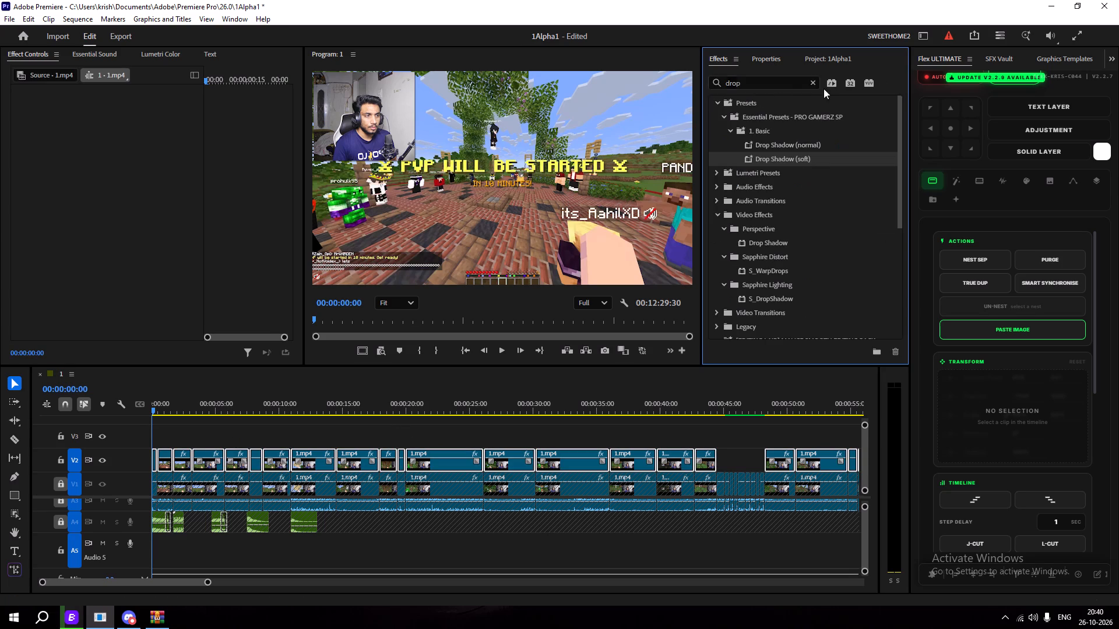
click(812, 84)
click(797, 80)
text(rounded)
click(786, 188)
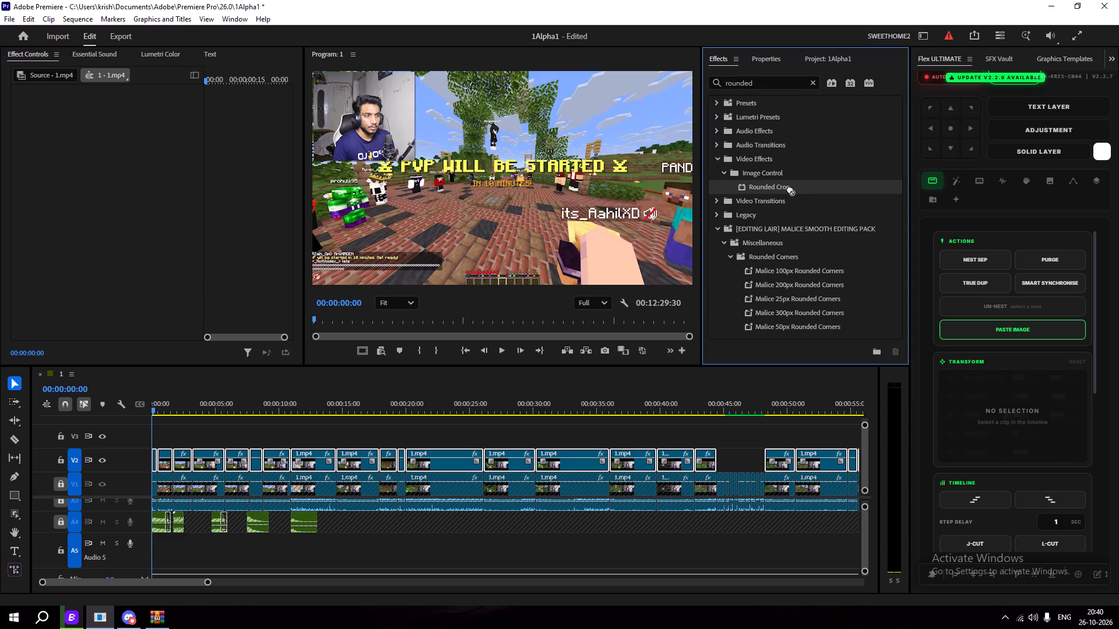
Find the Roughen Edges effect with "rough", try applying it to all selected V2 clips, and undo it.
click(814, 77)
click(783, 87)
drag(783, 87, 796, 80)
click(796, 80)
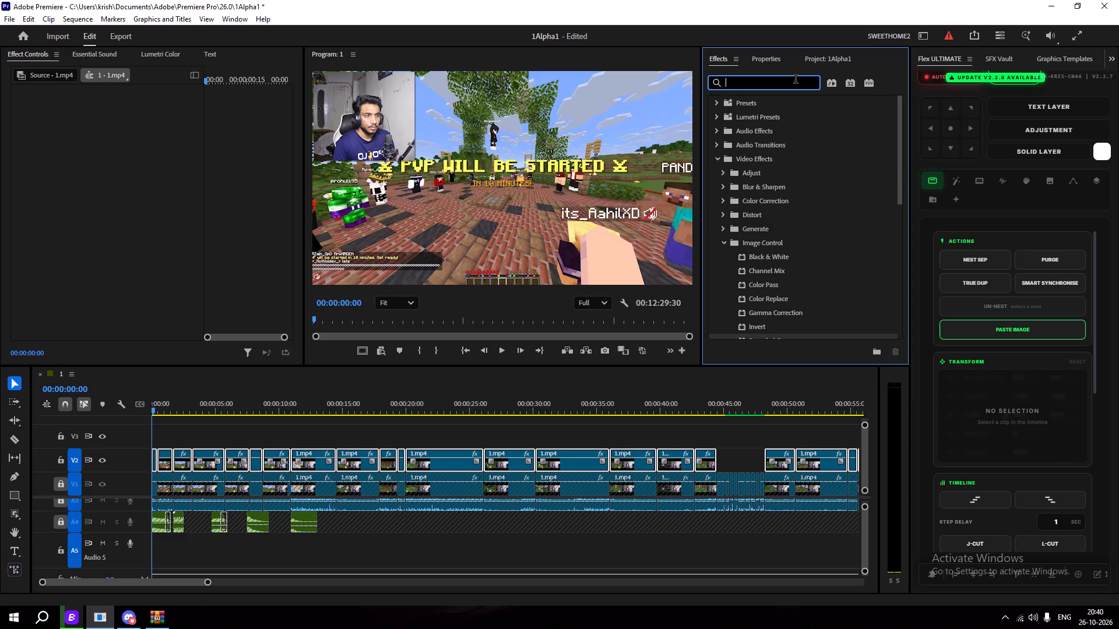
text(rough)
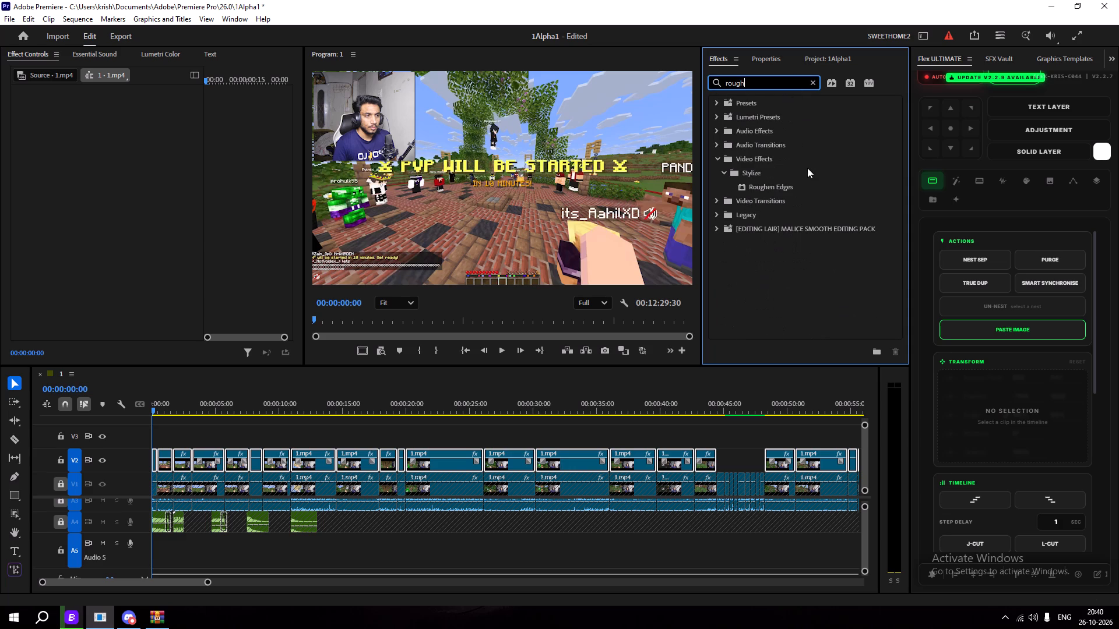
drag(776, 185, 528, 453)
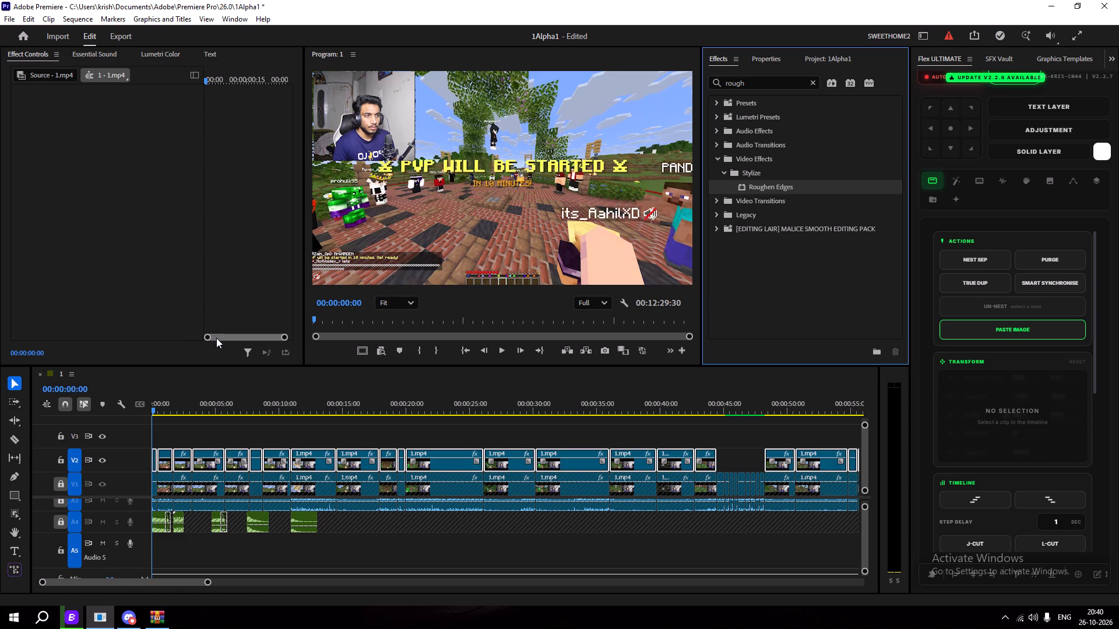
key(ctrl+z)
Apply Roughen Edges to only the first facecam clip on V2.
click(255, 430)
click(153, 460)
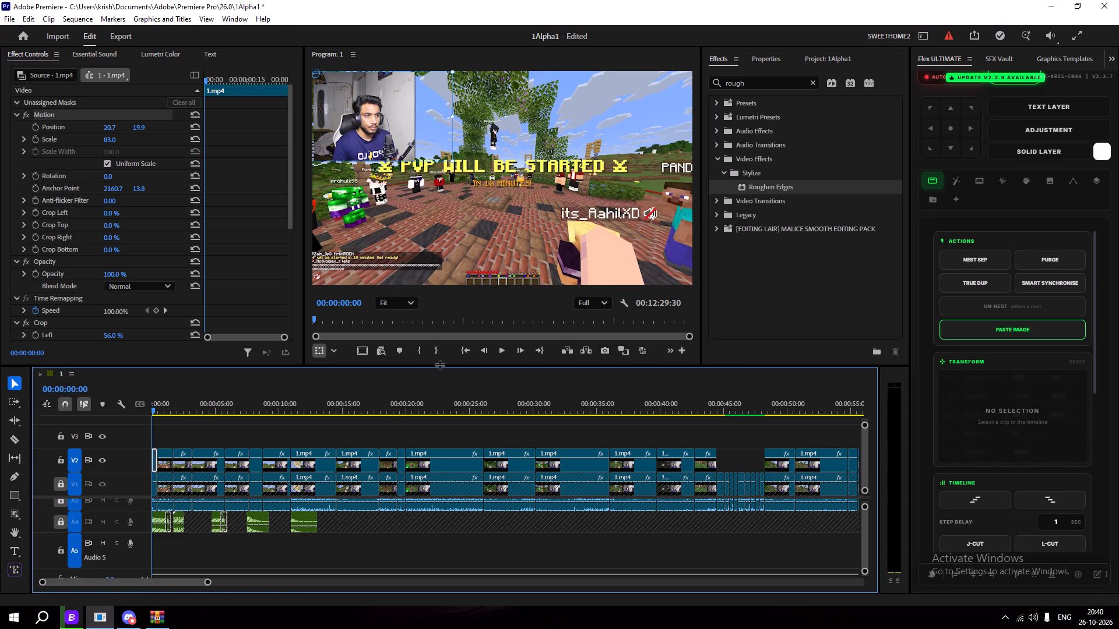
drag(744, 188, 154, 460)
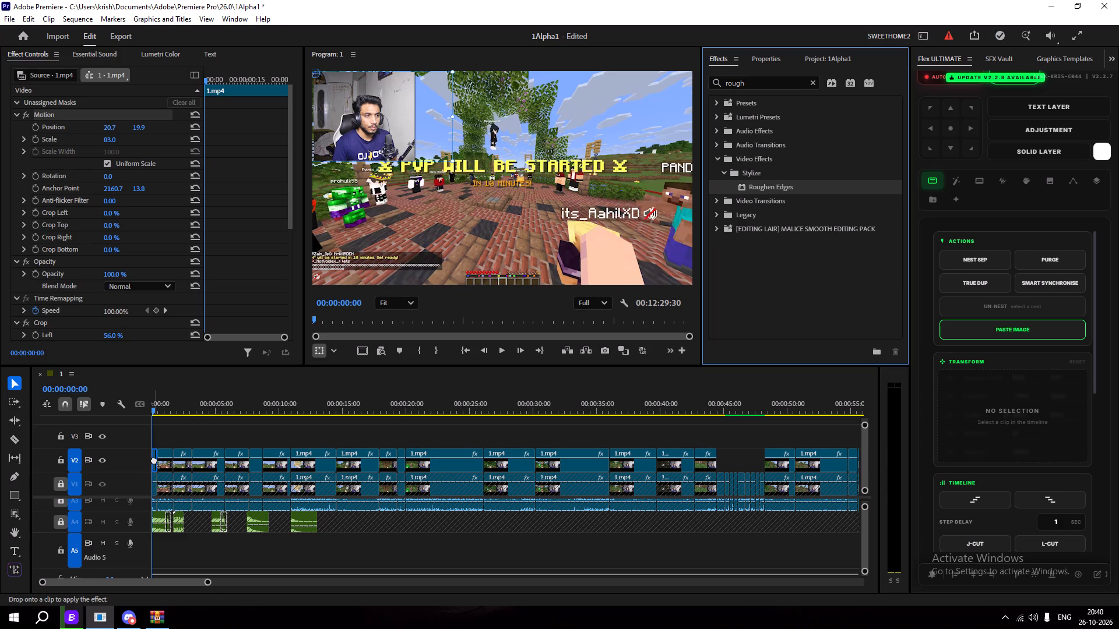
drag(154, 460, 154, 460)
Set the first facecam clip's Roughen Edges to Edge Sharpness 10, Fractal Influence 0 and Border 18.
scroll(53, 288, down, 14)
scroll(73, 301, down, 15)
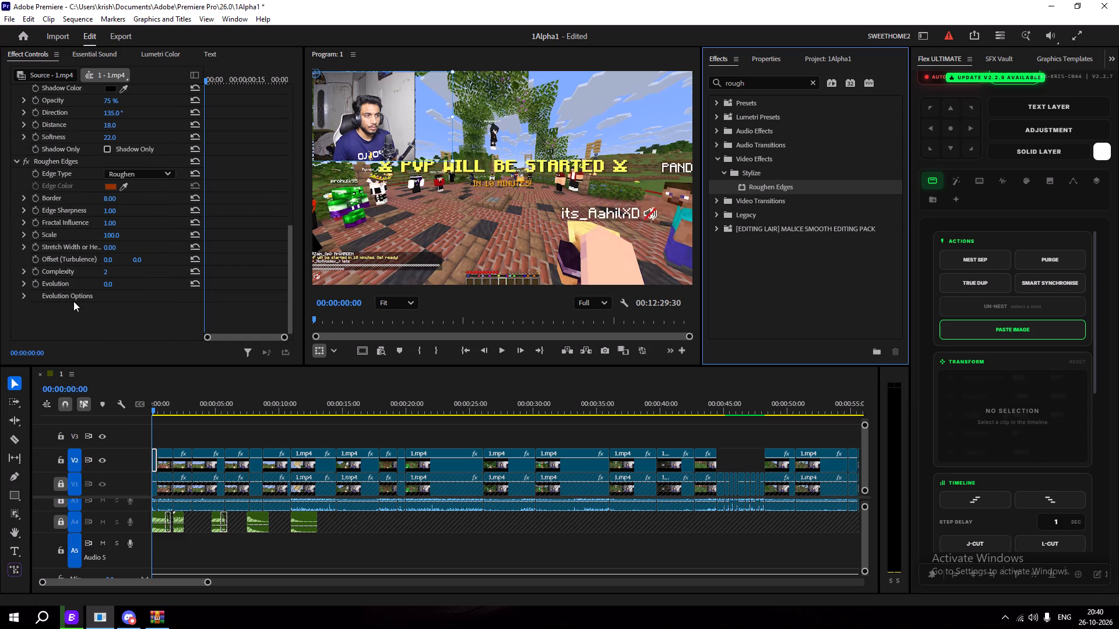
scroll(73, 301, down, 1)
scroll(72, 295, up, 5)
scroll(72, 295, down, 2)
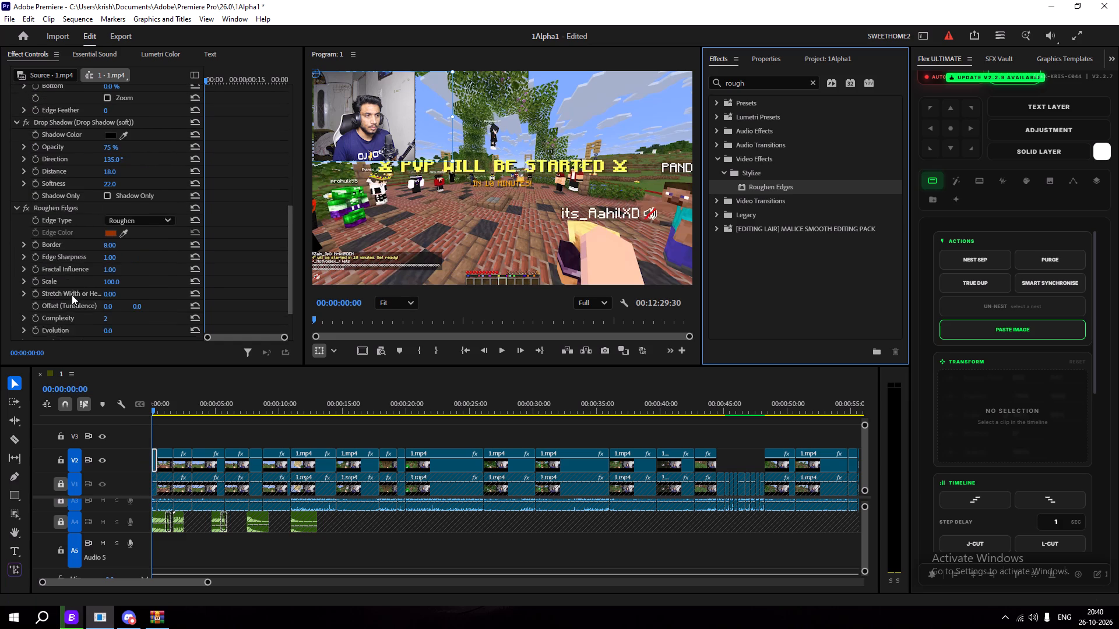
scroll(72, 295, down, 1)
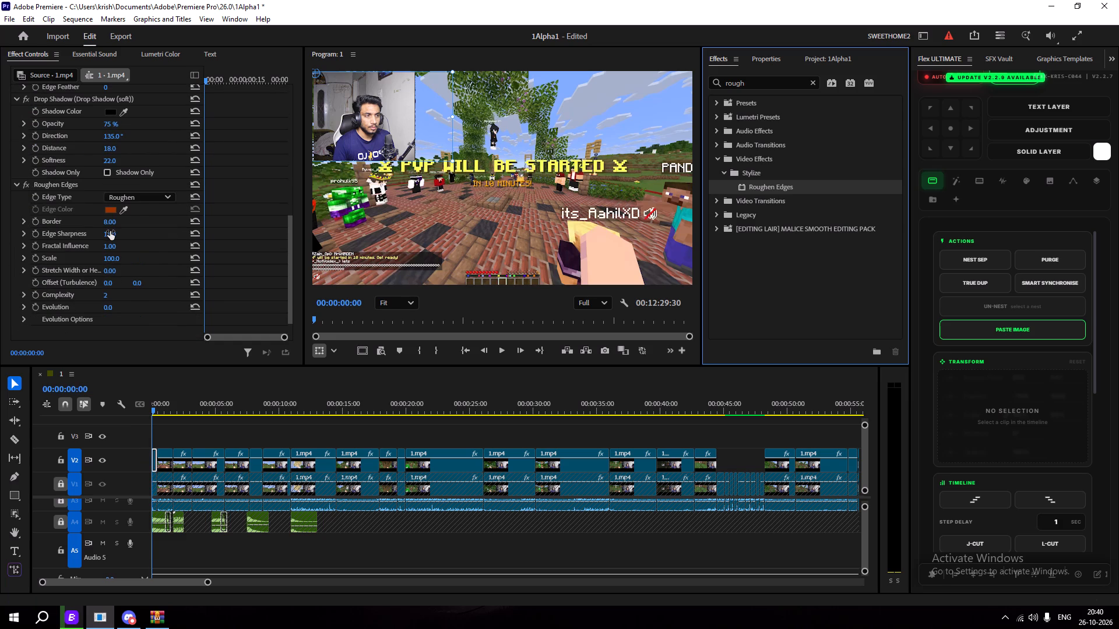
drag(110, 231, 804, 259)
drag(110, 246, 87, 246)
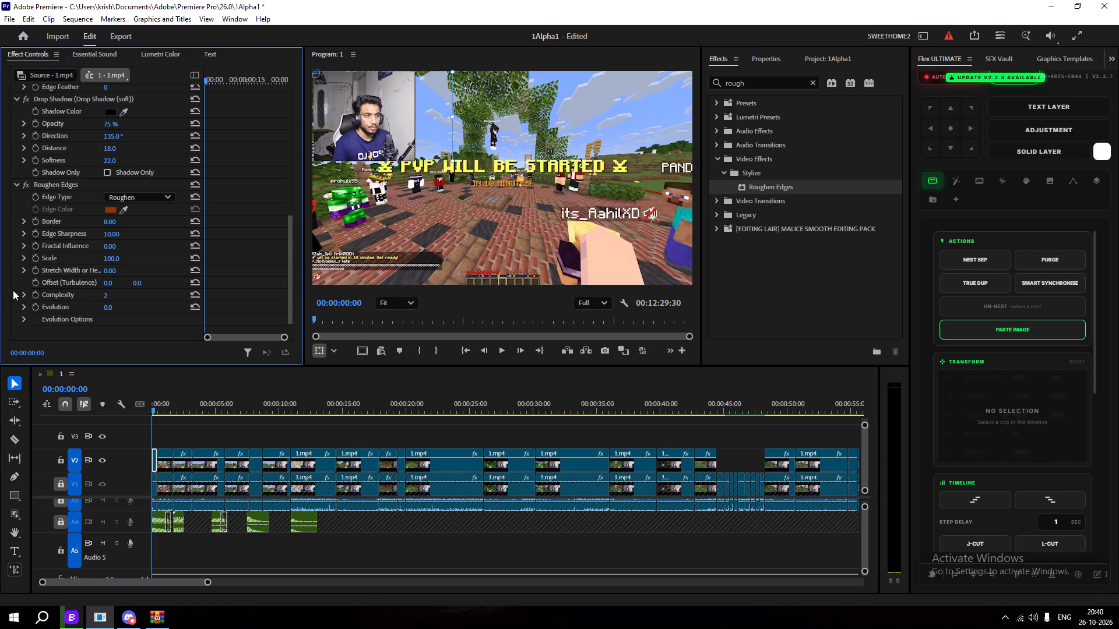
drag(111, 220, 167, 230)
drag(167, 230, 128, 242)
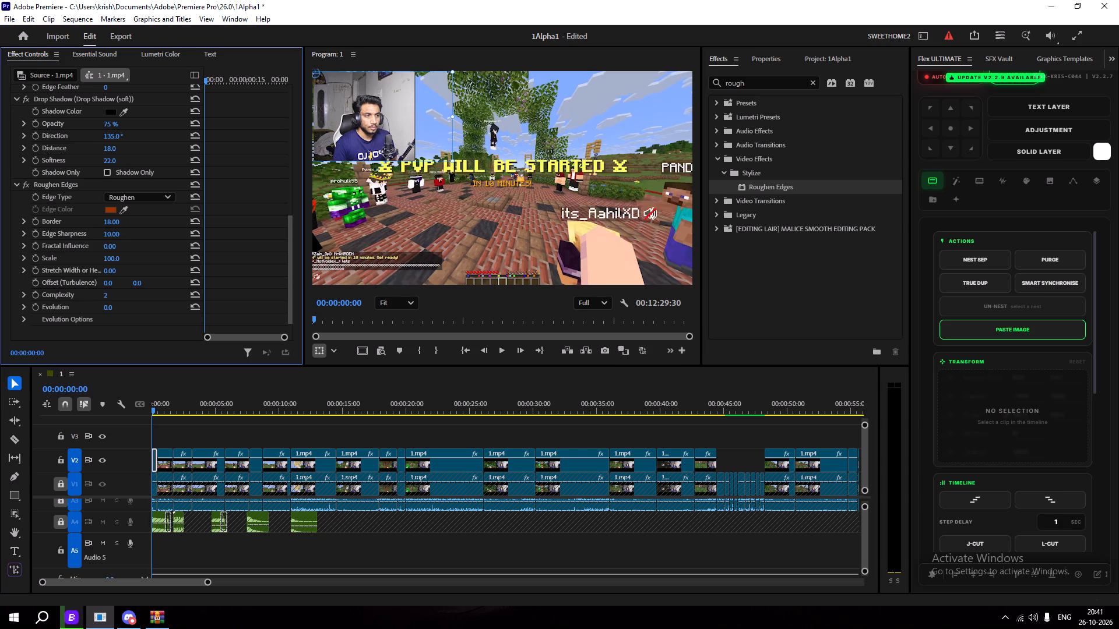
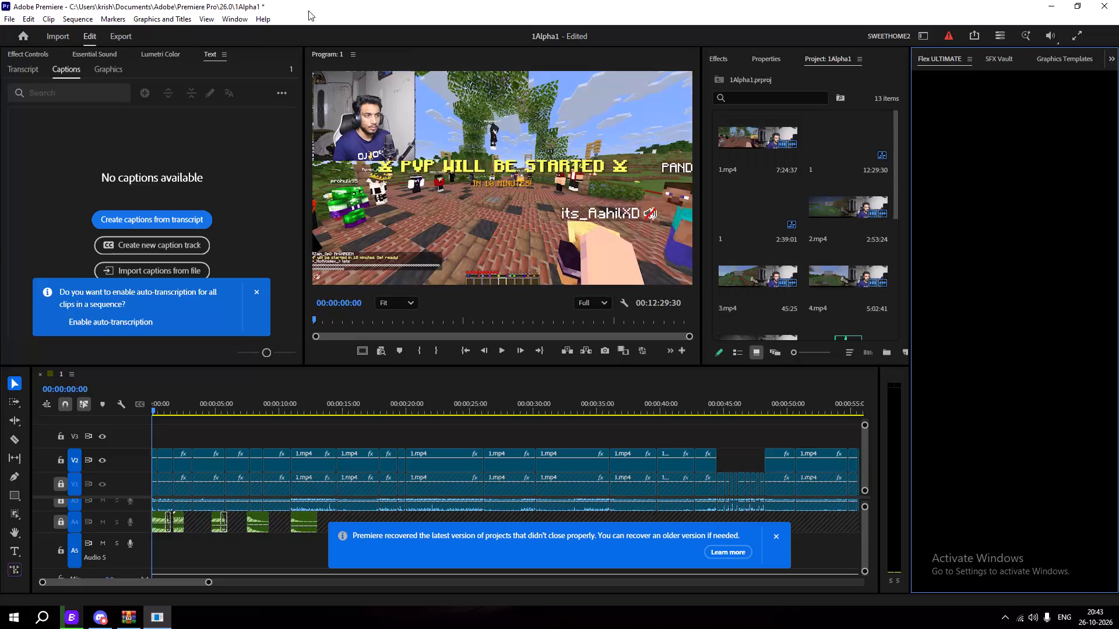
Dismiss the auto-transcription offer and the recovered-project notice.
click(253, 294)
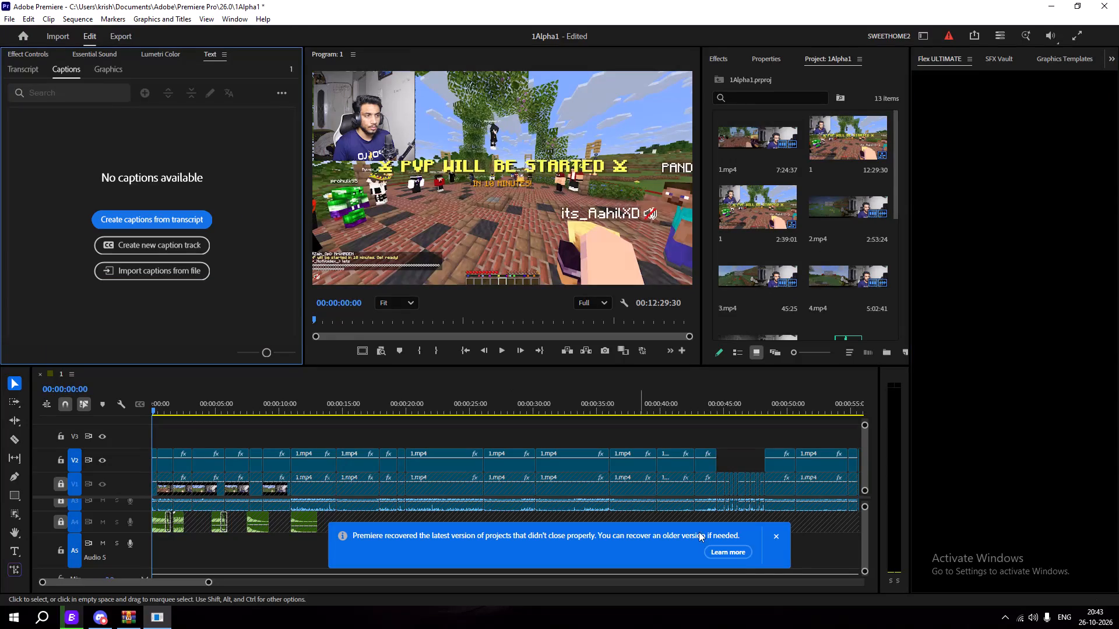
click(779, 543)
click(777, 539)
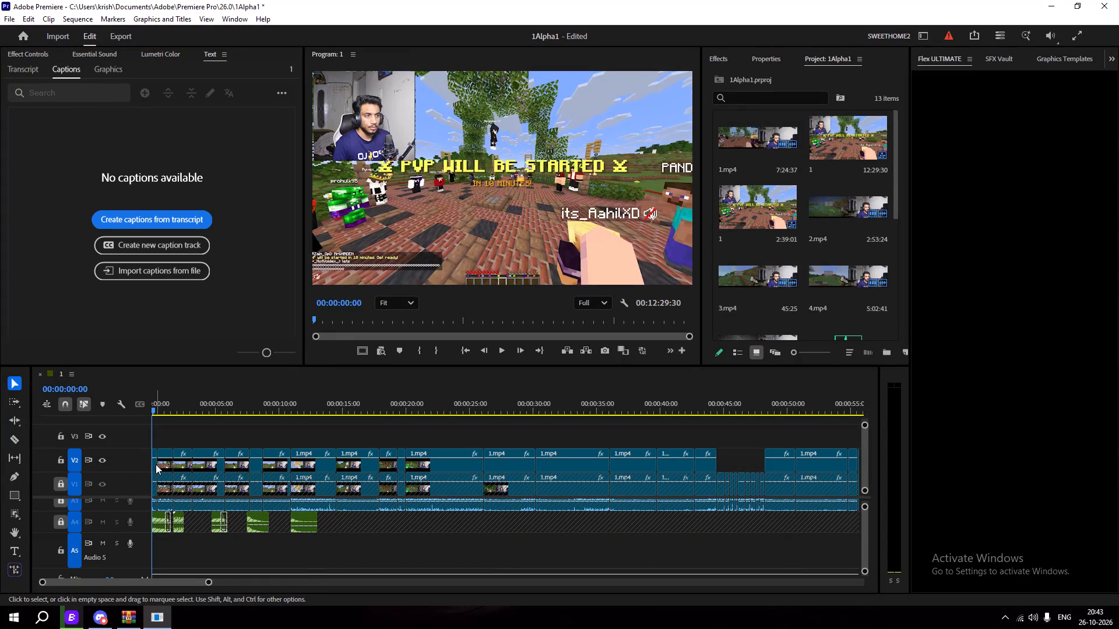
Inspect the second V2 facecam clip's effect settings and display its Motion frame in the preview.
click(156, 464)
click(167, 406)
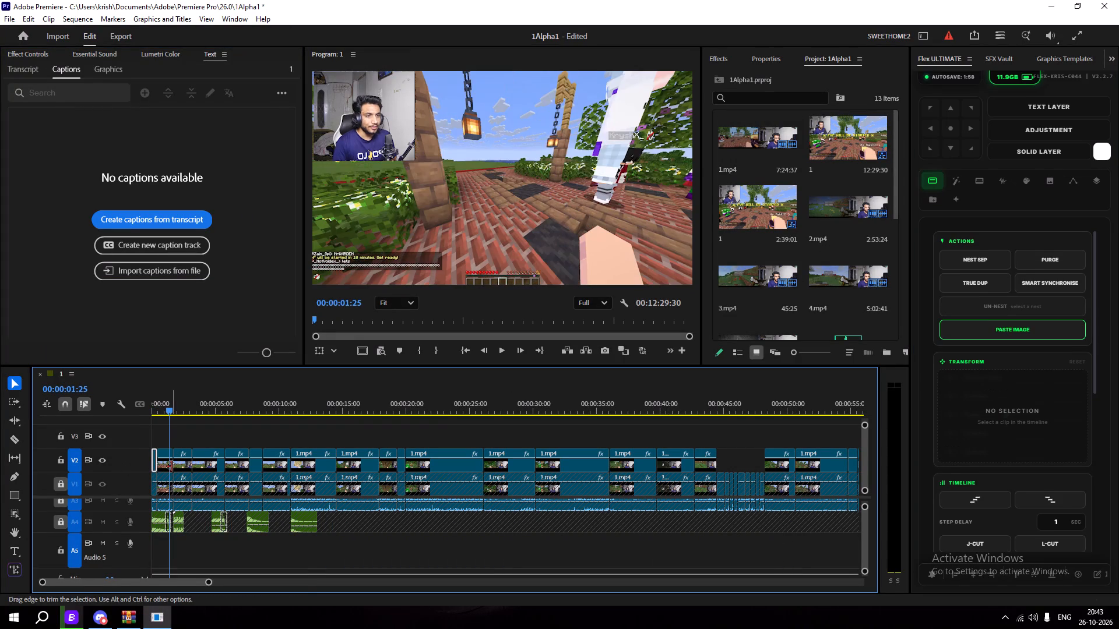
click(167, 465)
scroll(455, 196, down, 5)
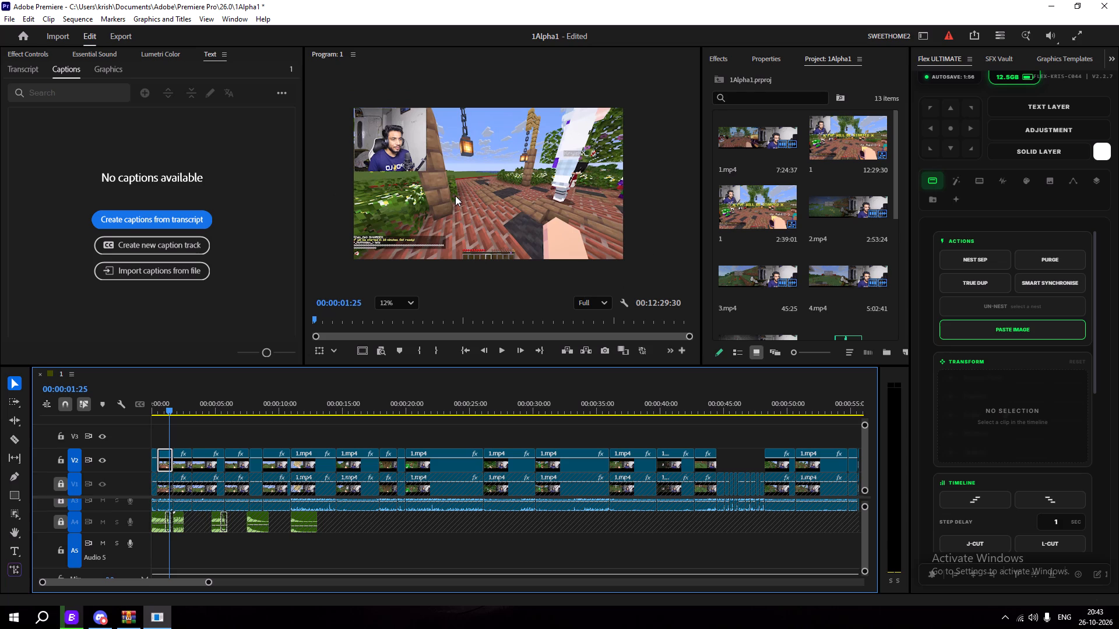
click(171, 398)
click(13, 57)
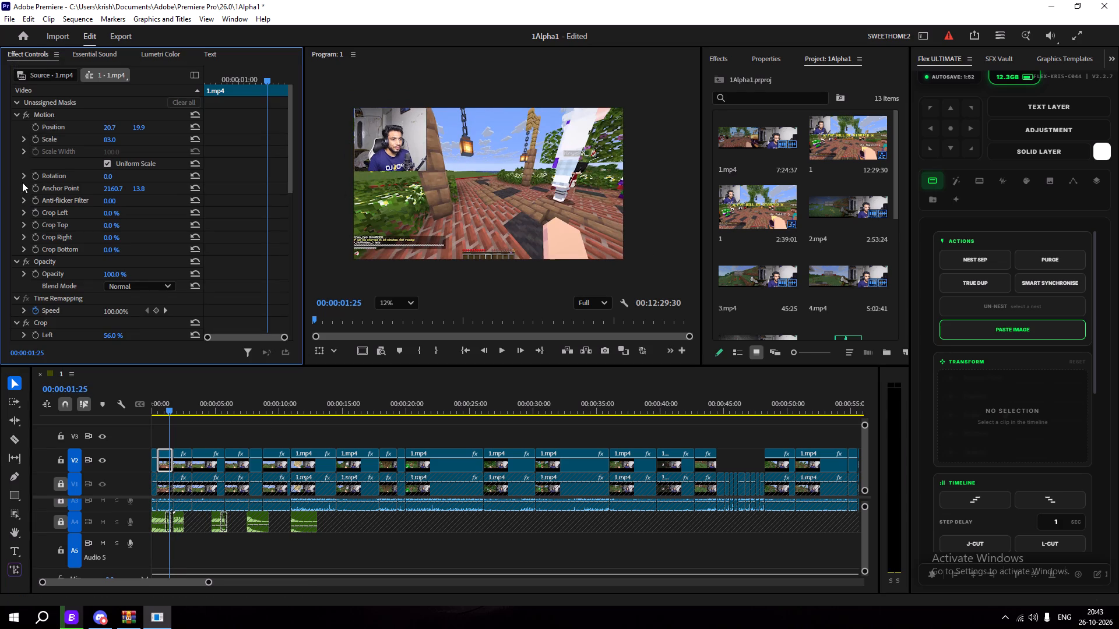
click(57, 115)
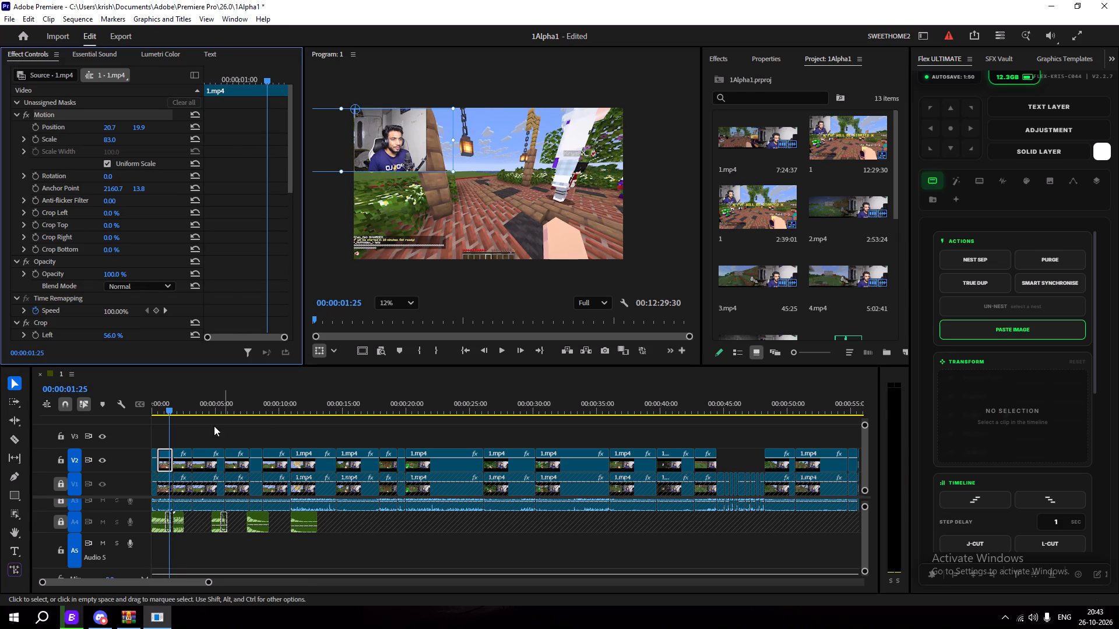
Set the first V2 facecam clip's Roughen Edges to Edge Sharpness 10 and Fractal Influence 0.10.
click(211, 425)
drag(162, 408, 151, 414)
click(156, 465)
scroll(55, 303, down, 6)
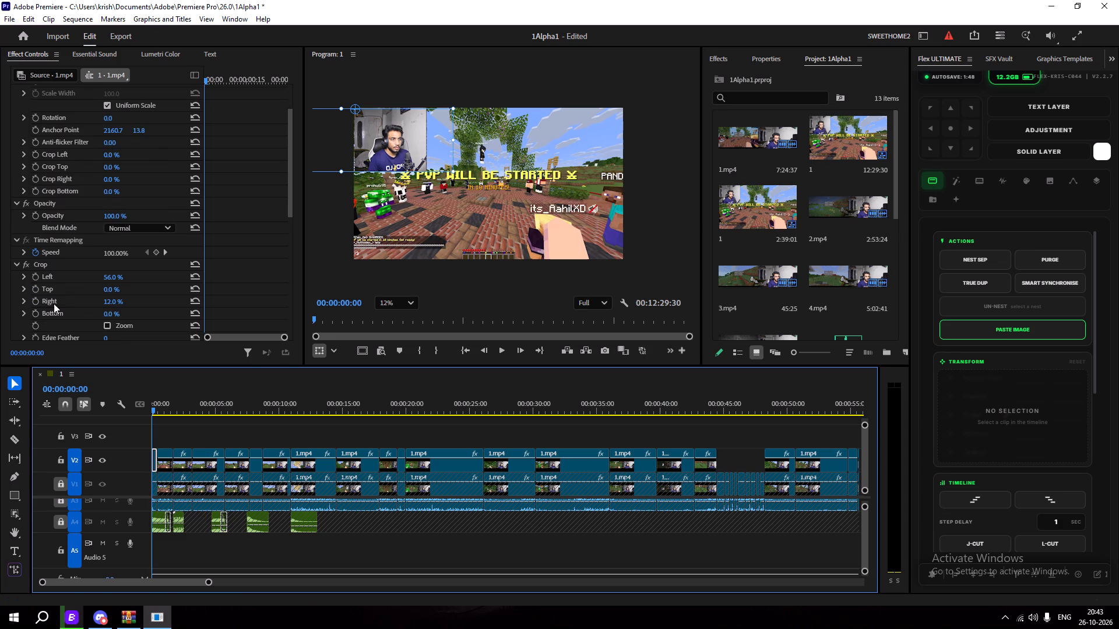
scroll(54, 303, down, 20)
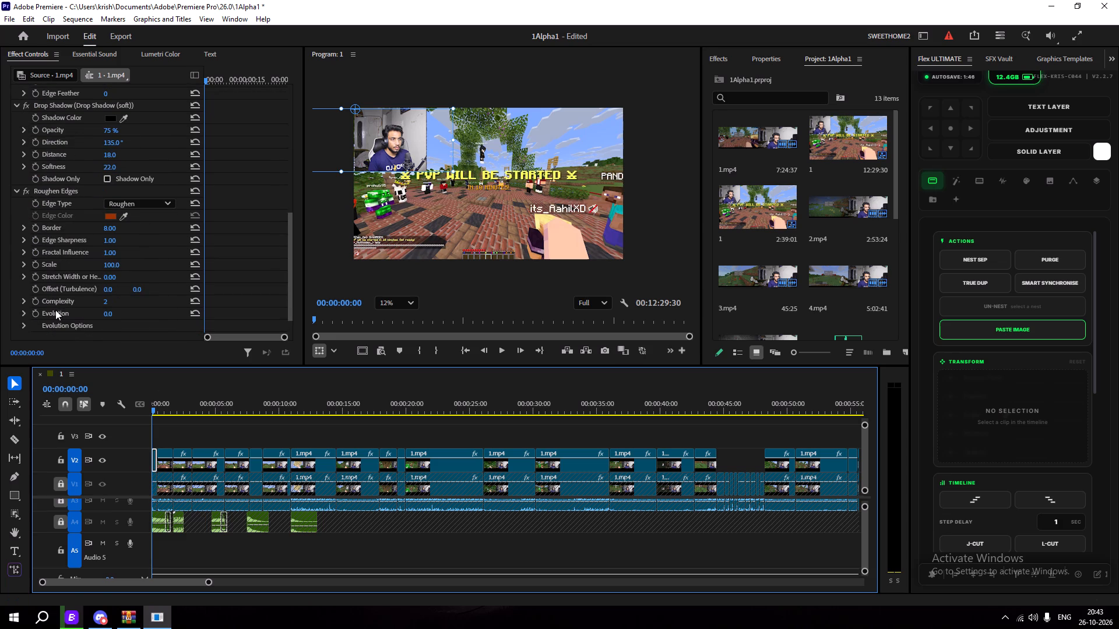
drag(109, 241, 111, 241)
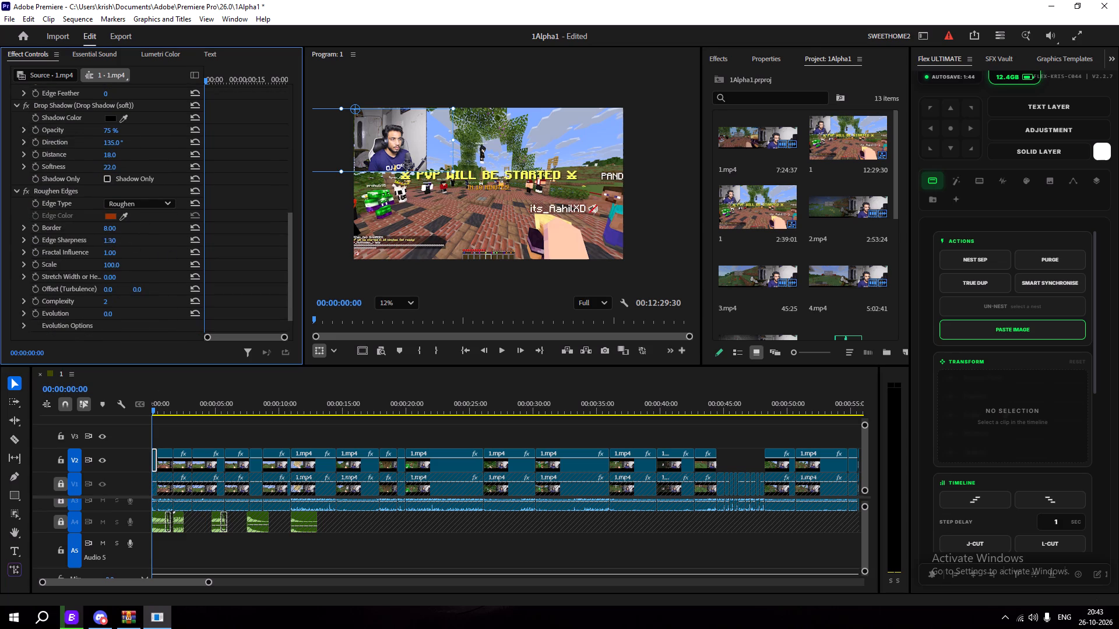
drag(111, 241, 544, 241)
drag(111, 250, 19, 252)
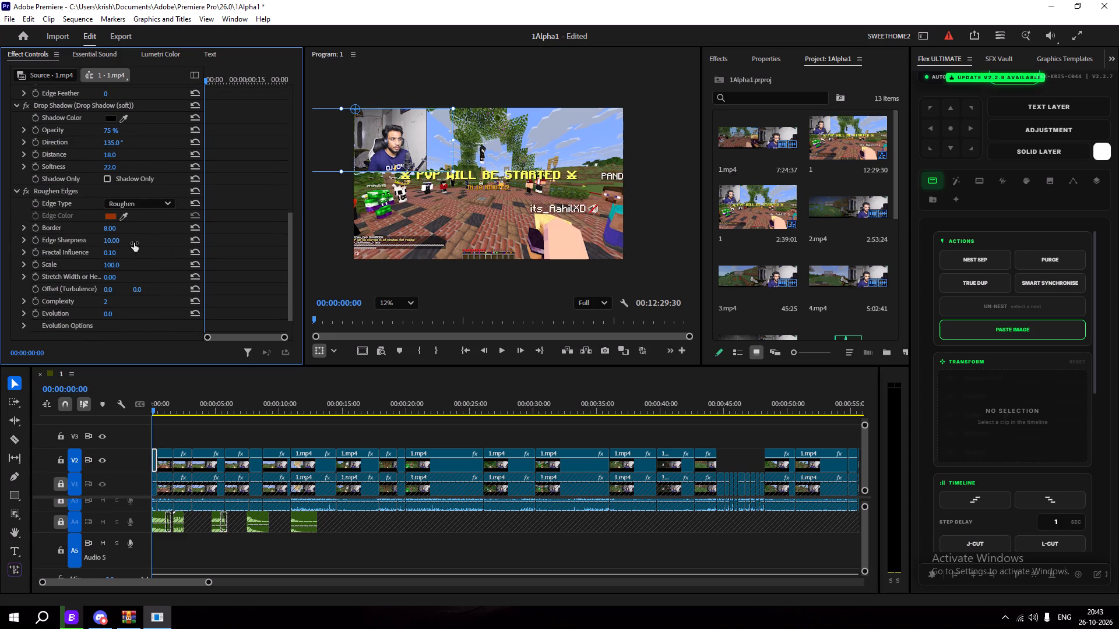
With the preview zoomed to Fit, experiment with the first facecam clip's Roughen Edges Border and settle on 63.
drag(113, 228, 116, 228)
drag(116, 228, 125, 228)
drag(125, 228, 132, 228)
click(394, 302)
click(395, 320)
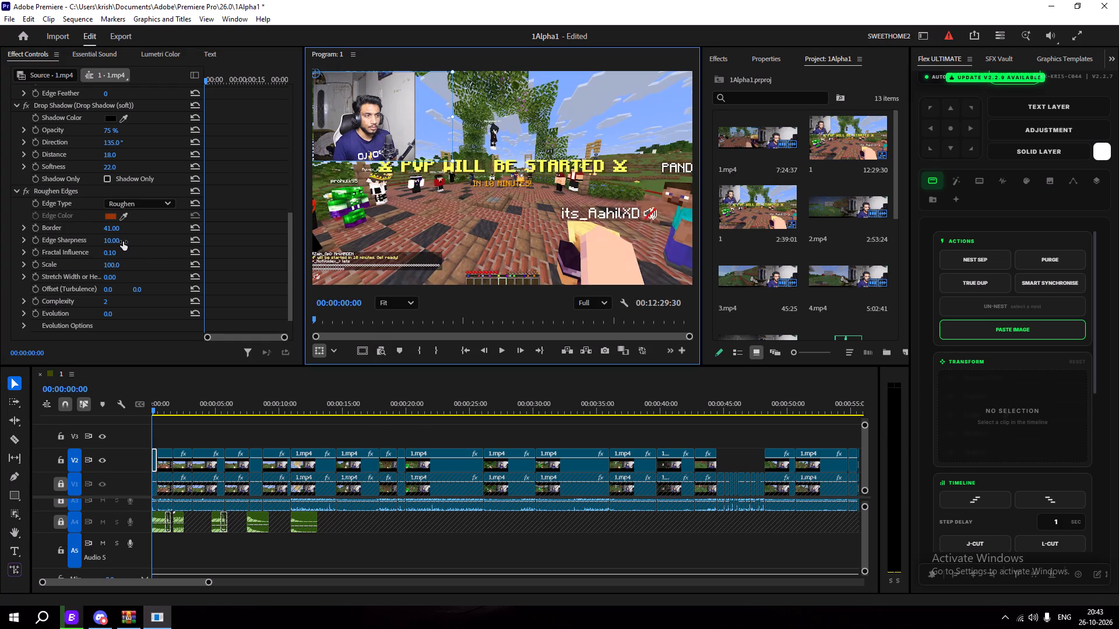
drag(113, 228, 155, 227)
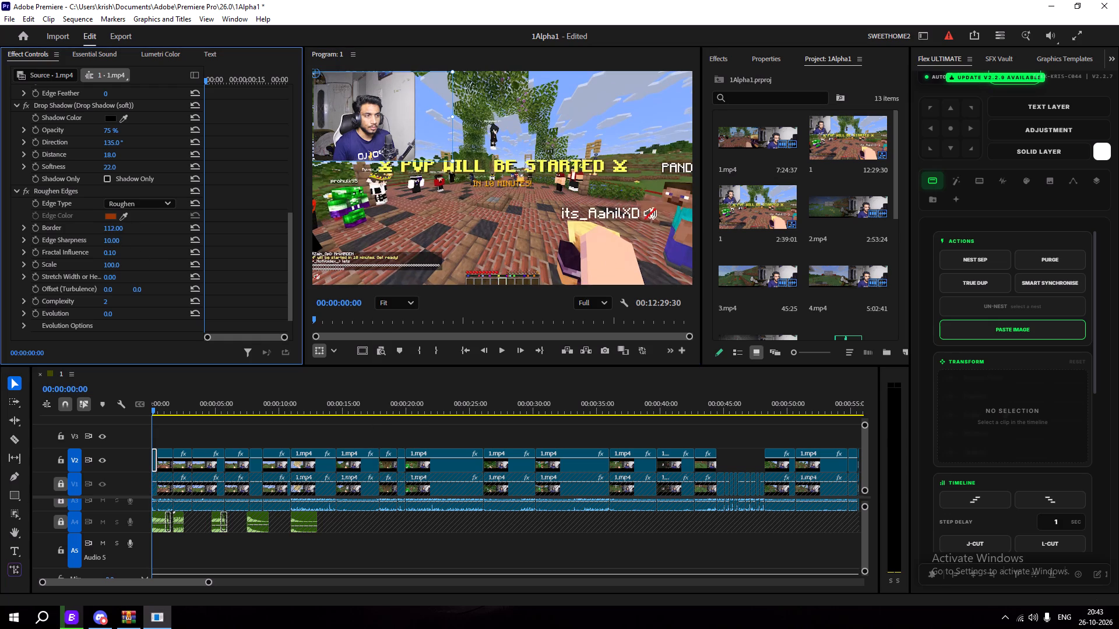
drag(155, 227, 655, 236)
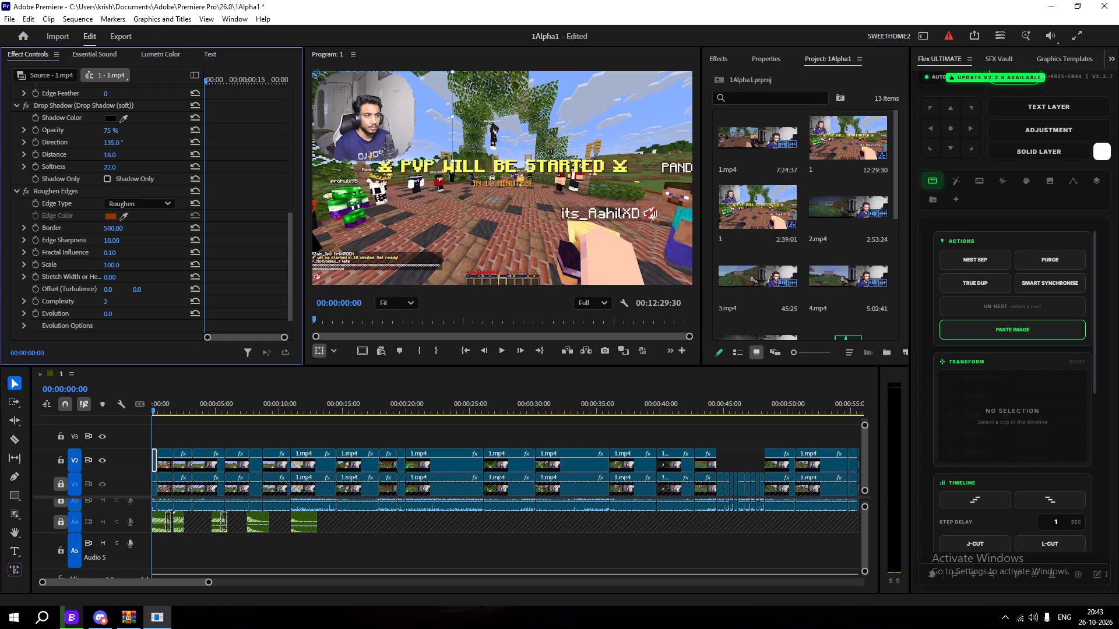
drag(655, 236, 348, 257)
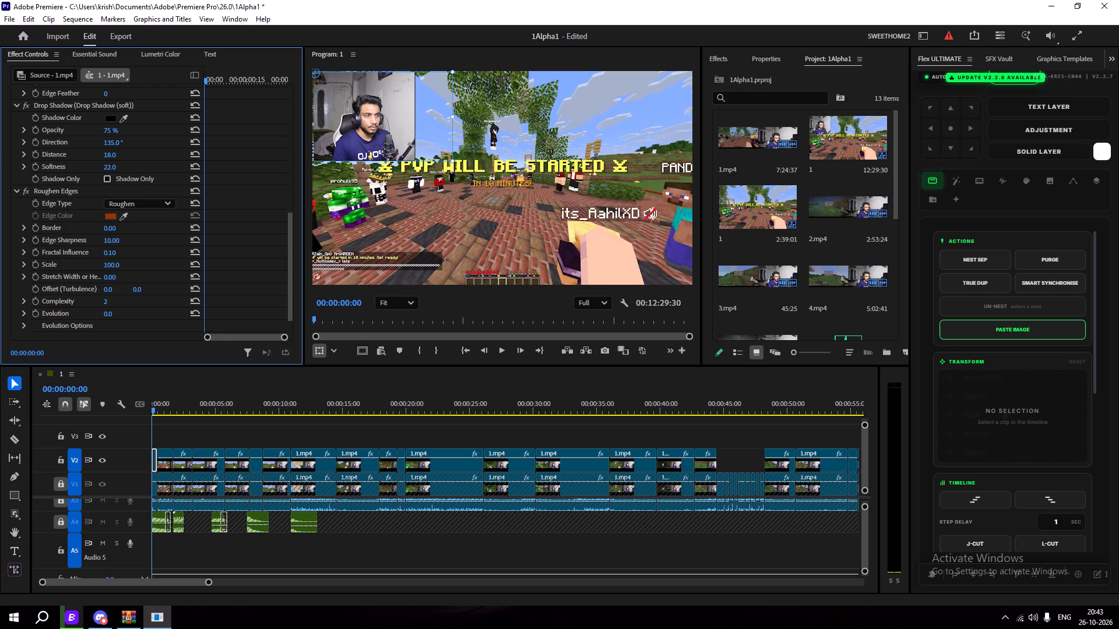
drag(348, 257, 388, 261)
click(203, 435)
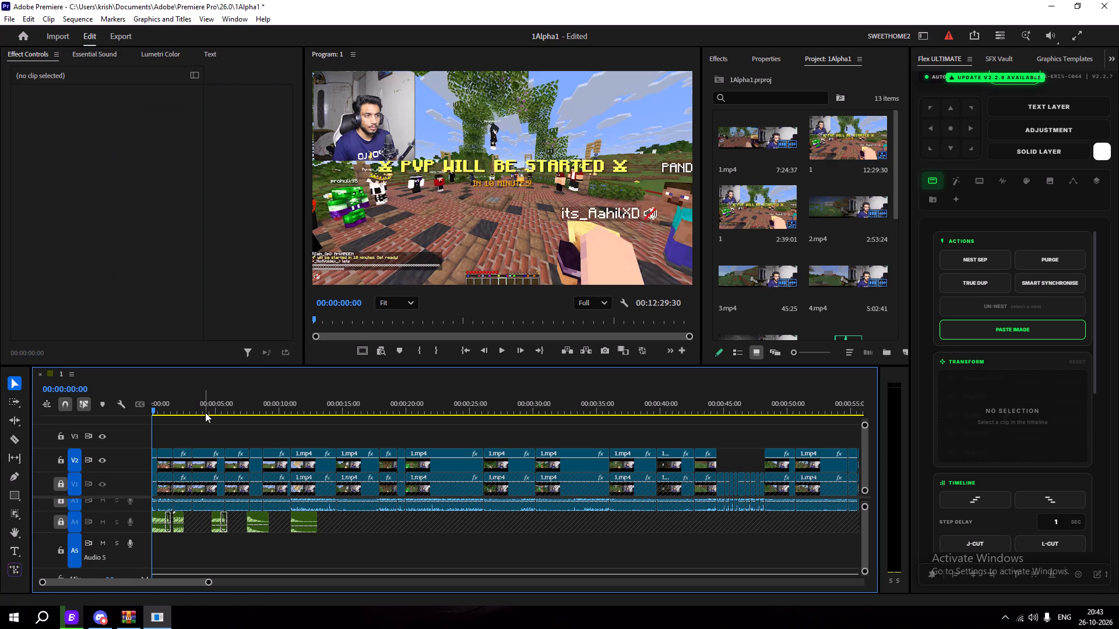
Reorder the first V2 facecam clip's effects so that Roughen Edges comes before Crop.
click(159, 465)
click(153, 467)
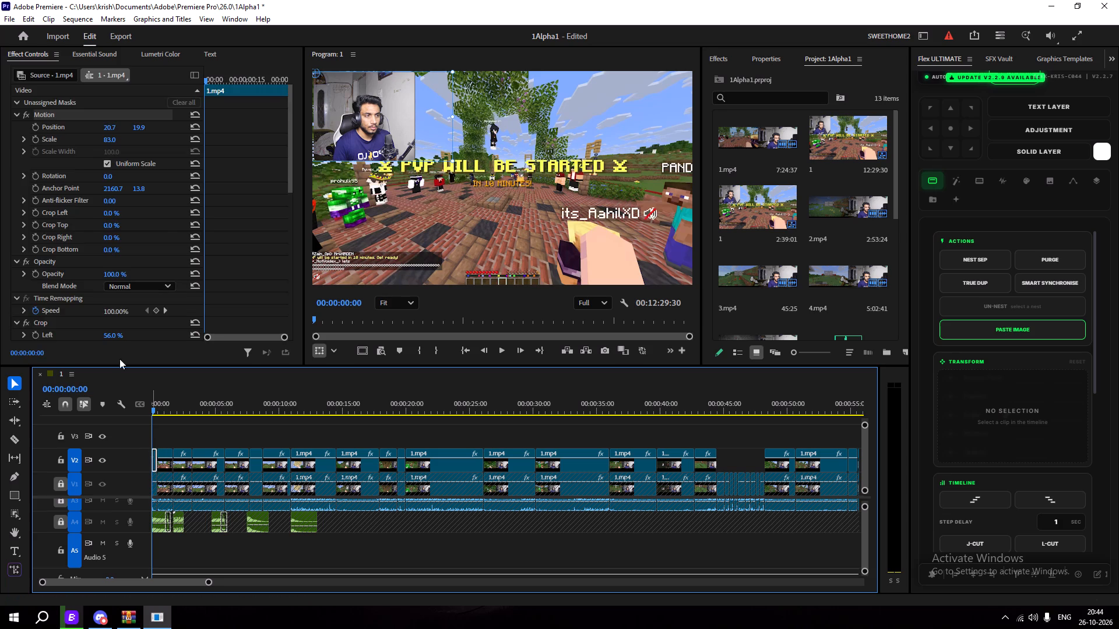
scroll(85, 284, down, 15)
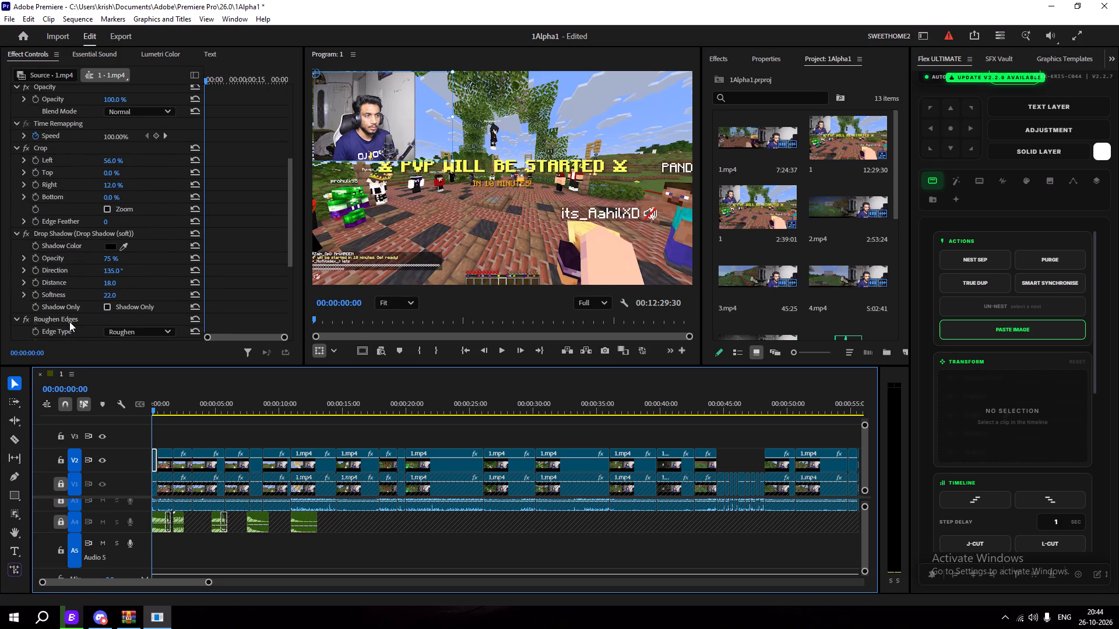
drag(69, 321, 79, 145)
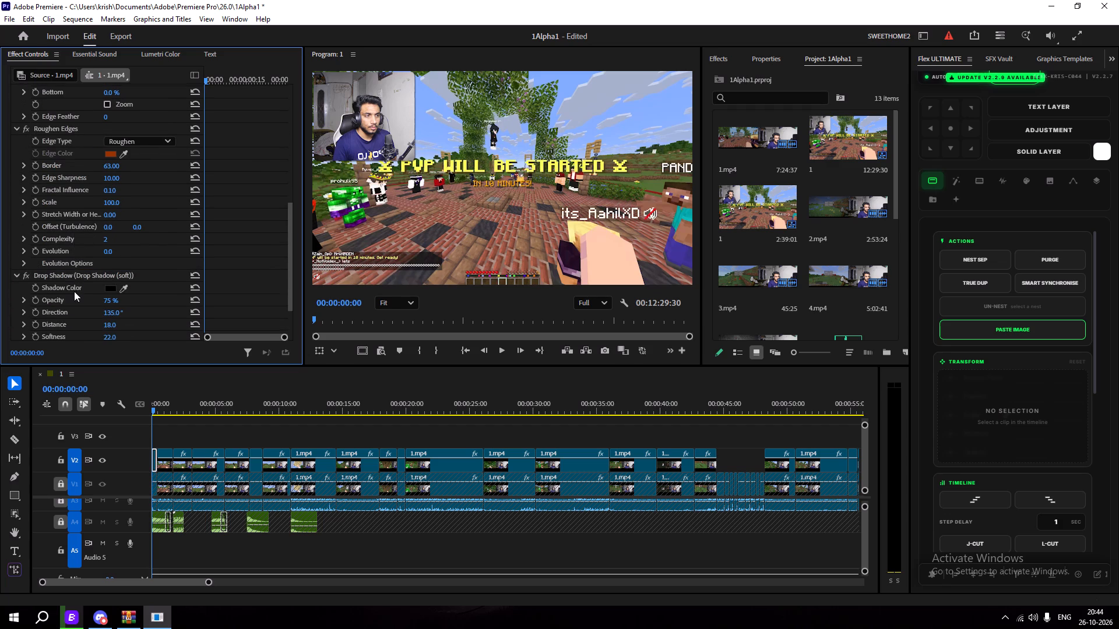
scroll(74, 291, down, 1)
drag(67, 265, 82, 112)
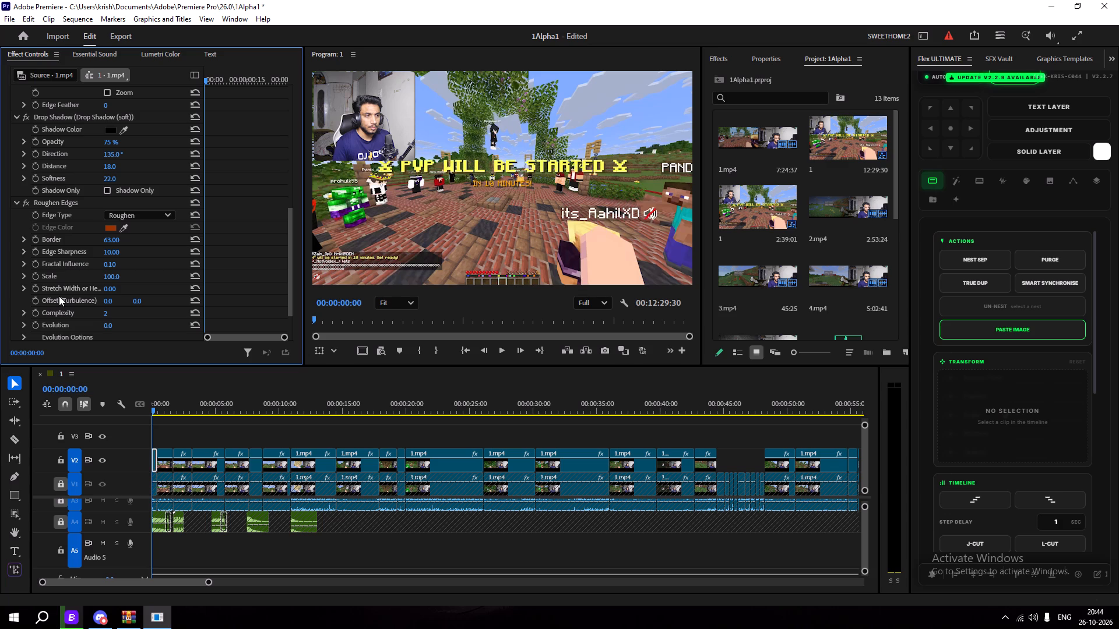
Play the sequence from its start to about 4.5 seconds to review the facecam overlay.
click(288, 450)
key(space)
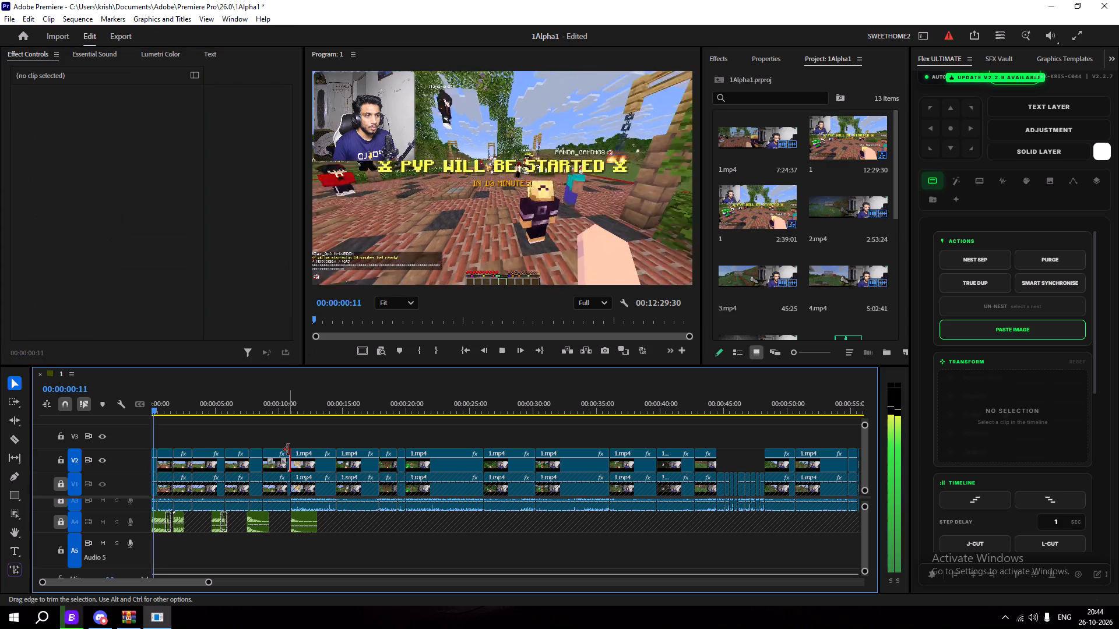
key(space)
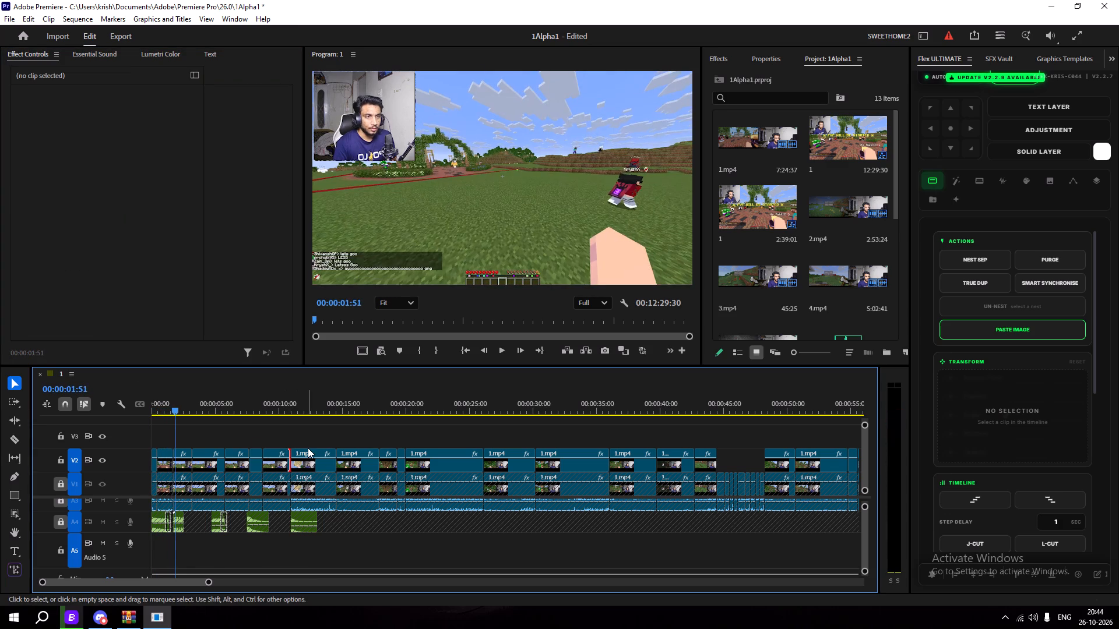
key(space)
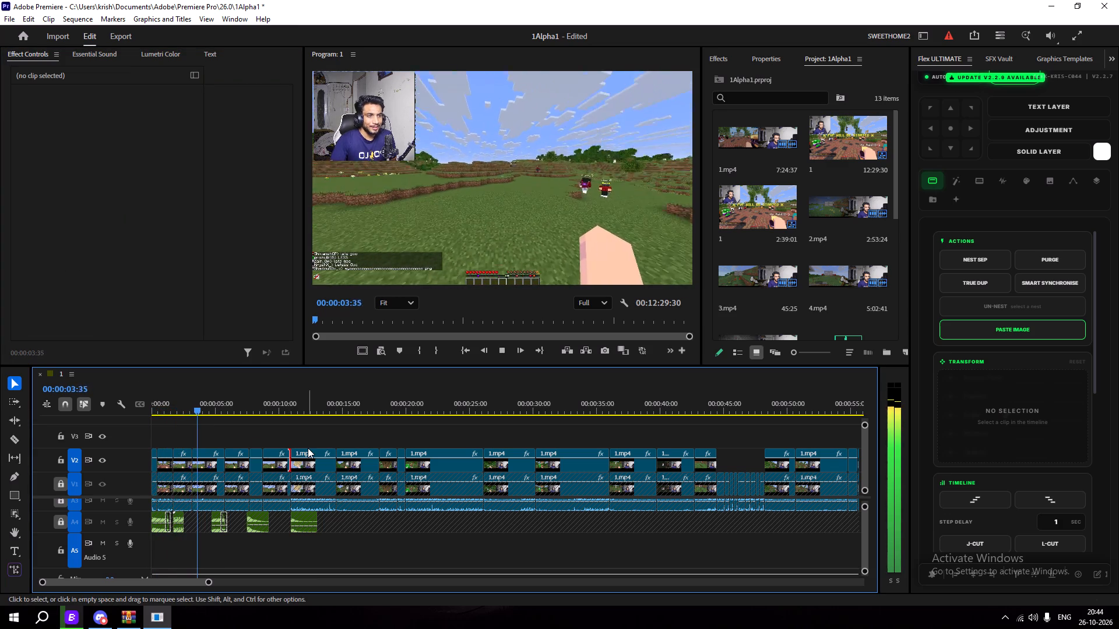
key(space)
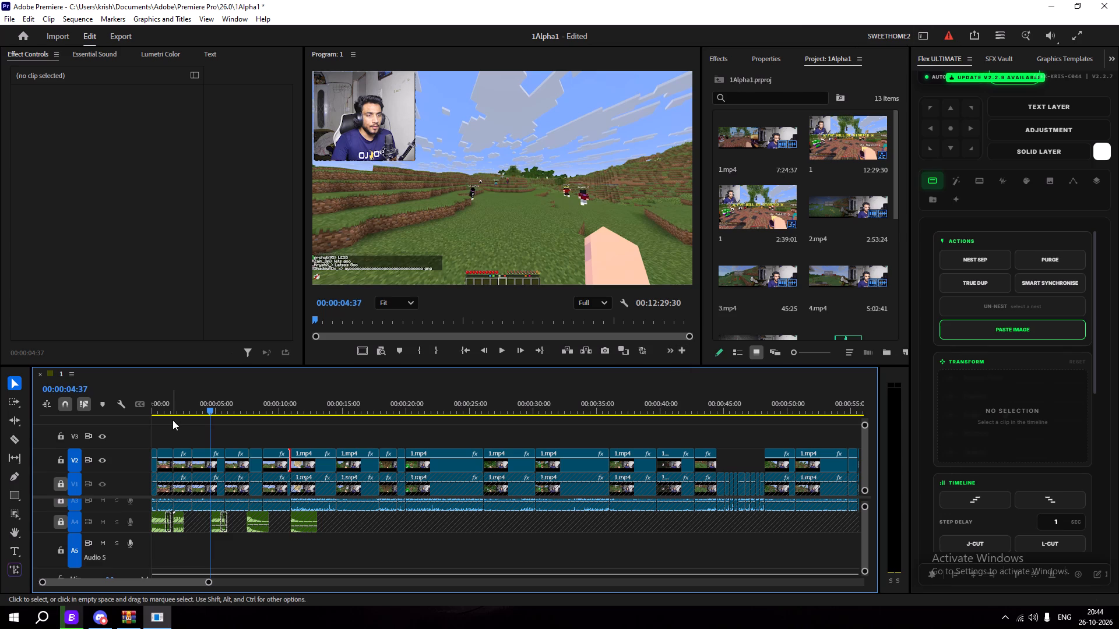
Mark the range from 00:00:04:37 to 00:00:05:30 and render it in to out.
key(i)
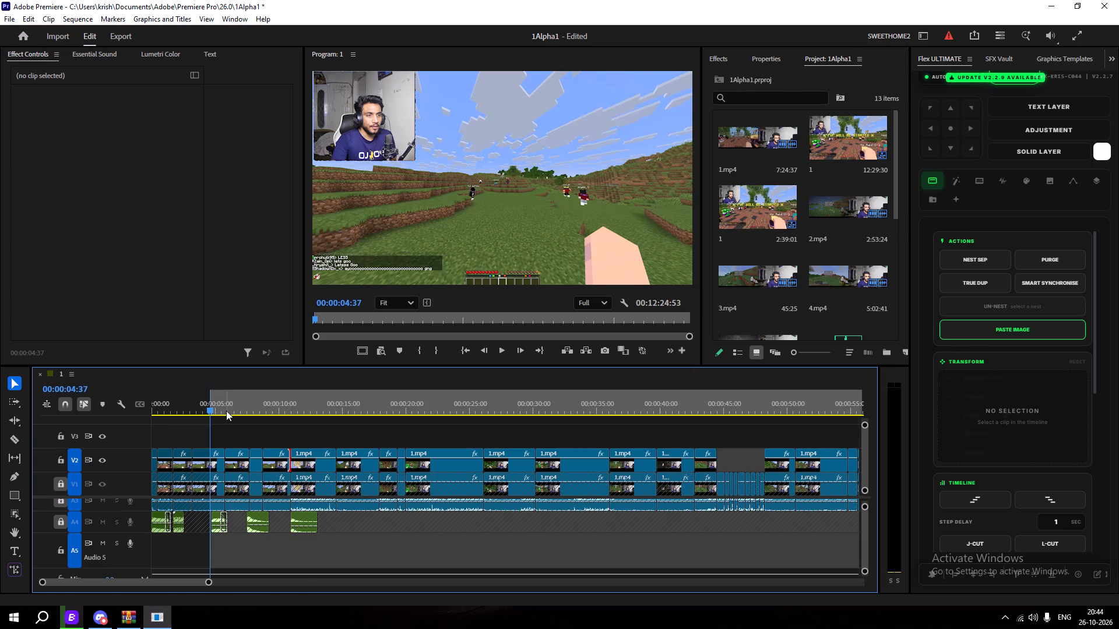
click(226, 411)
key(o)
click(88, 19)
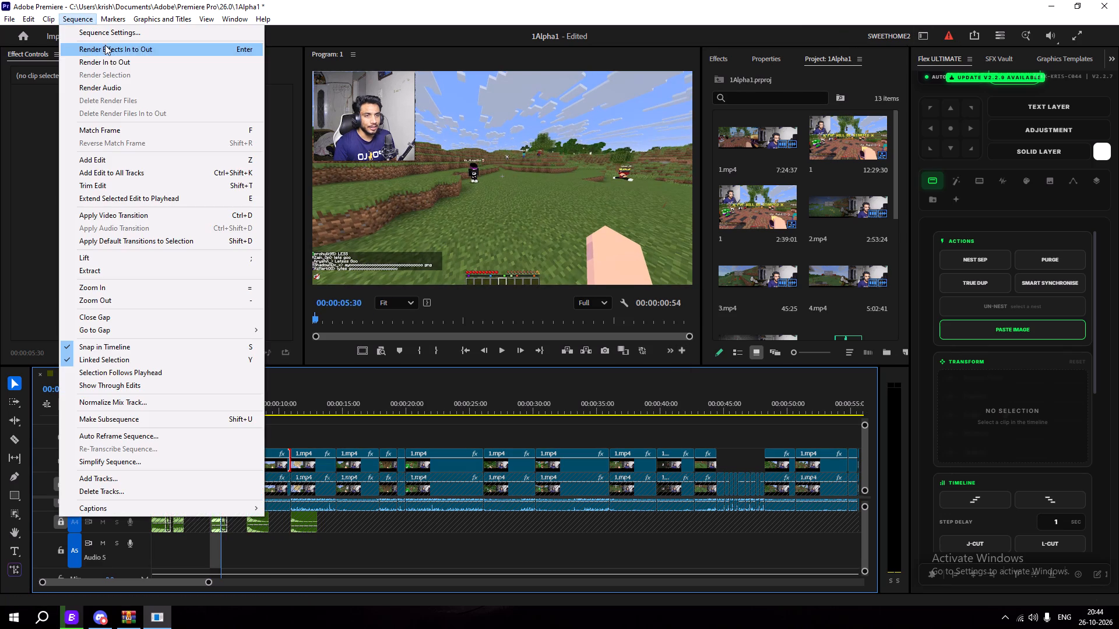
click(113, 59)
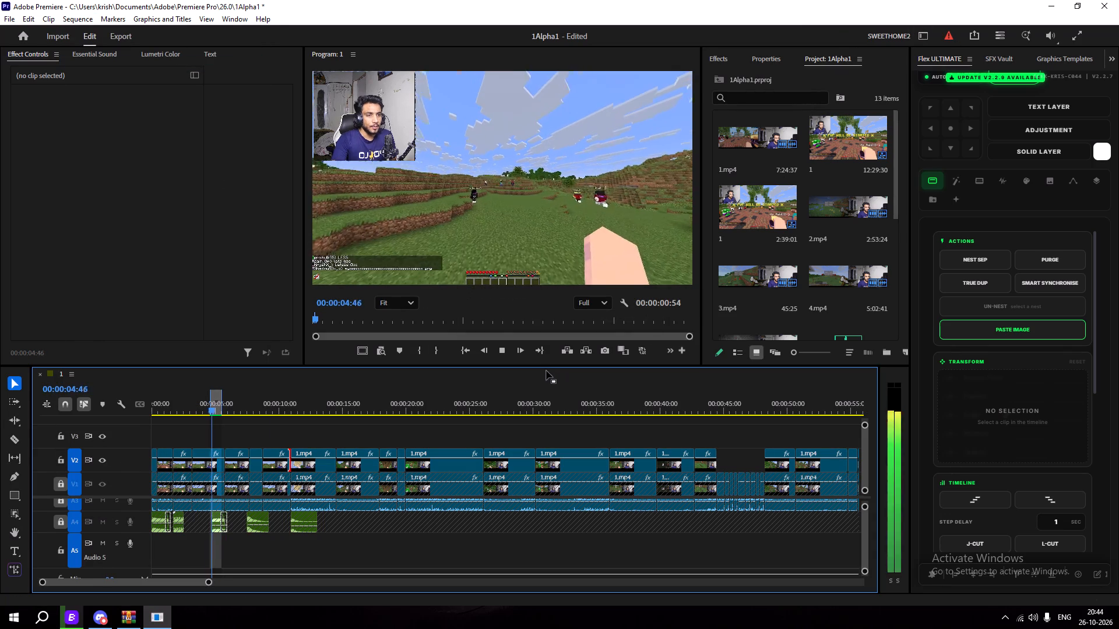
Stop playback within the rendered range and zoom the preview to examine the facecam's edges.
key(space)
scroll(410, 130, up, 13)
scroll(396, 146, down, 10)
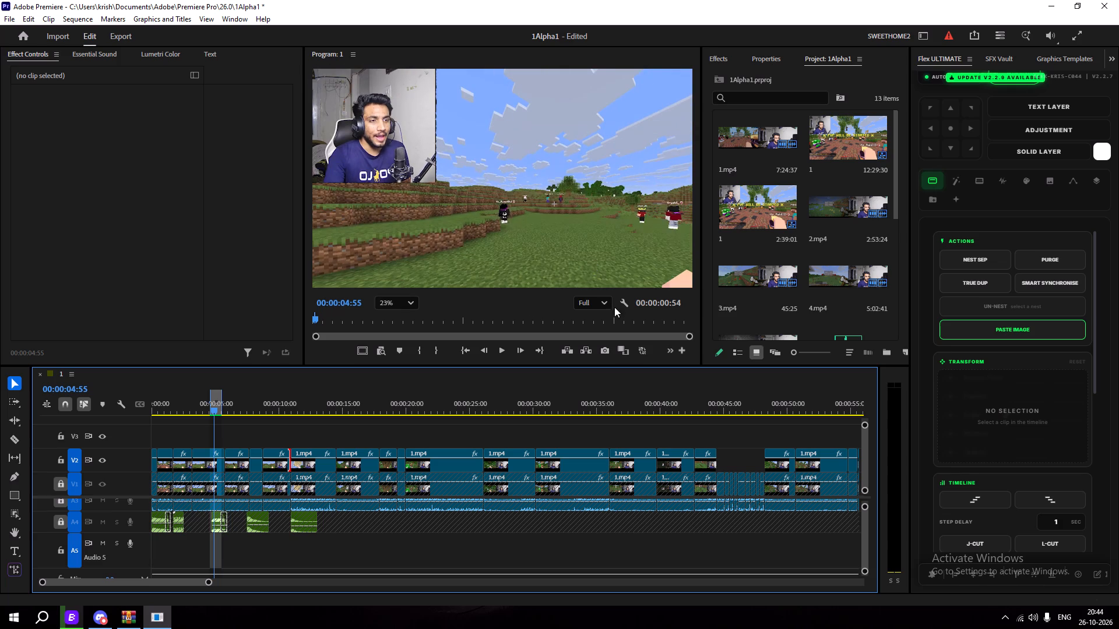
scroll(410, 197, up, 9)
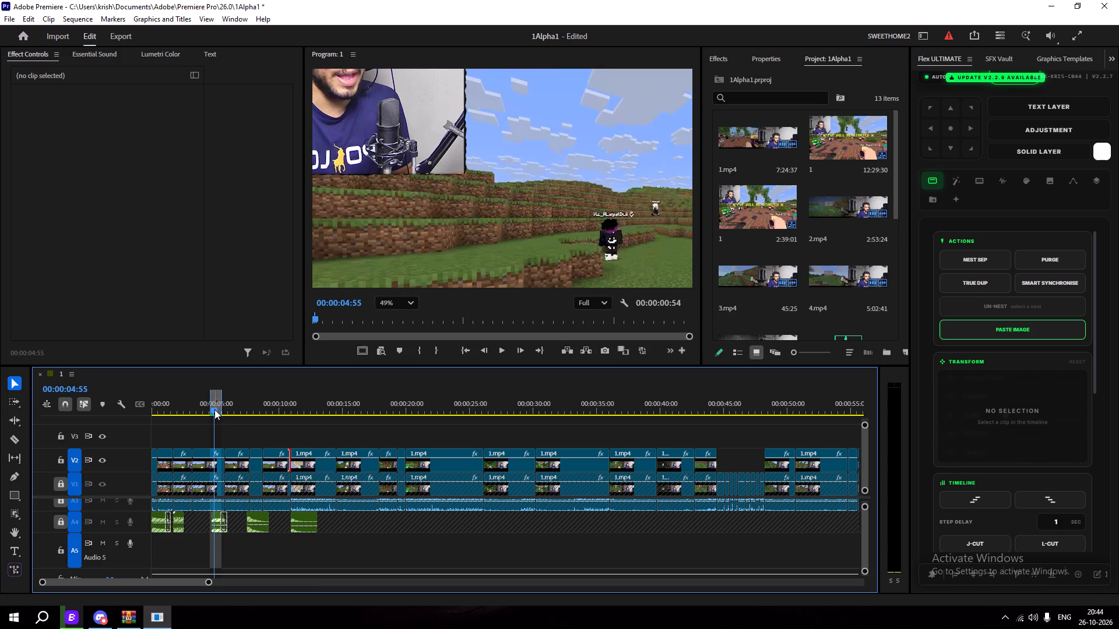
Select the V2 facecam clip at 00:00:05:05, with the facecam's edge framed in the preview.
click(214, 409)
middle_drag(445, 156, 449, 255)
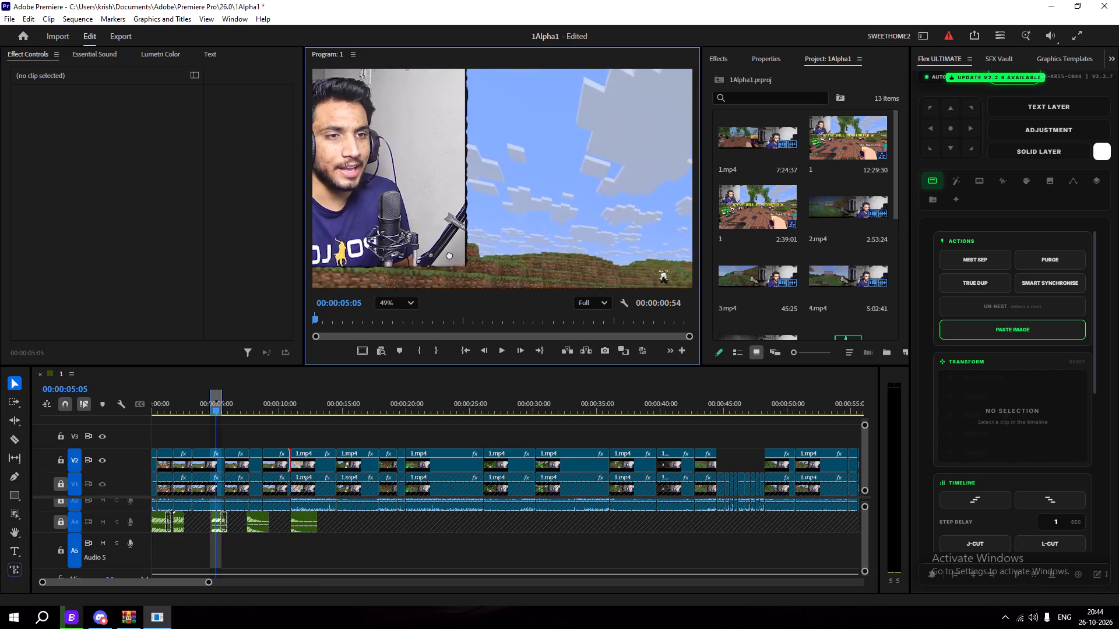
middle_drag(449, 255, 462, 277)
middle_drag(469, 199, 484, 248)
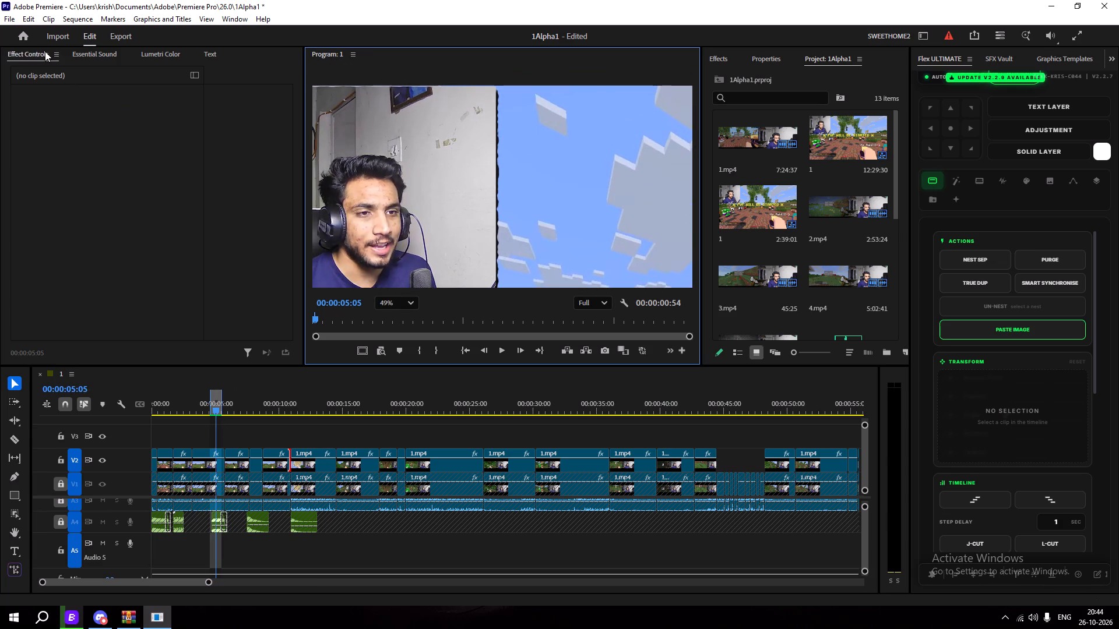
click(45, 52)
click(251, 441)
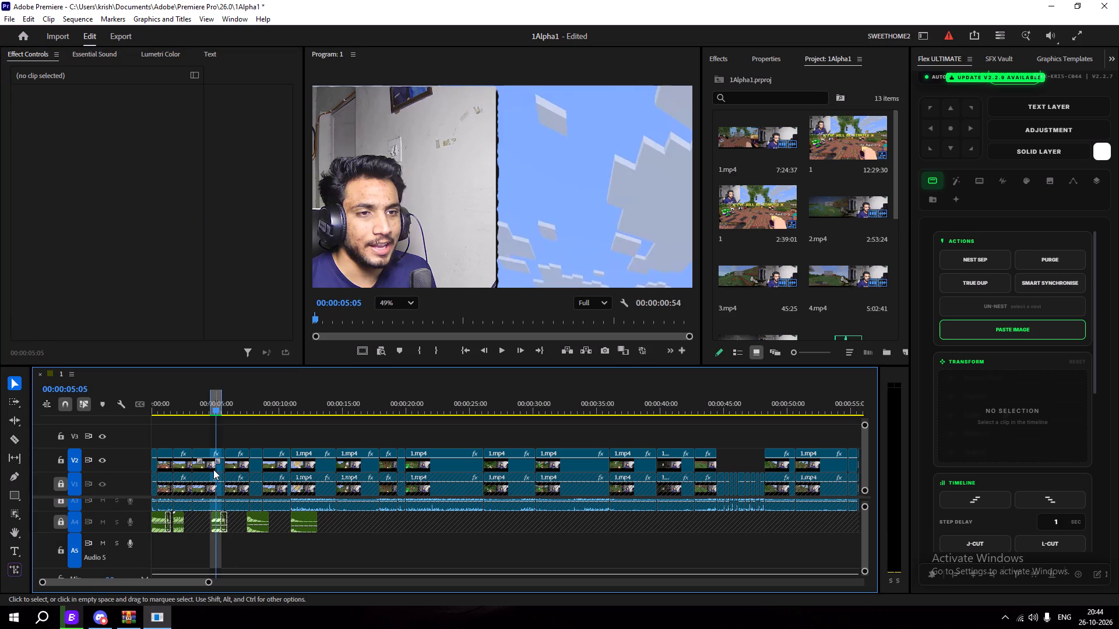
click(213, 469)
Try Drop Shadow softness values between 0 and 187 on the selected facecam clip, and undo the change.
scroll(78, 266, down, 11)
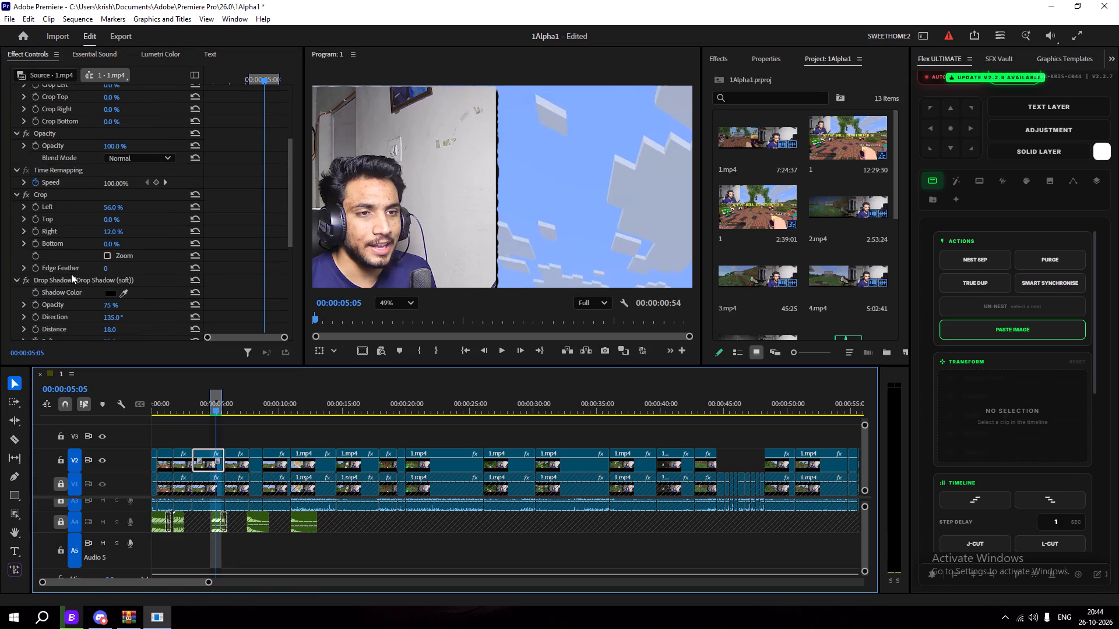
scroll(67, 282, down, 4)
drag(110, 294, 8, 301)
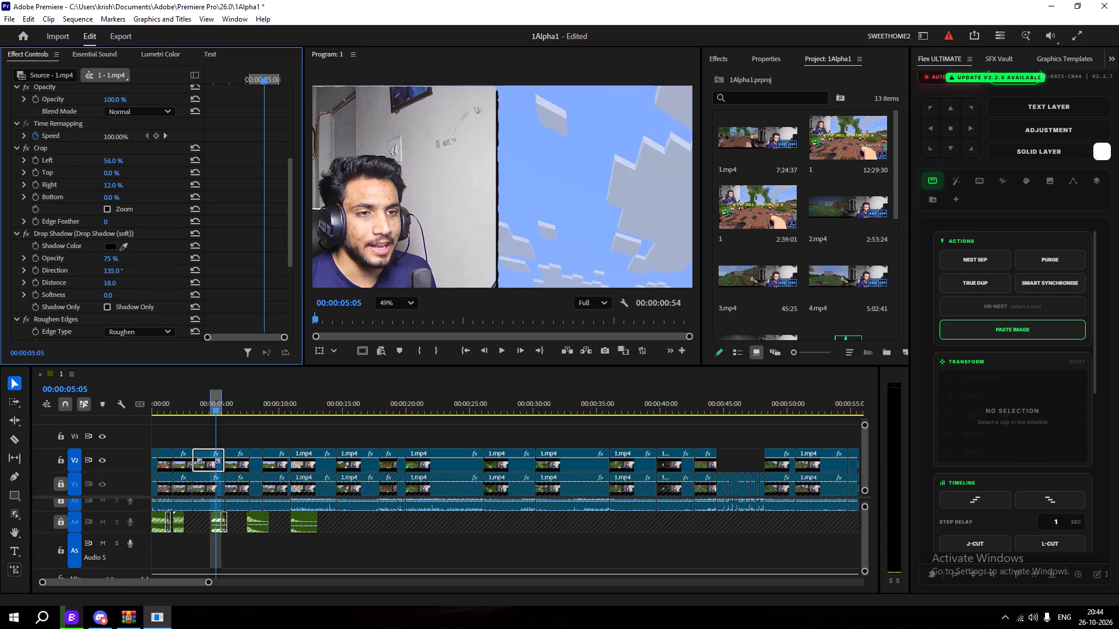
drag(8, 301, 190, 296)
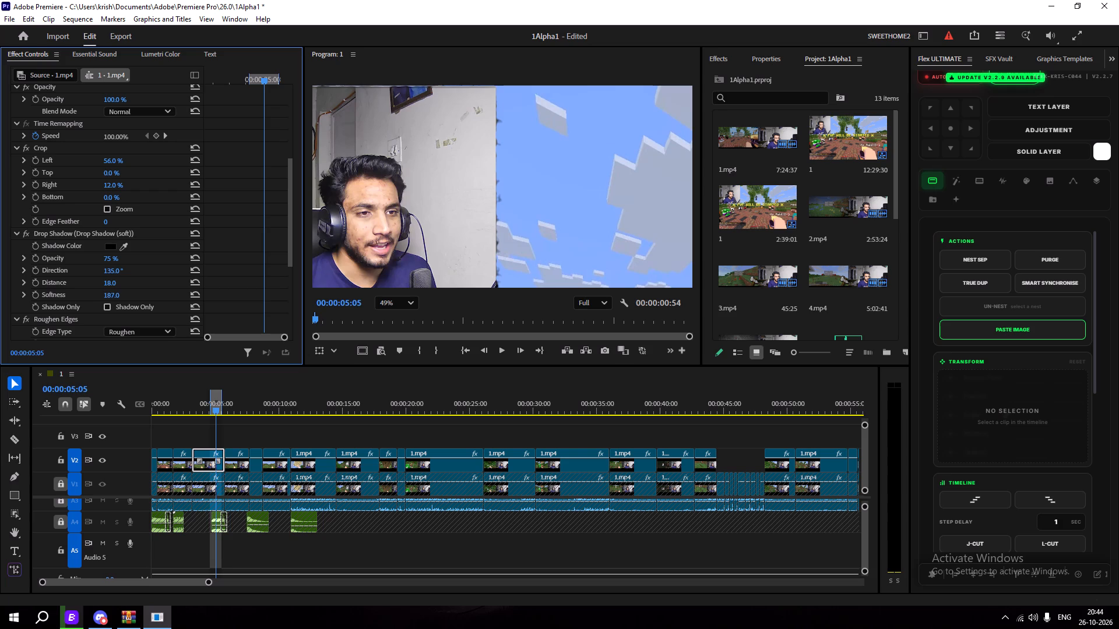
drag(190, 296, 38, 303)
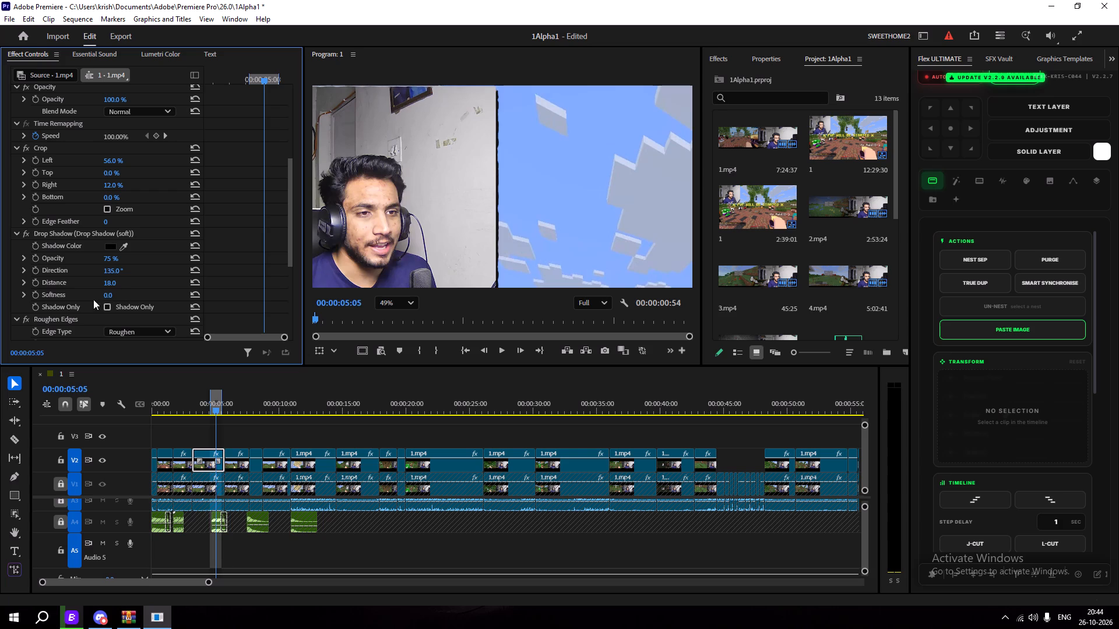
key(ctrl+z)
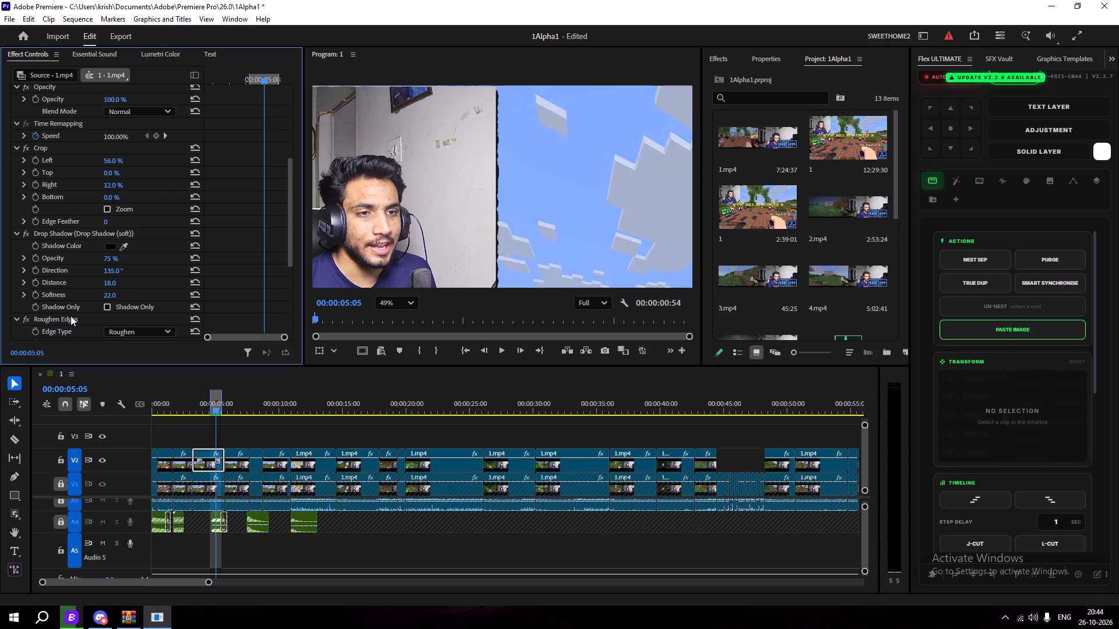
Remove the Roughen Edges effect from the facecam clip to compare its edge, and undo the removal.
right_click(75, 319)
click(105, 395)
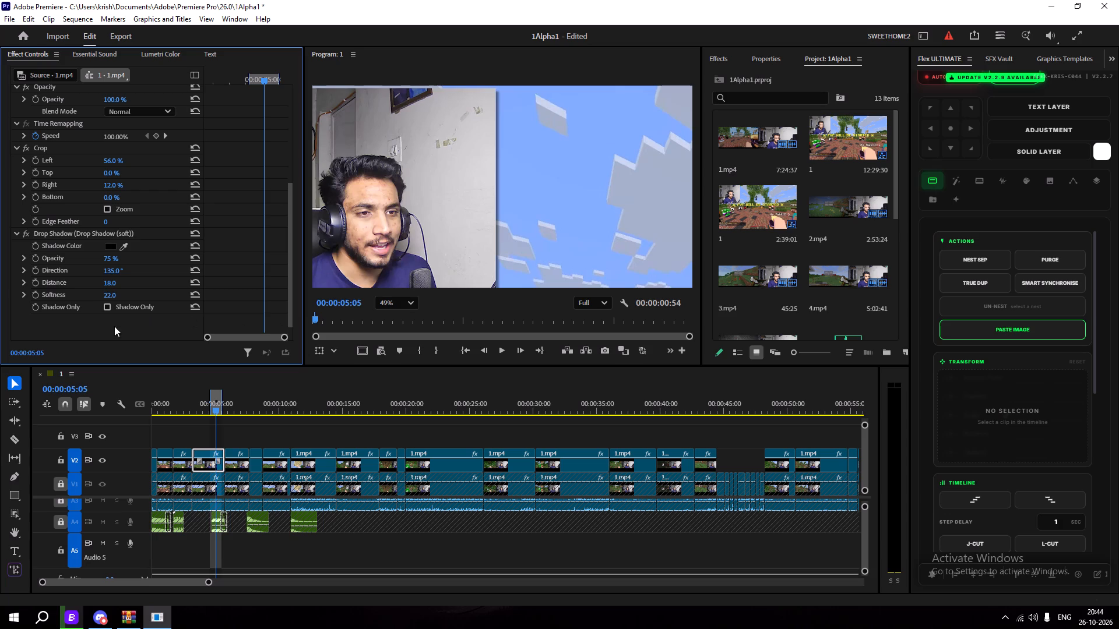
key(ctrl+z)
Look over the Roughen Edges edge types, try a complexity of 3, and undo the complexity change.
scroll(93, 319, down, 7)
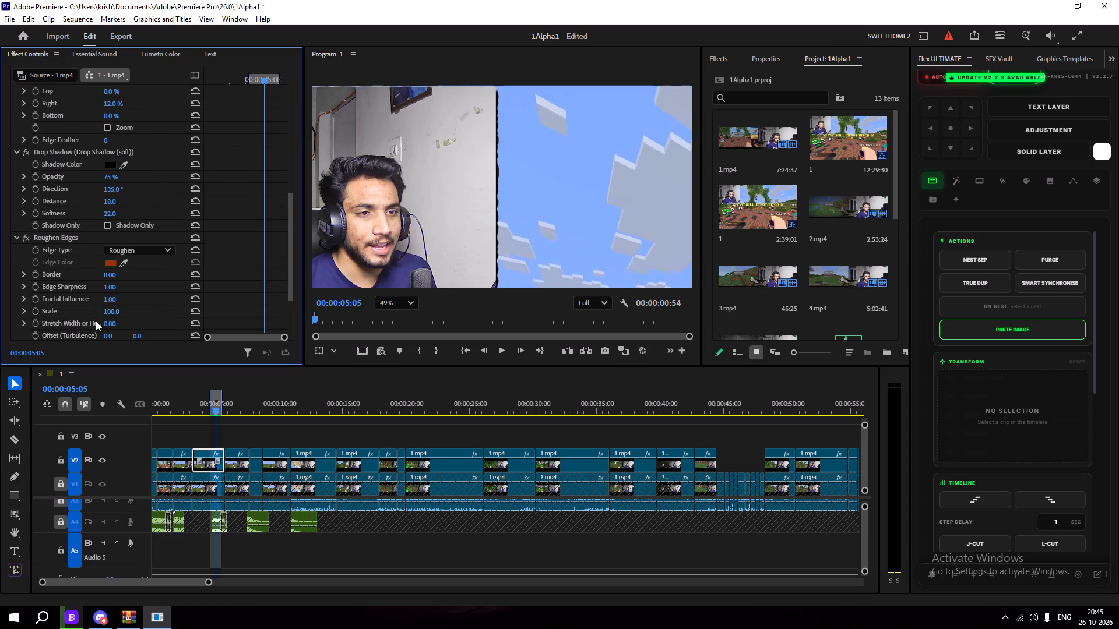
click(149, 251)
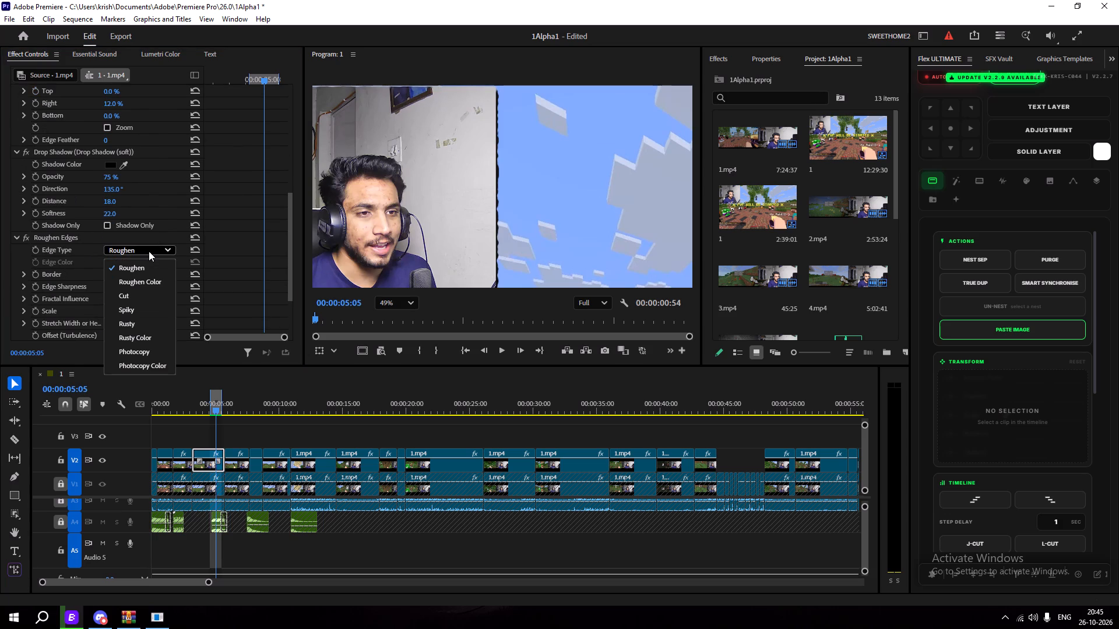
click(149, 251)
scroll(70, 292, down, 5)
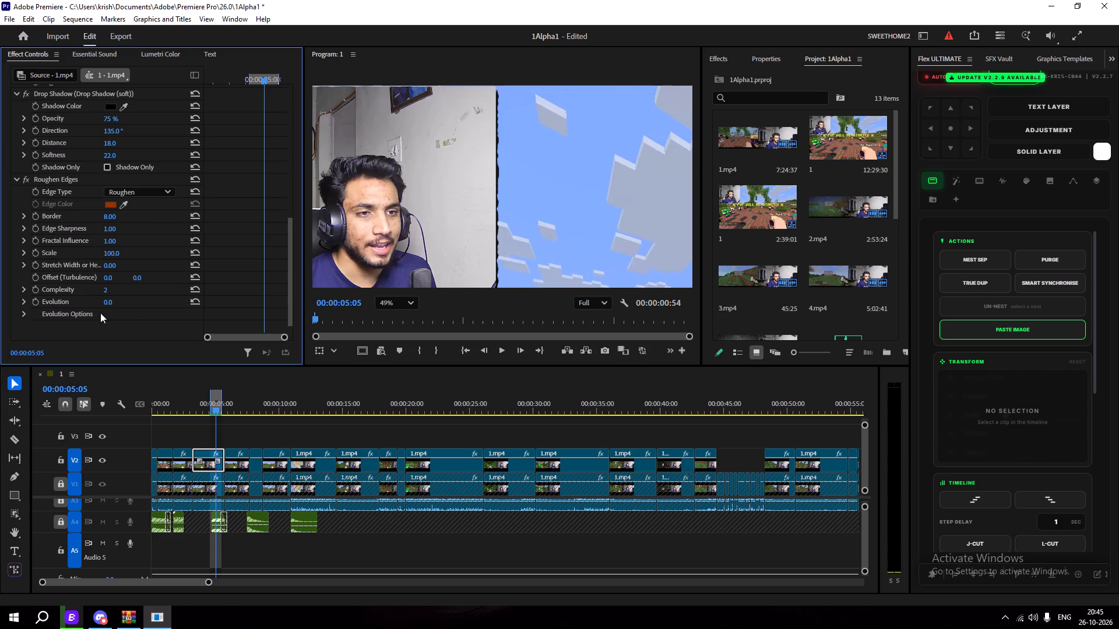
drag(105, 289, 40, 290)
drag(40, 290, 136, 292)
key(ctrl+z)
Set the facecam clip's Roughen Edges fractal influence to 0.00 and edge sharpness to 10.00.
drag(117, 243, 12, 247)
drag(108, 225, 126, 227)
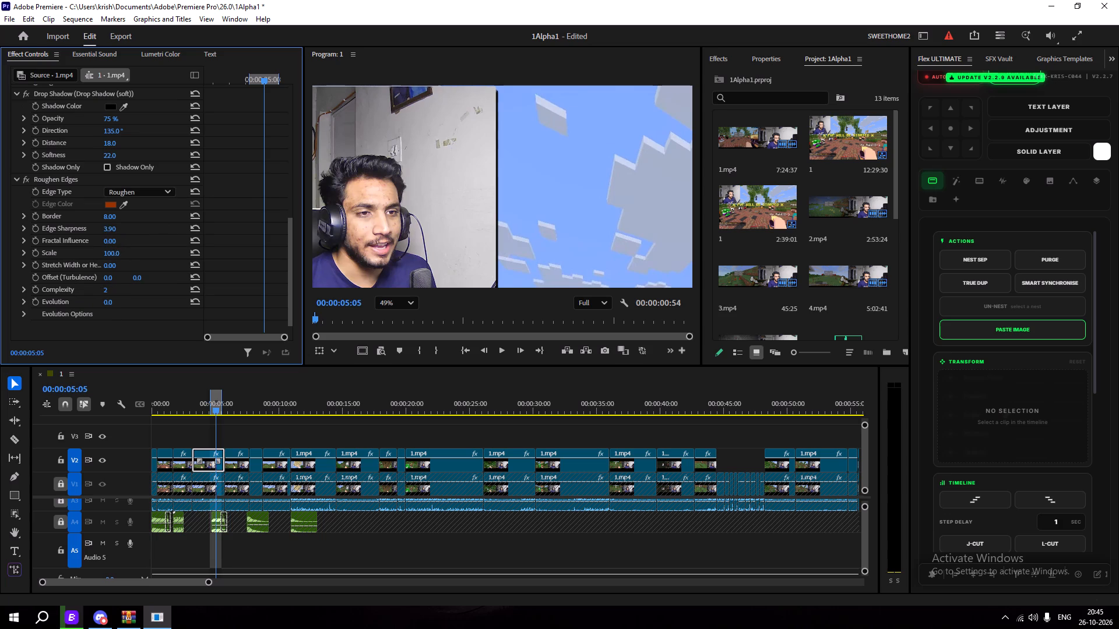
drag(126, 227, 484, 227)
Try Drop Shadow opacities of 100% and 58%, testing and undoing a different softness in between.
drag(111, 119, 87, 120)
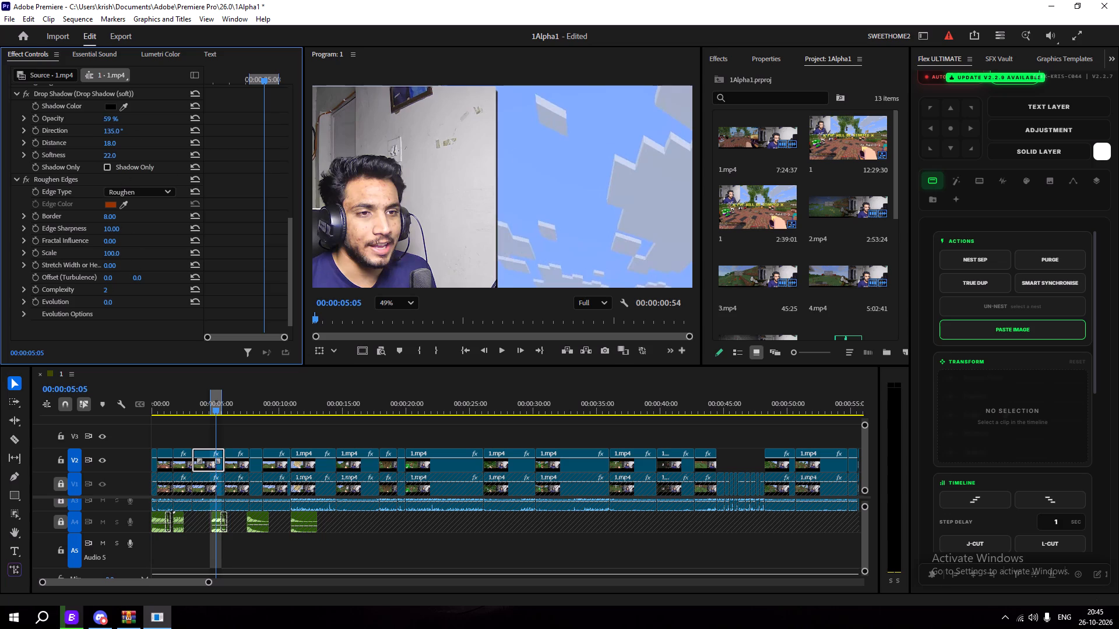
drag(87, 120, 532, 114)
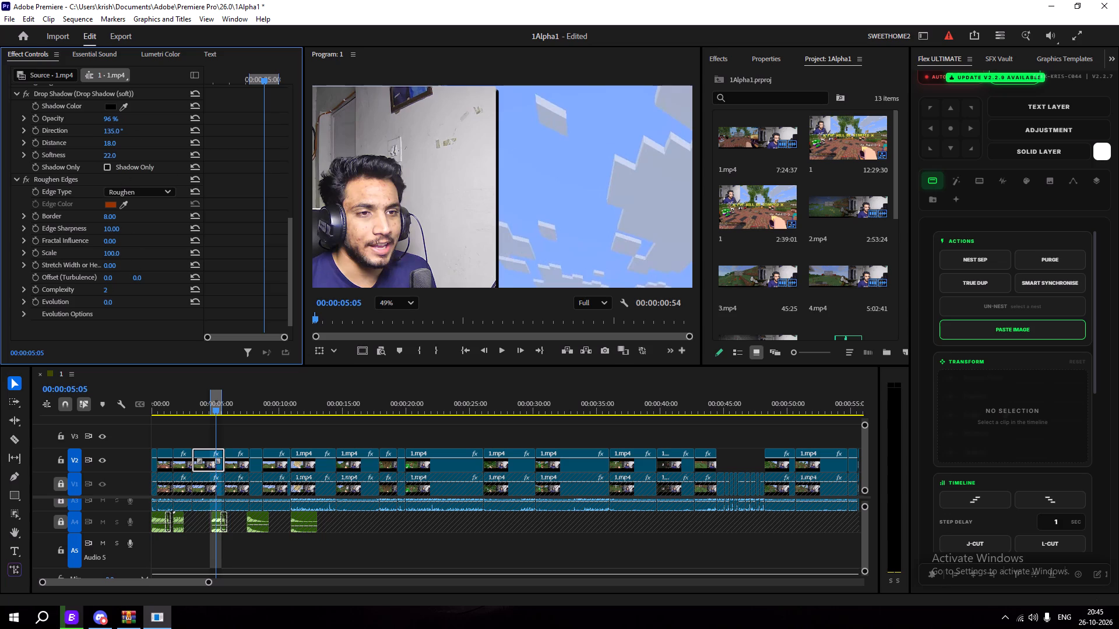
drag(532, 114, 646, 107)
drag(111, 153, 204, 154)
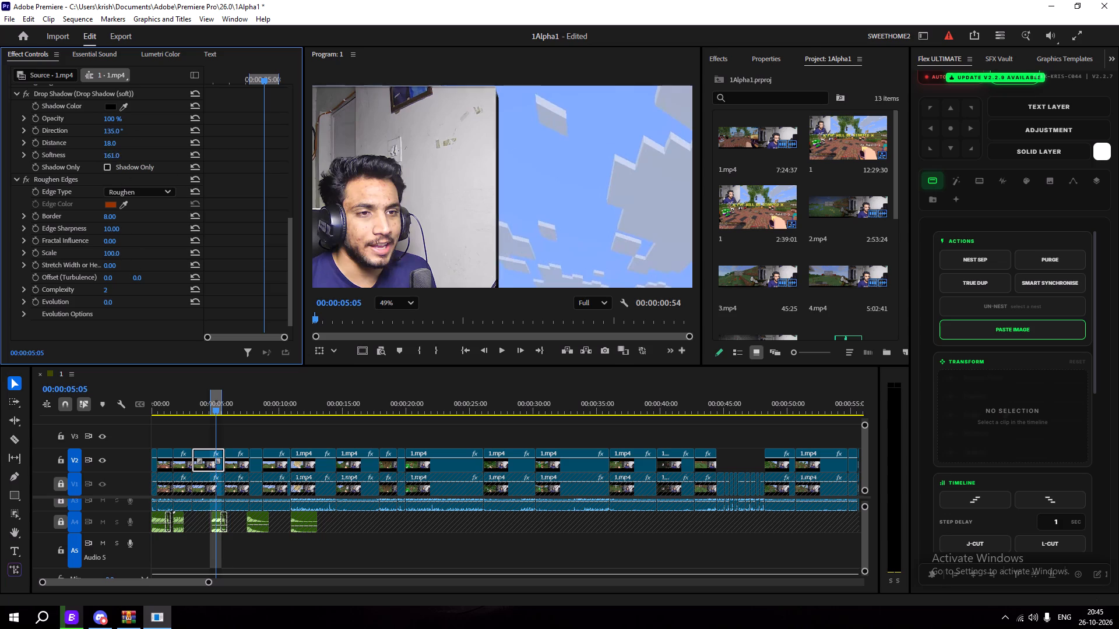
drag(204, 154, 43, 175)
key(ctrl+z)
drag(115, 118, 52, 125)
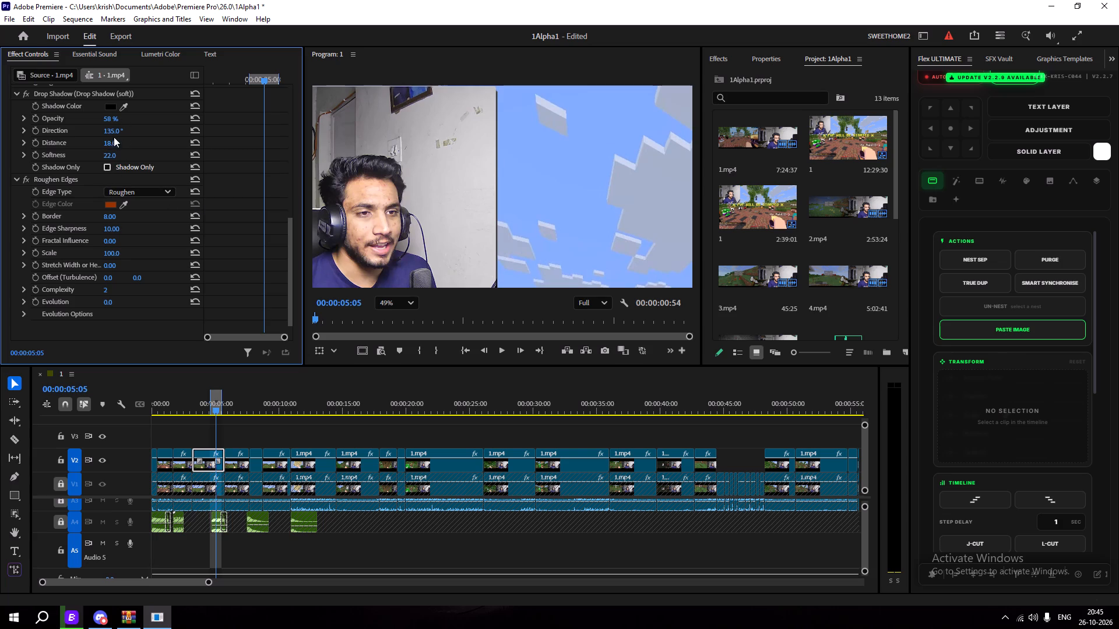
Set the facecam clip's Drop Shadow distance to 33.
drag(106, 140, 107, 141)
drag(107, 141, 118, 150)
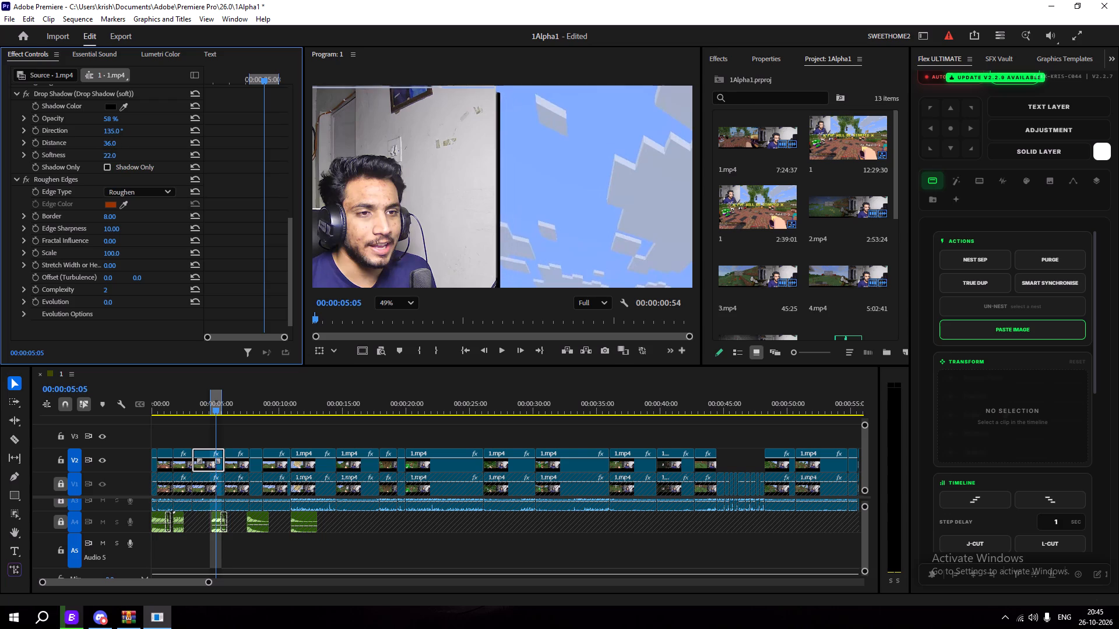
drag(118, 150, 117, 150)
Set the Drop Shadow opacity to 100% and softness to 72, judging it against the wider frame.
scroll(449, 162, down, 7)
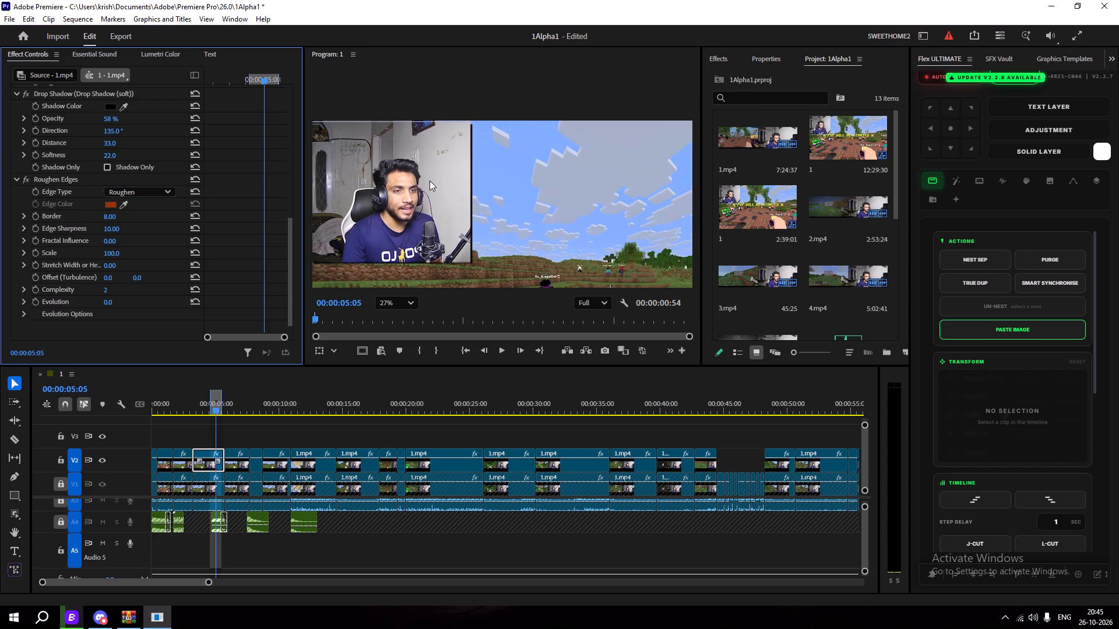
scroll(418, 190, down, 1)
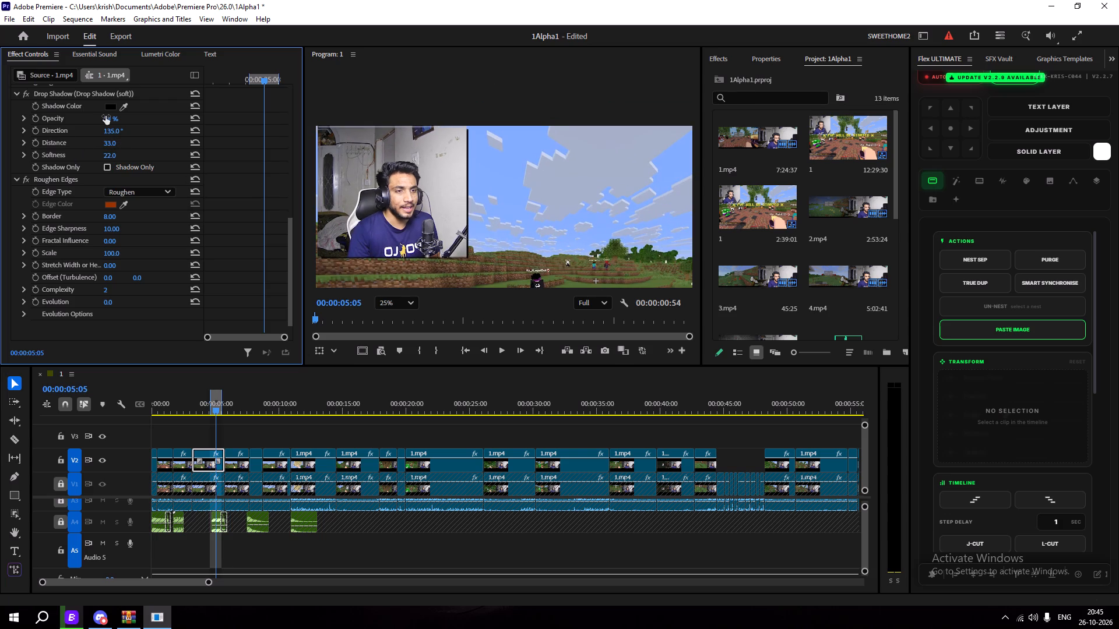
drag(105, 116, 626, 125)
drag(106, 155, 167, 154)
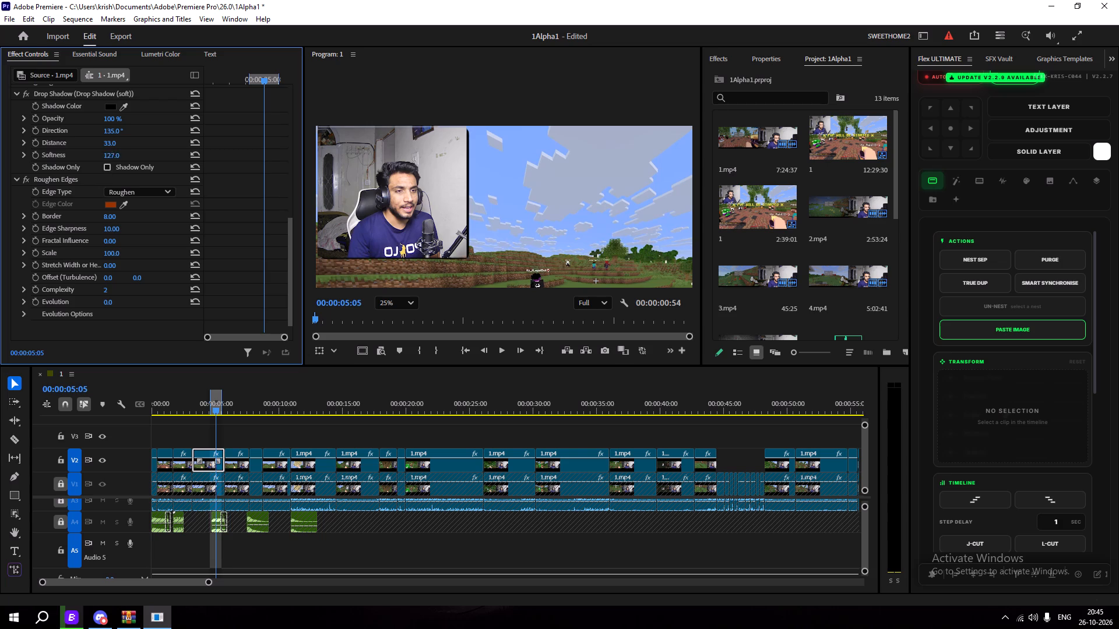
drag(167, 154, 35, 160)
drag(35, 160, 2, 157)
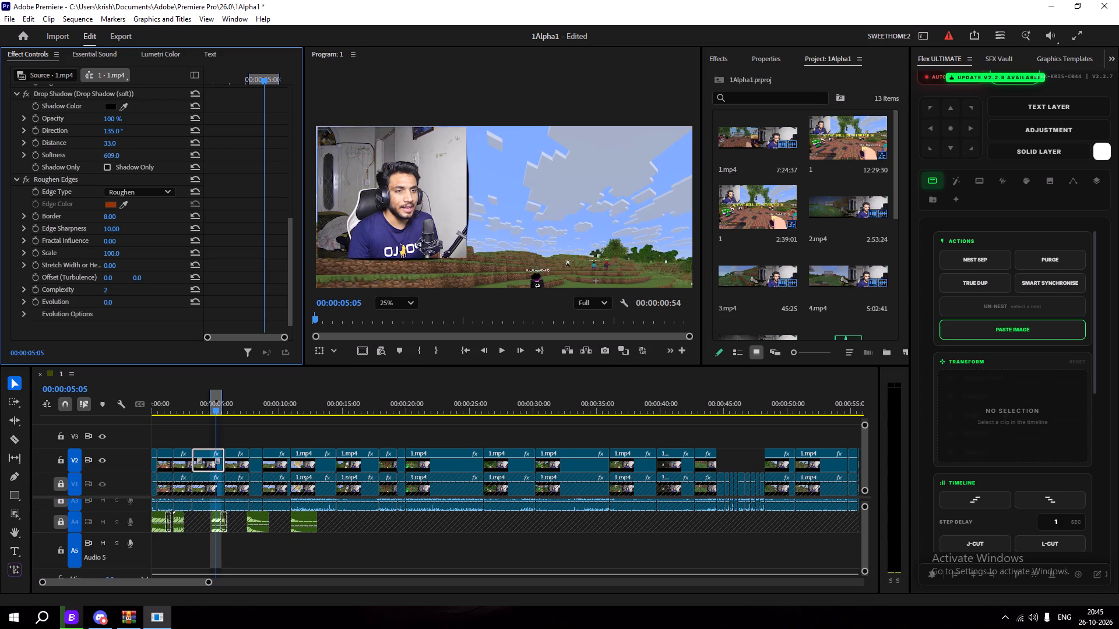
drag(2, 157, 45, 174)
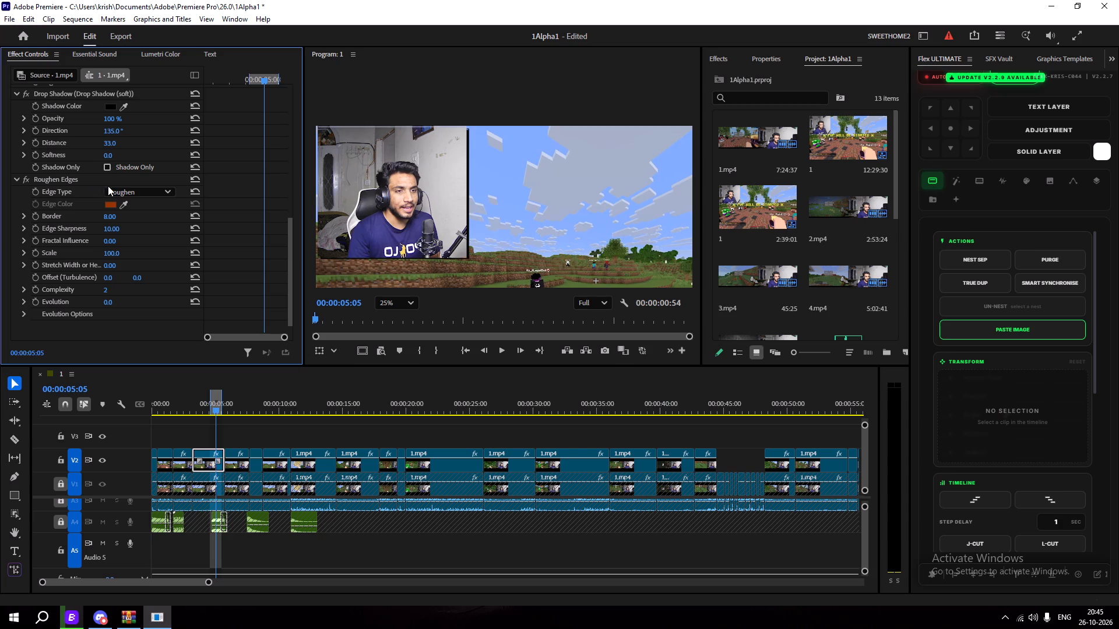
drag(108, 156, 138, 158)
drag(138, 158, 152, 176)
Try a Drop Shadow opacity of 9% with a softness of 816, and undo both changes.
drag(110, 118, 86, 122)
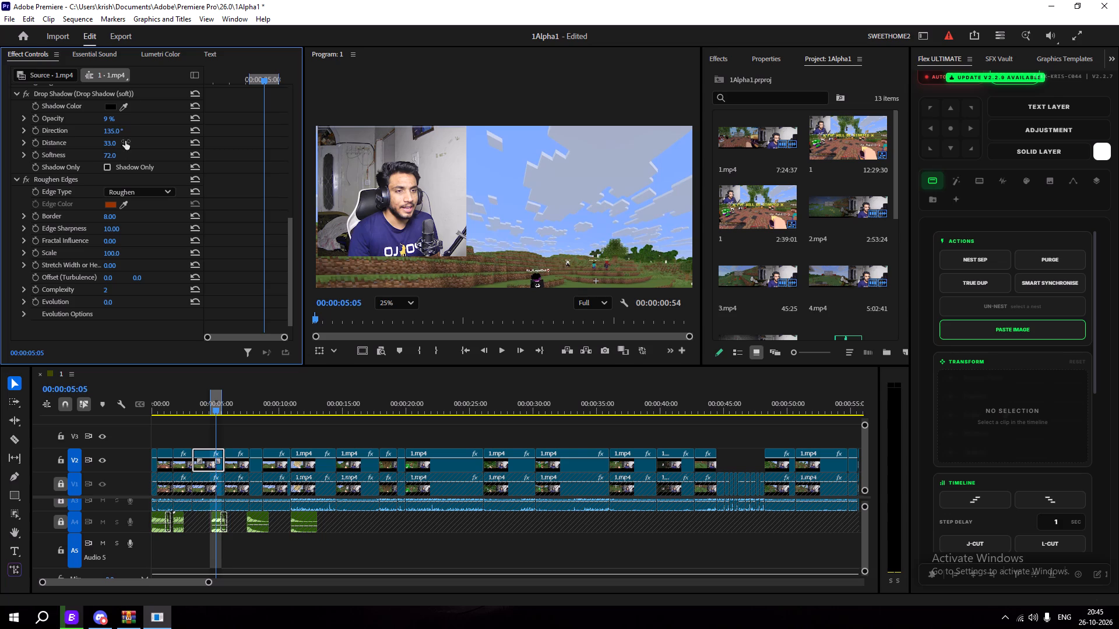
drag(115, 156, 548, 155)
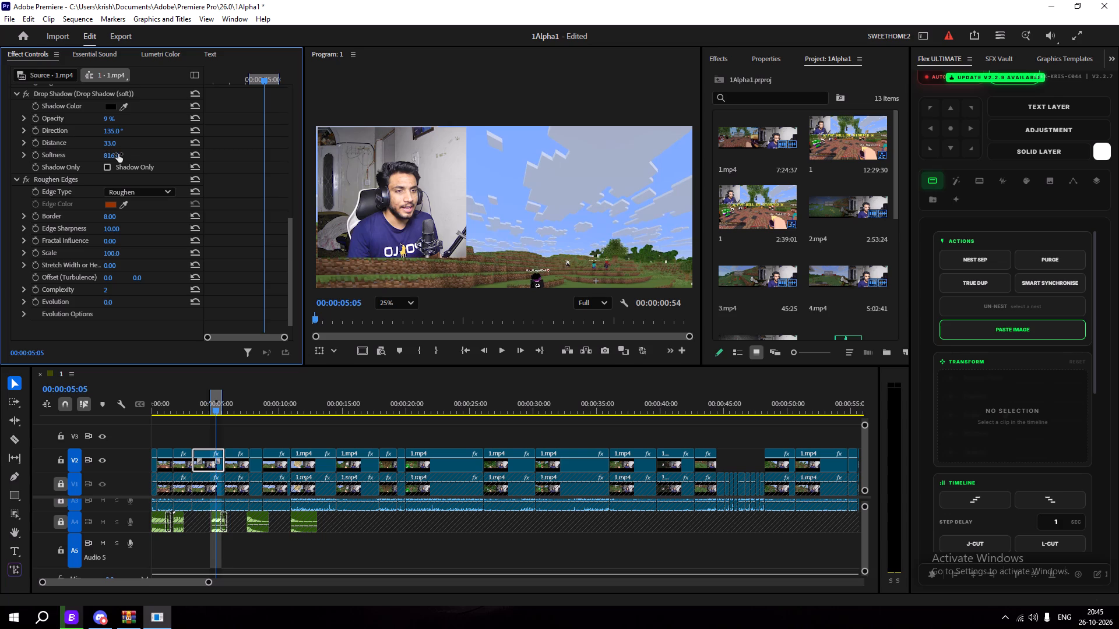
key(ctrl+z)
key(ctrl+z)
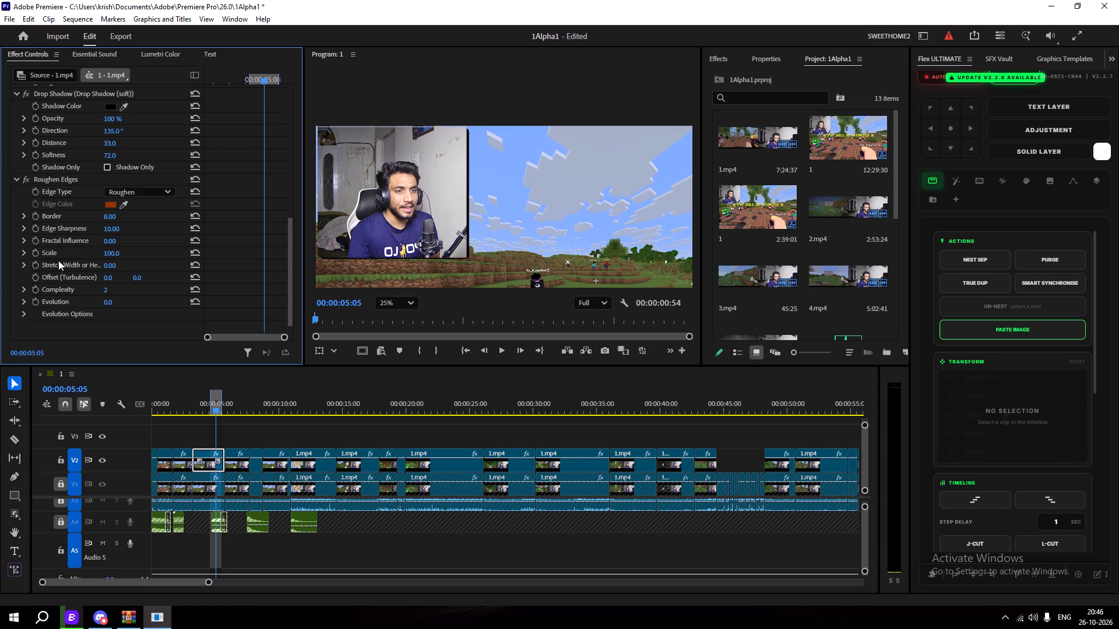
Reorder the facecam clip's effects so that Drop Shadow comes after Roughen Edges.
drag(71, 93, 61, 281)
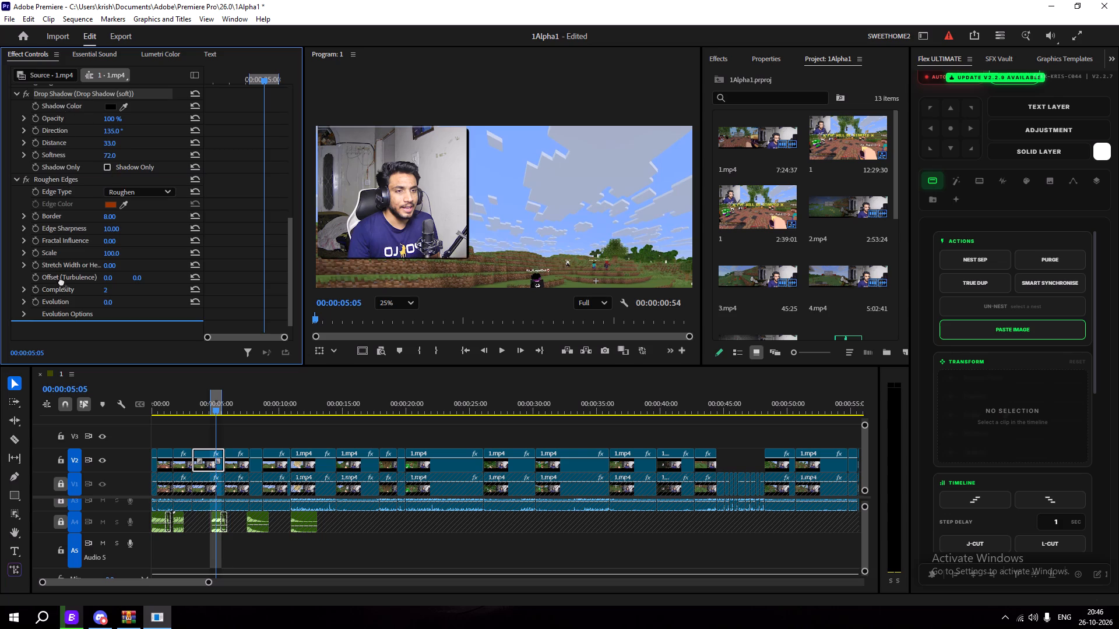
drag(61, 281, 59, 288)
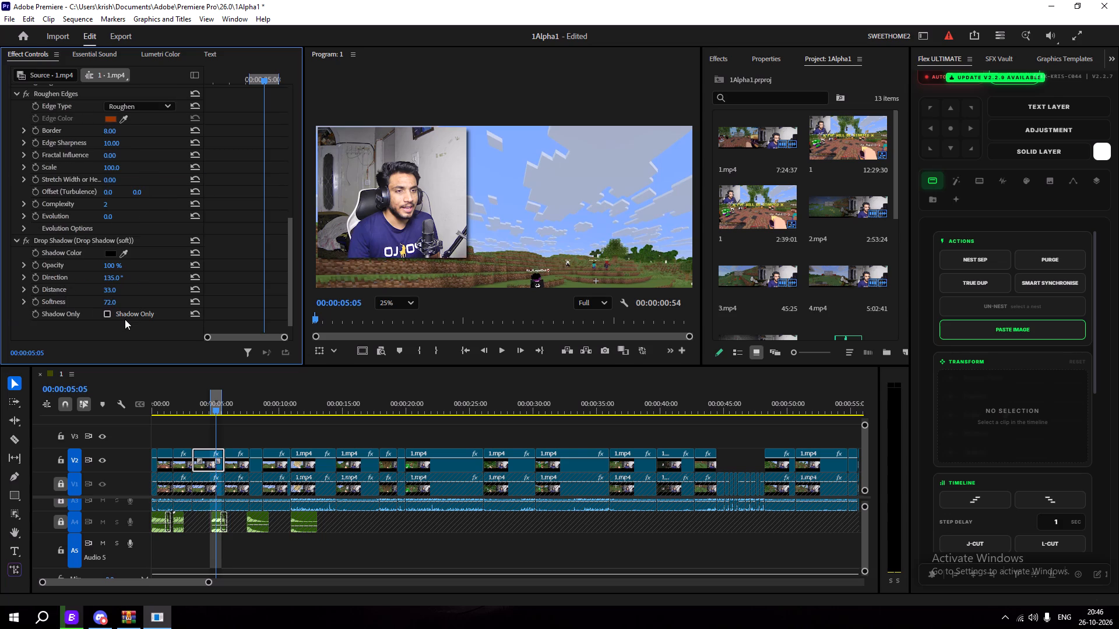
Clear the In and Out points from the sequence.
click(258, 422)
drag(216, 407, 214, 407)
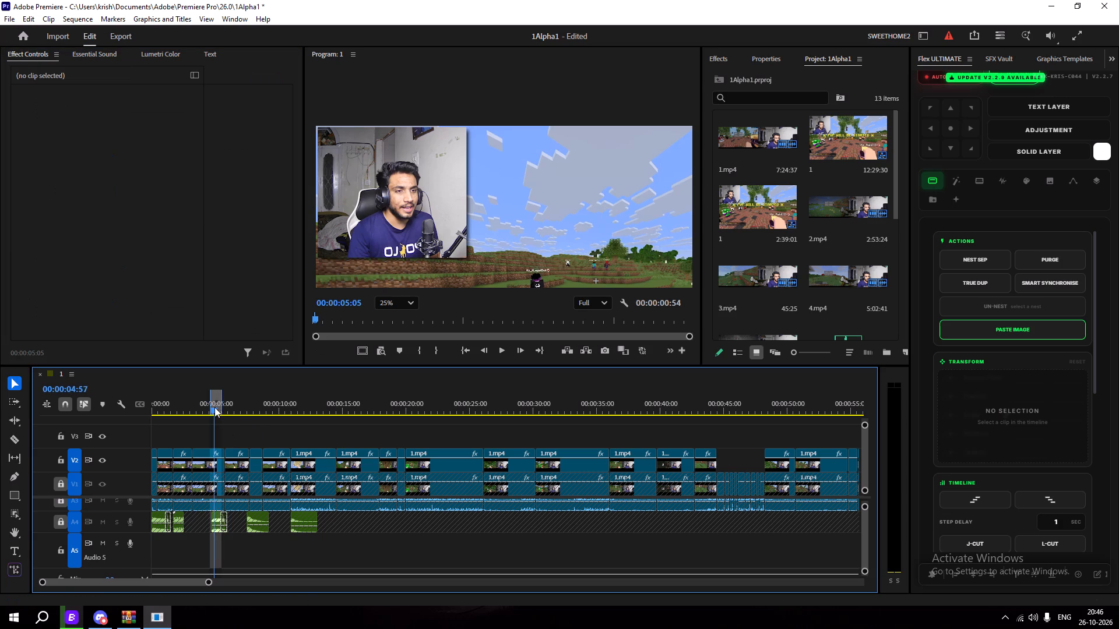
drag(214, 407, 192, 414)
key(space)
key(space)
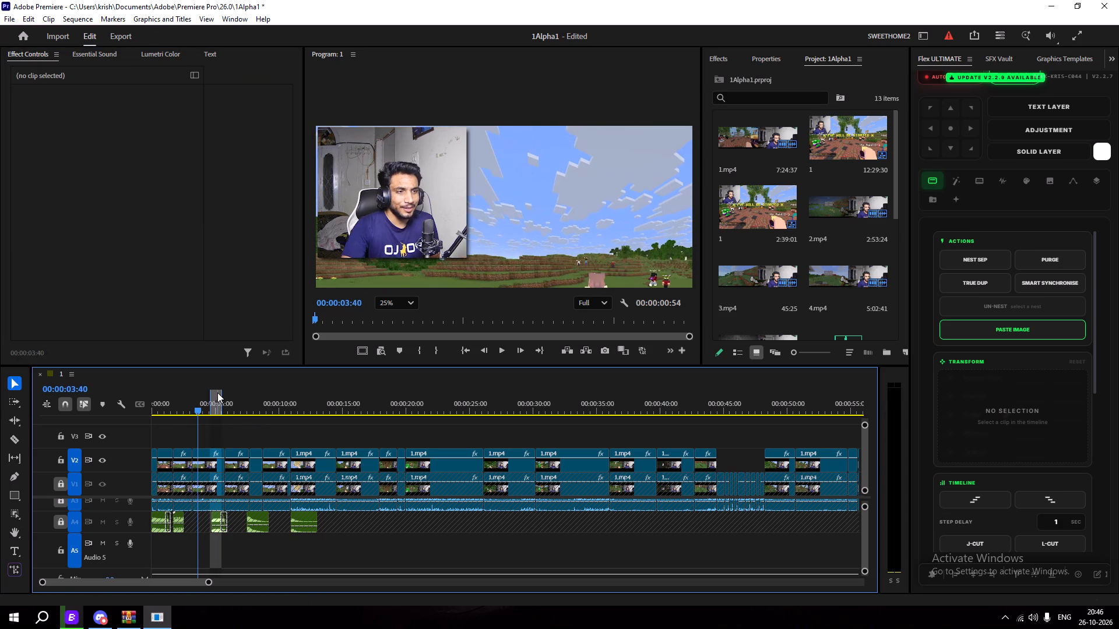
right_click(215, 396)
click(261, 217)
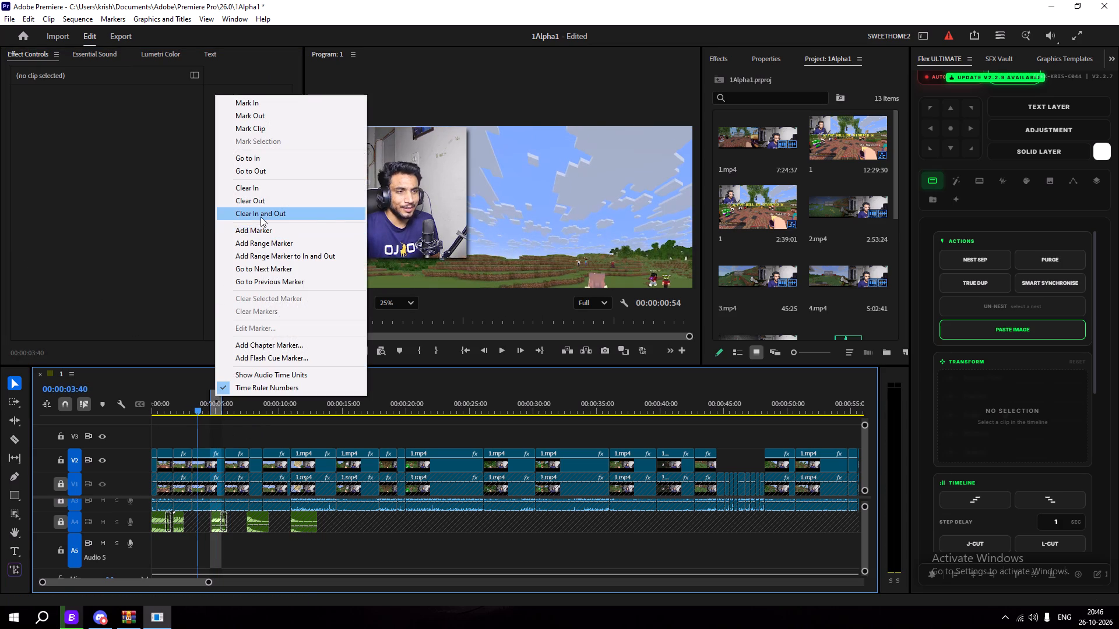
Set the Roughen Edges border to 81 on the V2 facecam clip around 4 seconds.
click(210, 467)
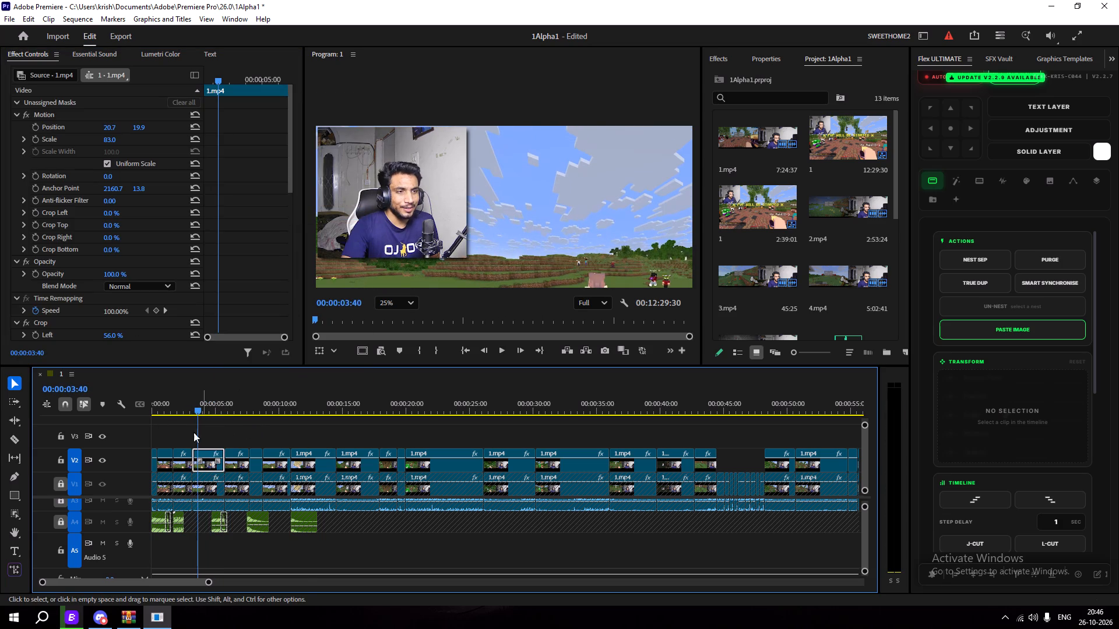
scroll(67, 333, down, 17)
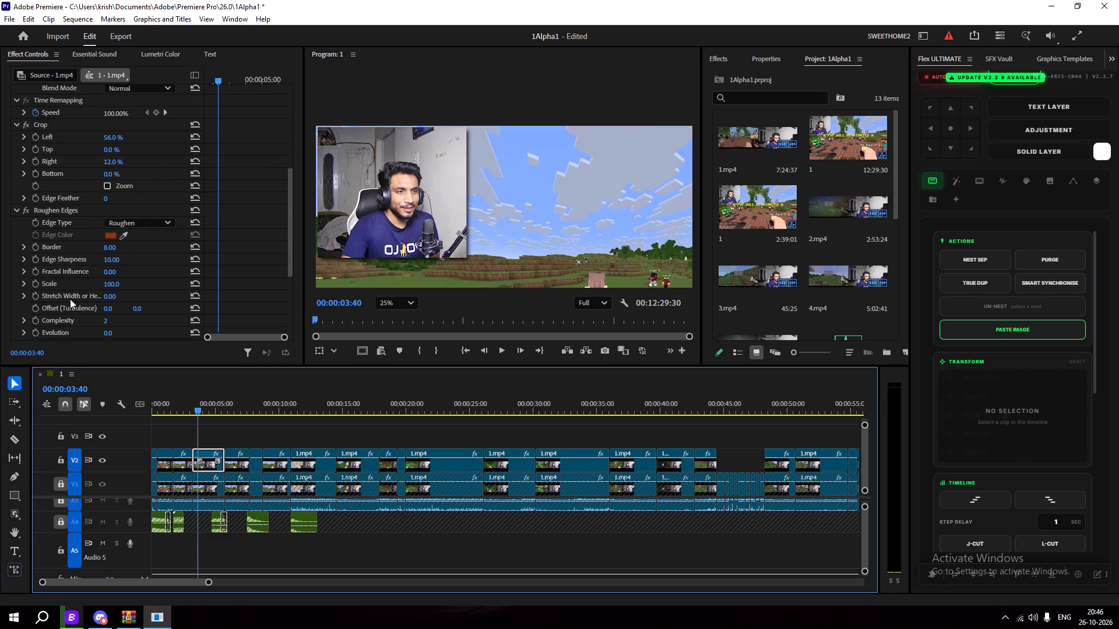
drag(112, 247, 121, 246)
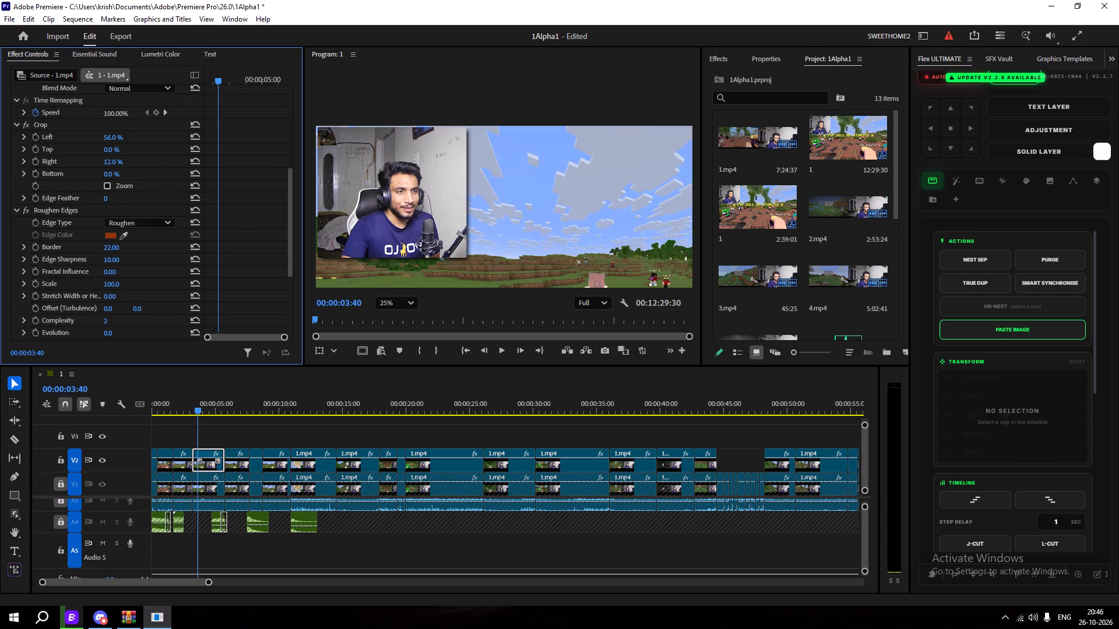
drag(121, 246, 154, 250)
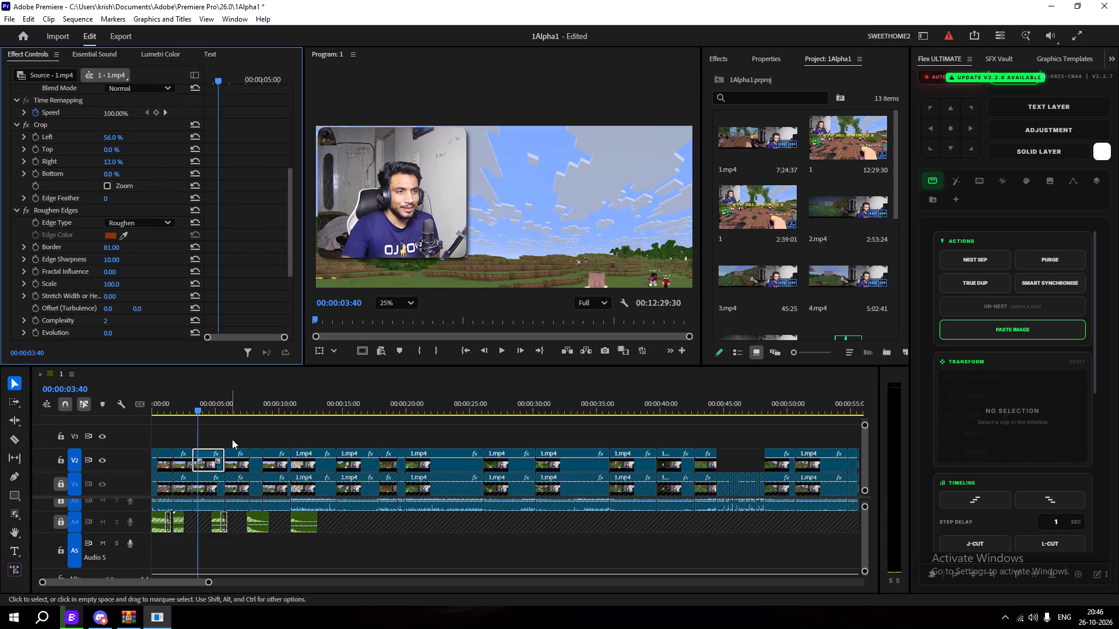
Fit the full frame in the preview and play the section from about 3 to 6 seconds to judge the facecam's edges and shadow.
click(232, 439)
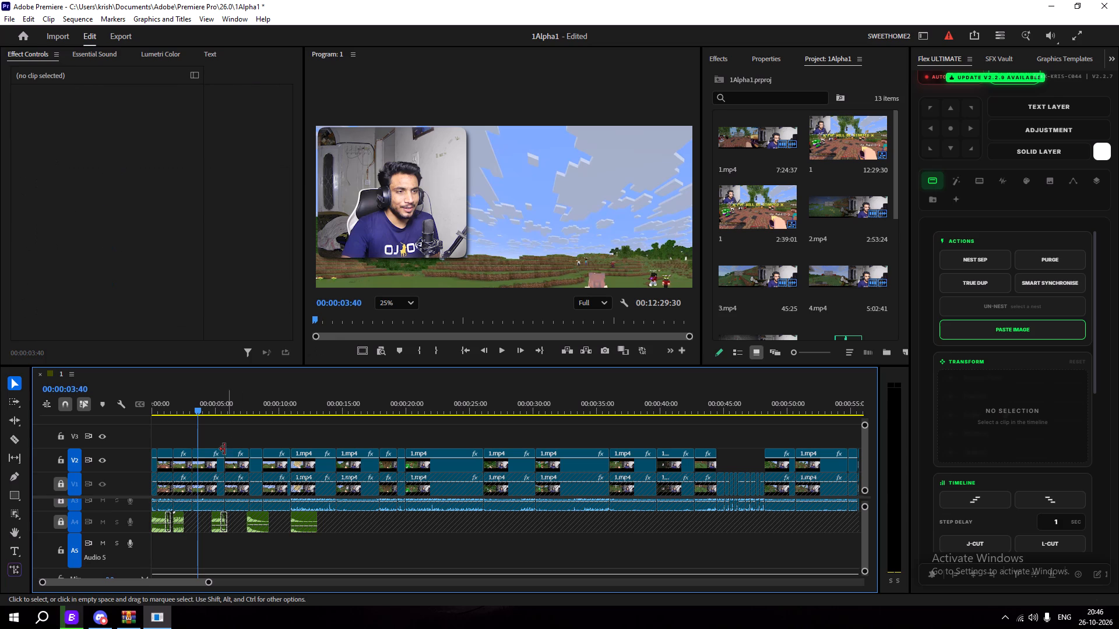
scroll(443, 234, down, 5)
click(399, 305)
click(393, 306)
click(395, 314)
click(397, 323)
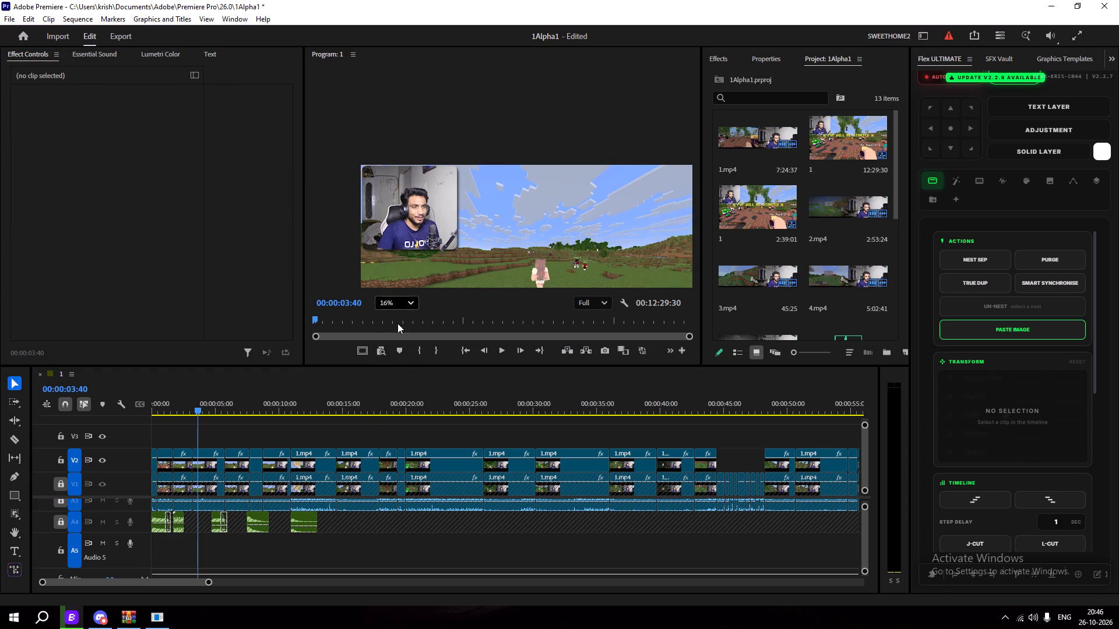
key(space)
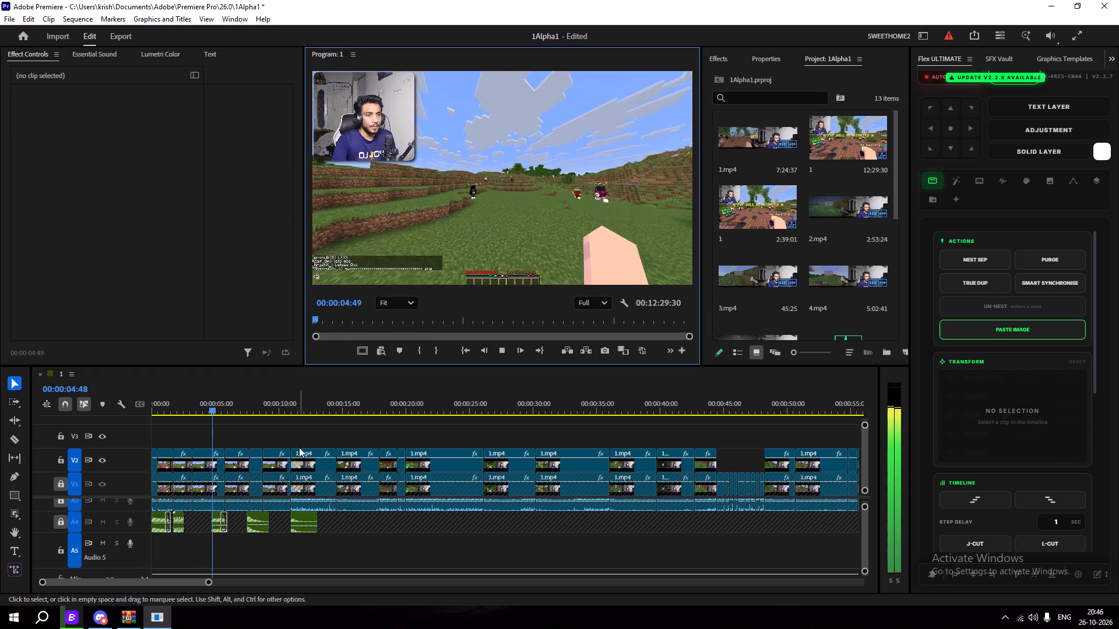
key(space)
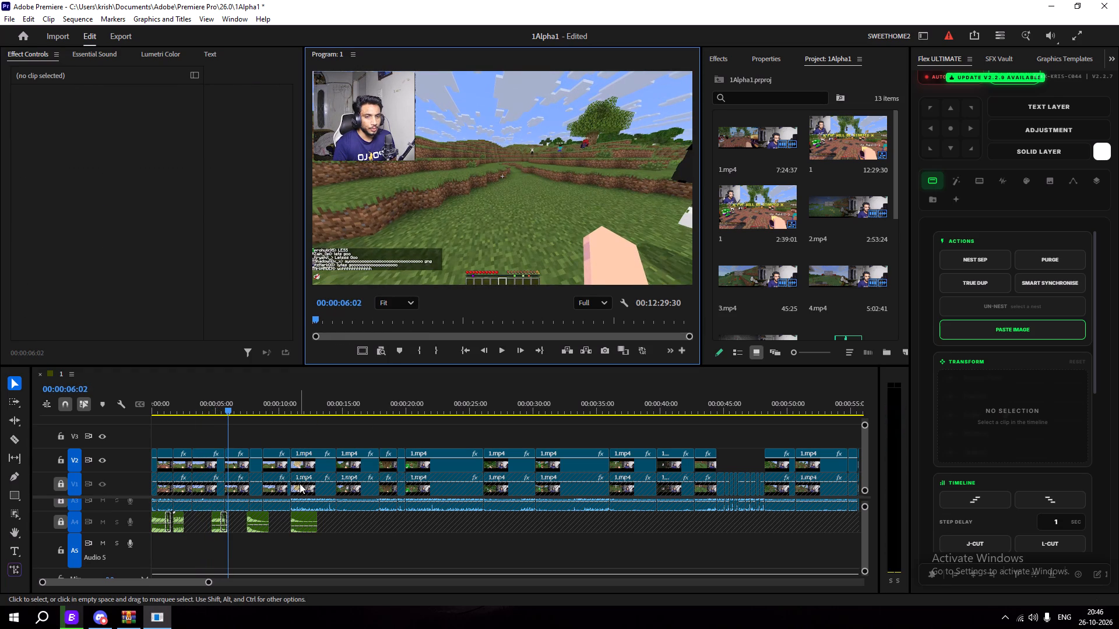
Compare the Drop Shadow and Roughen Edges settings of the styled facecam clip with those of the earlier V2 clips.
drag(220, 401, 210, 405)
click(203, 460)
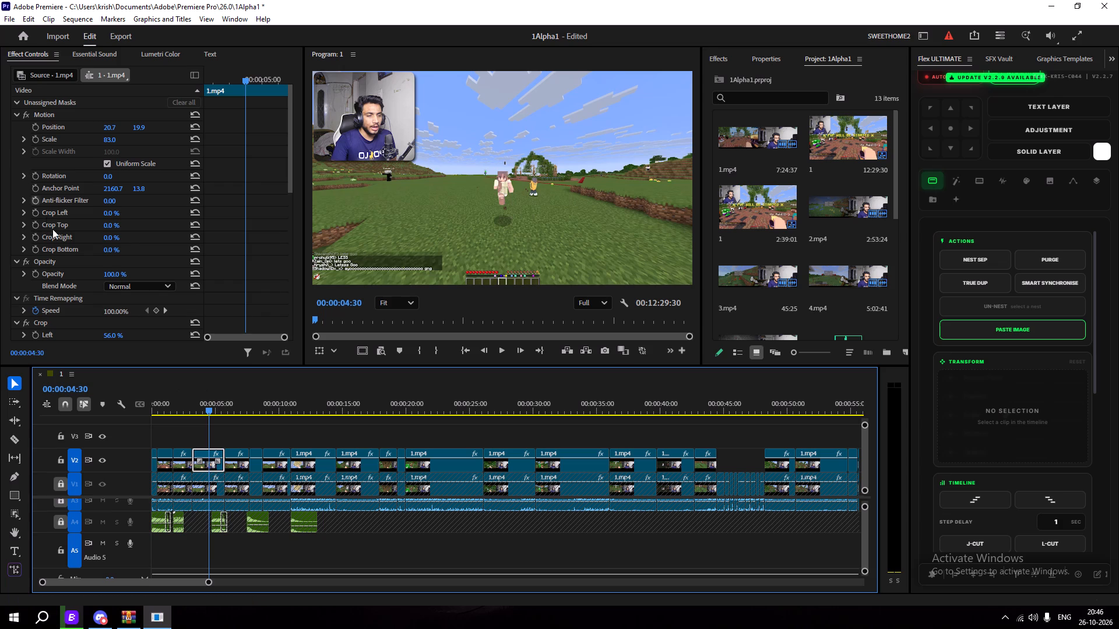
scroll(57, 299, down, 20)
scroll(57, 299, down, 5)
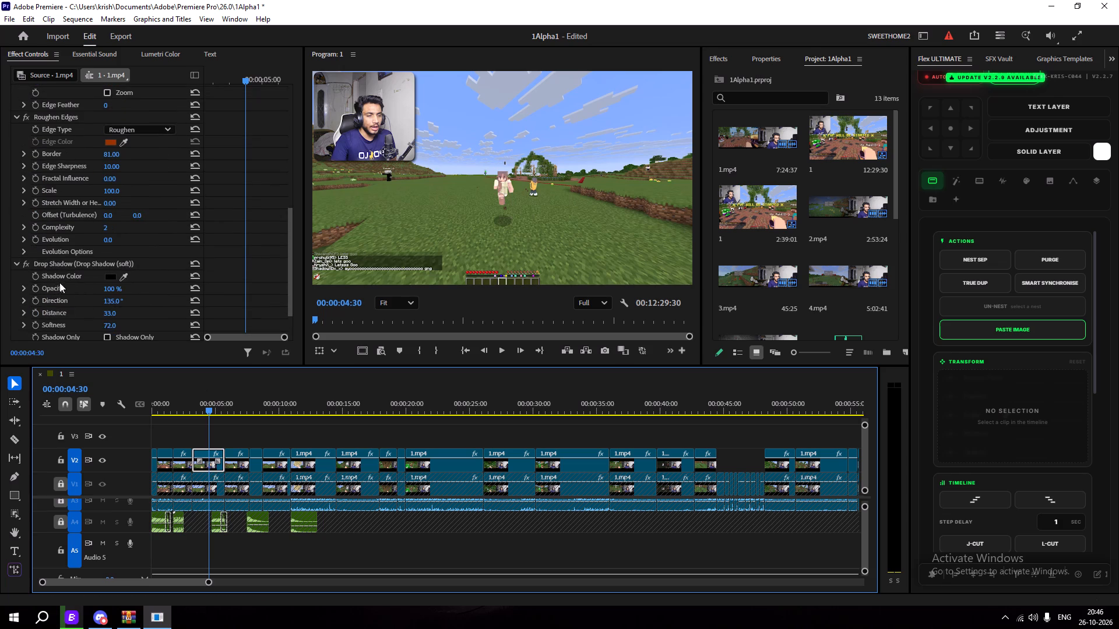
scroll(65, 266, up, 9)
scroll(65, 260, down, 6)
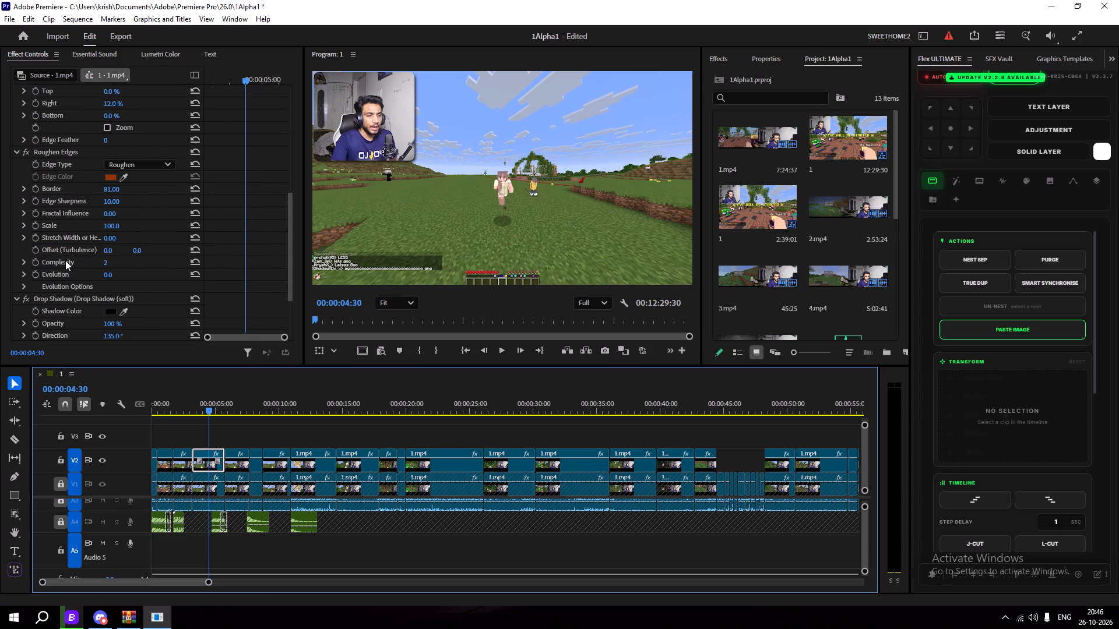
drag(204, 401, 184, 408)
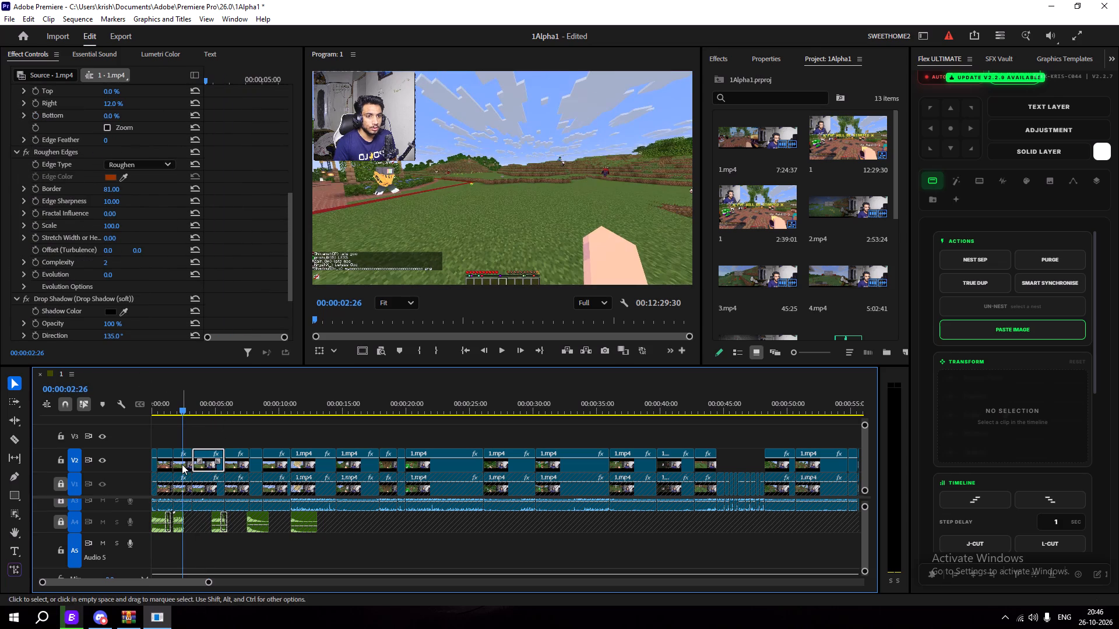
click(182, 464)
scroll(34, 314, down, 20)
scroll(34, 314, down, 1)
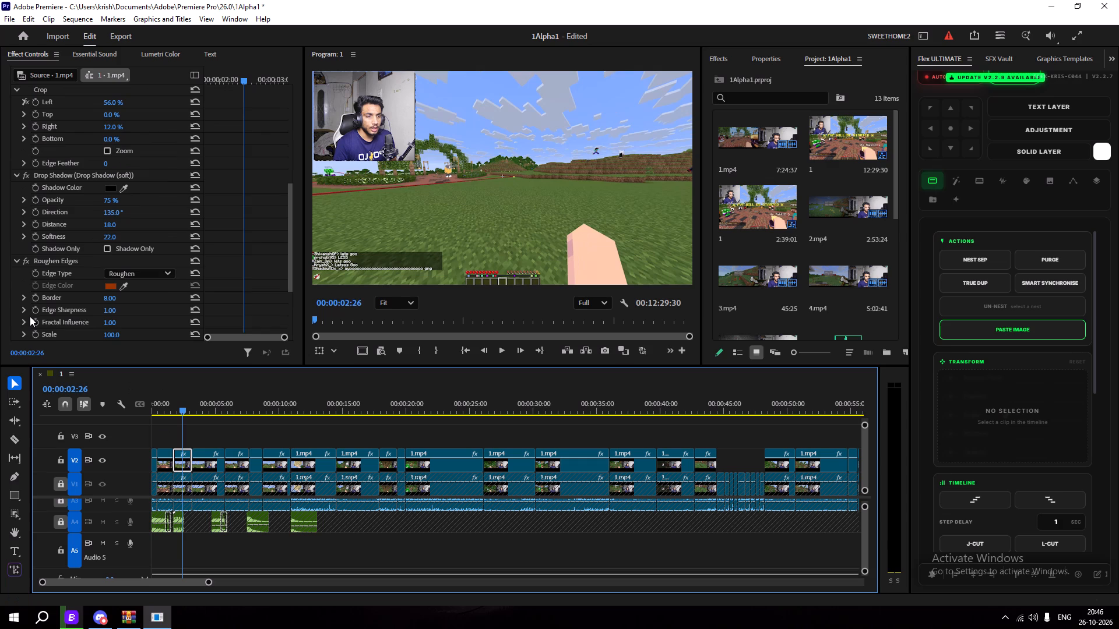
scroll(30, 316, down, 1)
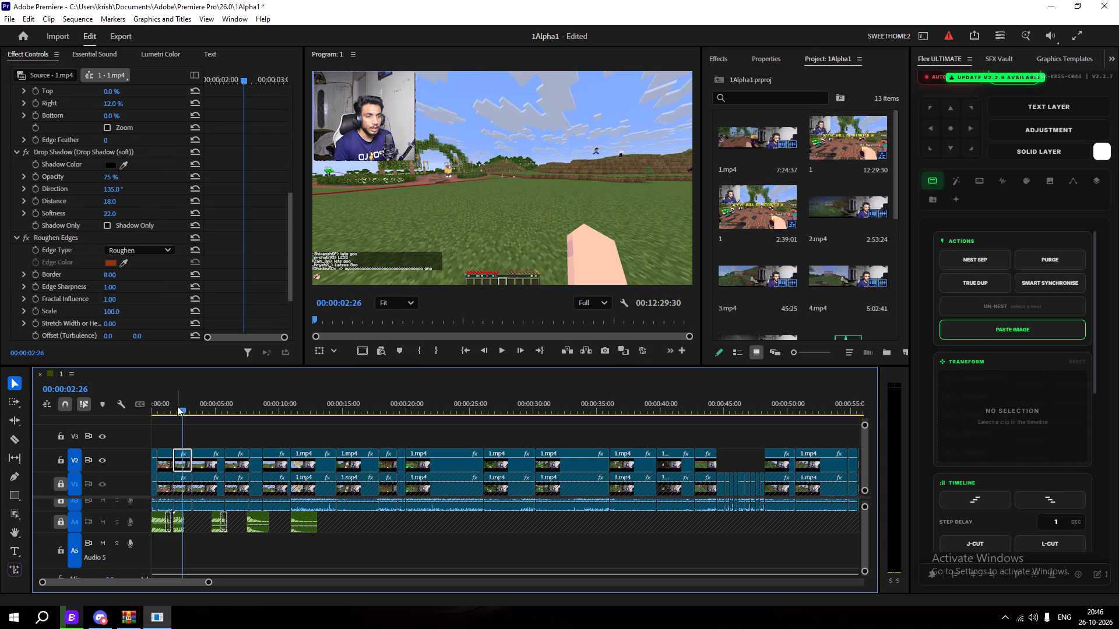
drag(177, 404, 164, 408)
click(167, 465)
scroll(61, 318, down, 17)
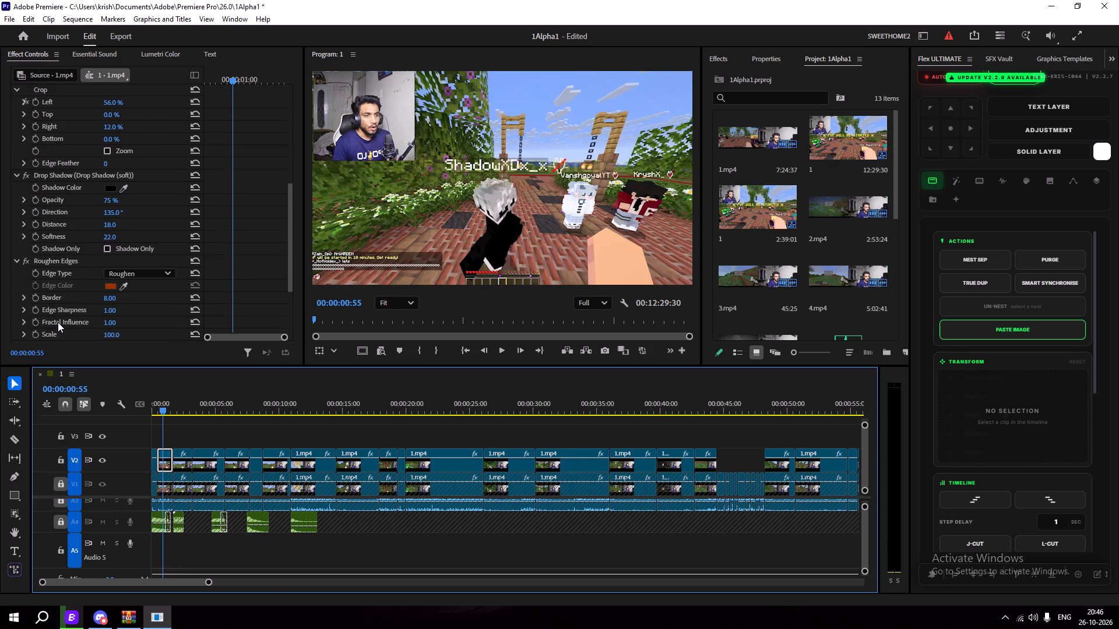
scroll(58, 322, down, 7)
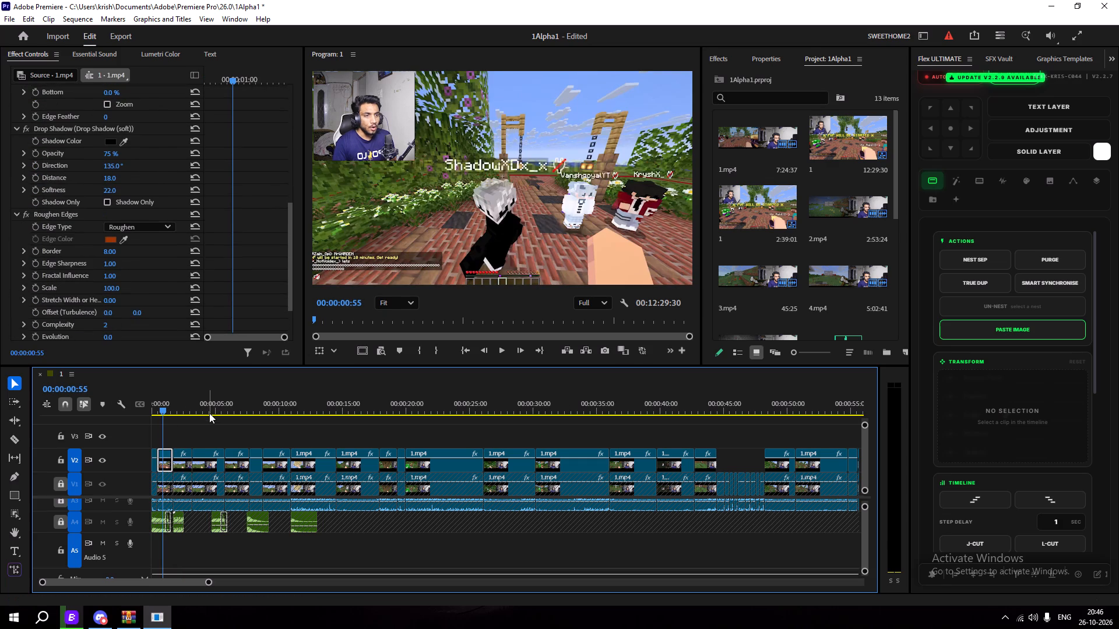
drag(168, 408, 209, 411)
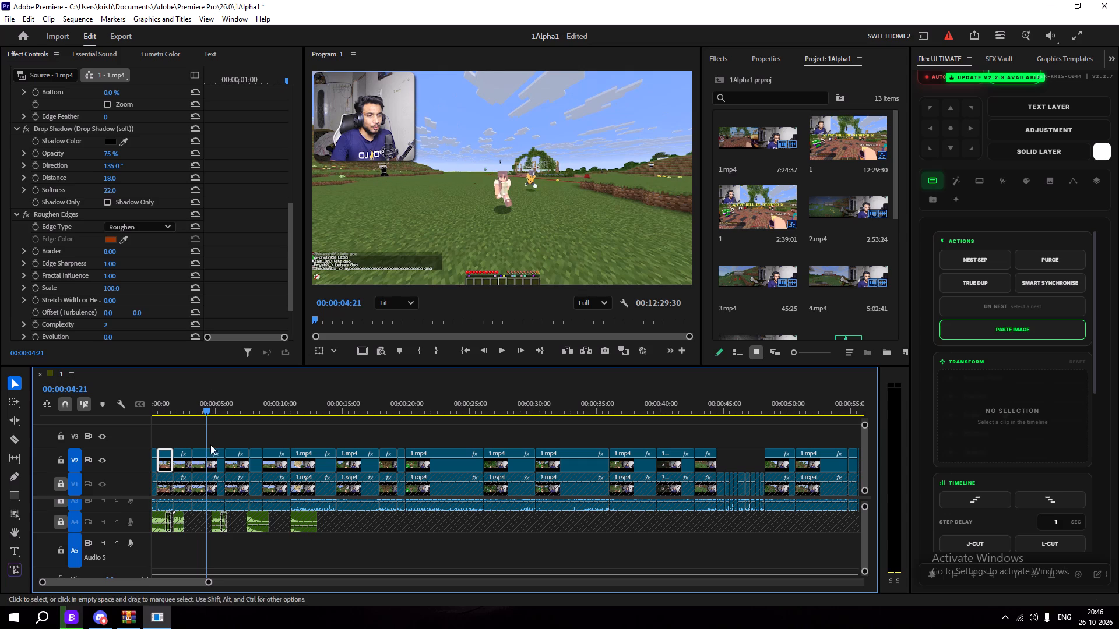
click(206, 468)
scroll(62, 314, down, 5)
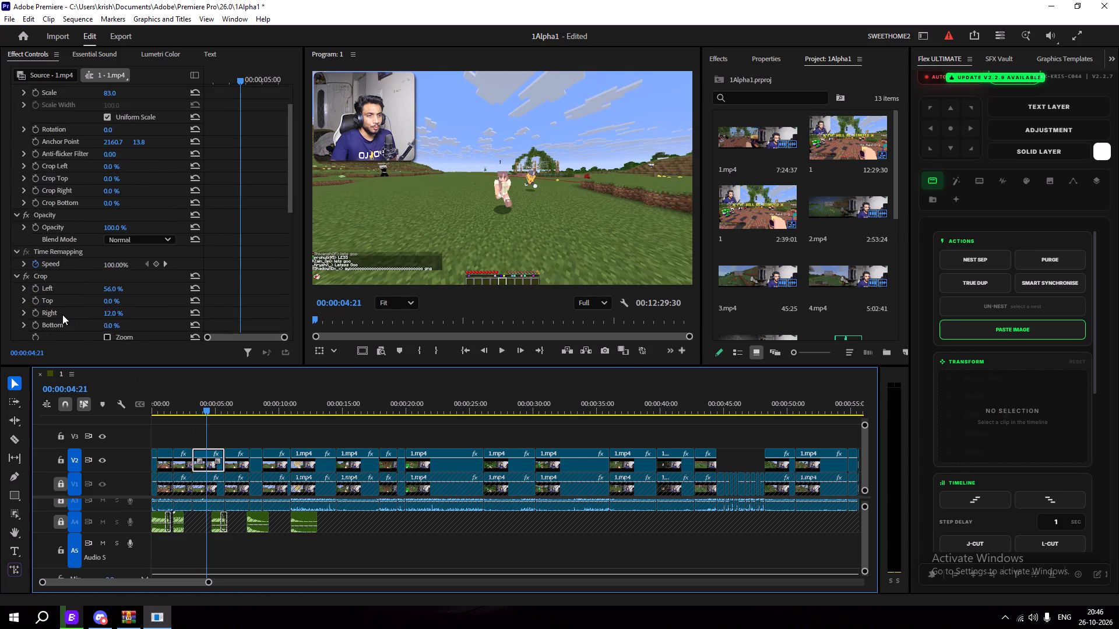
scroll(62, 314, down, 11)
Remove only the Drop Shadow and Roughen Edges effects from all V2 clips except the styled facecam clip around 4 seconds.
key(ctrl+a)
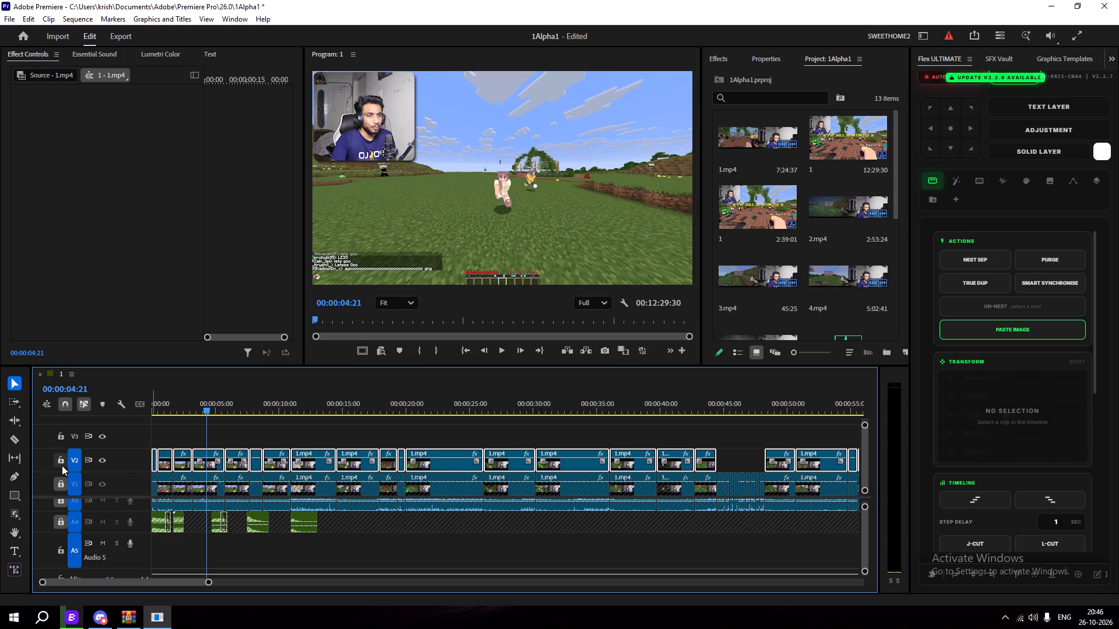
shift+click(209, 467)
right_click(236, 467)
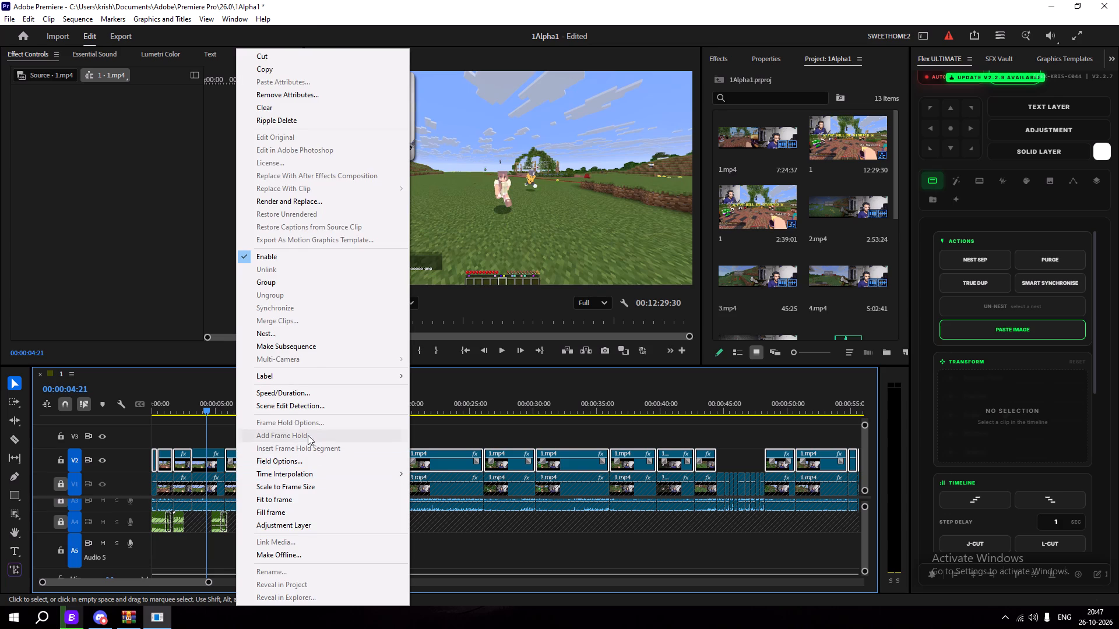
click(305, 100)
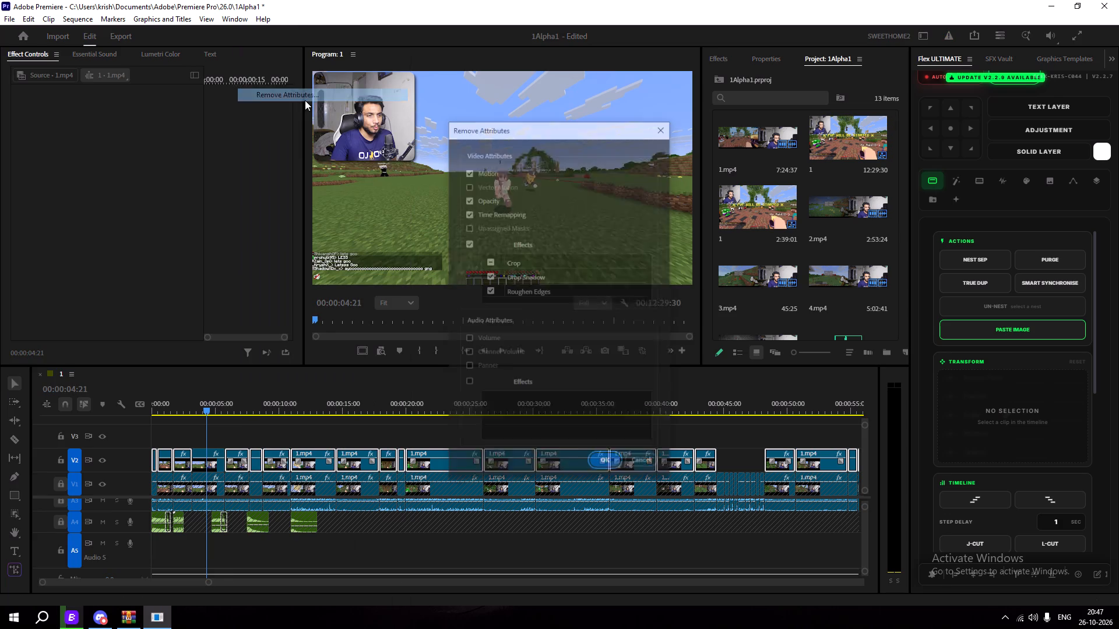
scroll(499, 395, down, 5)
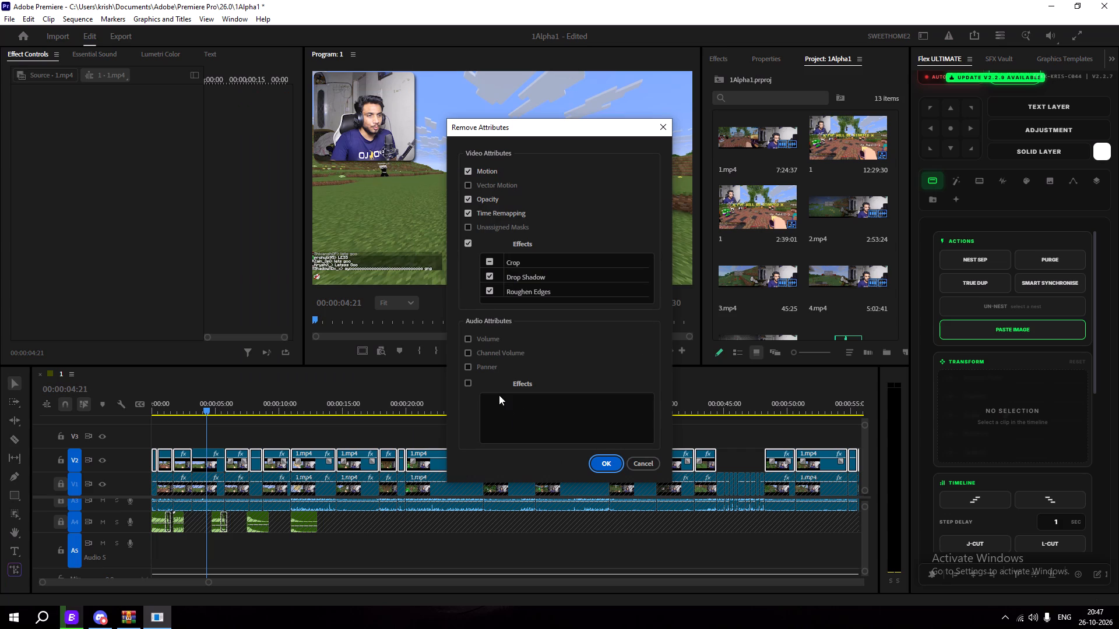
scroll(499, 391, up, 2)
click(491, 289)
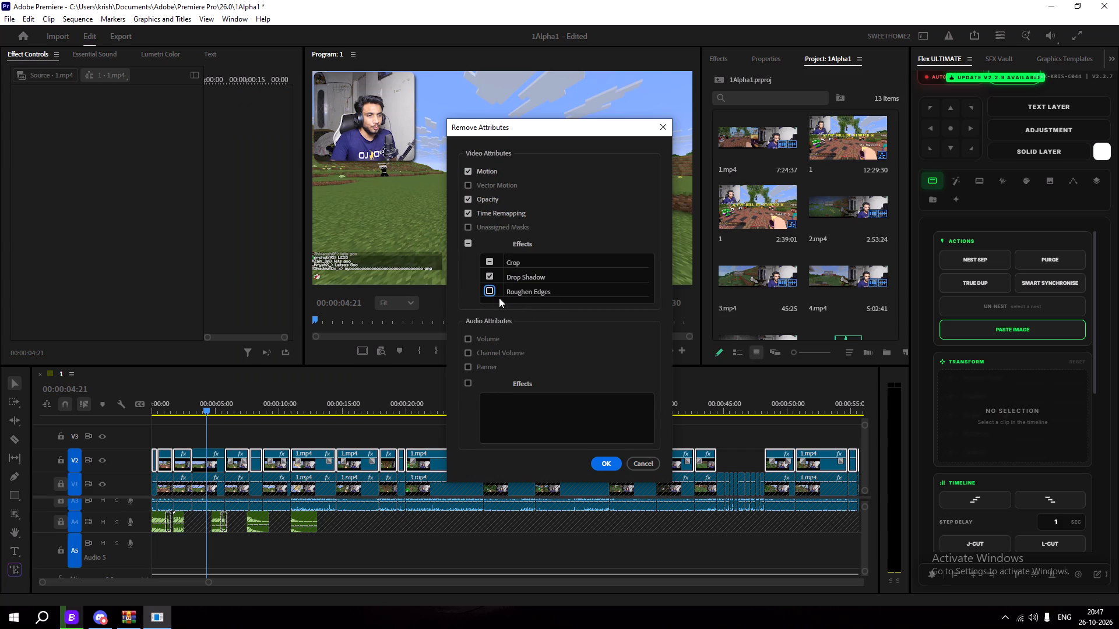
click(490, 278)
click(489, 266)
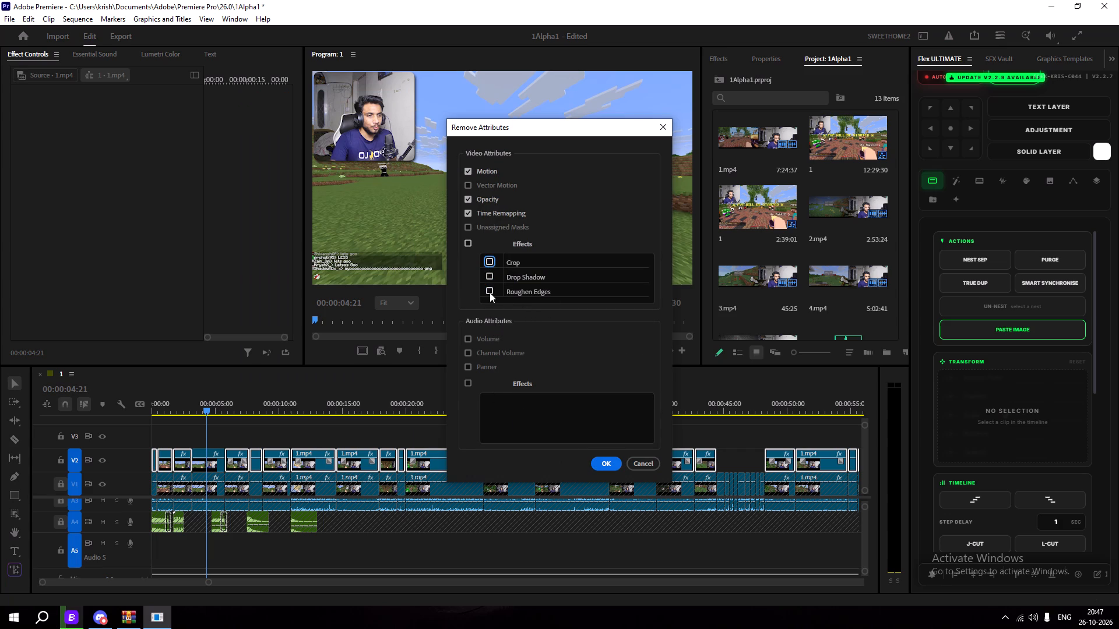
click(490, 292)
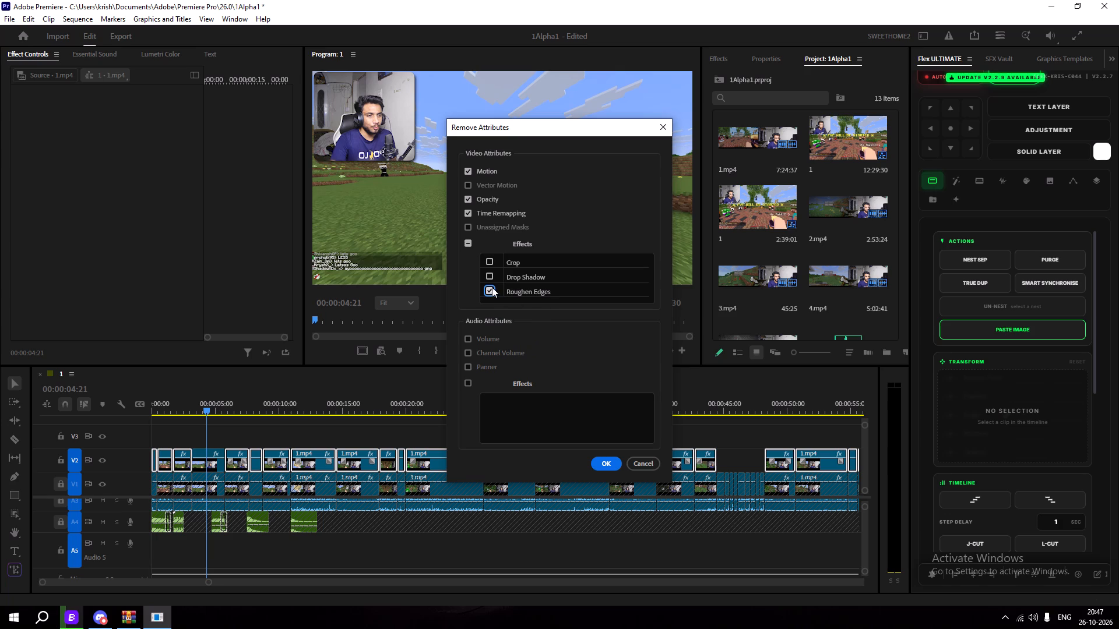
click(491, 287)
click(466, 215)
click(469, 199)
click(465, 171)
click(491, 279)
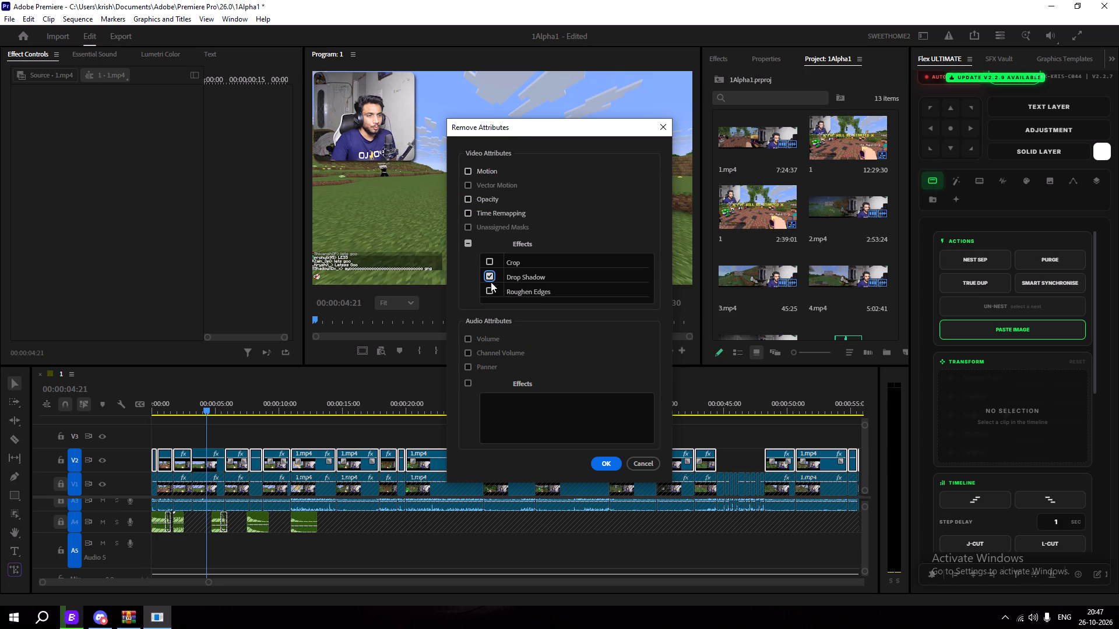
click(490, 288)
click(598, 462)
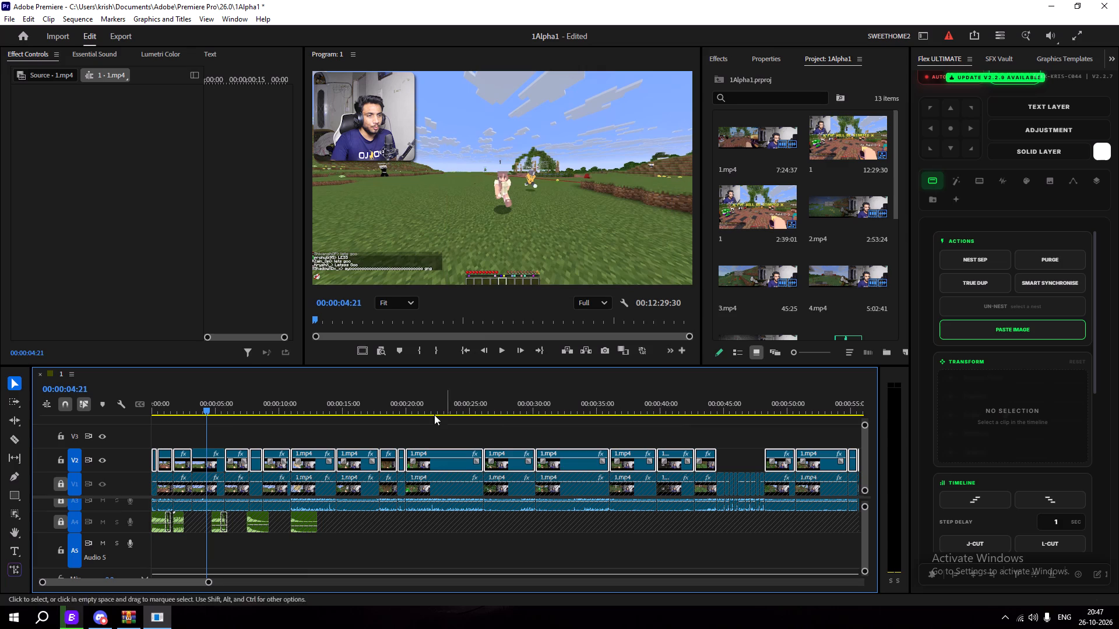
click(211, 463)
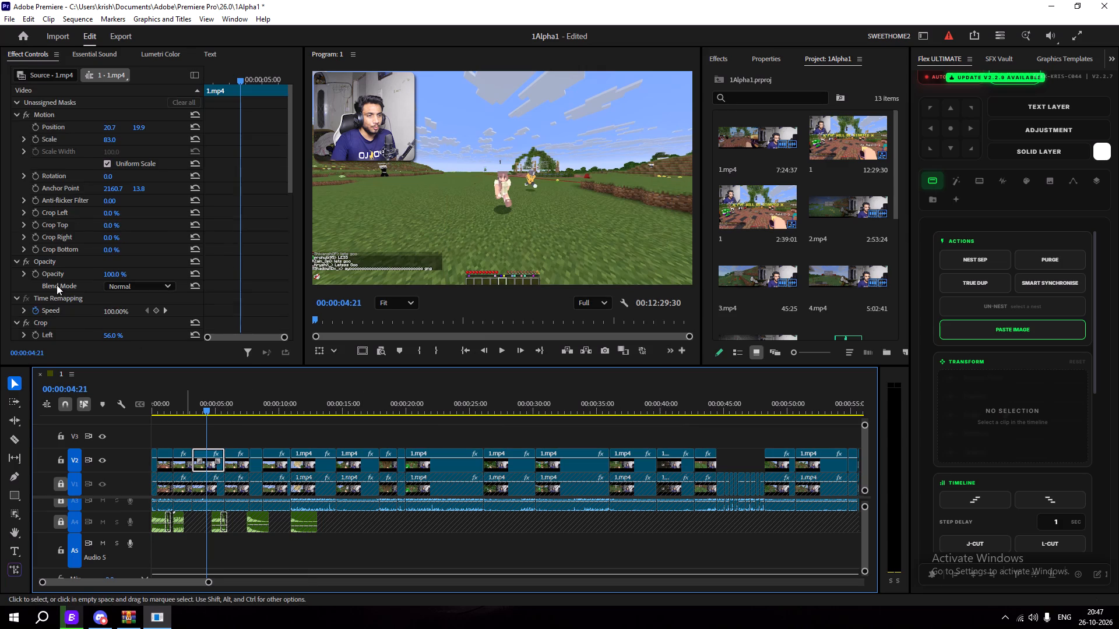
scroll(51, 284, down, 20)
scroll(51, 284, down, 10)
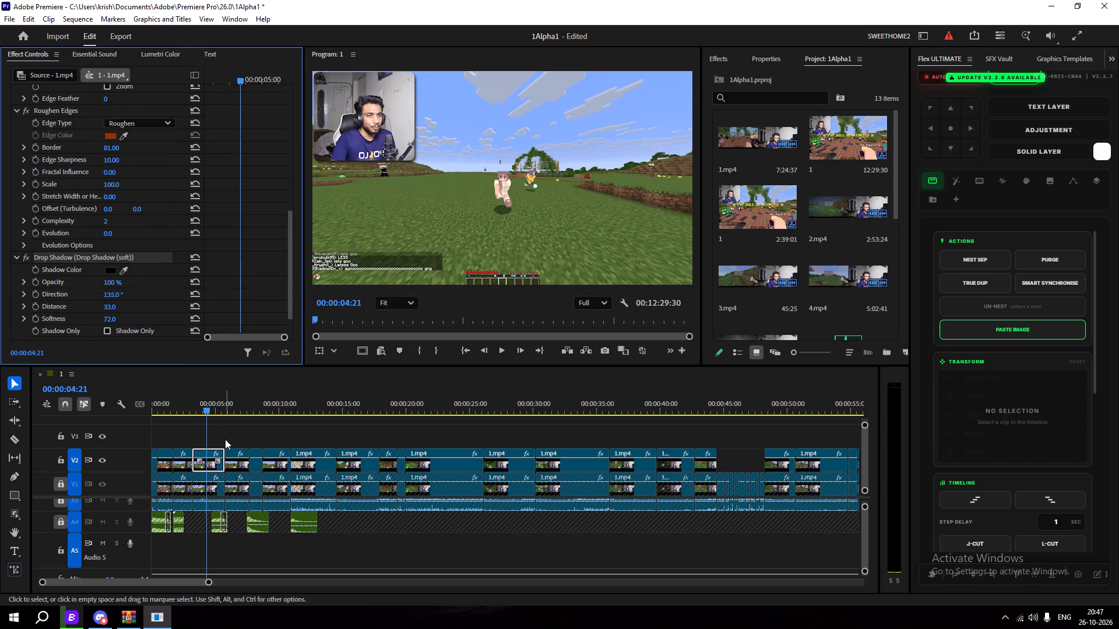
key(ctrl+a)
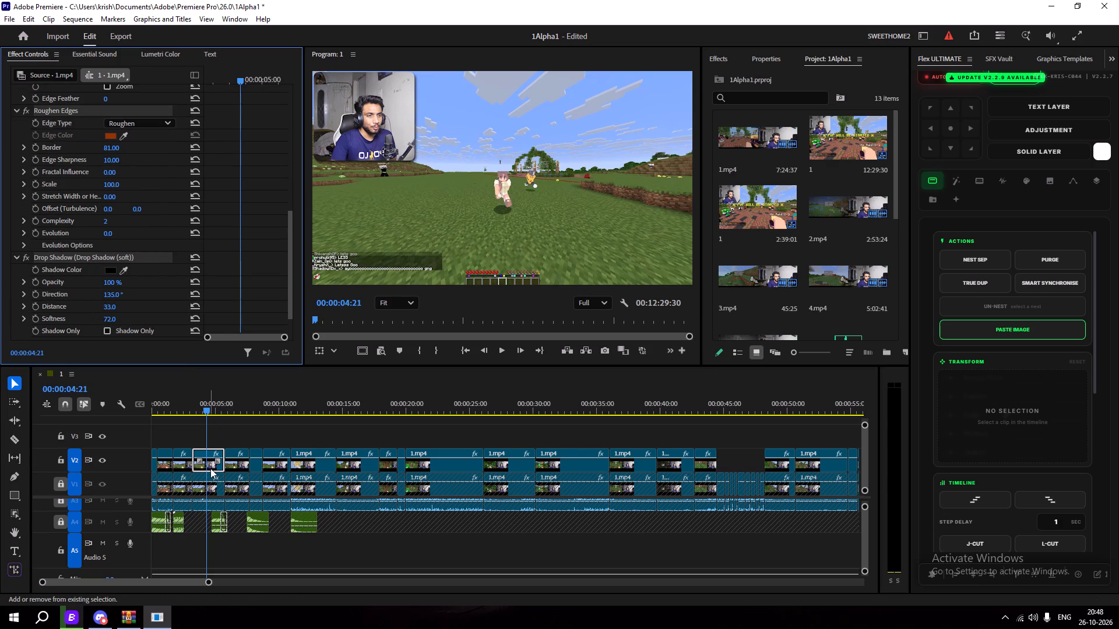
shift+click(212, 466)
key(ctrl+a)
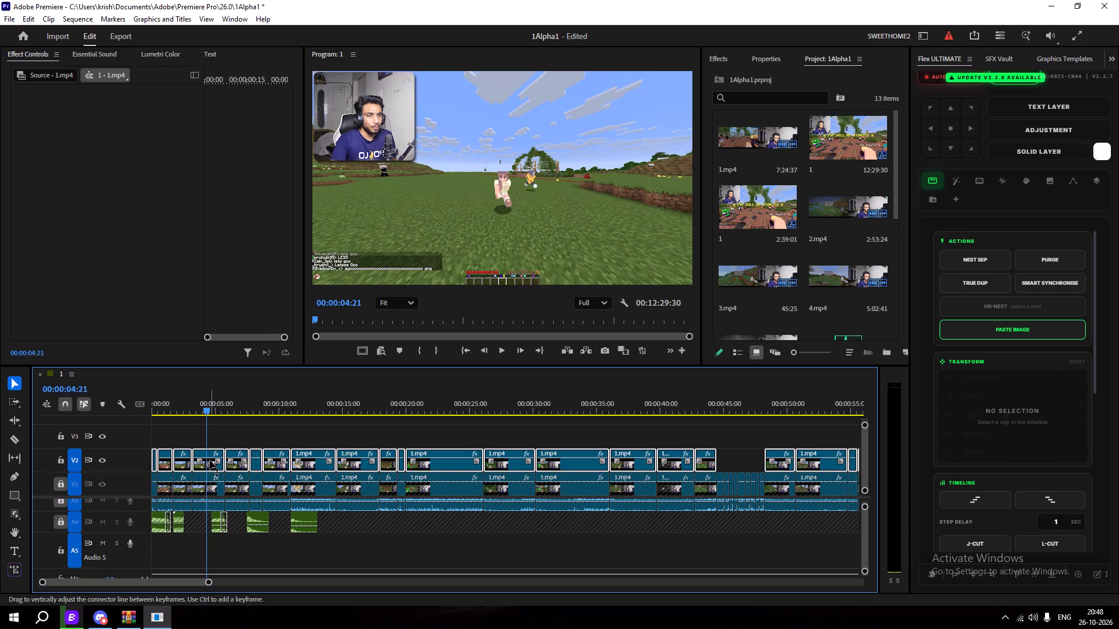
shift+click(209, 462)
key(ctrl+v)
click(225, 432)
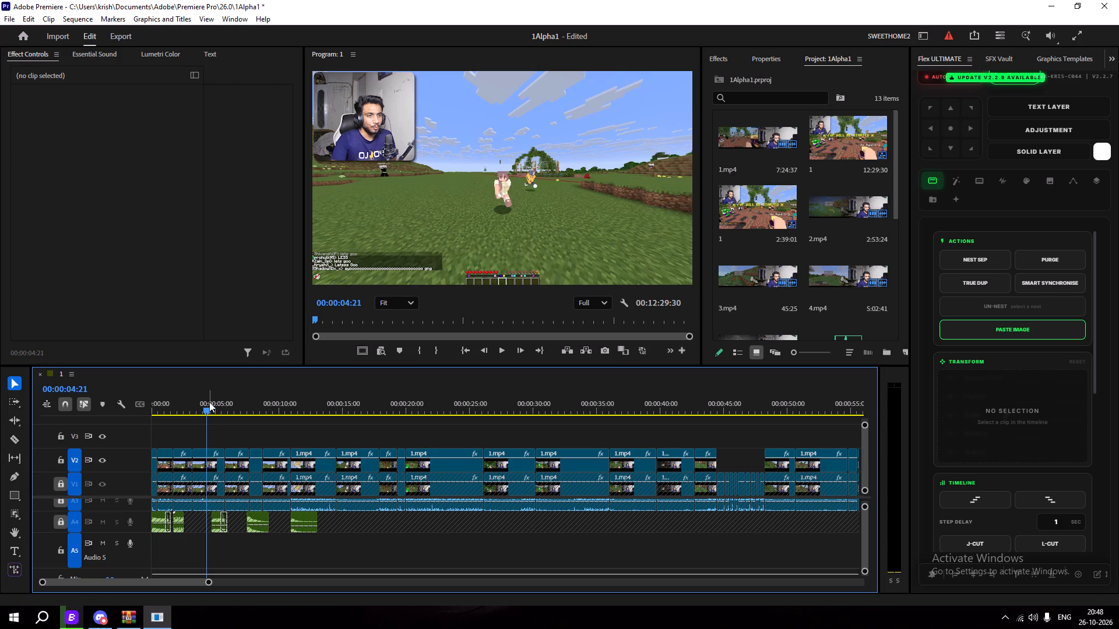
Play the sequence from the beginning to check the facecam's edges and shadow on the V2 clips.
drag(208, 401, 82, 419)
key(space)
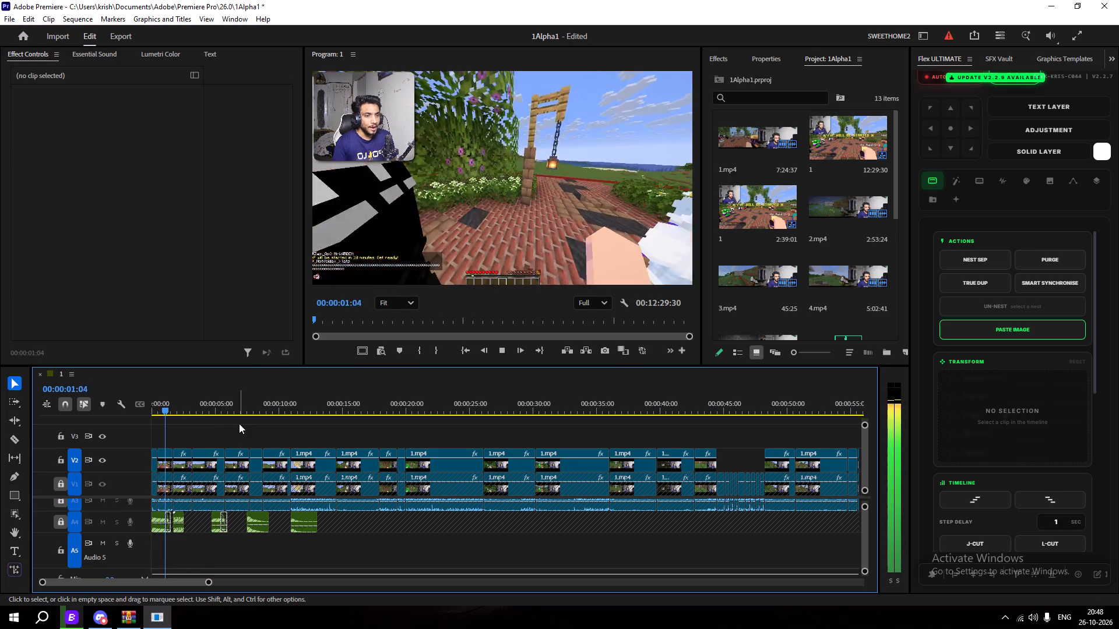
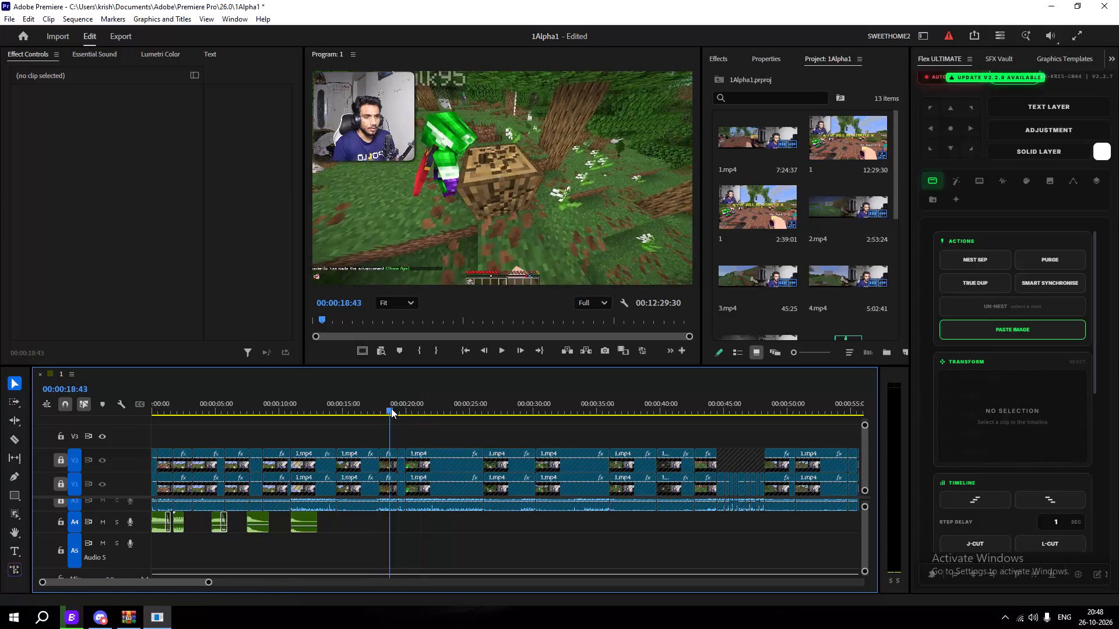
Play the sequence from about 18 to 26 seconds to check the facecam clips, keeping the preview fitted.
drag(391, 408, 383, 408)
key(space)
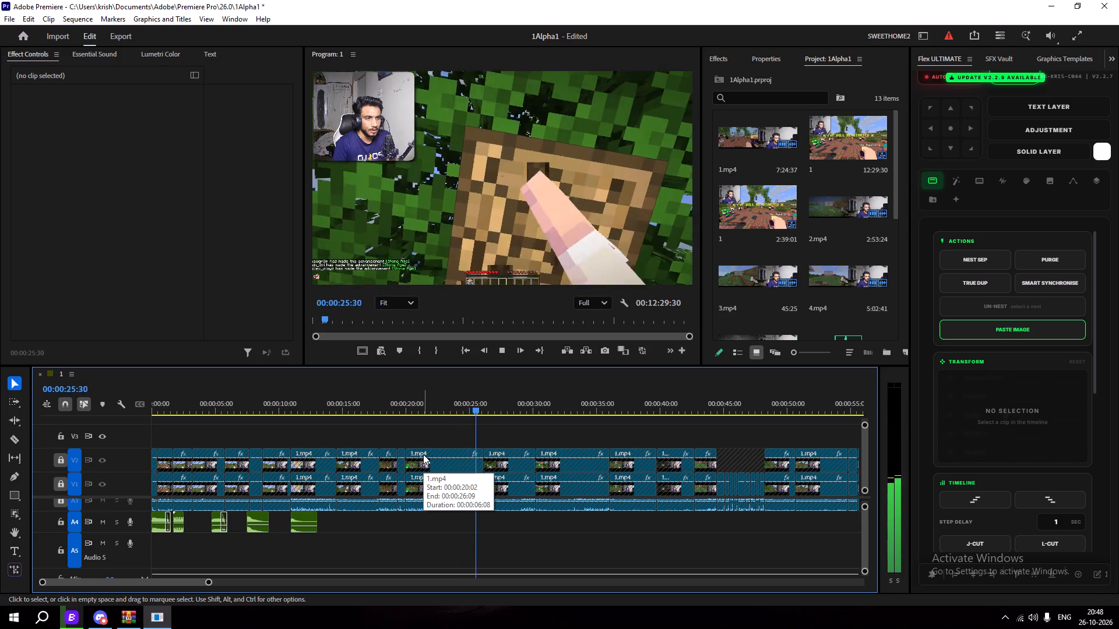
key(space)
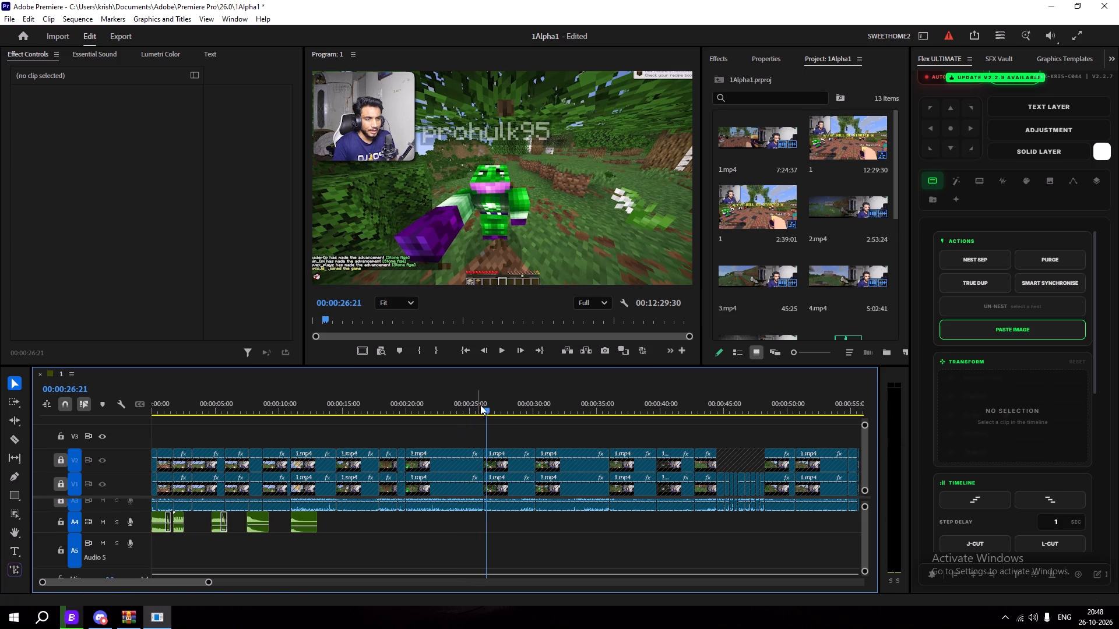
click(485, 405)
drag(485, 405, 470, 408)
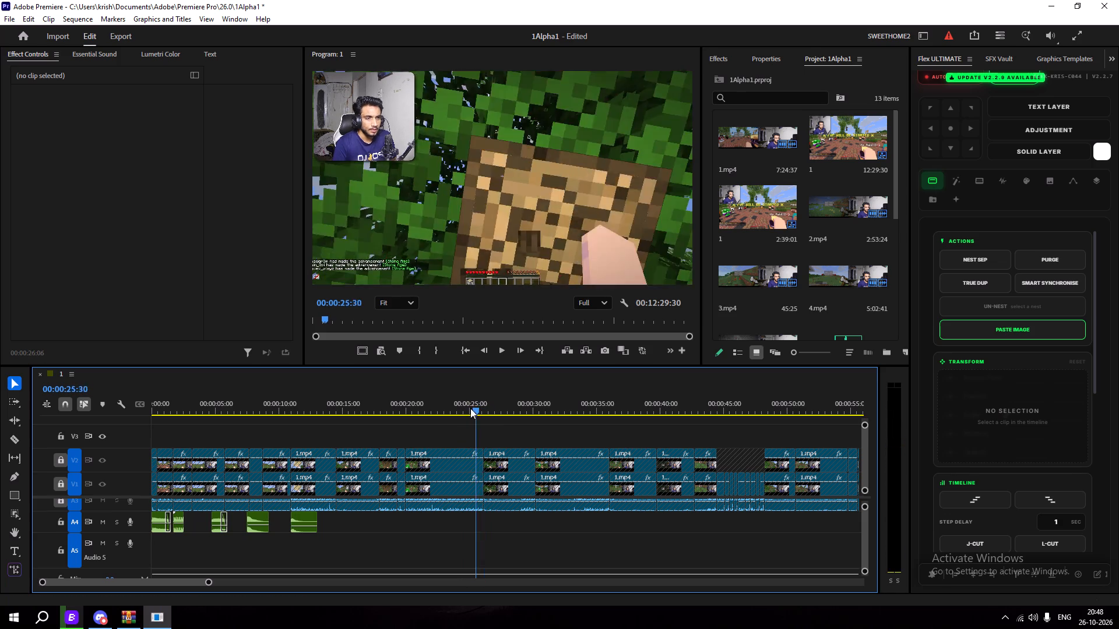
drag(470, 408, 469, 409)
scroll(451, 259, down, 4)
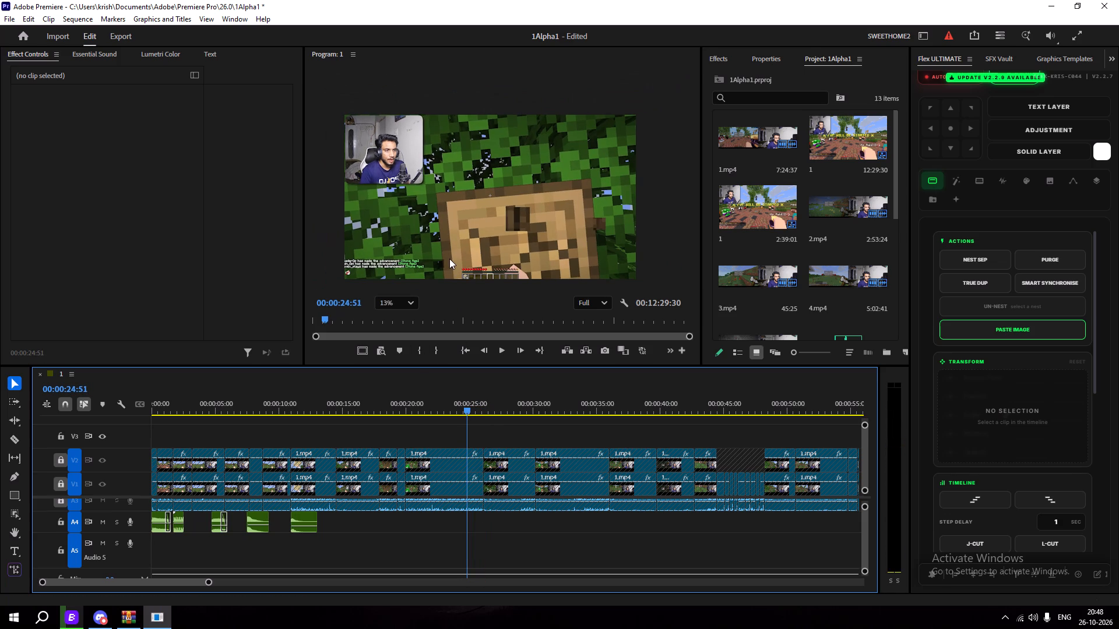
click(404, 302)
click(403, 318)
Save the project.
click(429, 430)
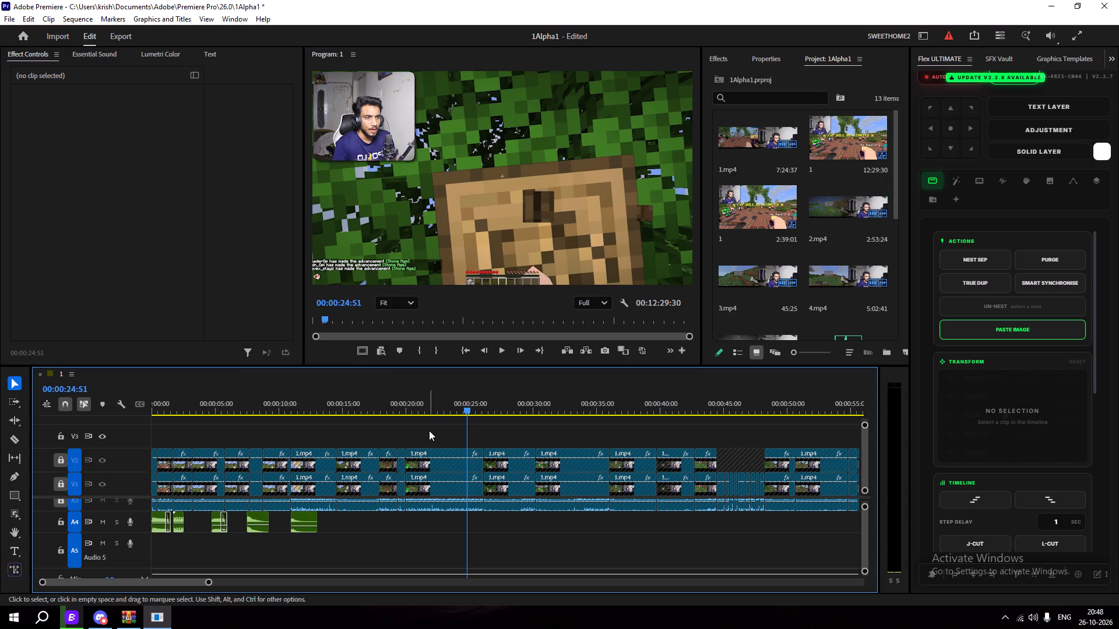
key(ctrl+s)
Audition the shocking sound and Anvil Drop from the sound effects archive for the moment around 20 seconds.
drag(430, 401, 408, 411)
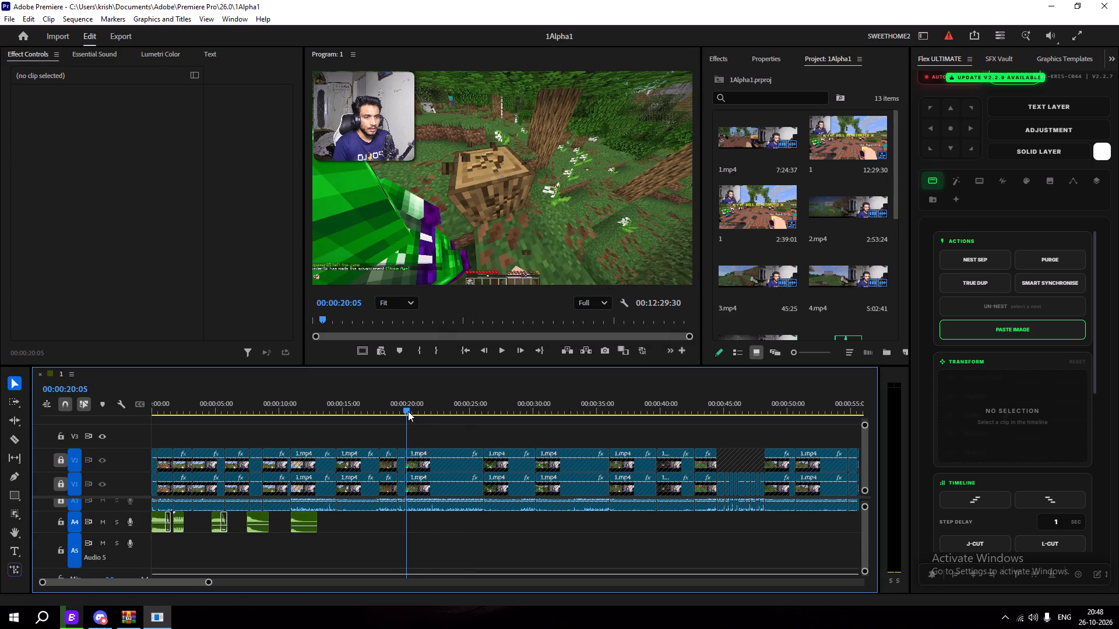
drag(408, 411, 406, 411)
click(143, 622)
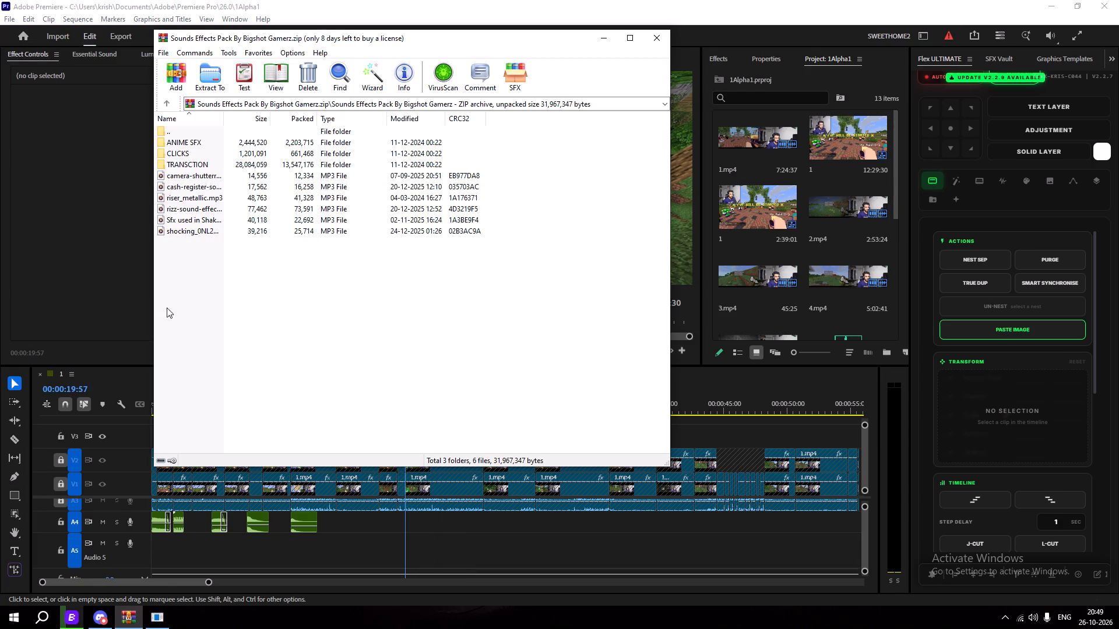
double_click(202, 231)
click(716, 27)
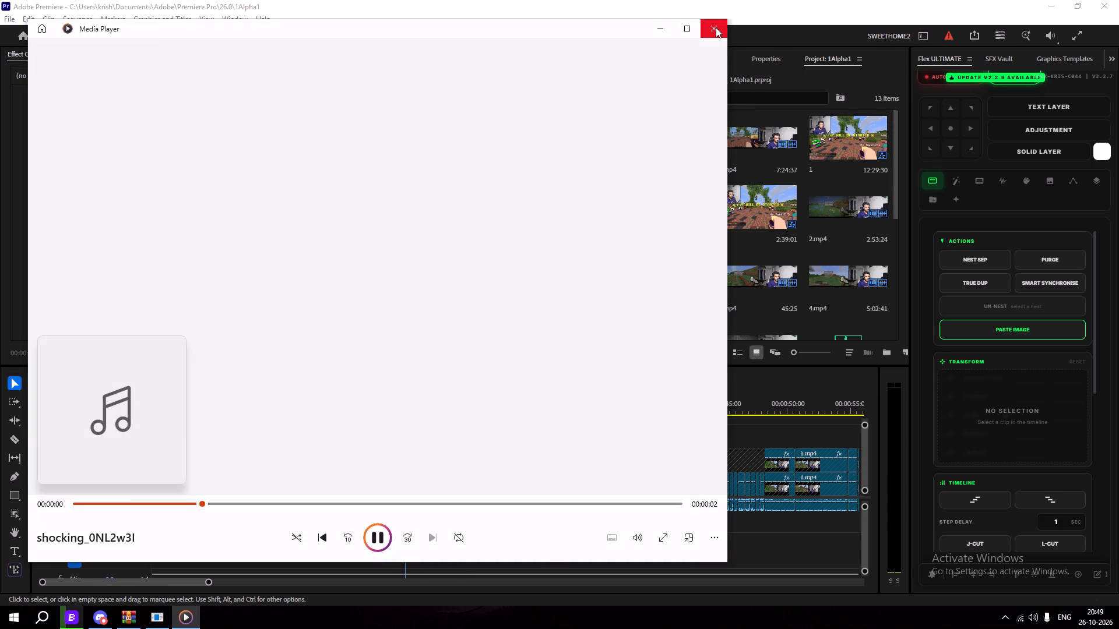
click(212, 302)
click(191, 144)
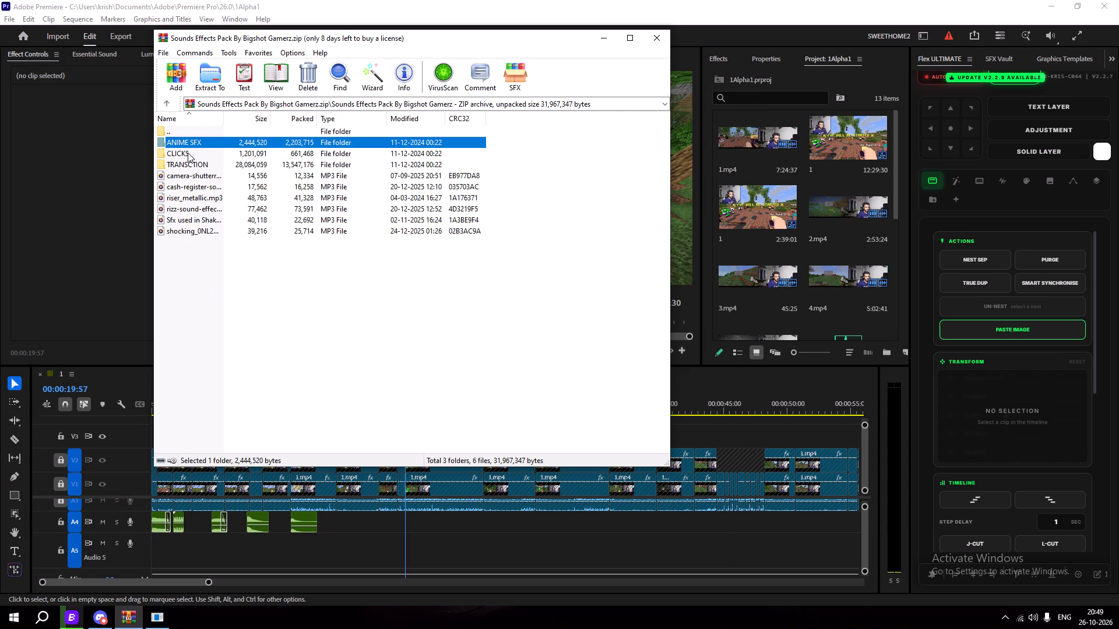
double_click(195, 143)
double_click(214, 153)
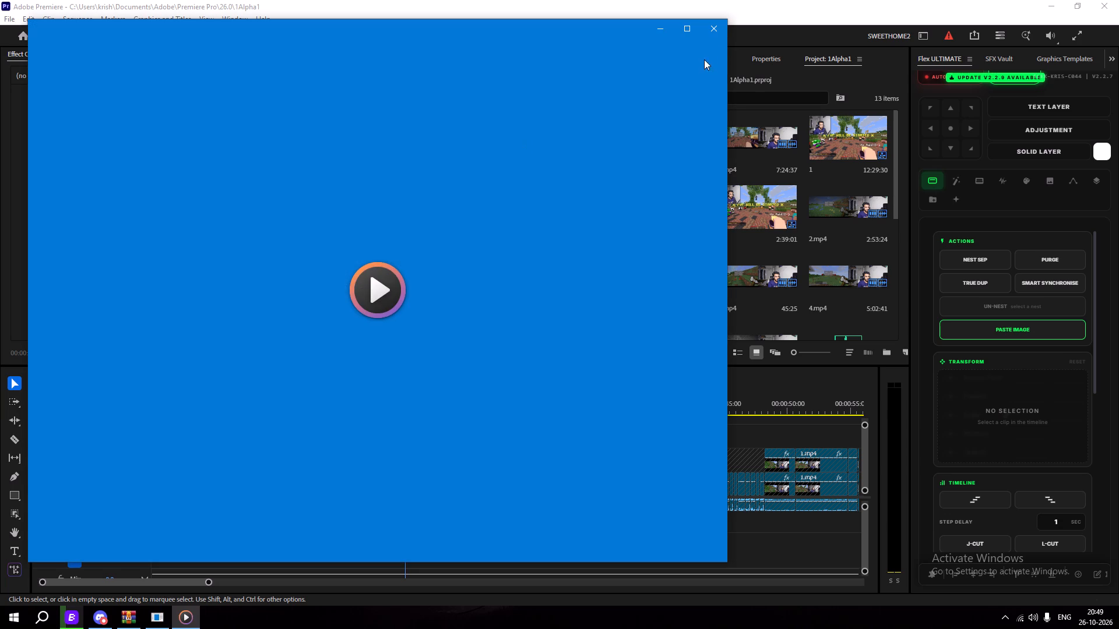
click(716, 30)
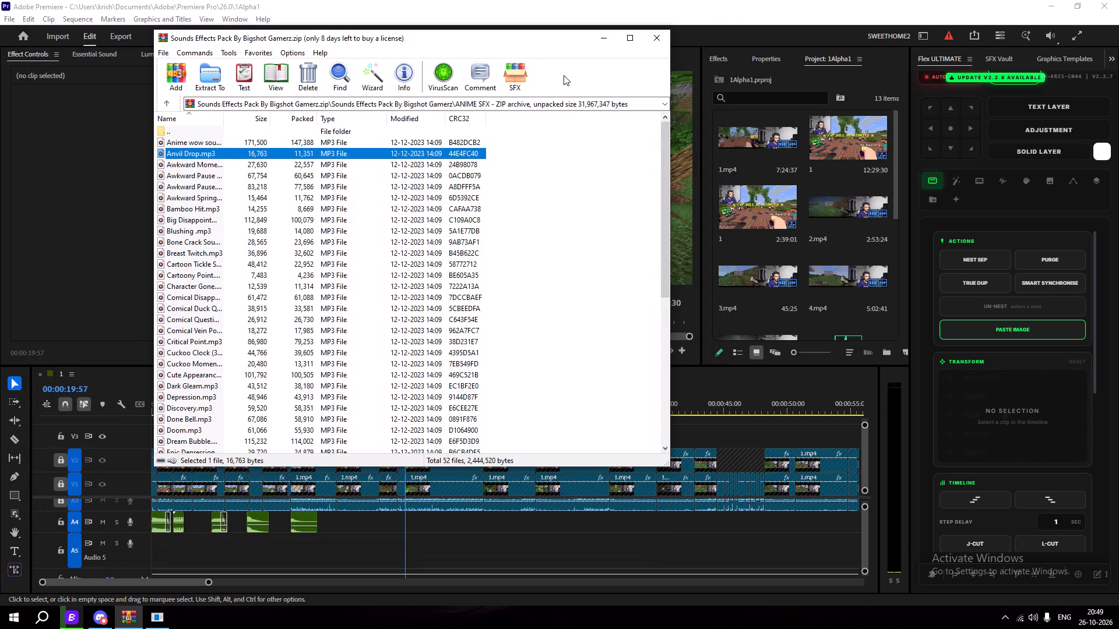
click(763, 22)
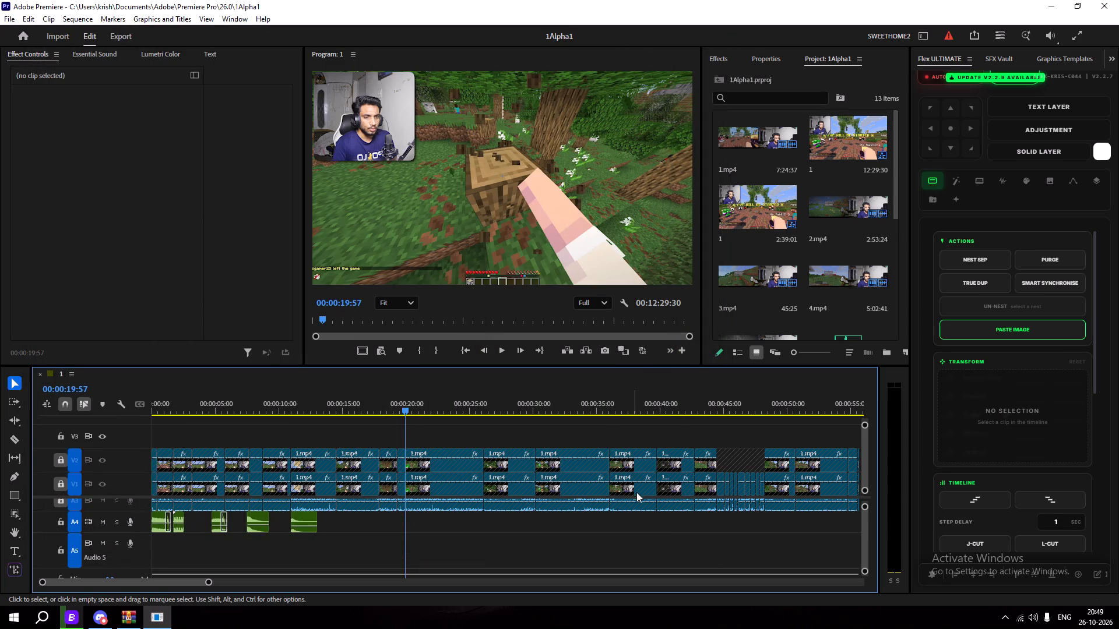
Review the sequence from about 44 seconds and again from 14 seconds, auditioning awkward sounds including Awkward Pause 02 in ANIME SFX.
alt+scroll(580, 440, down, 5)
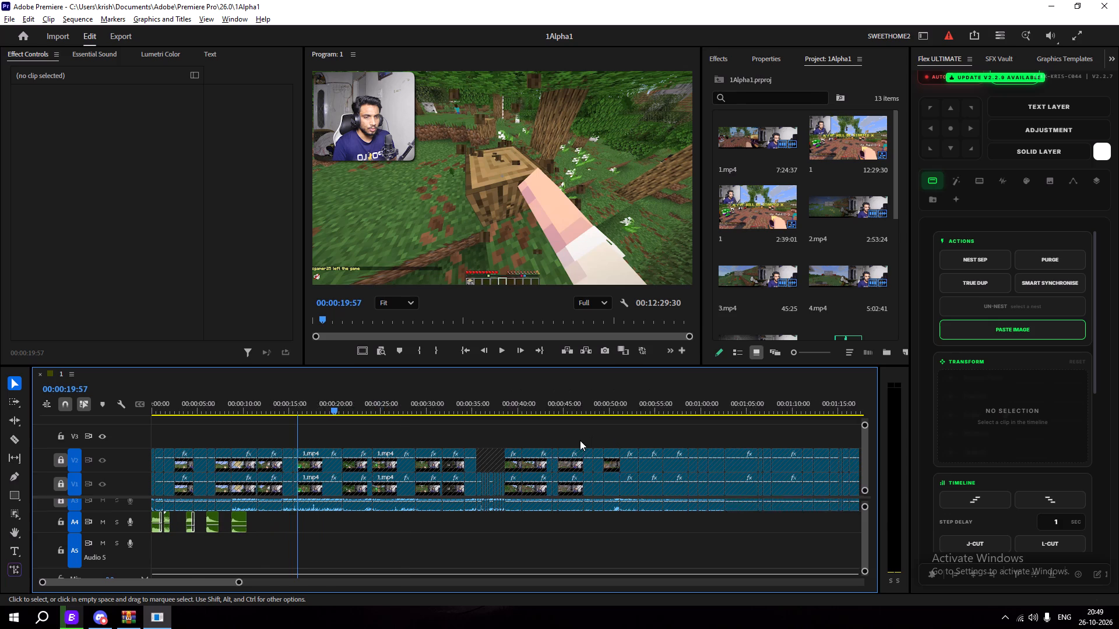
click(481, 405)
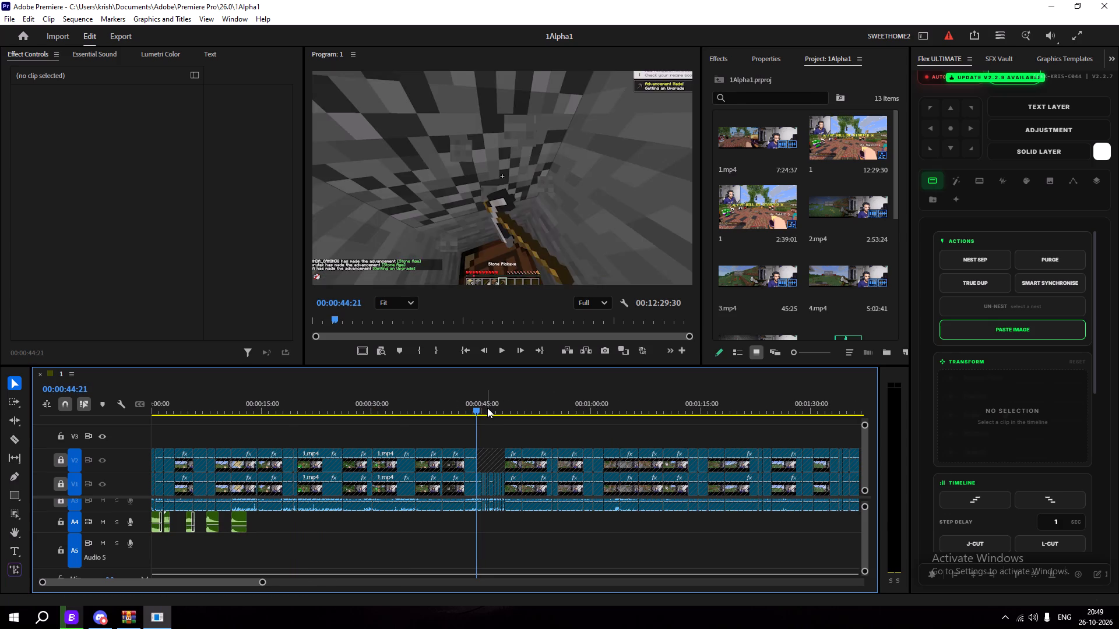
key(space)
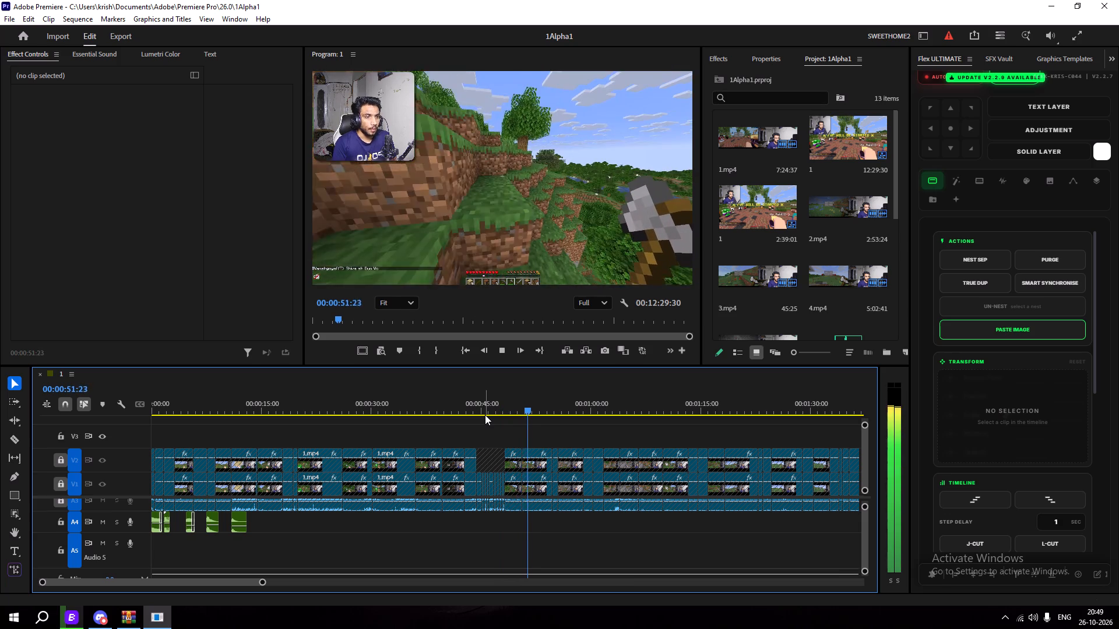
key(space)
drag(515, 409, 358, 422)
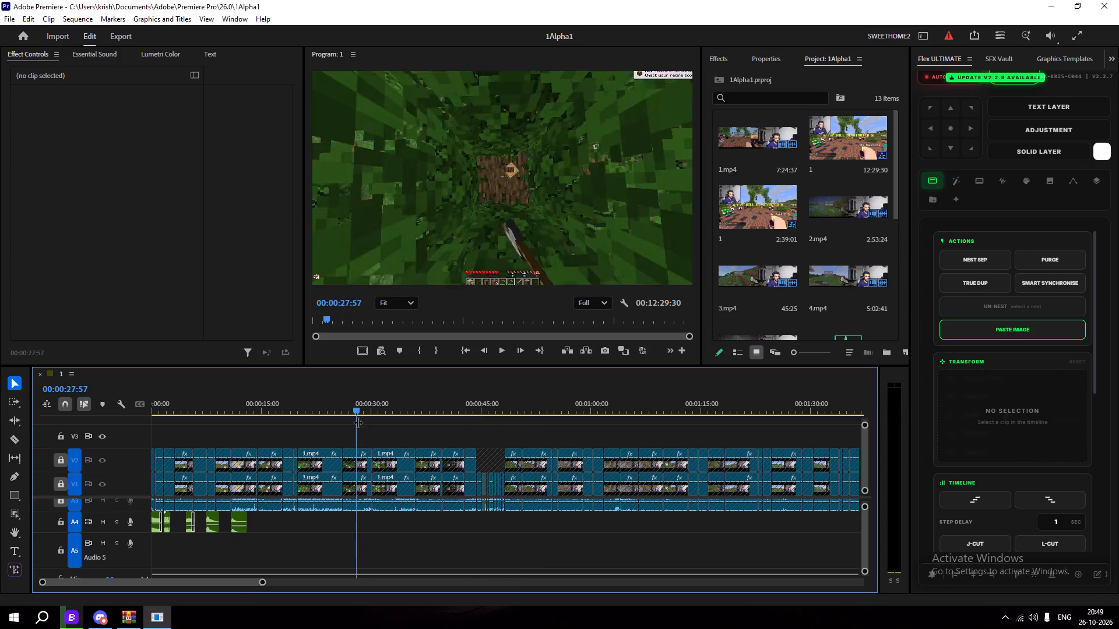
drag(348, 392, 258, 414)
key(space)
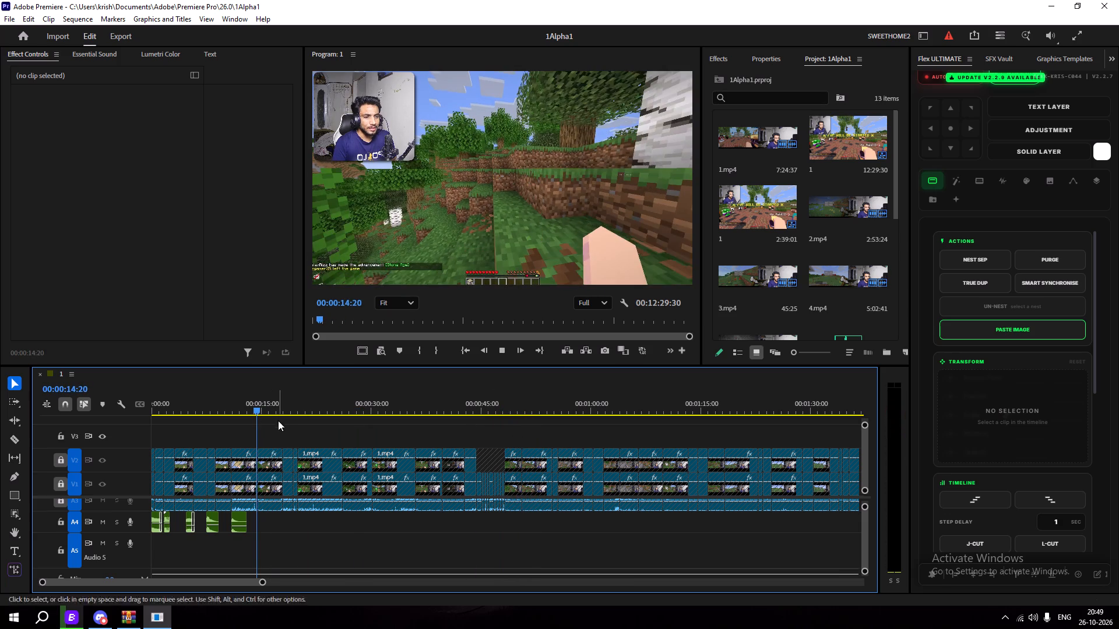
click(128, 621)
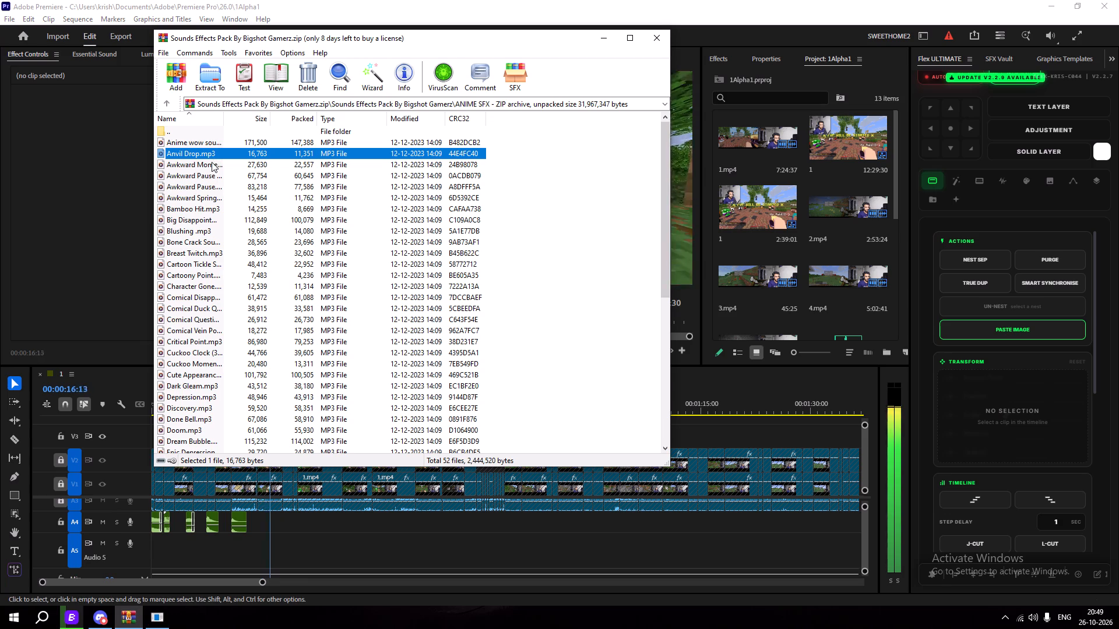
double_click(212, 162)
click(708, 25)
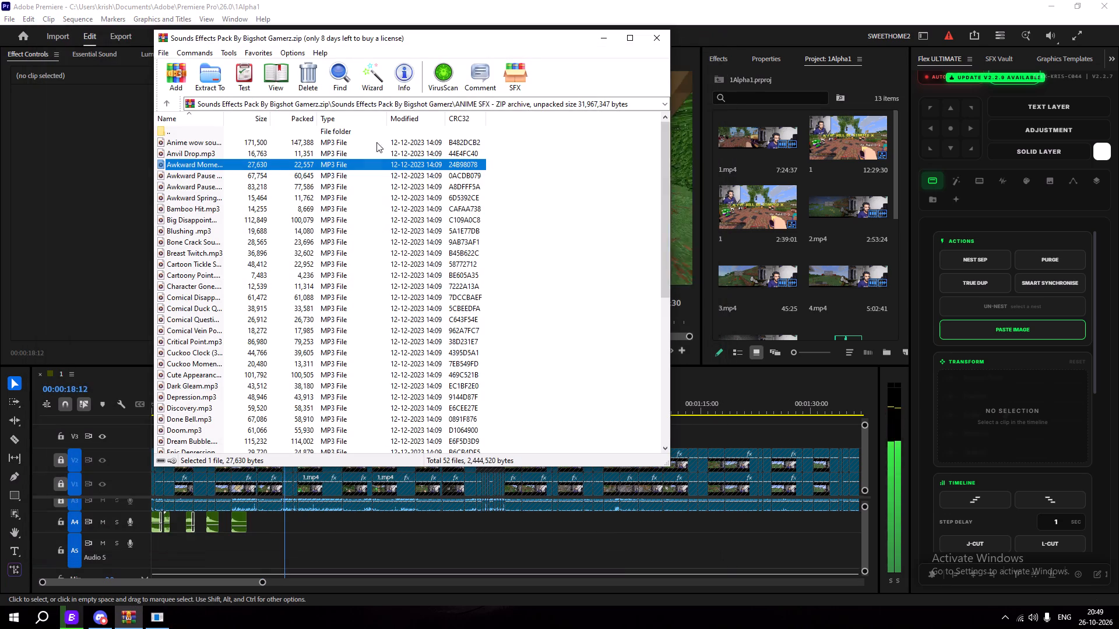
double_click(215, 174)
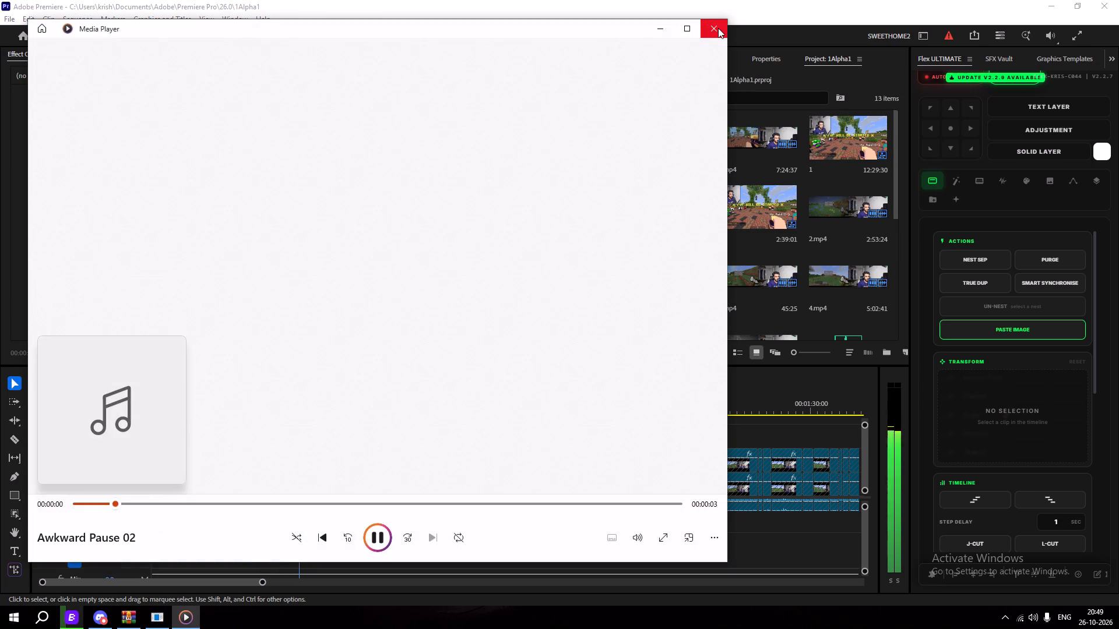
click(718, 28)
click(358, 526)
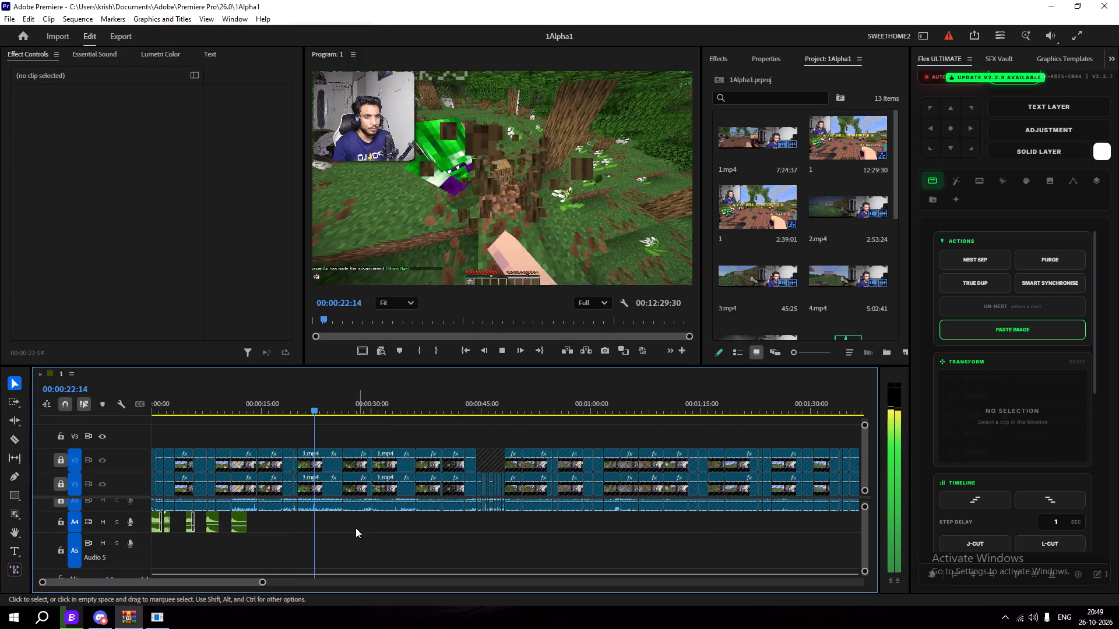
Import Awkward Pause 02 from the sound effects archive and place it on A4 at about 23 seconds.
key(space)
key(space)
key(space)
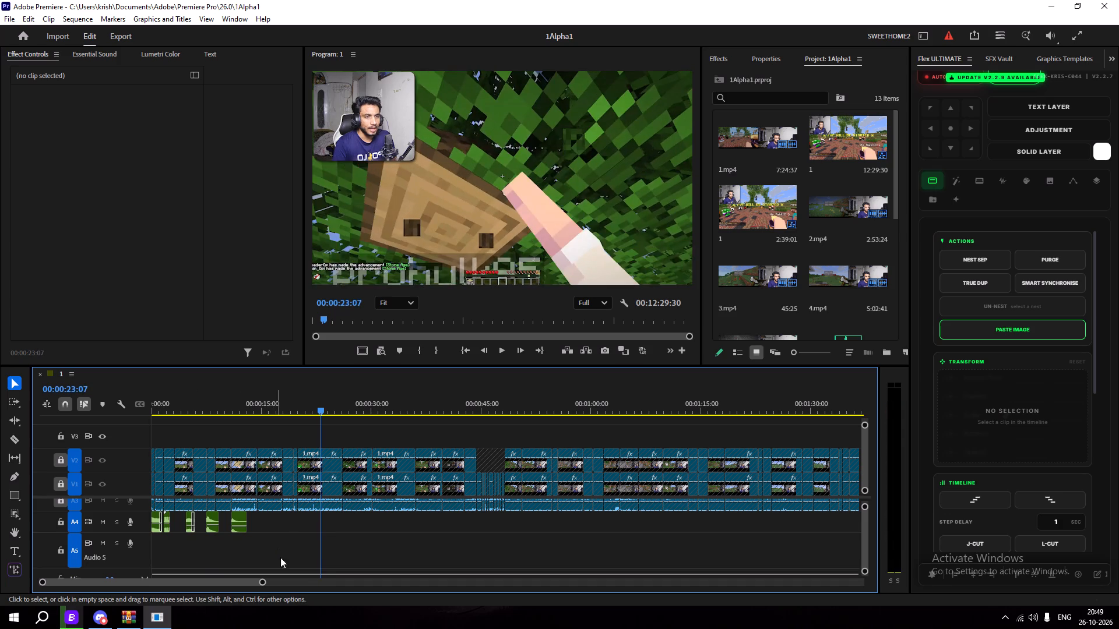
key(space)
key(space)
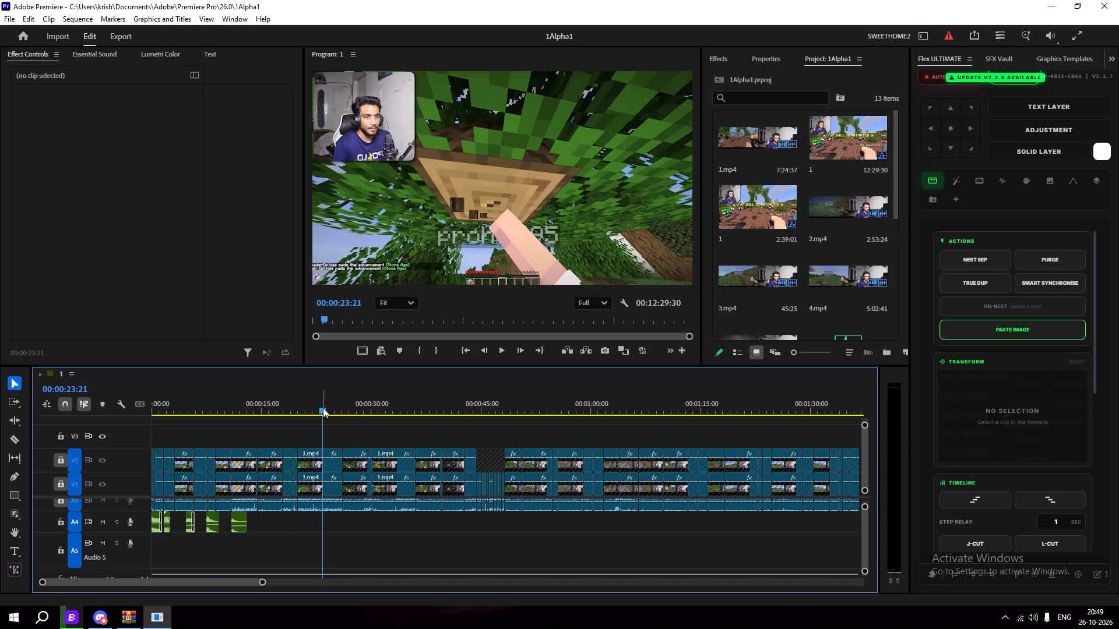
click(133, 608)
drag(237, 171, 245, 181)
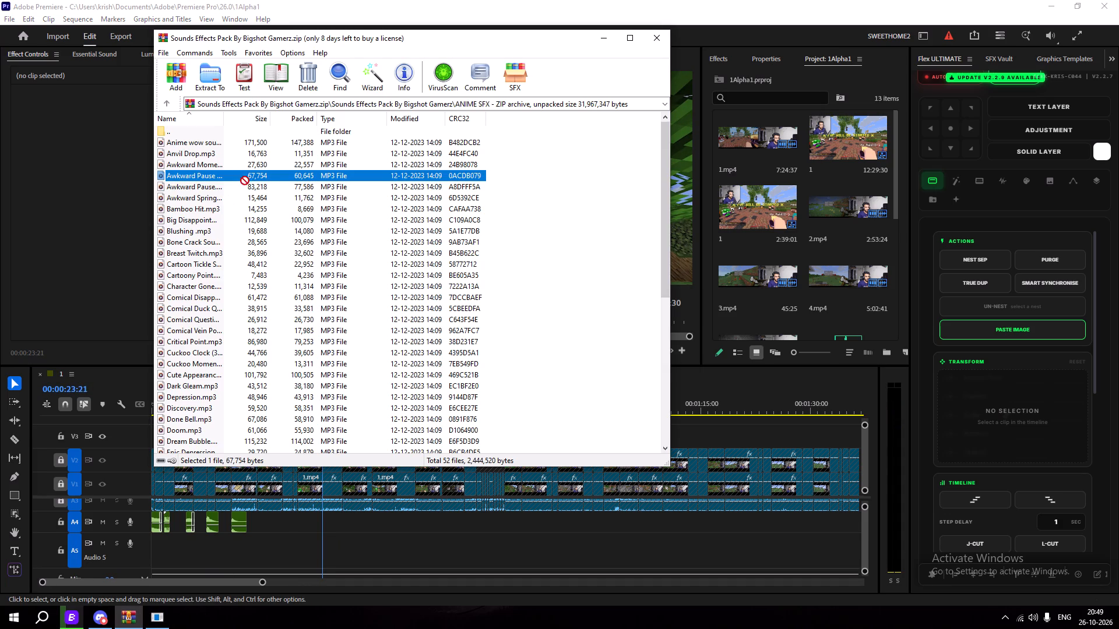
drag(245, 181, 807, 301)
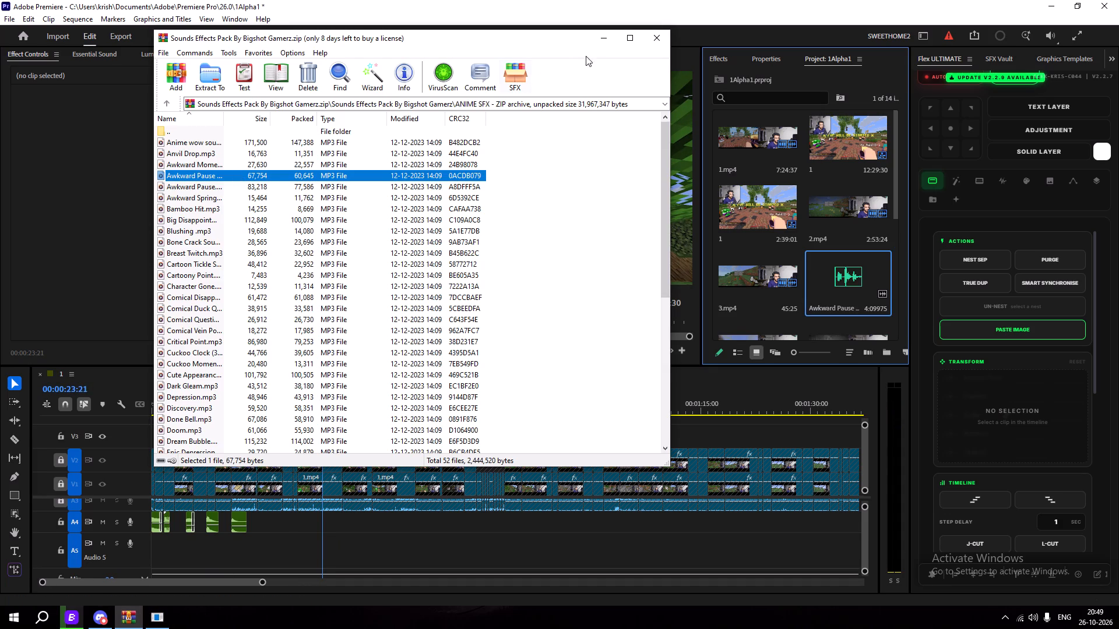
click(606, 36)
drag(846, 278, 325, 520)
Check the Awkward Pause 02 sound in playback and move it earlier on A4 to start at about 20 seconds.
key(space)
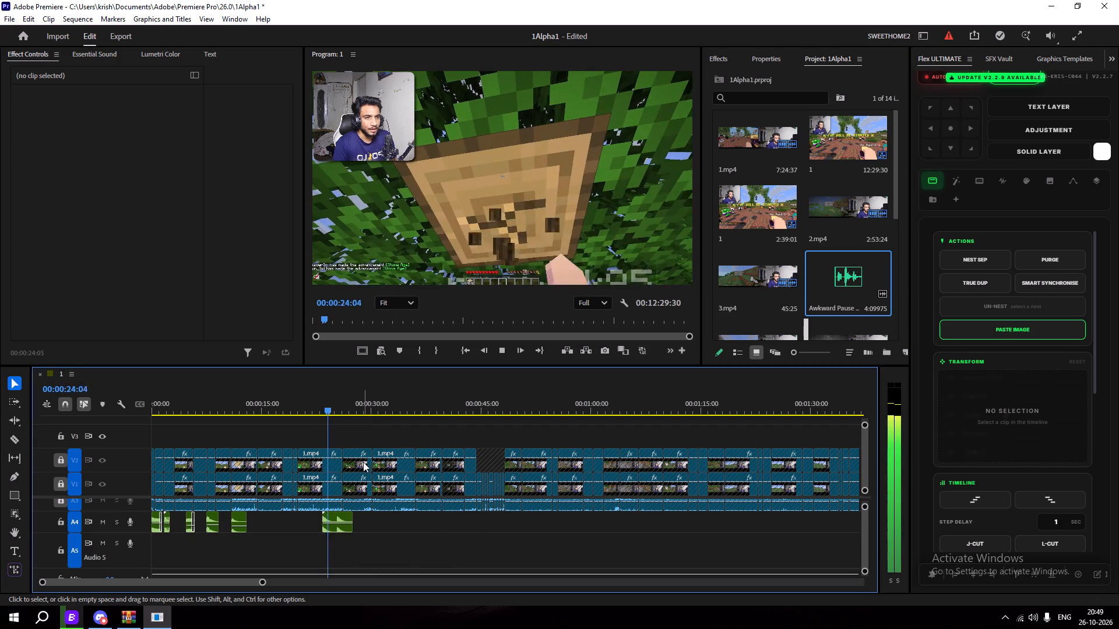
key(space)
drag(336, 529, 309, 528)
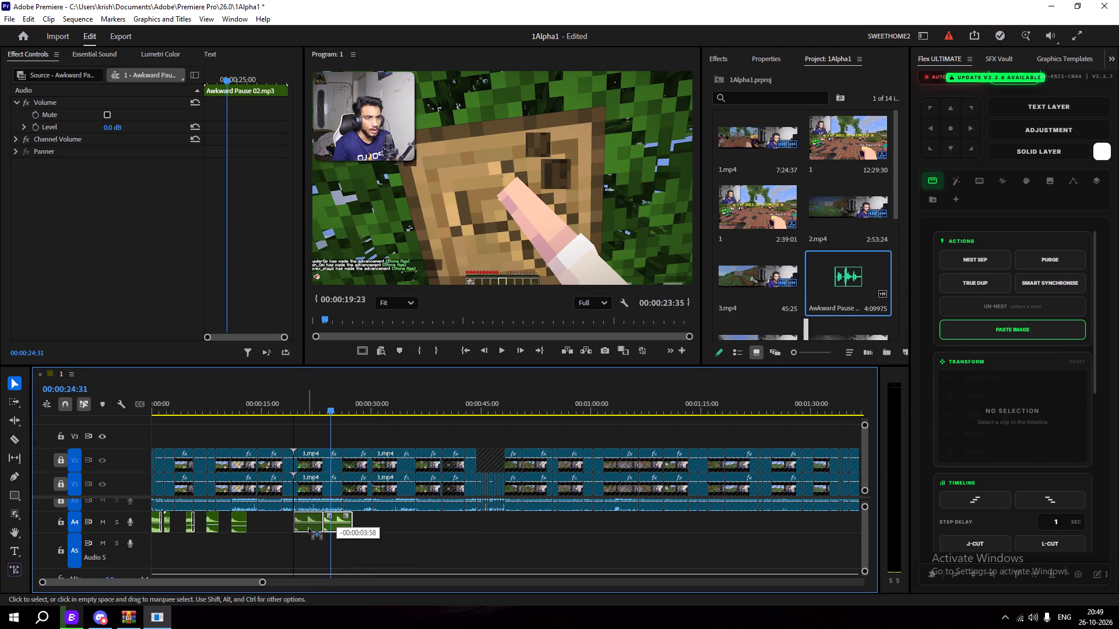
drag(309, 528, 311, 528)
Split the Awkward Pause 02 clip on A4 at 00:00:21:49.
drag(321, 411, 312, 413)
key(c)
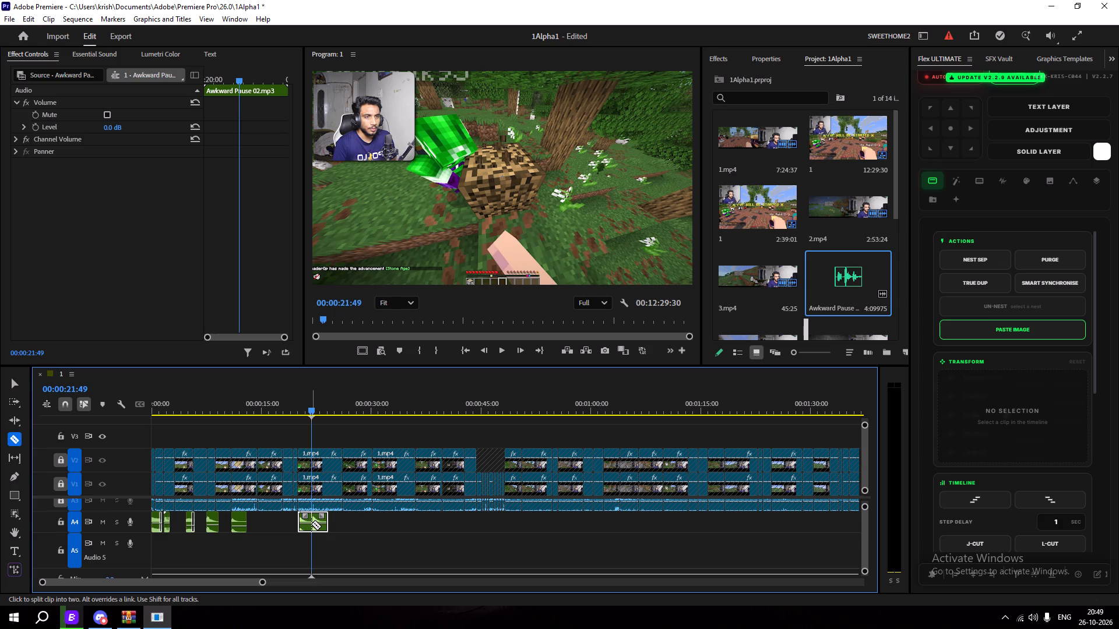
click(311, 524)
key(v)
click(350, 521)
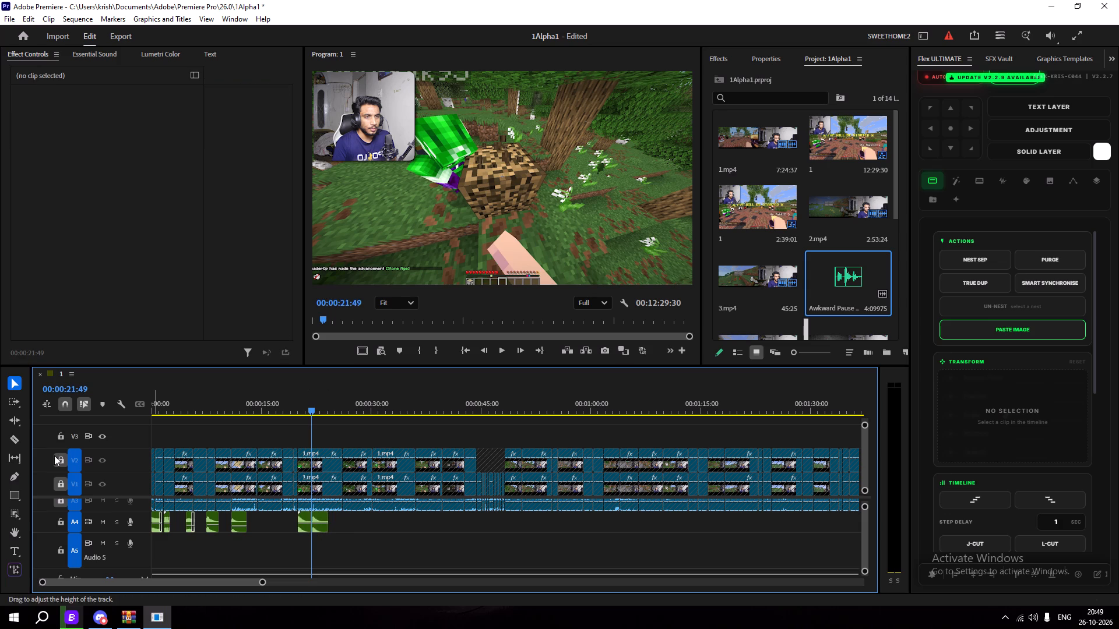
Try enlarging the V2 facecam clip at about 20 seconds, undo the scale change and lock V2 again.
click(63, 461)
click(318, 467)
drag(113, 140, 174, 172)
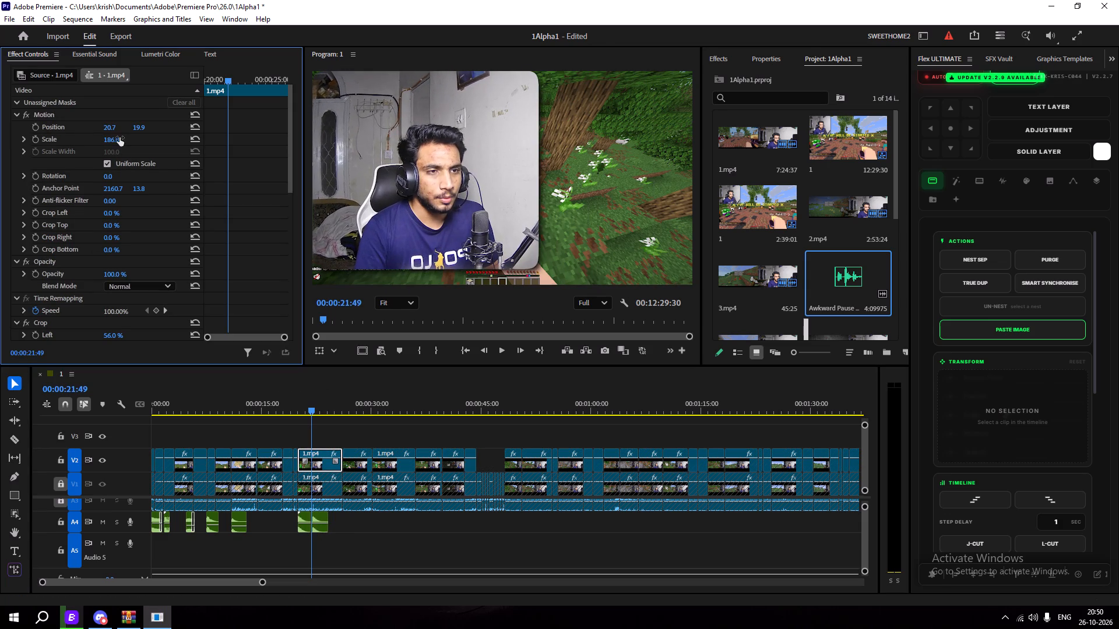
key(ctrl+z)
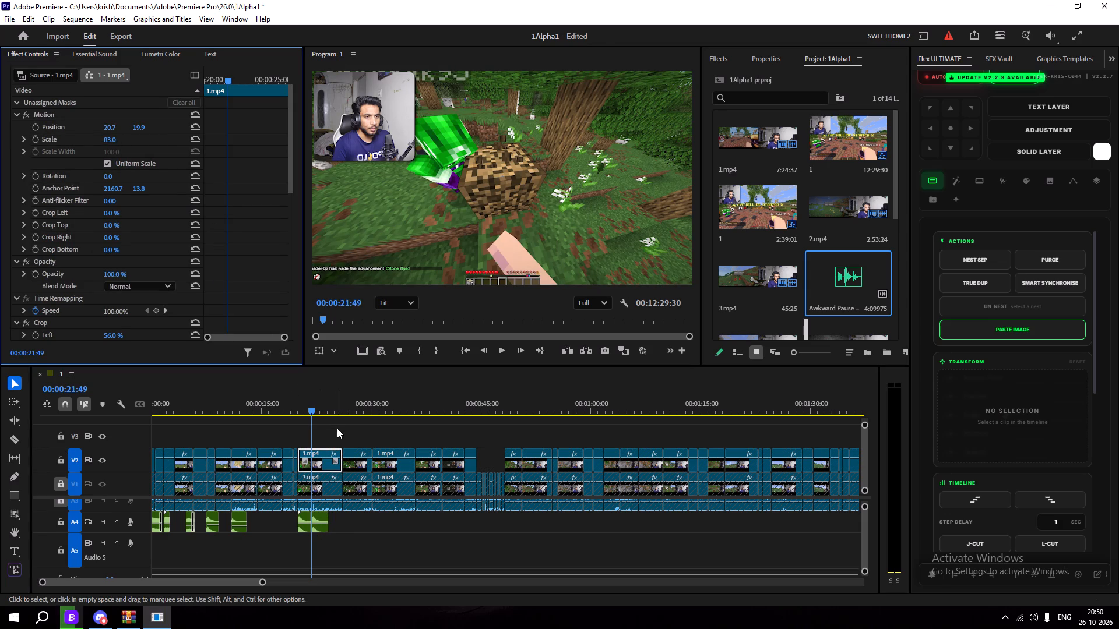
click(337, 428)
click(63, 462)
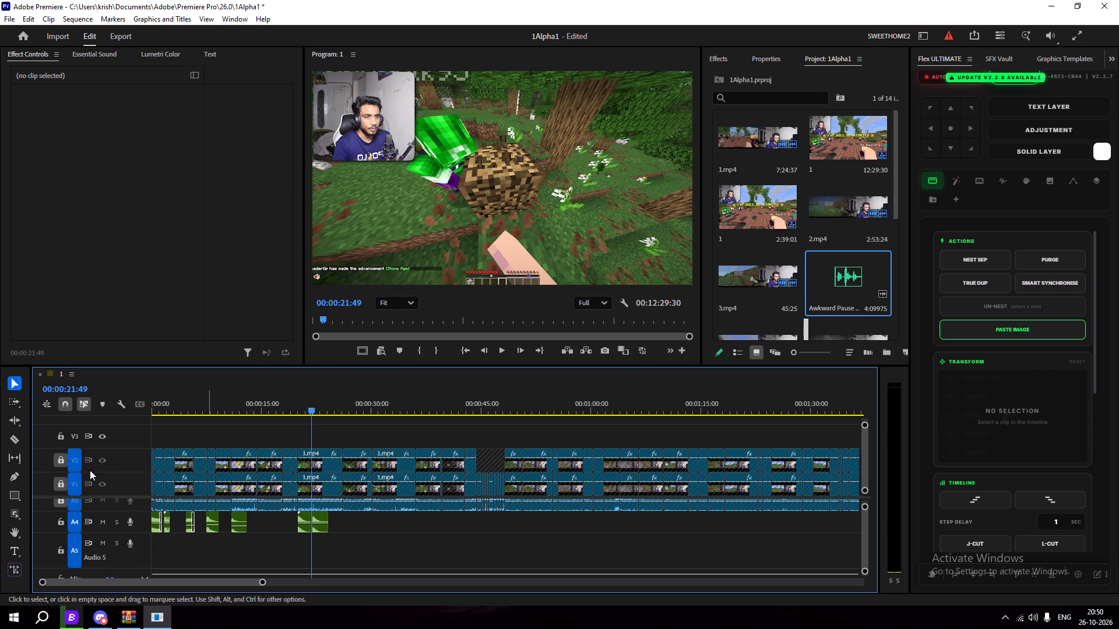
Unlock V2 and duplicate the facecam clip at about 20 seconds onto V3 directly above the original.
click(59, 462)
click(318, 465)
alt+drag(318, 465, 318, 436)
alt+drag(319, 464, 320, 436)
click(322, 441)
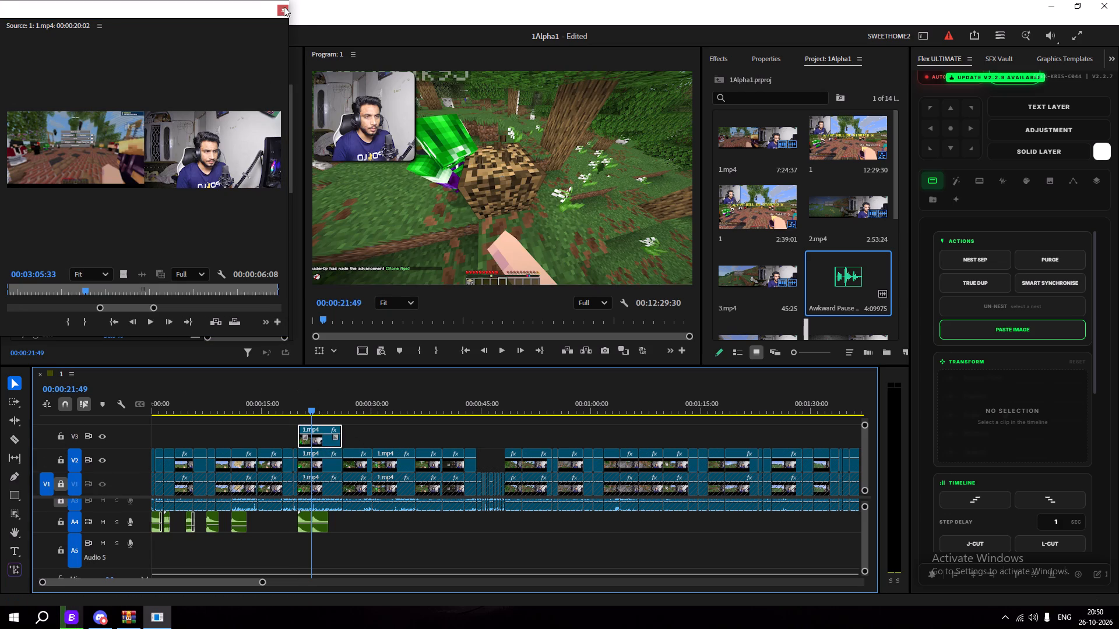
click(284, 13)
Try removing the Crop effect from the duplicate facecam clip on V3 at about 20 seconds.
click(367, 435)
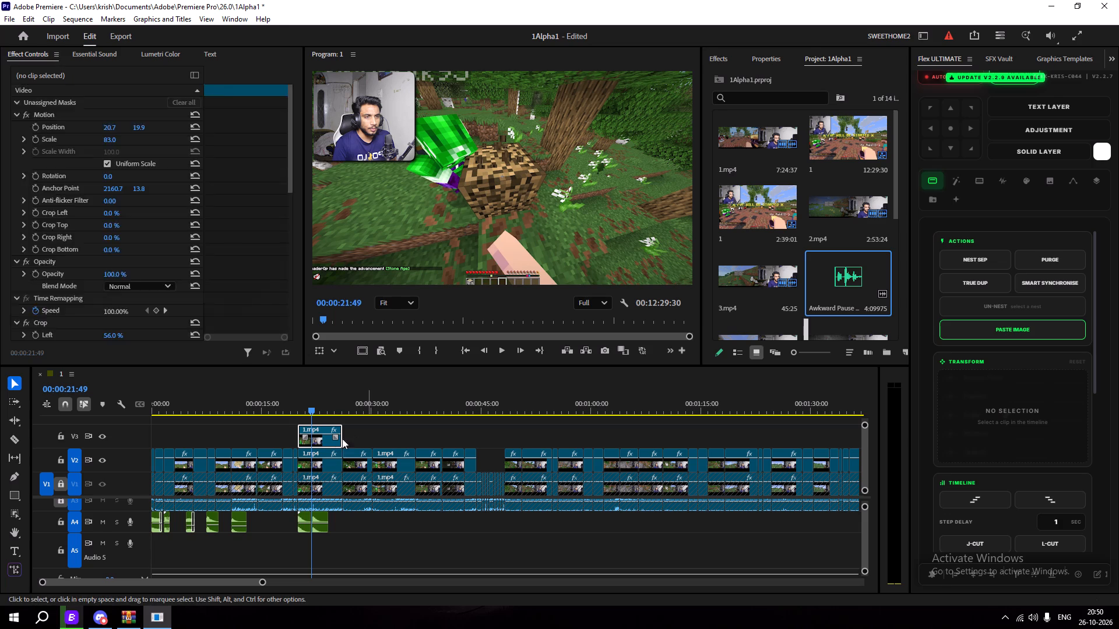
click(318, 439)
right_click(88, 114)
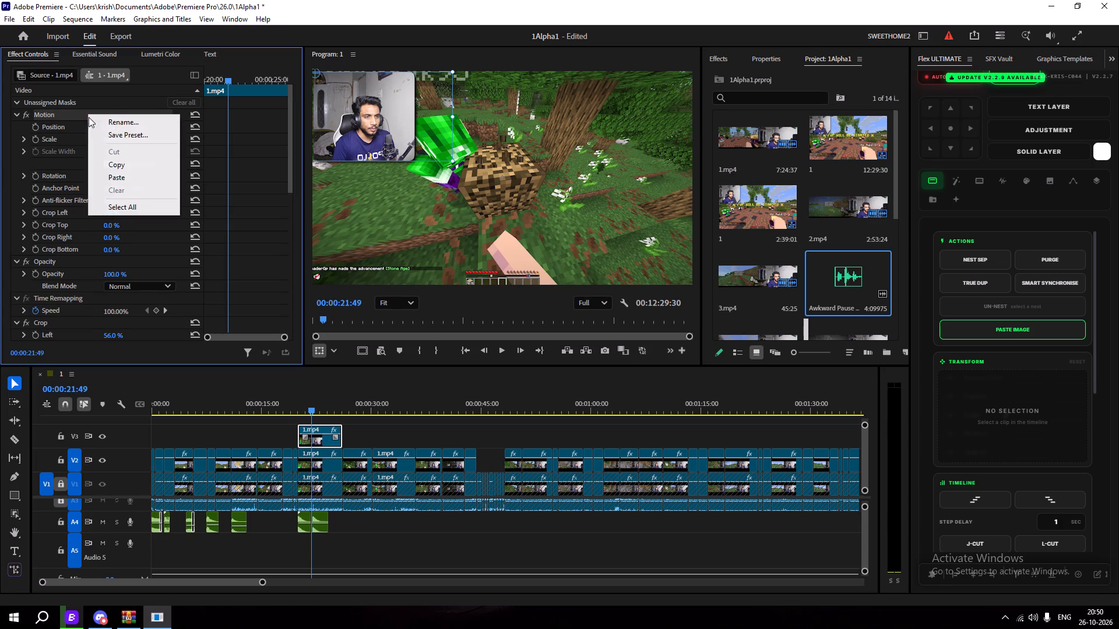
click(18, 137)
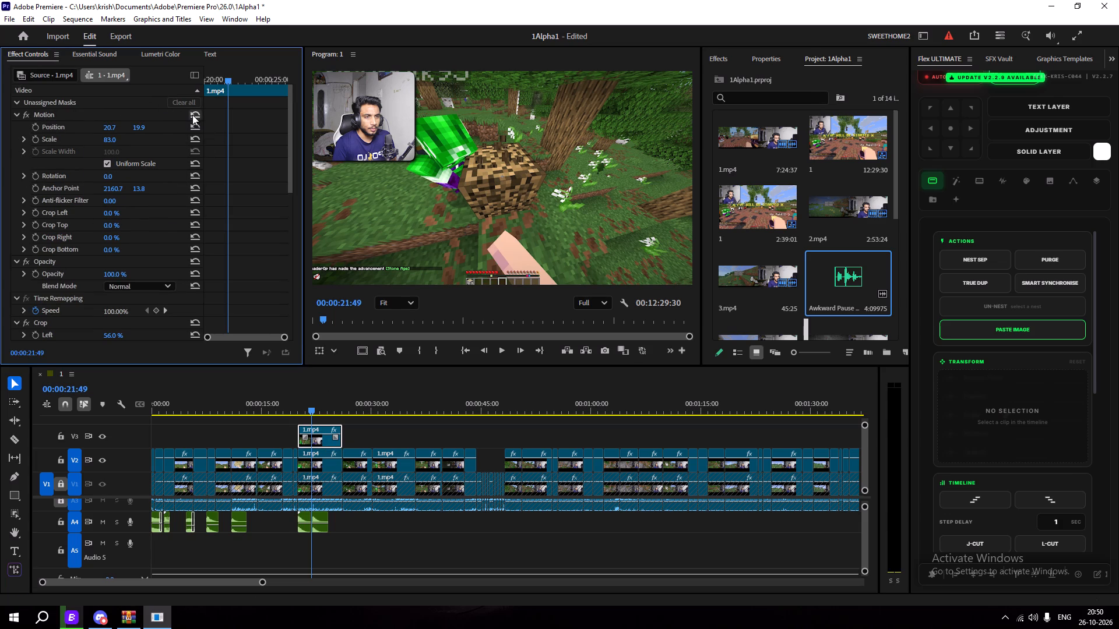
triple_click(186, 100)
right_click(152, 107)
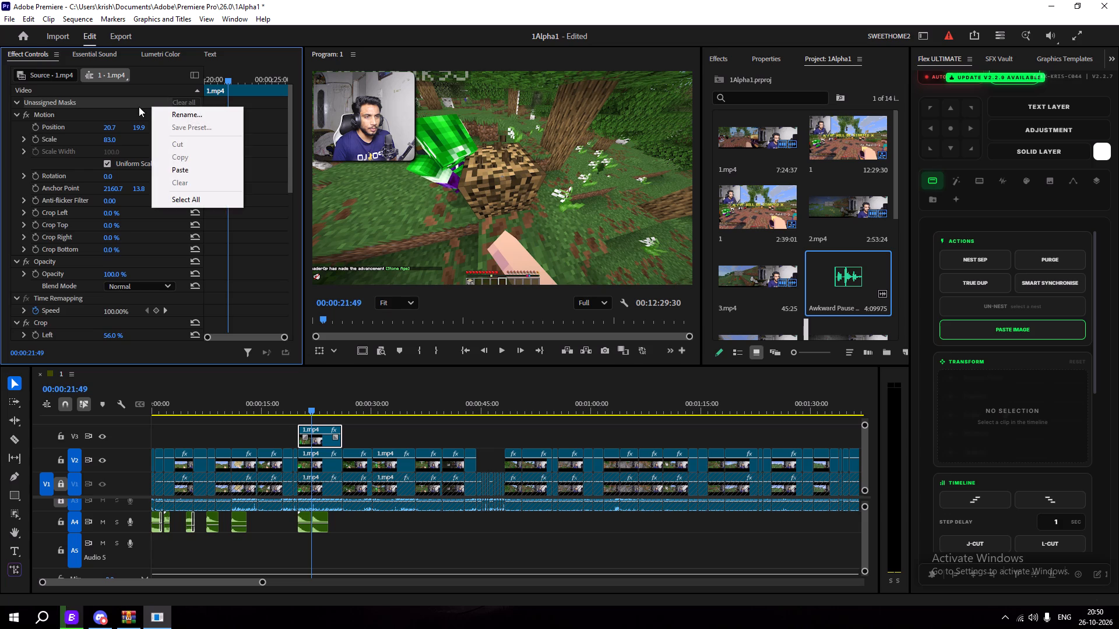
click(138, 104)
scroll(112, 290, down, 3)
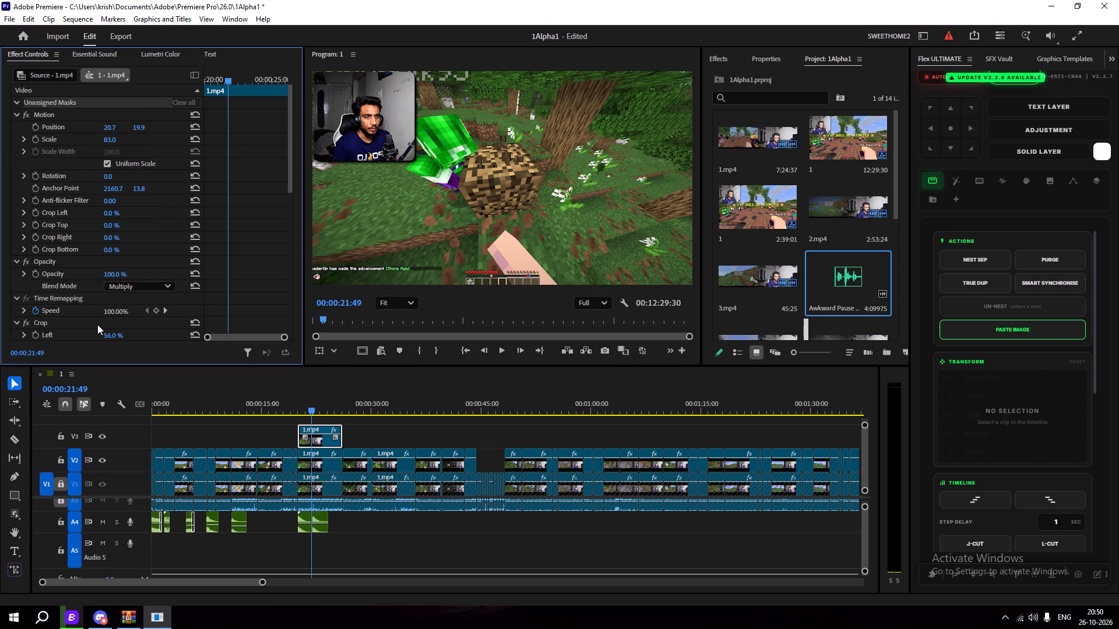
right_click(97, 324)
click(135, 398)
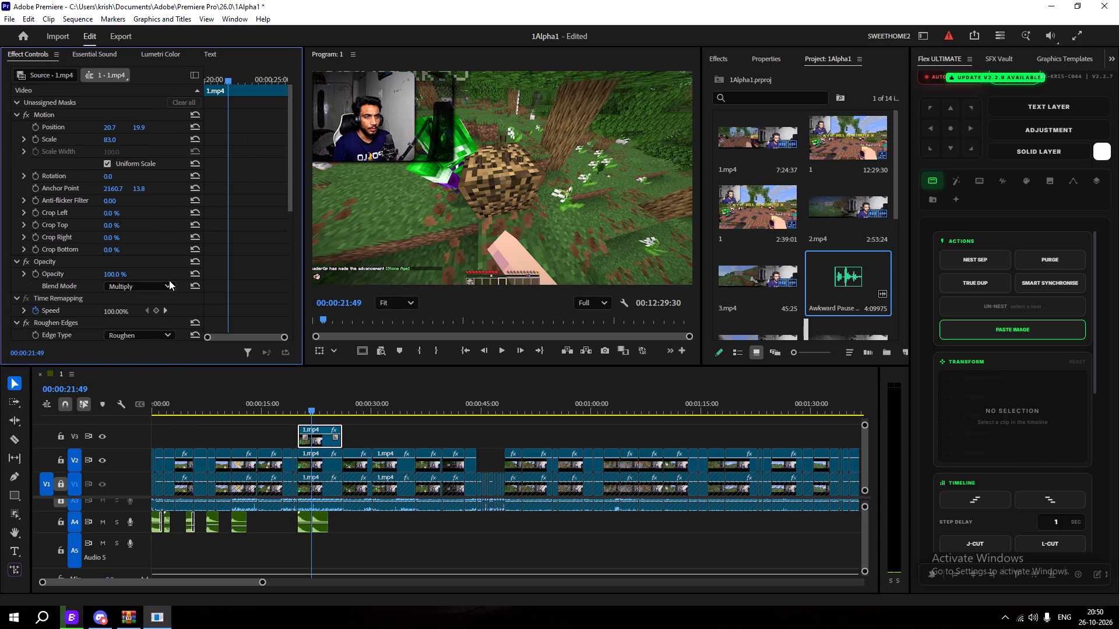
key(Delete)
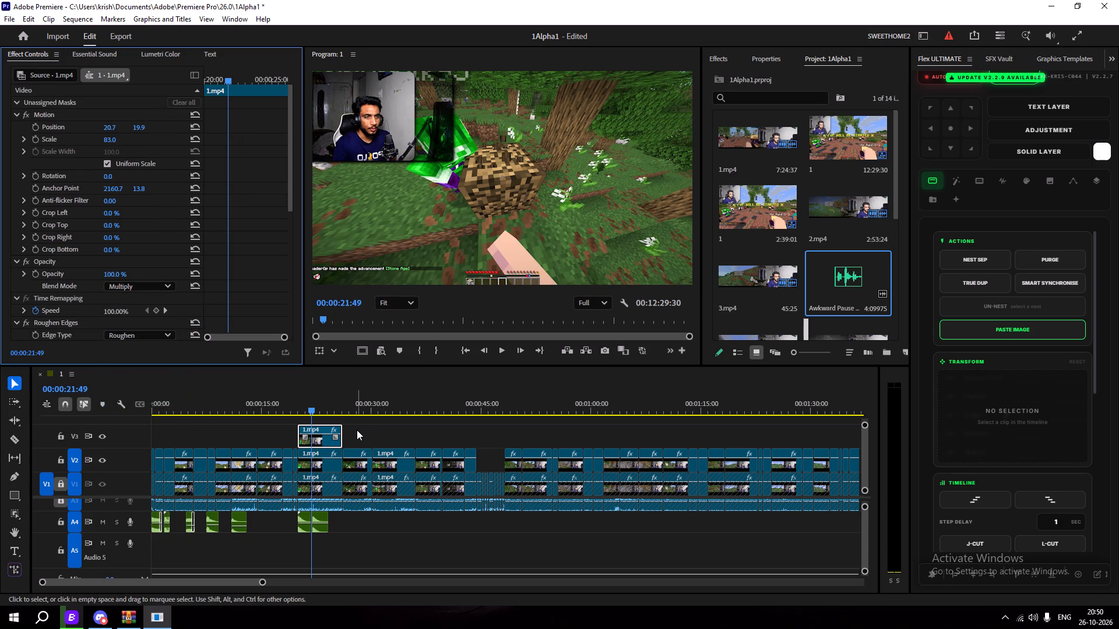
Delete the duplicate facecam clip from V3 and save the project.
click(316, 440)
key(Delete)
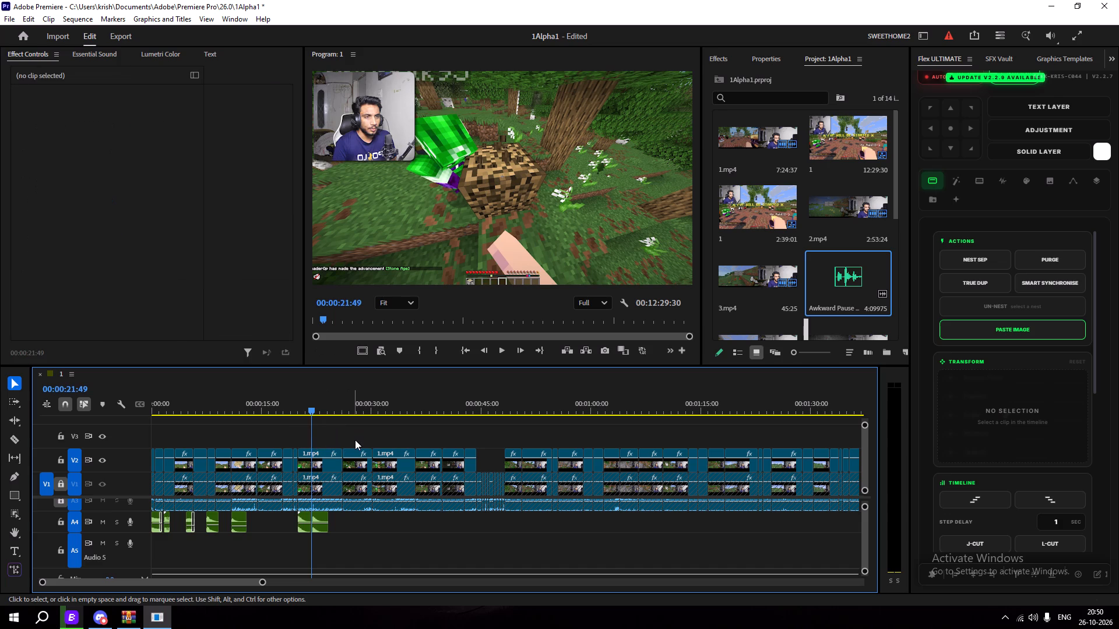
click(355, 440)
key(ctrl+s)
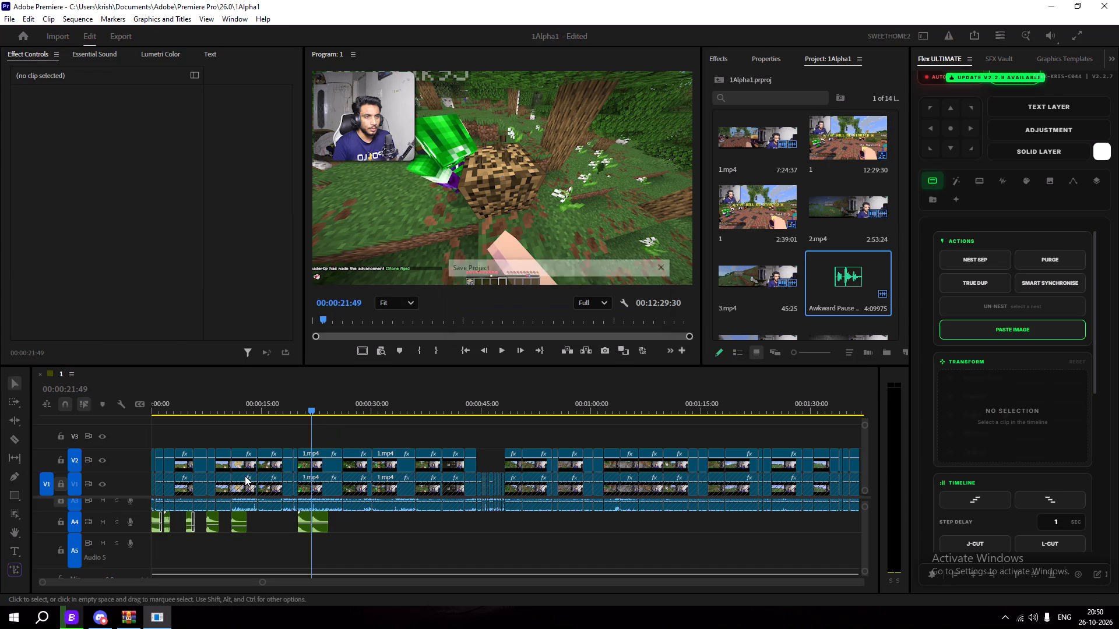
Lock video track V2.
click(54, 461)
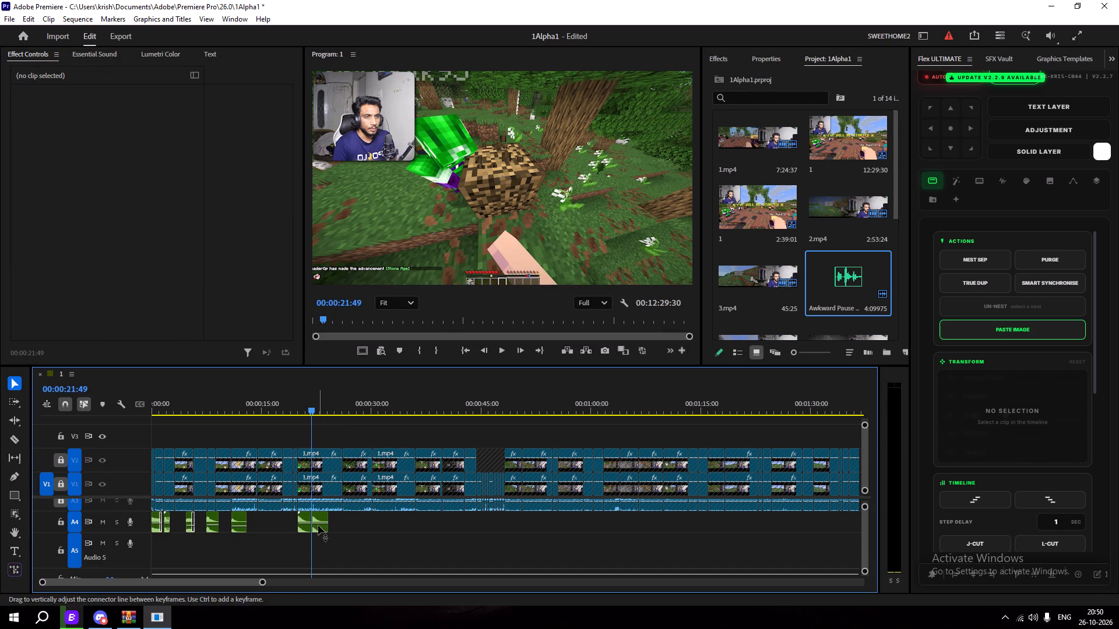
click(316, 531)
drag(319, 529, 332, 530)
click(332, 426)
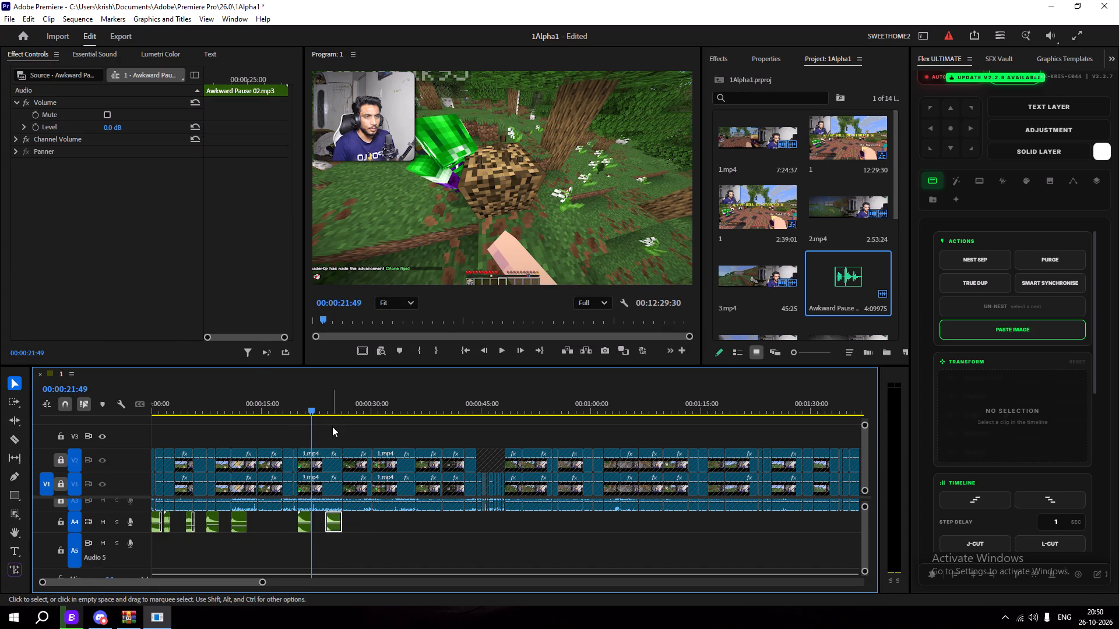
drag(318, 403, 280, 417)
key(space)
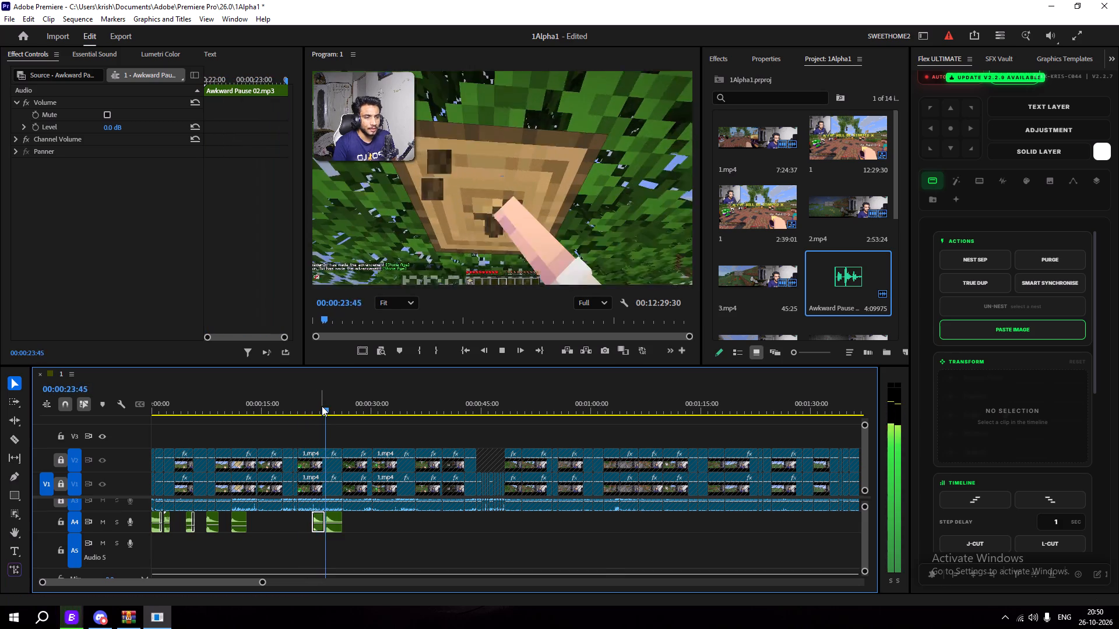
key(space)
Delete the second Awkward Pause 02 piece from A4.
click(335, 531)
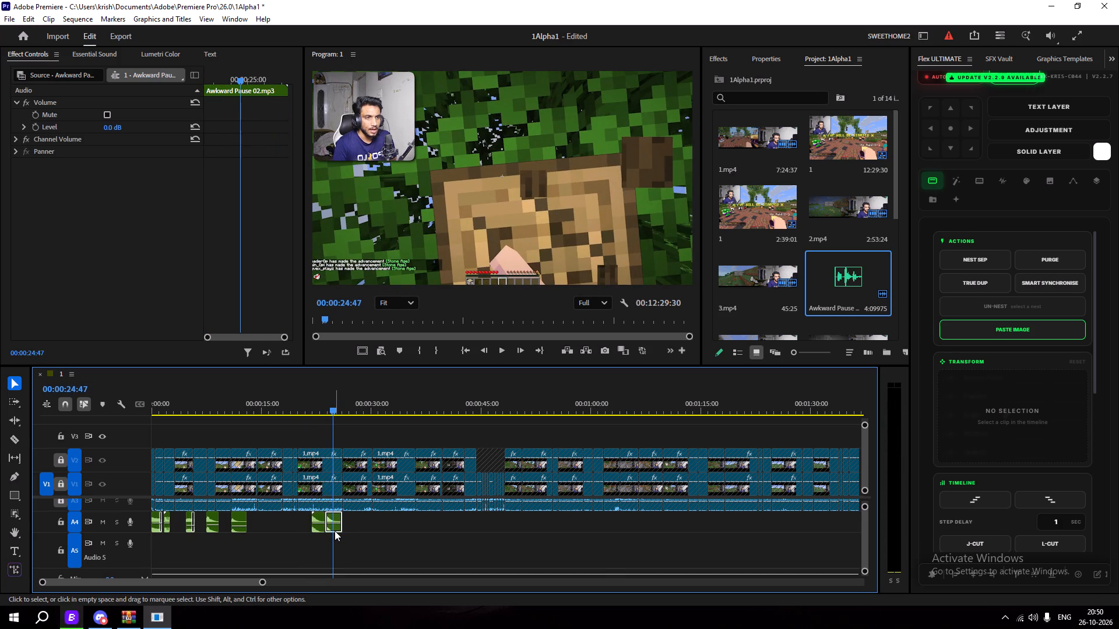
key(Delete)
Reposition the remaining Awkward Pause 02 clip on A4 to start at about 00:00:22:27 and check it in playback.
drag(321, 532, 326, 531)
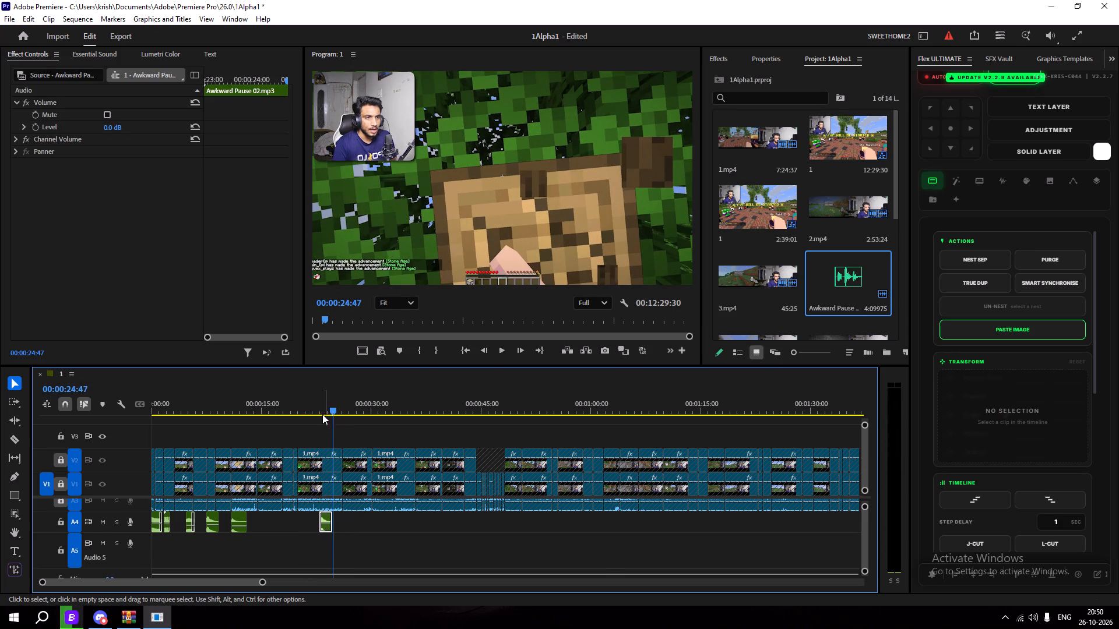
drag(322, 411, 314, 411)
key(space)
key(space)
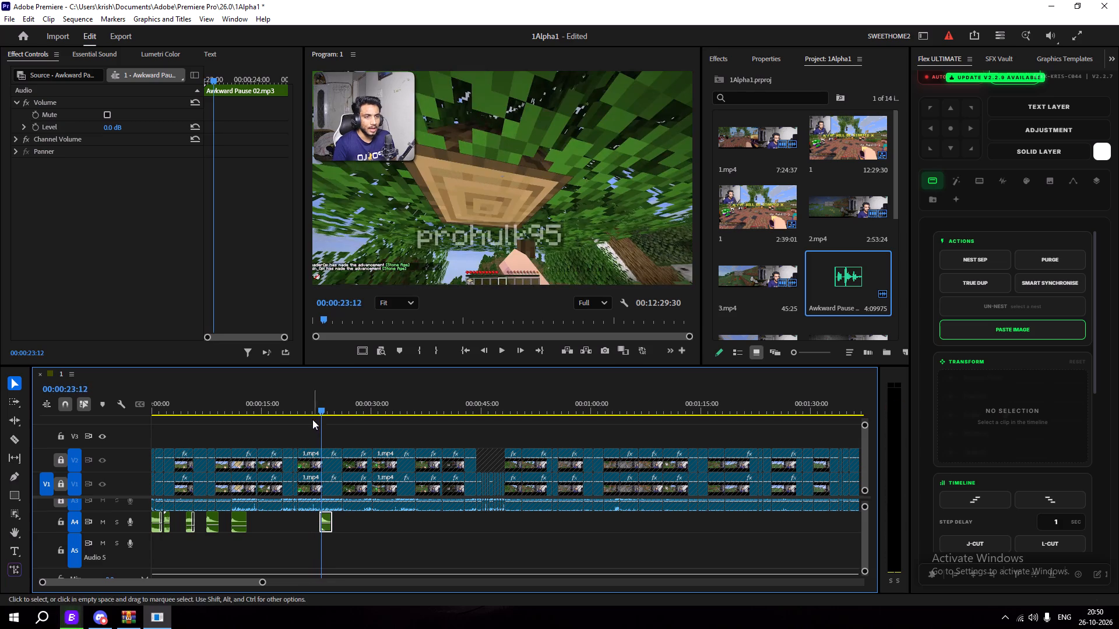
click(315, 410)
drag(326, 529, 320, 530)
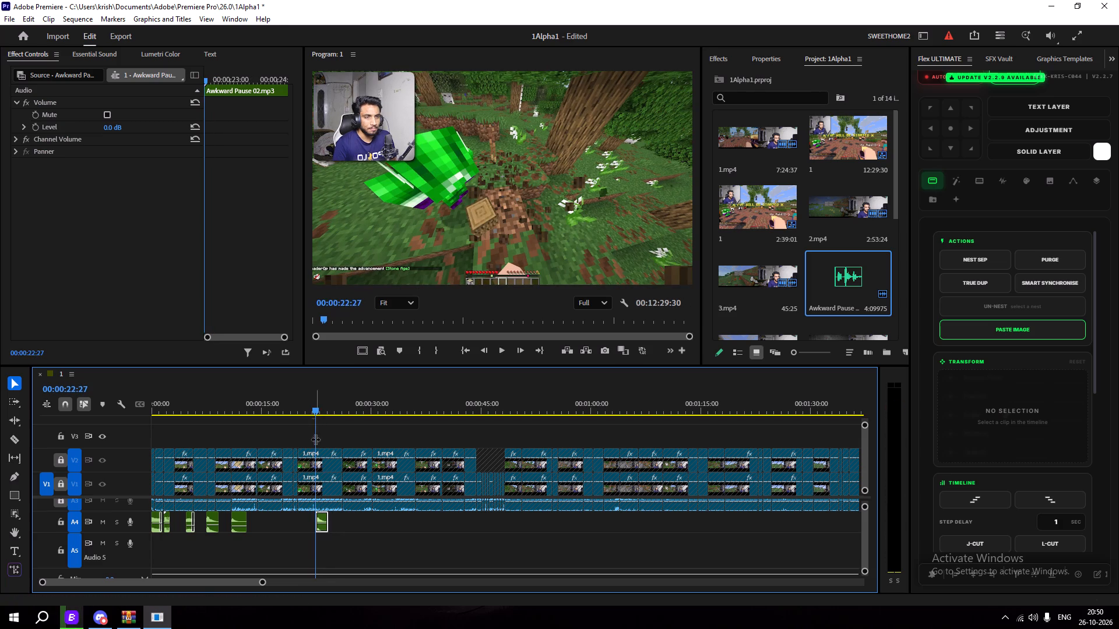
click(311, 417)
click(312, 406)
key(space)
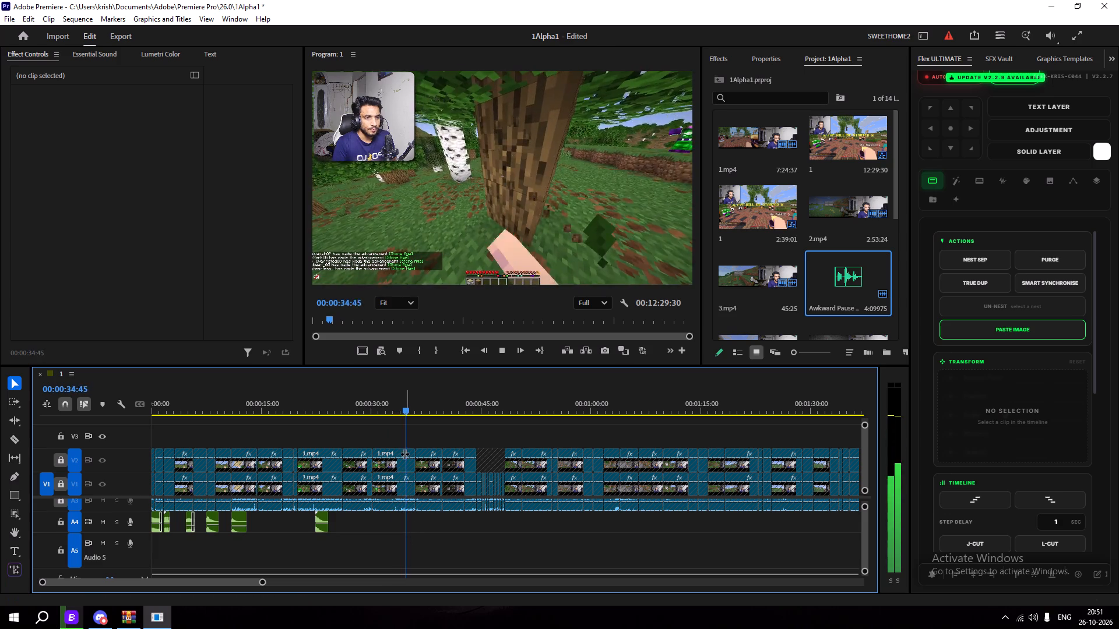
Park the playhead at 00:00:34:09 and import Awkward Pause.mp3 from the ANIME SFX folder of the WinRAR sound effects archive into the Premiere project.
key(space)
key(space)
key(space)
drag(413, 408, 404, 411)
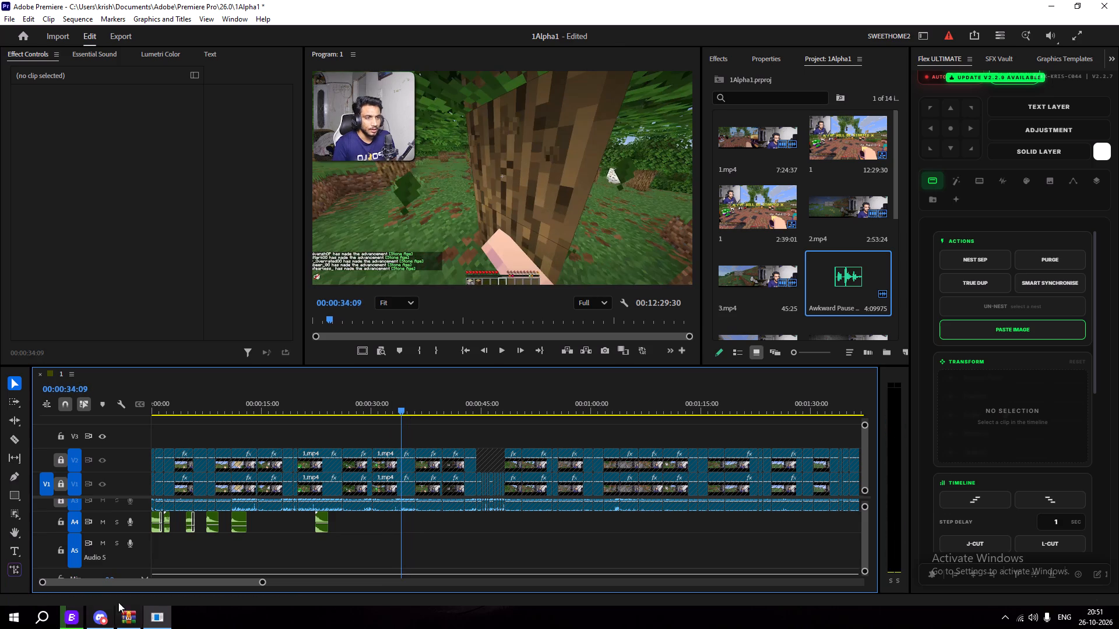
click(131, 620)
double_click(240, 187)
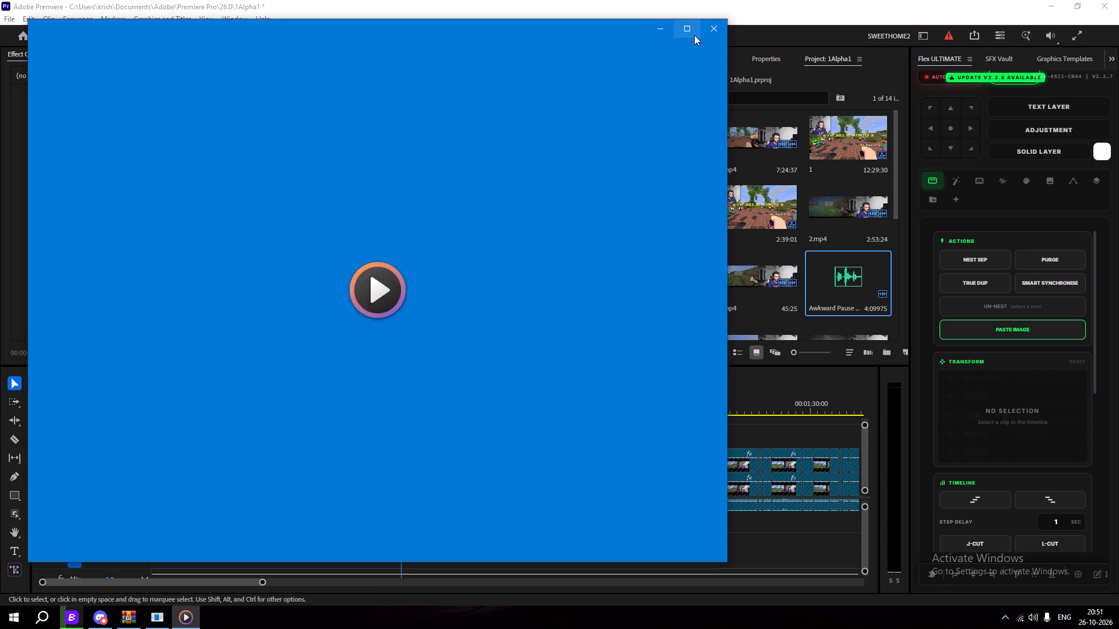
click(706, 29)
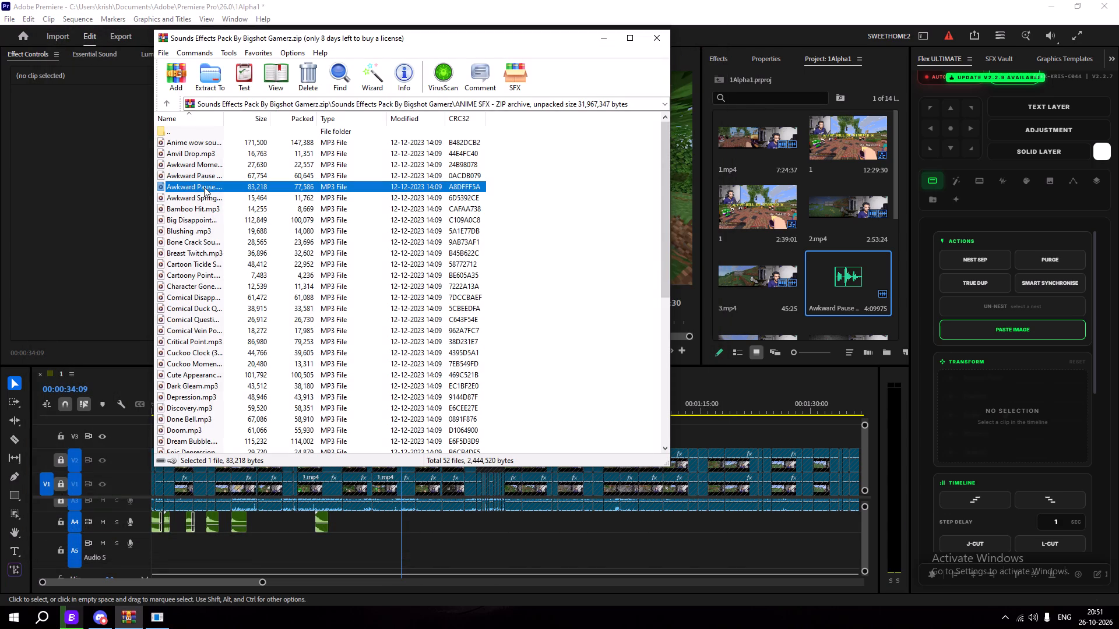
drag(204, 187, 798, 293)
click(798, 293)
Place the Awkward Pause sound on A4 starting at 00:00:34:09.
scroll(789, 290, down, 4)
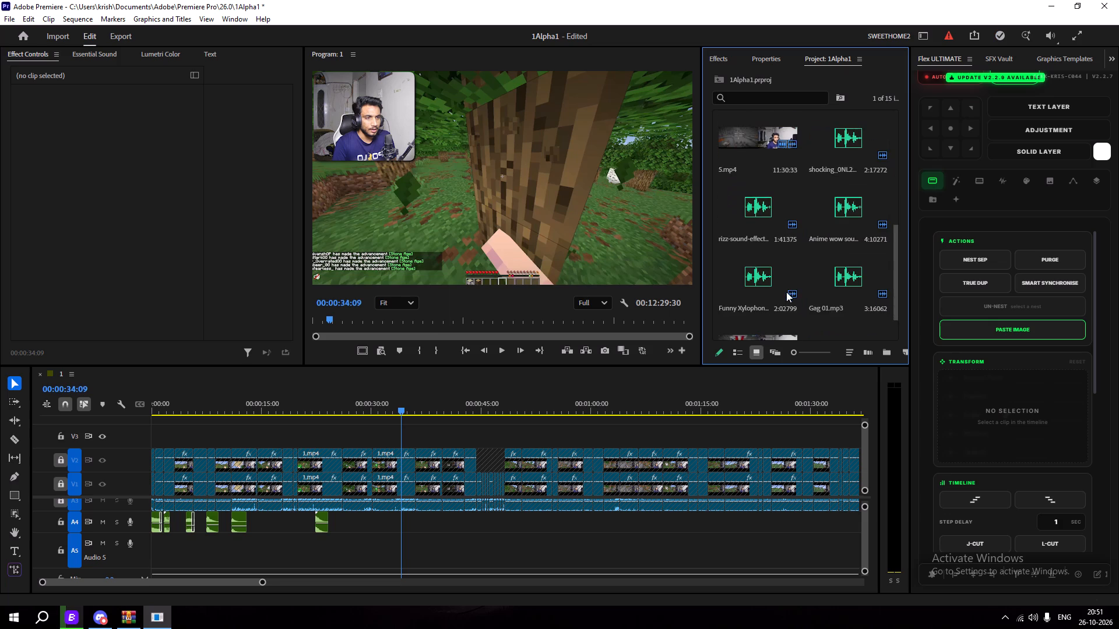
scroll(790, 287, up, 1)
scroll(820, 245, up, 1)
drag(842, 140, 402, 520)
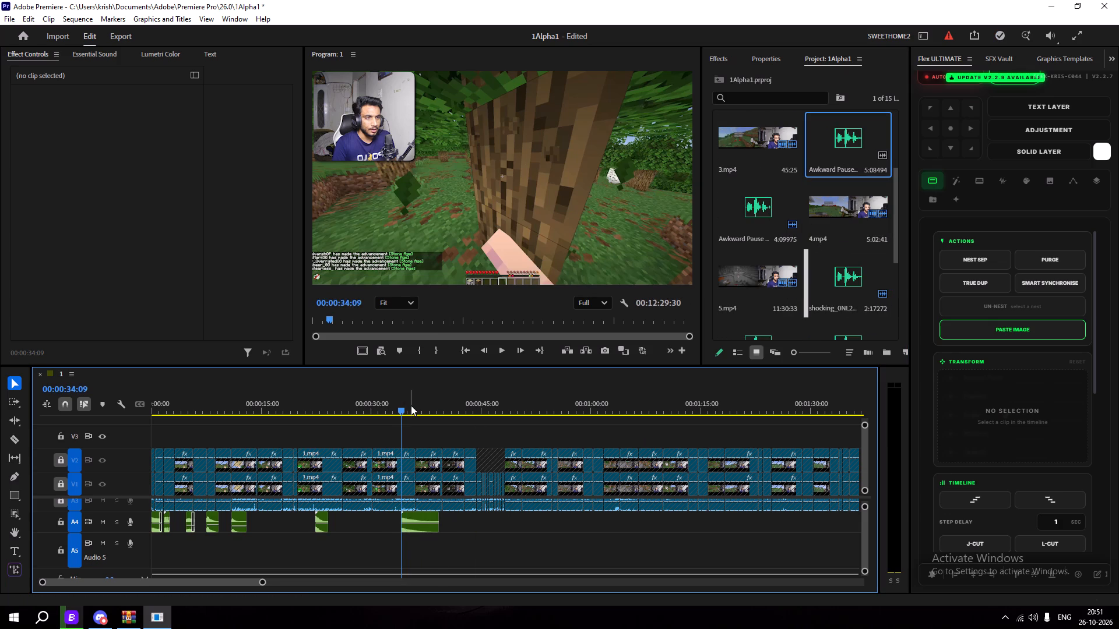
Play back the new Awkward Pause clip on A4, split it at about 36 seconds and delete the remainder.
drag(404, 402, 398, 405)
key(space)
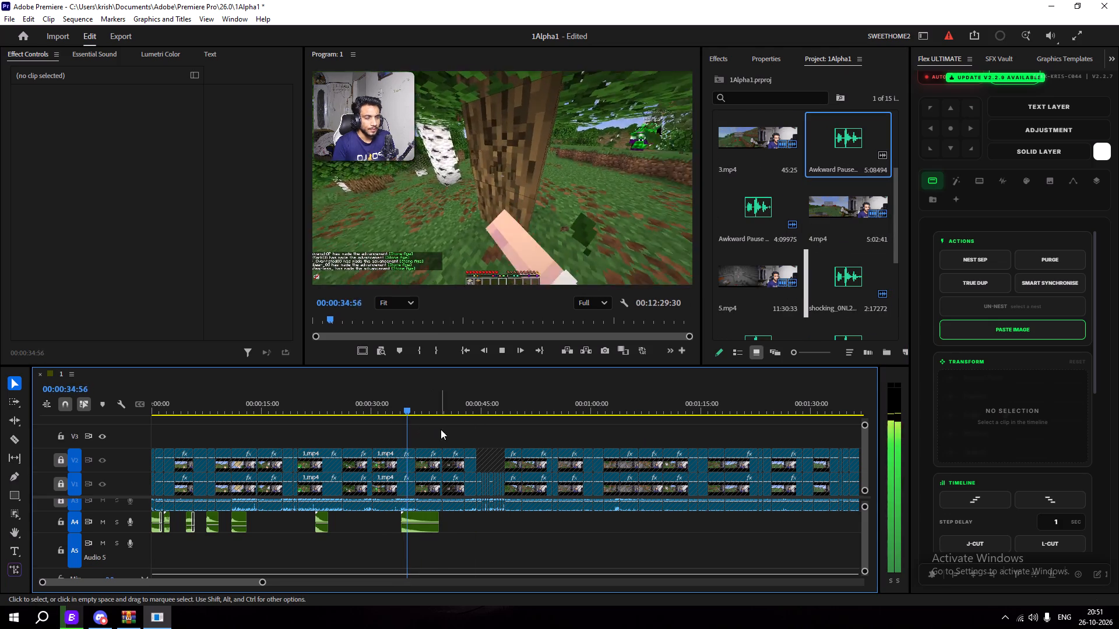
key(space)
key(space)
key(space)
drag(411, 394, 407, 399)
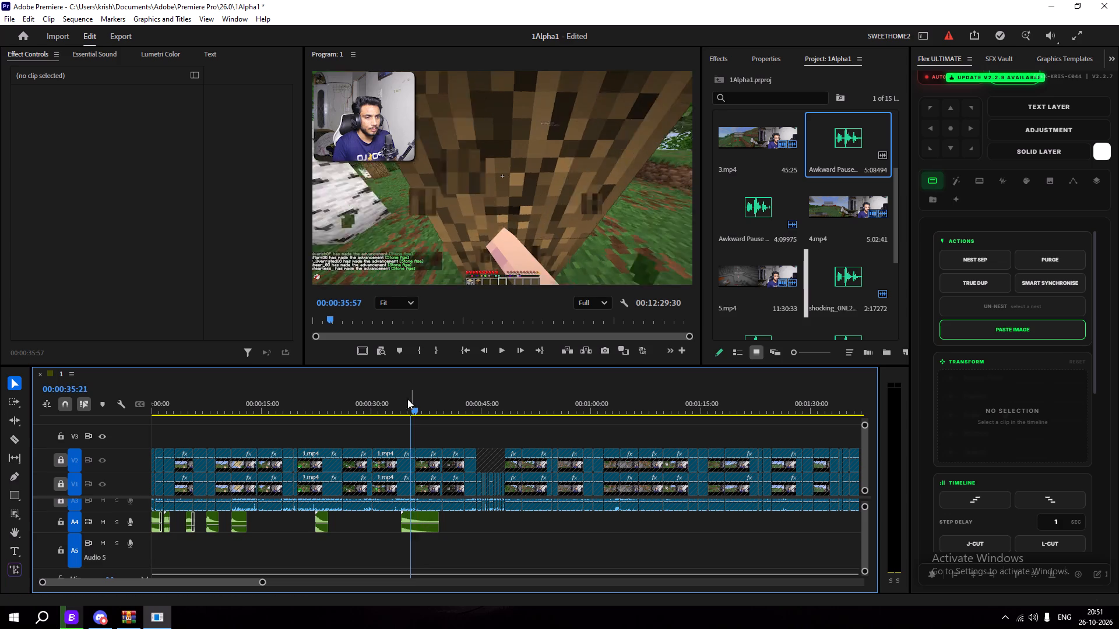
drag(407, 399, 402, 407)
key(c)
click(413, 525)
key(v)
click(429, 530)
key(Delete)
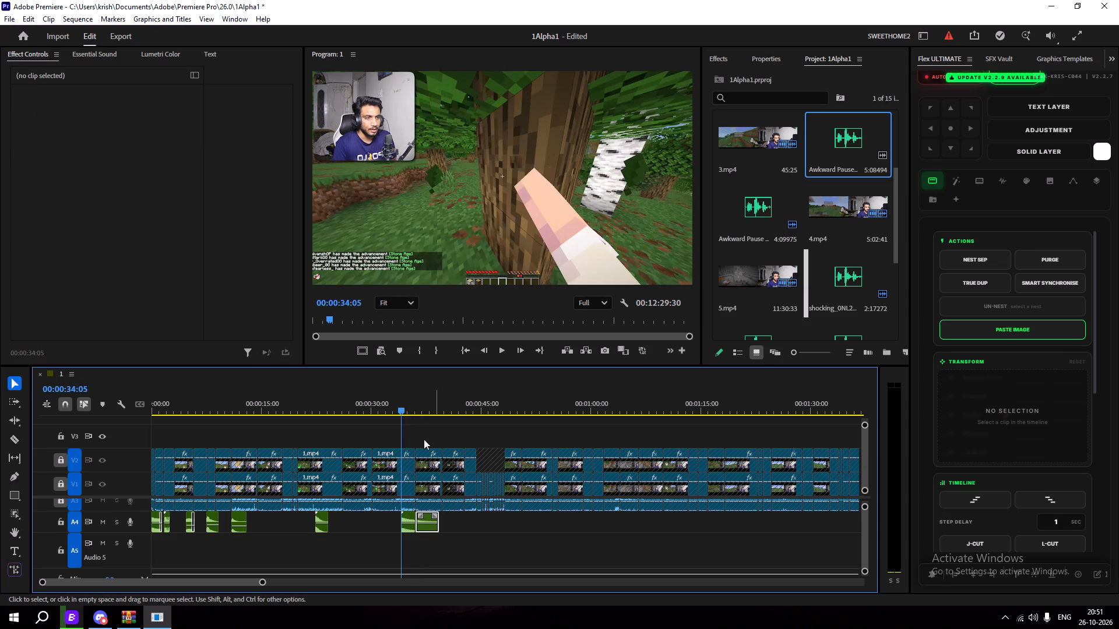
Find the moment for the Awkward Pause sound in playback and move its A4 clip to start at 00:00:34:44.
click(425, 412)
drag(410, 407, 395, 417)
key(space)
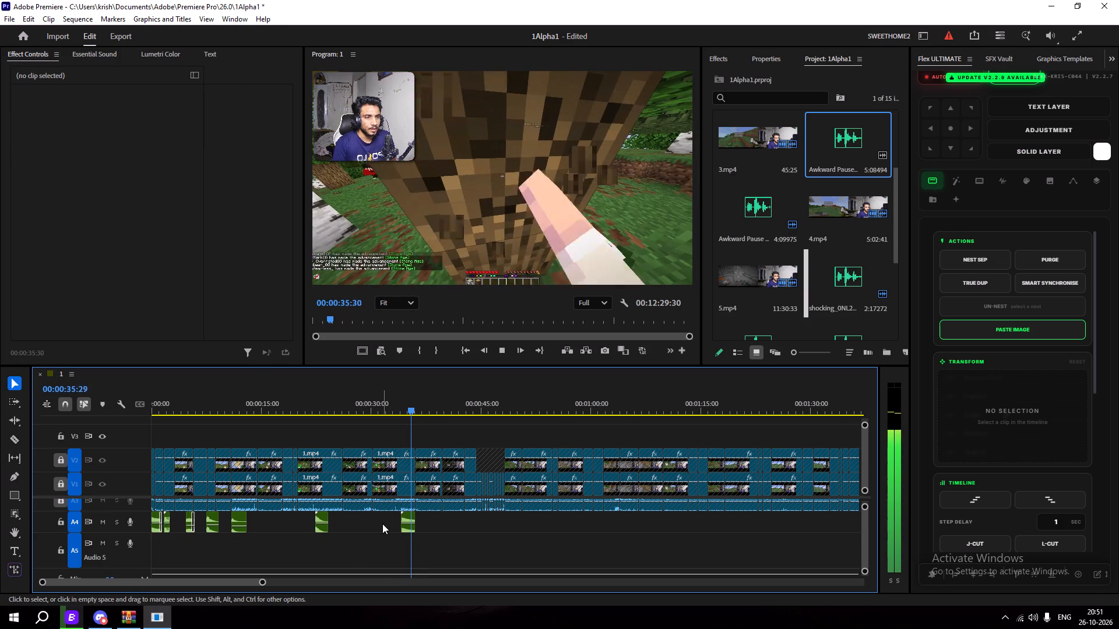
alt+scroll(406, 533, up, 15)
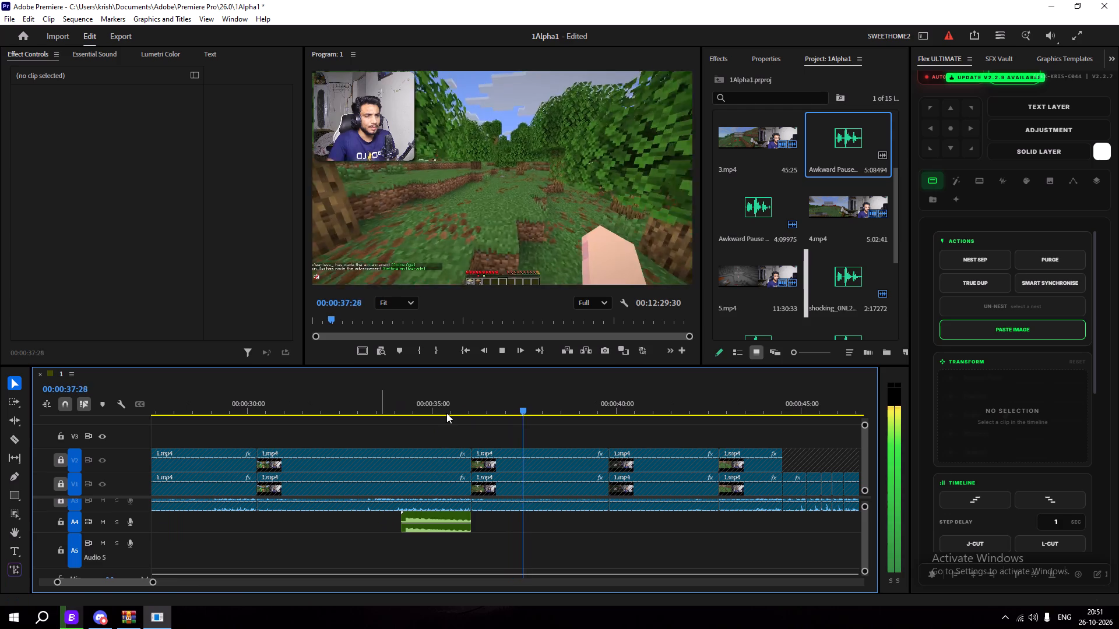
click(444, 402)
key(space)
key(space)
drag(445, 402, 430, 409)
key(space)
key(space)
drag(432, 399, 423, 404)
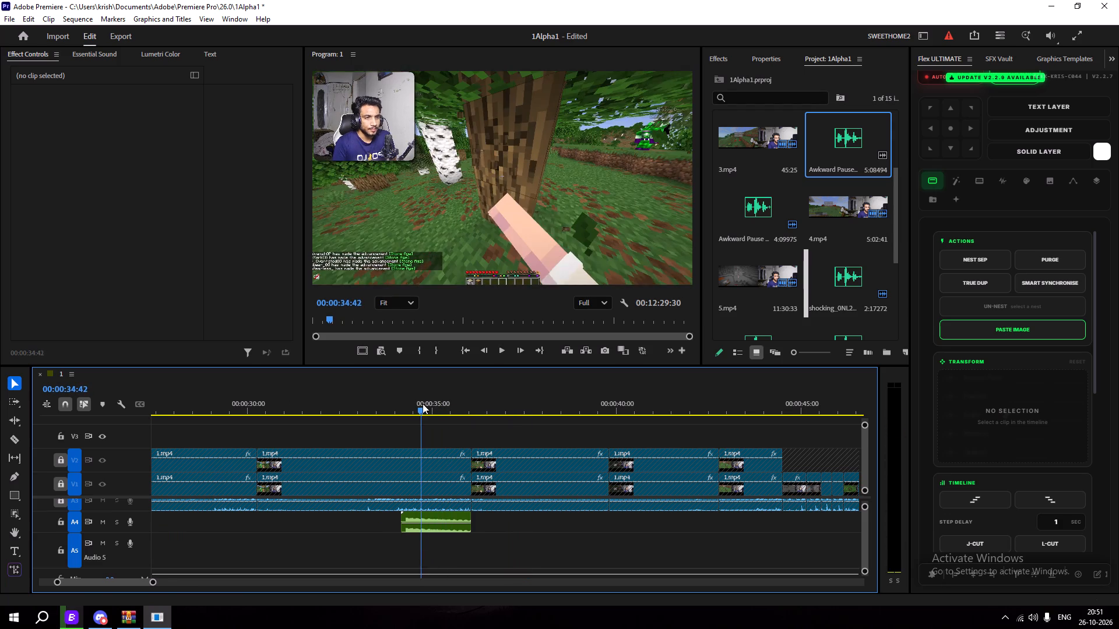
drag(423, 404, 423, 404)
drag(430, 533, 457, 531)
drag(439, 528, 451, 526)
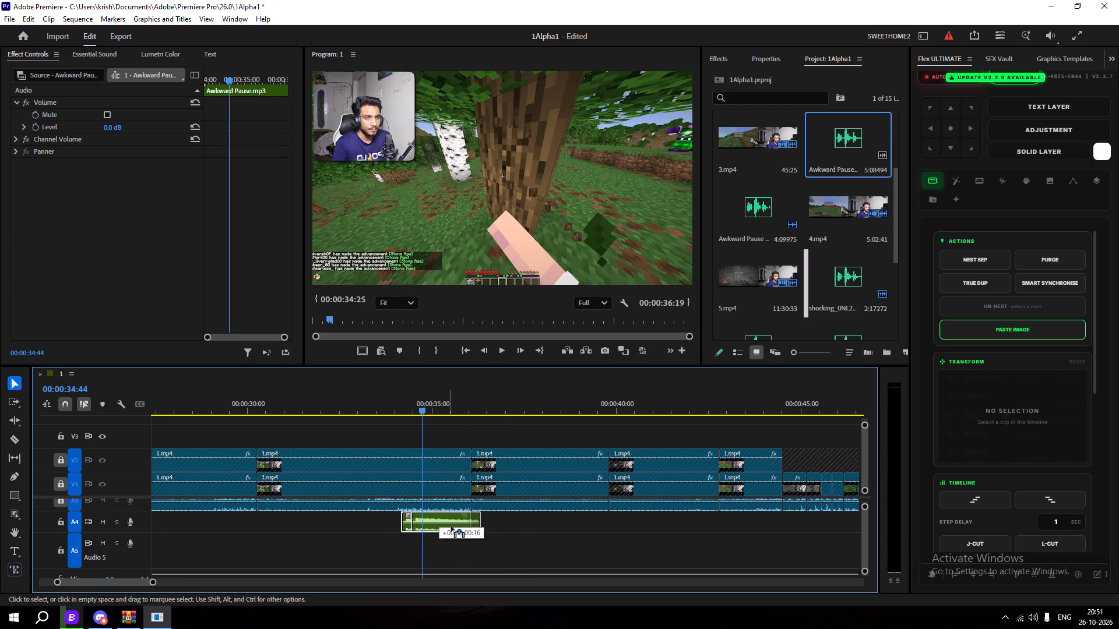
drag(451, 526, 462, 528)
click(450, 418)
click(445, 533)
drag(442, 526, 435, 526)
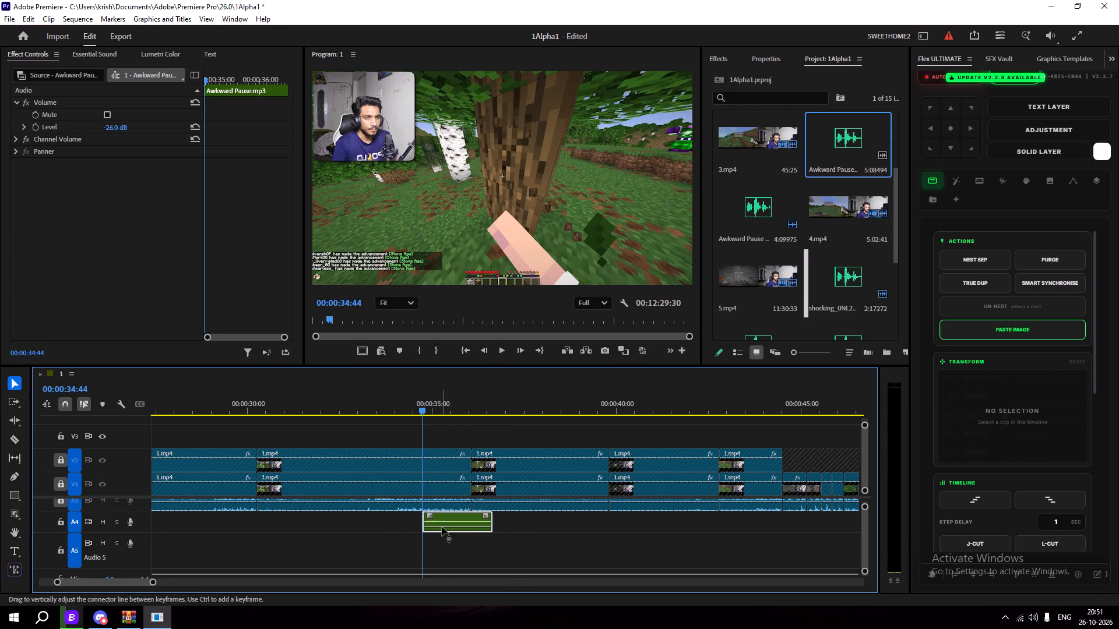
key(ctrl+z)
Shift the Awkward Pause clip on A4 slightly earlier to start at about 34.5 seconds and check it in playback.
drag(445, 529, 439, 531)
click(440, 531)
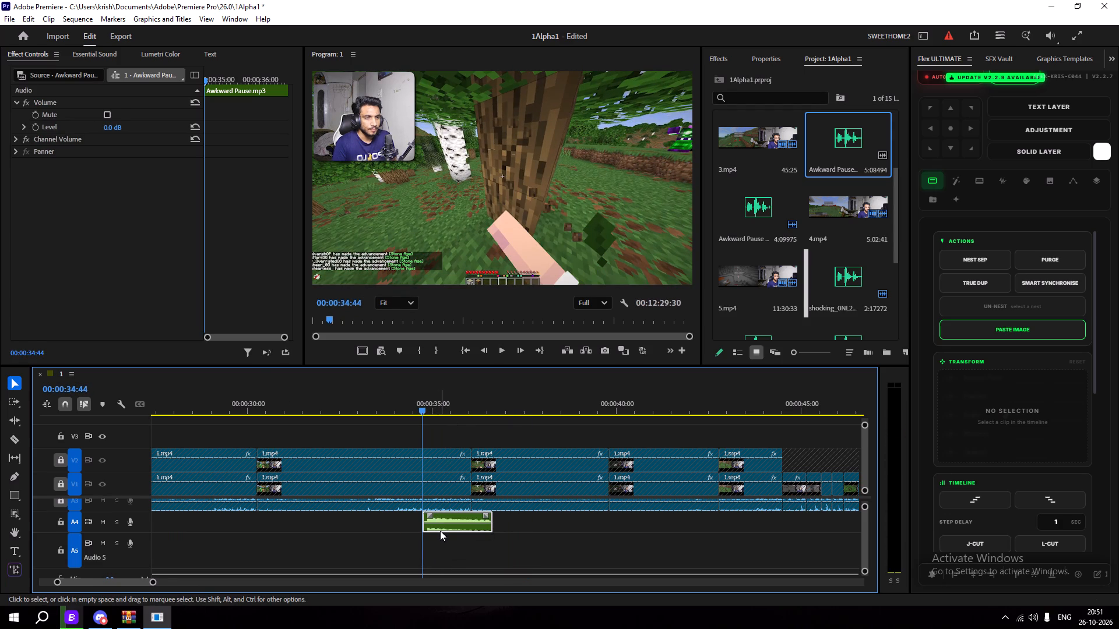
drag(437, 531, 432, 529)
drag(432, 529, 422, 529)
click(446, 424)
drag(427, 411, 410, 414)
key(space)
alt+scroll(428, 442, down, 7)
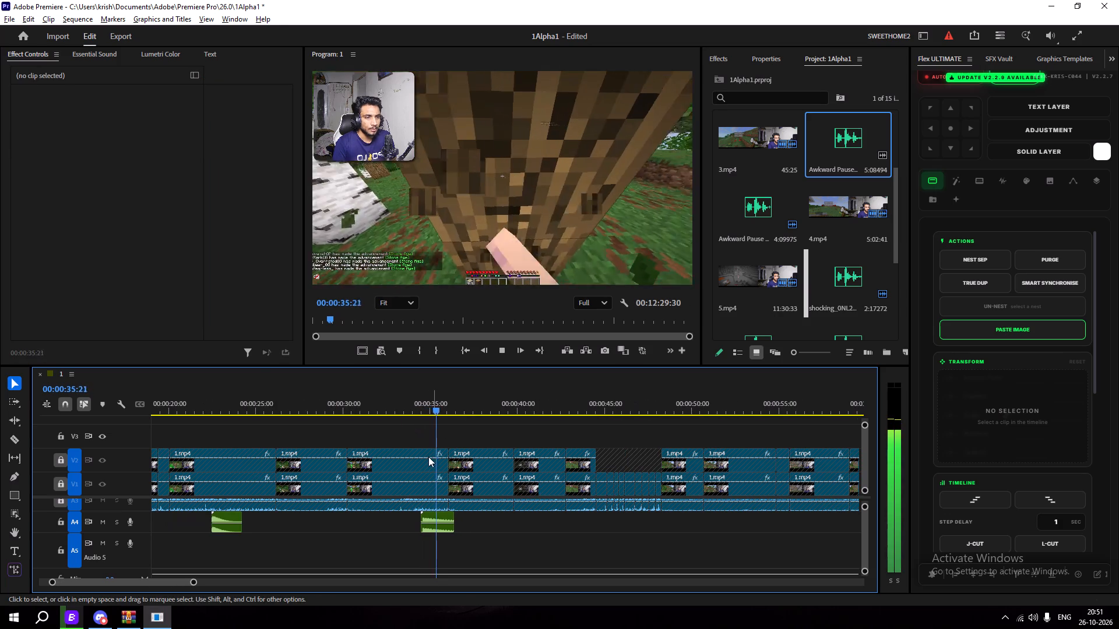
Find the cue for the Awkward Pause sound, shift its A4 clip later to start at about 34.9 seconds, and check it in playback.
key(space)
drag(436, 406, 423, 415)
alt+scroll(413, 492, up, 10)
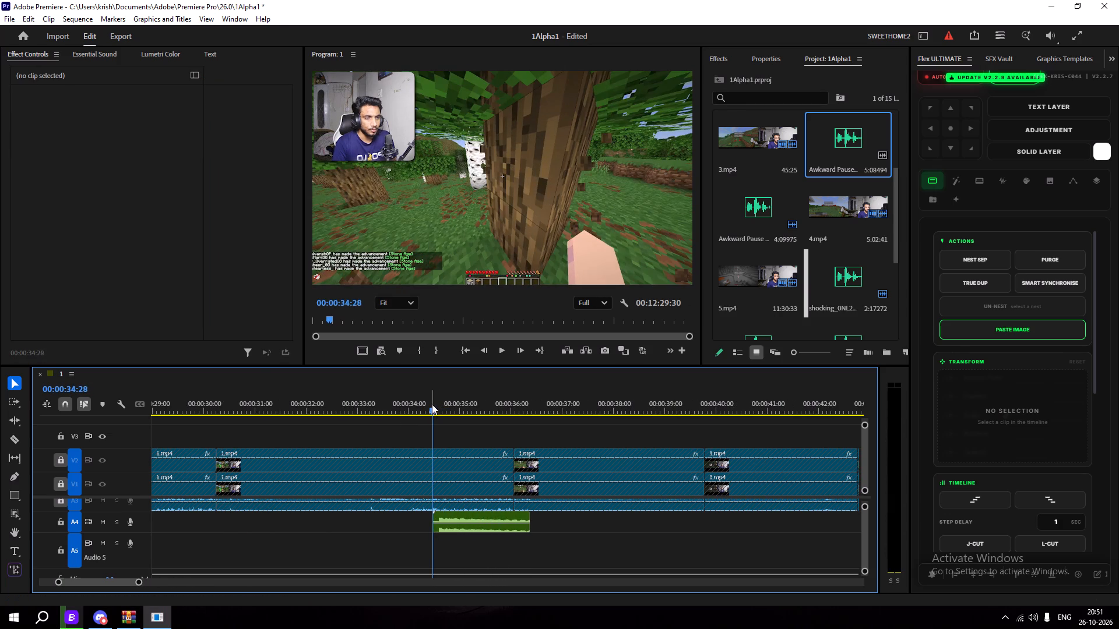
key(space)
key(space)
key(space)
key(space)
key(space)
key(space)
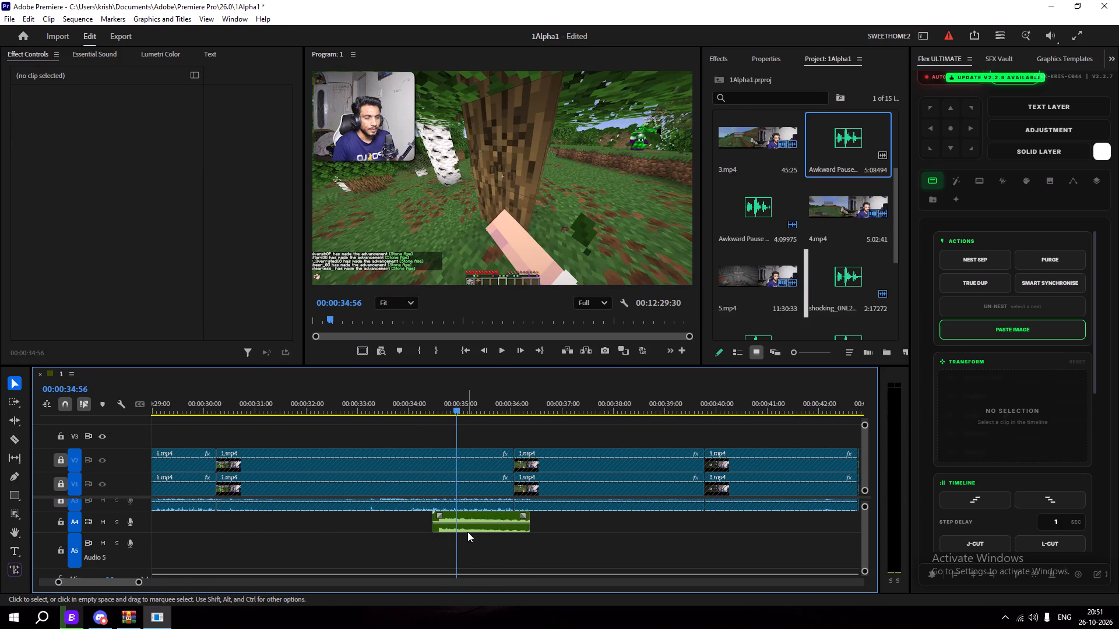
drag(467, 532, 486, 531)
drag(458, 403, 442, 410)
key(space)
Play on to the next sound effect moment, set the playhead at 00:00:41:28, and switch to the WinRAR archive with the ANIME SFX sounds.
alt+scroll(423, 453, down, 13)
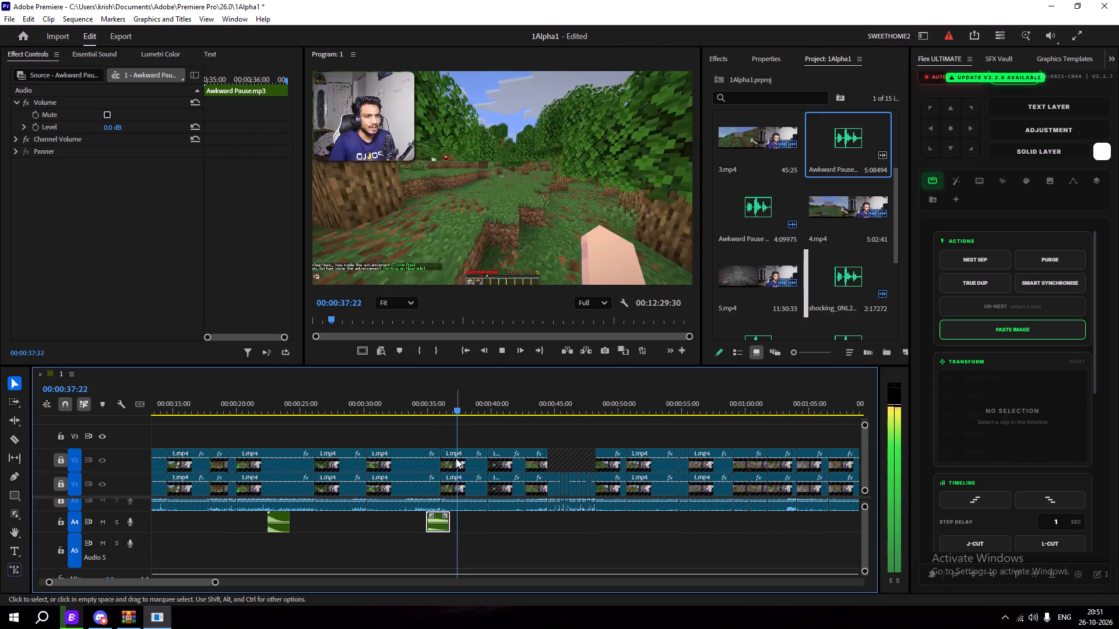
click(499, 428)
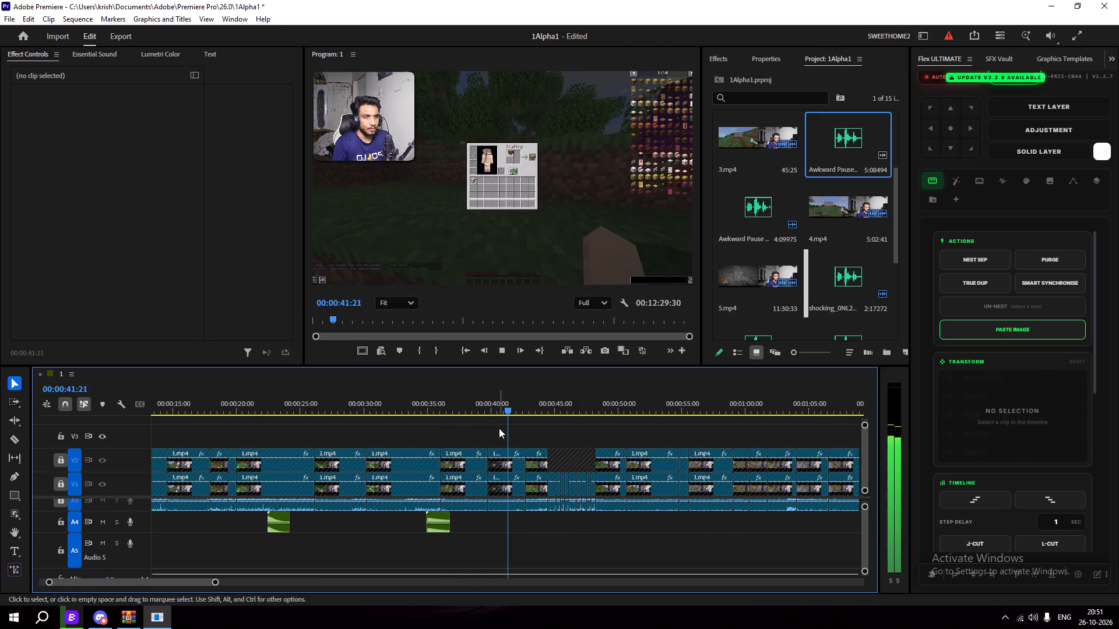
key(space)
drag(520, 403, 511, 405)
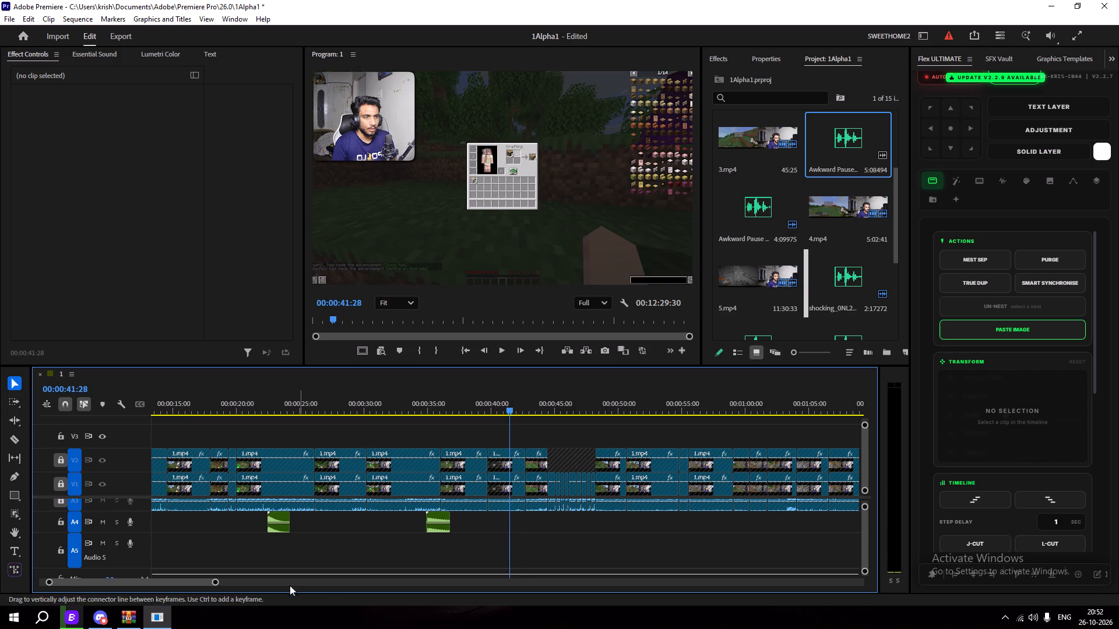
click(133, 614)
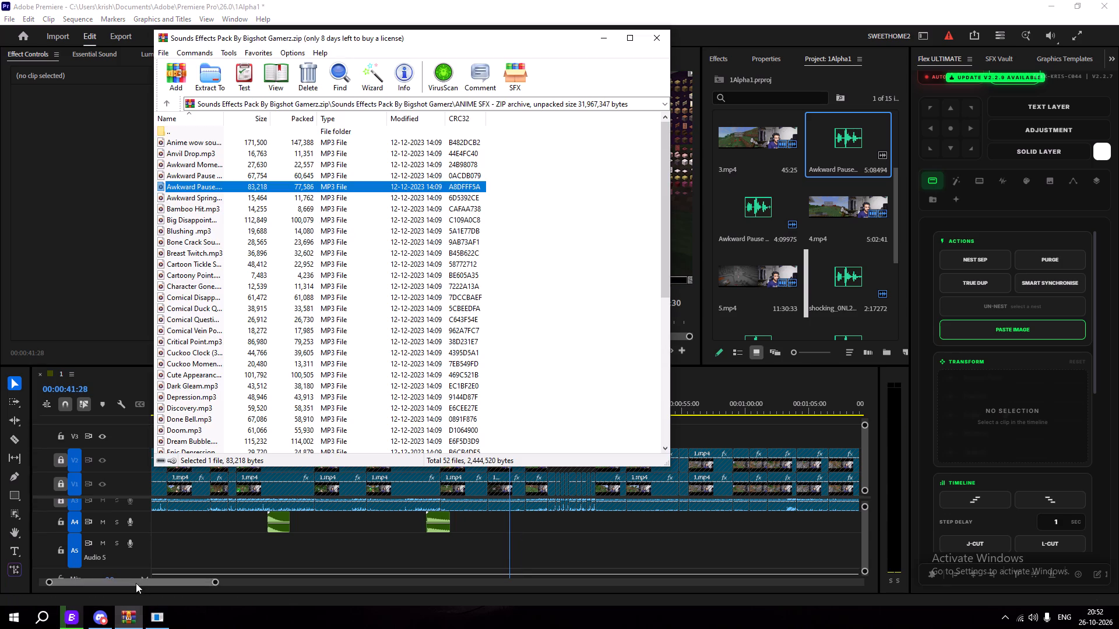
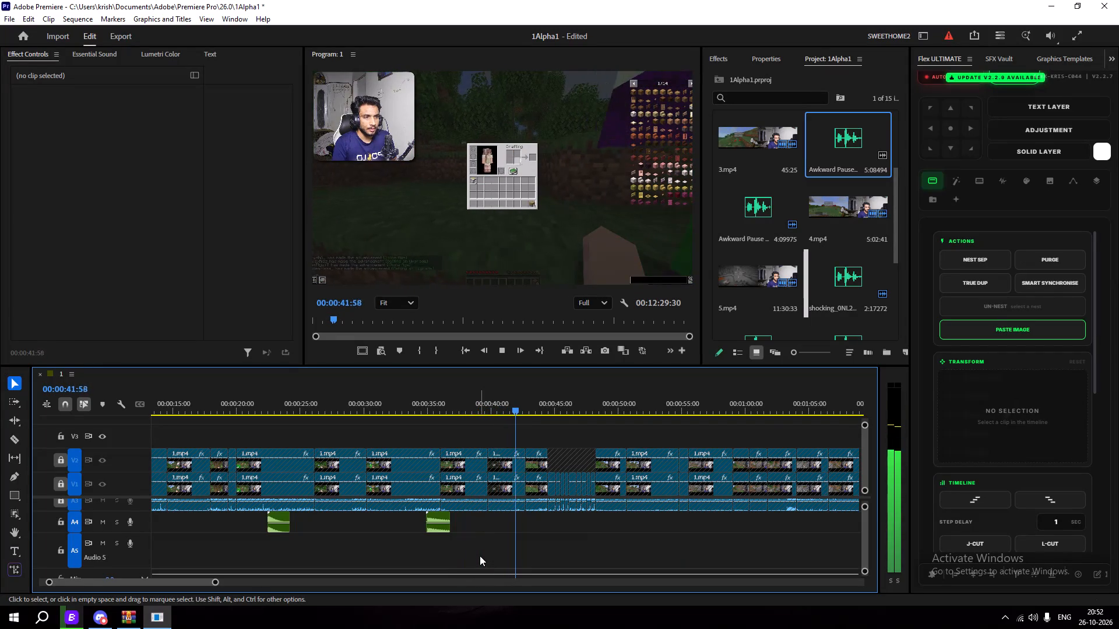
Replay the footage between about 37 and 43 seconds and set the playhead at the sound cue, 00:00:41:24.
key(space)
drag(506, 397, 454, 413)
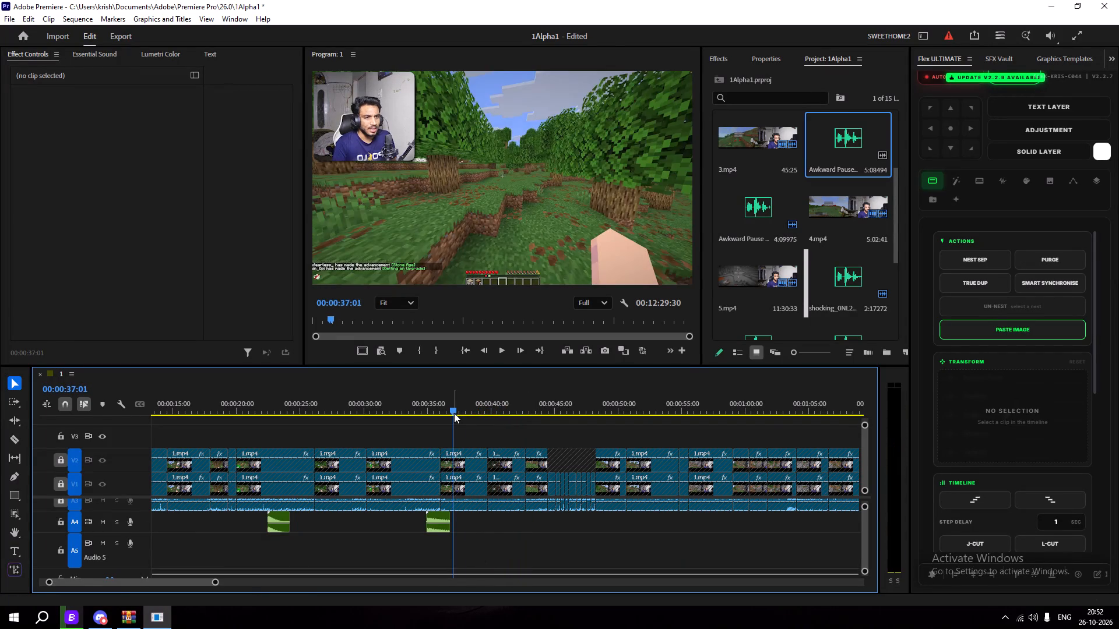
key(space)
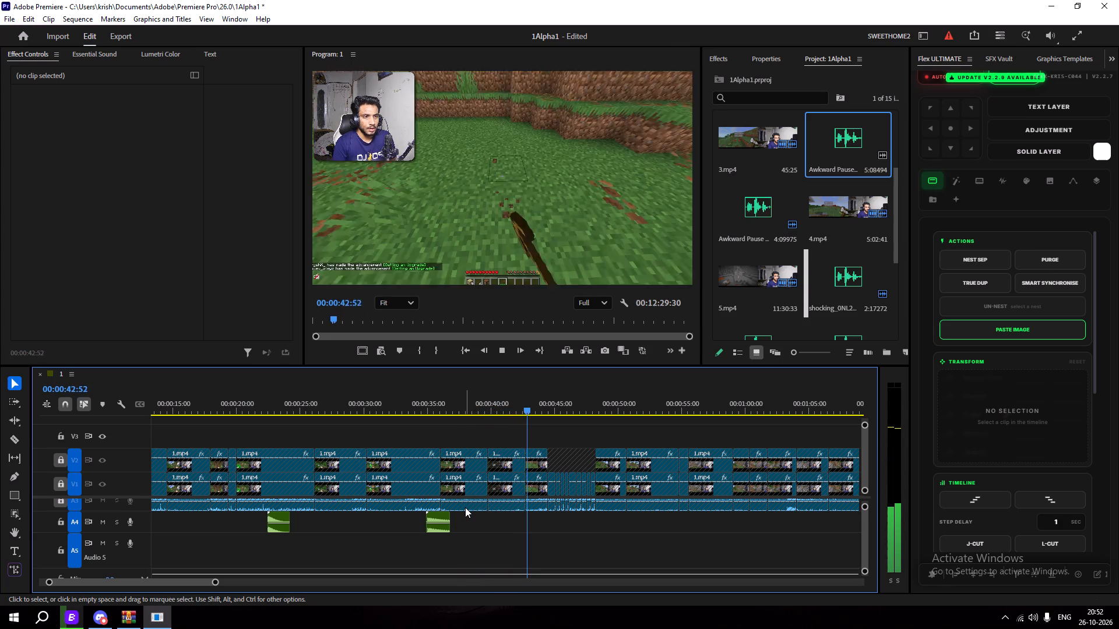
key(space)
drag(524, 408, 523, 408)
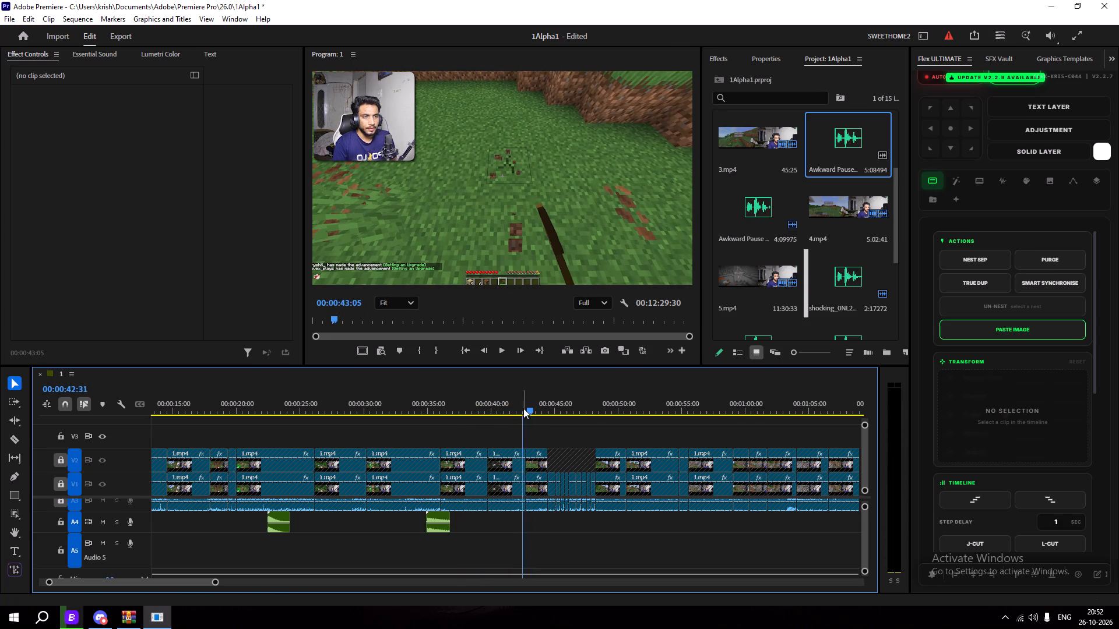
drag(523, 408, 497, 412)
key(space)
key(space)
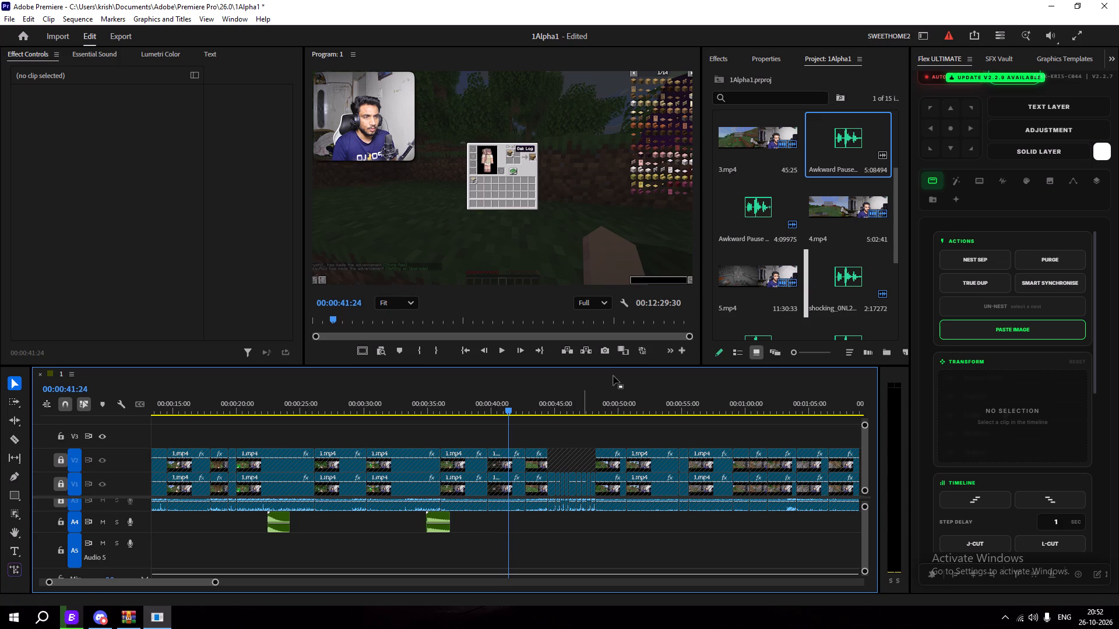
Look through the ANIME SFX sounds in the WinRAR archive for an effect that fits the cue.
click(127, 626)
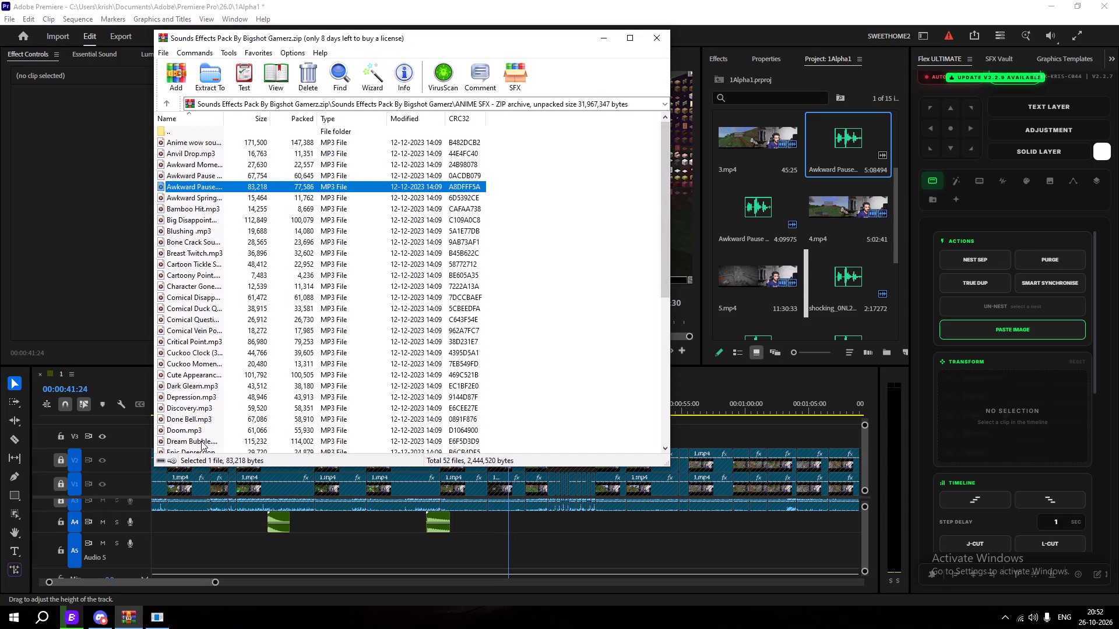
scroll(261, 369, down, 12)
scroll(263, 363, up, 8)
click(599, 39)
Switch to Chrome with the StadimiX profile and search Google for "ghop sound effect".
click(47, 613)
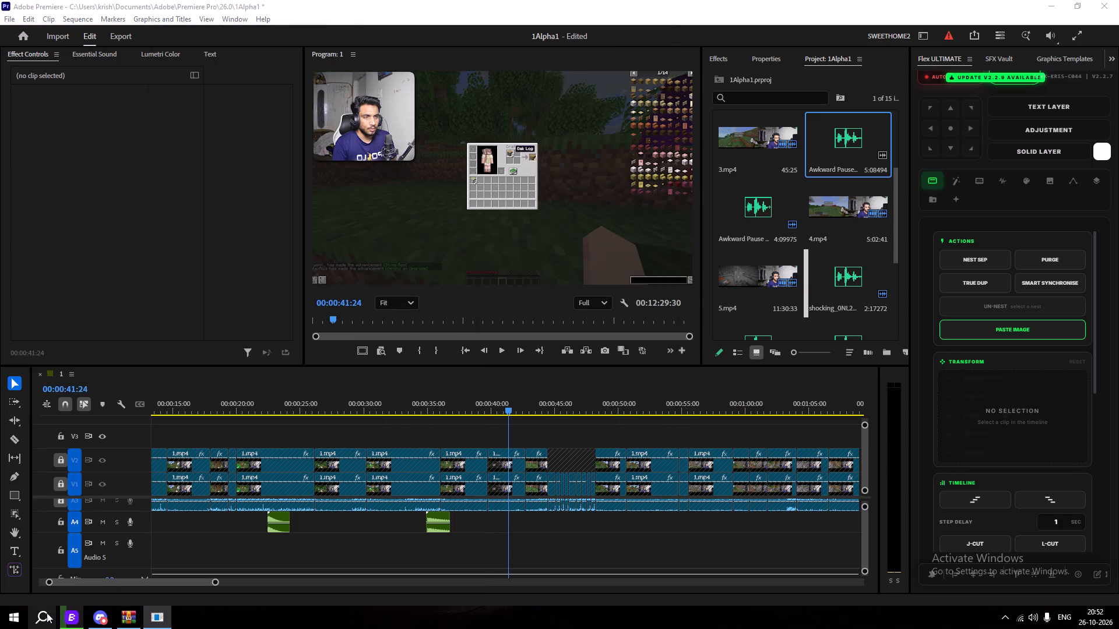
click(114, 426)
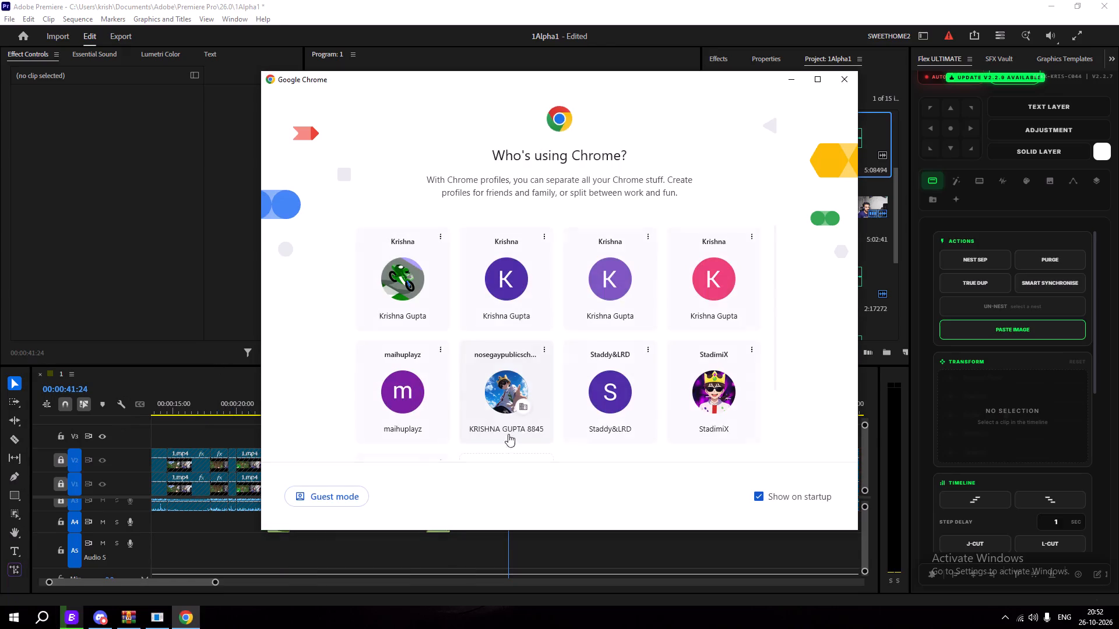
click(703, 403)
click(448, 35)
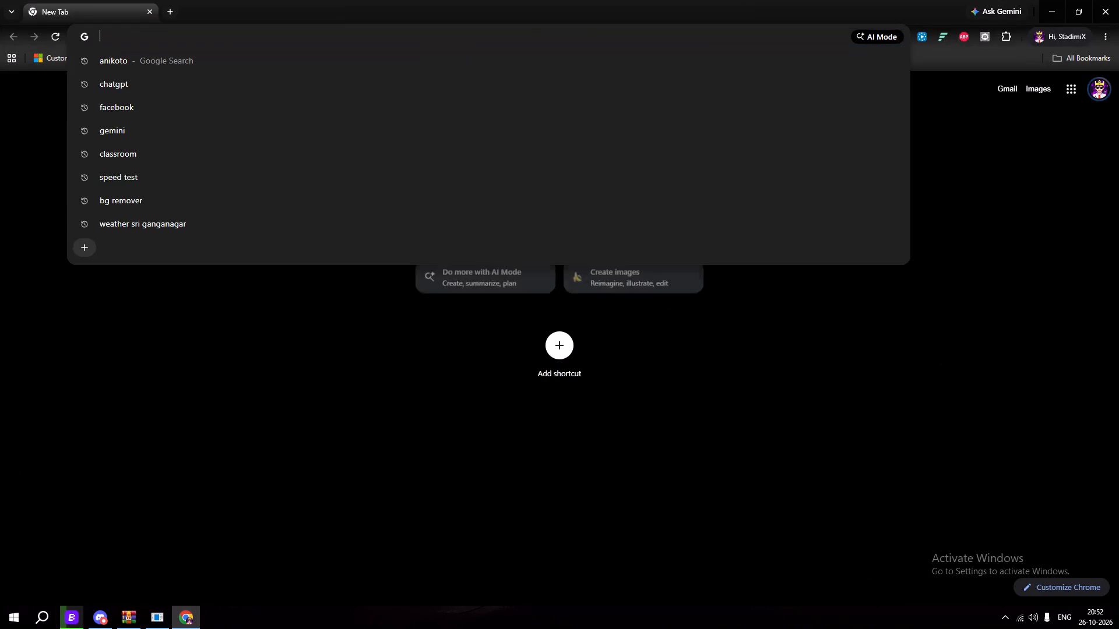
text(ghop sound effect)
key(space)
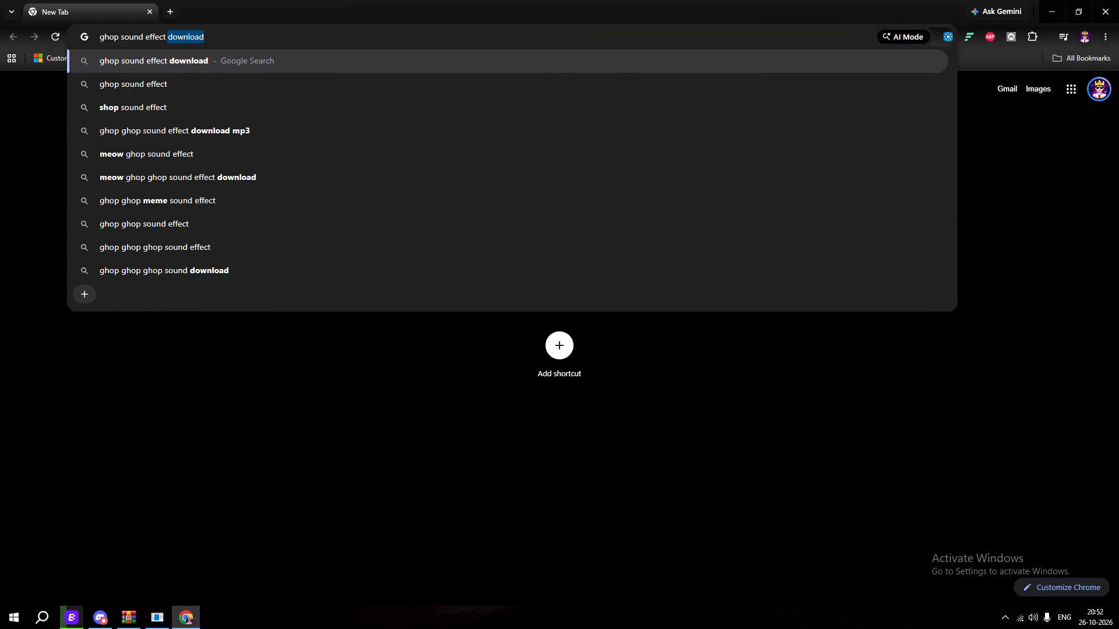
key(BackSpace)
key(Return)
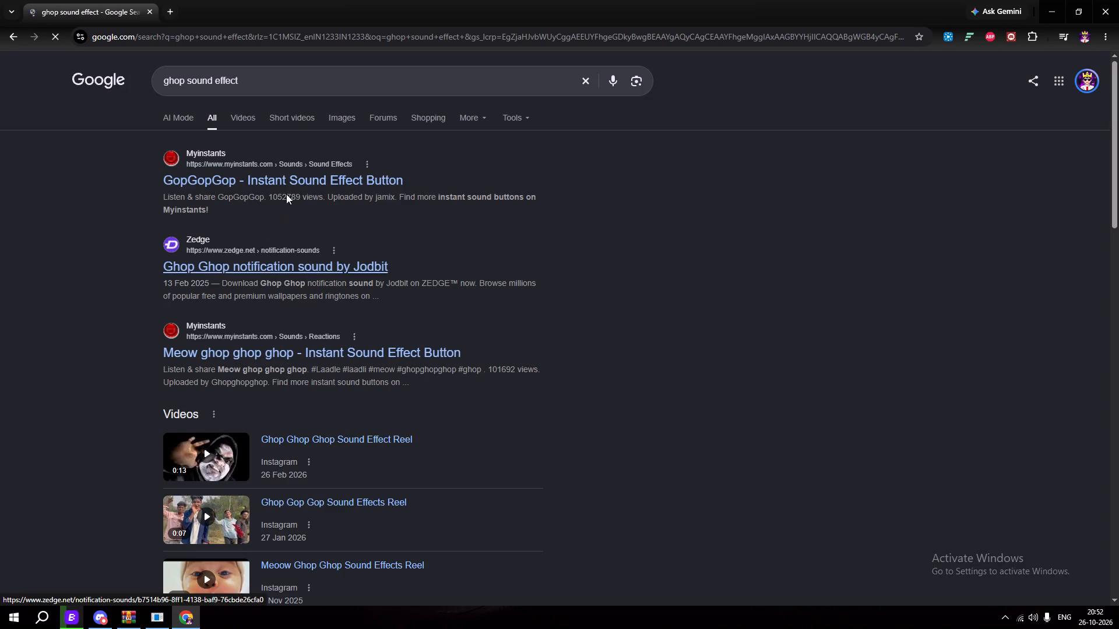
Preview the GopGopGop sound on Myinstants, download it as gopgopgop.mp3 with Free Download Manager, and return to Premiere.
click(287, 179)
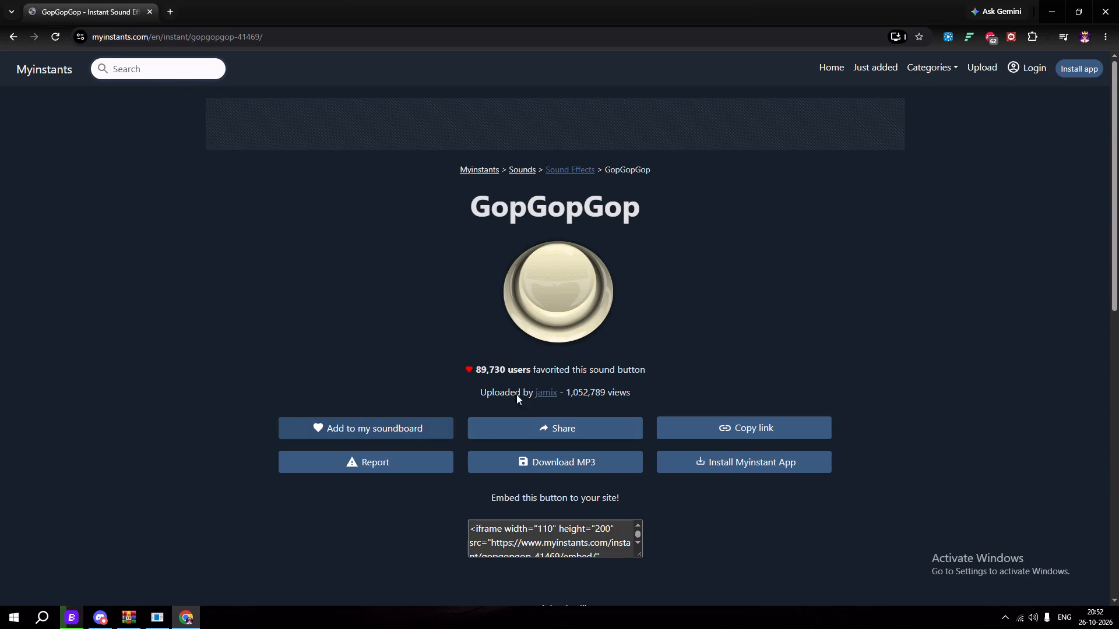
click(554, 272)
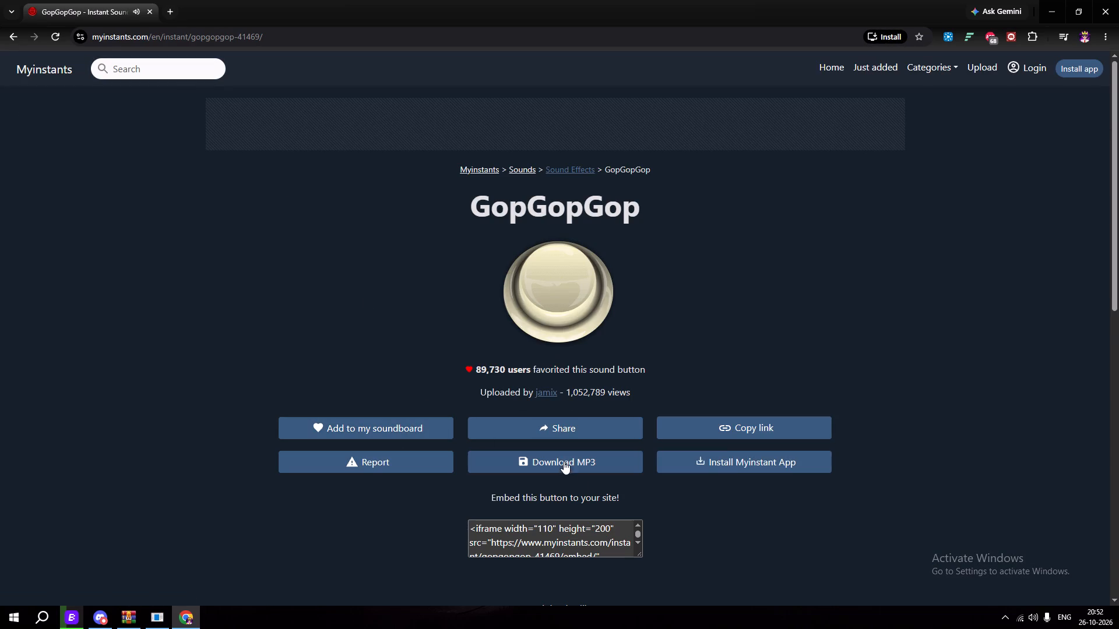
click(564, 461)
click(680, 365)
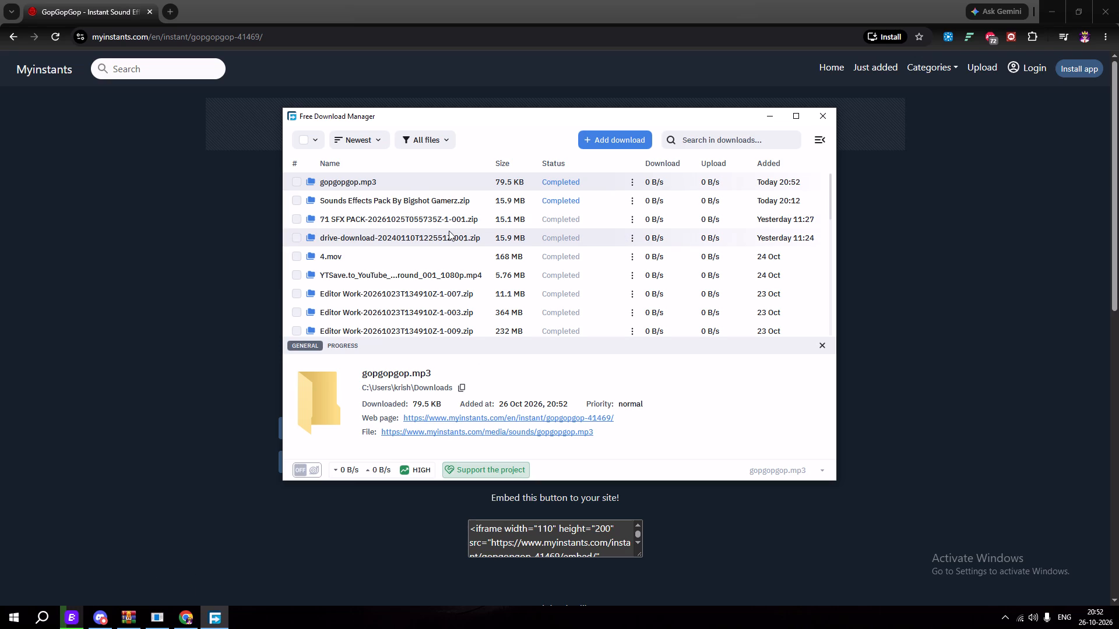
click(826, 113)
click(1118, 0)
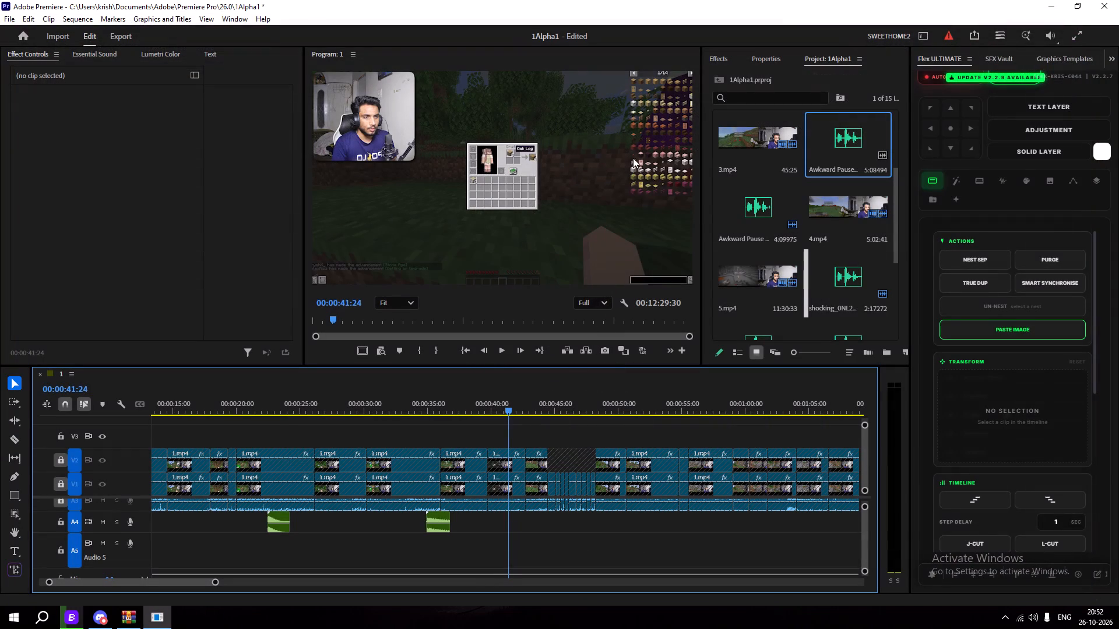
Open the Downloads folder in File Explorer and put gopgopgop.mp3 on the clipboard.
scroll(797, 312, down, 2)
scroll(794, 314, up, 4)
click(50, 623)
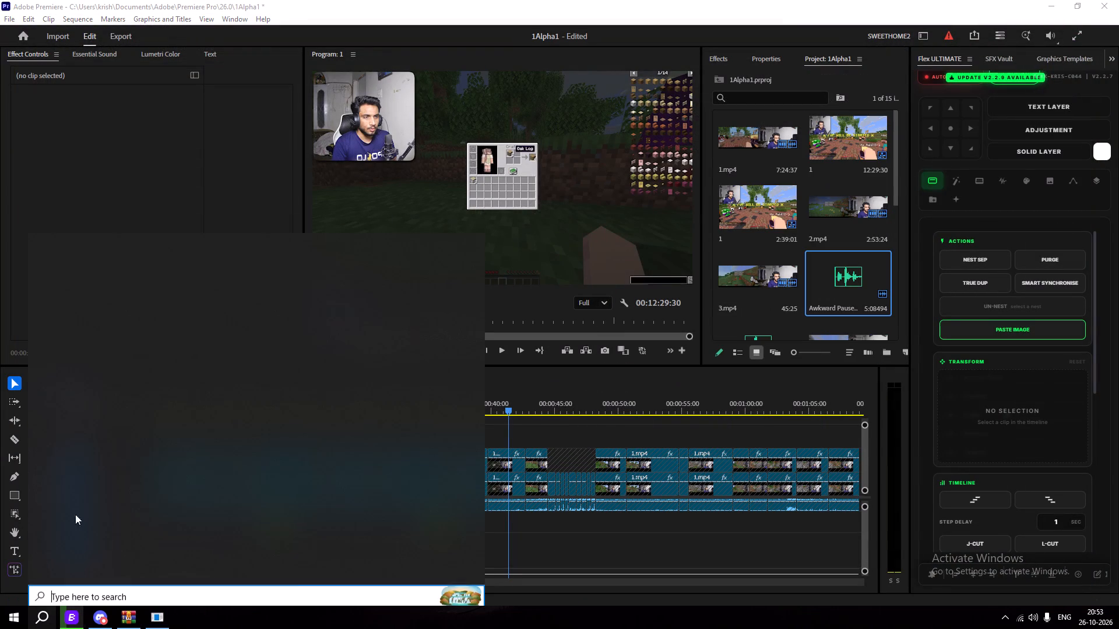
key(f)
click(143, 305)
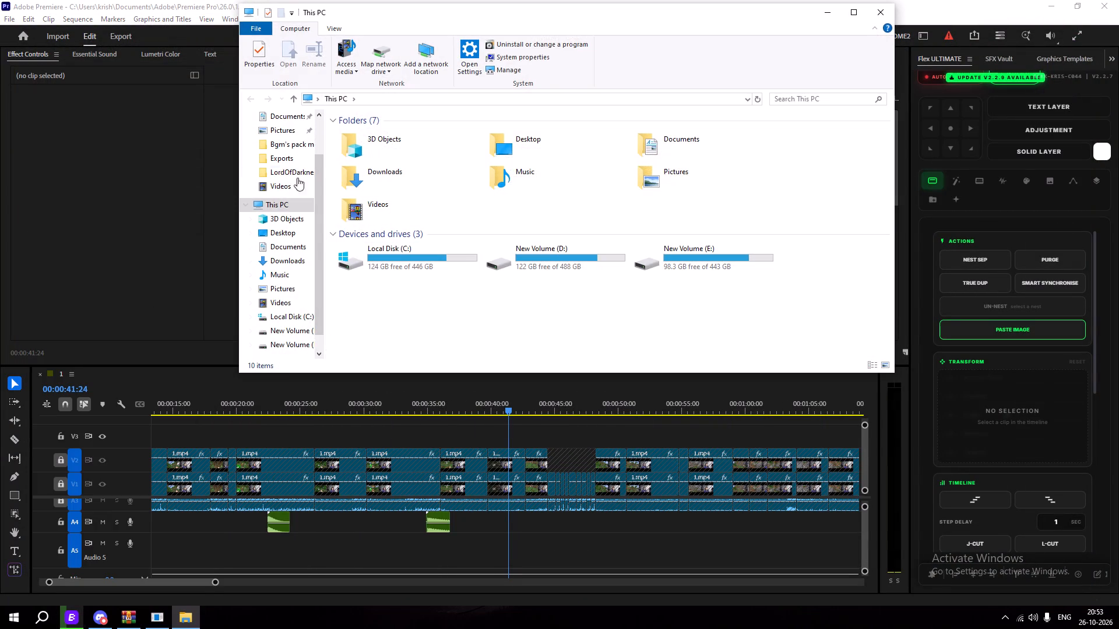
click(285, 247)
click(287, 259)
click(413, 162)
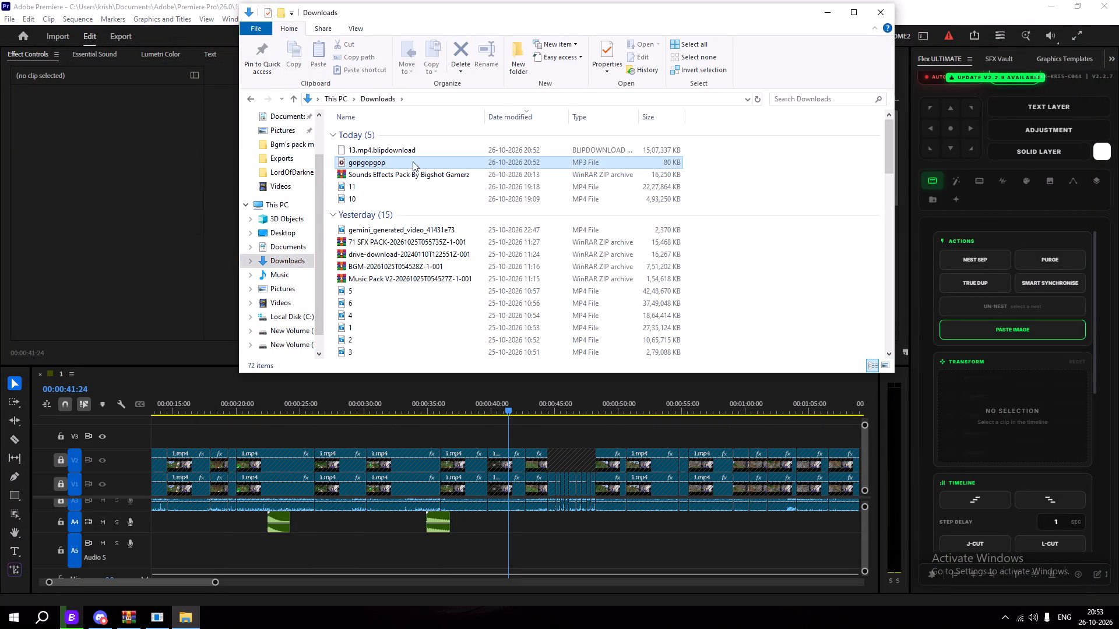
drag(409, 162, 415, 161)
right_click(415, 161)
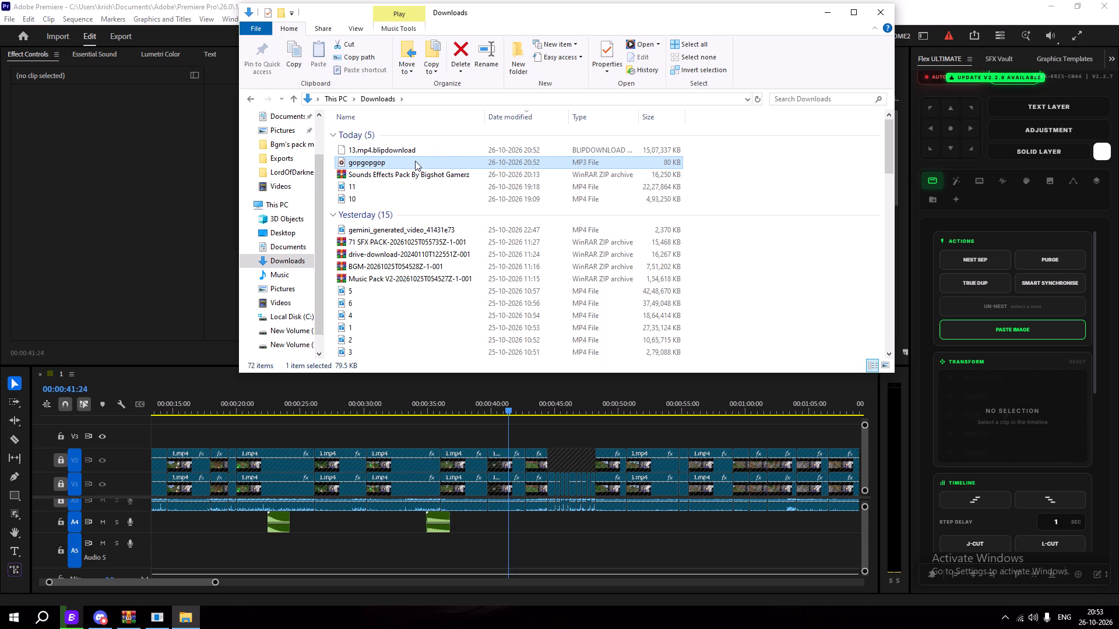
click(471, 373)
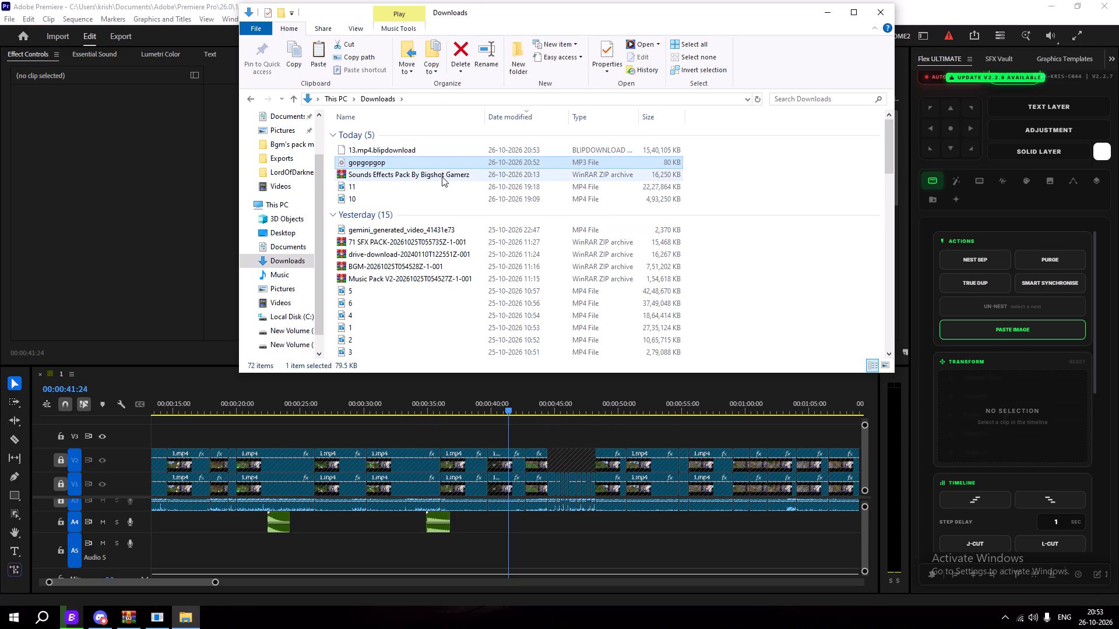
Add gopgopgop.mp3 to the inner main folder of the Sounds Effects Pack By Bigshot Gamerz archive in WinRAR.
double_click(442, 176)
click(438, 260)
double_click(386, 144)
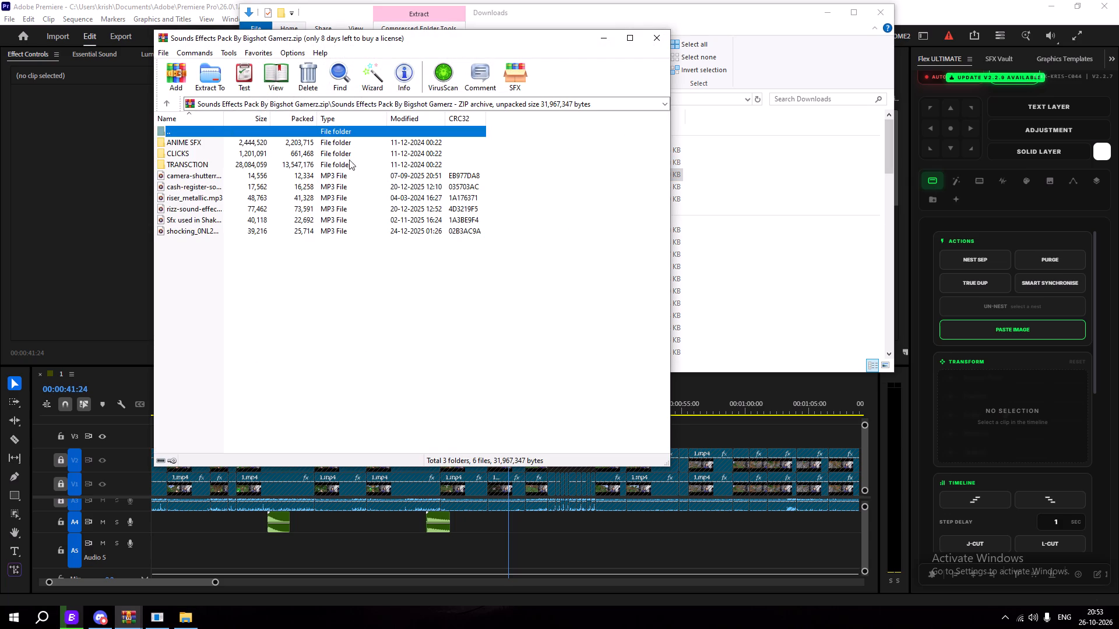
click(274, 318)
key(ctrl+v)
click(431, 361)
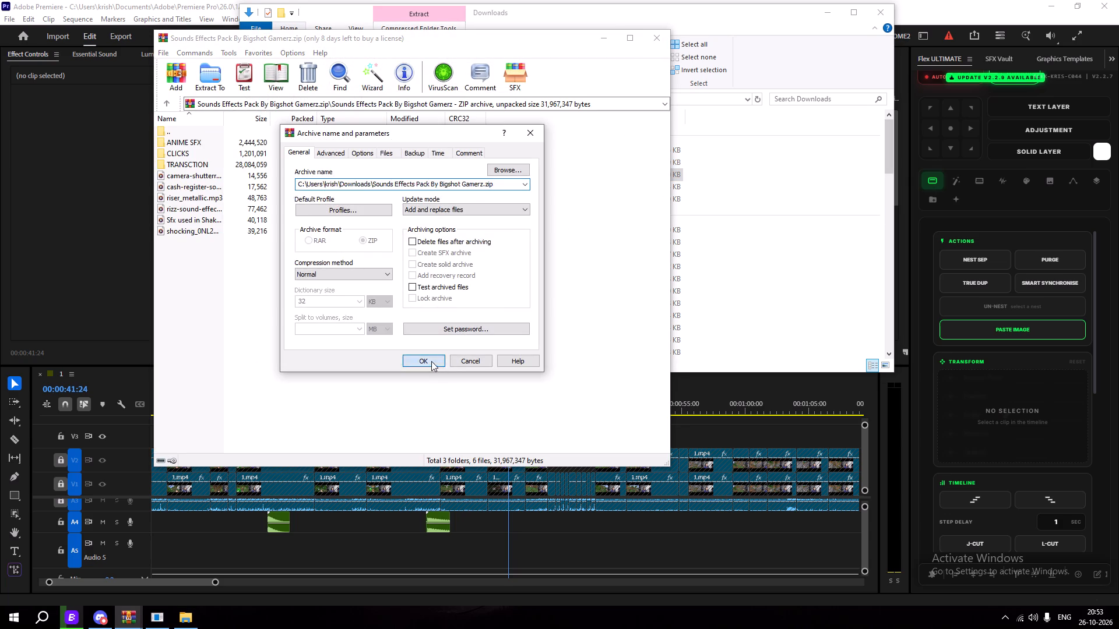
click(336, 328)
click(877, 11)
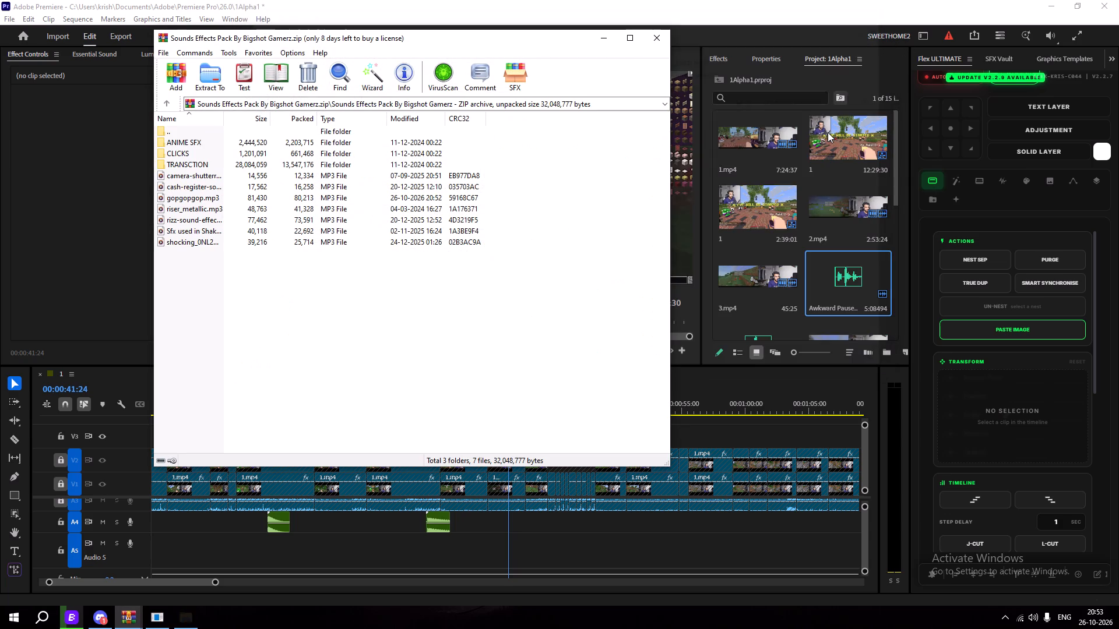
Import gopgopgop.mp3 from the archive into the Premiere project and place it on A4 at 00:00:41:24.
click(191, 198)
drag(198, 200, 802, 322)
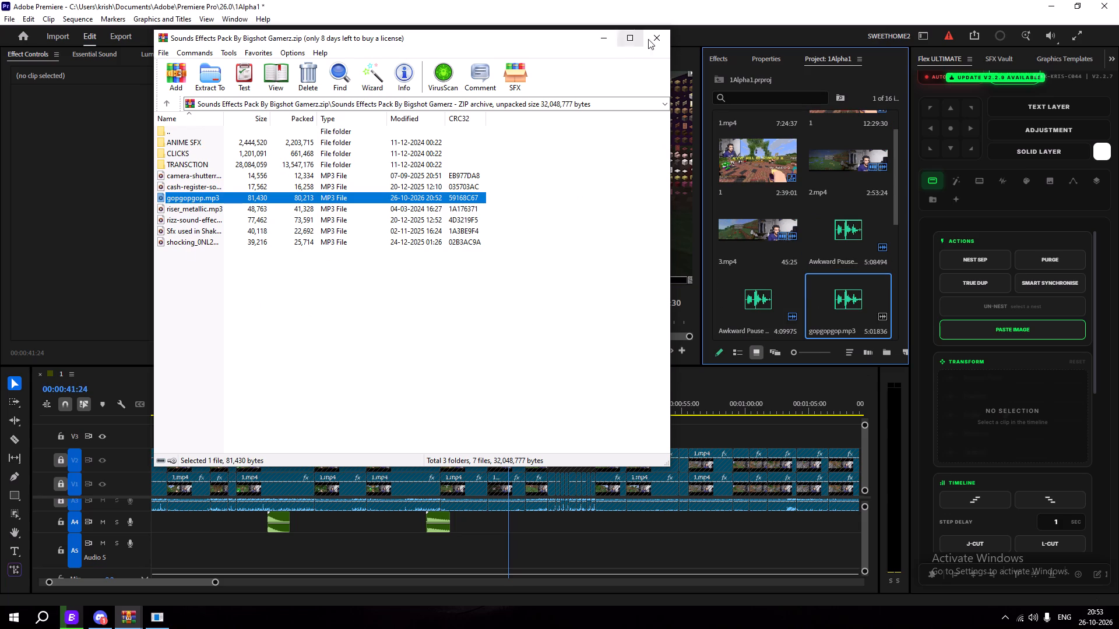
click(661, 37)
drag(847, 299, 508, 524)
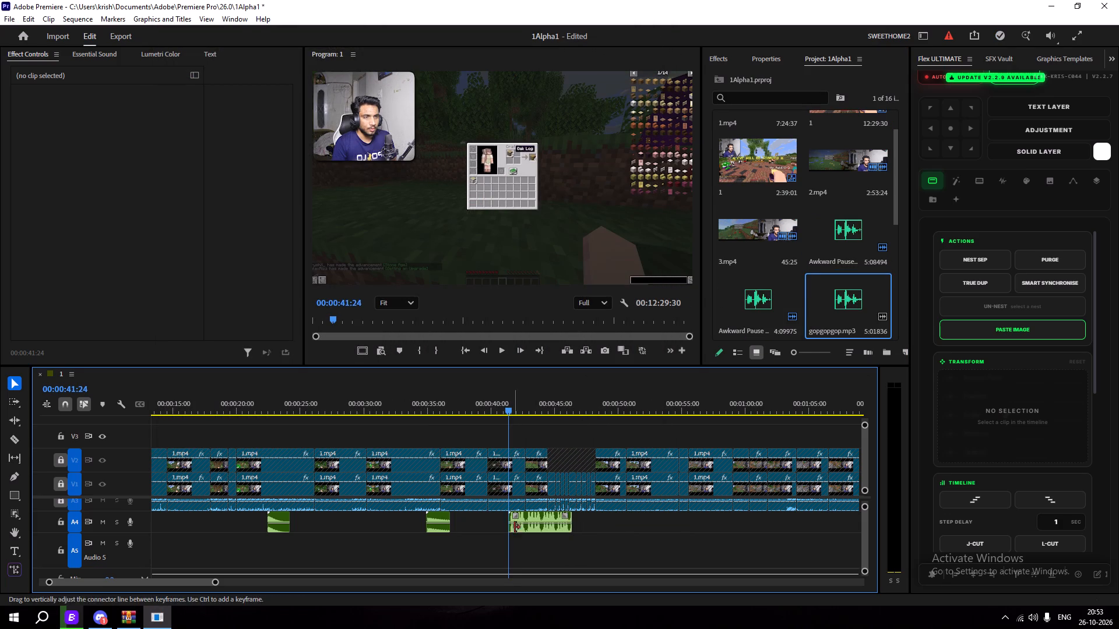
Cut the gopgopgop clip on A4 at about 00:00:41:33 and delete the short piece before the cut.
key(space)
key(space)
alt+scroll(510, 542, up, 18)
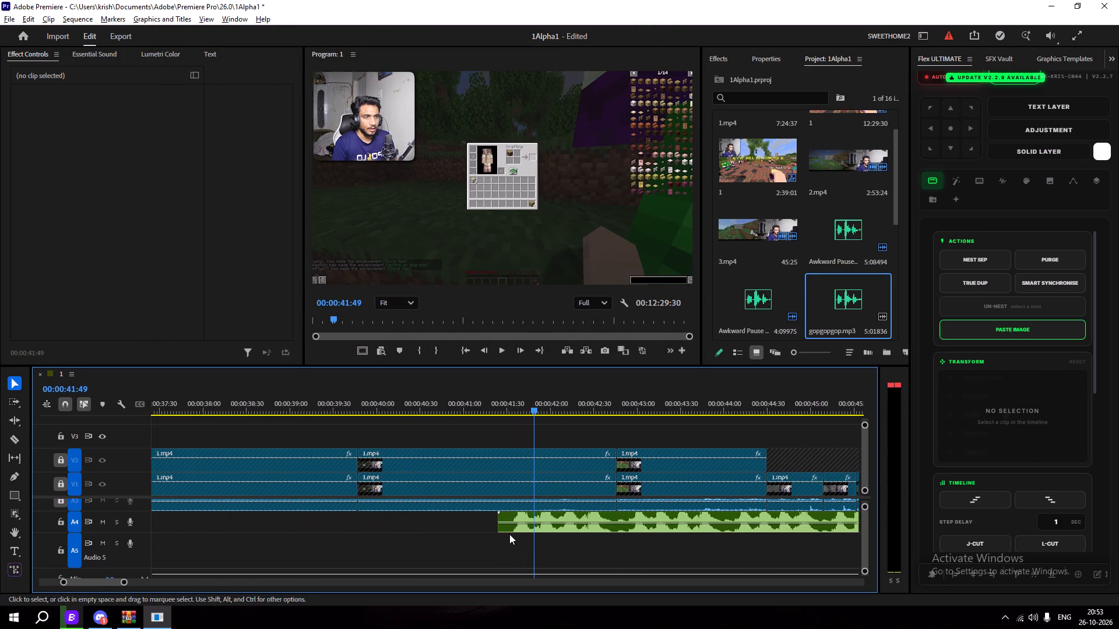
key(c)
click(512, 523)
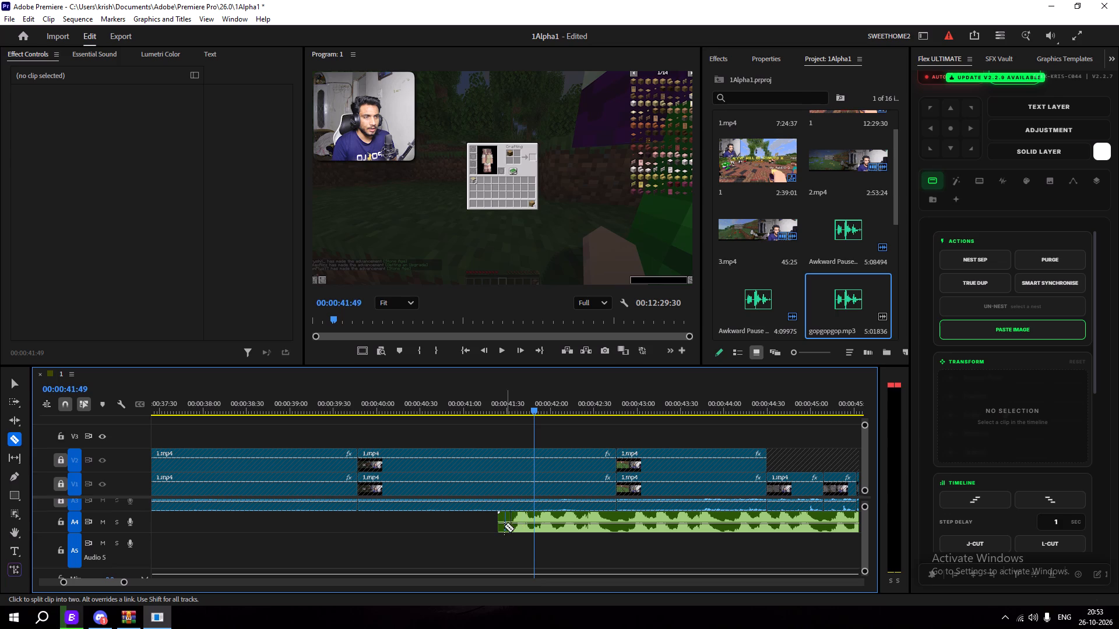
key(v)
click(501, 526)
key(Delete)
Find the cue for the gopgopgop sound in playback and move its A4 clip to start at 00:00:42:03.
drag(523, 405, 486, 413)
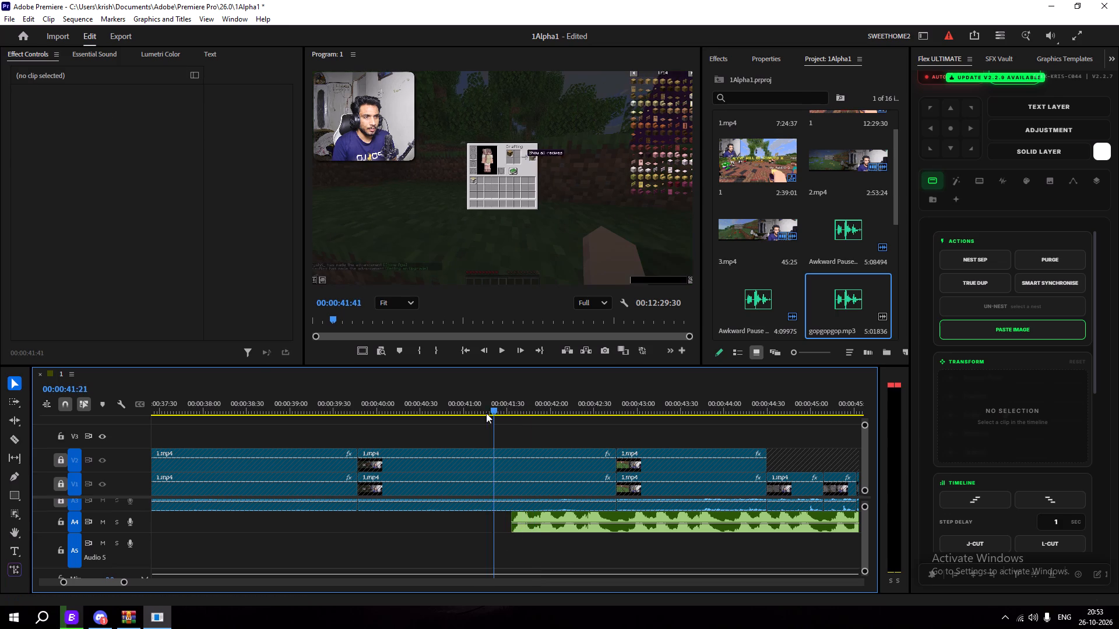
drag(486, 413, 477, 418)
key(space)
key(space)
drag(549, 528, 674, 529)
key(space)
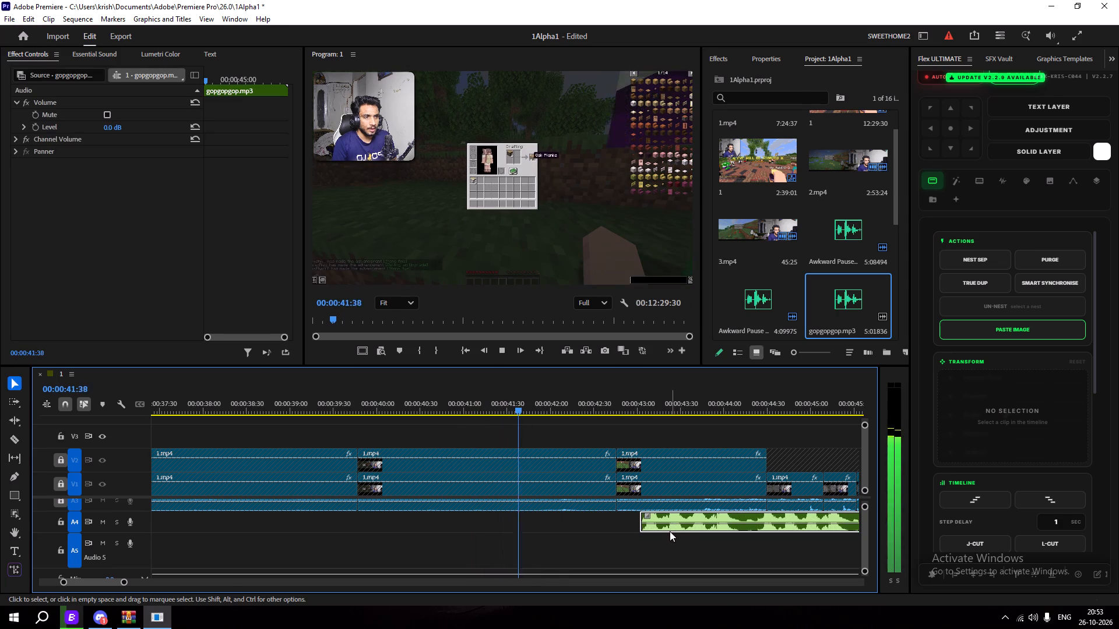
key(space)
click(560, 419)
click(556, 416)
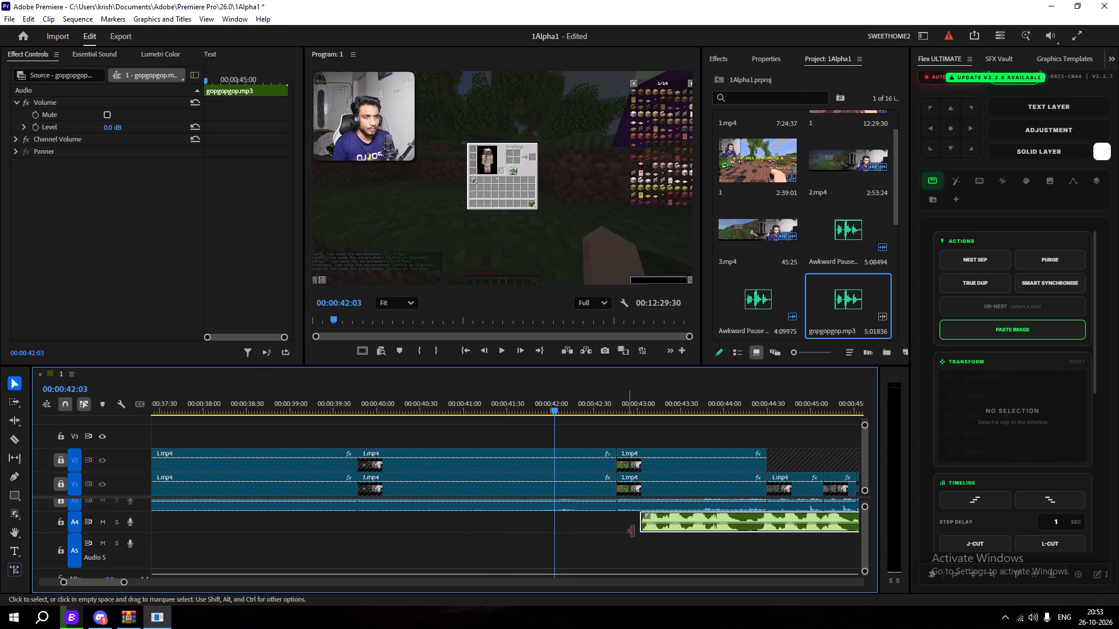
drag(663, 532, 580, 525)
Cut the gopgopgop clip on A4 to a length of 15 frames and delete the remainder after the cut.
key(c)
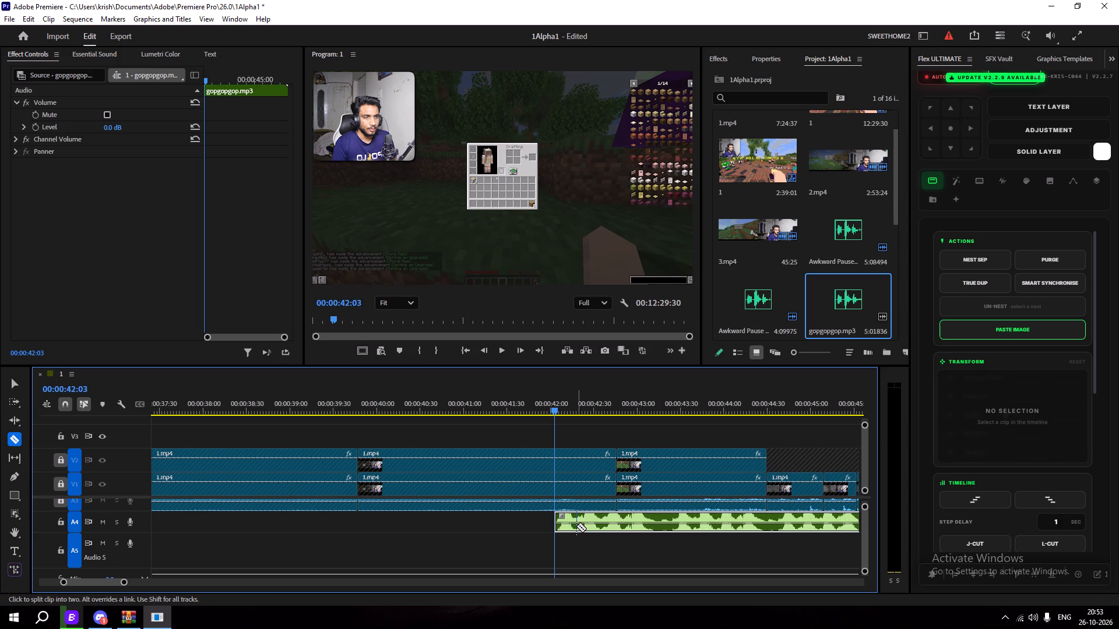
click(576, 526)
key(v)
click(584, 528)
click(597, 527)
key(Delete)
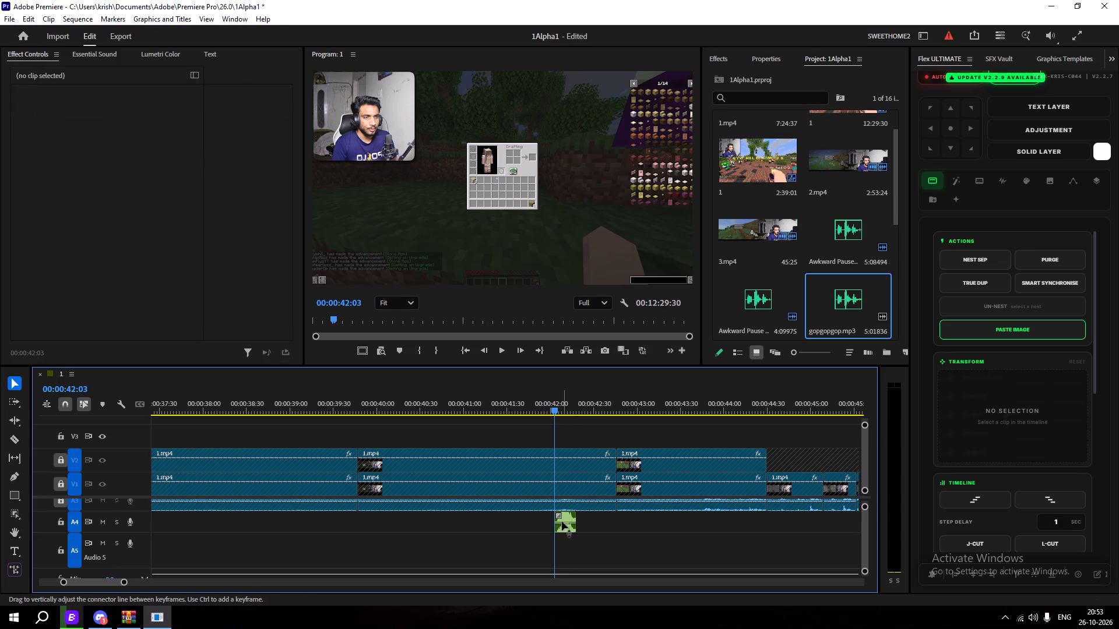
Lower the short gopgopgop clip's level to -8.5 dB, set its duration to 00:00:00:18, and play it back from about 41 seconds.
click(564, 522)
right_click(564, 517)
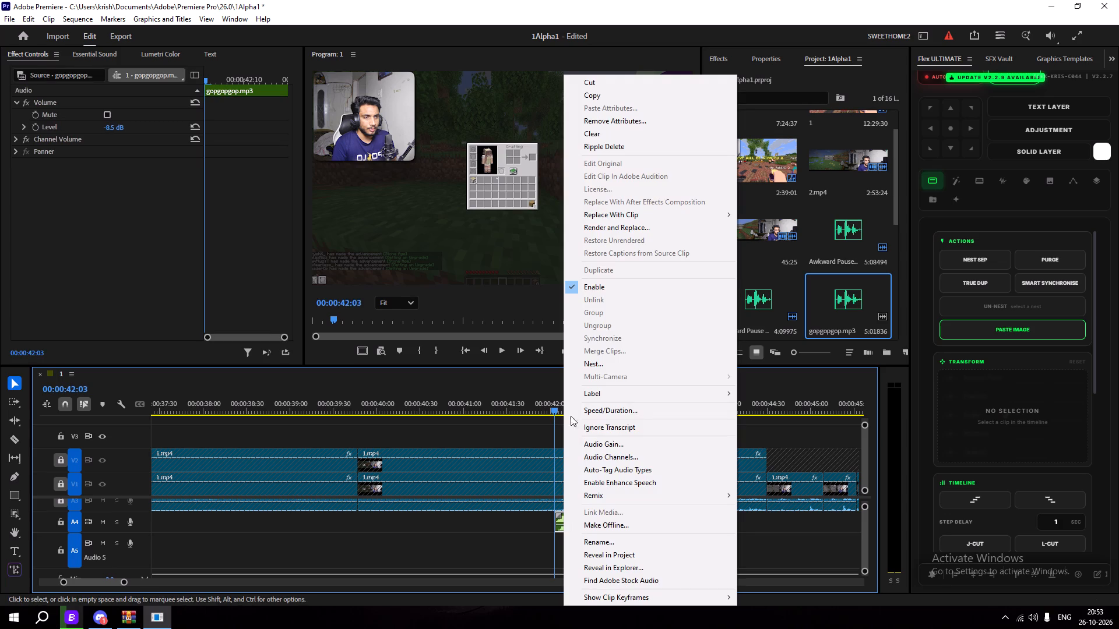
click(616, 416)
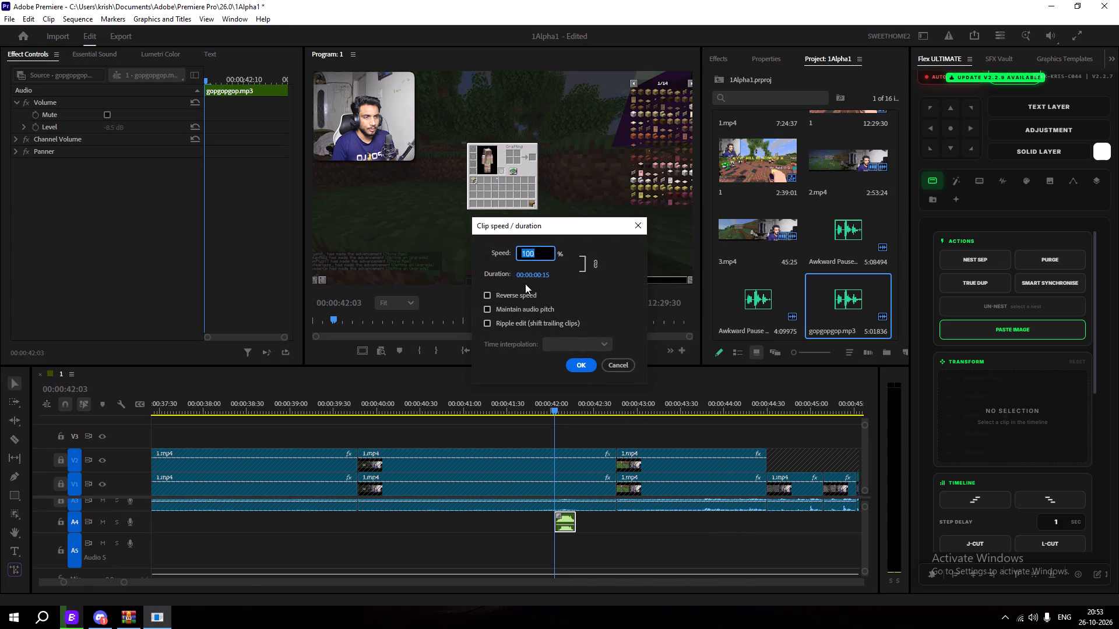
click(536, 275)
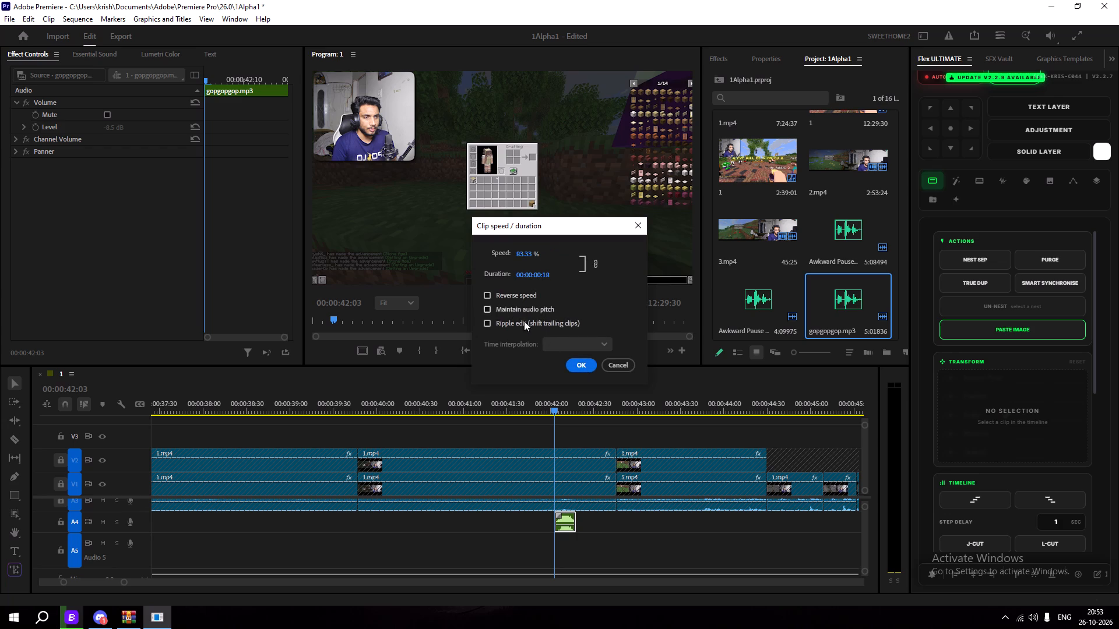
click(579, 362)
click(594, 405)
drag(546, 394, 470, 415)
key(space)
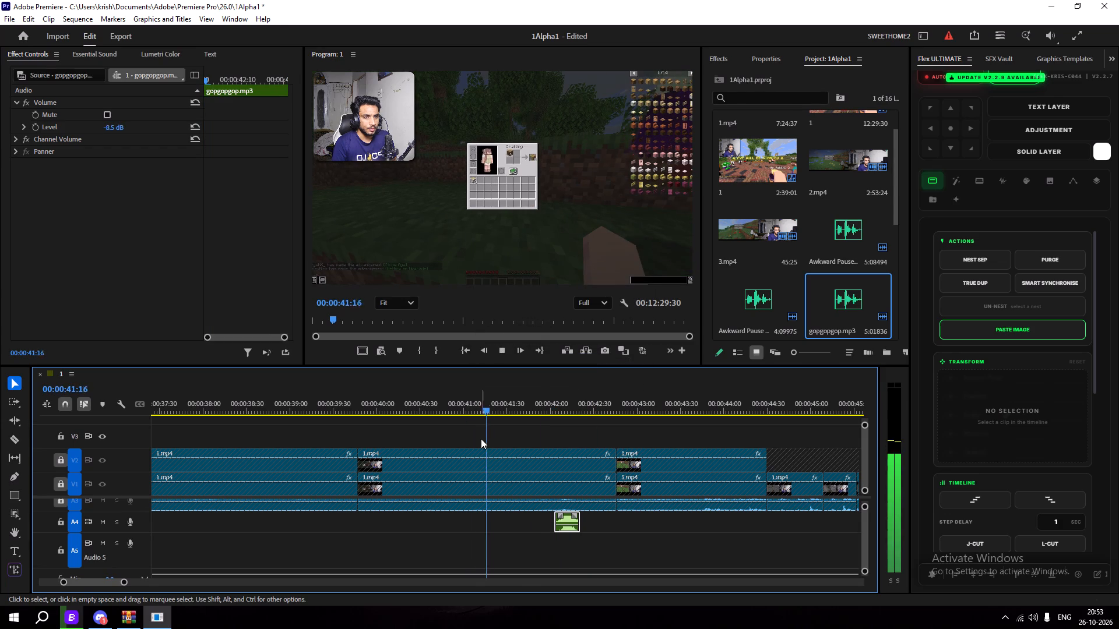
Play back the gopgopgop sound from about 00:00:41:37 and undo its last duration change.
key(space)
drag(594, 405, 518, 411)
key(space)
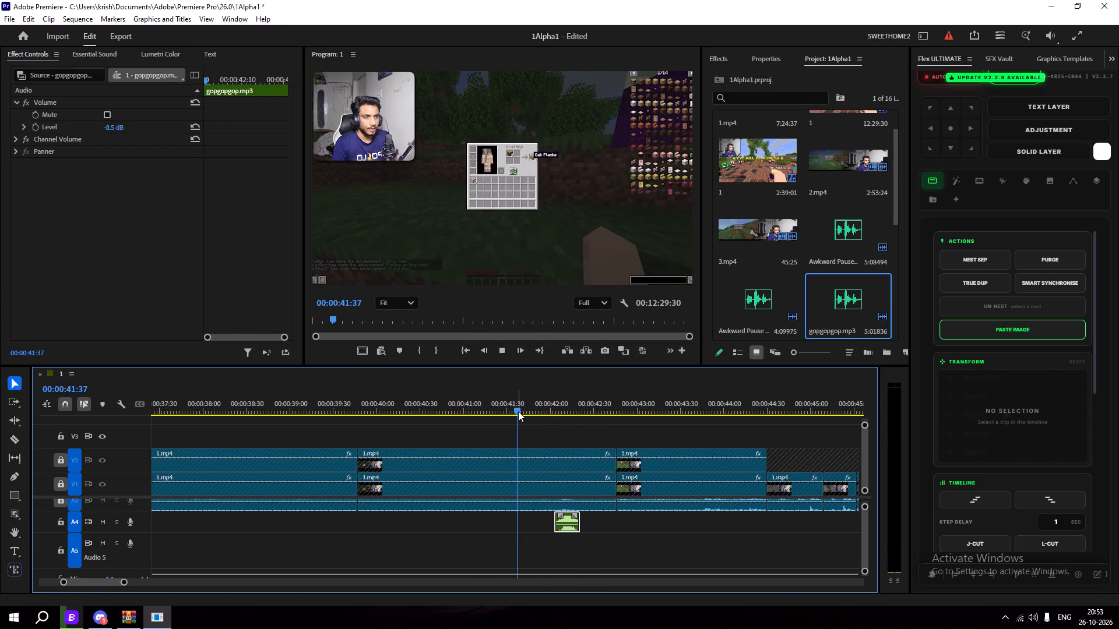
key(space)
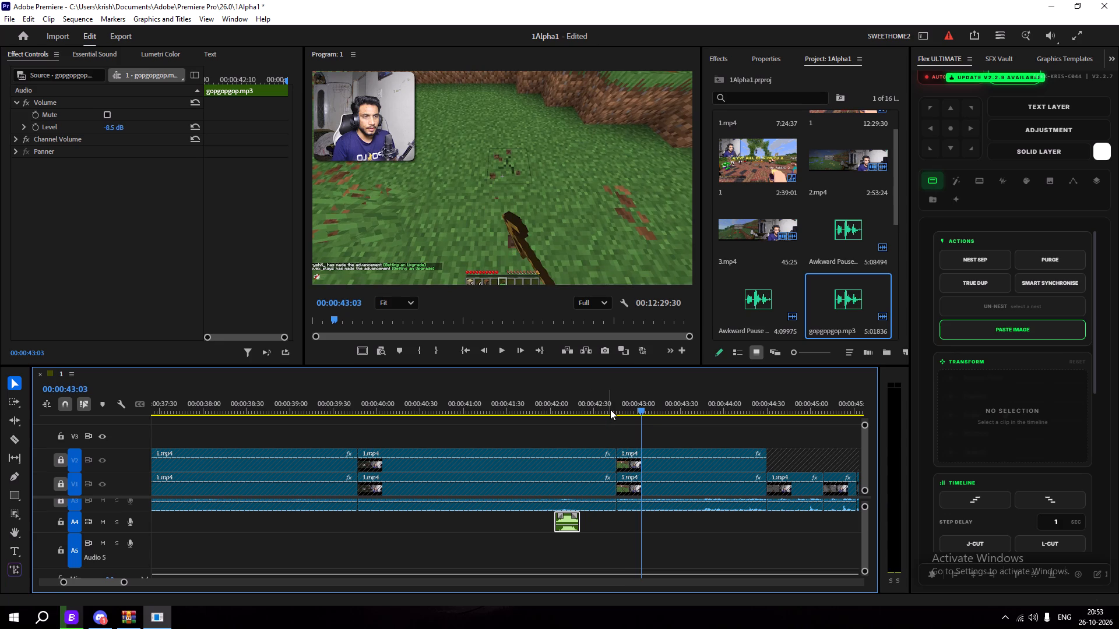
key(ctrl+z)
Replay the section around the gopgopgop clip, from about 41 to 42 seconds, to check the sound's timing.
ctrl+drag(606, 401, 526, 419)
key(space)
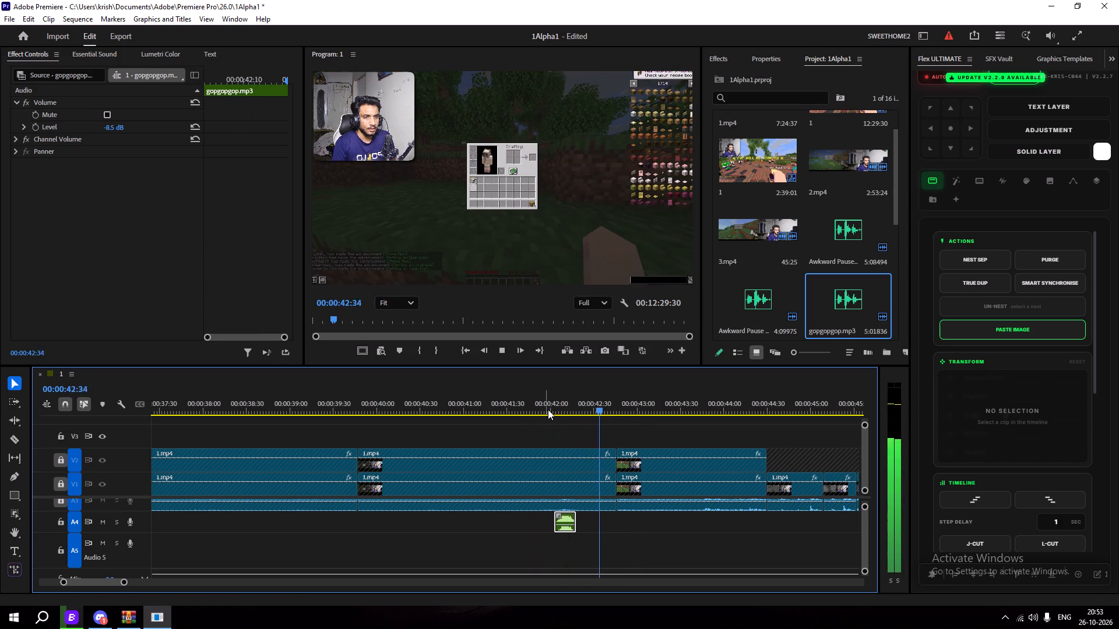
key(space)
drag(578, 404, 463, 422)
alt+scroll(504, 448, up, 3)
alt+scroll(510, 452, down, 6)
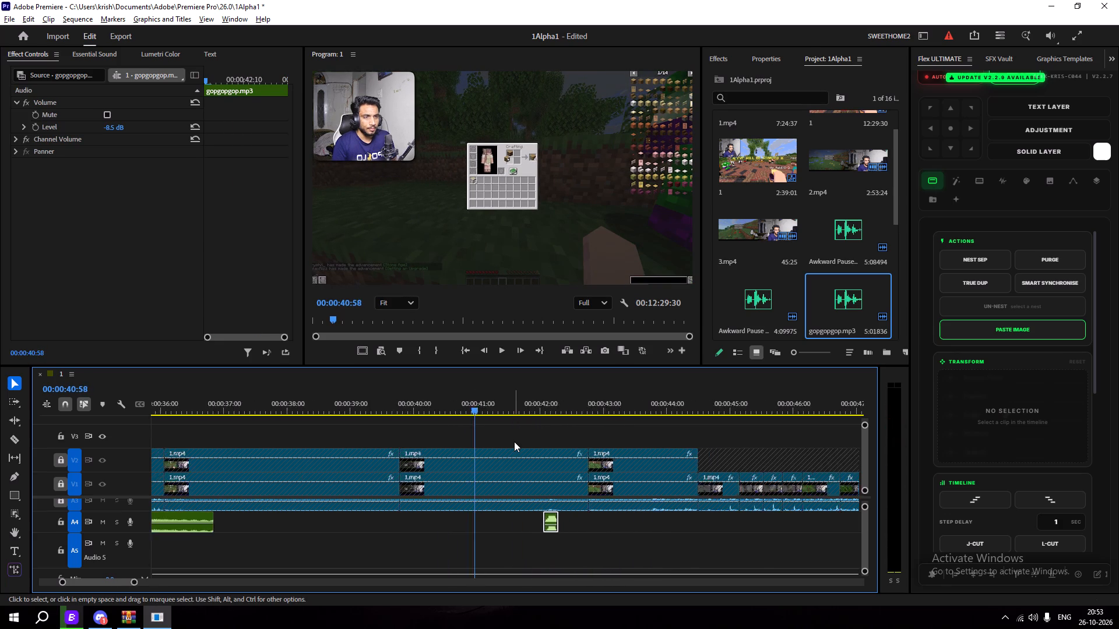
alt+scroll(514, 441, down, 4)
key(space)
key(space)
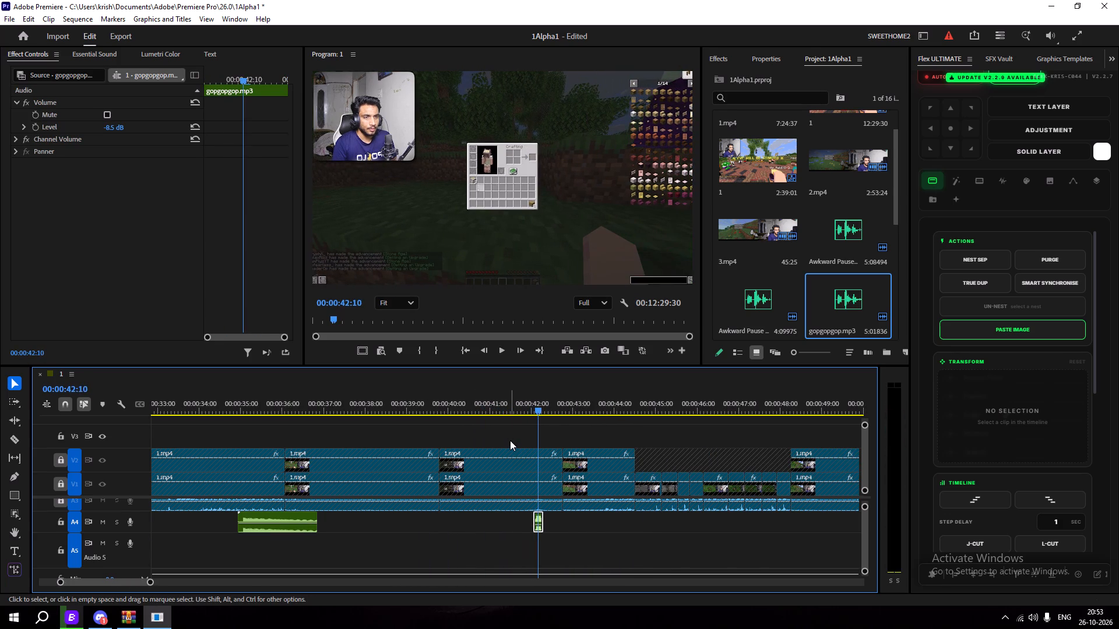
key(space)
key(space)
Find a later cue for the gopgopgop sound in playback and park the playhead at 00:00:42:22.
drag(560, 409, 549, 412)
click(546, 412)
key(space)
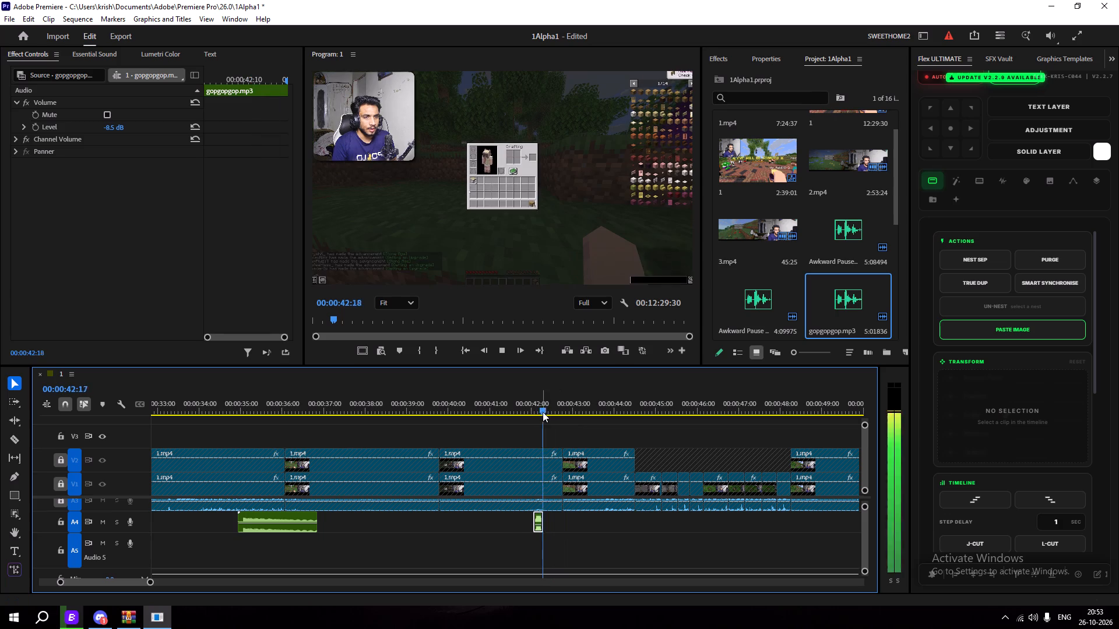
key(space)
key(space)
key(space)
drag(554, 405, 548, 407)
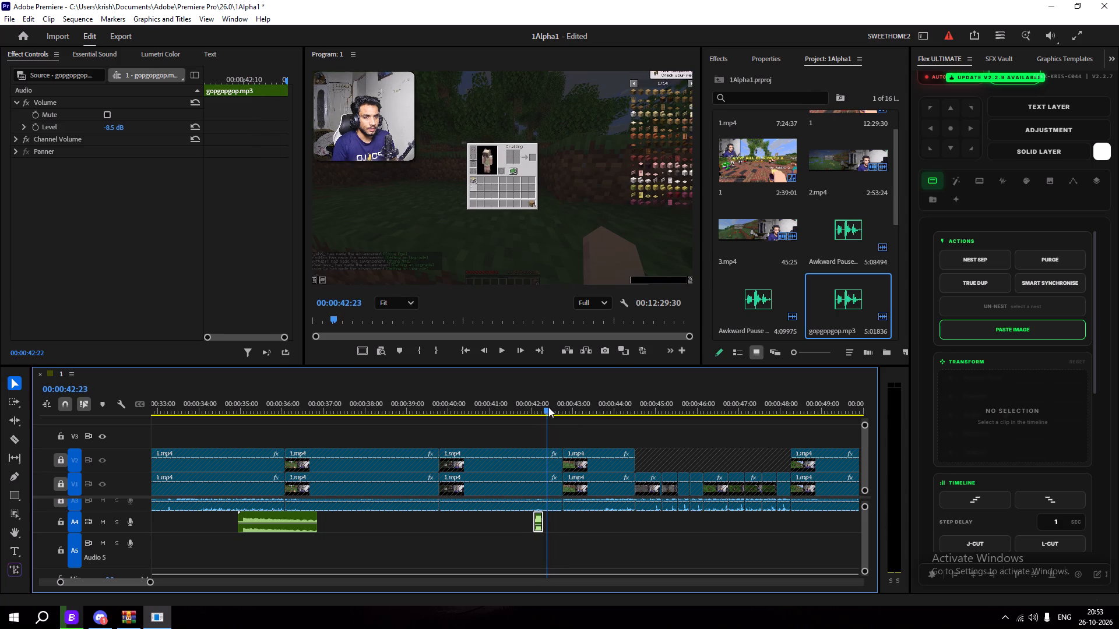
drag(548, 407, 547, 408)
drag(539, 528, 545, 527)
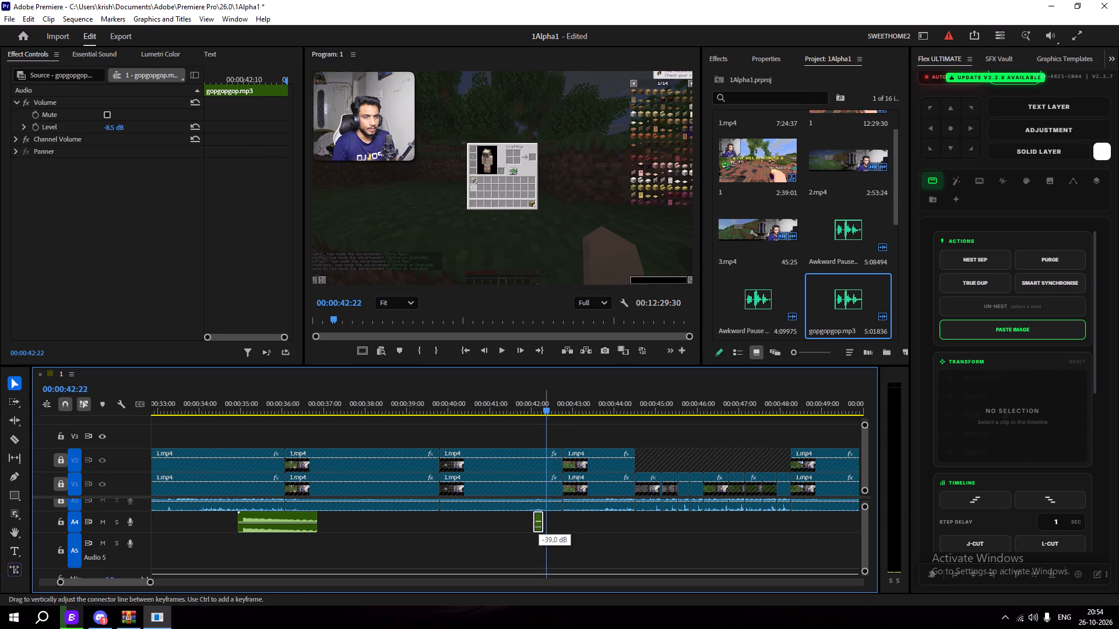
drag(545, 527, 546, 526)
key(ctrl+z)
Move the gopgopgop clip on A4 to start at the playhead, 00:00:42:22.
drag(538, 531, 547, 529)
Raise the gopgopgop clip's level to 3.2 dB and play it back from about 42 seconds.
click(551, 524)
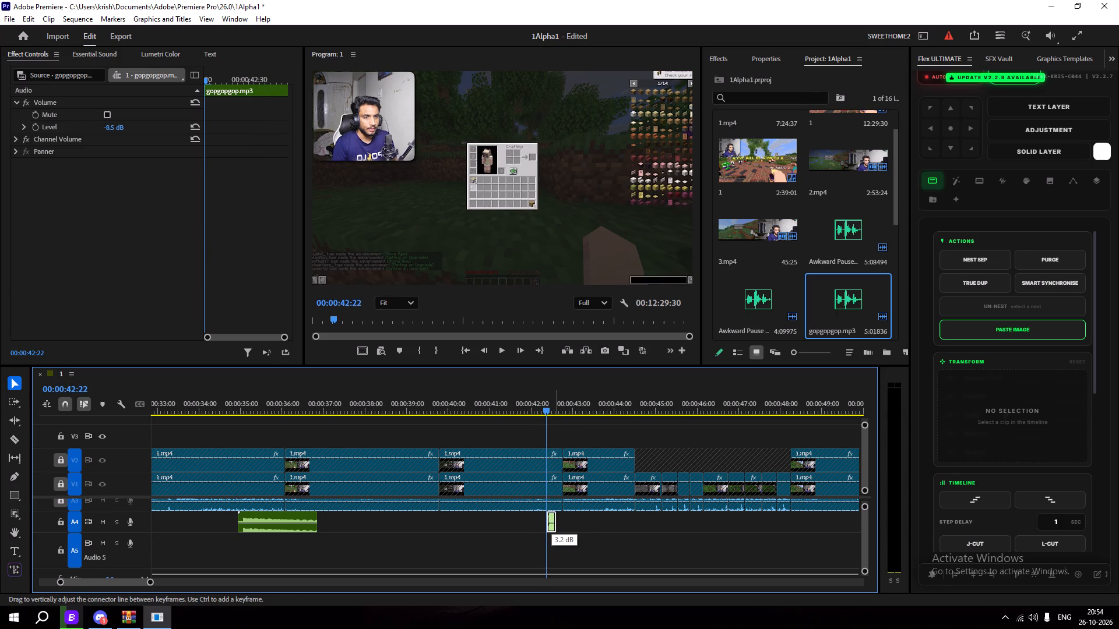
click(551, 432)
drag(550, 407, 539, 413)
key(space)
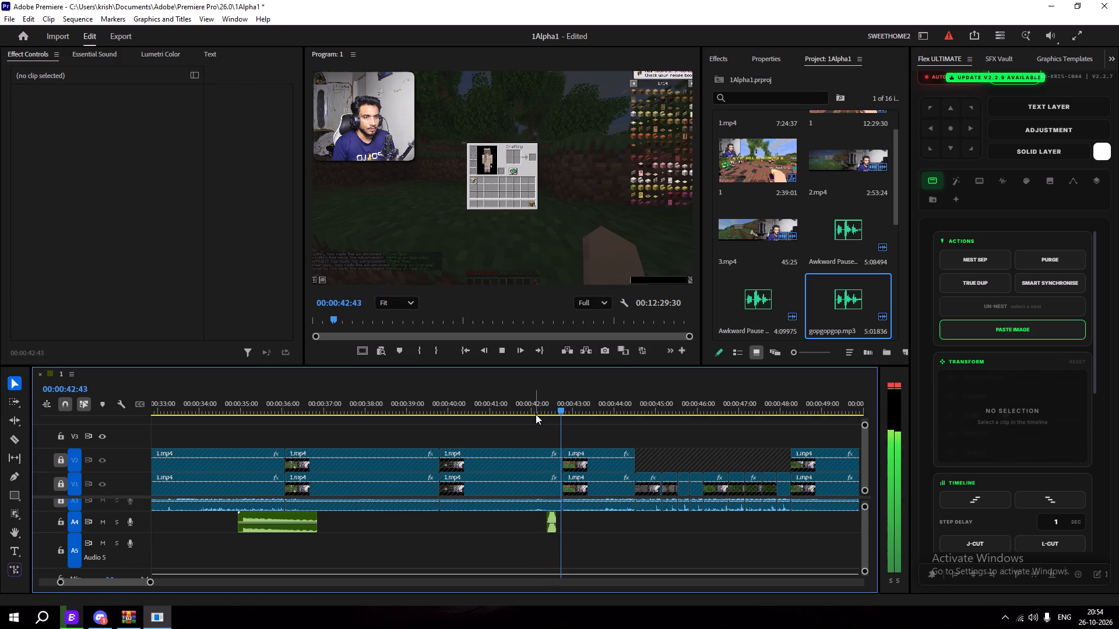
key(space)
Save the project.
key(ctrl+s)
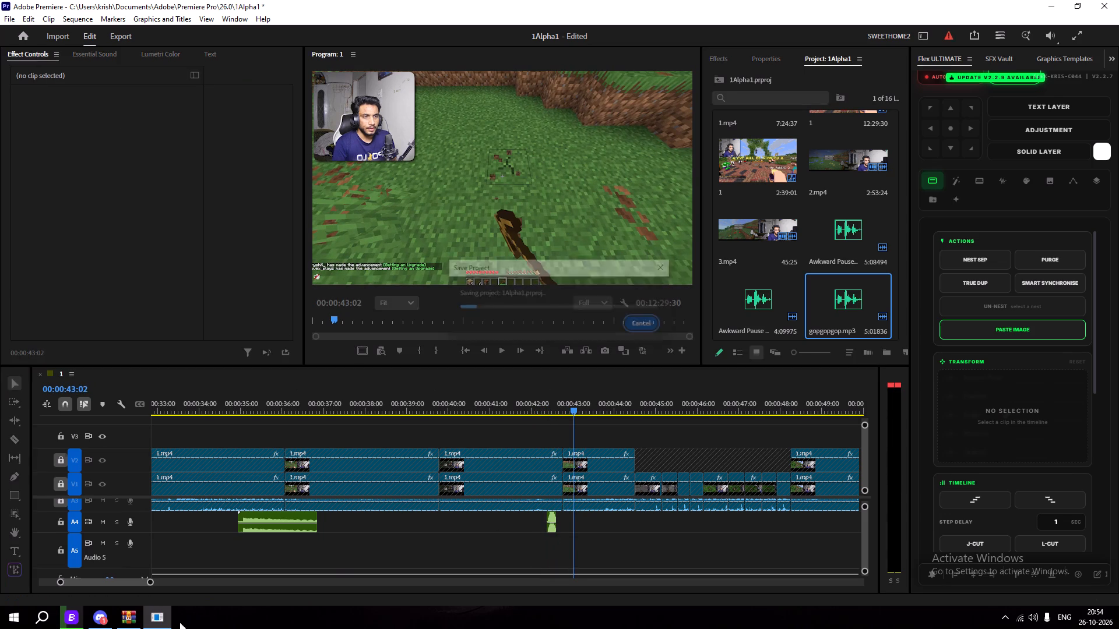
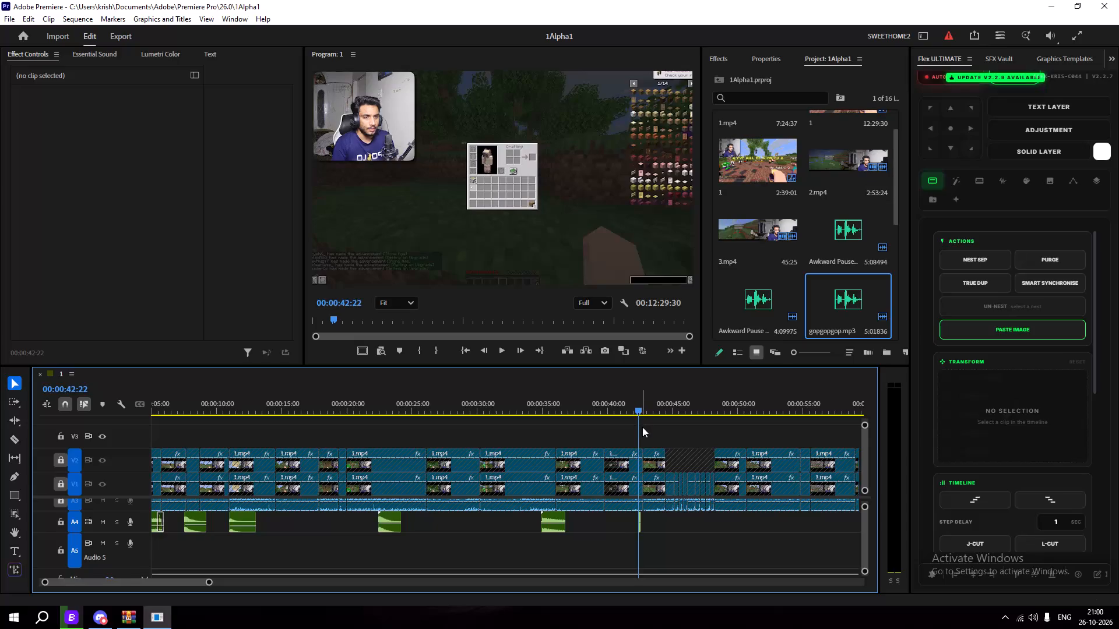
Play and scrub the sequence between about 39 and 43 seconds to check the gopgopgop clip's timing against the crafting moment.
alt+scroll(643, 439, up, 17)
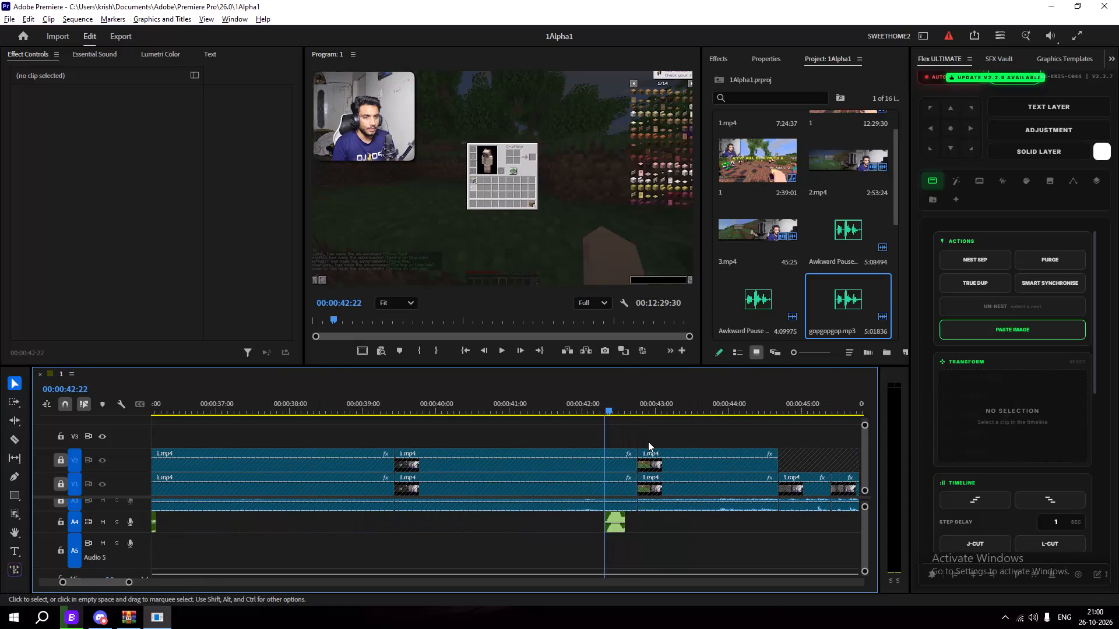
key(space)
key(space)
drag(628, 390, 555, 408)
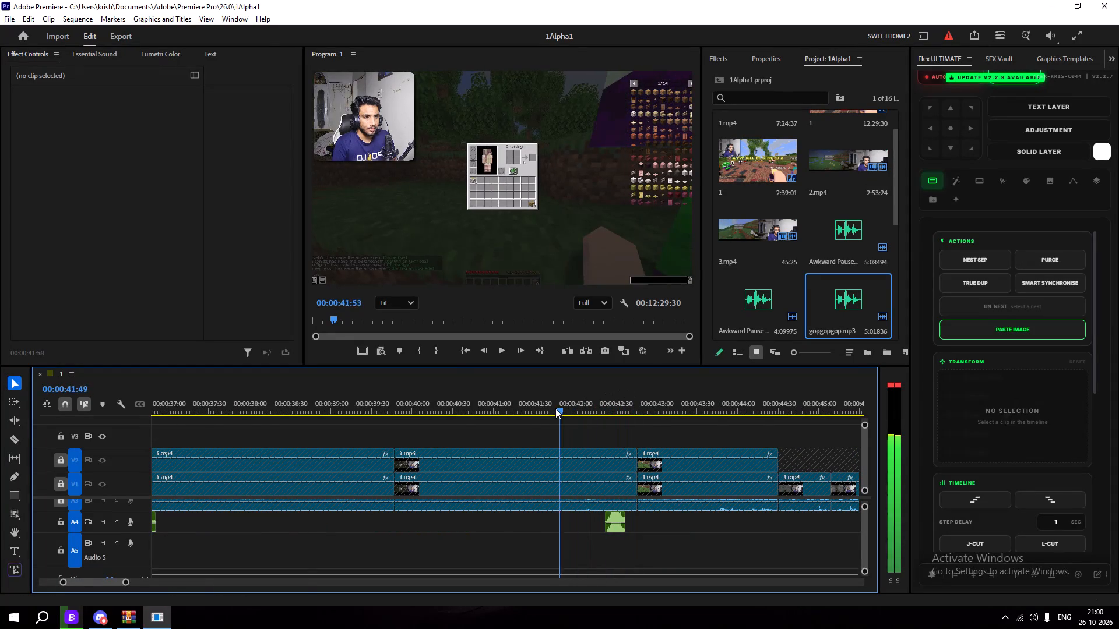
drag(555, 408, 605, 426)
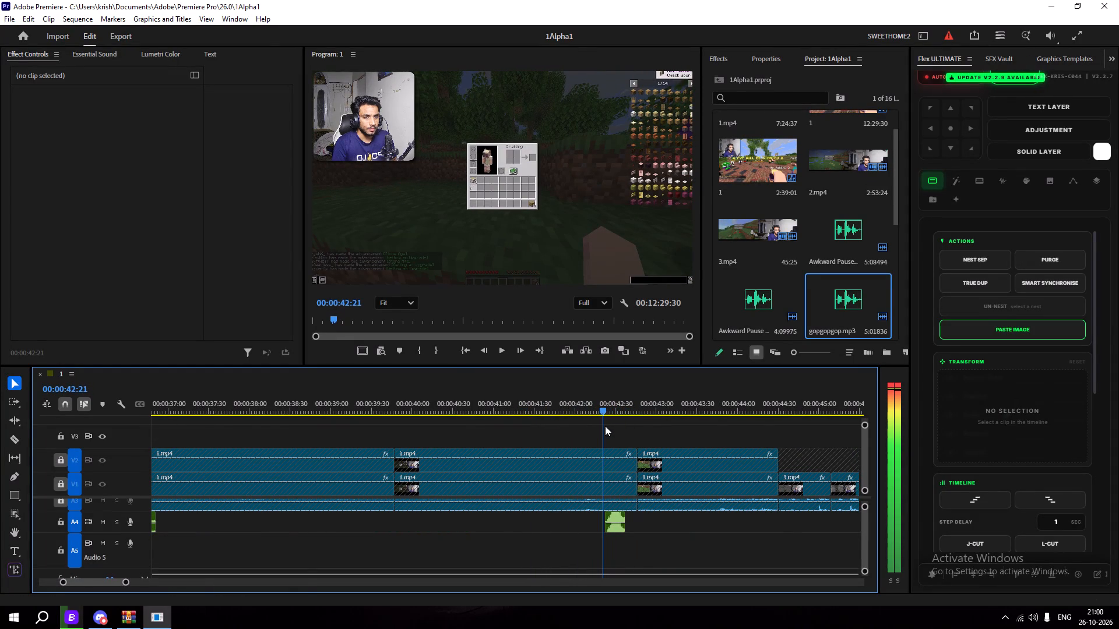
drag(605, 426, 606, 426)
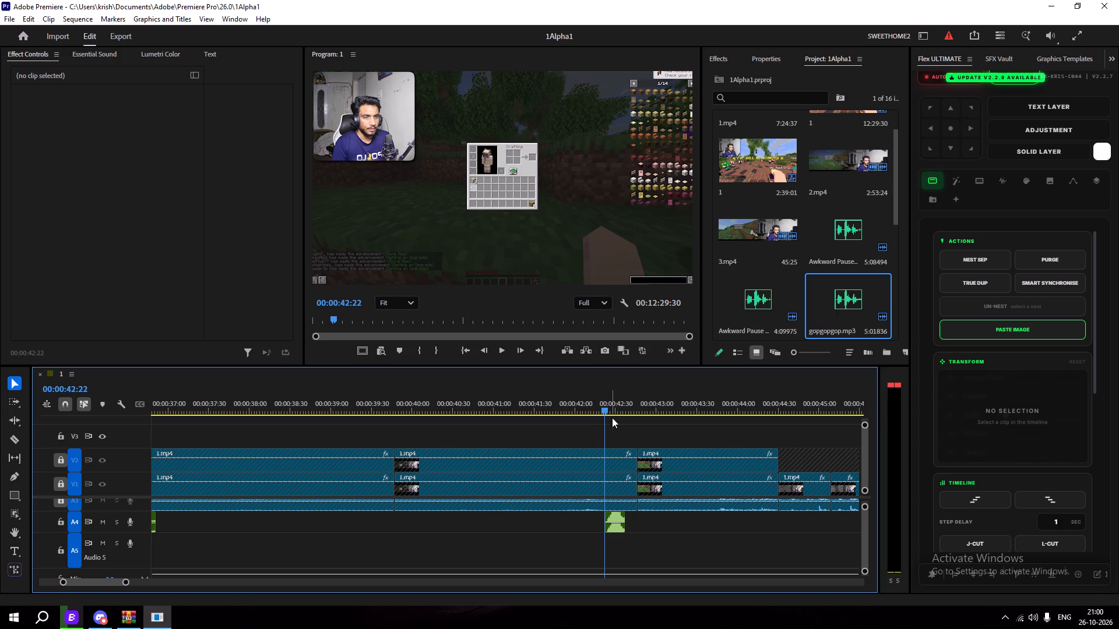
key(space)
key(space)
key(space)
key(space)
drag(628, 404, 632, 412)
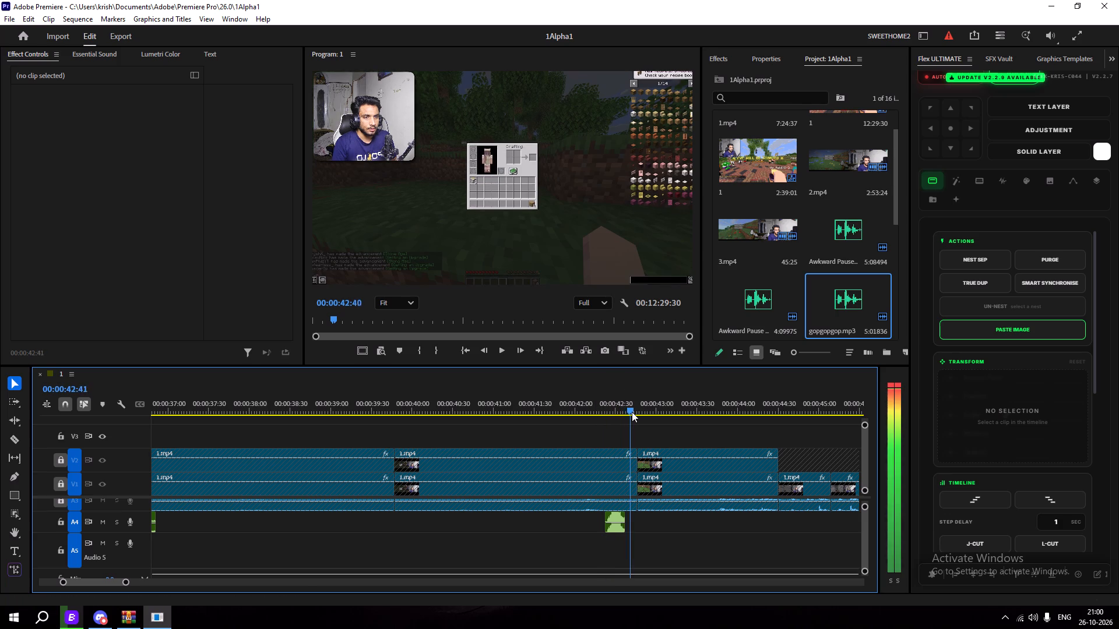
drag(632, 412, 390, 429)
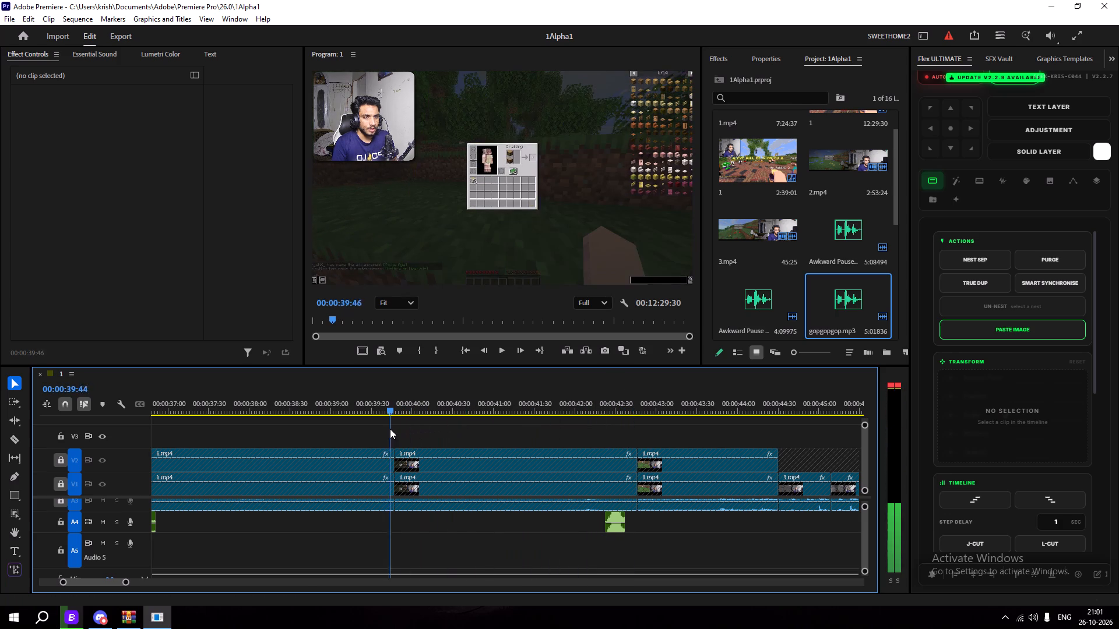
drag(390, 429, 415, 427)
key(space)
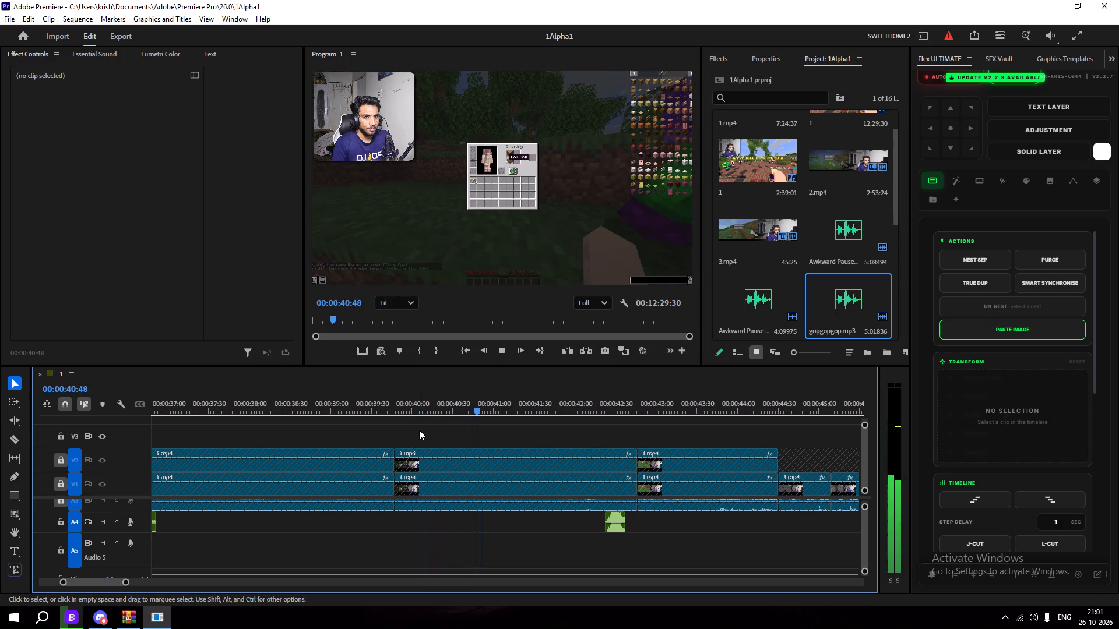
key(space)
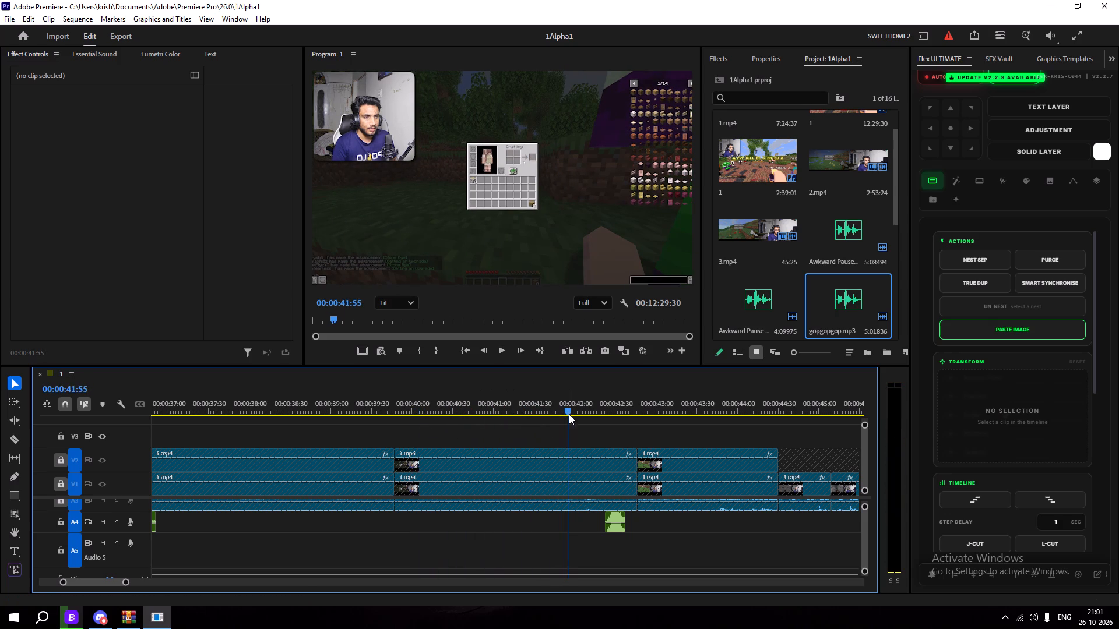
Move the gopgopgop clip on A4 earlier so that it starts at 00:00:41:38.
drag(617, 529, 580, 524)
drag(562, 409, 546, 415)
key(space)
key(space)
drag(554, 409, 547, 414)
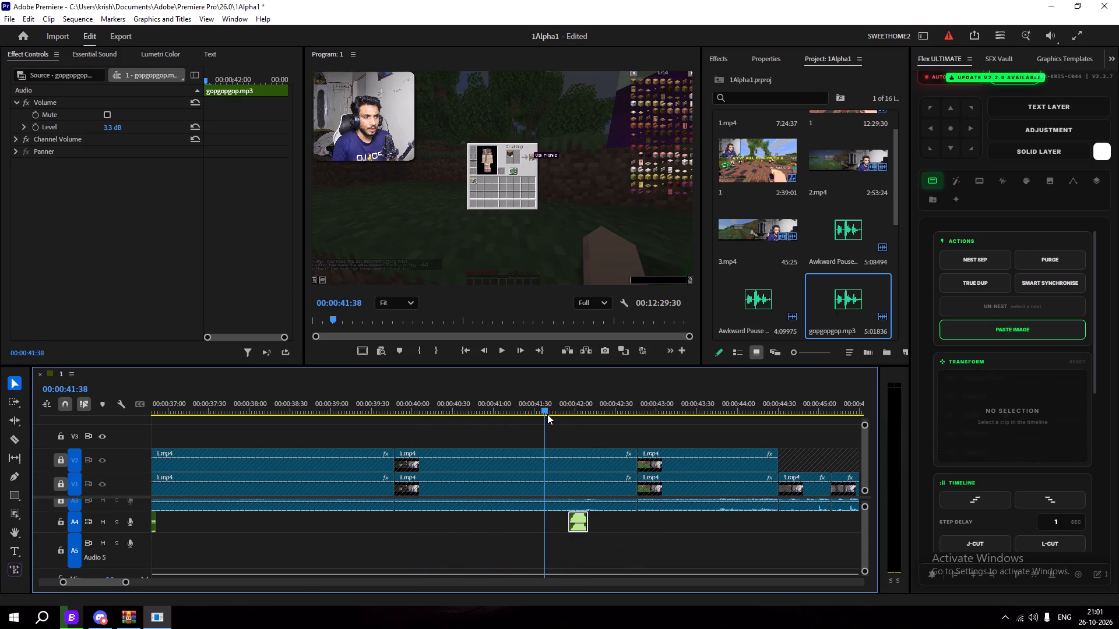
drag(547, 414, 547, 415)
drag(579, 528, 558, 525)
click(566, 430)
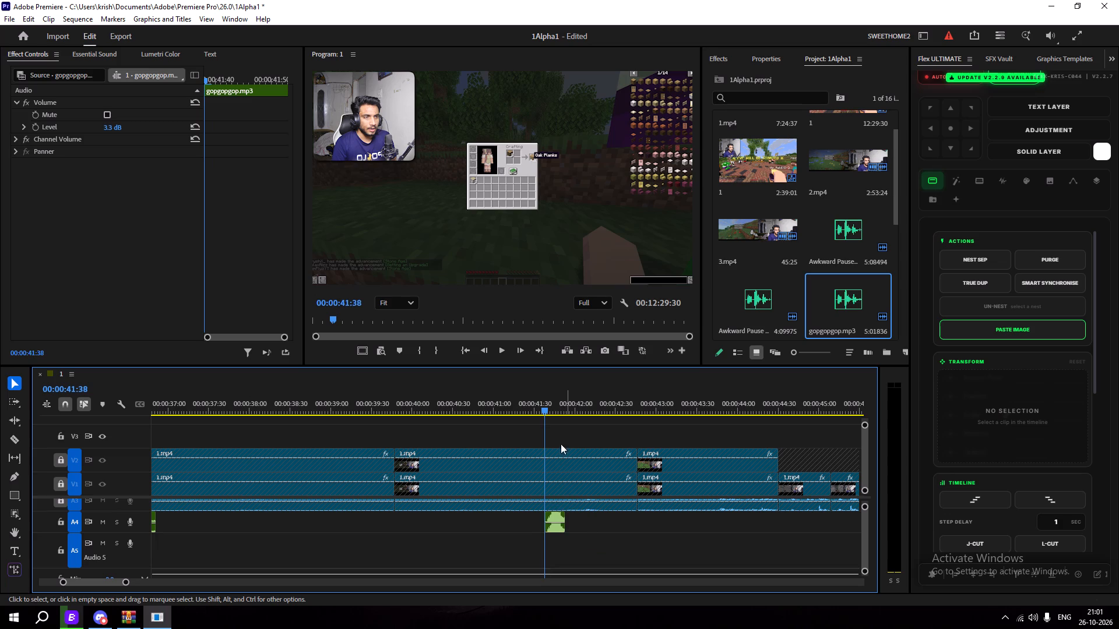
Unlock track V1 and split its 1.mp4 clip at the start and end of the gopgopgop clip.
click(557, 495)
click(558, 489)
click(61, 487)
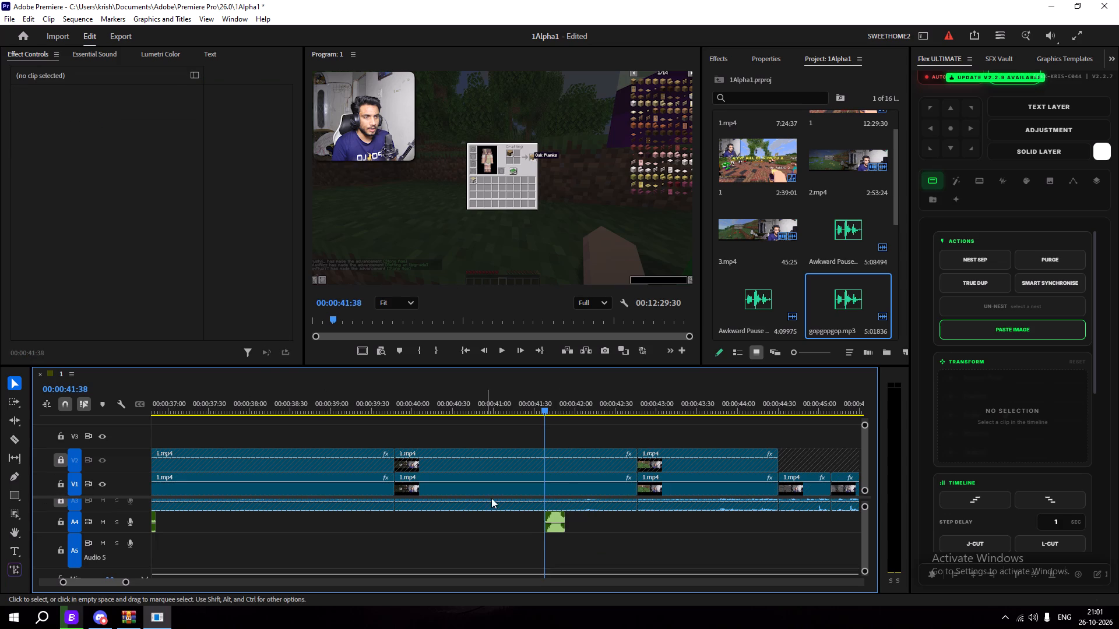
key(c)
click(547, 489)
click(568, 487)
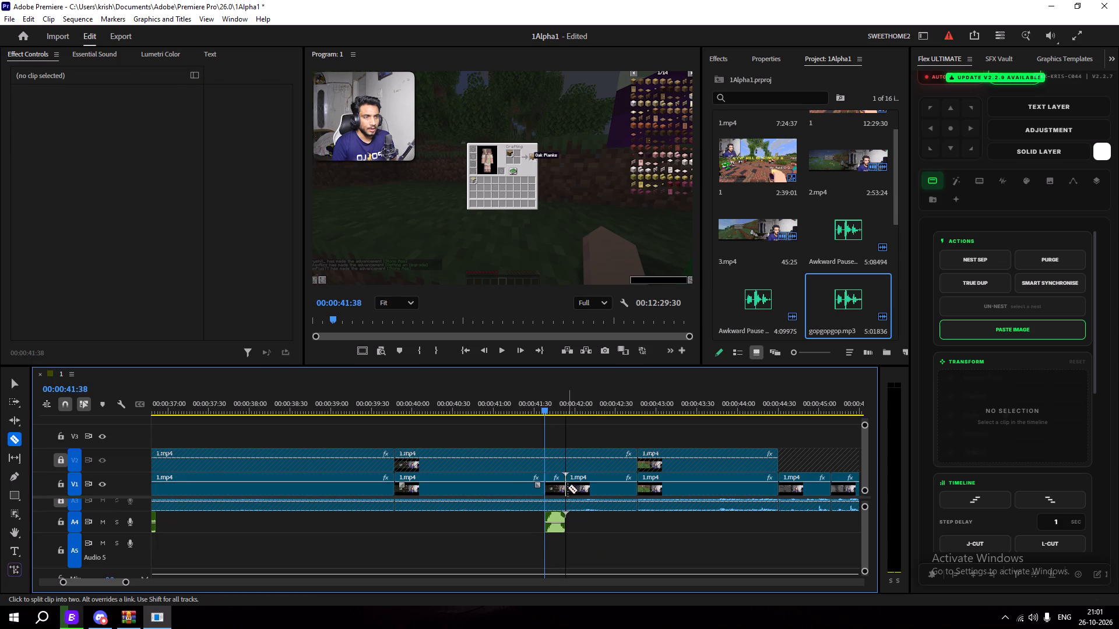
key(v)
click(554, 490)
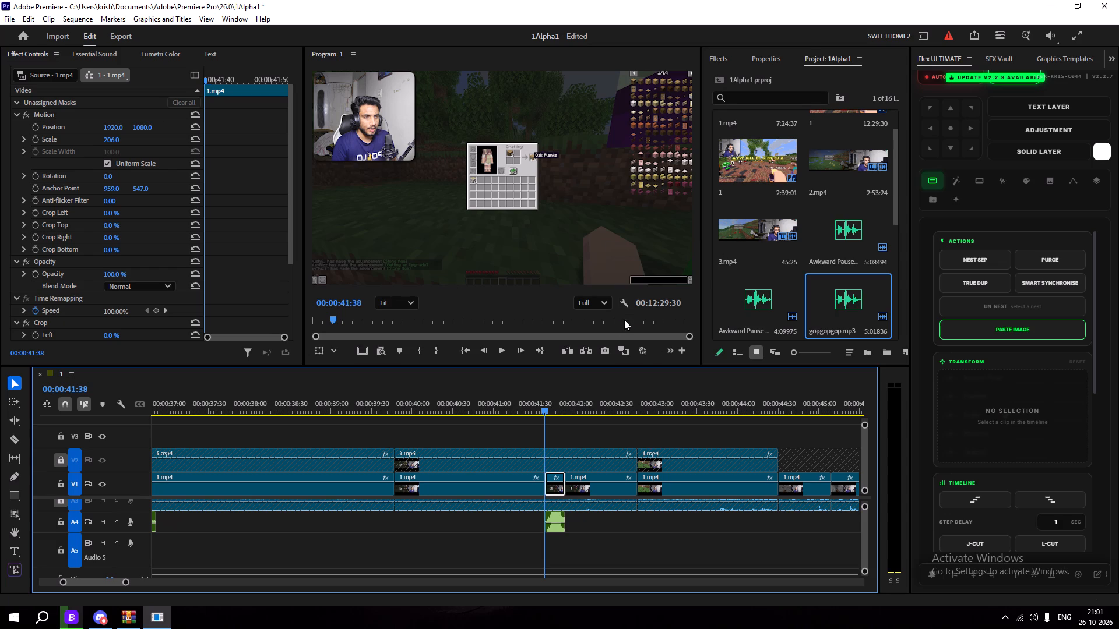
click(111, 125)
drag(112, 134, 160, 137)
drag(115, 141, 226, 146)
drag(115, 124, 0, 117)
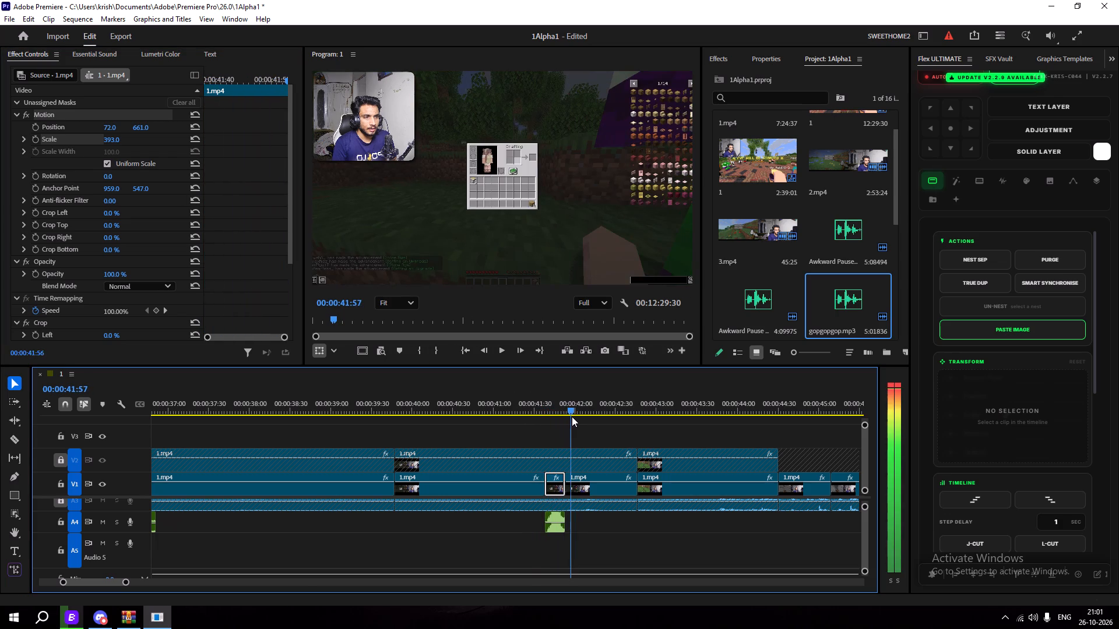
drag(572, 416, 573, 416)
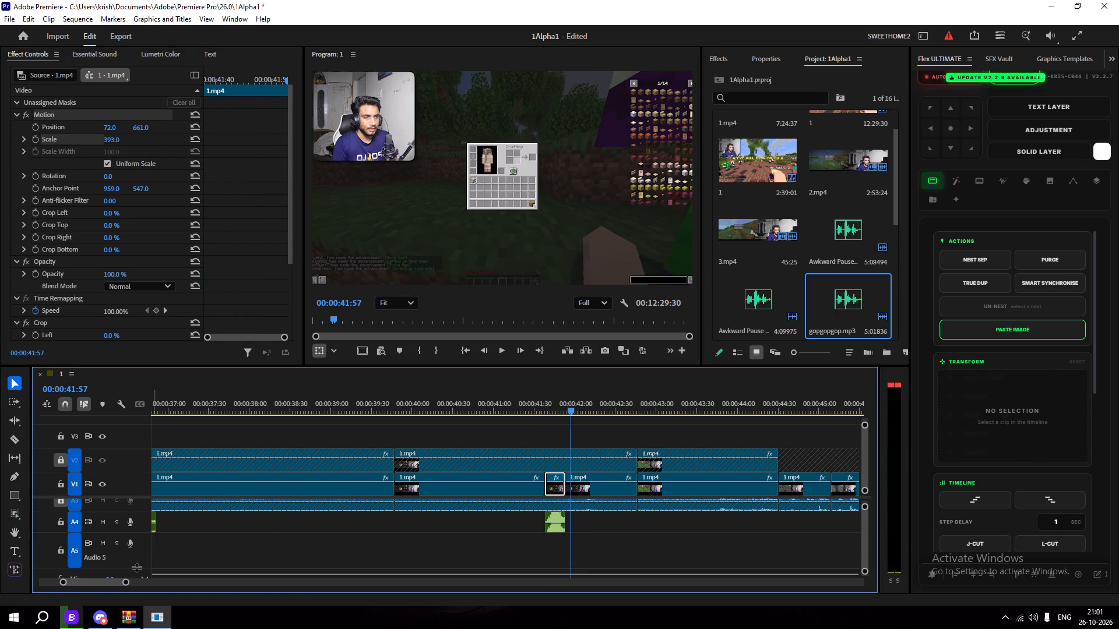
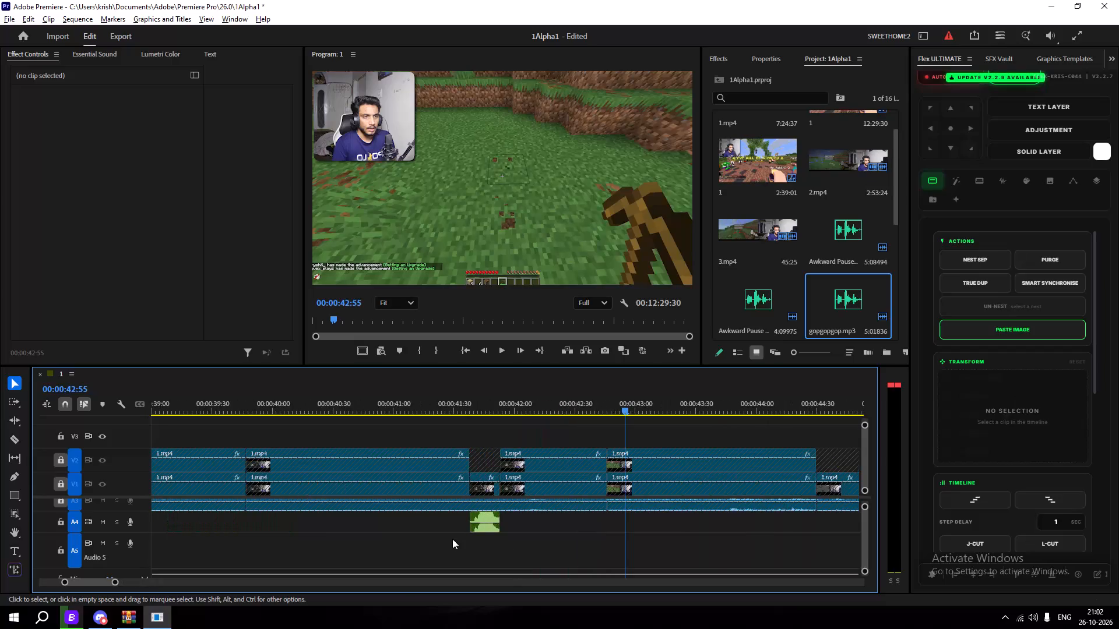
Set the volume of the gopgopgop.mp3 clip on A4 to 1.05 dB and save the project.
click(518, 531)
click(763, 60)
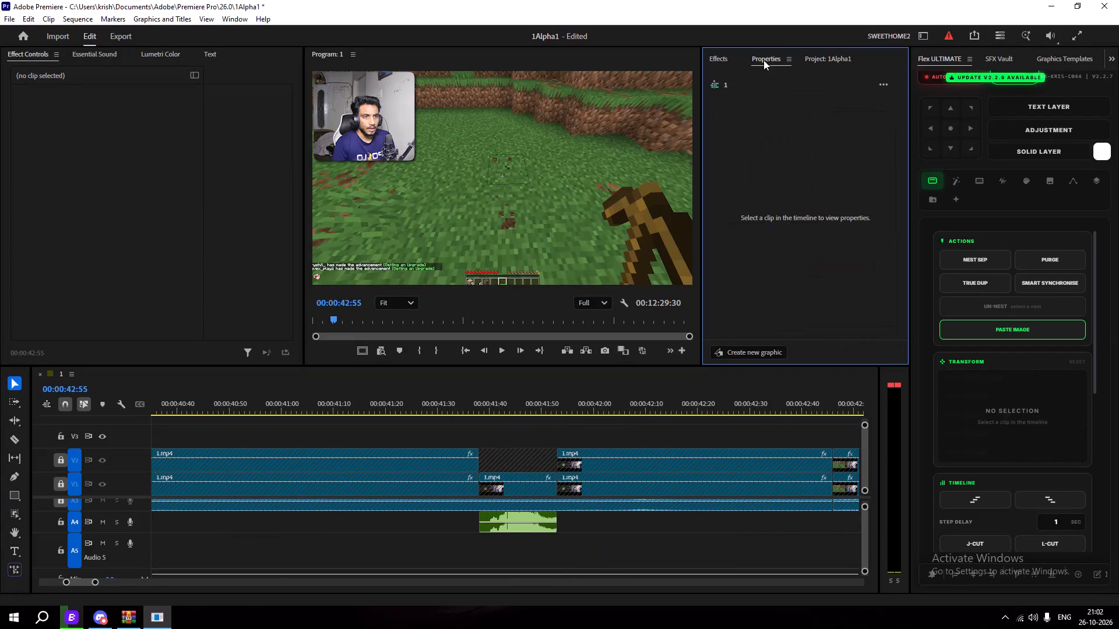
click(525, 528)
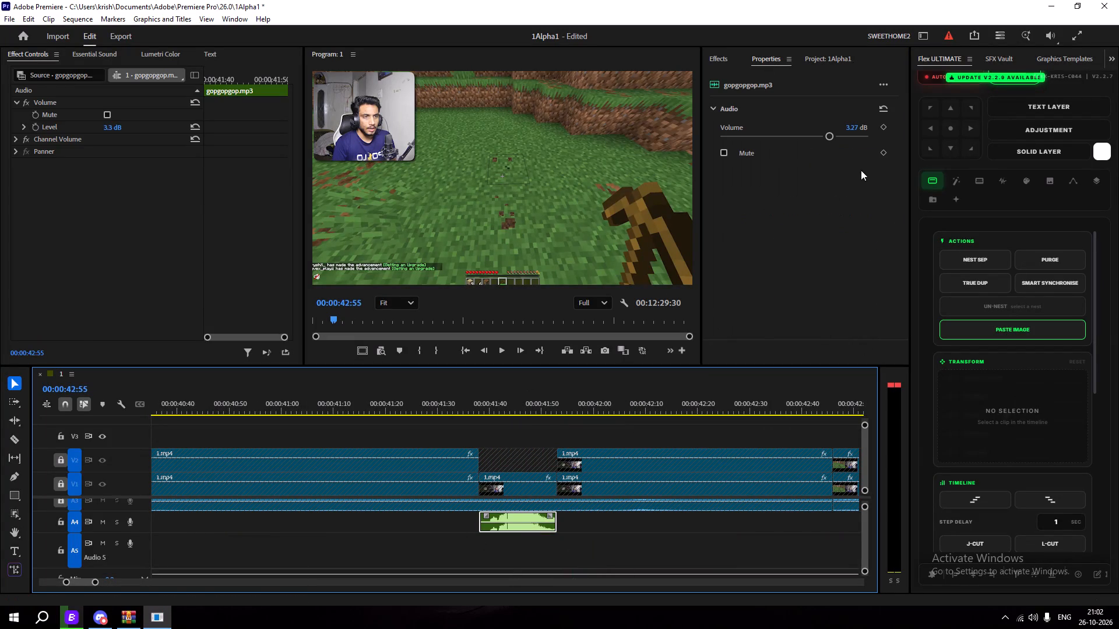
drag(829, 134, 819, 130)
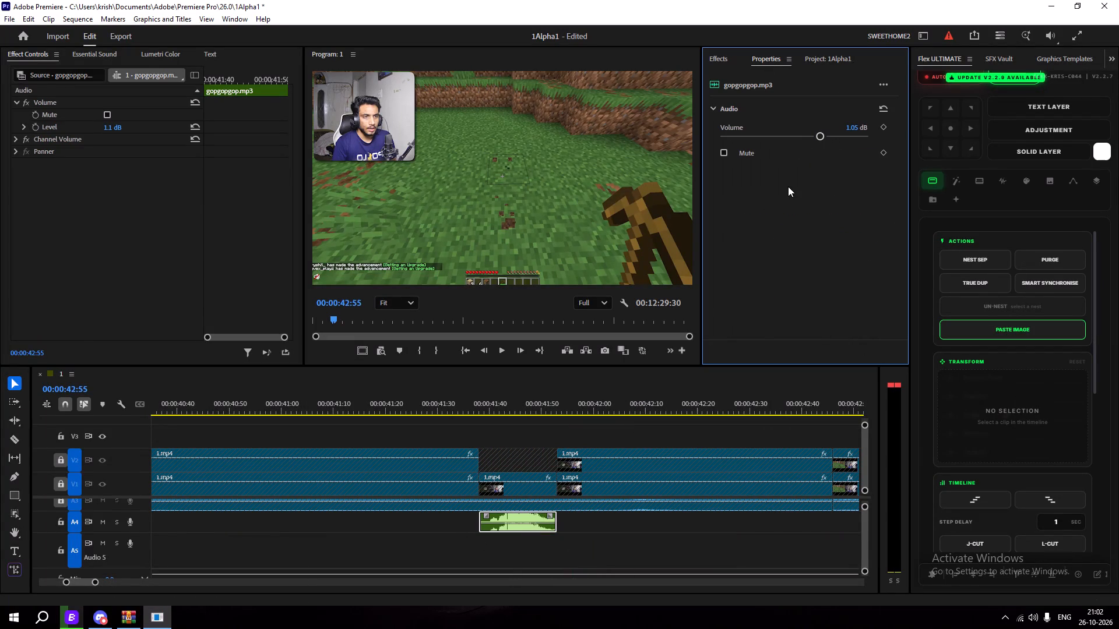
click(789, 255)
click(528, 436)
key(ctrl+s)
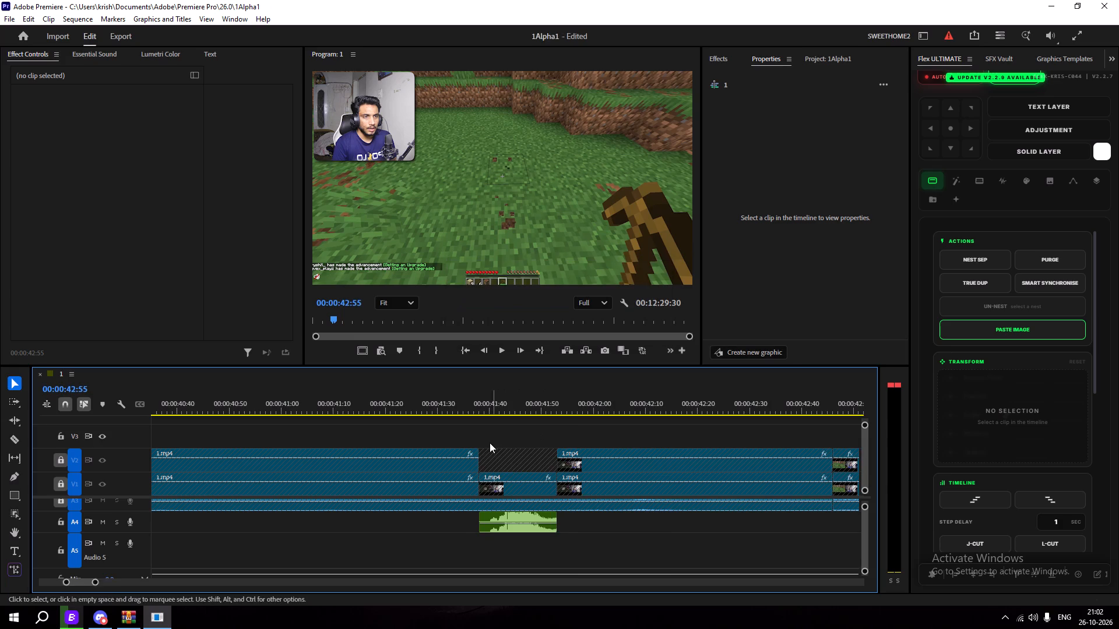
Play the sequence from about 41 to 53 seconds to check the punch-in with its sound and find the next effect moment.
alt+scroll(490, 442, down, 13)
click(476, 404)
key(space)
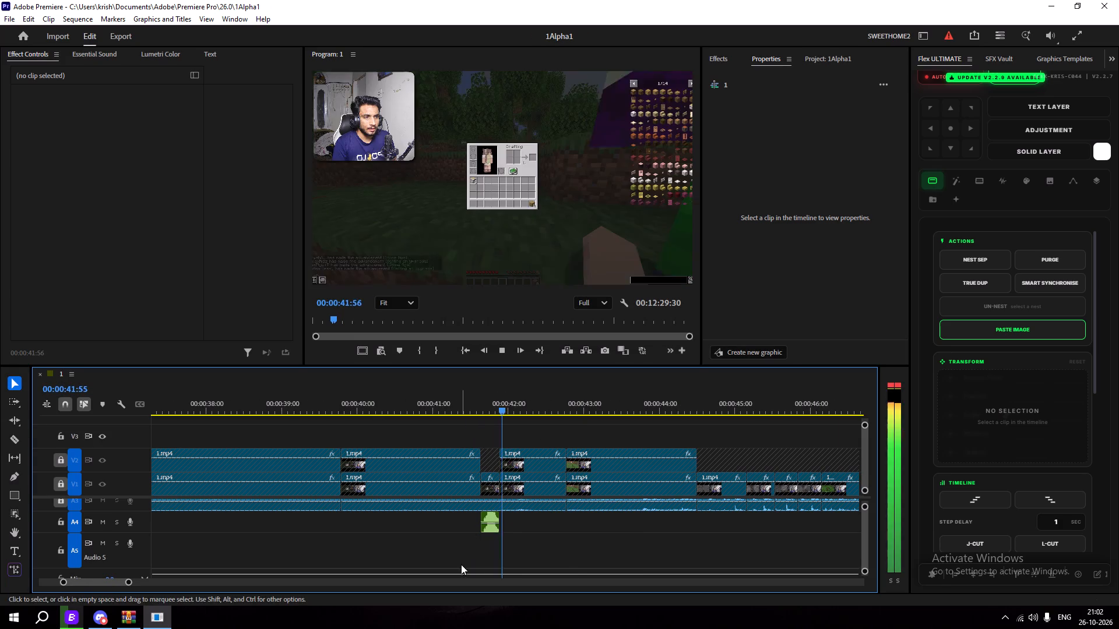
key(space)
drag(483, 406, 379, 427)
key(space)
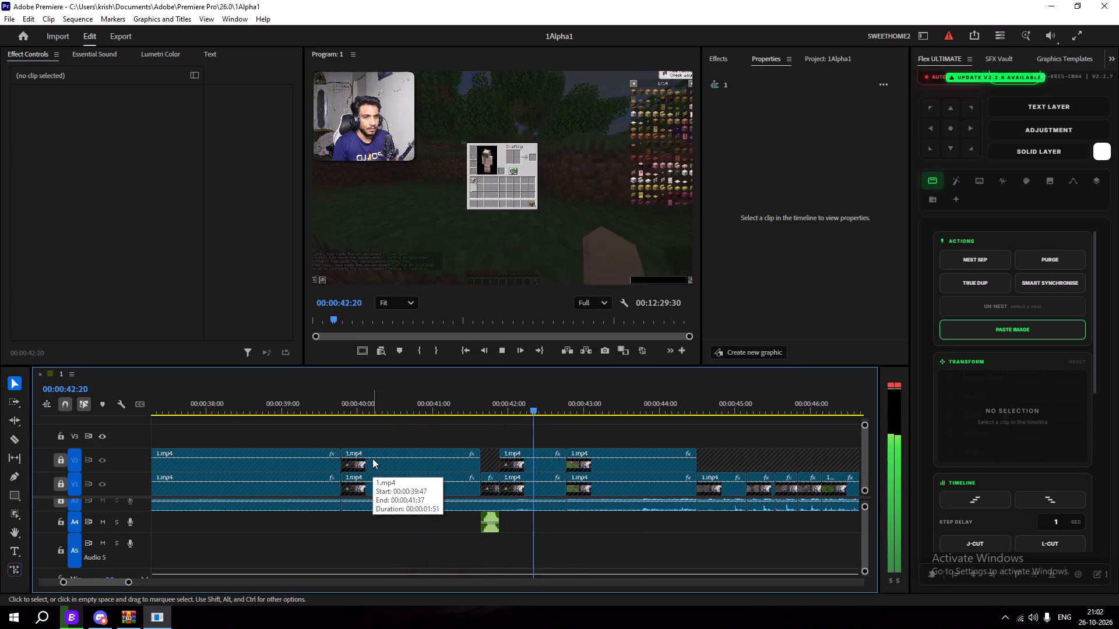
alt+scroll(654, 533, down, 5)
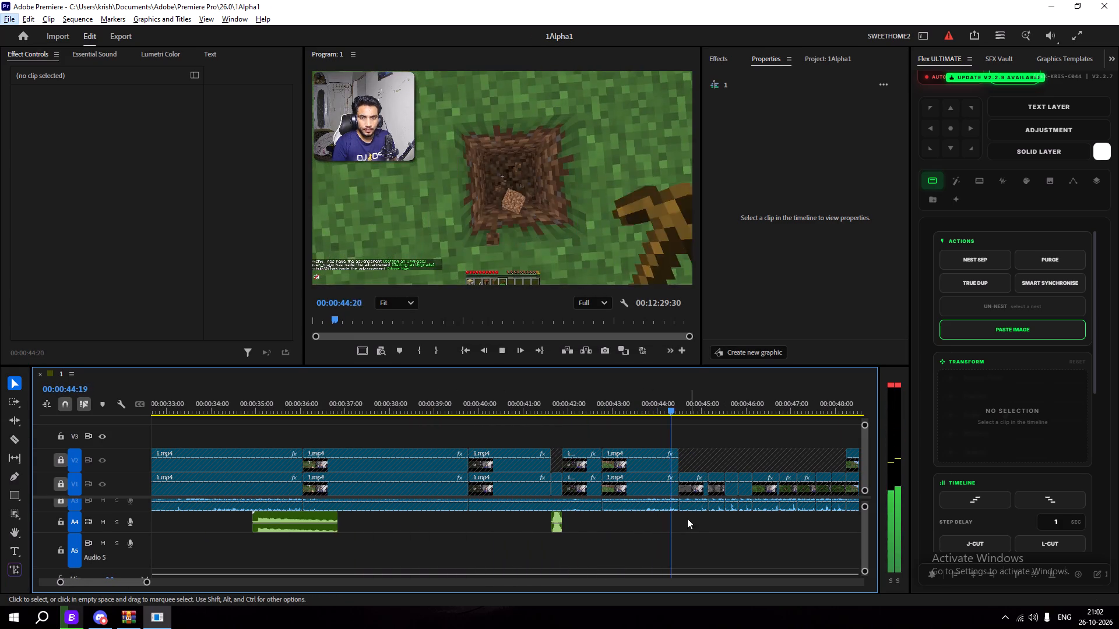
alt+scroll(689, 499, down, 4)
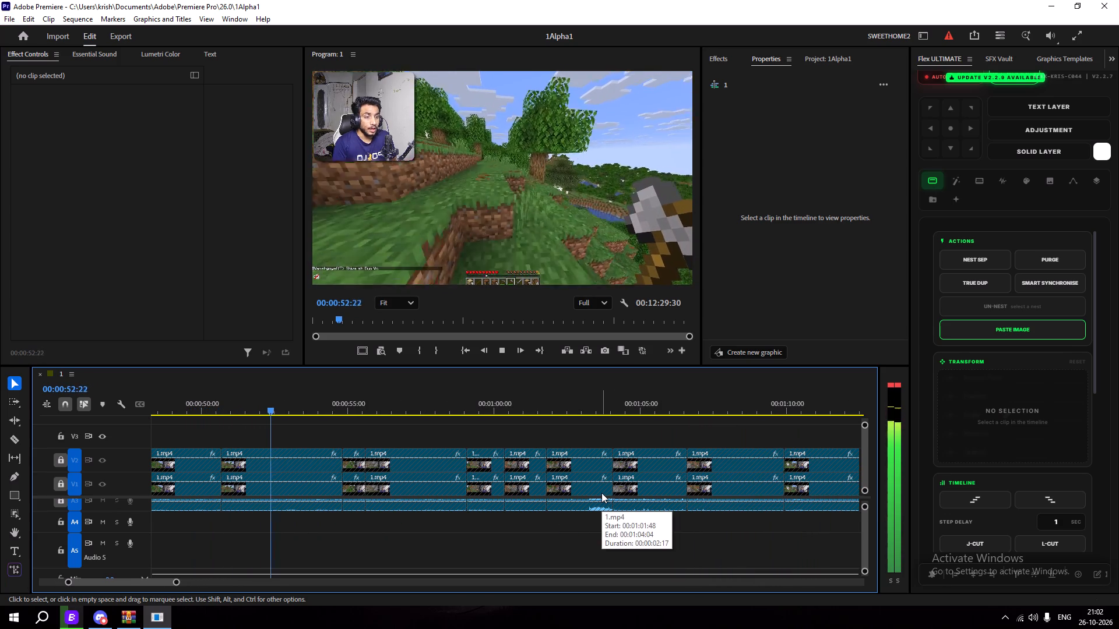
key(space)
drag(297, 415, 272, 420)
drag(290, 397, 259, 412)
key(space)
key(space)
Preview the Awkward Spring Pluck sound from the ANIME SFX folder of the sound effects archive and import it into the project.
click(133, 624)
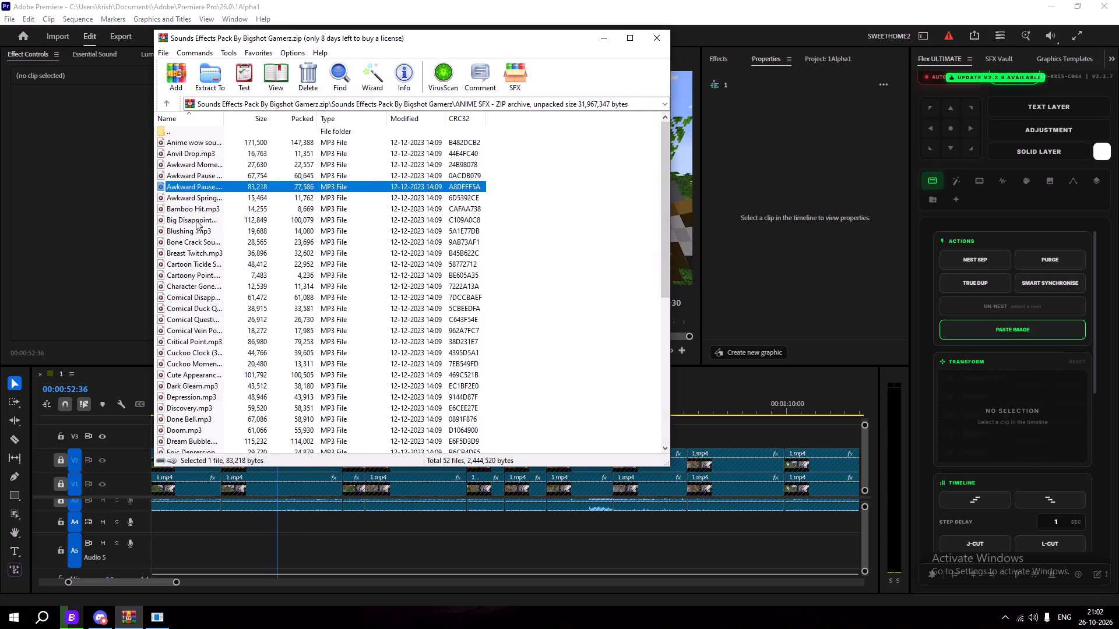
double_click(190, 195)
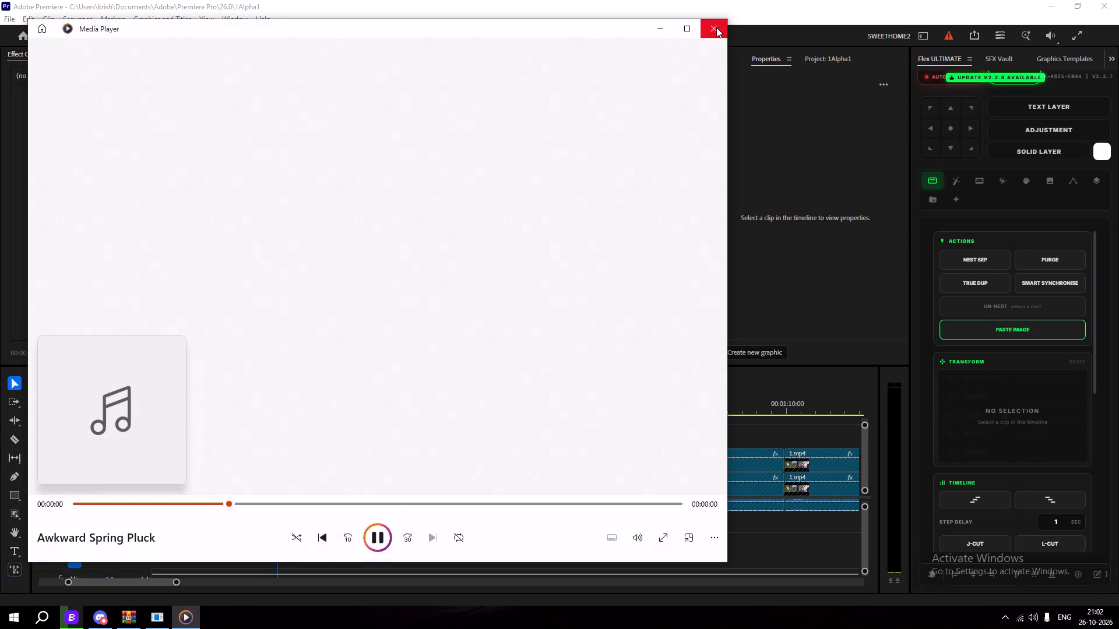
click(716, 27)
drag(227, 201, 536, 164)
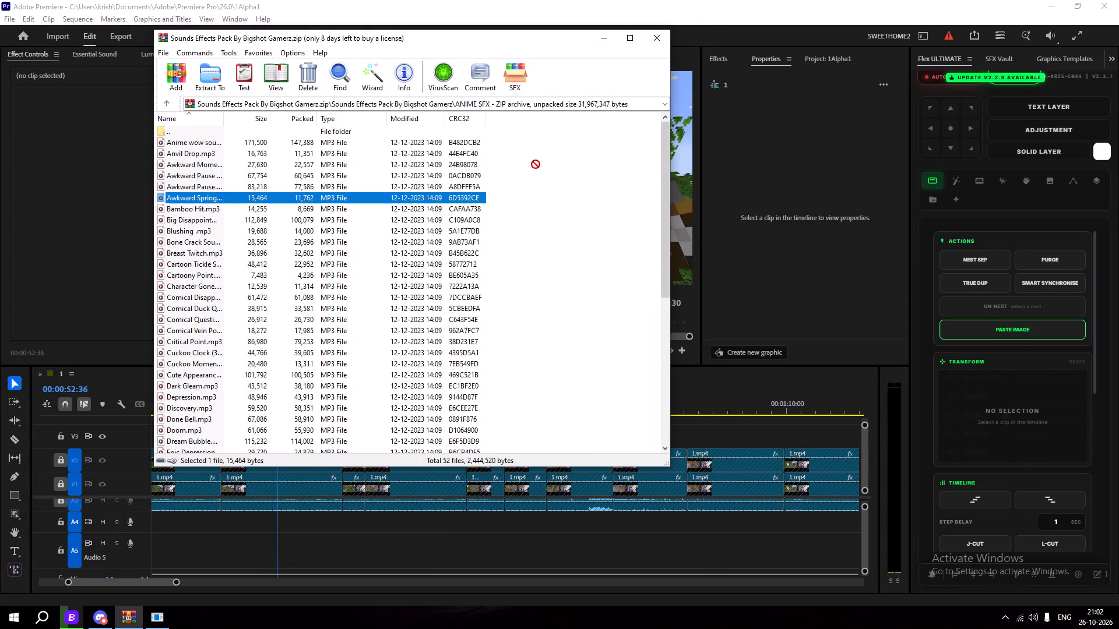
drag(536, 164, 421, 206)
click(815, 56)
click(163, 613)
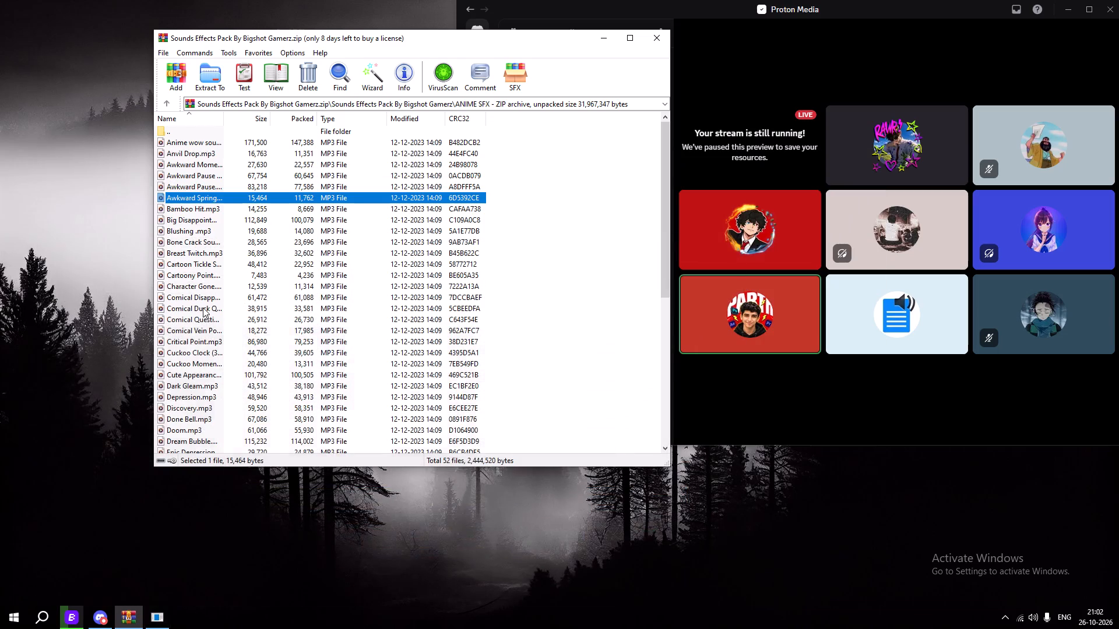
click(161, 620)
click(125, 626)
drag(206, 193, 294, 202)
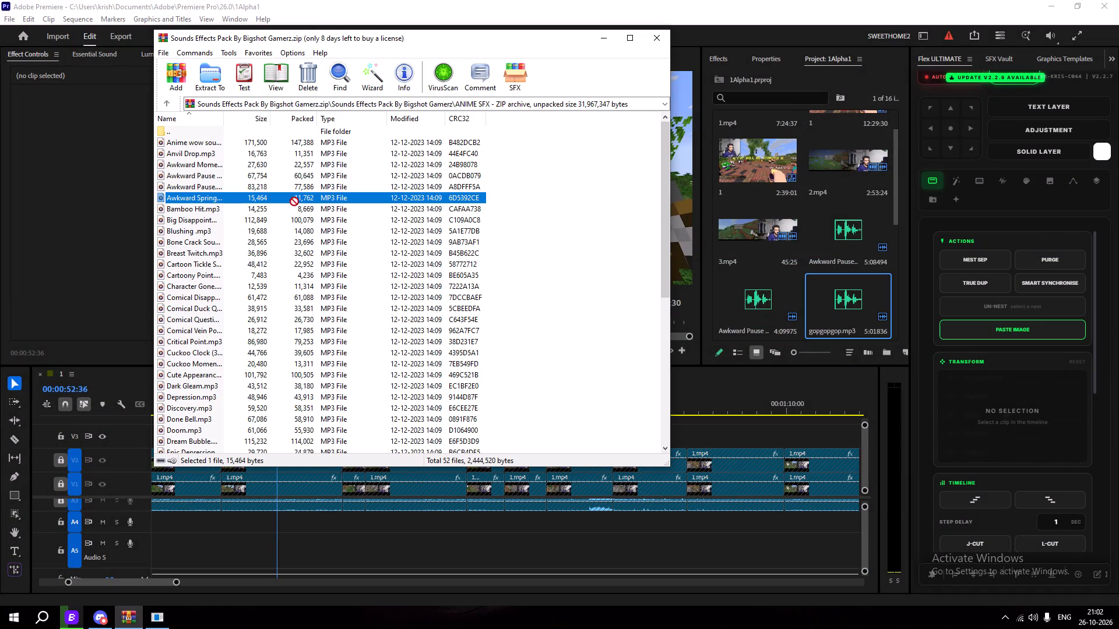
drag(294, 202, 779, 275)
click(611, 41)
Place Awkward Spring Pluck.mp3 on track A4 starting at about 00:00:52:36 and review it in playback.
drag(825, 304, 251, 529)
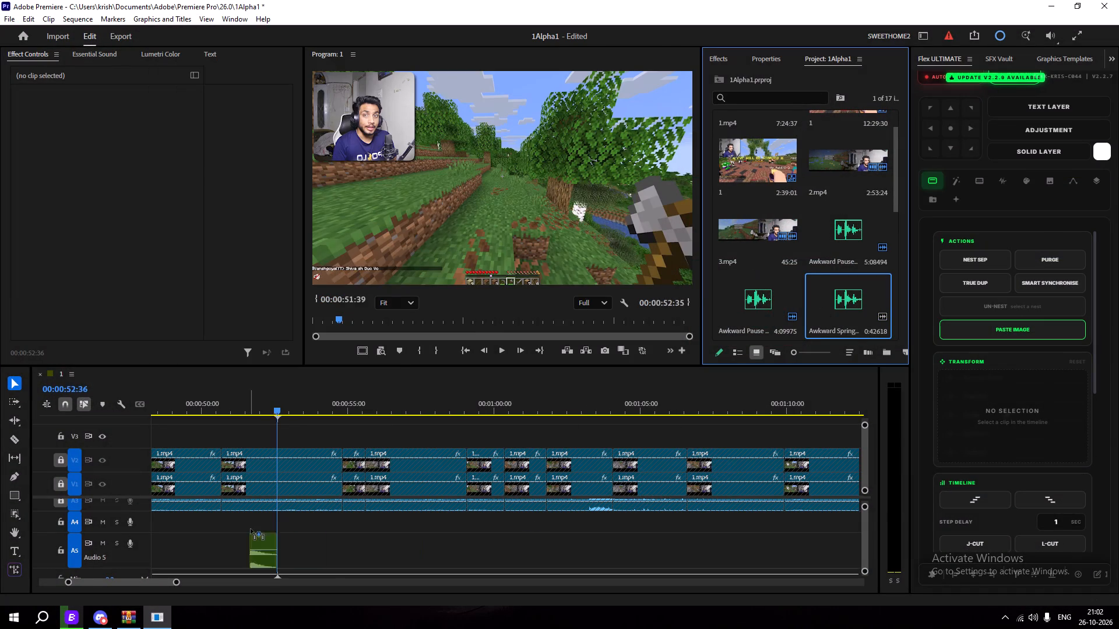
drag(251, 529, 284, 519)
drag(294, 529, 286, 531)
click(306, 415)
drag(276, 402, 251, 402)
key(space)
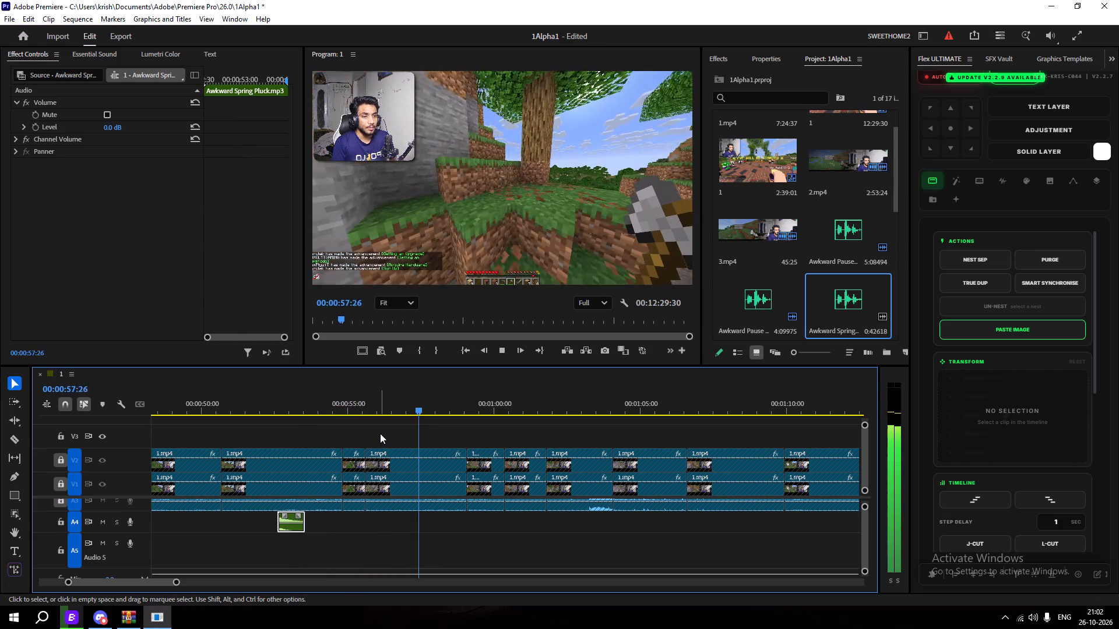
Play and scrub the sequence between about 57 seconds and 00:01:00:29 to examine the cliff moment and its cuts.
key(space)
key(space)
key(space)
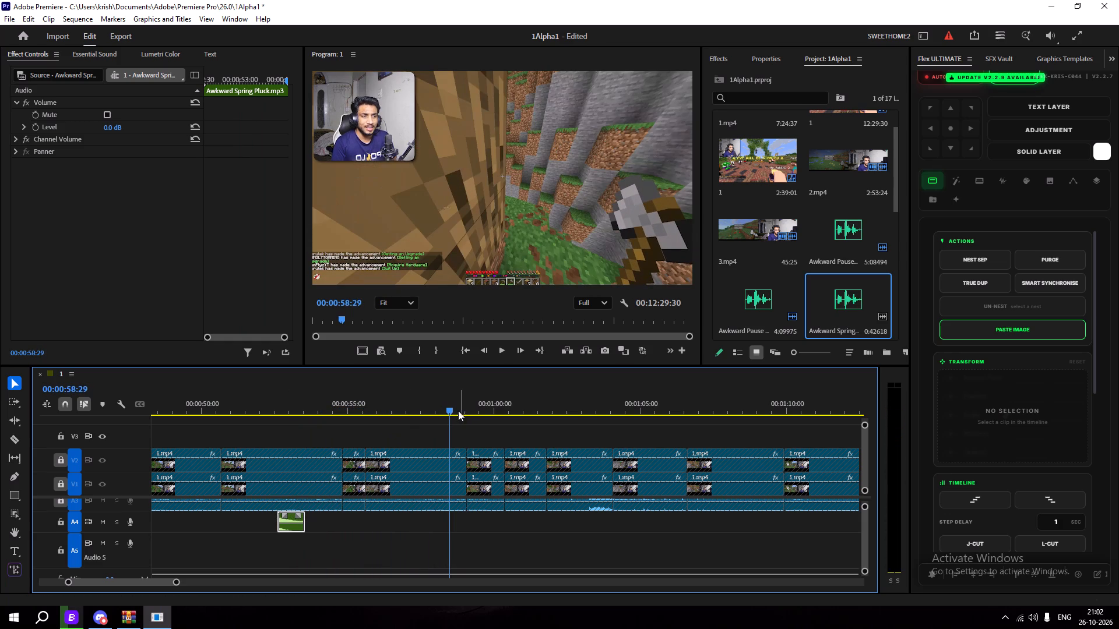
click(448, 409)
key(space)
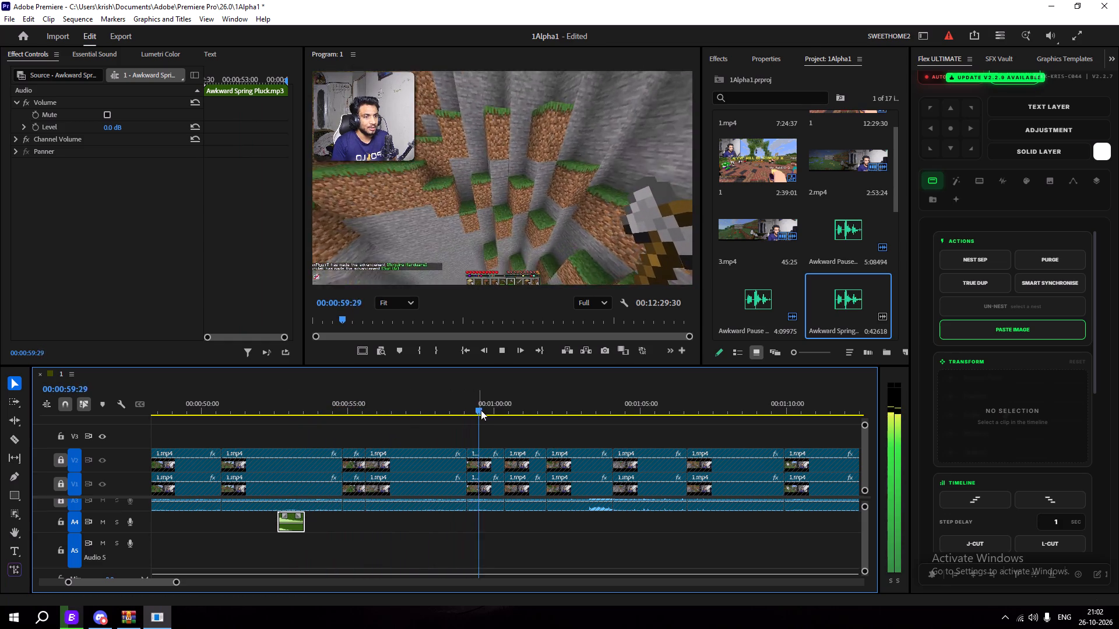
key(space)
drag(514, 409, 493, 411)
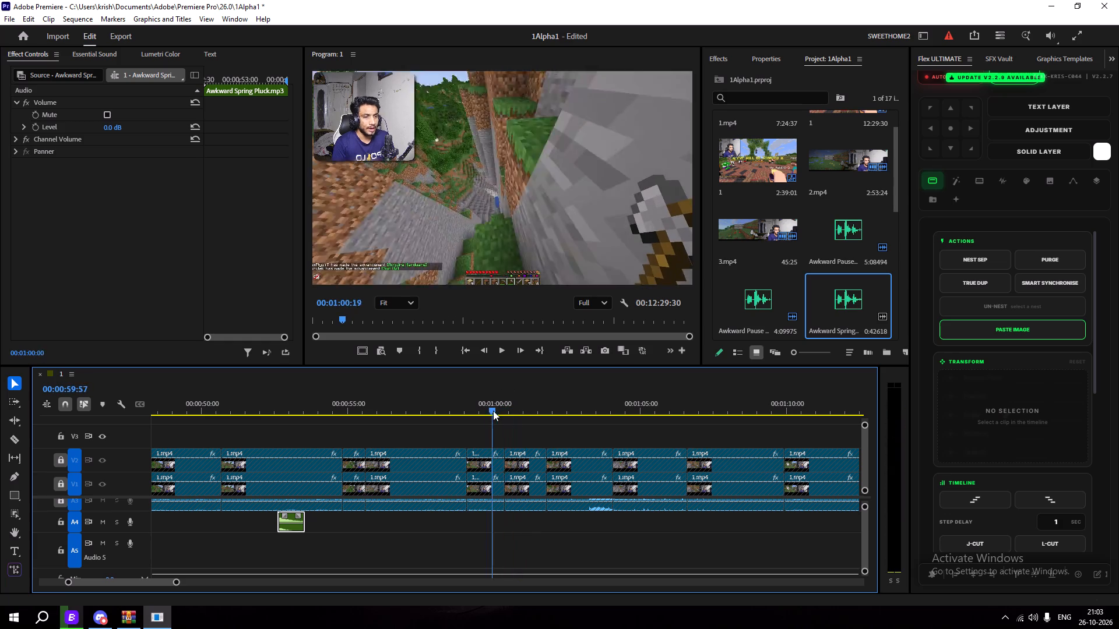
drag(493, 411, 453, 421)
drag(521, 431, 569, 526)
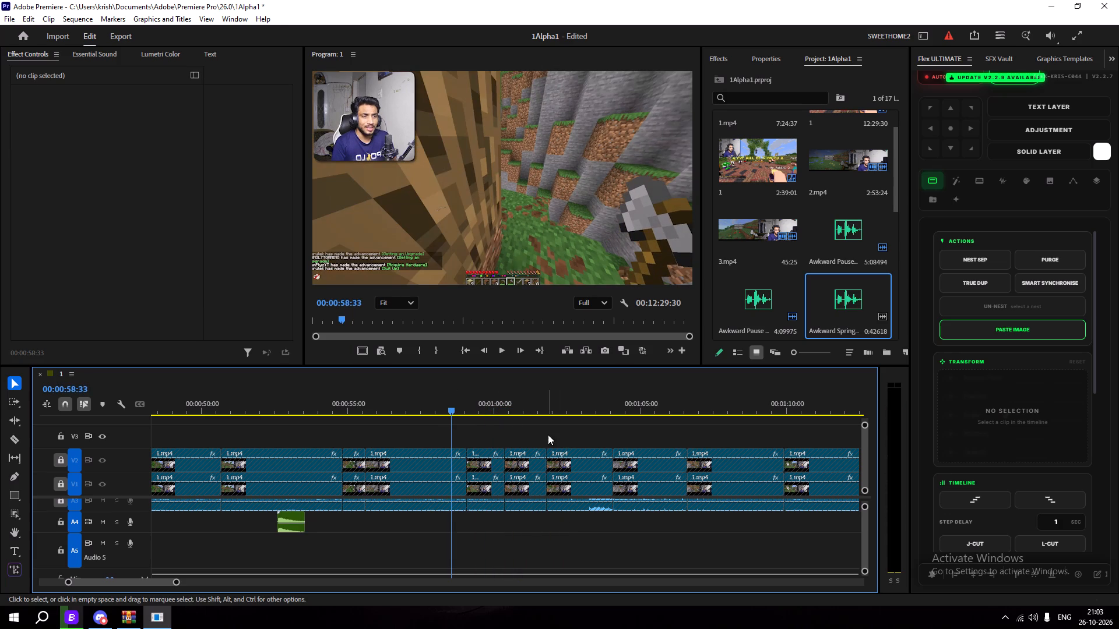
click(548, 434)
key(space)
key(space)
key(space)
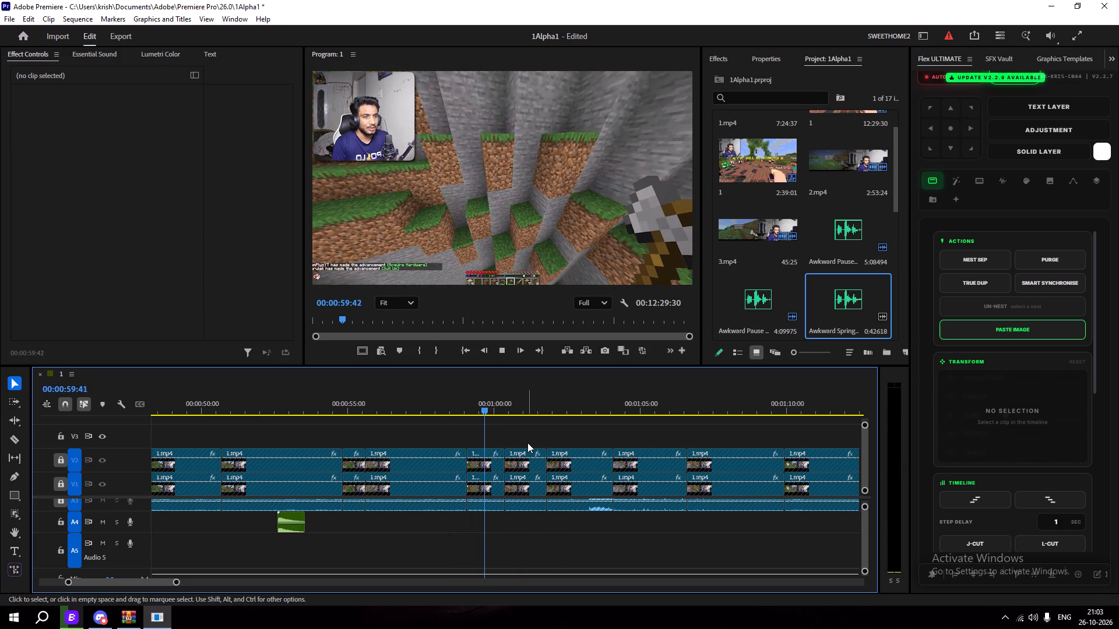
key(space)
key(space)
key(space)
key(space)
key(space)
key(space)
key(space)
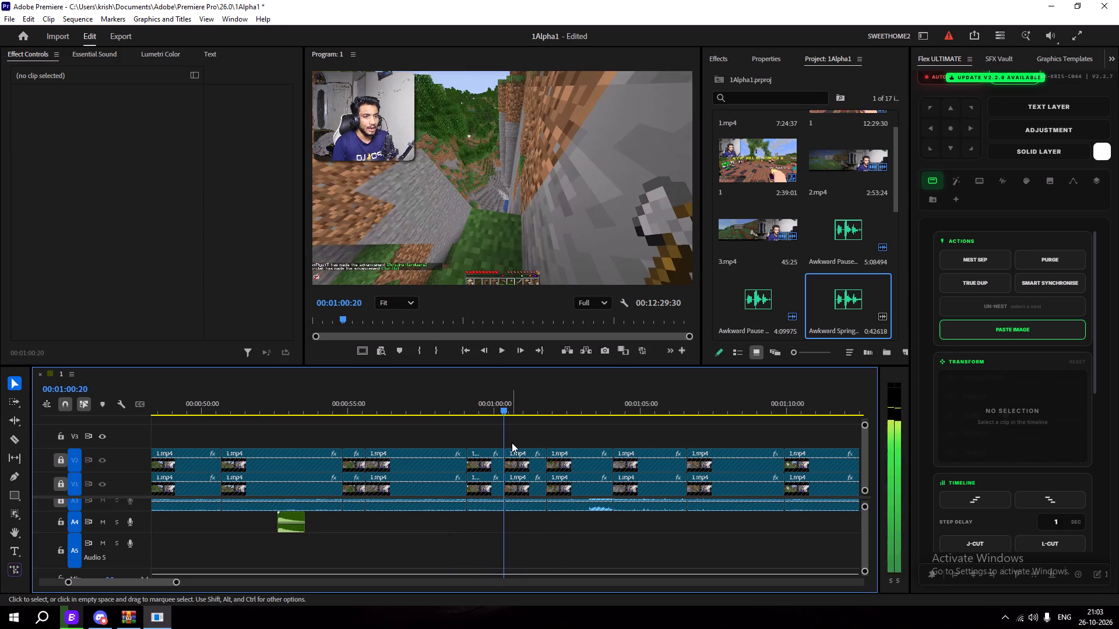
key(space)
key(space)
Unlock video track V2.
alt+scroll(515, 462, down, 16)
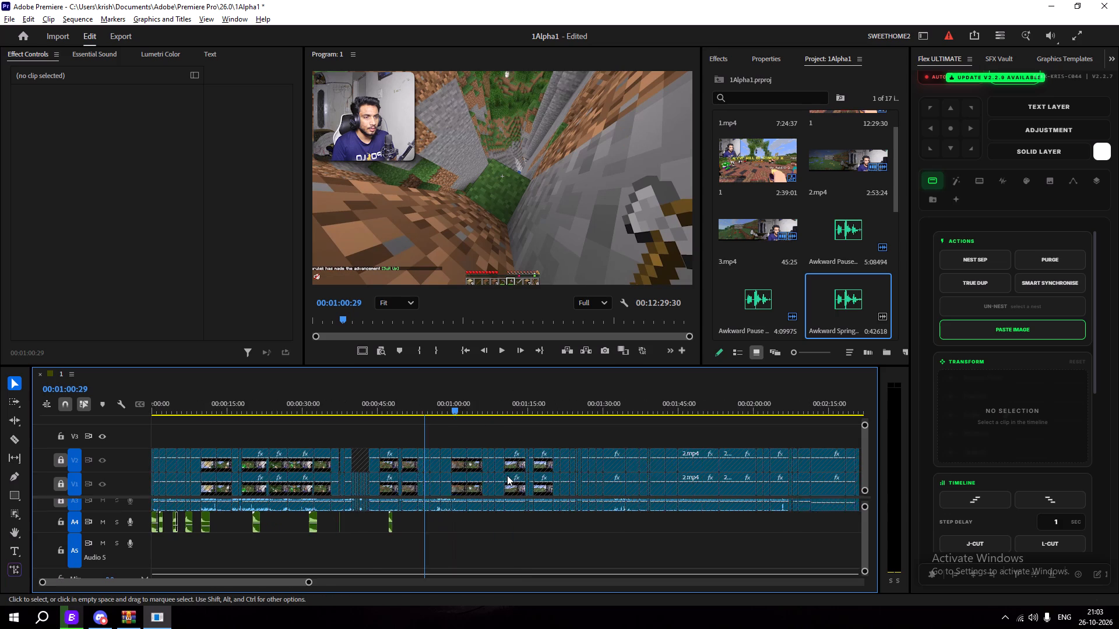
alt+scroll(507, 475, down, 2)
click(58, 434)
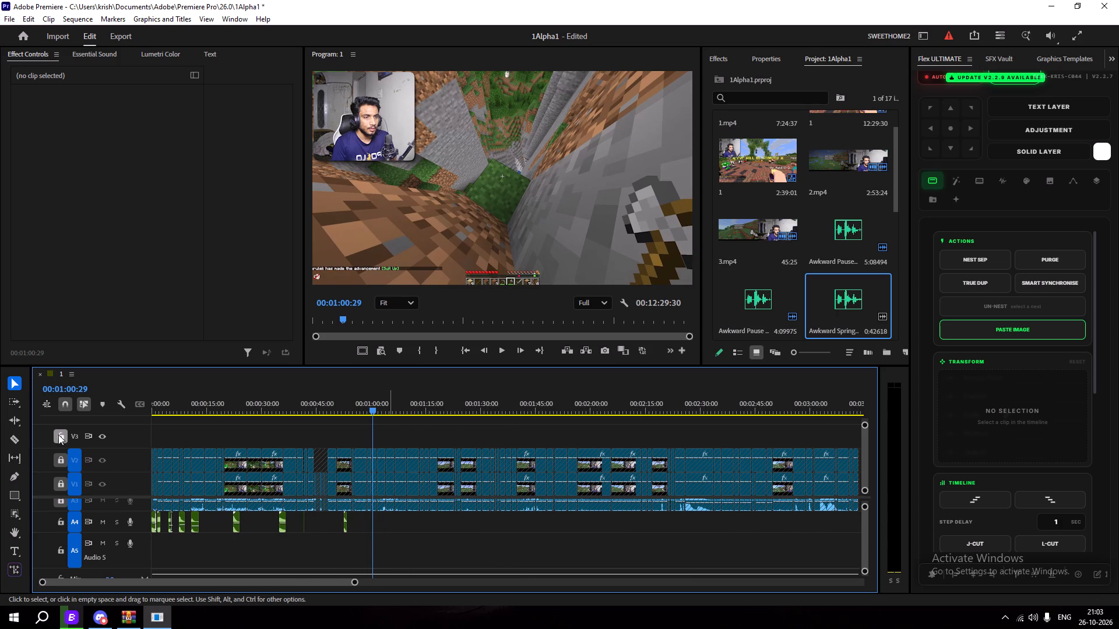
click(57, 434)
click(65, 458)
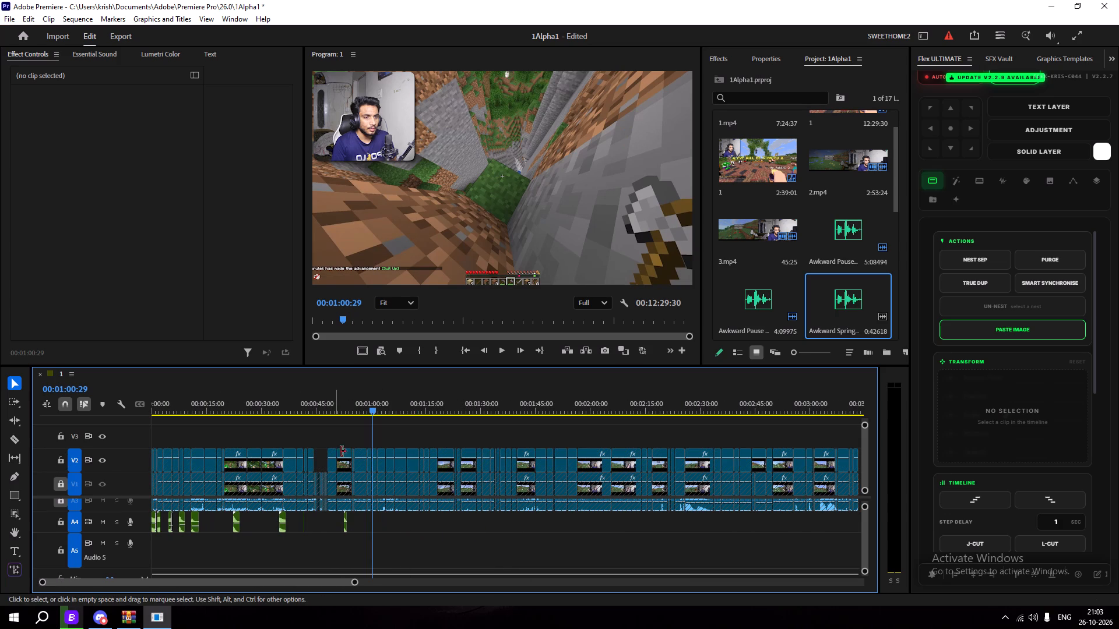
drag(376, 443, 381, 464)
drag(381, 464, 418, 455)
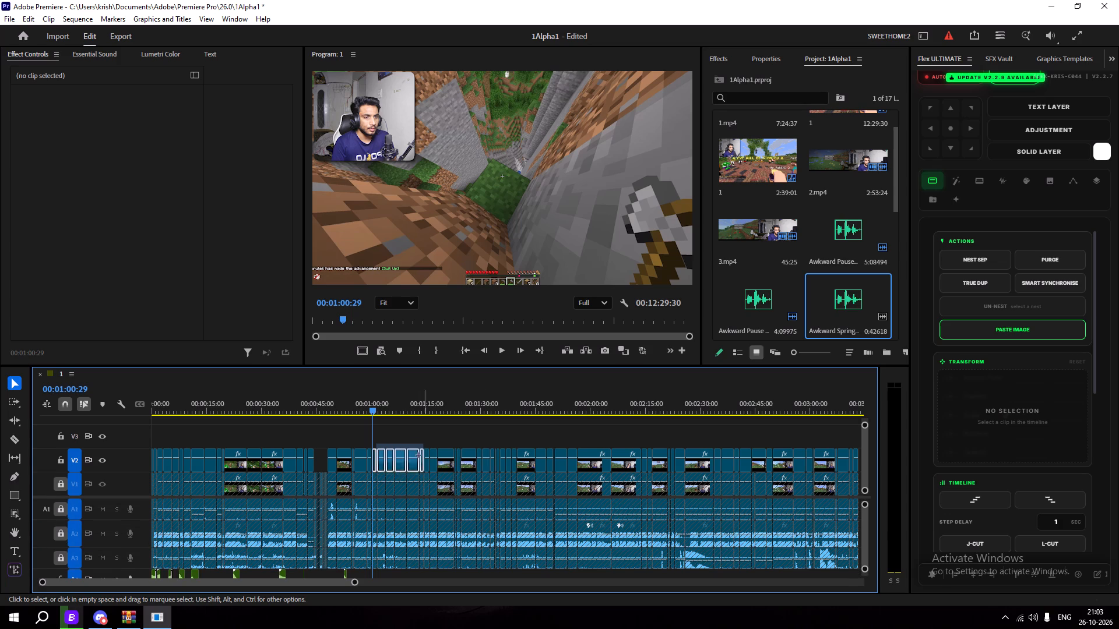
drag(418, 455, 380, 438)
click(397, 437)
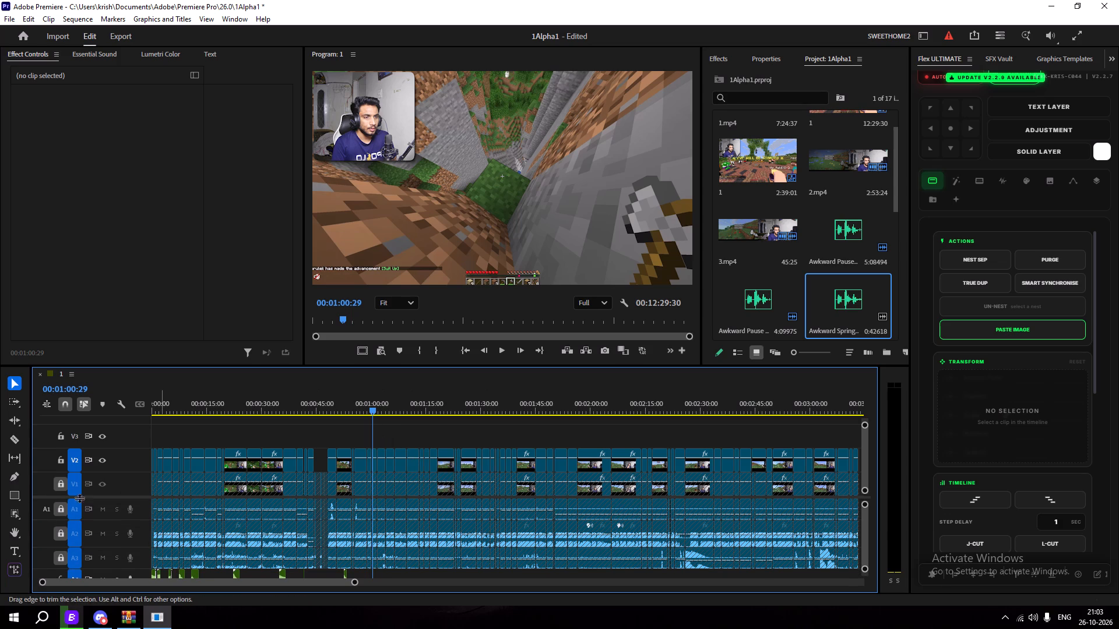
Unlock video track V1 and audio tracks A1, A2 and A3.
click(63, 486)
click(64, 520)
click(65, 512)
click(62, 535)
click(63, 556)
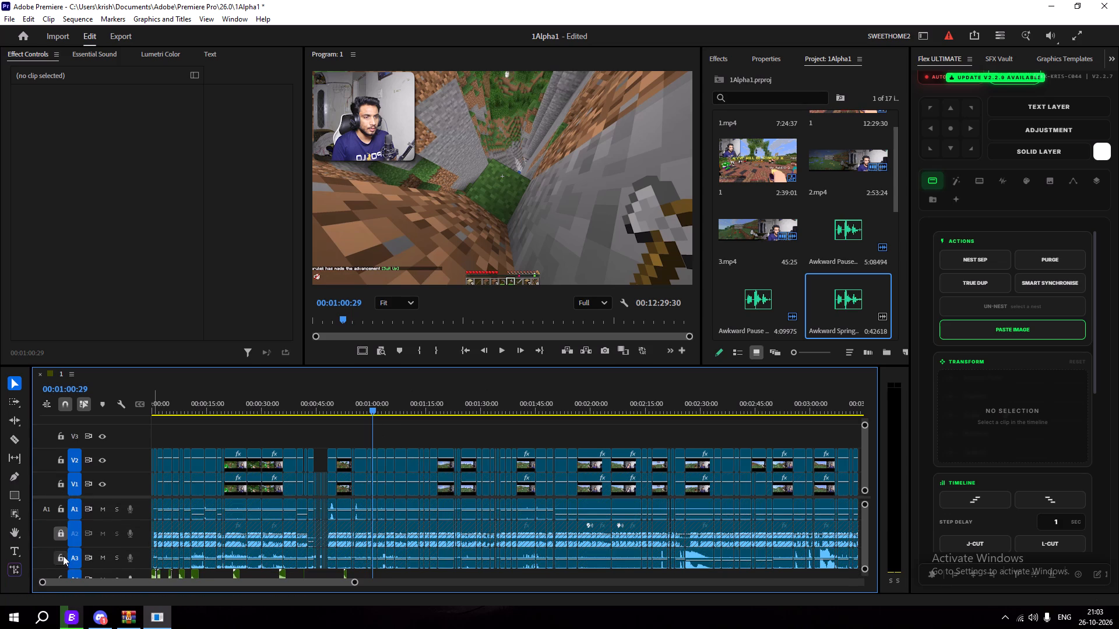
scroll(52, 545, down, 1)
scroll(52, 545, up, 1)
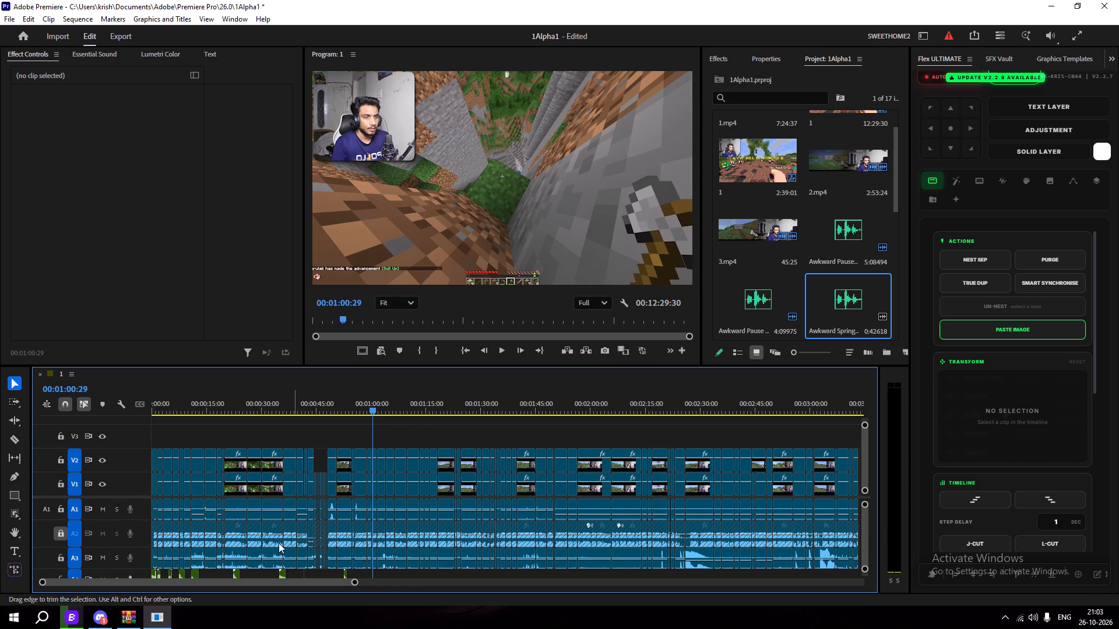
click(58, 538)
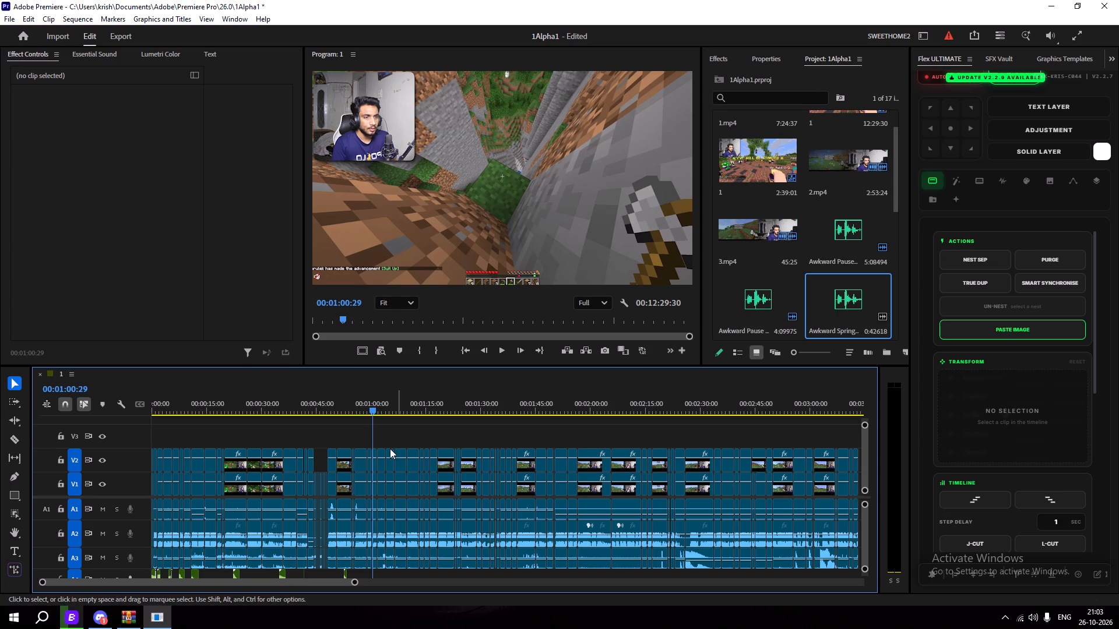
Shift all video and audio clips after 00:01:00:29 about 30 seconds later to open a gap in the sequence.
drag(376, 443, 378, 460)
drag(378, 460, 912, 526)
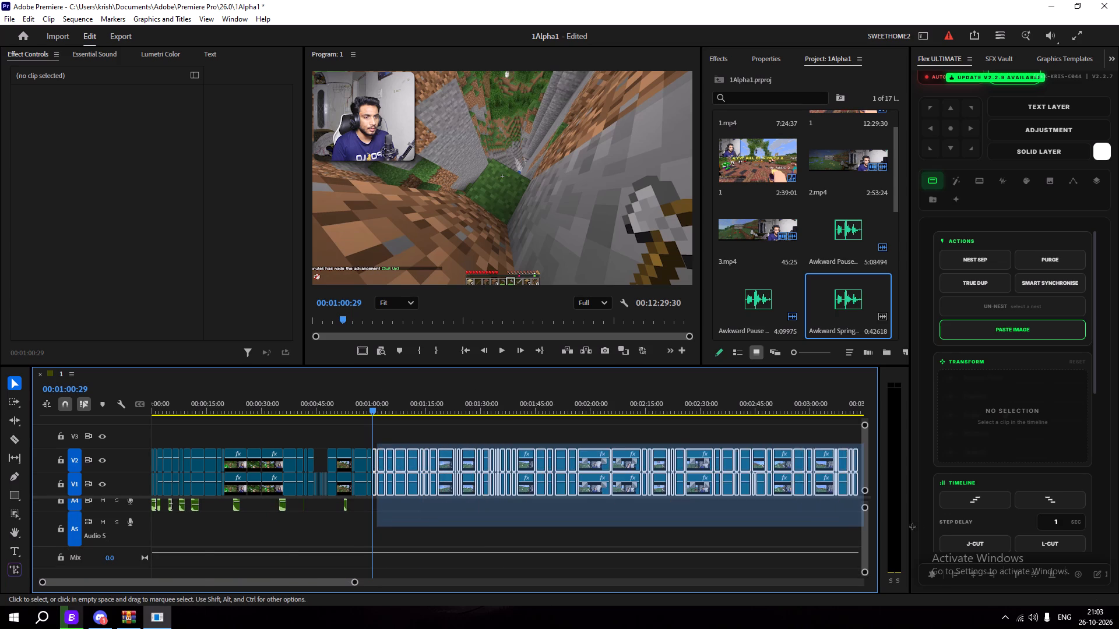
drag(912, 526, 1074, 530)
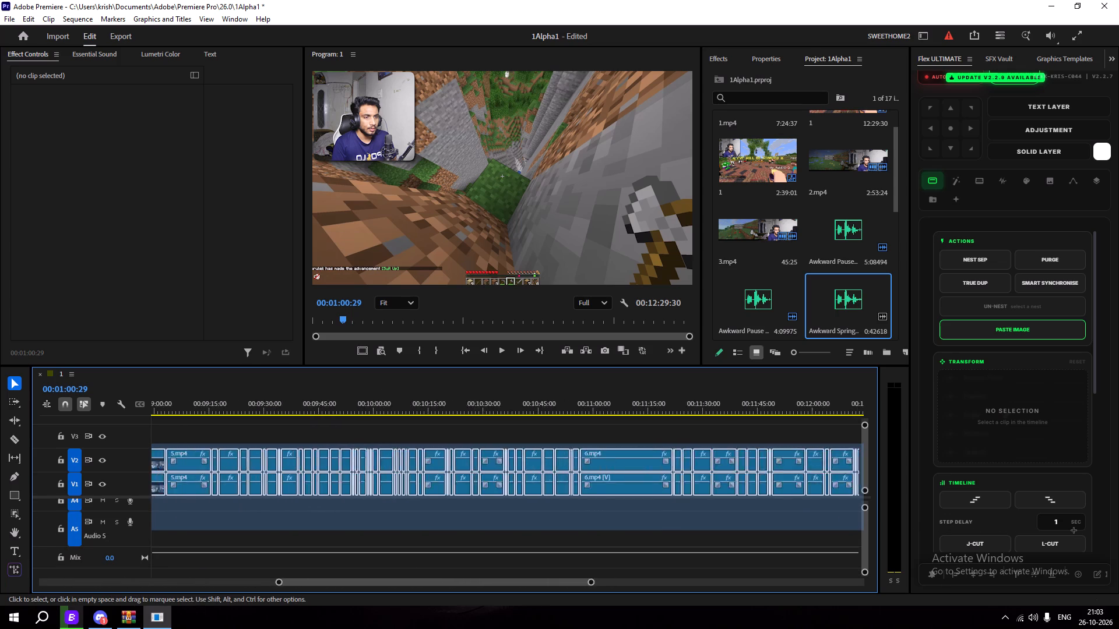
drag(1074, 530, 745, 535)
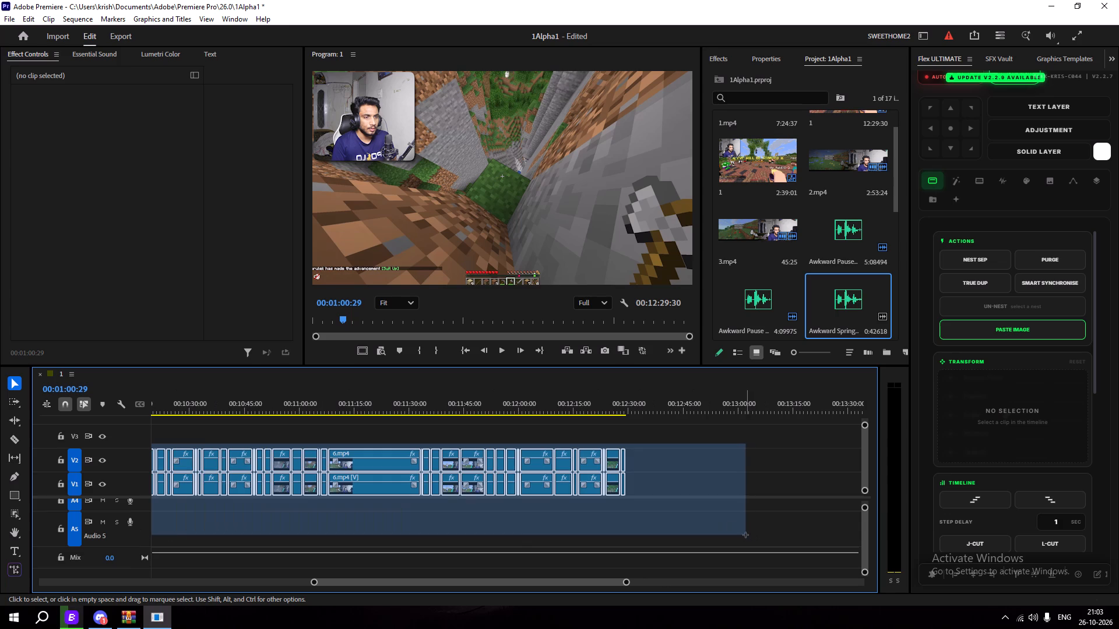
drag(745, 535, 745, 535)
drag(535, 489, 615, 488)
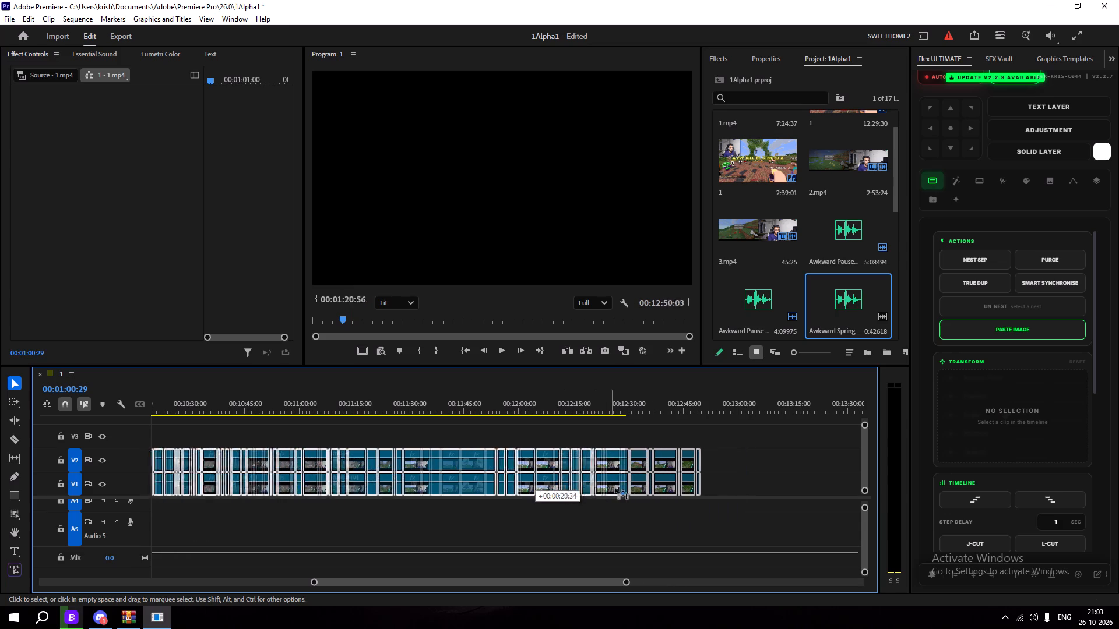
drag(615, 488, 646, 488)
click(510, 441)
drag(456, 582, 260, 567)
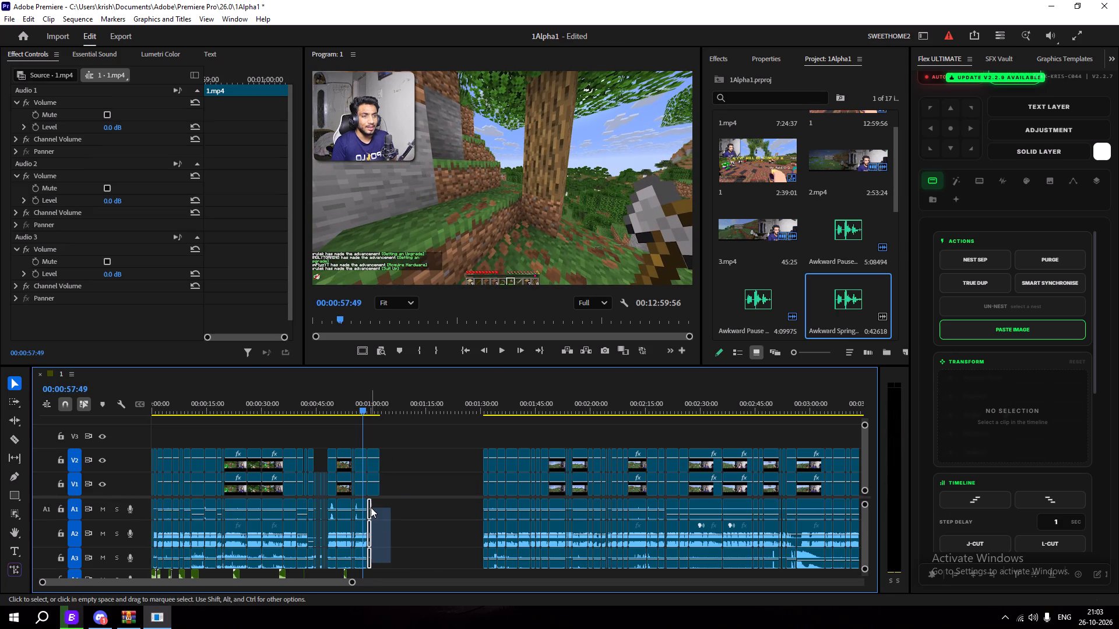
drag(374, 508, 381, 512)
click(400, 504)
Play the extended clips, split them on the video and audio tracks at 00:01:00:54, and delete the remainder after the cut.
key(space)
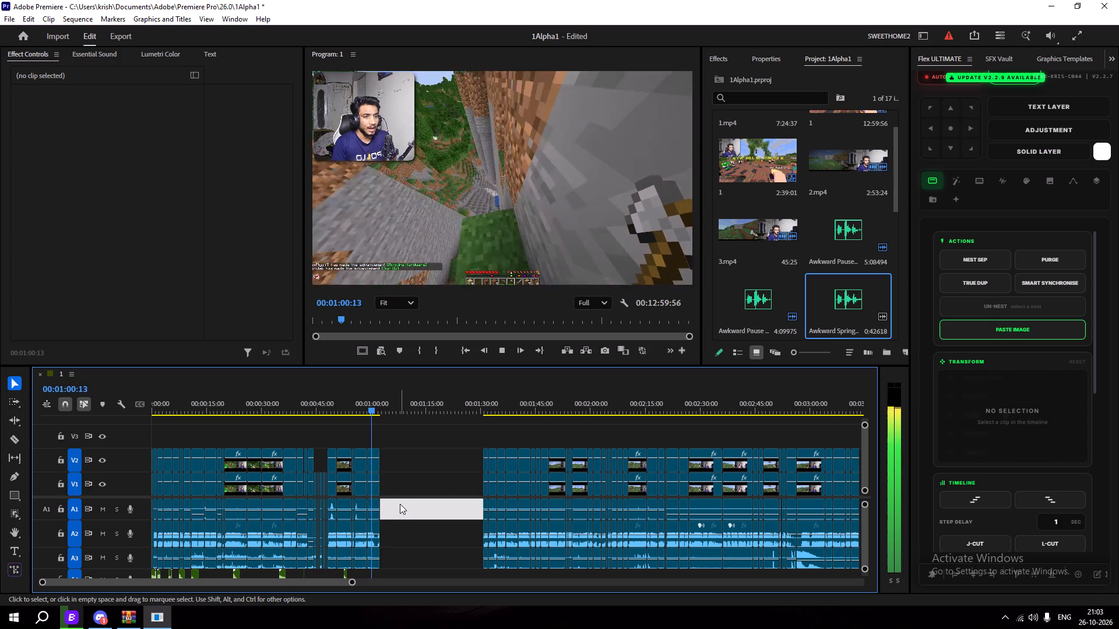
key(space)
key(c)
click(375, 560)
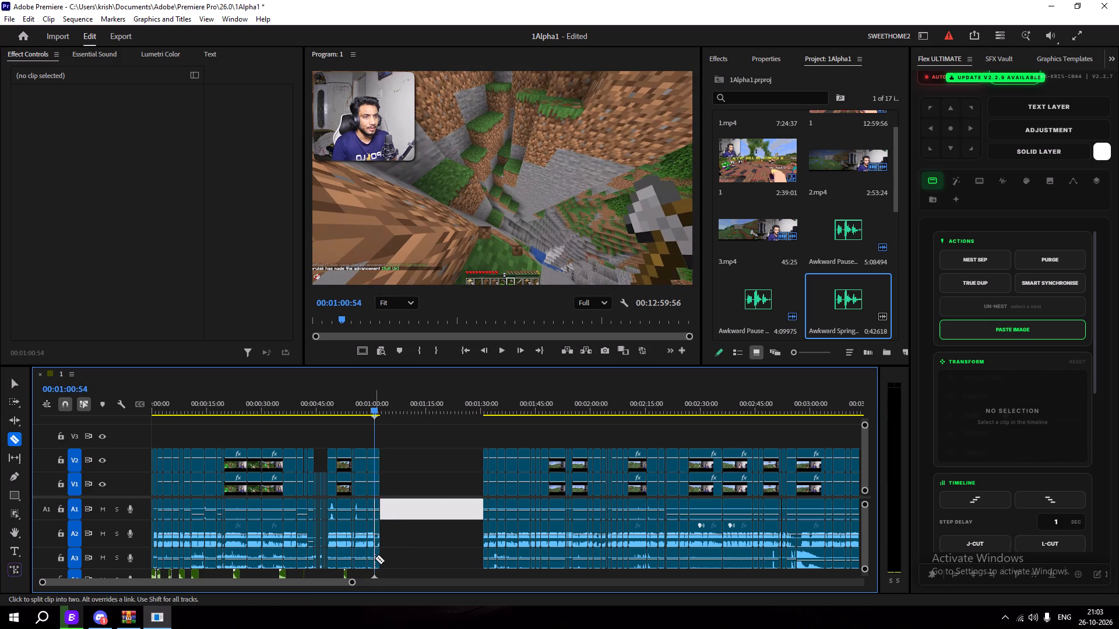
click(374, 486)
click(375, 467)
key(v)
drag(399, 457, 378, 486)
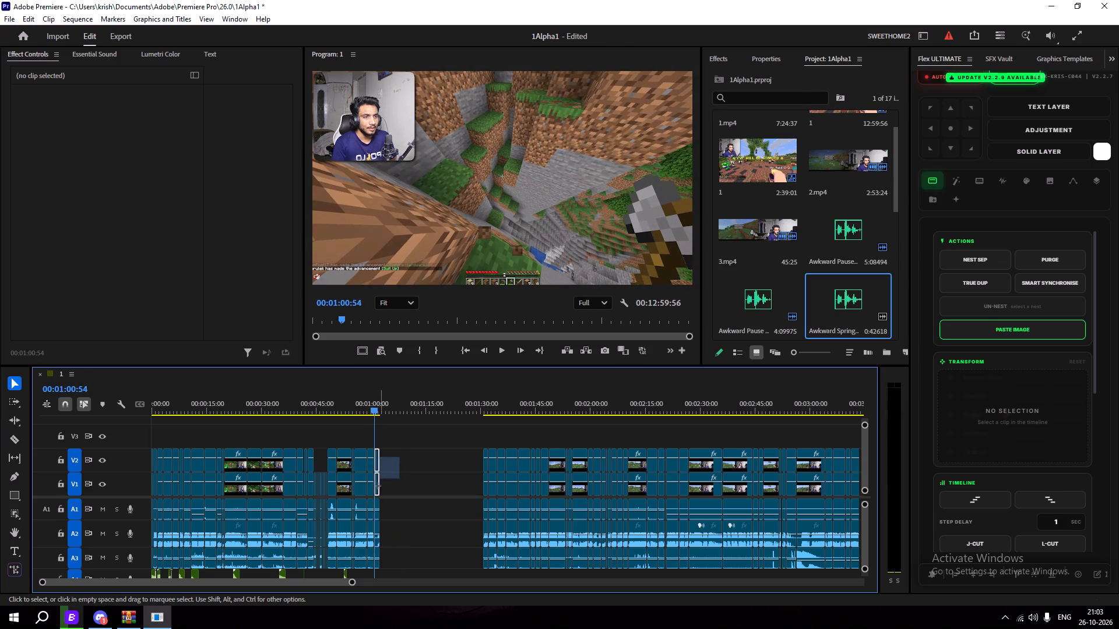
drag(378, 486, 376, 571)
key(Delete)
Close the gap after 00:01:00:54 on all tracks and save the project.
click(393, 495)
key(Delete)
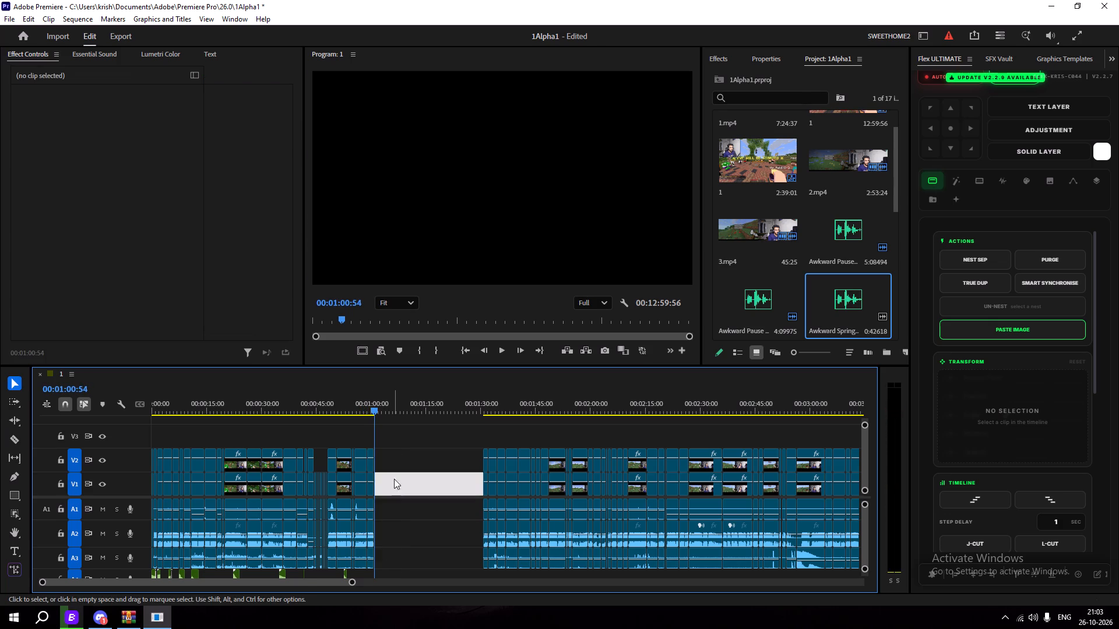
key(ctrl+s)
Lock video tracks V2 and V1 and audio tracks A1, A2 and A3.
click(59, 463)
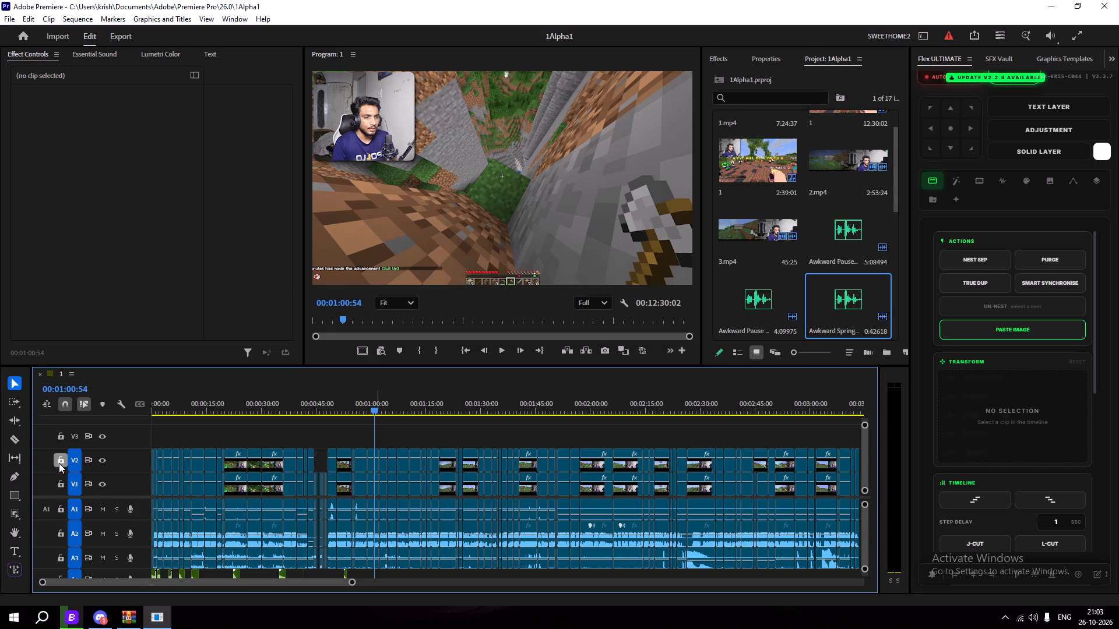
click(63, 487)
click(65, 514)
click(64, 534)
click(61, 557)
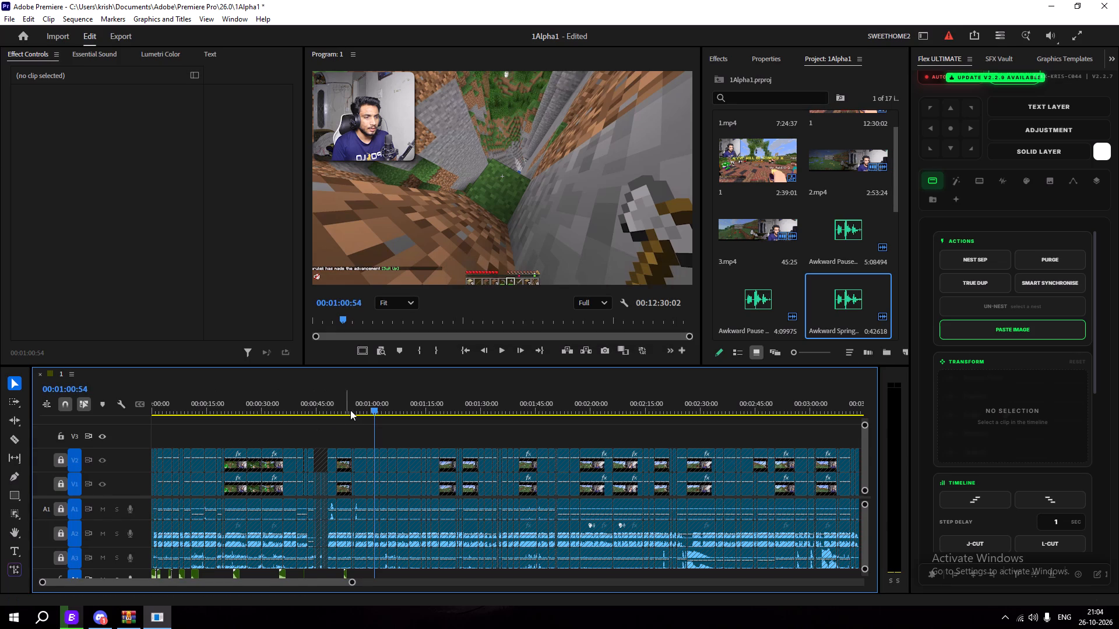
Play the sequence from about 00:00:50 to review the section leading up to the extended cliff moment.
drag(352, 409, 337, 416)
key(space)
alt+scroll(333, 452, up, 10)
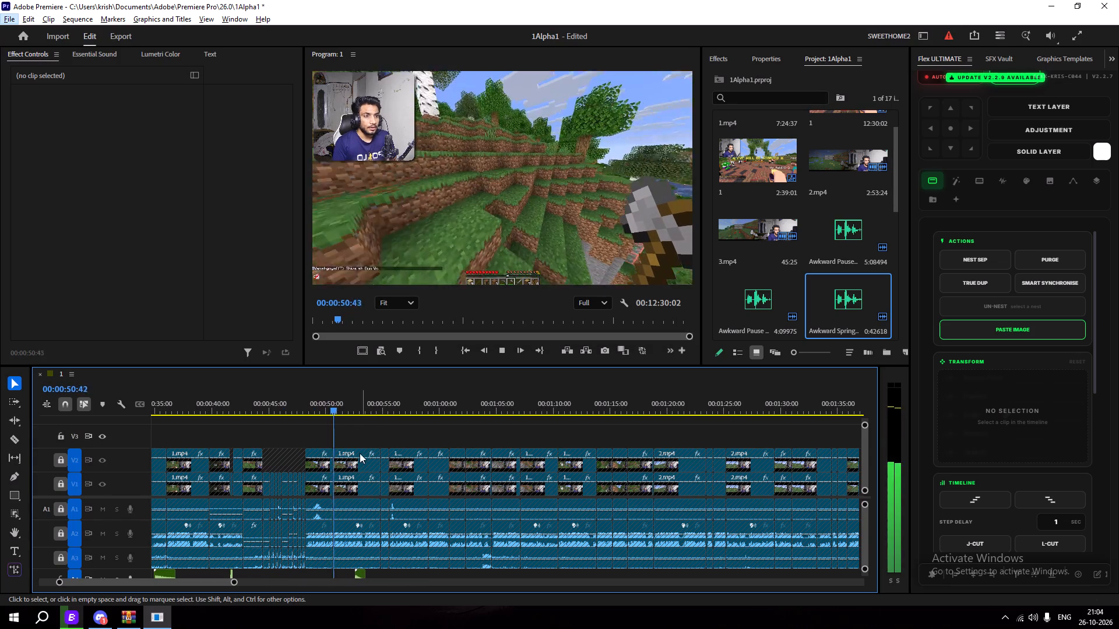
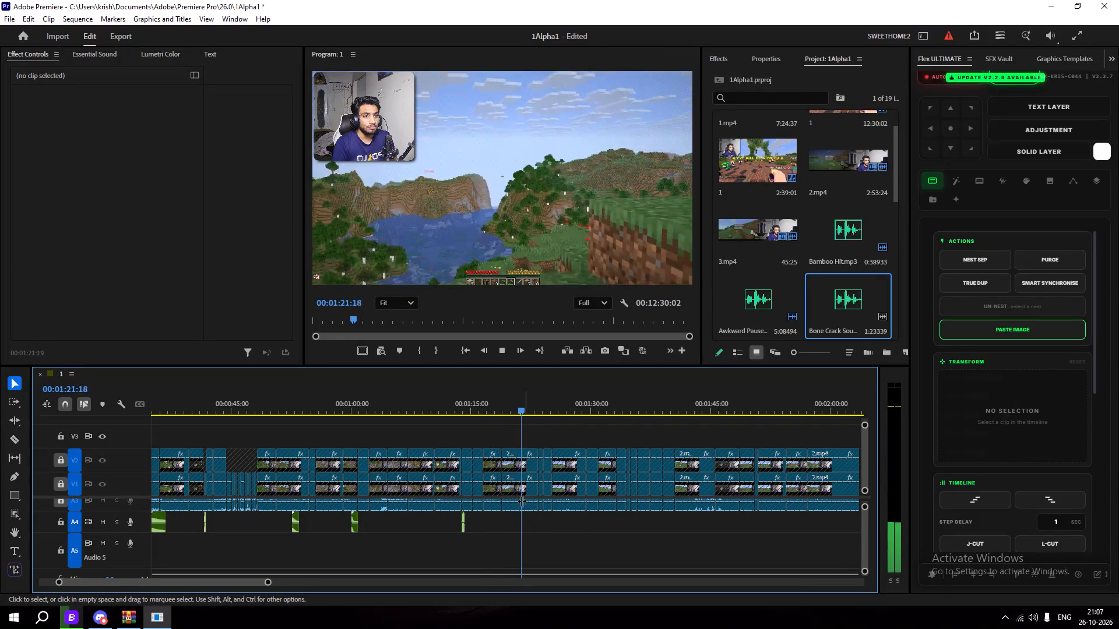
Cue the sequence to 00:01:20:22 and audition Breast Twitch, Cartoon Tickle and Cartoony Point from the ANIME SFX folder in the WinRAR archive.
key(space)
drag(525, 405, 512, 409)
key(space)
key(space)
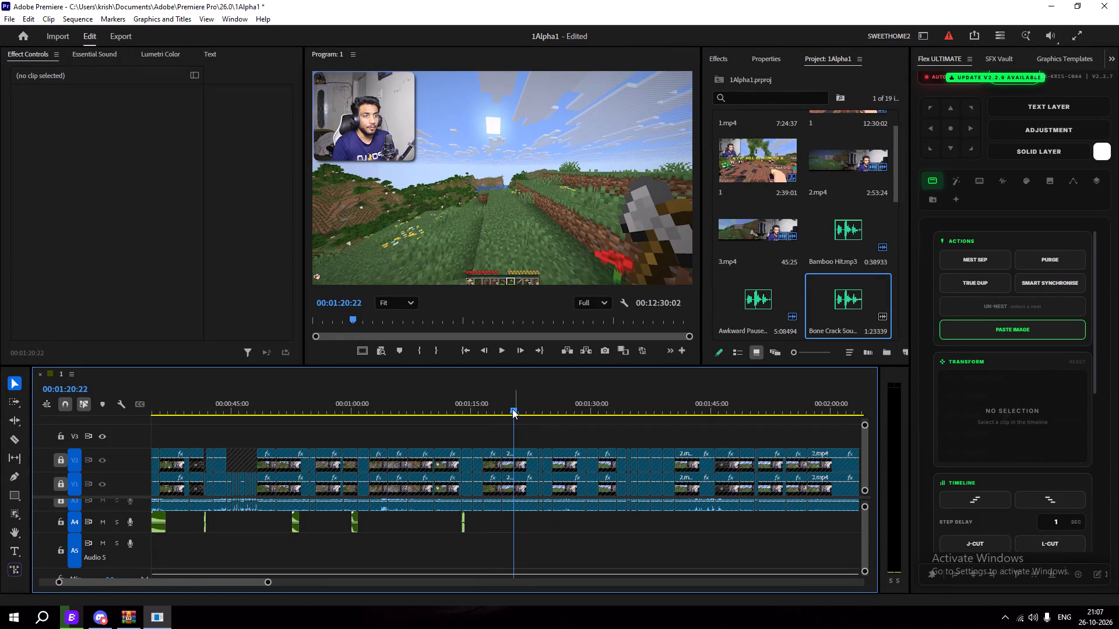
click(124, 613)
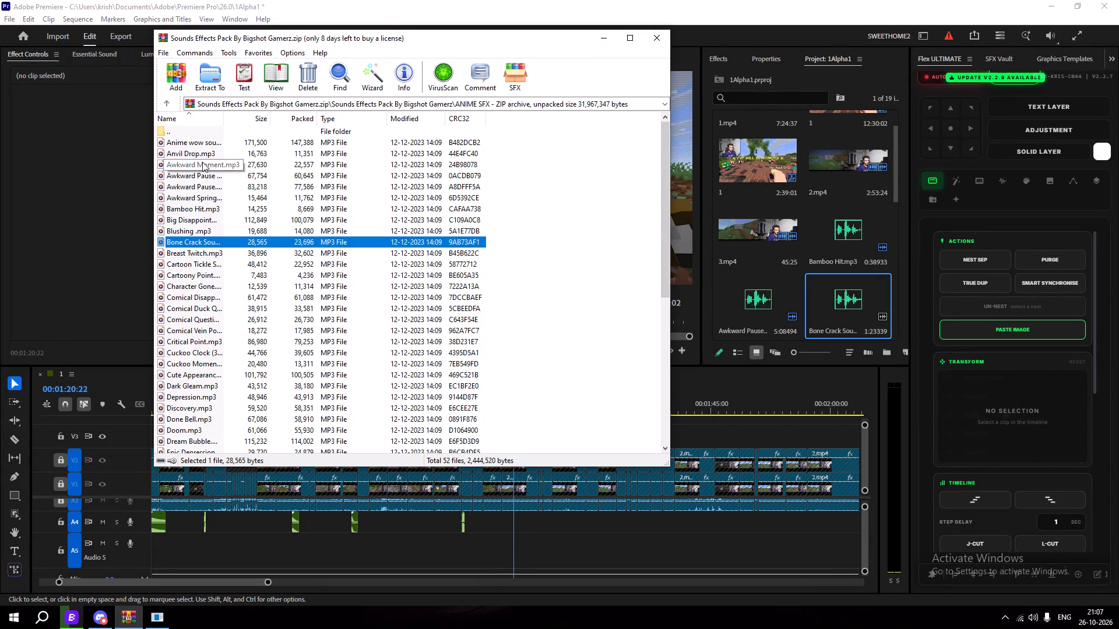
double_click(210, 252)
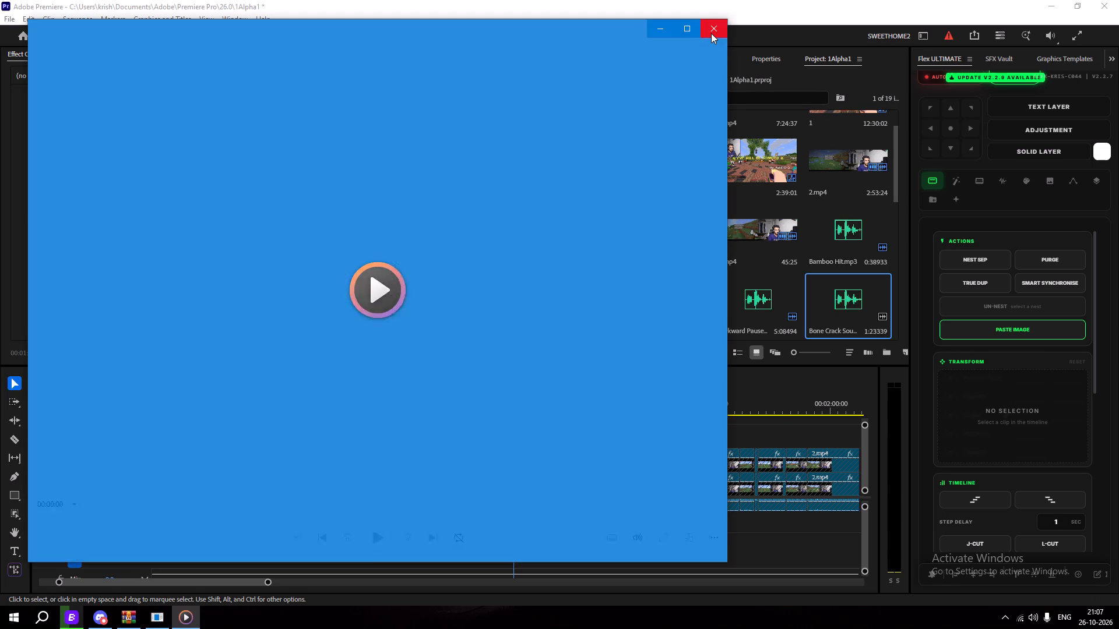
click(711, 33)
double_click(217, 268)
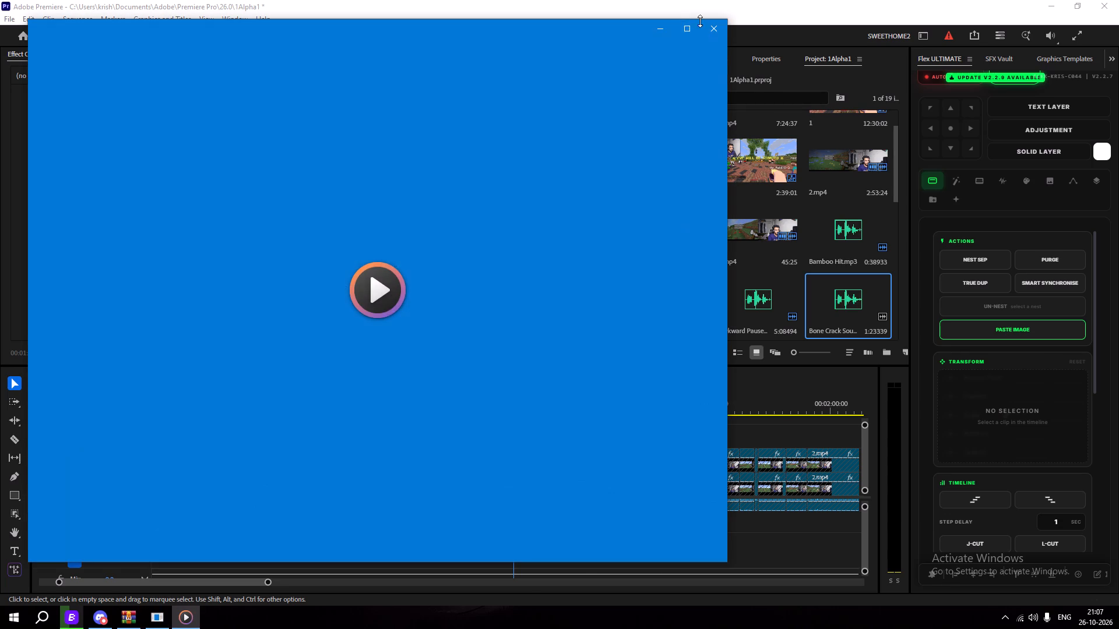
click(712, 31)
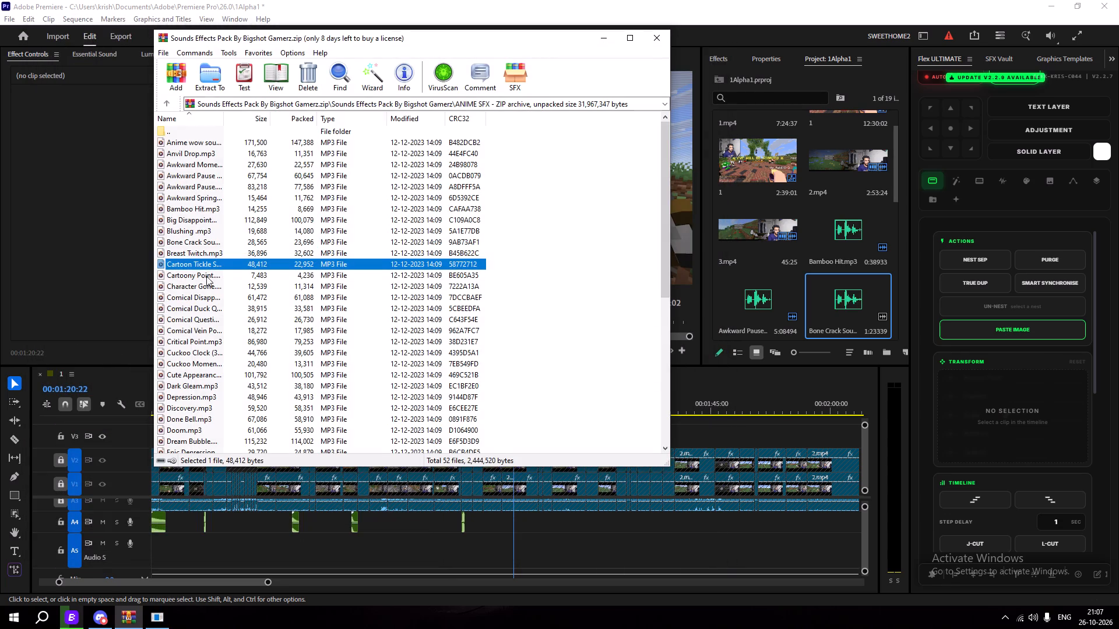
double_click(203, 275)
click(719, 30)
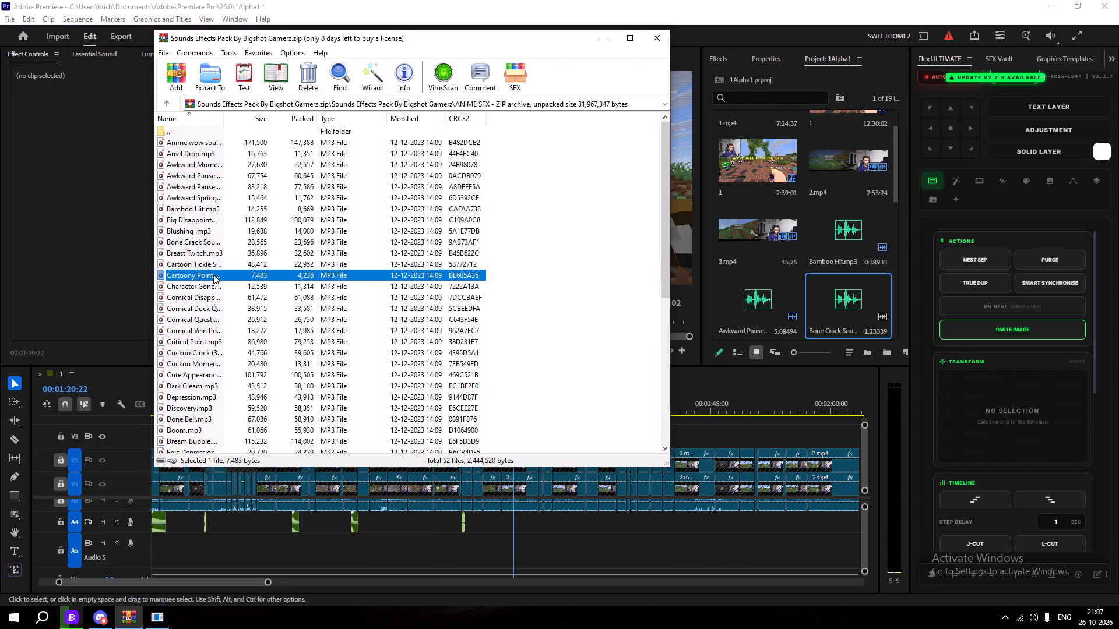
Import the Cartoony Point sound effect into the project and place it on track A4 at 00:01:20:22.
drag(213, 272, 818, 328)
click(601, 37)
drag(820, 290, 514, 521)
click(542, 415)
Play from about 00:01:17 to 00:01:30 to check the Cartoony Point timing and review the footage that follows.
drag(505, 406, 485, 412)
key(space)
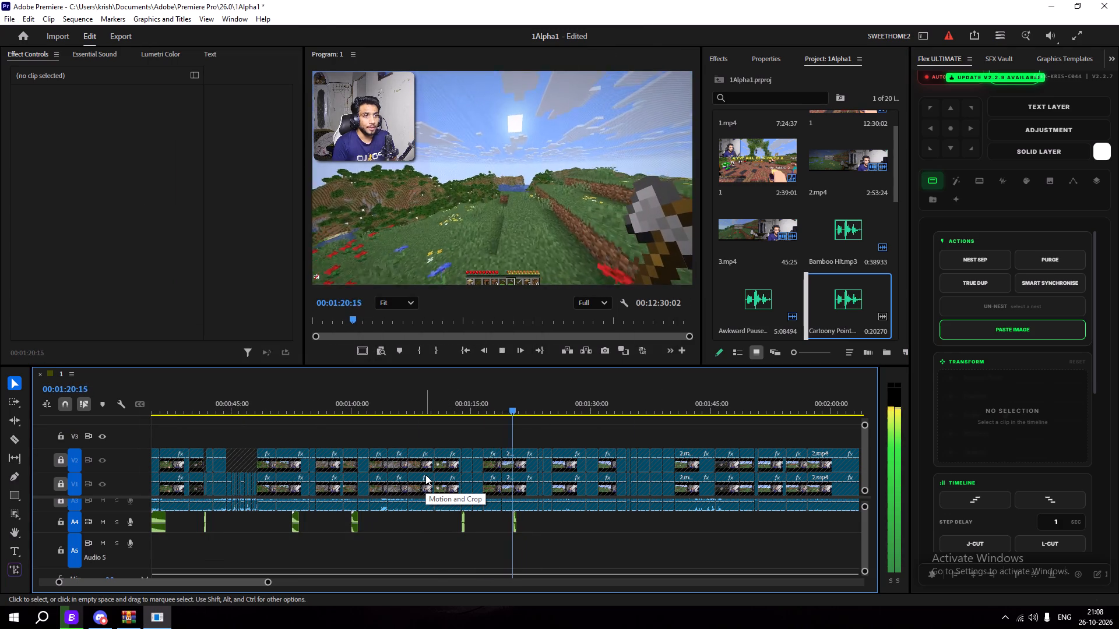
key(space)
drag(518, 408, 516, 408)
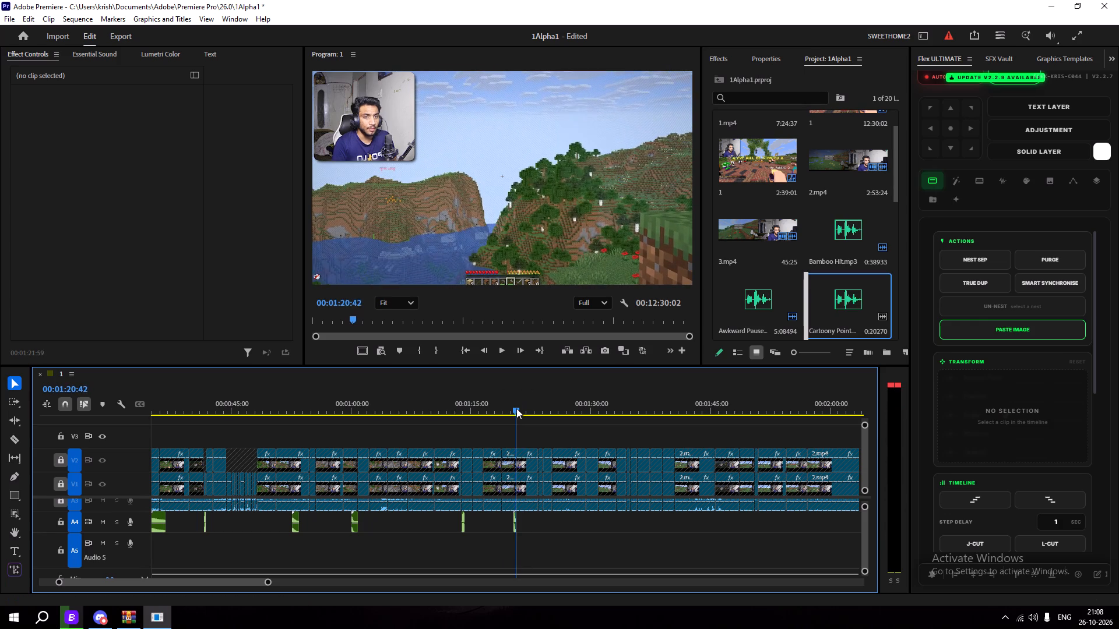
drag(516, 408, 511, 411)
key(space)
key(space)
drag(522, 402, 512, 409)
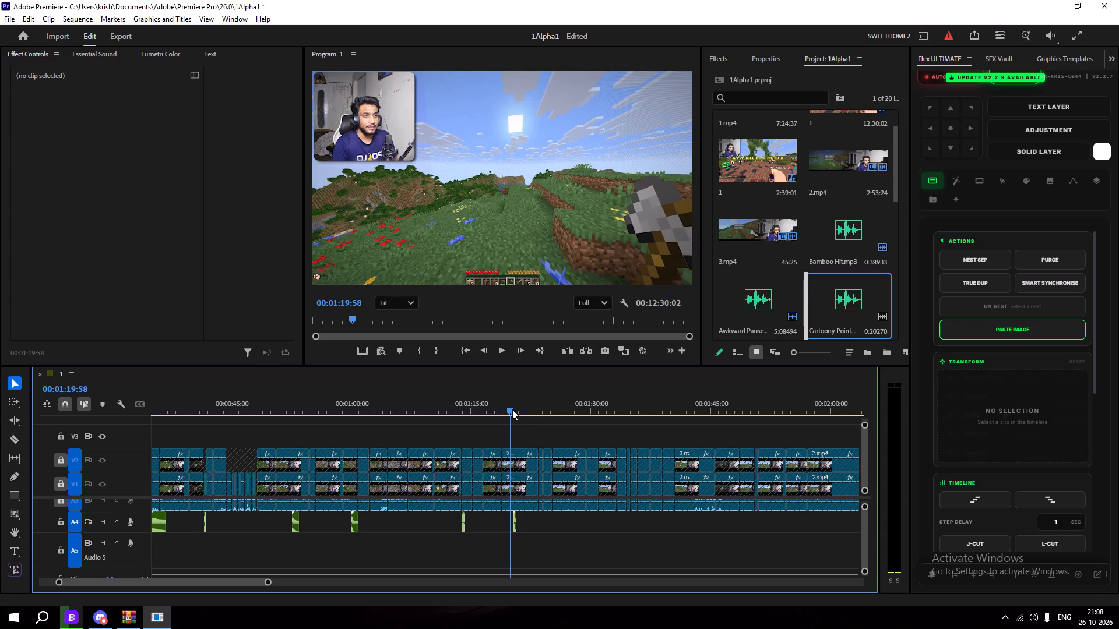
key(space)
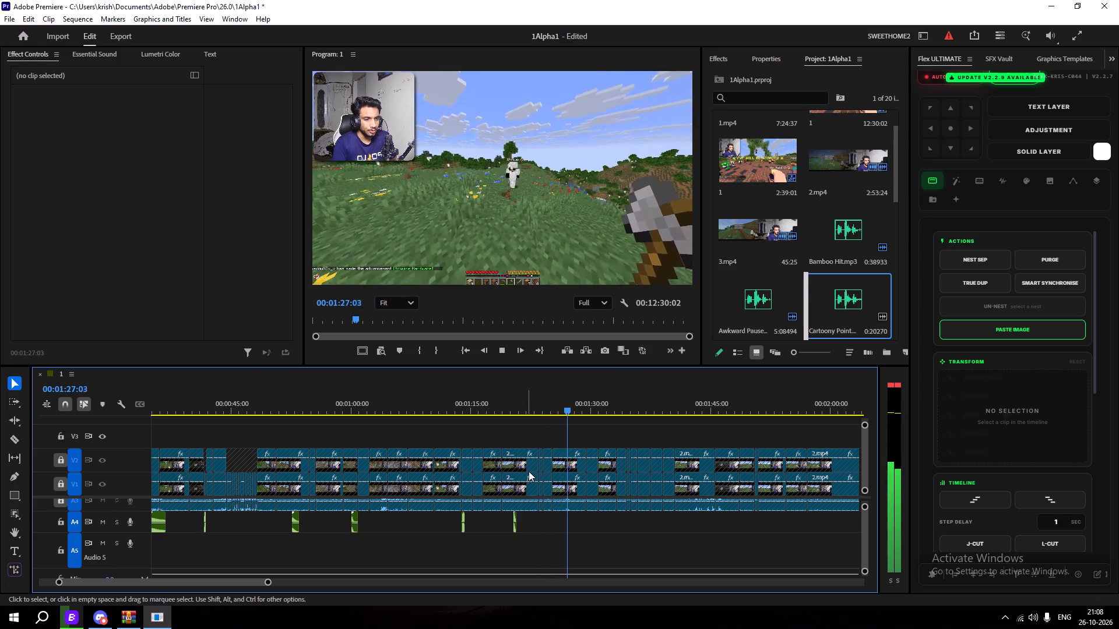
key(space)
key(space)
key(space)
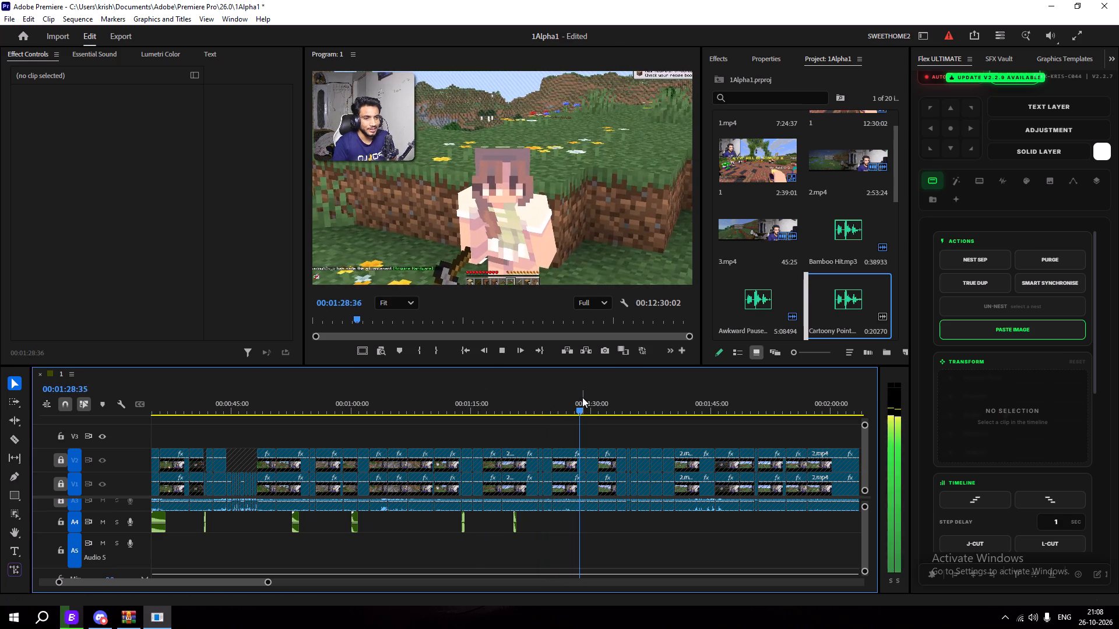
key(space)
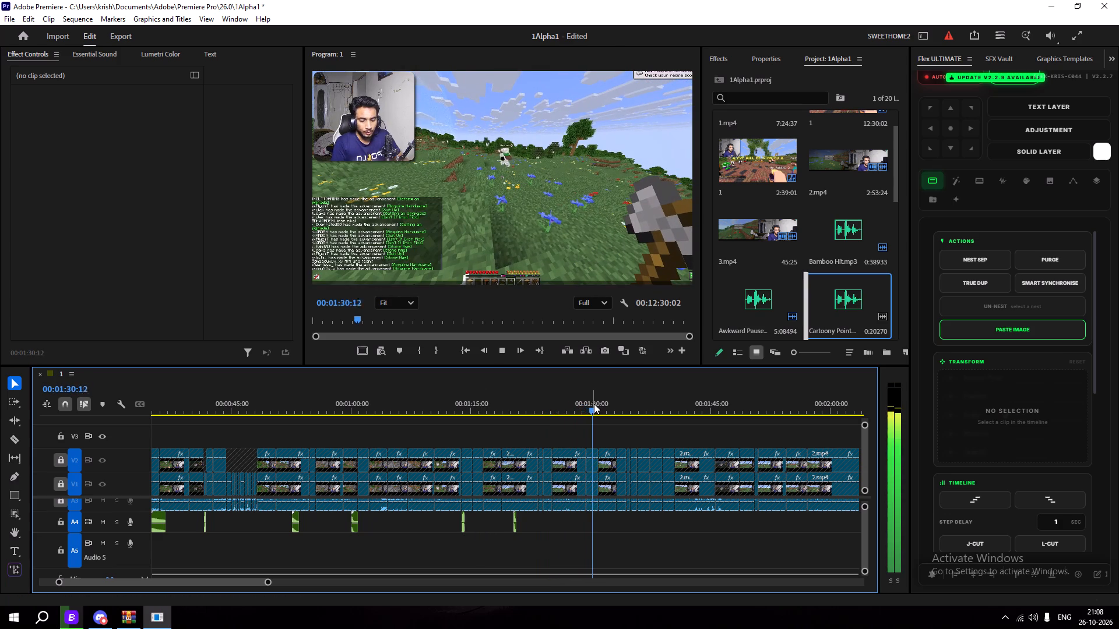
key(space)
Import rizz-sound-effect.mp3 from the archive's main sound effects folder and place it on track A4 at 00:01:29:59.
drag(594, 404, 586, 405)
key(space)
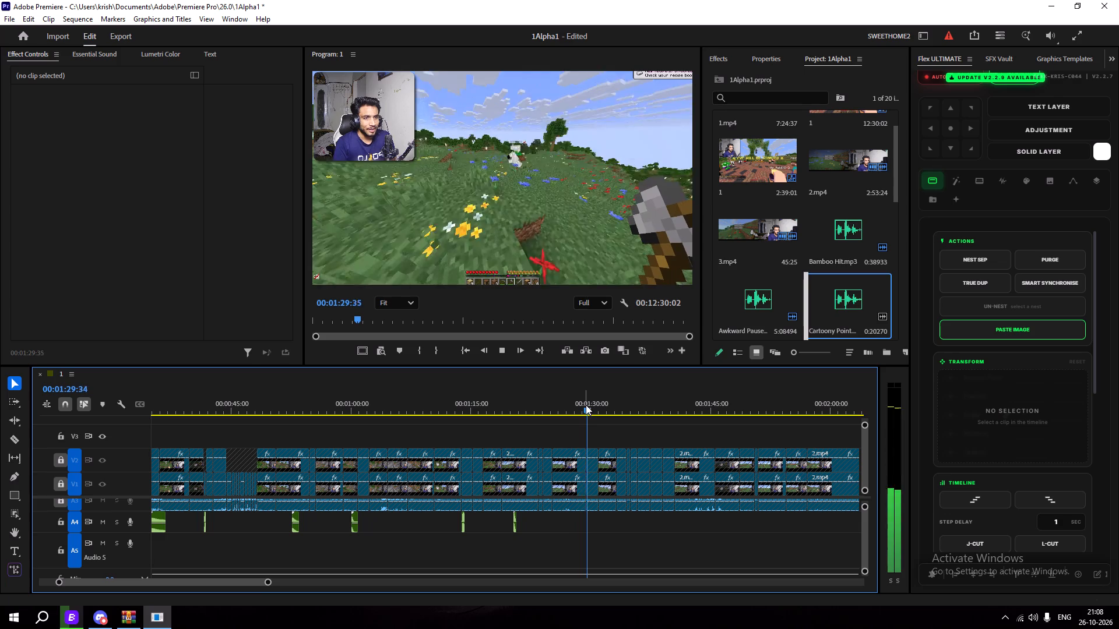
key(space)
click(131, 620)
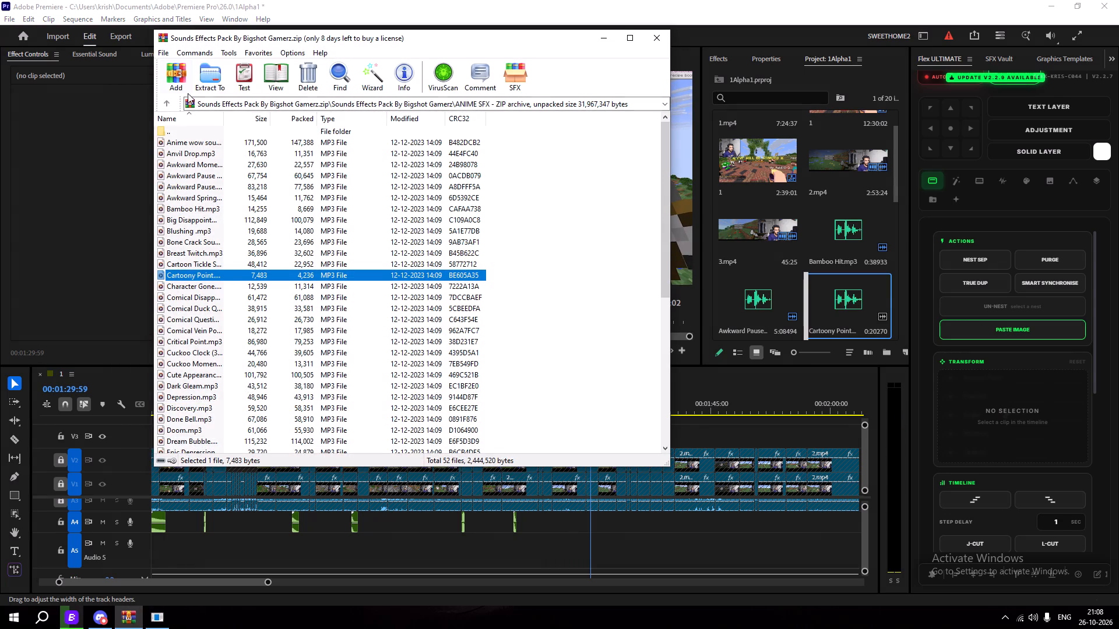
double_click(186, 132)
click(219, 214)
click(222, 207)
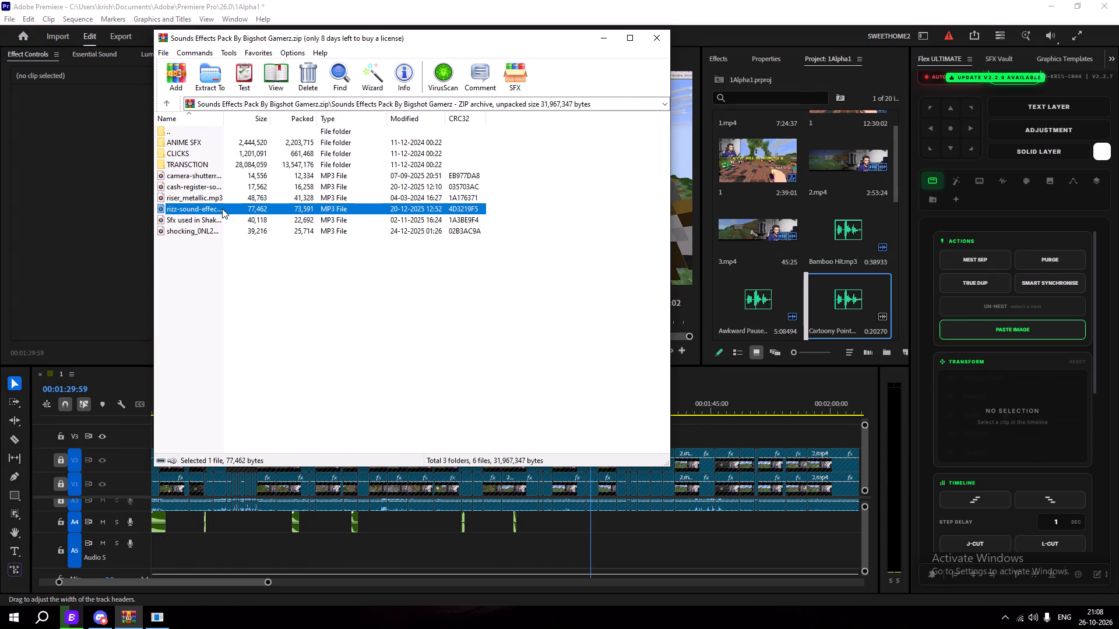
drag(222, 208, 799, 295)
click(601, 44)
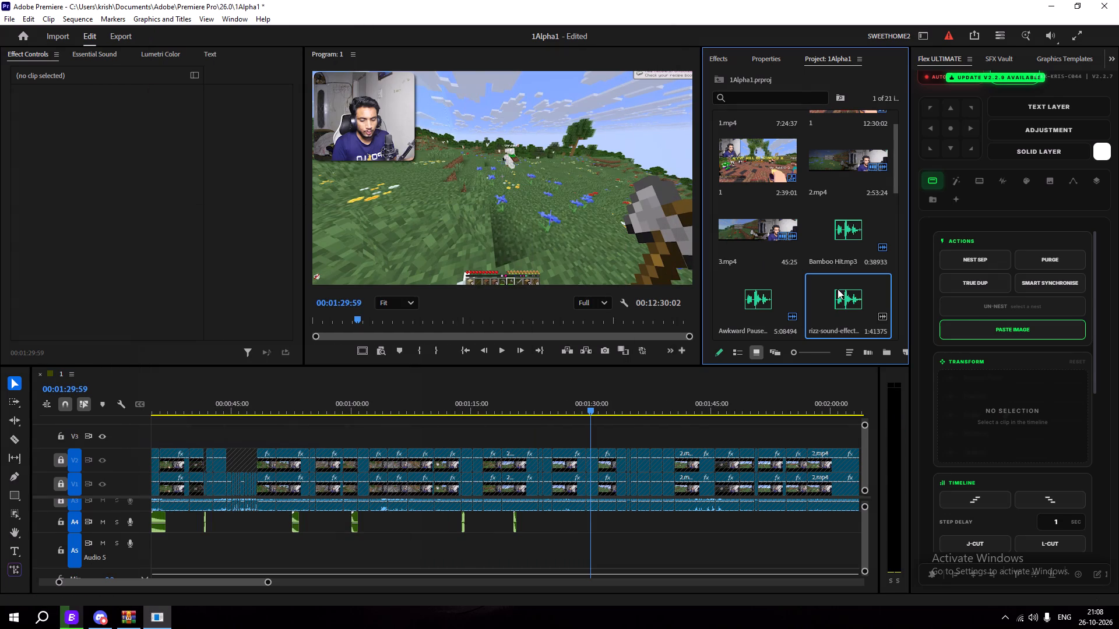
drag(838, 289, 589, 521)
click(616, 423)
Play on past 00:01:39 and move the rizz sound effect on A4 so it starts at about 00:01:39:36.
drag(586, 401, 580, 407)
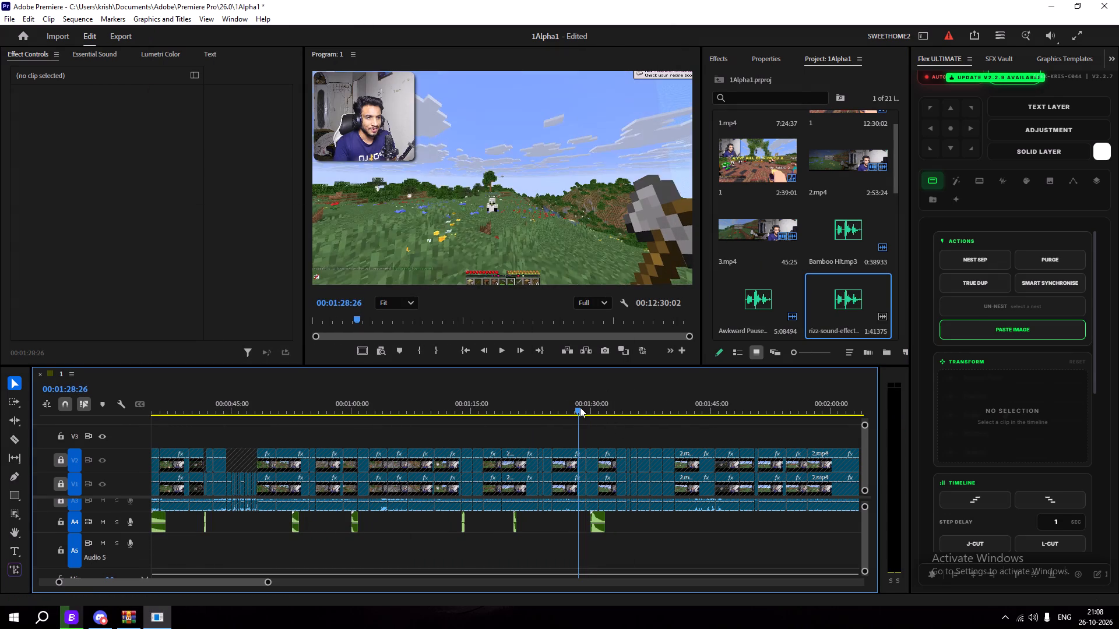
key(space)
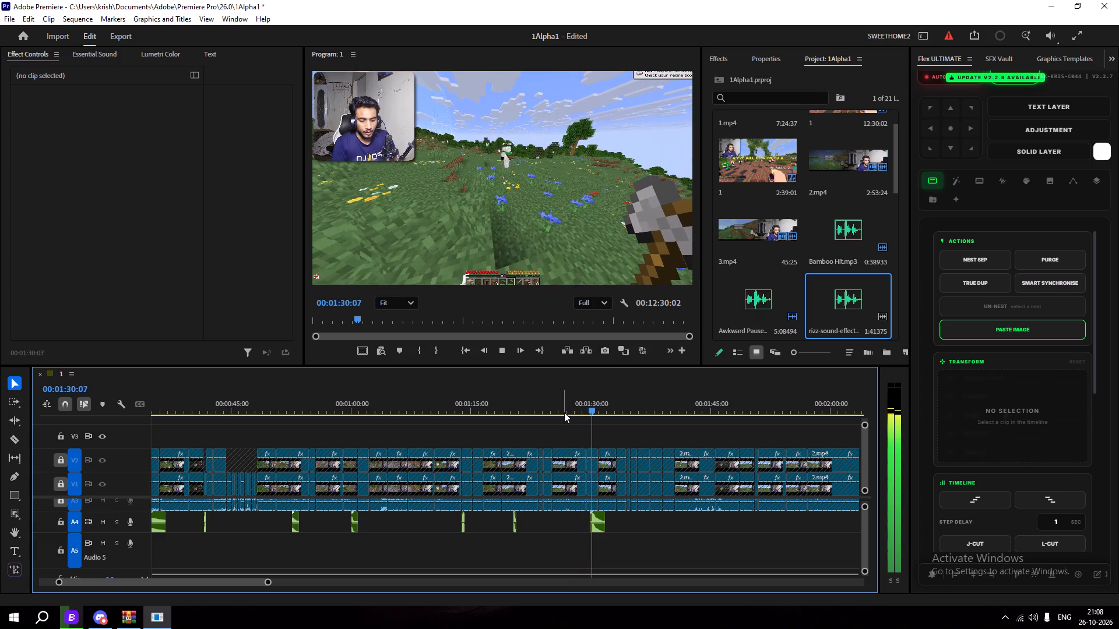
key(space)
key(space)
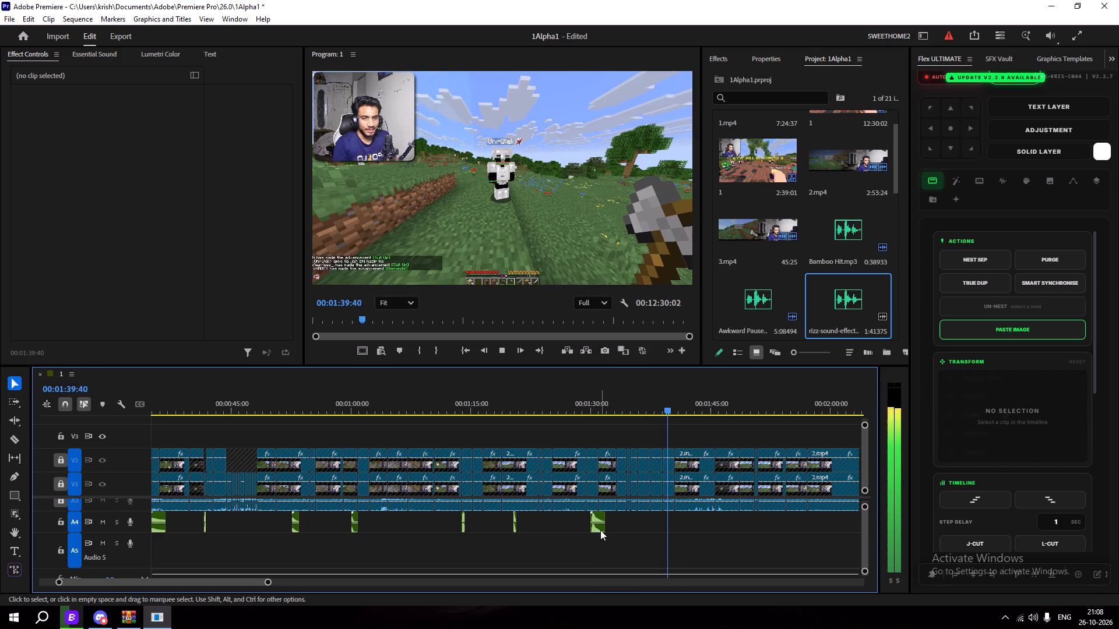
key(space)
drag(598, 531, 677, 529)
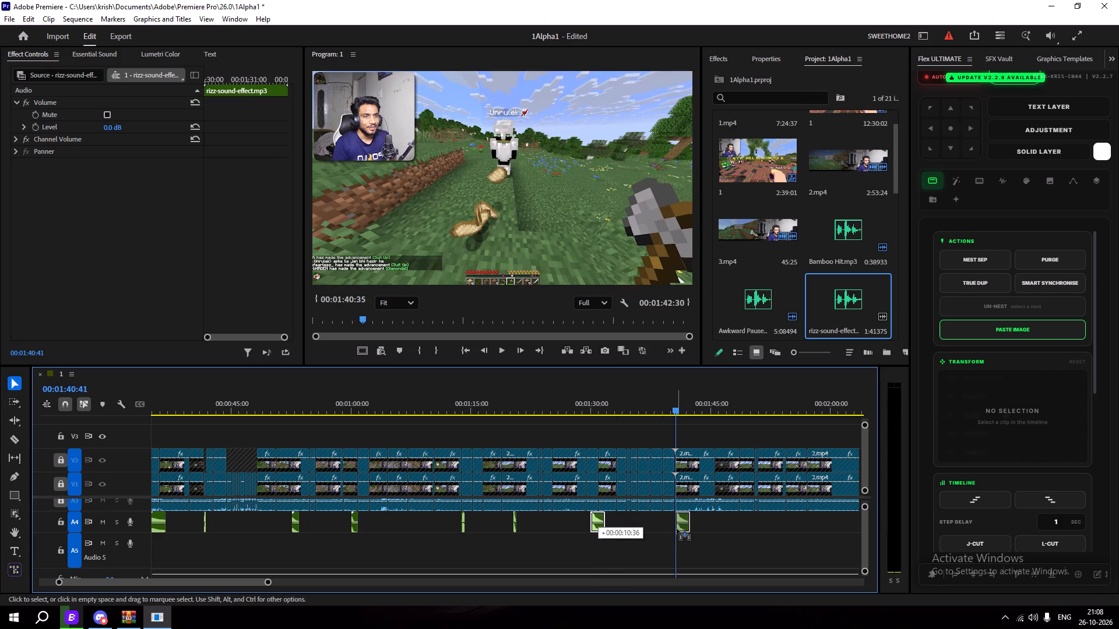
drag(677, 529, 674, 528)
alt+scroll(664, 526, up, 15)
drag(680, 530, 696, 529)
drag(691, 531, 712, 529)
alt+scroll(660, 509, down, 17)
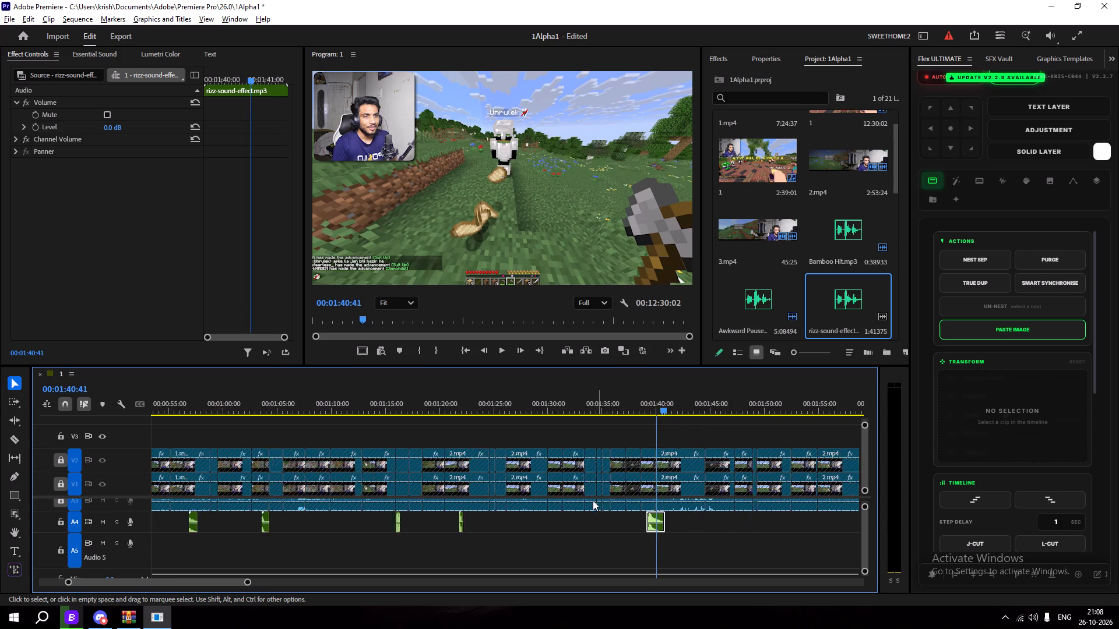
Replay the rizz sound effect on A4 against the footage and lower its volume level to -8.5 dB.
alt+scroll(606, 467, up, 3)
drag(636, 405, 618, 412)
key(space)
click(630, 414)
key(space)
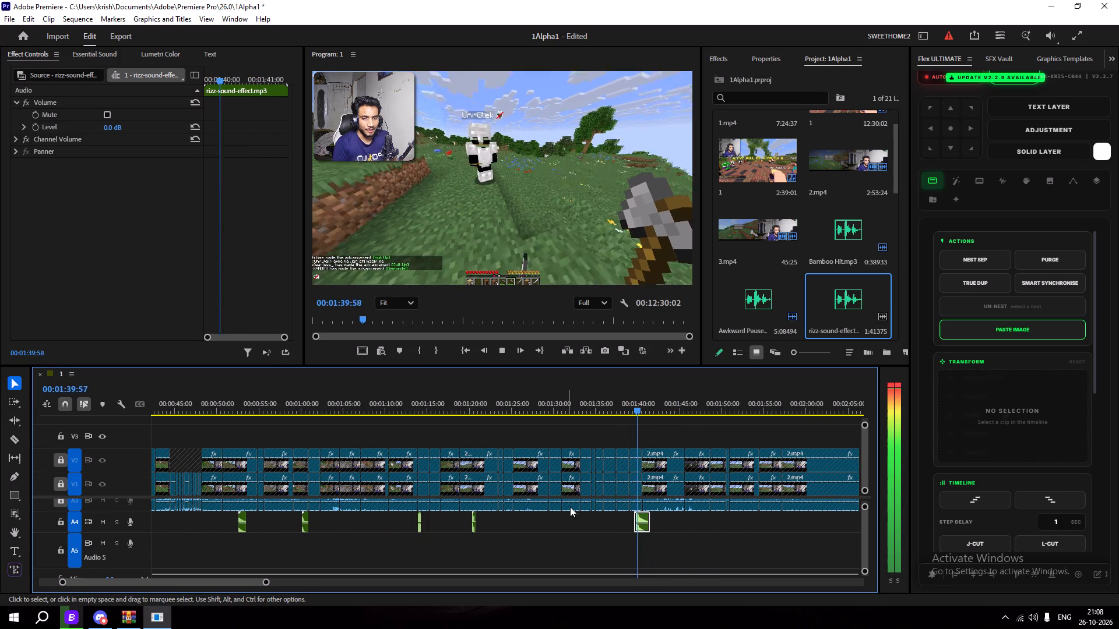
key(space)
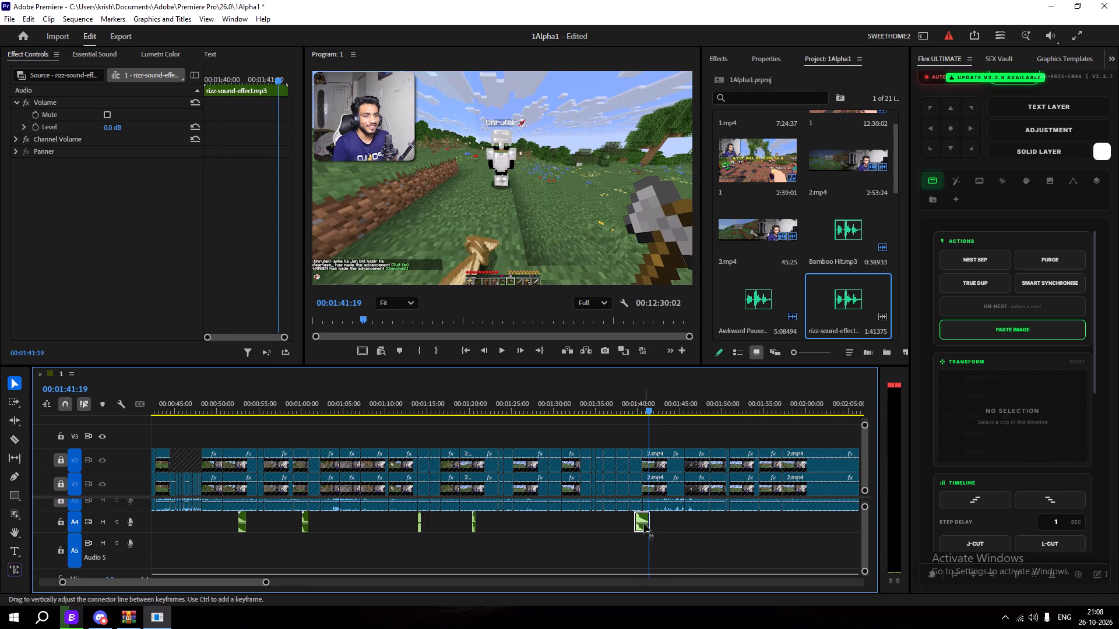
click(644, 524)
click(627, 408)
key(space)
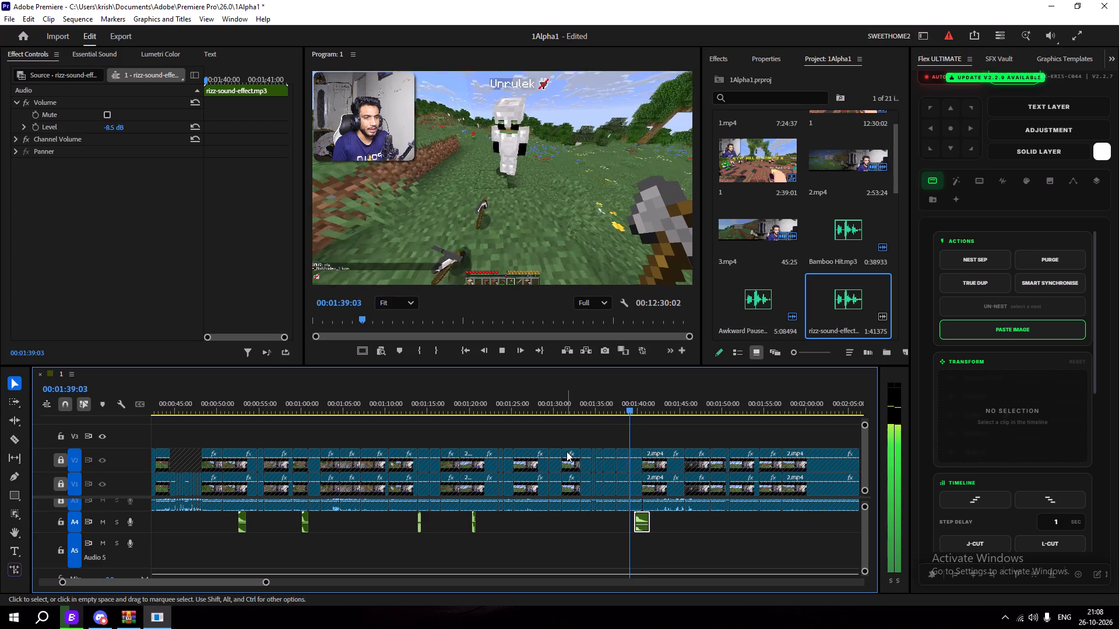
key(space)
drag(622, 398, 617, 395)
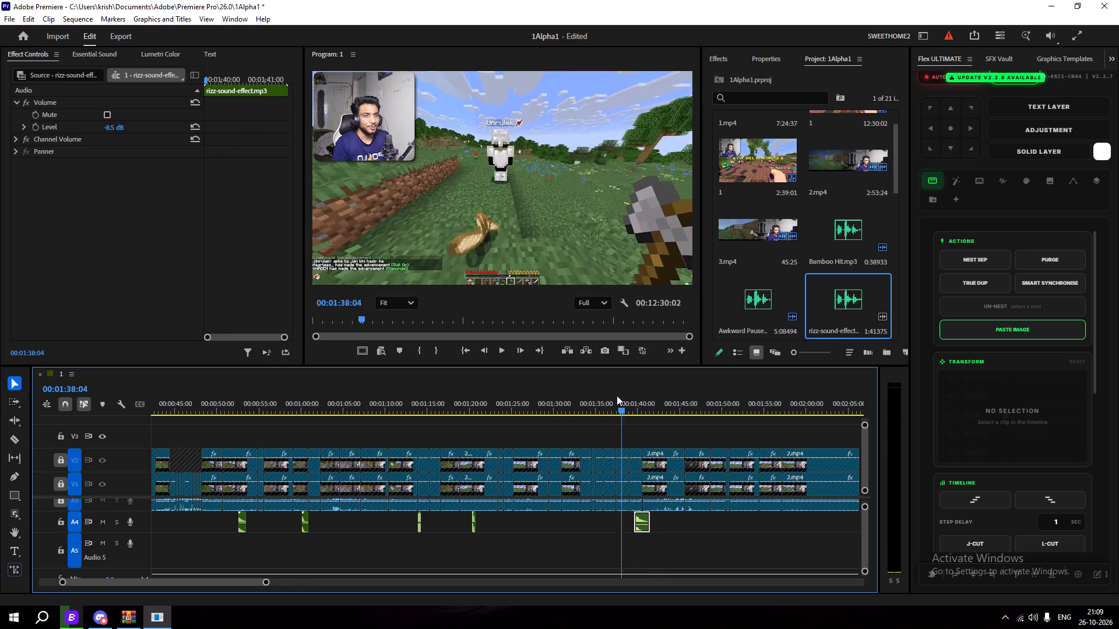
Cue the sequence to 00:01:26:50 and browse the archive's ANIME SFX folder to audition the Cute Appearance sound.
drag(617, 395, 514, 411)
key(space)
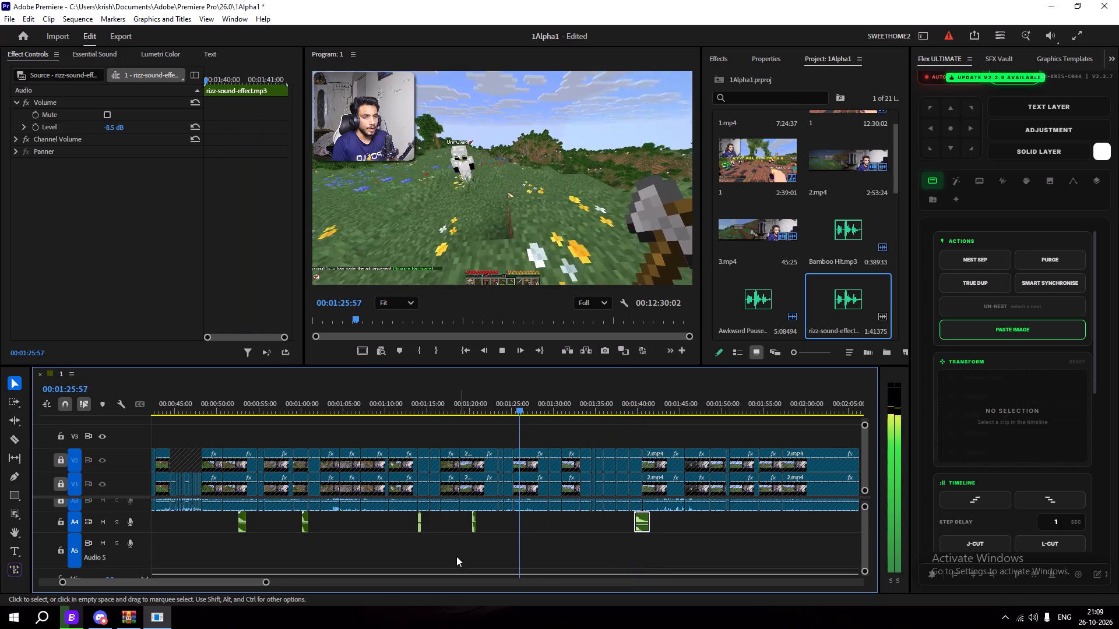
key(space)
key(space)
key(space)
click(135, 619)
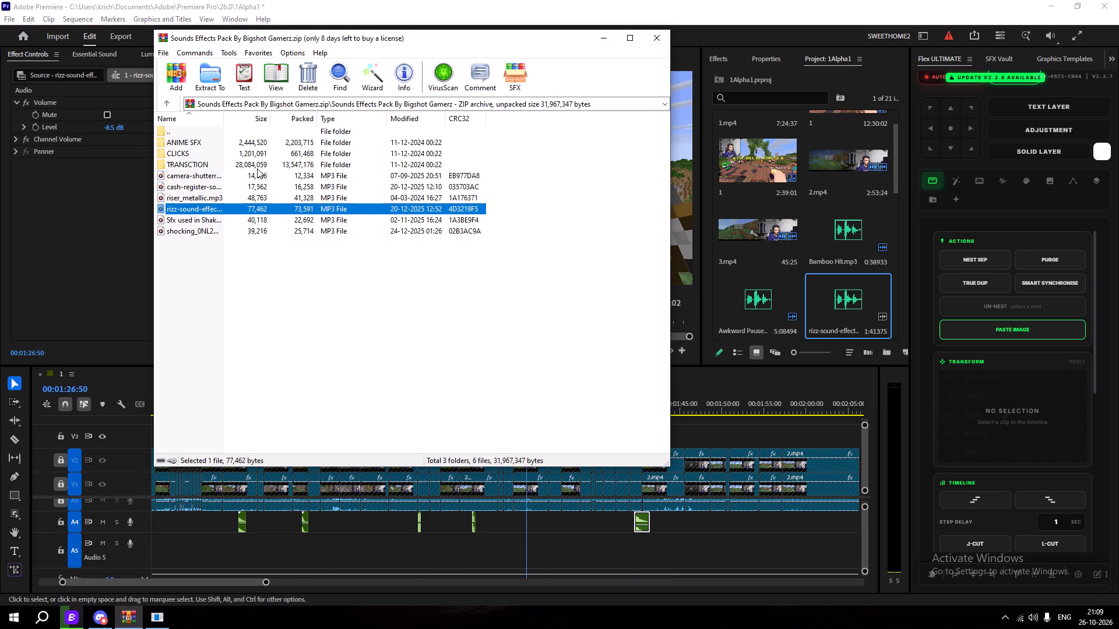
double_click(211, 137)
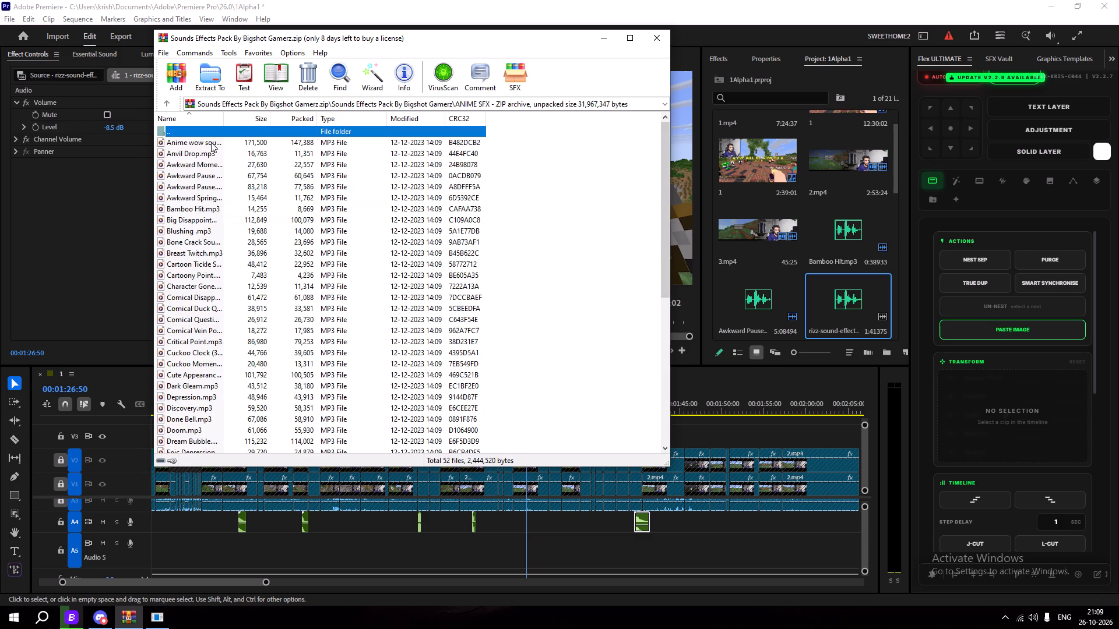
scroll(209, 326, down, 8)
scroll(192, 209, up, 1)
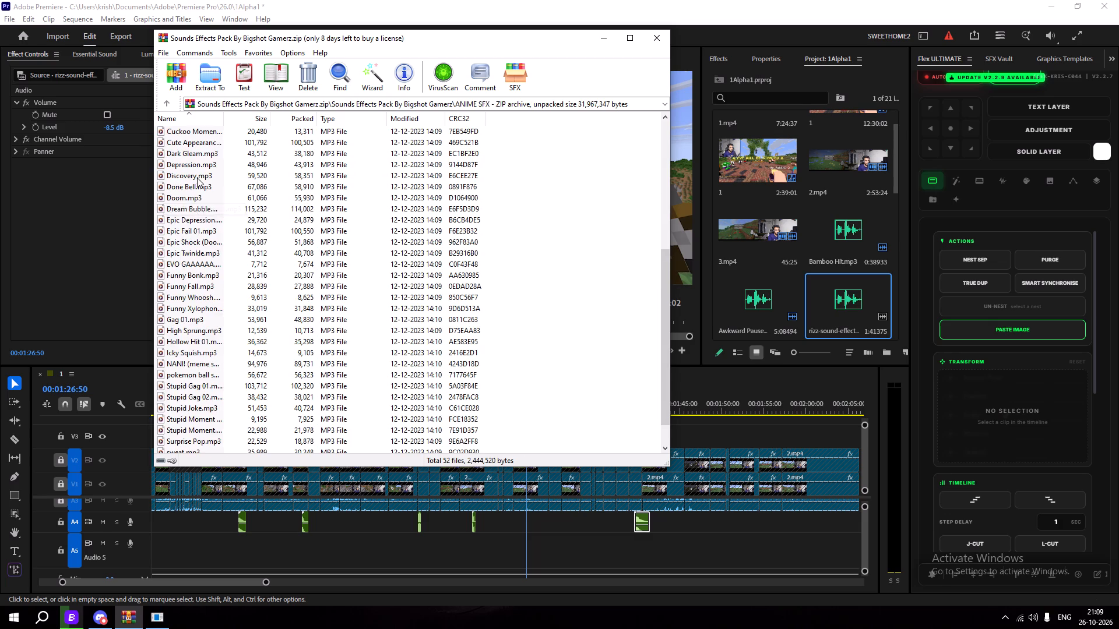
scroll(199, 172, up, 2)
double_click(192, 211)
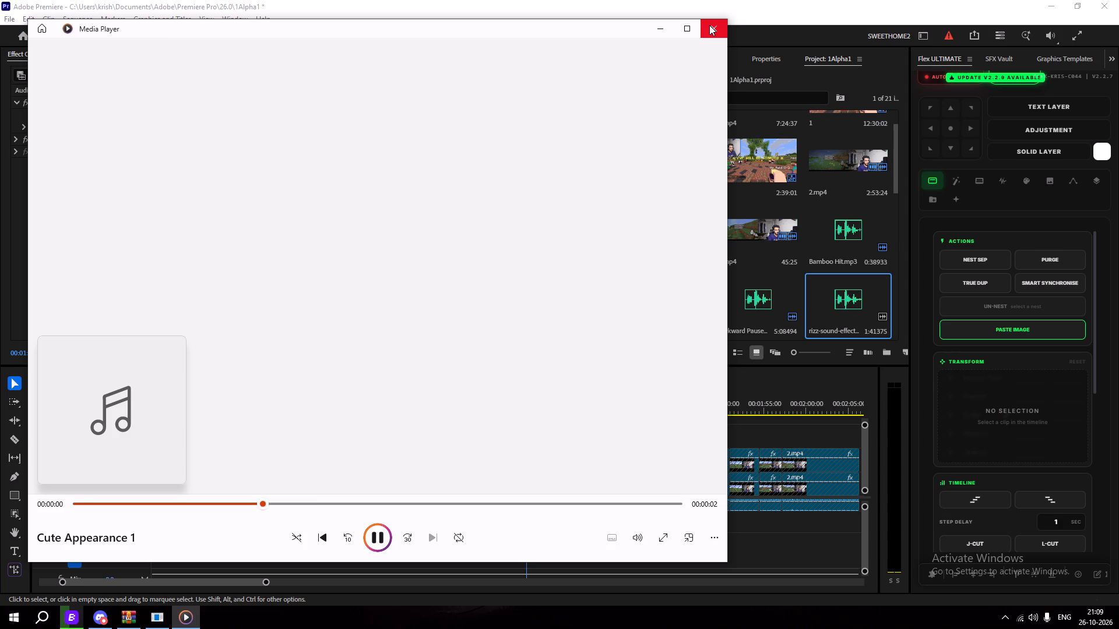
click(709, 25)
Import the Cute Appearance sound effect into the project and place it on track A4 at 00:01:26:50.
drag(287, 209, 818, 338)
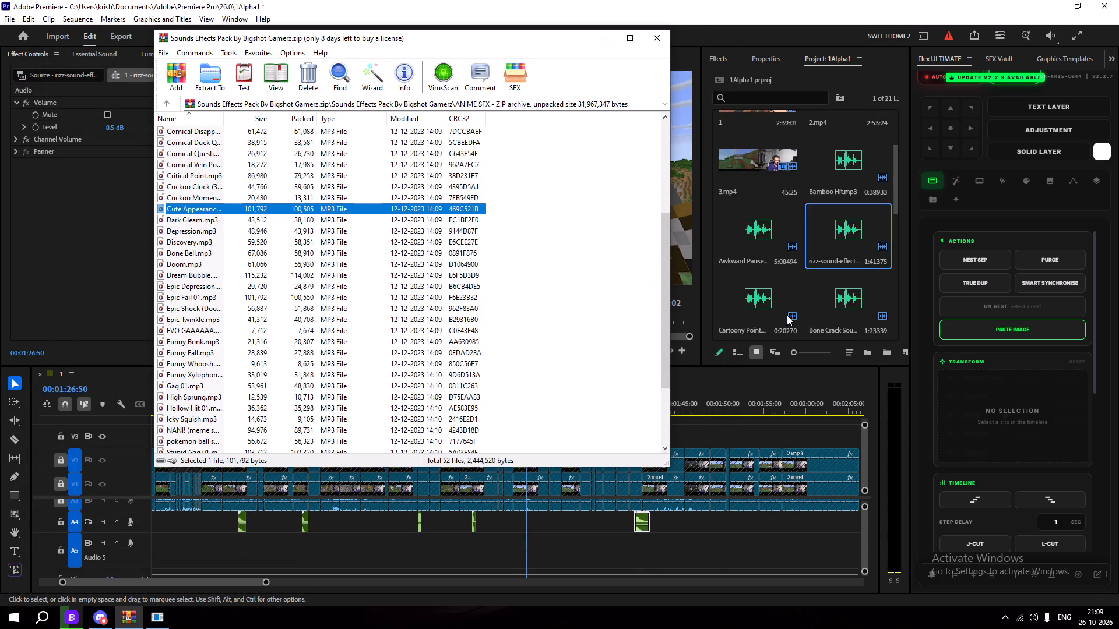
click(594, 33)
drag(833, 305, 574, 525)
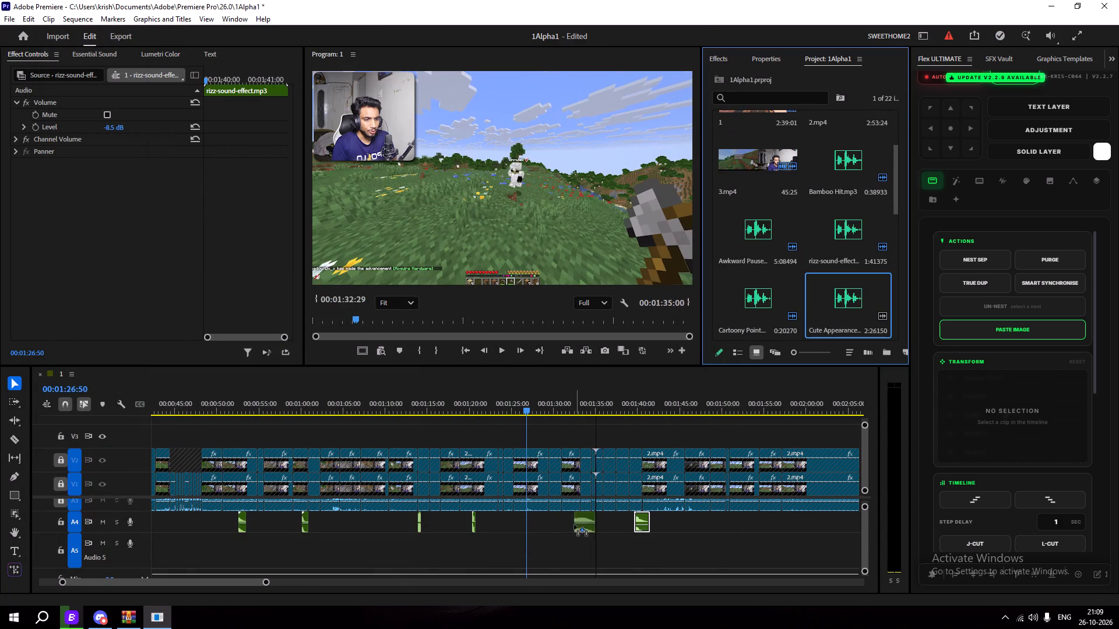
drag(574, 525, 522, 526)
Move the Cute Appearance sound on A4 earlier to start at about 00:01:26:00 and replay it to check the timing.
key(space)
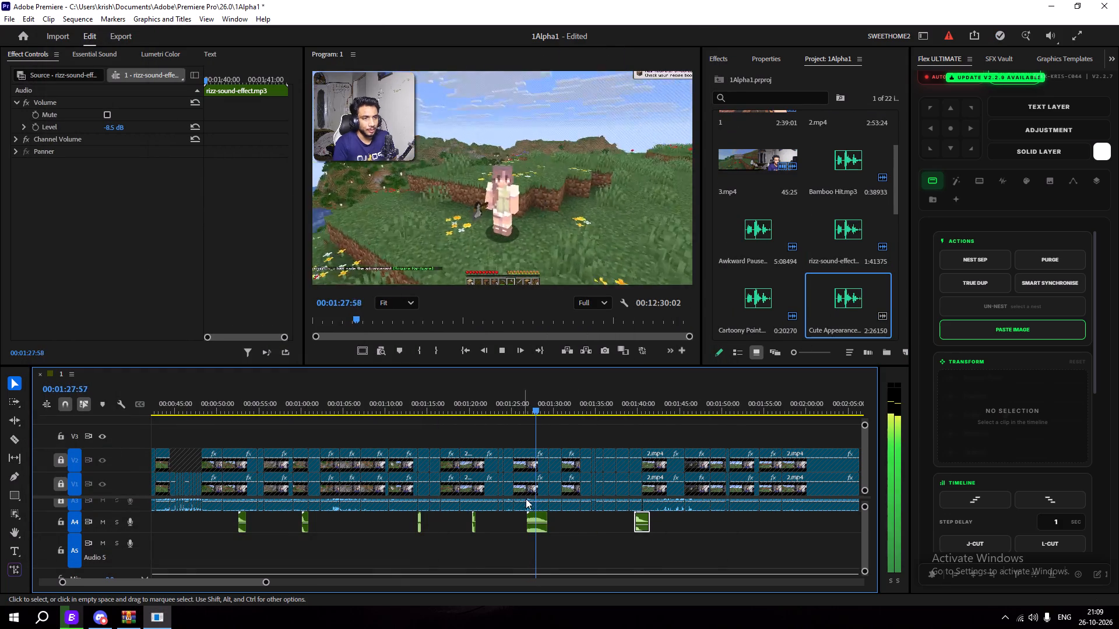
key(space)
drag(535, 411, 516, 418)
key(space)
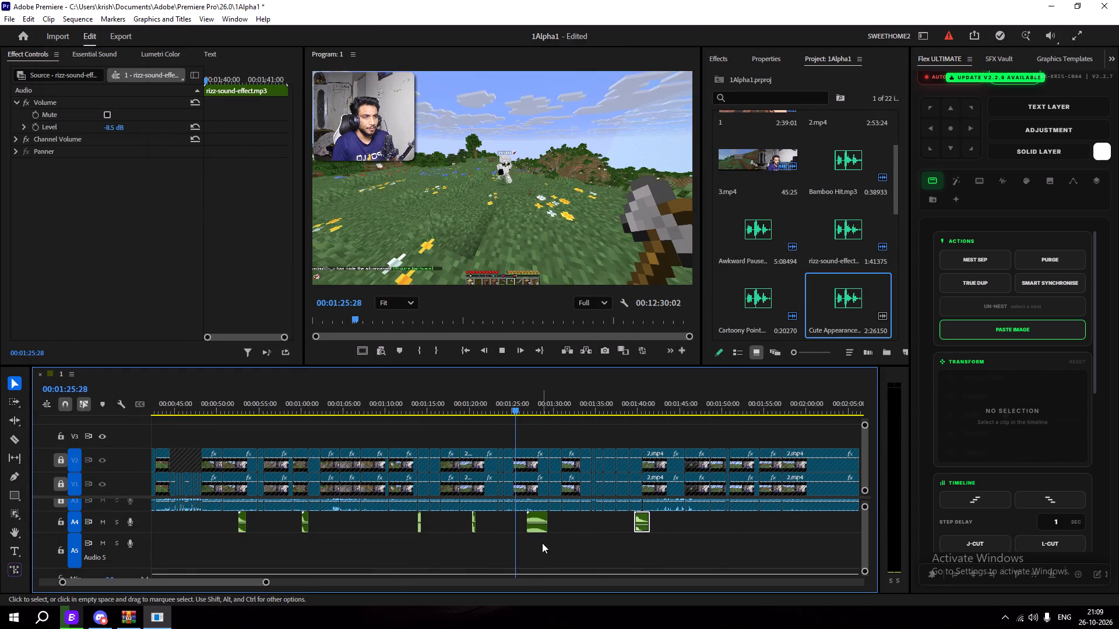
key(space)
drag(537, 528, 530, 529)
click(534, 431)
click(516, 407)
key(space)
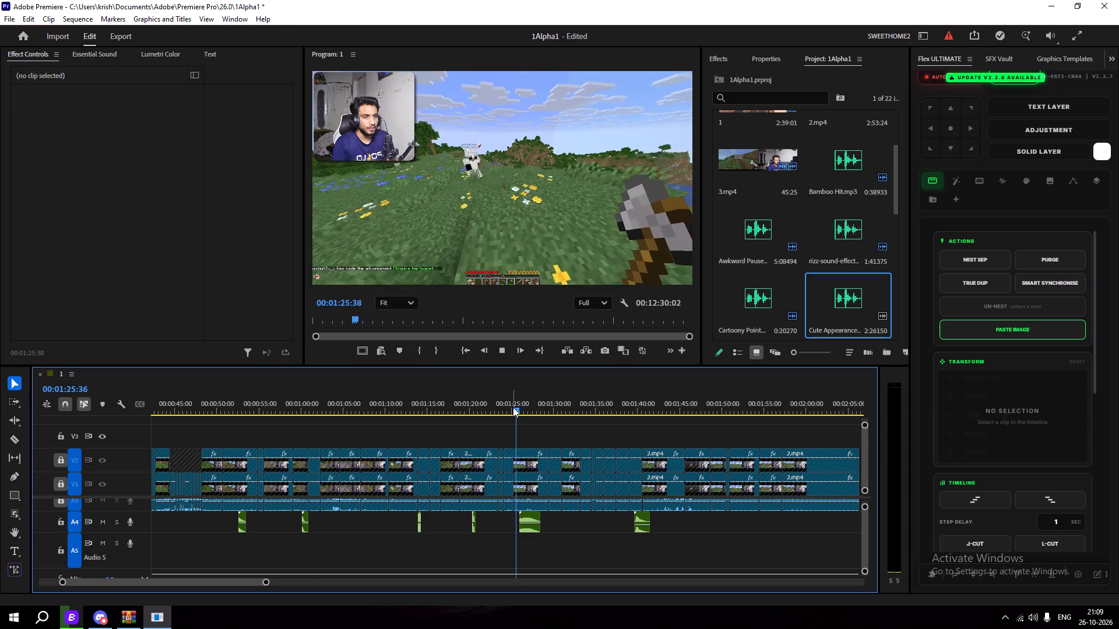
Lower the Cute Appearance clip on A4 to -5.0 dB, add a fade-out over its second half, and replay it.
click(532, 525)
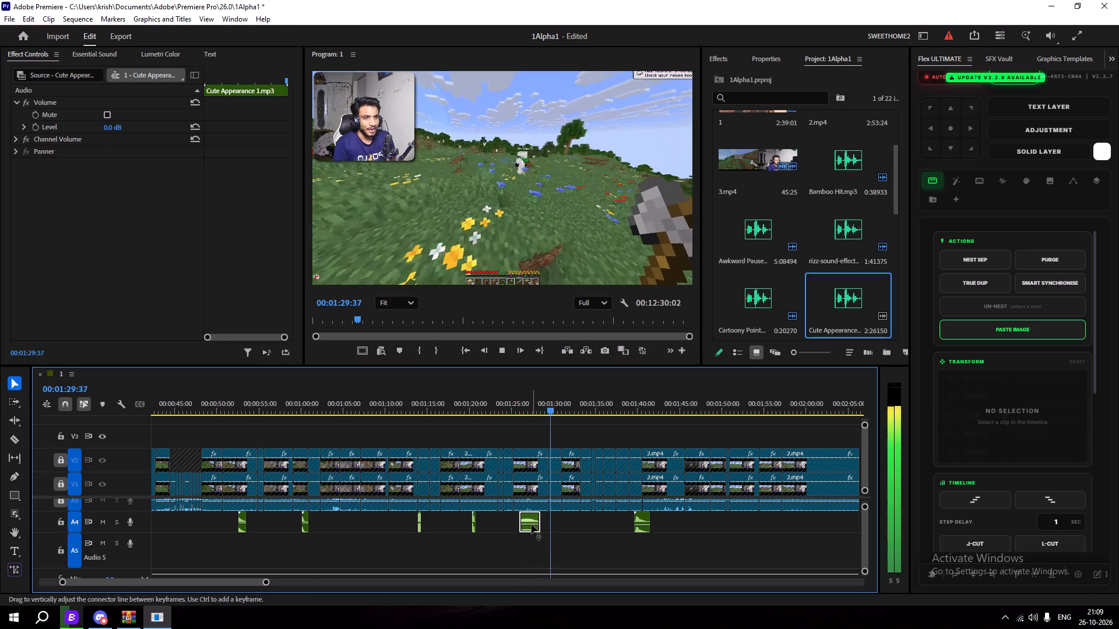
drag(539, 517, 532, 517)
alt+scroll(523, 525, up, 10)
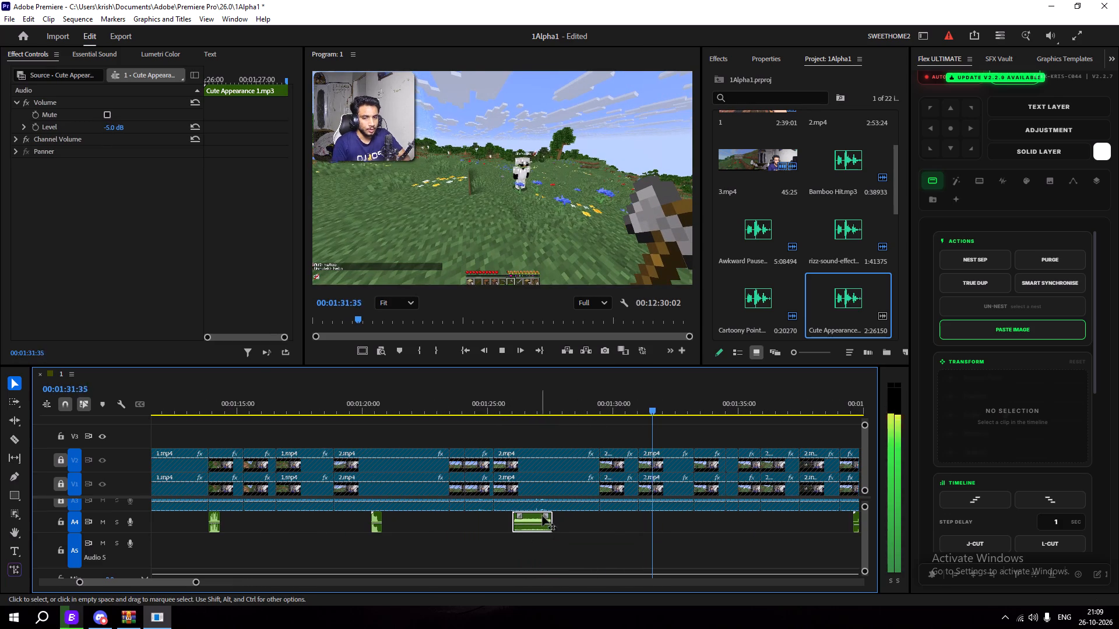
drag(542, 515, 532, 516)
drag(523, 402, 489, 408)
key(space)
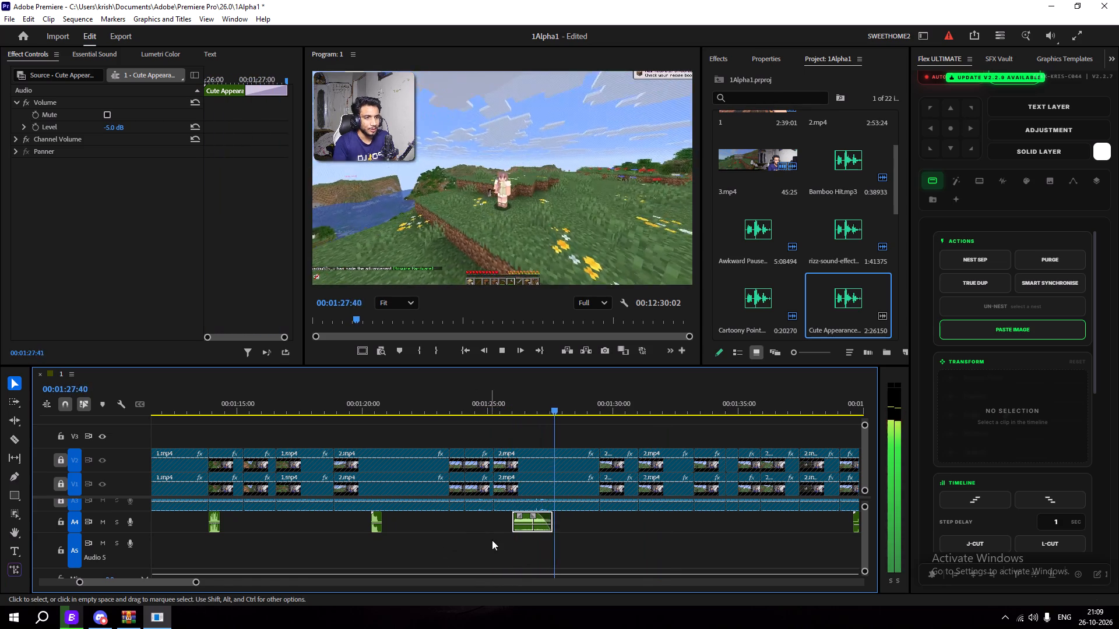
Cue the sequence to 00:01:36:01 and audition the Funny Bonk sound from the archive's ANIME SFX folder.
alt+scroll(502, 545, down, 8)
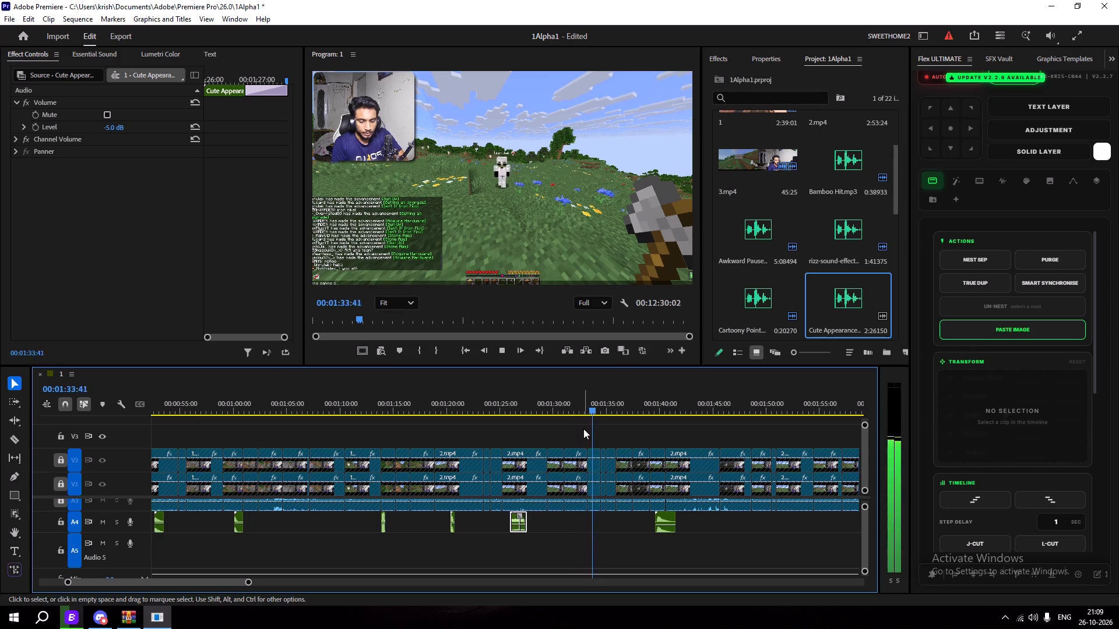
key(space)
key(space)
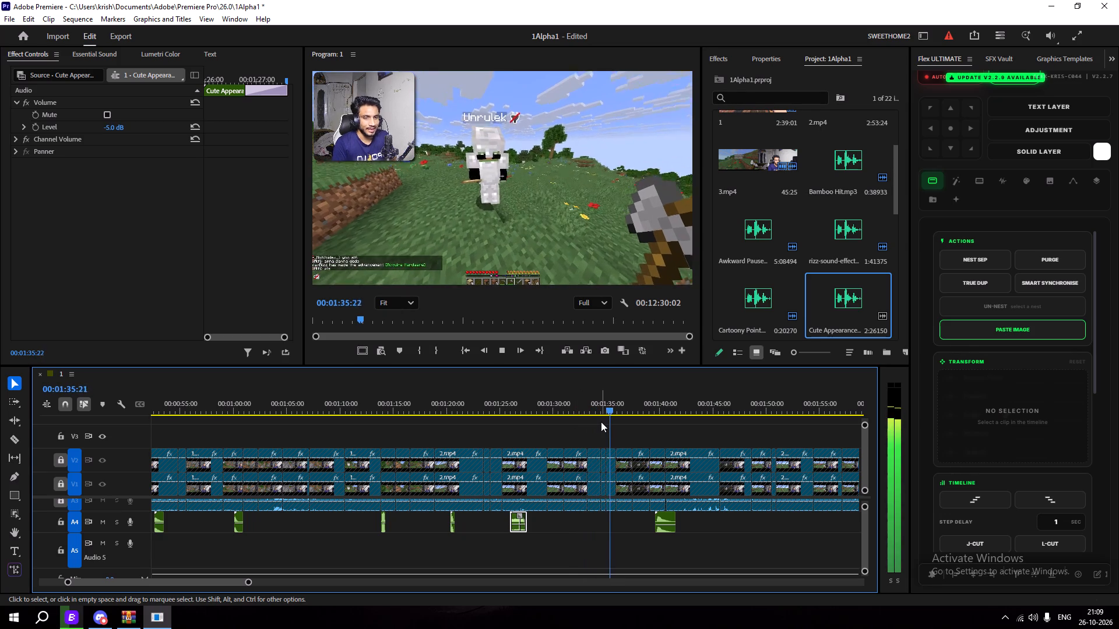
key(space)
click(139, 616)
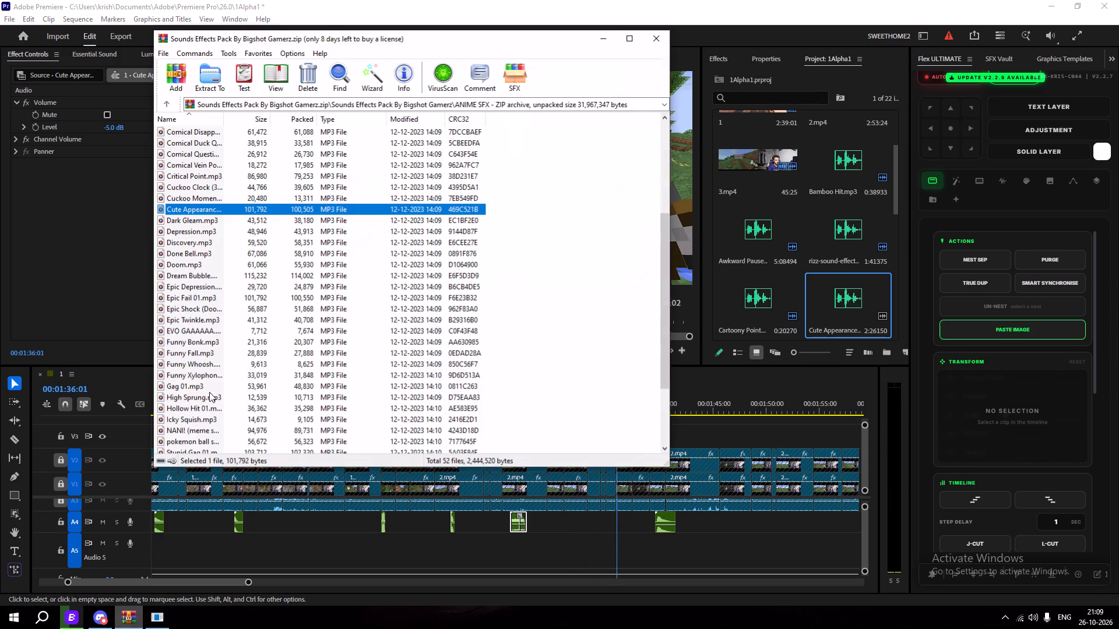
double_click(174, 345)
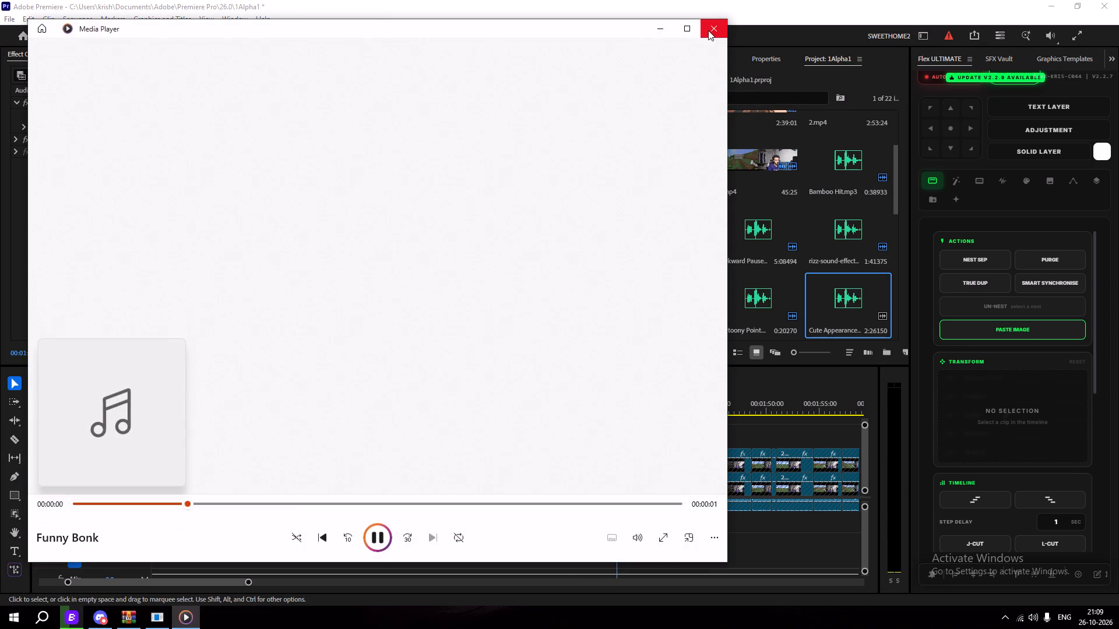
click(709, 30)
Import the Funny Bonk sound effect, place it on track A4 at about 00:01:36:09, and replay it against the footage.
drag(193, 342, 827, 336)
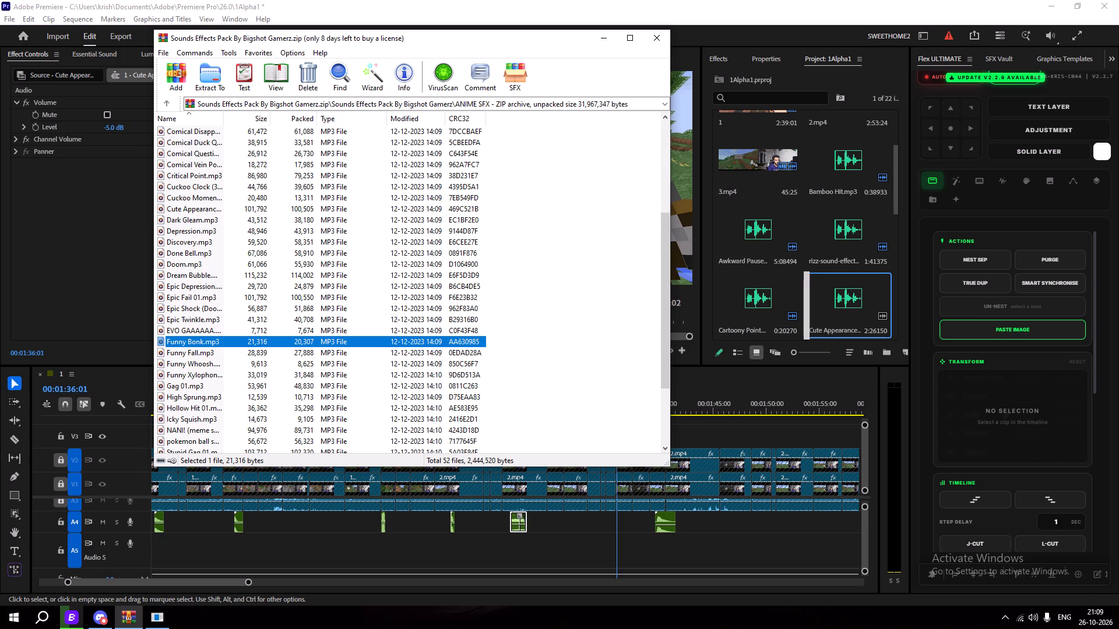
drag(827, 336, 821, 329)
click(599, 42)
drag(825, 312, 679, 471)
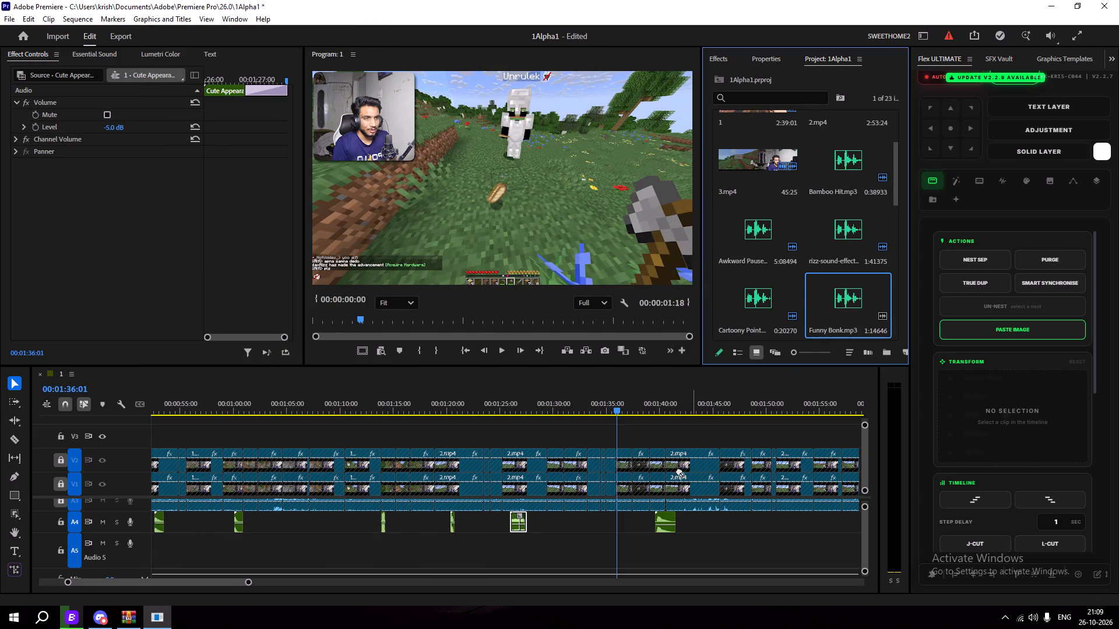
drag(679, 471, 619, 514)
key(space)
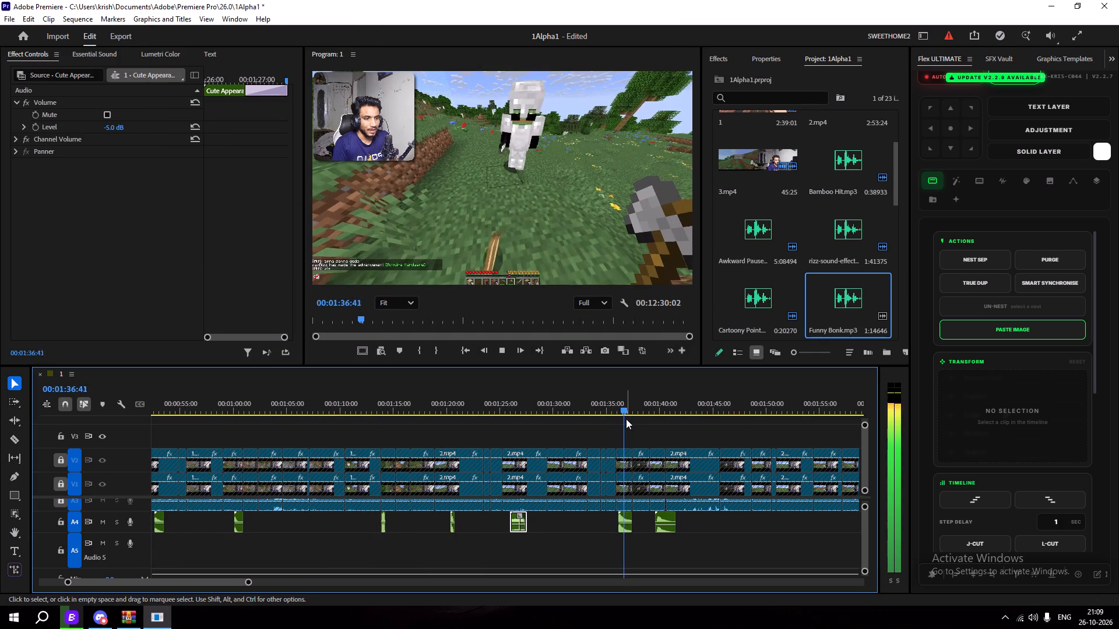
key(space)
drag(629, 408, 608, 416)
key(space)
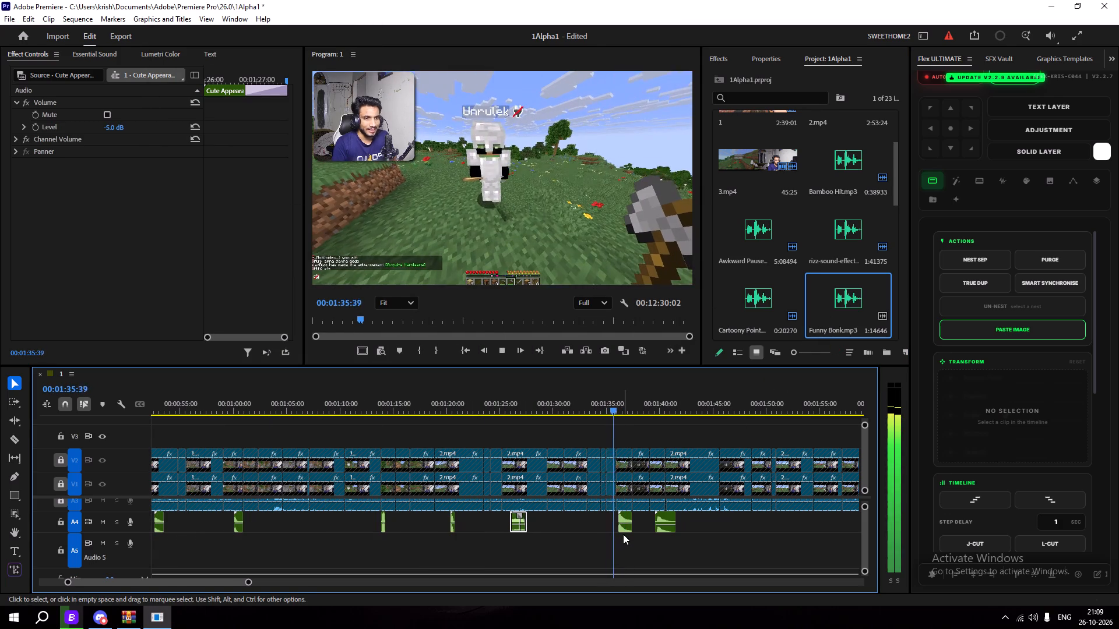
key(space)
Lower the Funny Bonk clip's volume on A4, move it later to start at 00:01:36:35, and replay the moment.
alt+scroll(625, 526, up, 4)
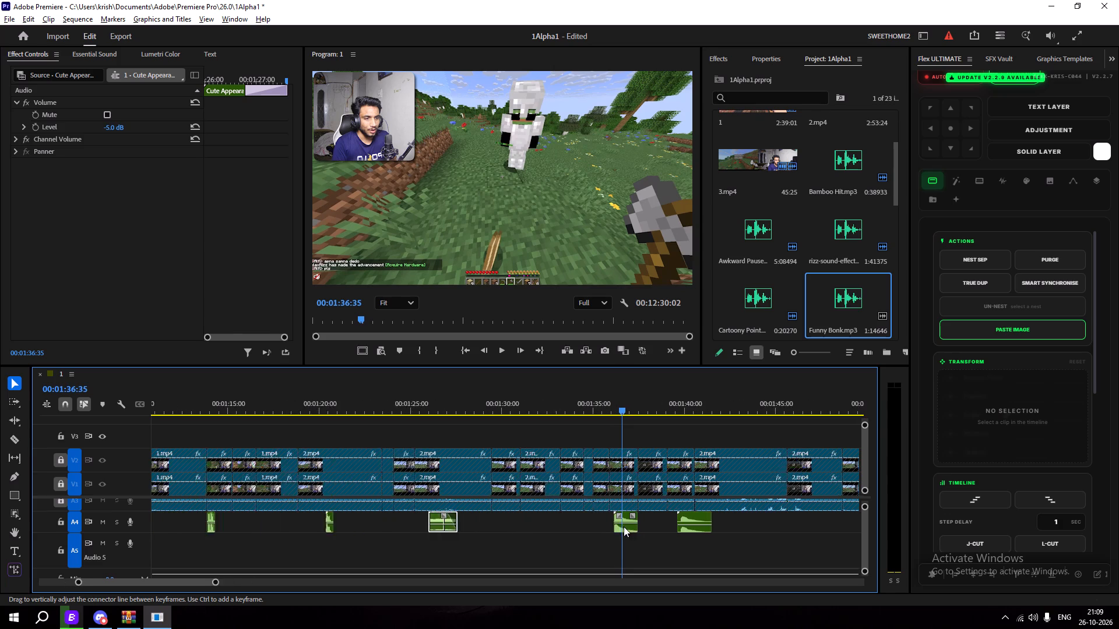
alt+scroll(624, 526, up, 8)
click(642, 524)
click(635, 515)
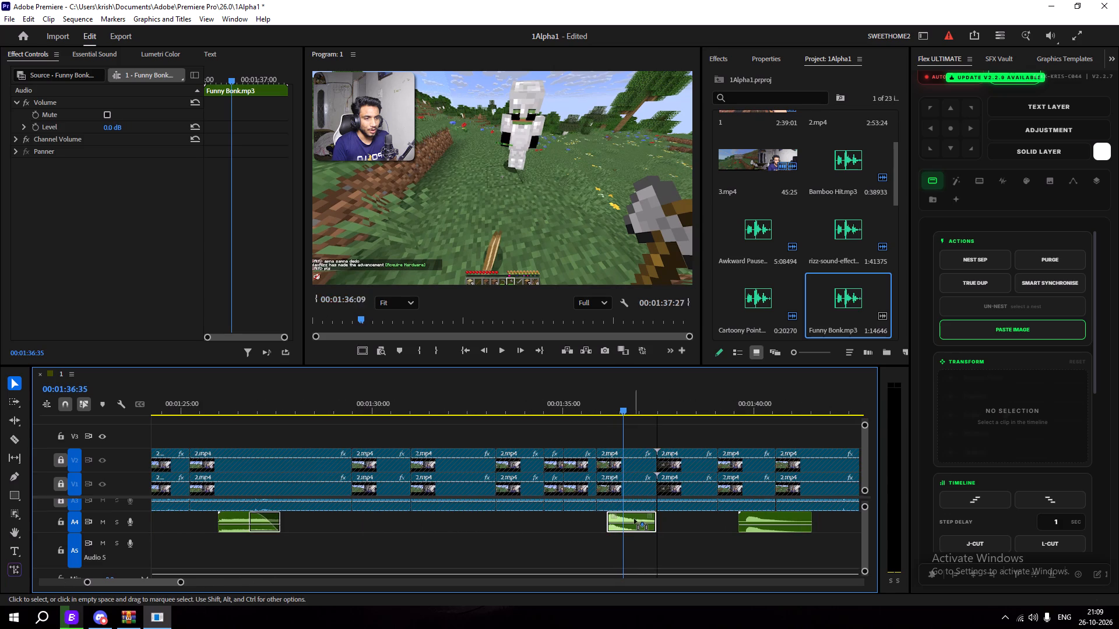
key(ctrl+z)
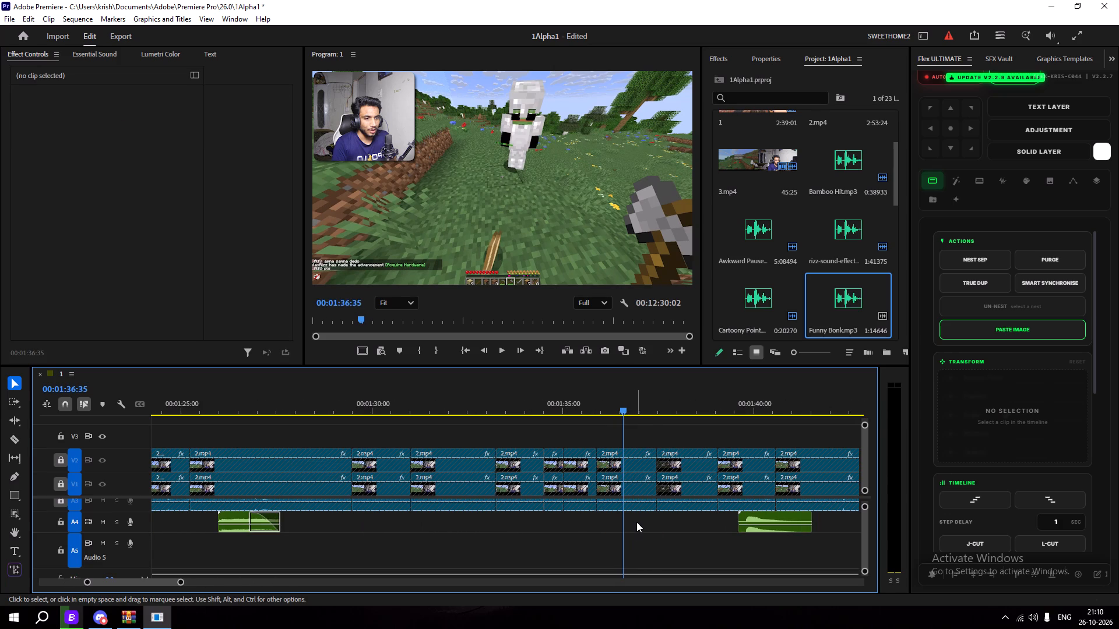
key(ctrl+shift+z)
drag(637, 521, 643, 522)
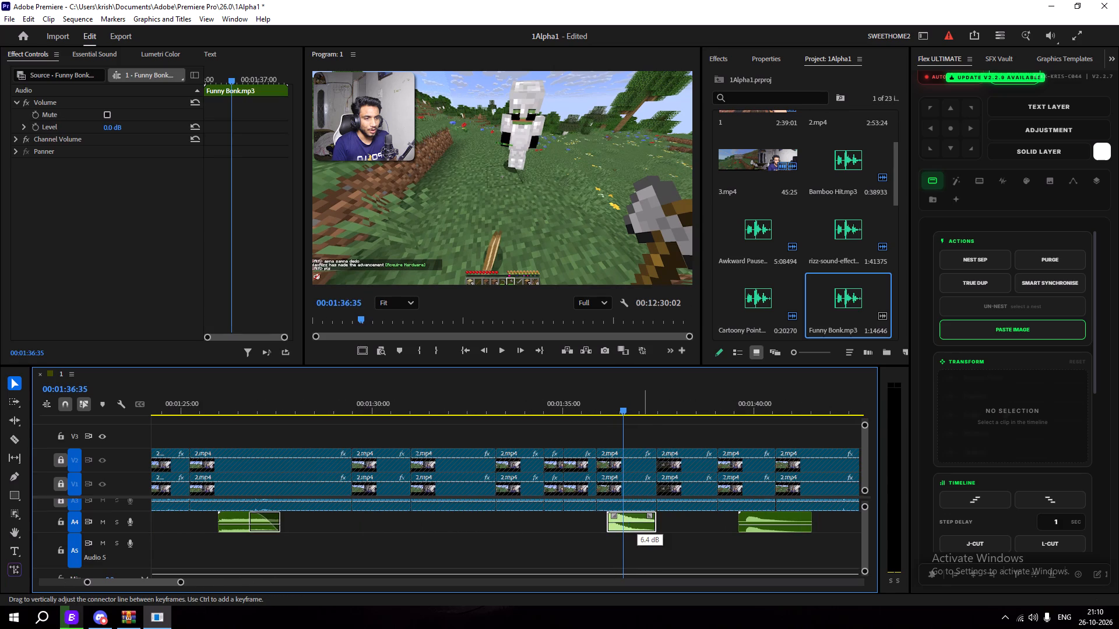
drag(643, 522, 650, 524)
drag(632, 530, 639, 530)
drag(639, 530, 646, 530)
click(652, 440)
drag(629, 414, 602, 425)
key(space)
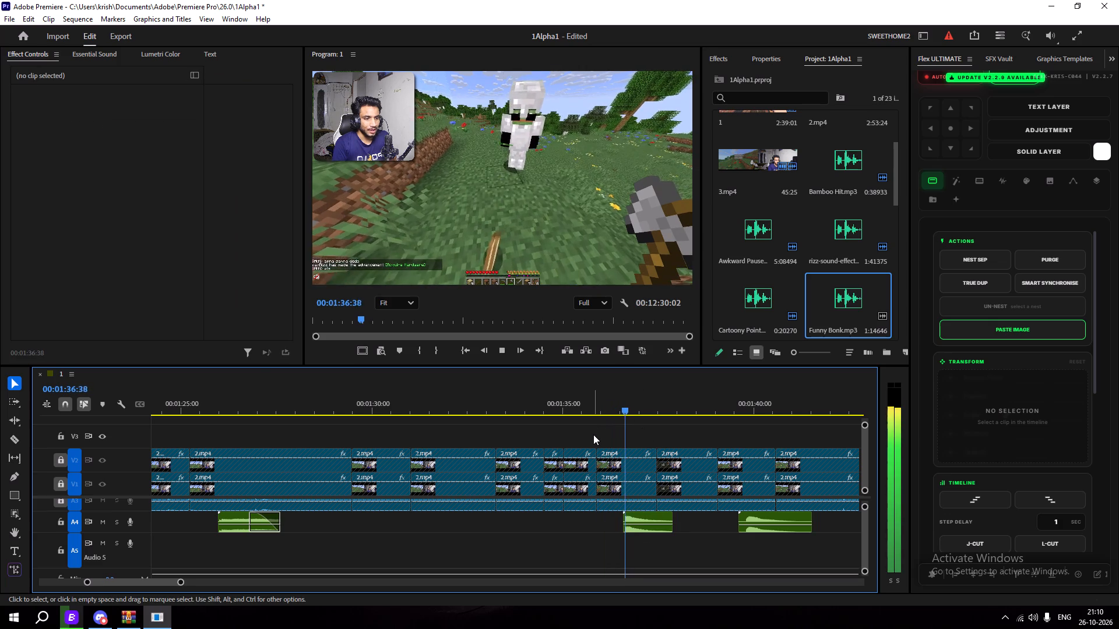
key(space)
Trim the end of the Funny Bonk clip back to the nearest video cut, about one second long, and replay it.
drag(675, 522, 664, 521)
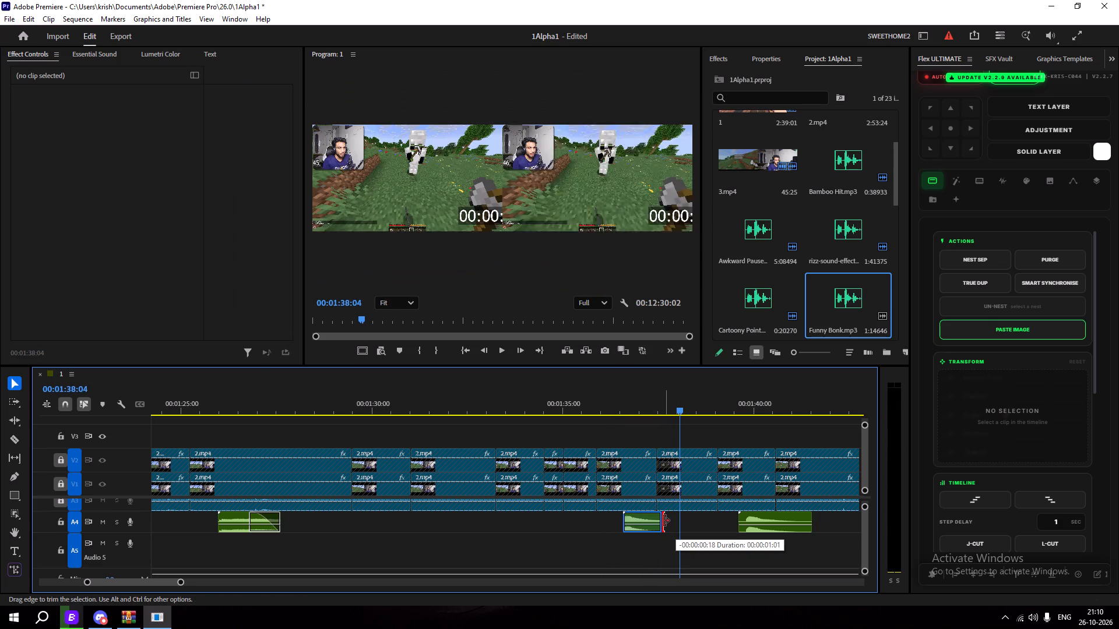
drag(664, 521, 662, 521)
click(648, 417)
drag(642, 397, 553, 425)
key(space)
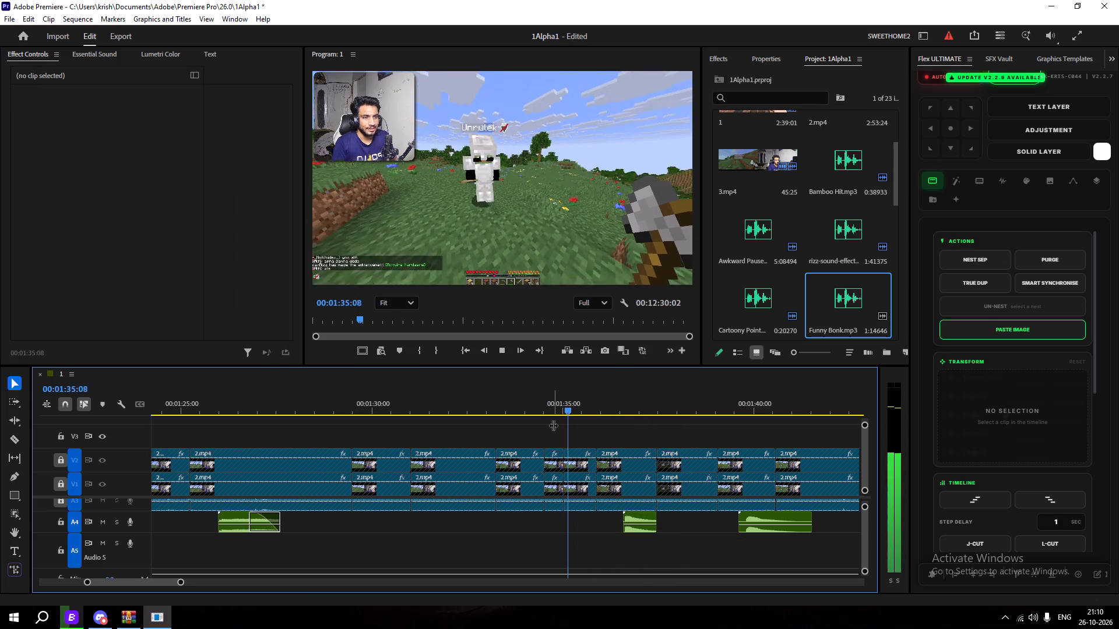
key(space)
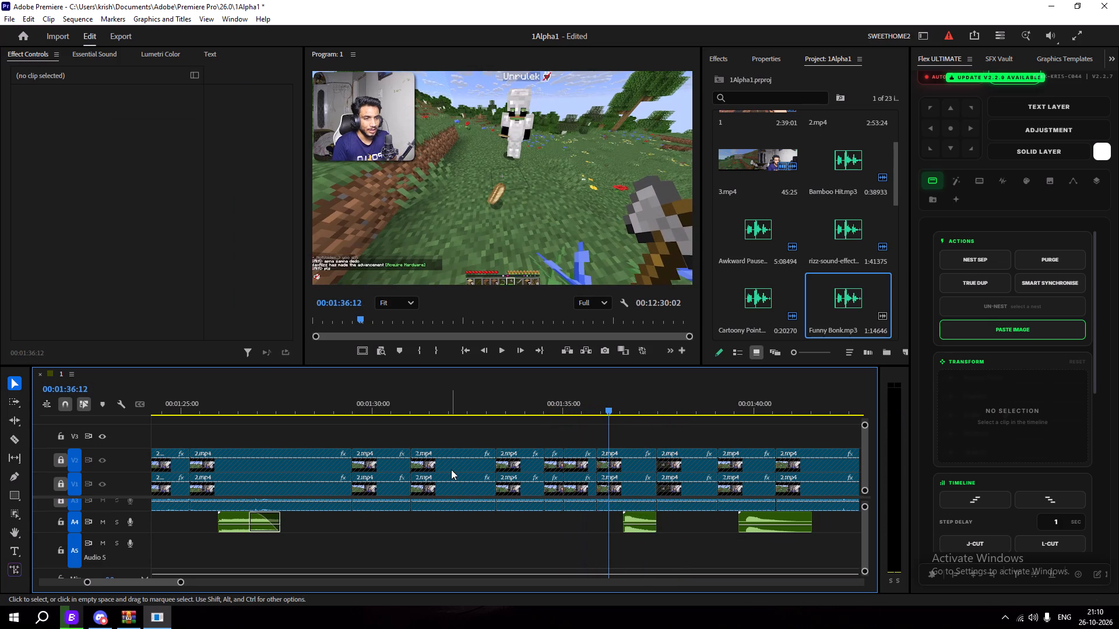
key(space)
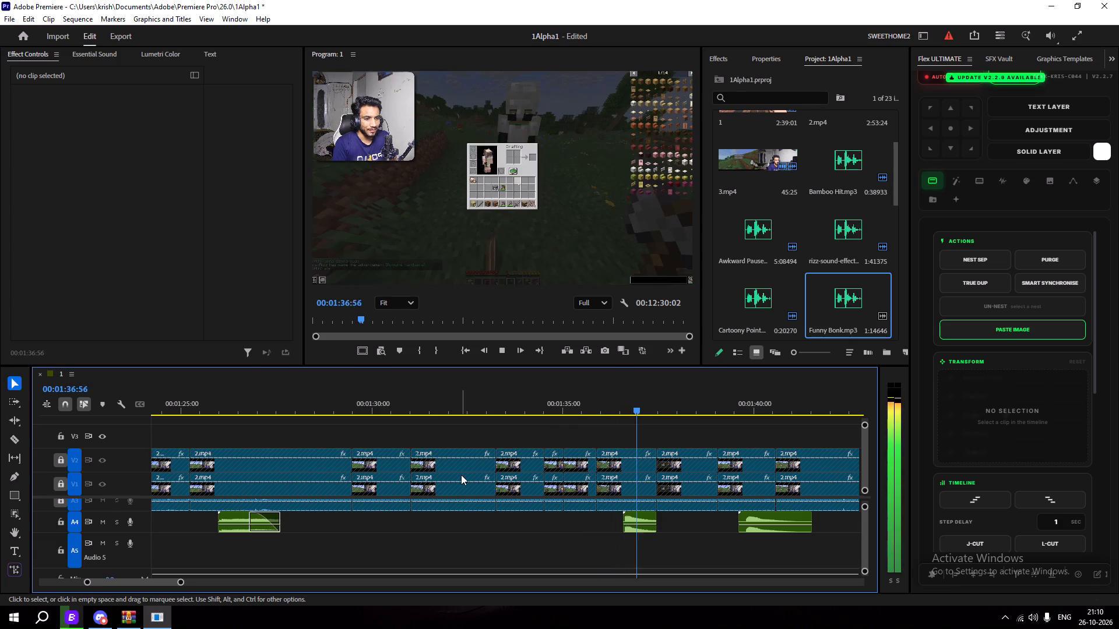
Save the project and review the following footage up to 00:01:42:04 for the next sound effect moment.
alt+scroll(504, 483, down, 7)
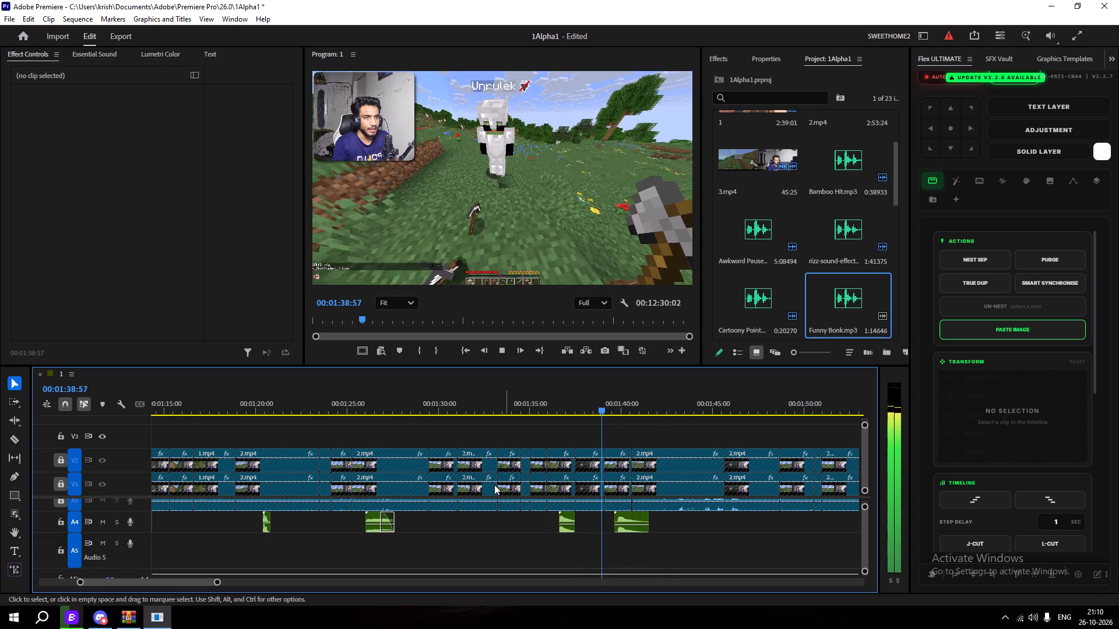
key(space)
key(ctrl+s)
key(space)
key(space)
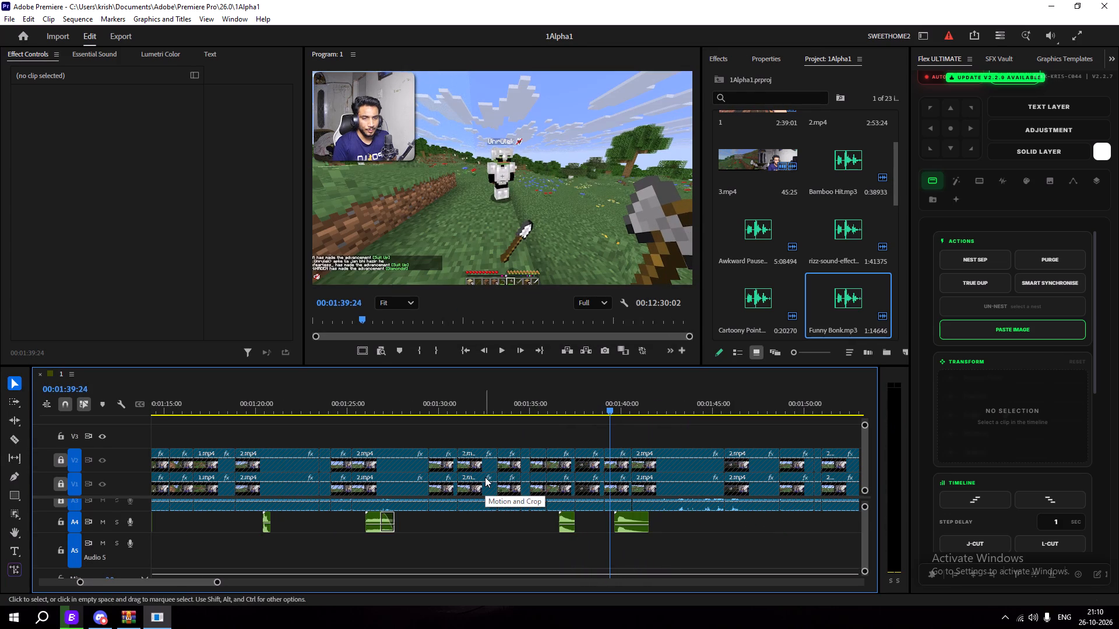
key(space)
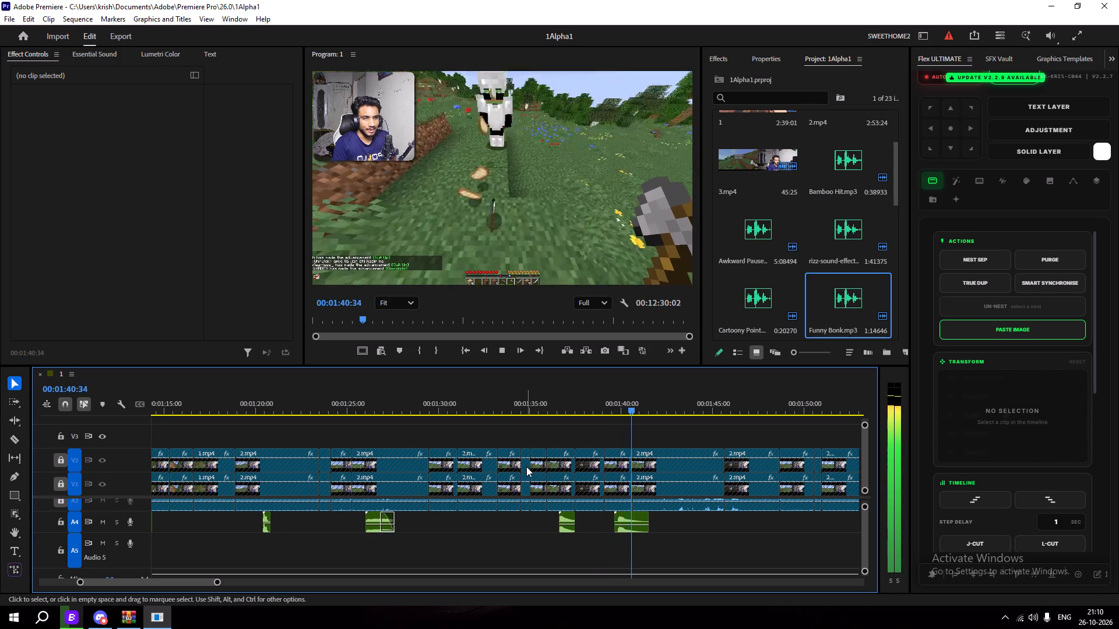
key(space)
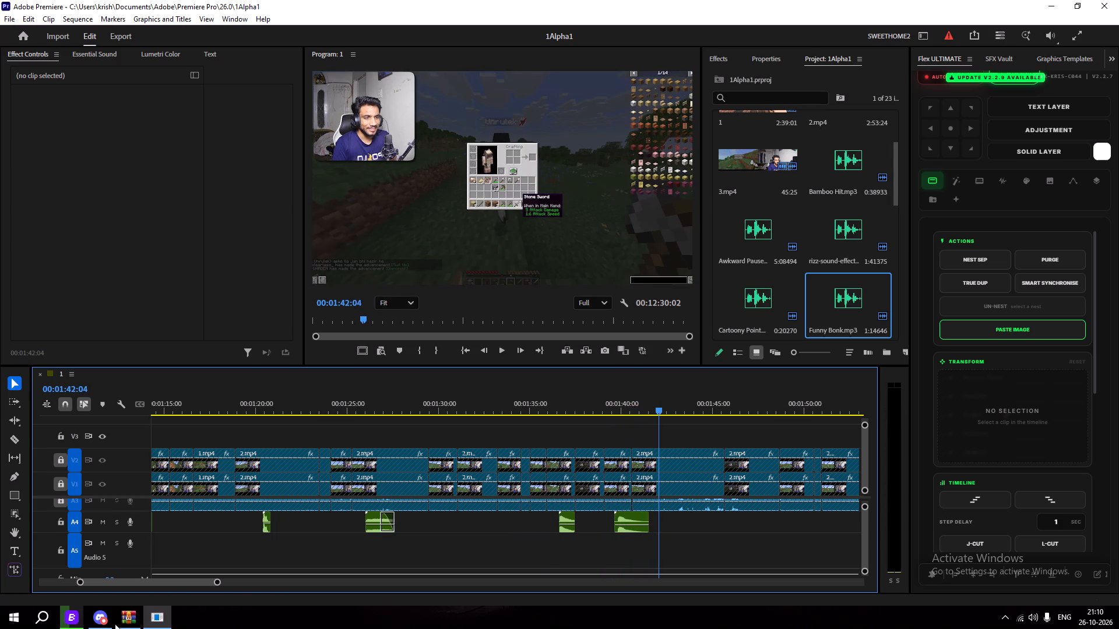
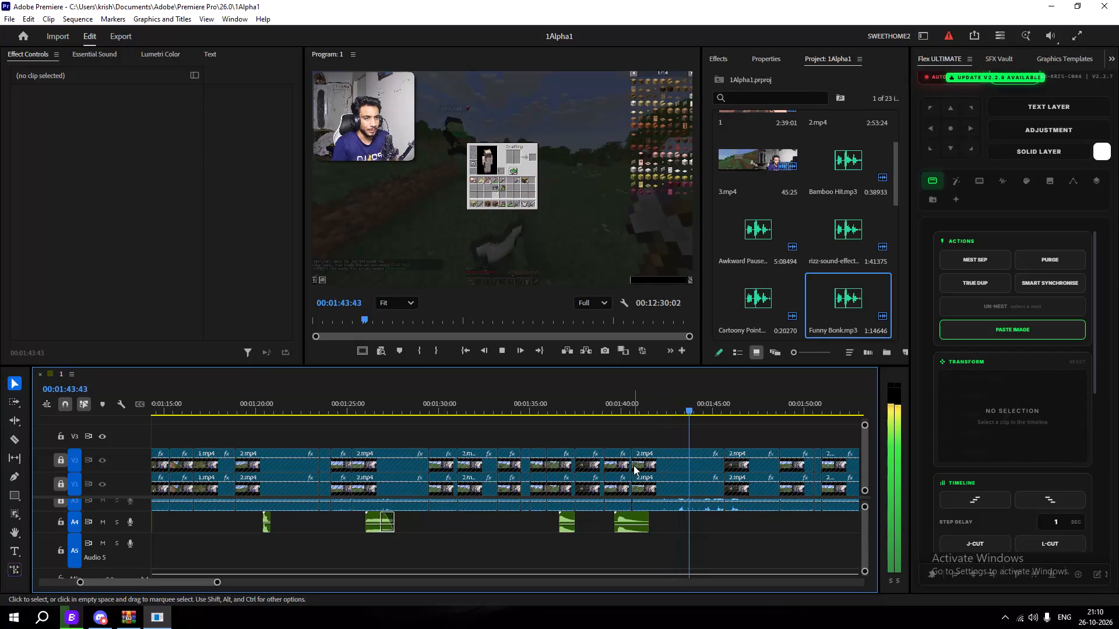
Audition Funny Fall, Stupid Gag 01, Stupid Gag 02 and Stupid Joke from the sound effects pack for the moment at 00:01:45:01.
key(space)
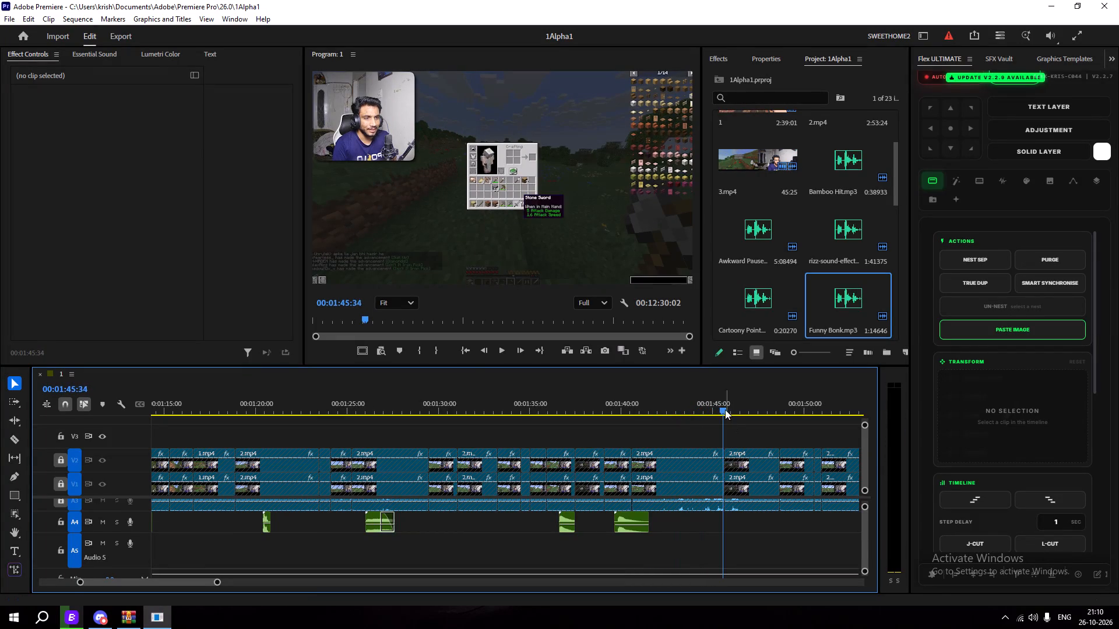
drag(722, 404, 715, 406)
click(132, 612)
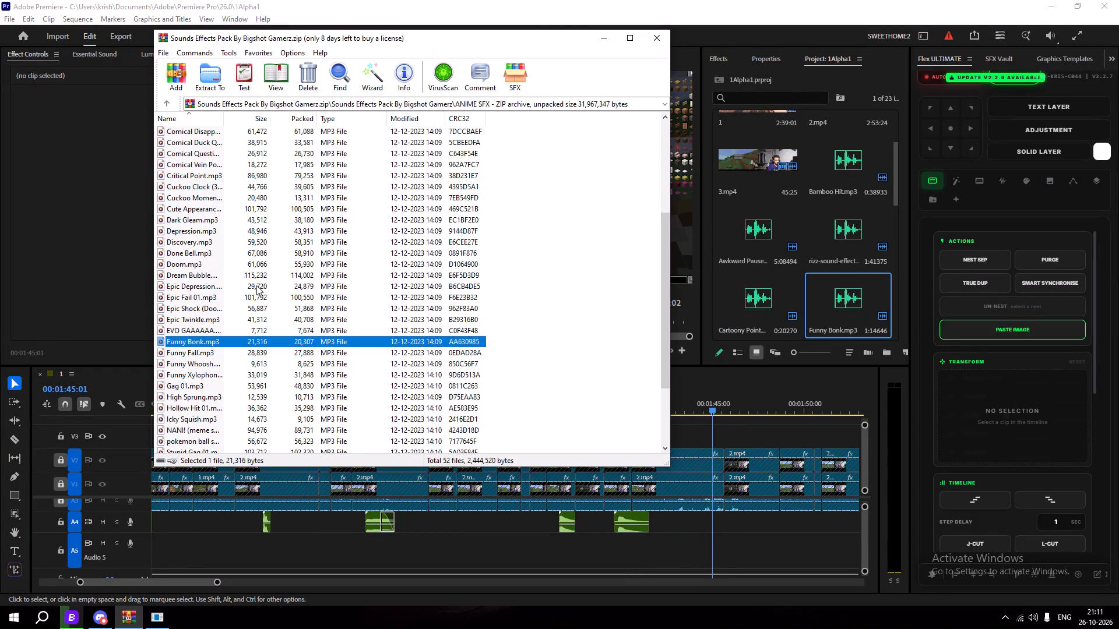
double_click(205, 353)
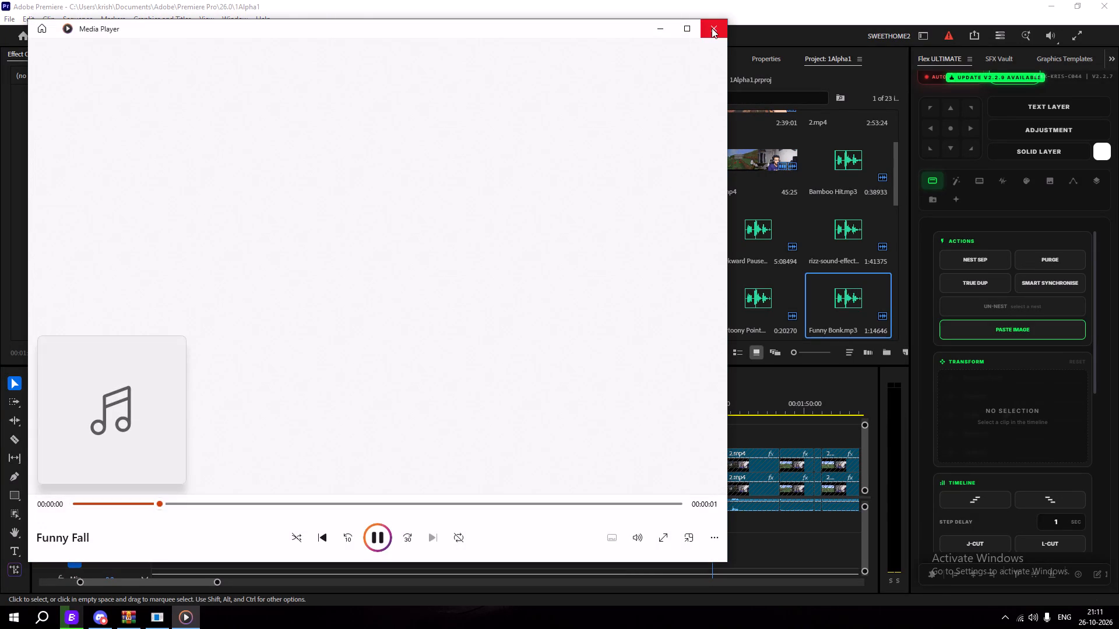
click(712, 28)
scroll(248, 327, down, 3)
double_click(189, 358)
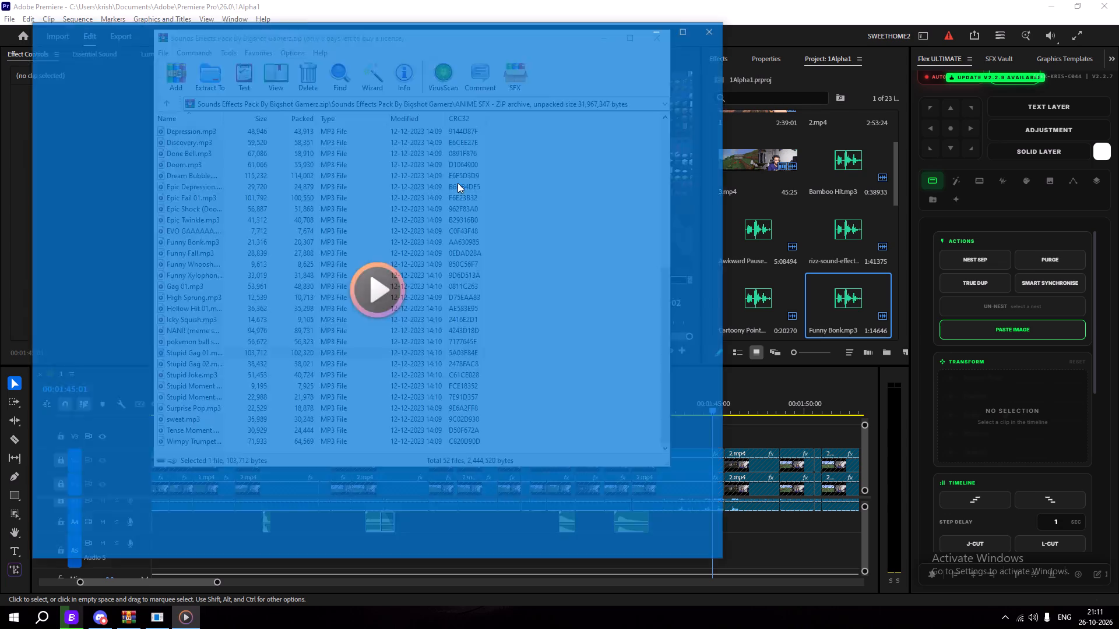
click(714, 30)
double_click(196, 364)
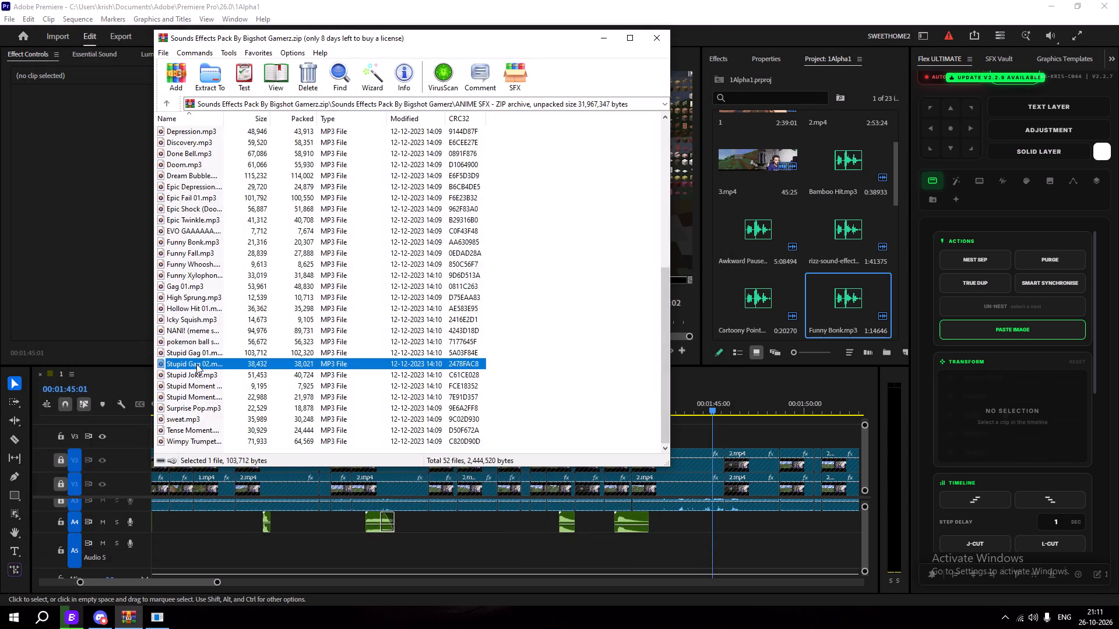
click(717, 34)
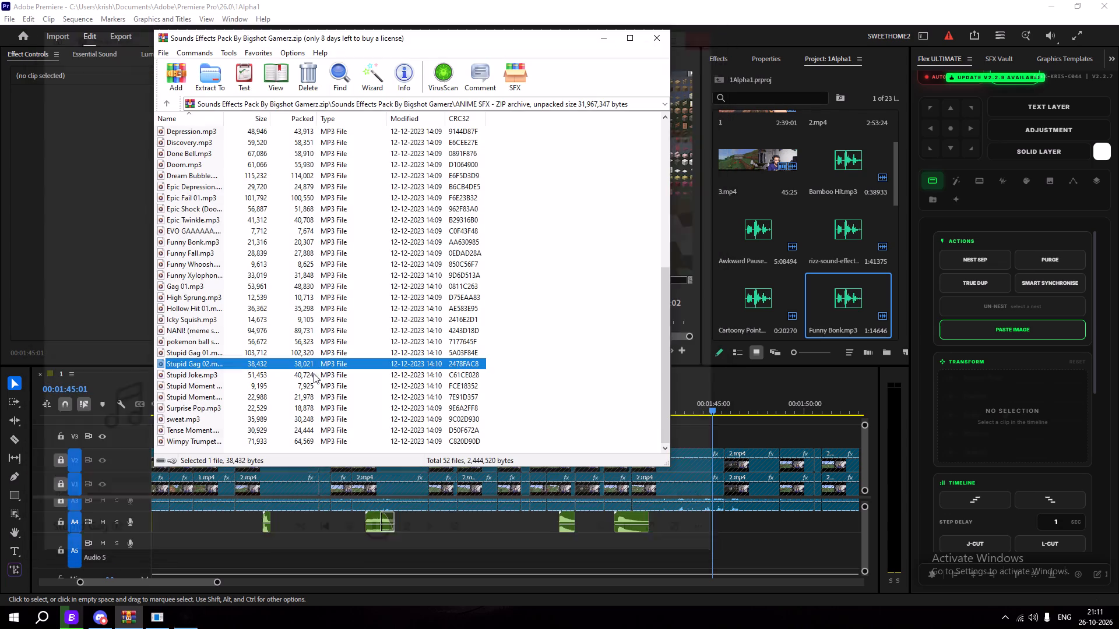
click(195, 363)
double_click(195, 380)
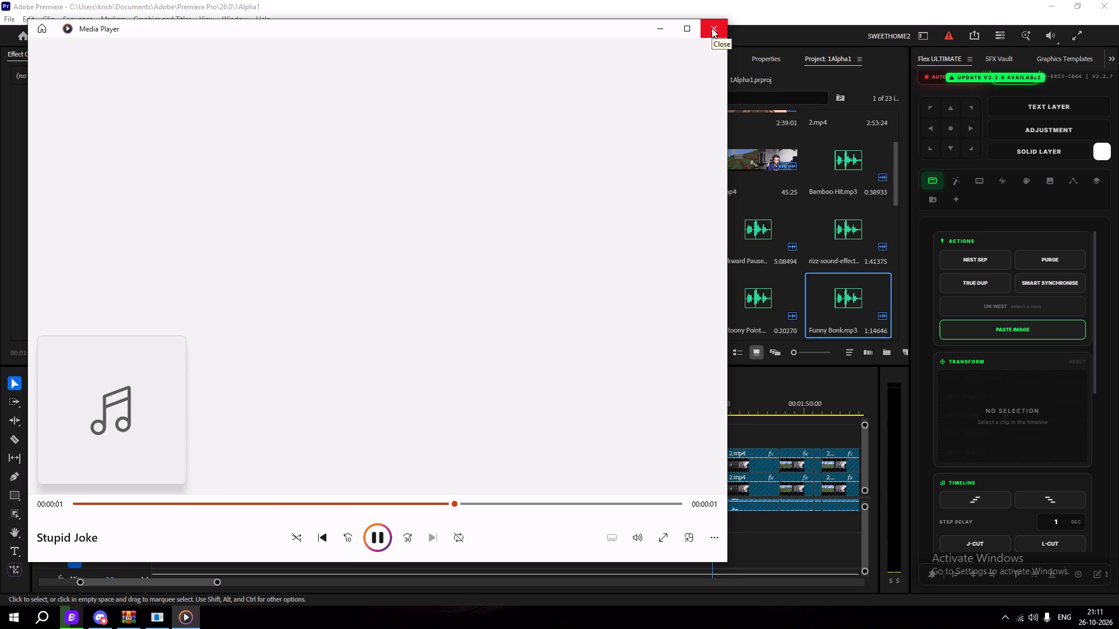
click(712, 28)
Import the Stupid Joke sound effect, place it on track A4 at about 00:01:45:01, and replay it against the footage.
drag(233, 374, 831, 336)
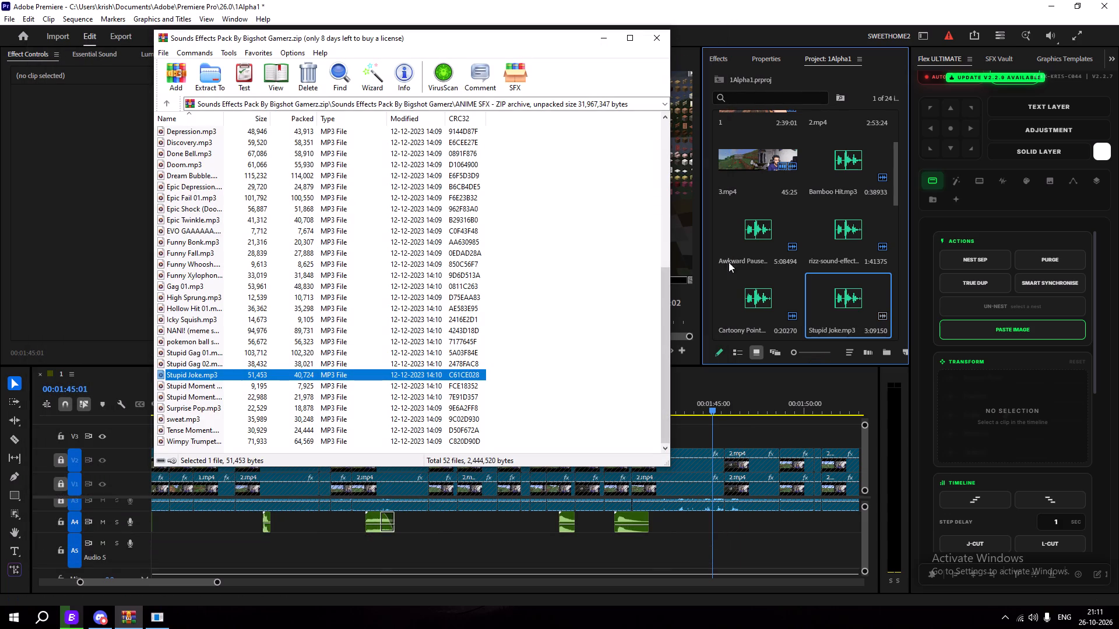
click(608, 38)
drag(842, 305, 706, 522)
drag(710, 408, 698, 409)
key(space)
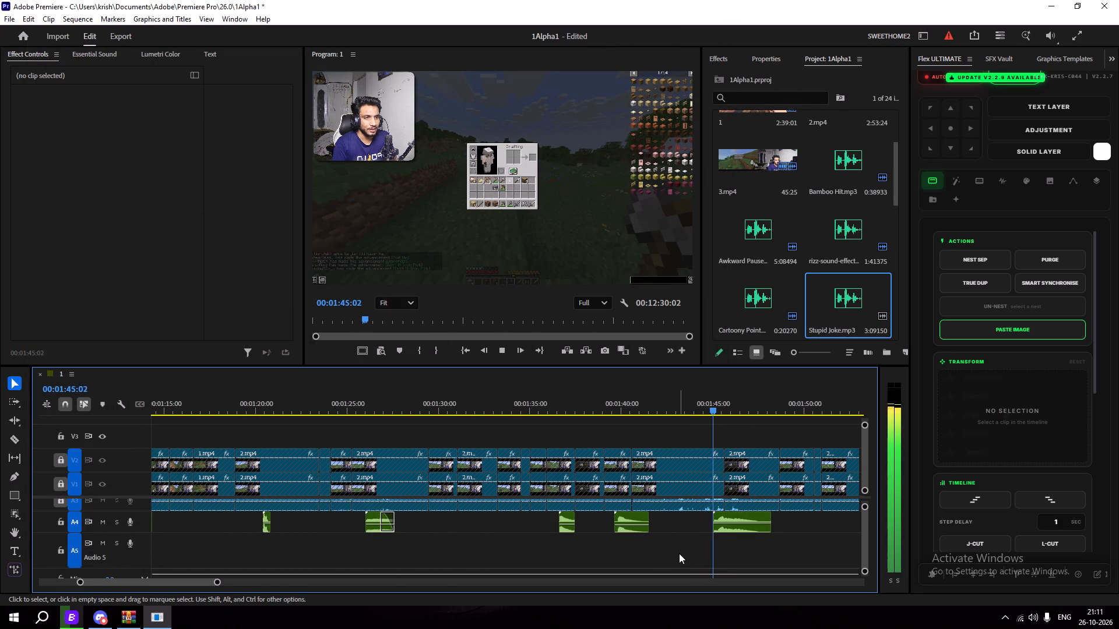
key(space)
Move the Stupid Joke clip on A4 slightly earlier, to start at about 00:01:44:20, and replay the moment.
drag(741, 526, 731, 526)
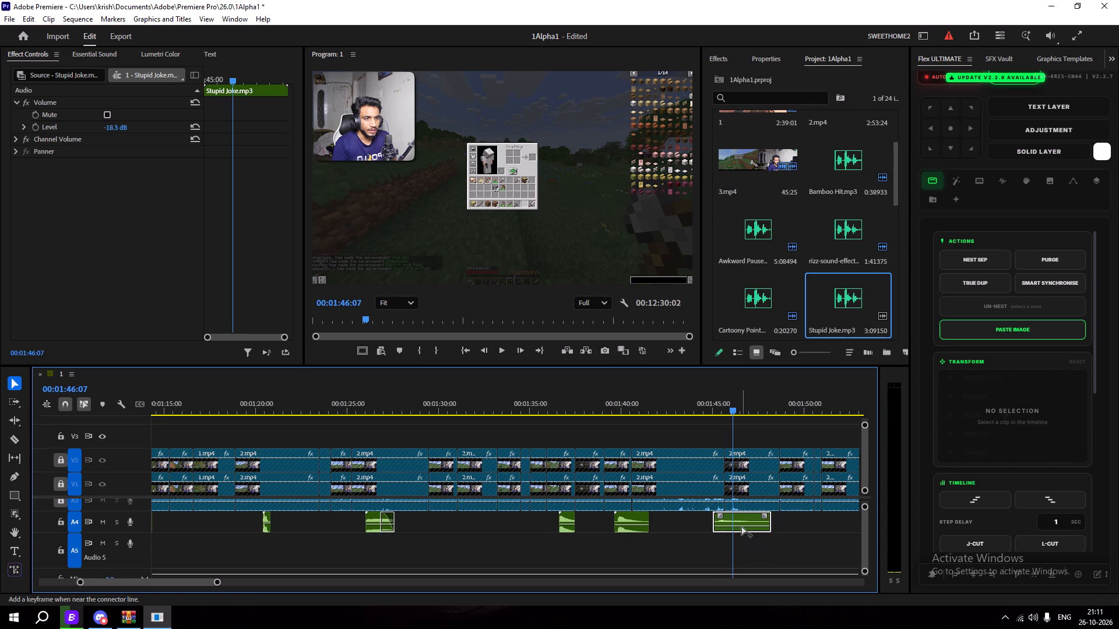
key(ctrl+z)
drag(741, 528, 729, 526)
drag(703, 398, 689, 406)
key(space)
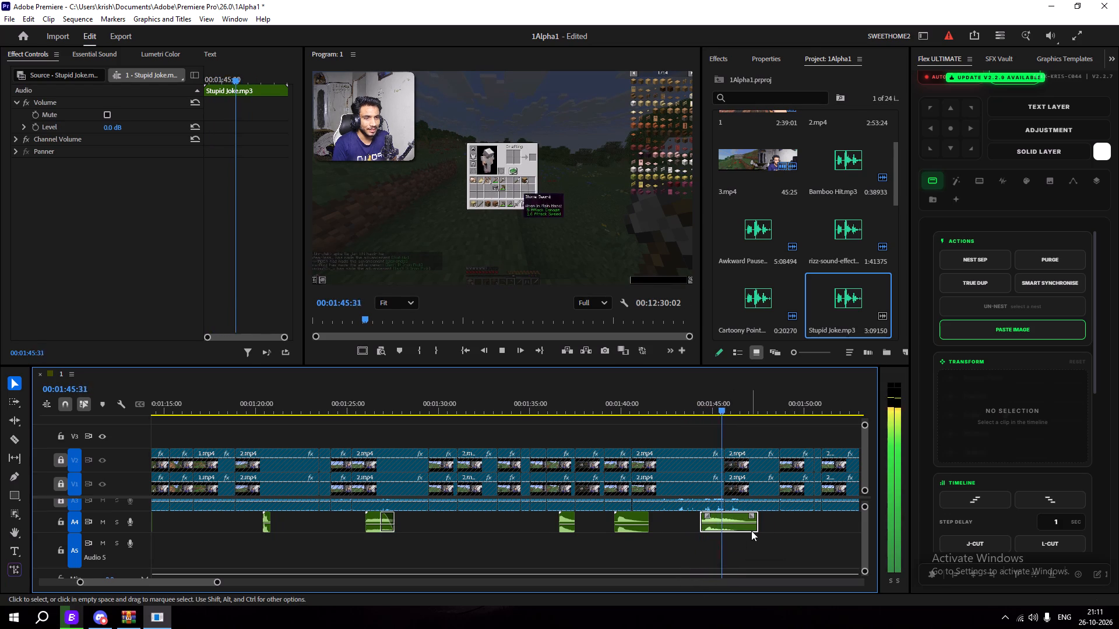
key(space)
Trim the end of the Stupid Joke clip to about 1.3 seconds long with a fade-out, and replay it.
drag(759, 526, 725, 530)
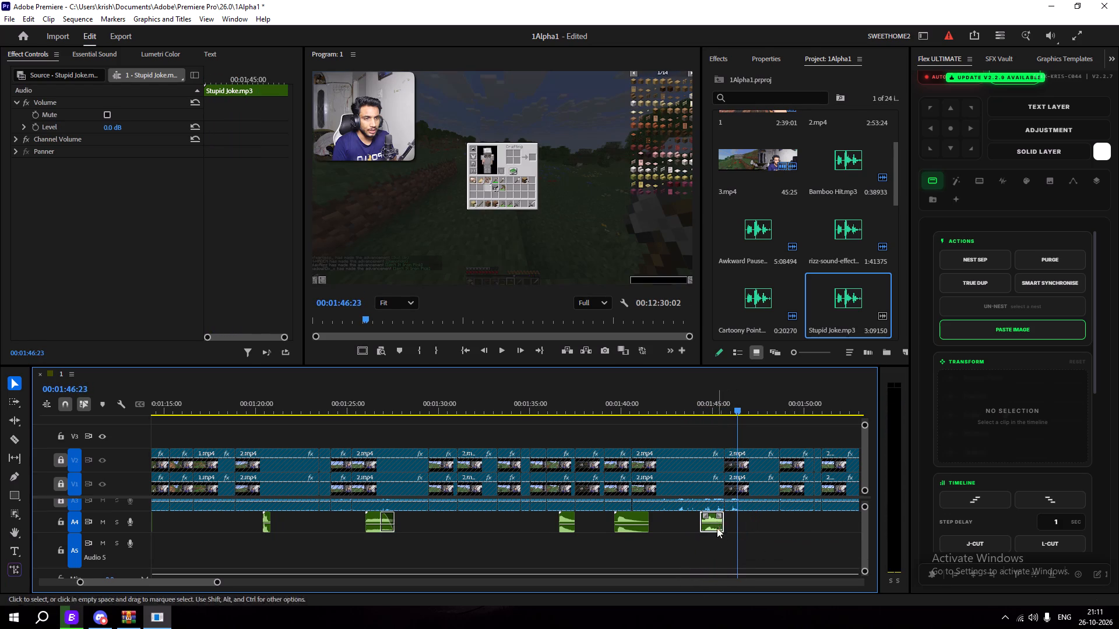
drag(719, 514, 713, 514)
click(695, 403)
key(space)
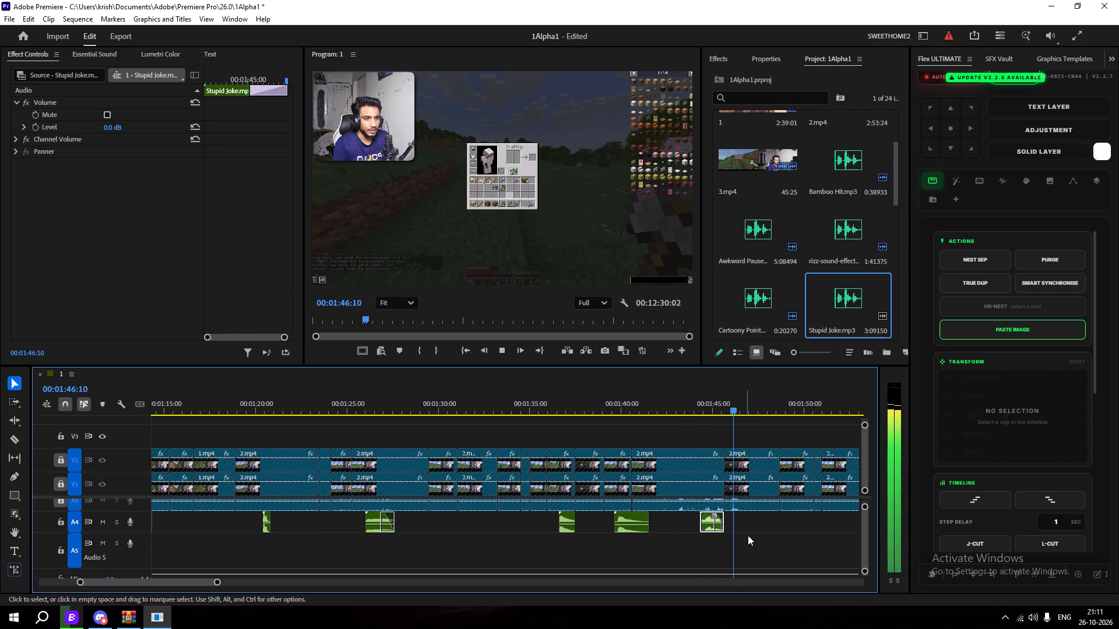
Lower the Stupid Joke clip's volume on A4 to -8.5 dB and replay through to about 00:01:51:10.
click(709, 524)
click(701, 396)
key(space)
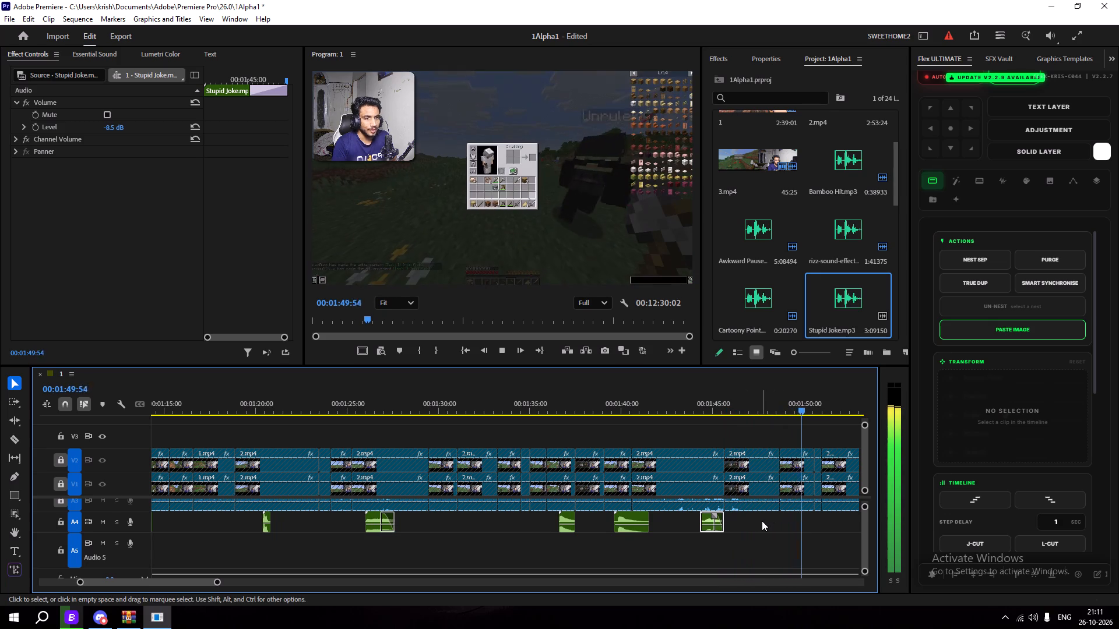
key(space)
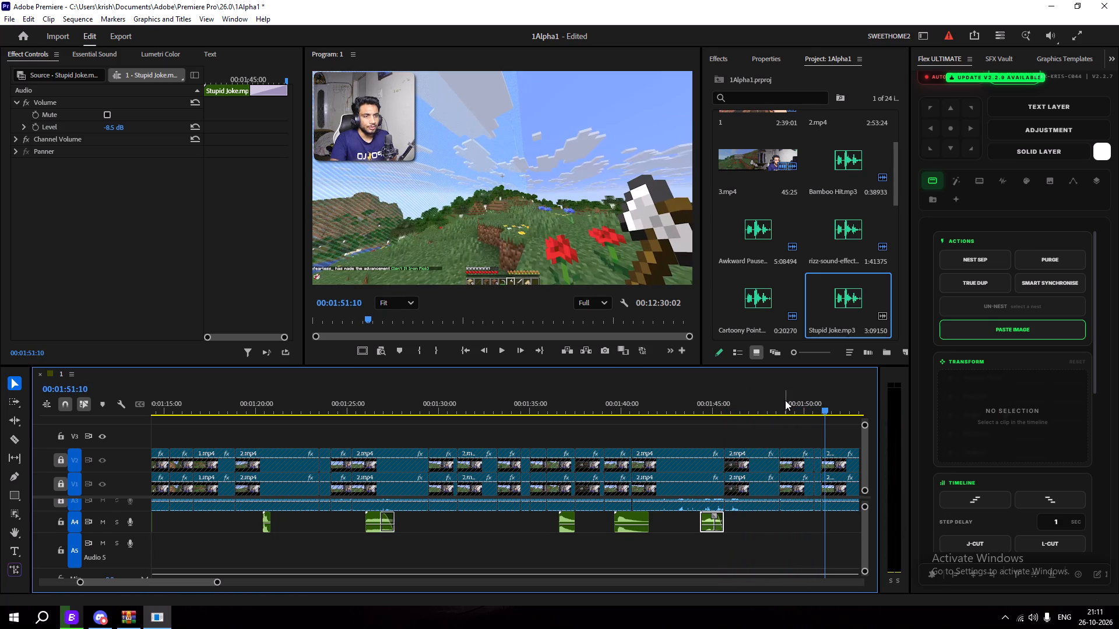
Return to 00:01:47:29 and audition Surprise Pop, the Wimpy Trumpet sound and Anvil Drop from the sound effects pack.
drag(785, 400, 759, 407)
click(1009, 61)
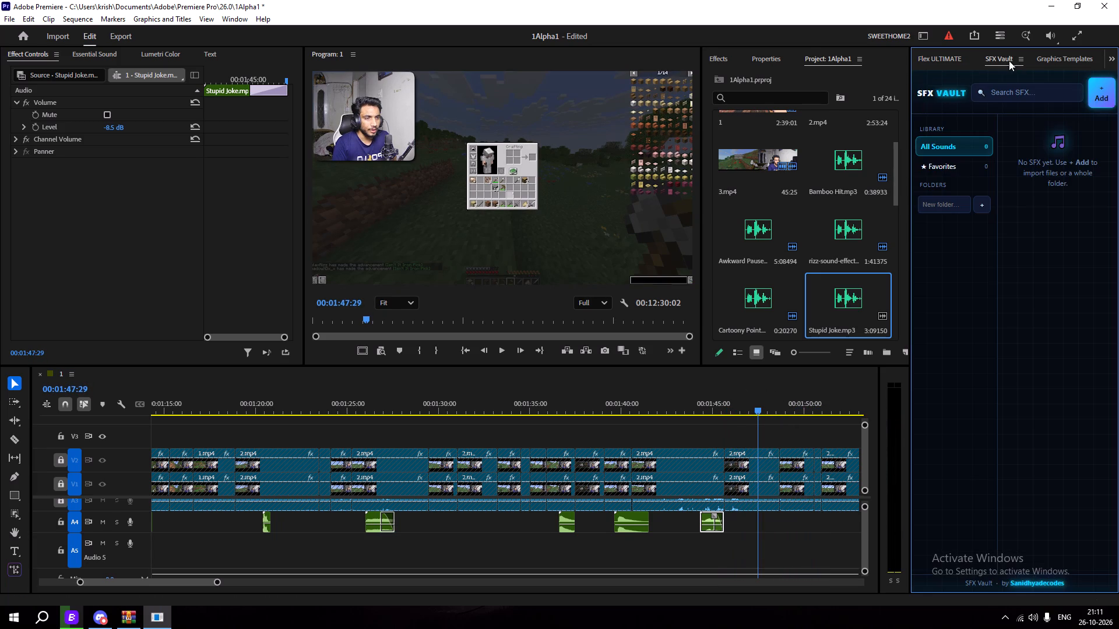
click(944, 63)
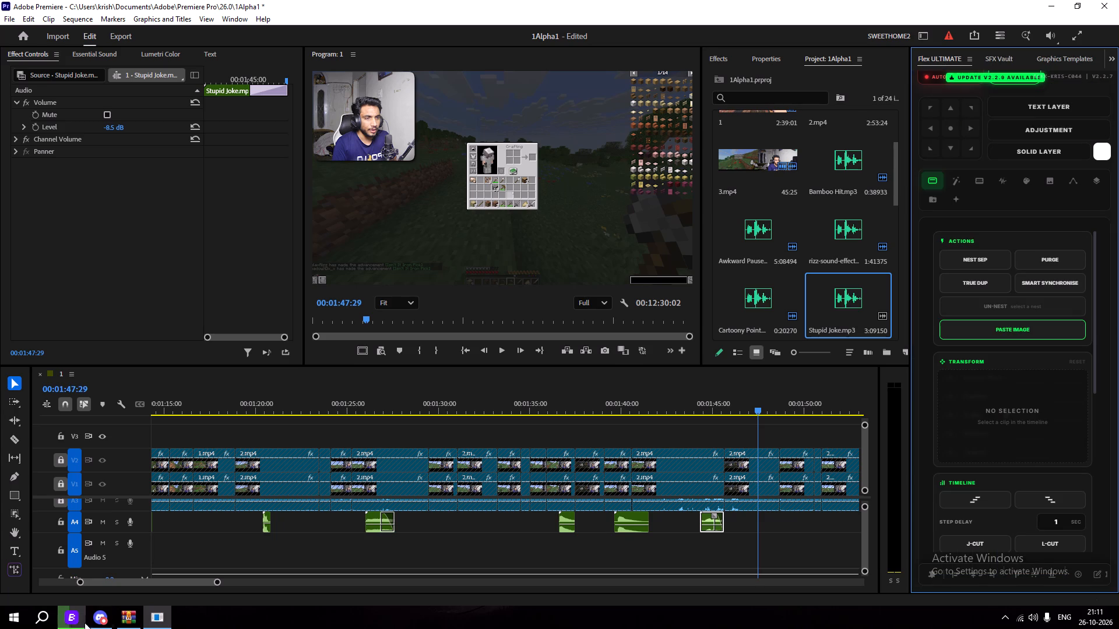
click(133, 624)
scroll(300, 367, down, 4)
double_click(174, 411)
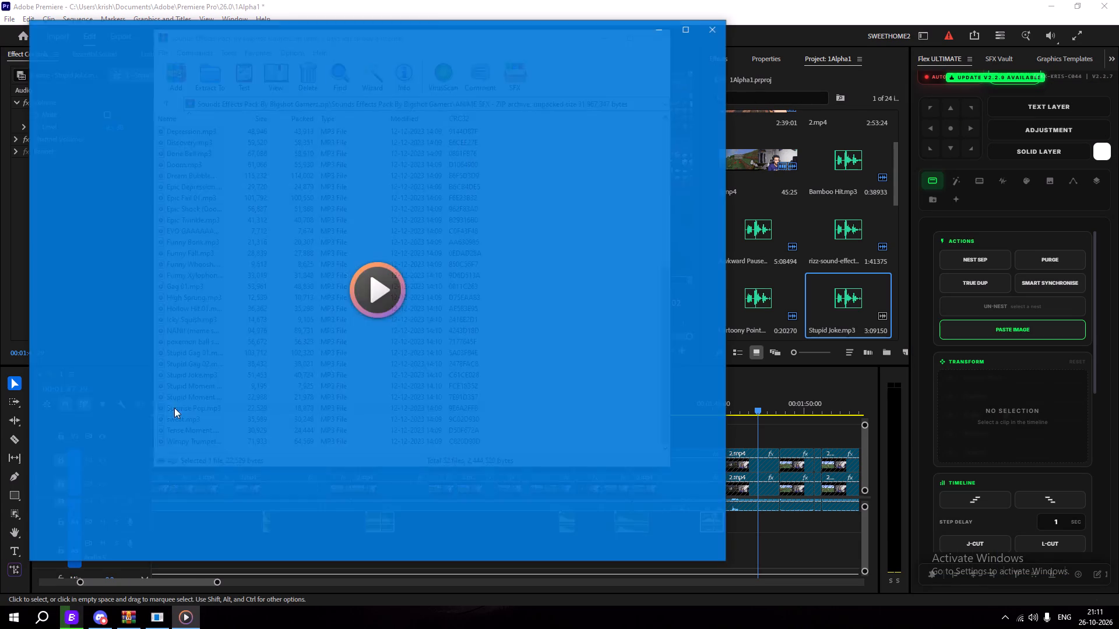
click(710, 34)
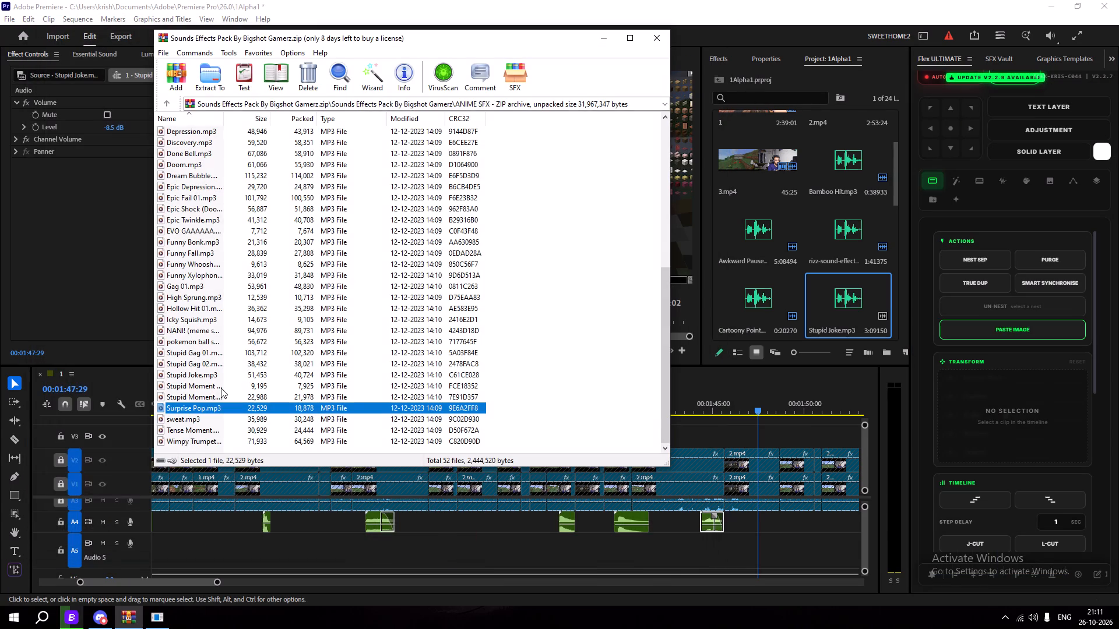
double_click(196, 440)
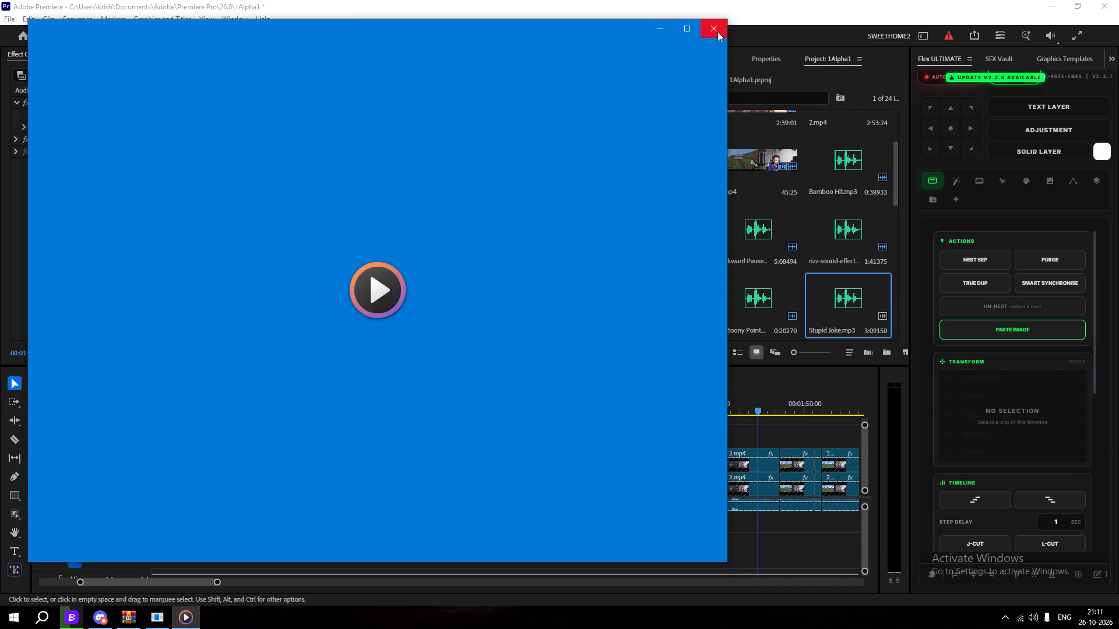
click(718, 31)
scroll(354, 266, up, 5)
scroll(213, 167, up, 4)
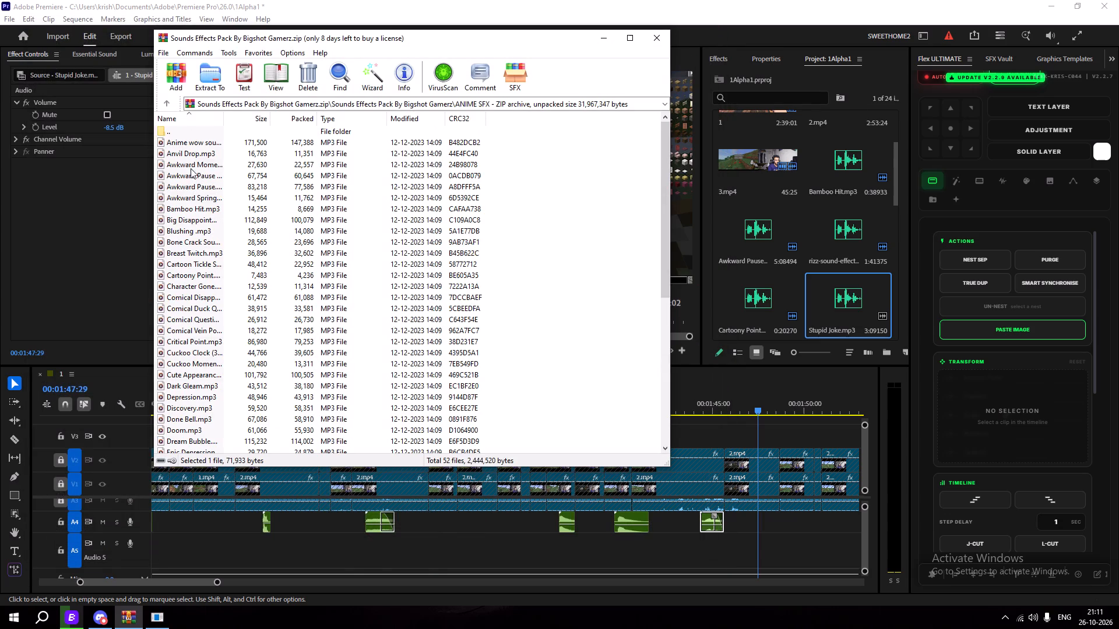
double_click(196, 154)
click(713, 29)
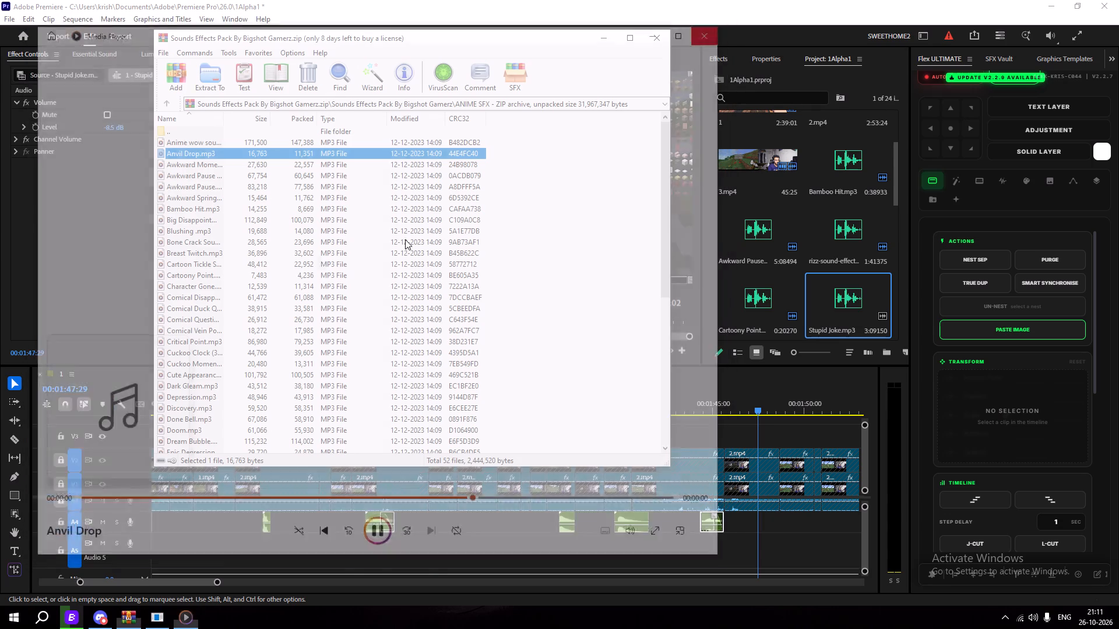
Import the Anvil Drop sound effect, place it on track A4 at 00:01:47:29, and play on past the PVP announcement.
drag(199, 153, 812, 329)
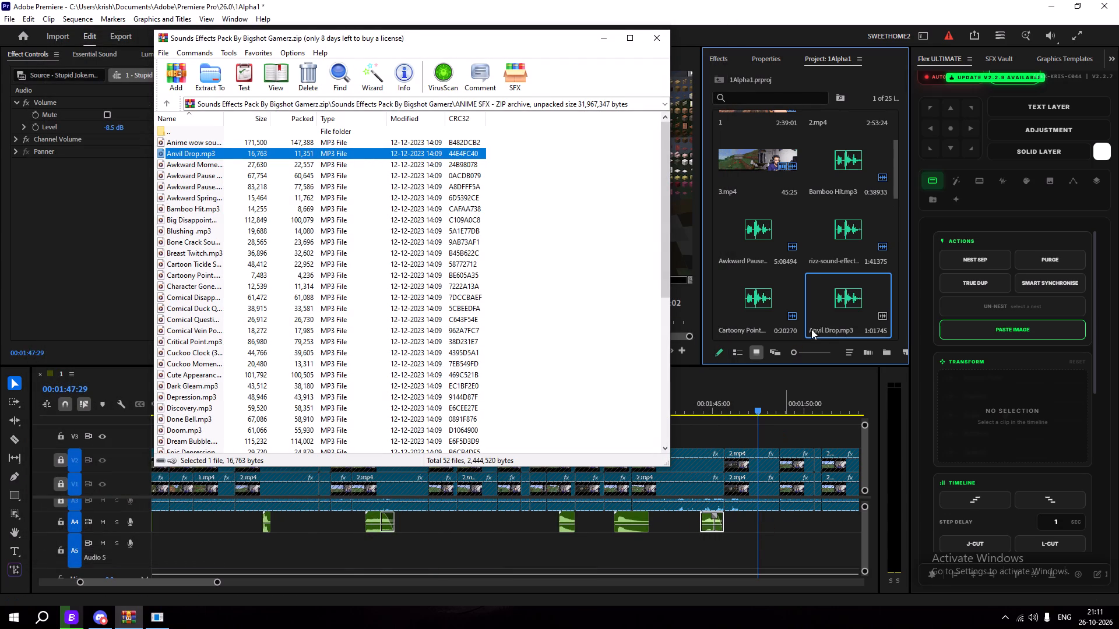
drag(832, 312, 756, 524)
key(space)
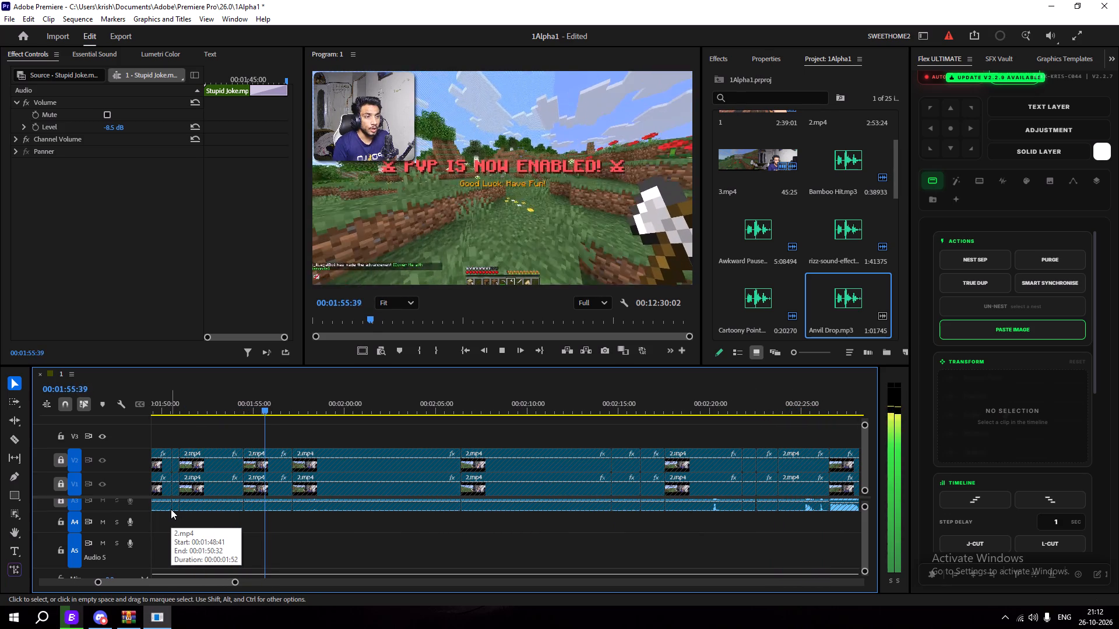
key(space)
Audition and import riser_metallic from the pack's parent folder, place it on A4 at about 00:01:54:29, and replay the PVP announcement.
drag(272, 406, 245, 414)
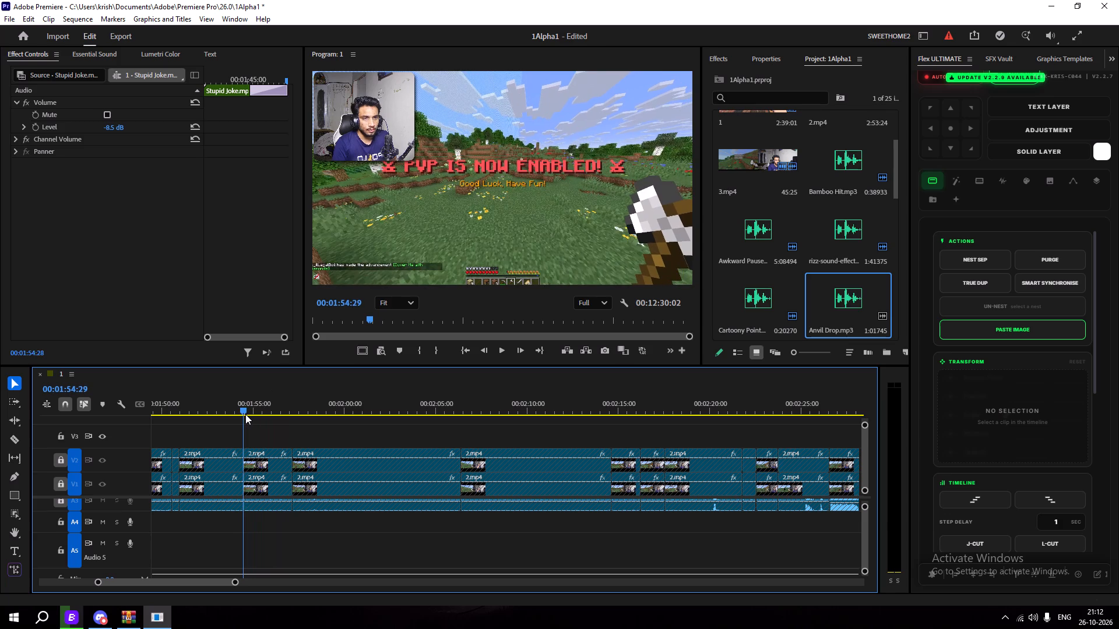
drag(245, 414, 236, 414)
click(131, 628)
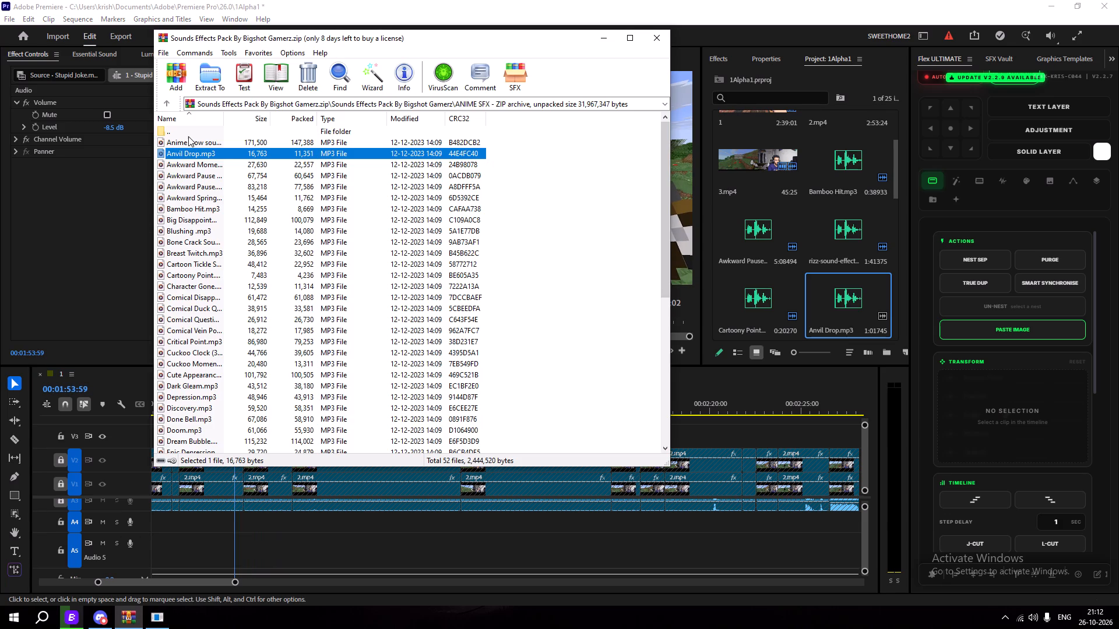
double_click(188, 136)
double_click(203, 197)
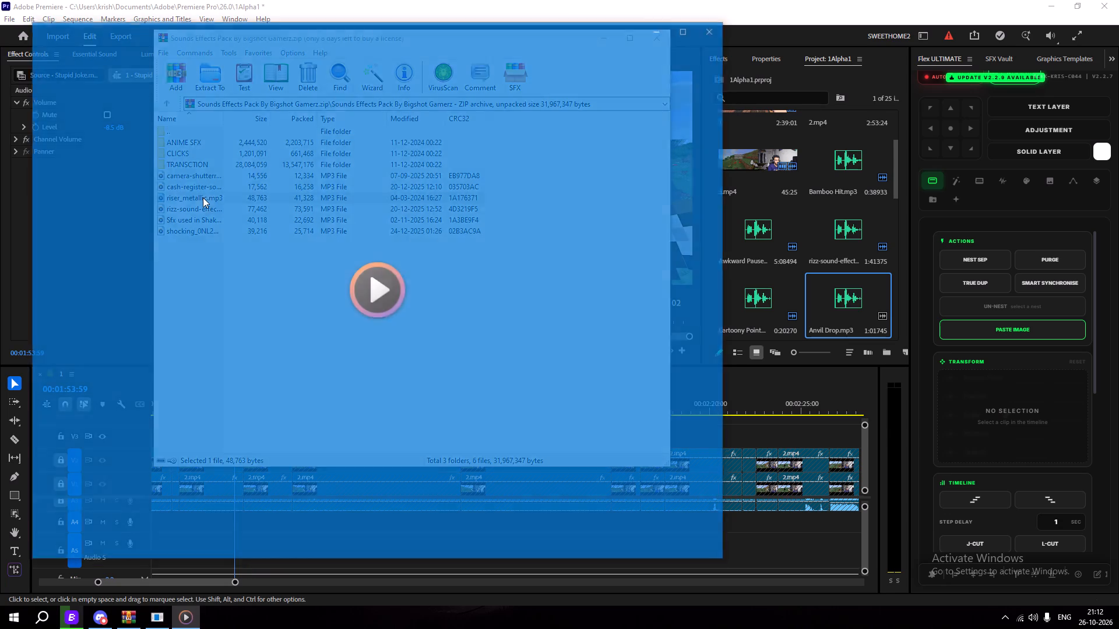
click(703, 22)
drag(226, 198, 769, 282)
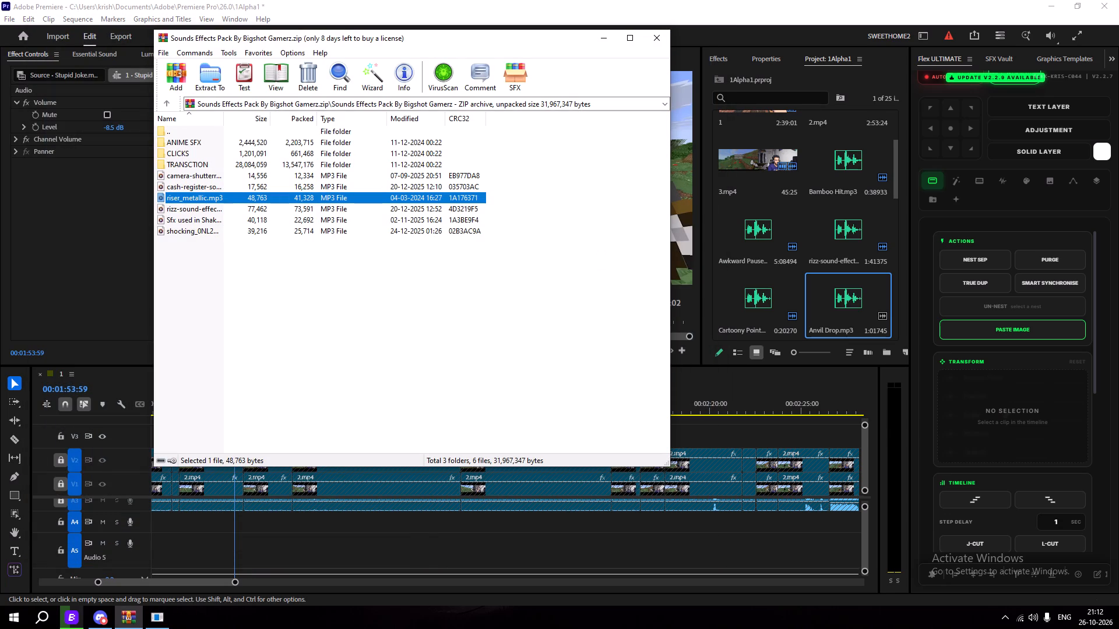
drag(769, 282, 810, 294)
drag(827, 309, 226, 518)
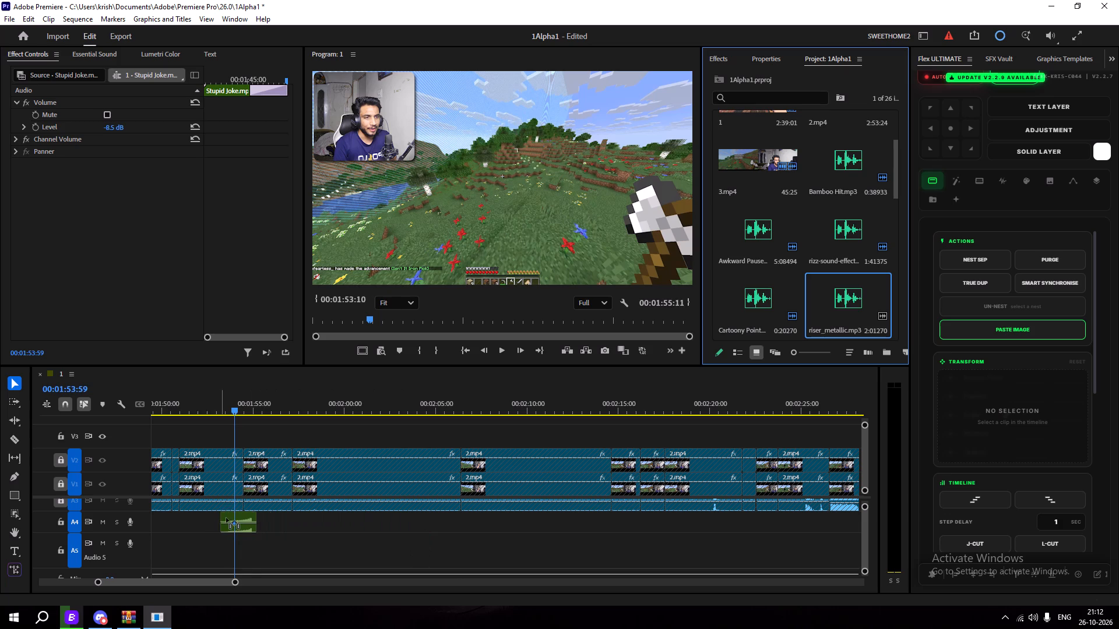
drag(226, 518, 247, 520)
key(space)
key(space)
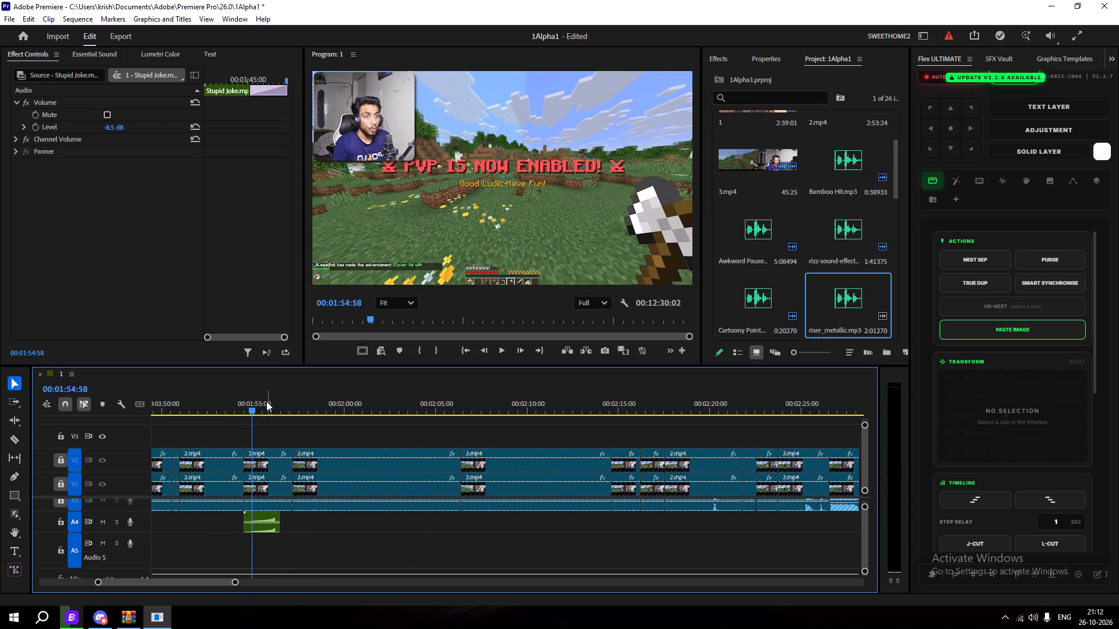
Move the riser_metallic clip on A4 earlier so it ends where the PVP announcement starts, at about 00:01:54:30.
drag(261, 393, 246, 401)
drag(258, 531, 228, 532)
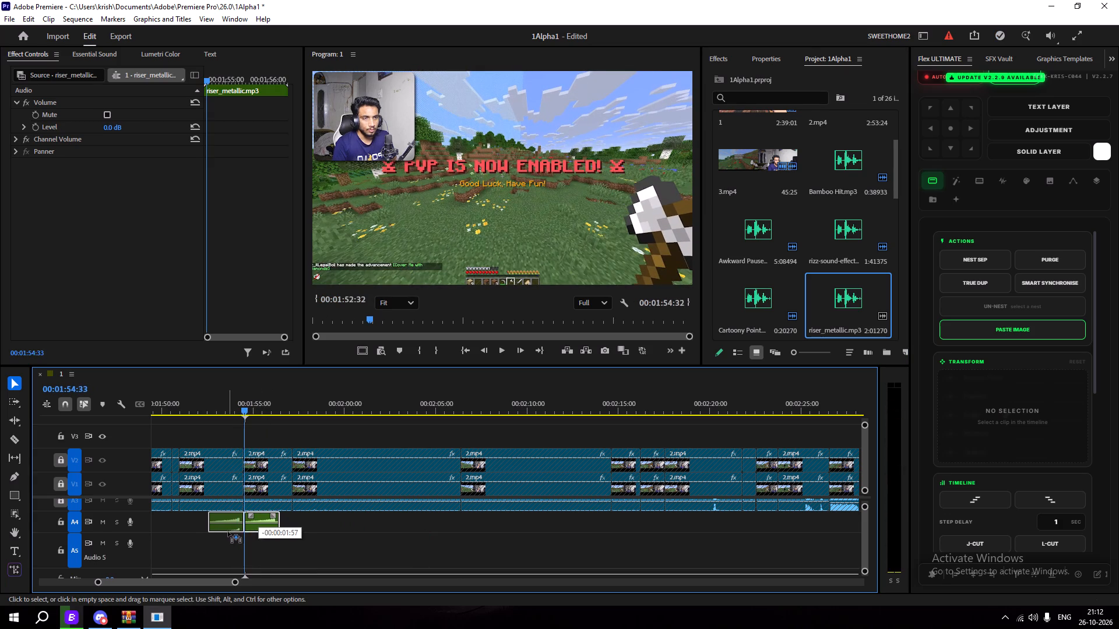
drag(228, 532, 229, 532)
Split off the last quarter second or so of the riser_metallic clip on A4 and delete that piece.
key(c)
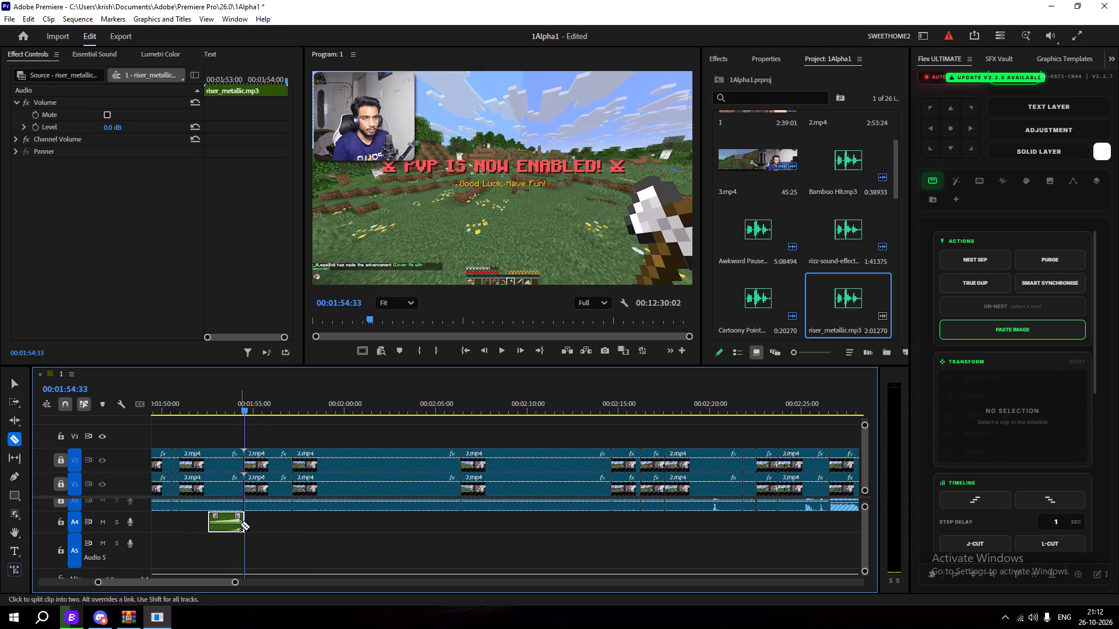
alt+scroll(237, 528, up, 9)
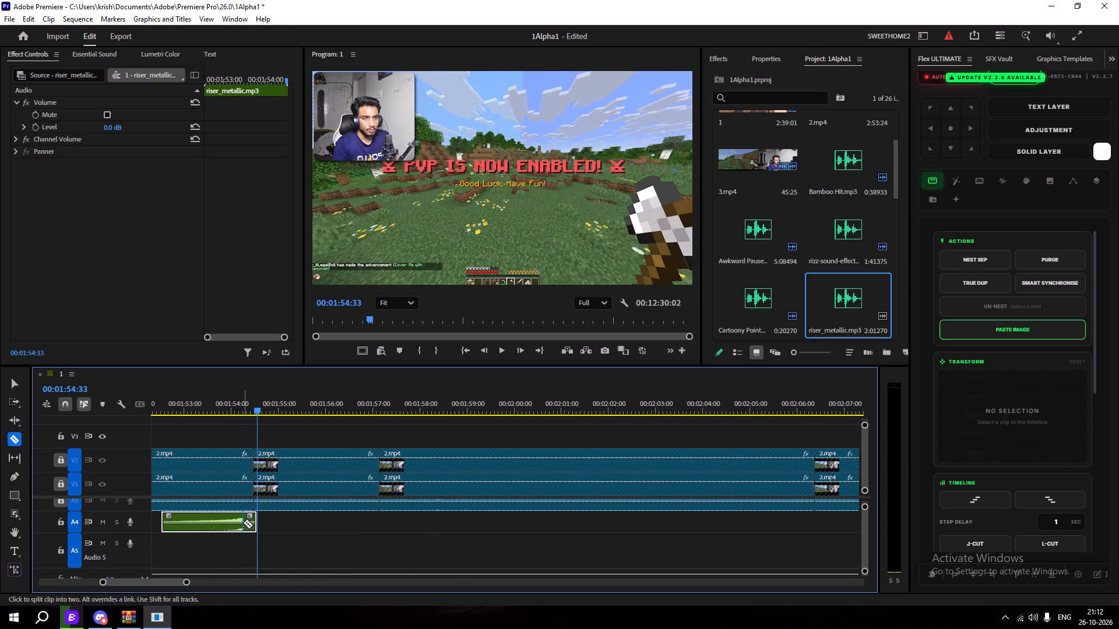
click(244, 522)
key(v)
click(251, 527)
key(Delete)
Slide the shortened riser_metallic clip to end at the video cut where the PVP announcement starts, and replay it.
click(227, 531)
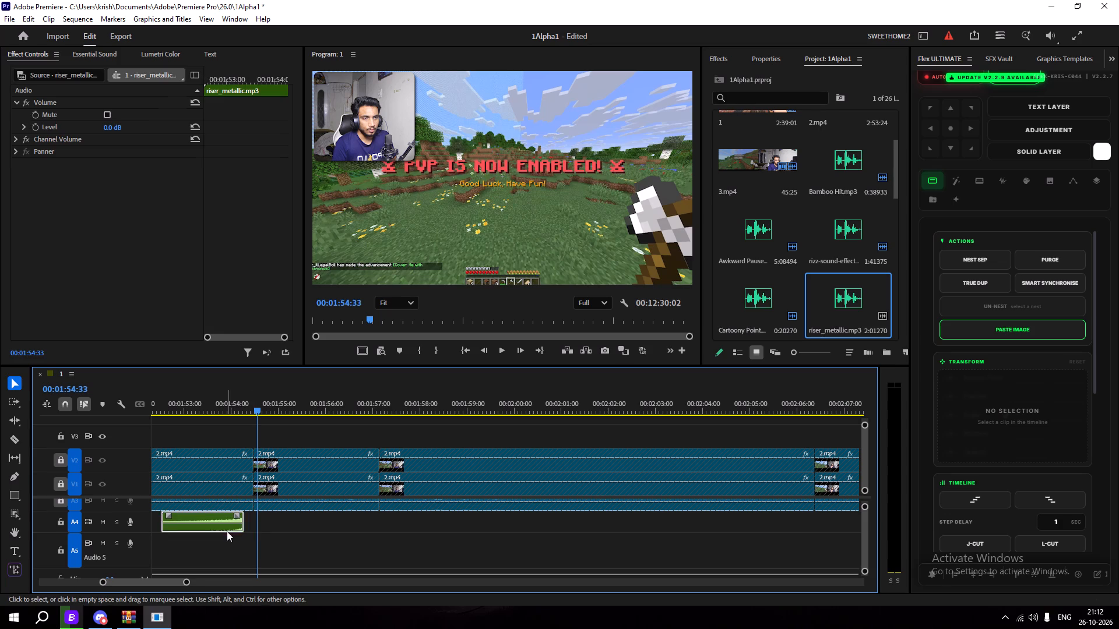
drag(227, 392, 311, 429)
key(space)
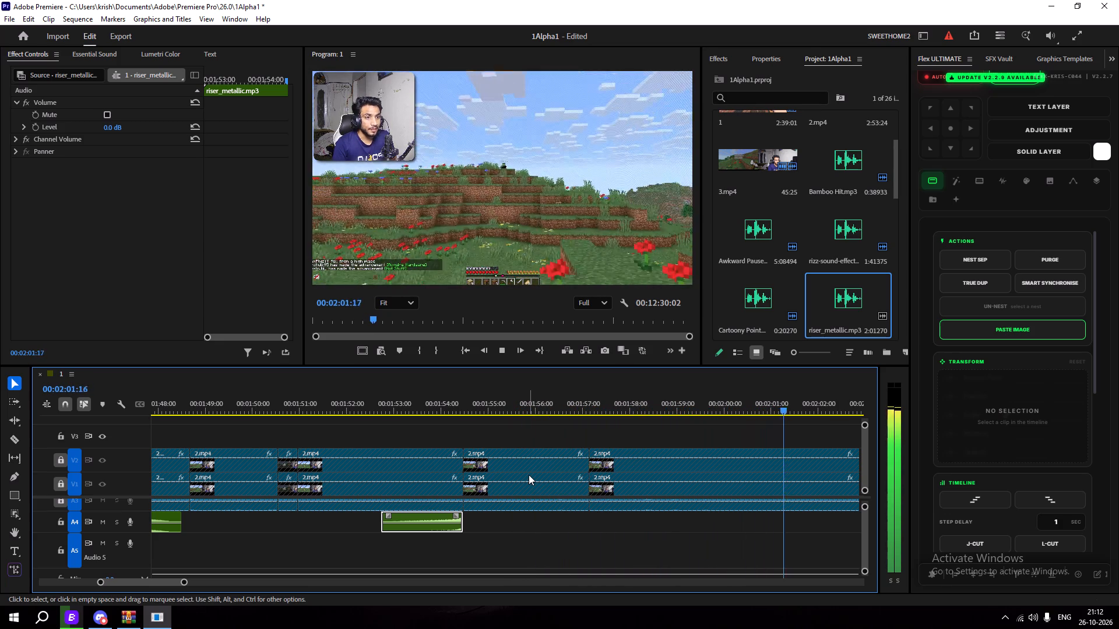
Review the following footage up to 00:02:05:43 for the next sound effect moment.
alt+scroll(358, 532, down, 2)
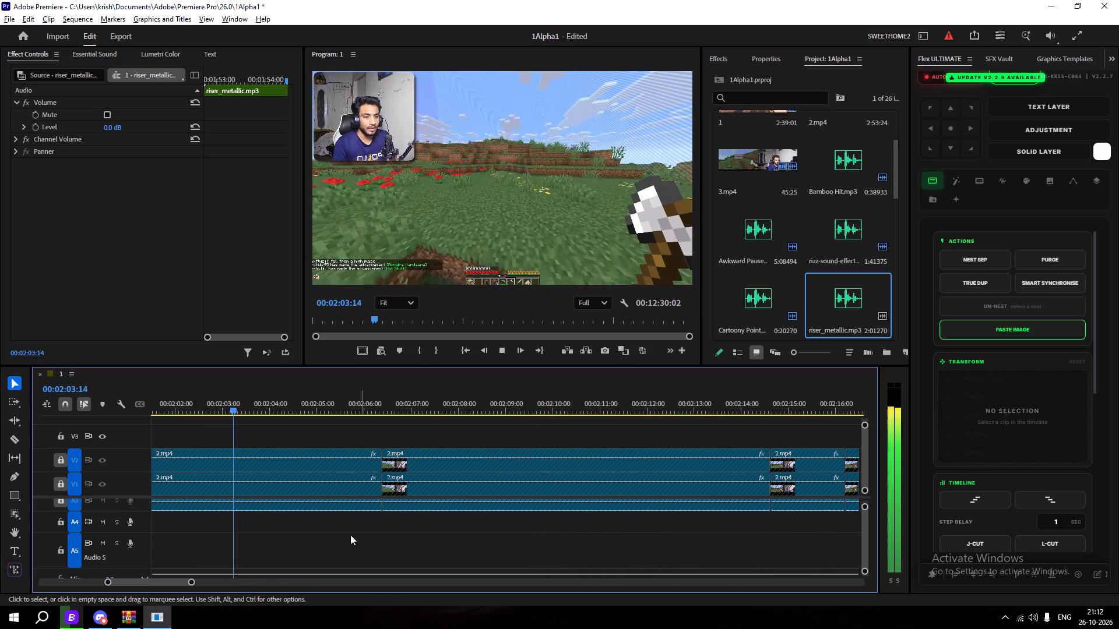
alt+scroll(350, 535, down, 9)
alt+scroll(304, 524, down, 2)
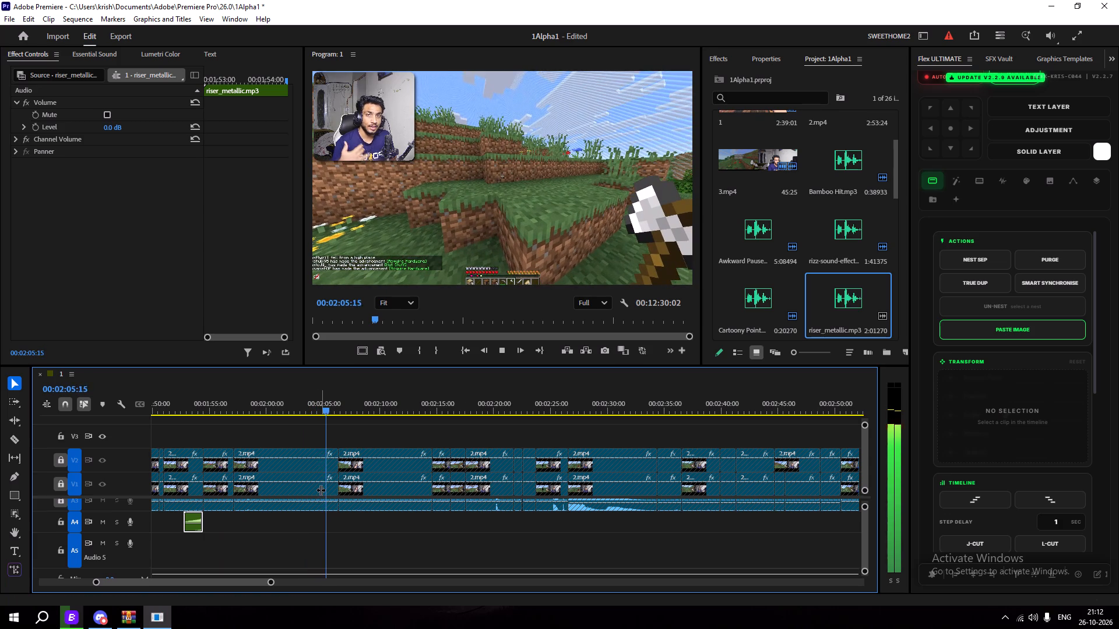
key(space)
key(space)
key(space)
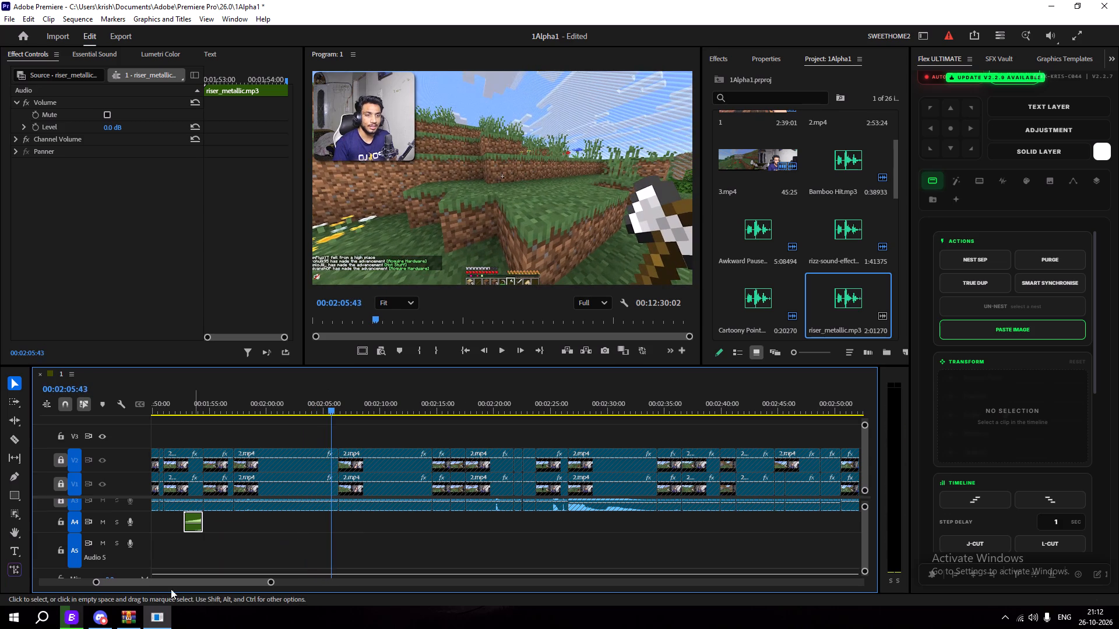
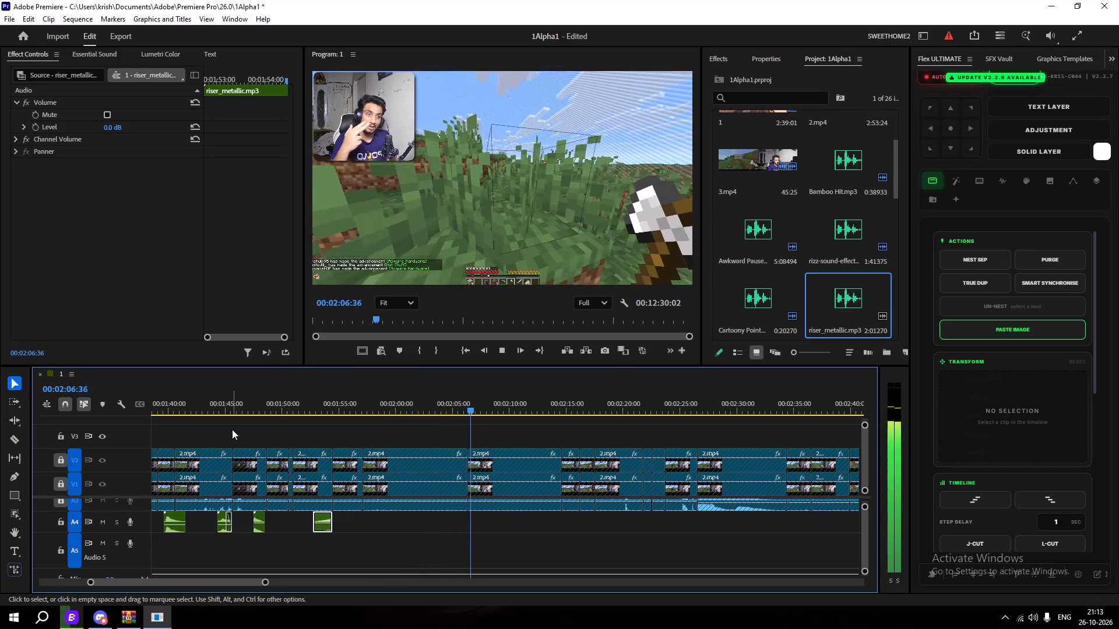
In the WinRAR sound pack's ANIME SFX folder, audition Critical Point, Epic Twinkle, Epic Shock (Doom), Epic Fail 01 and Epic Depression.
key(space)
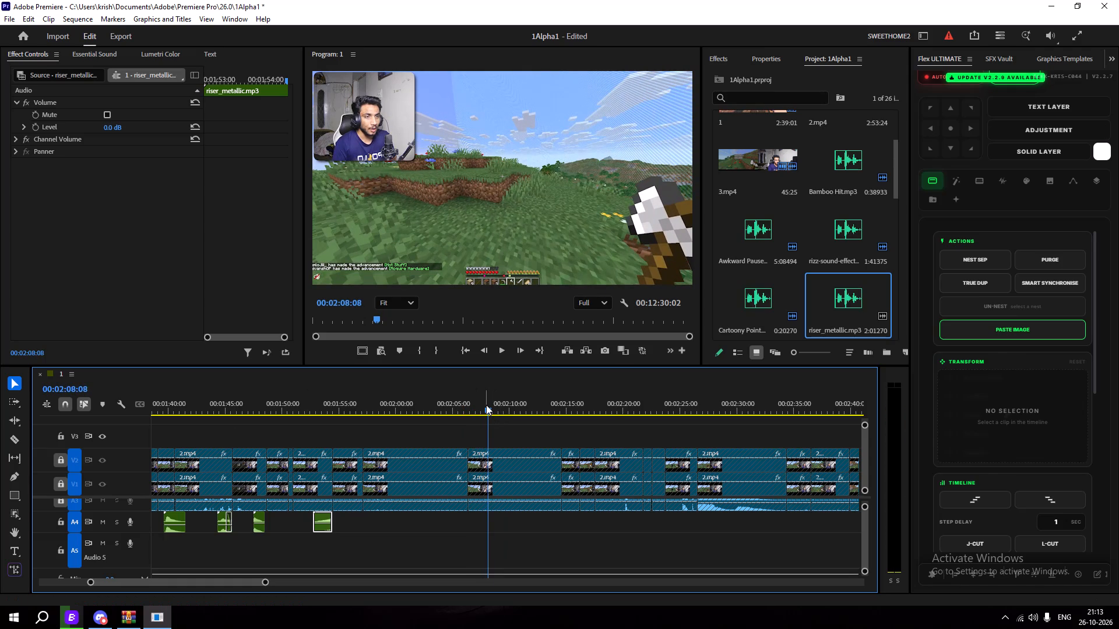
click(136, 605)
click(133, 615)
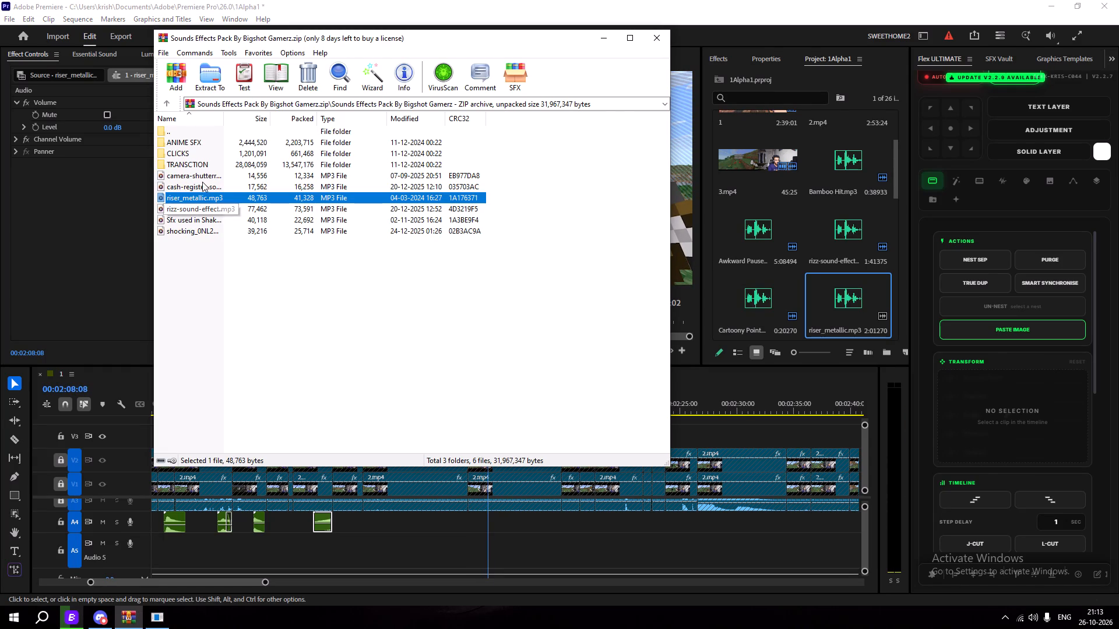
double_click(204, 142)
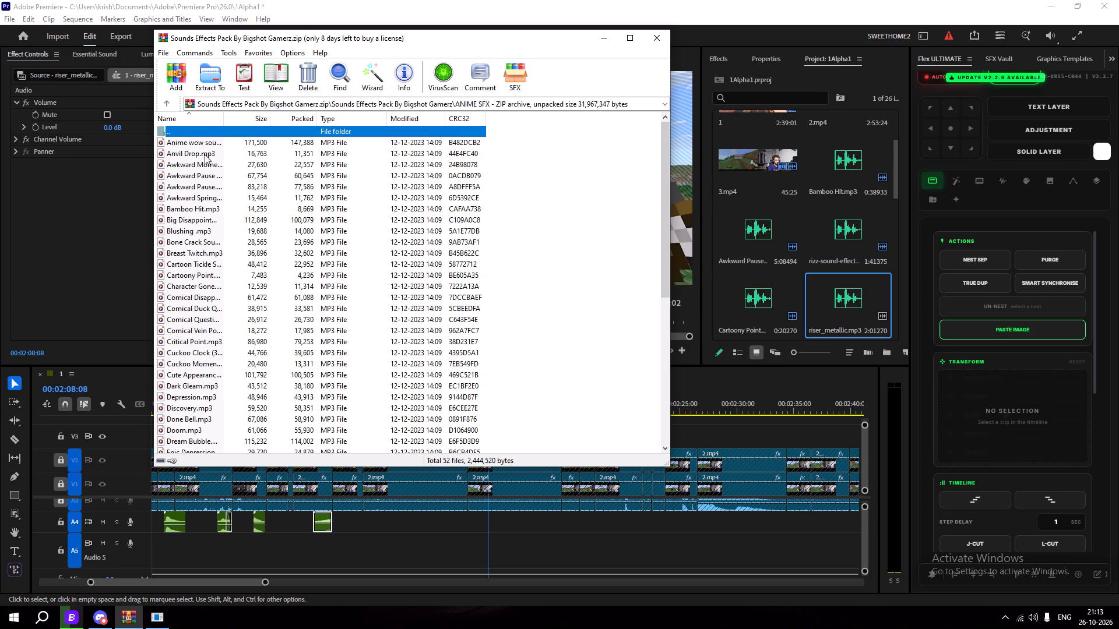
scroll(209, 235, down, 1)
scroll(219, 294, down, 1)
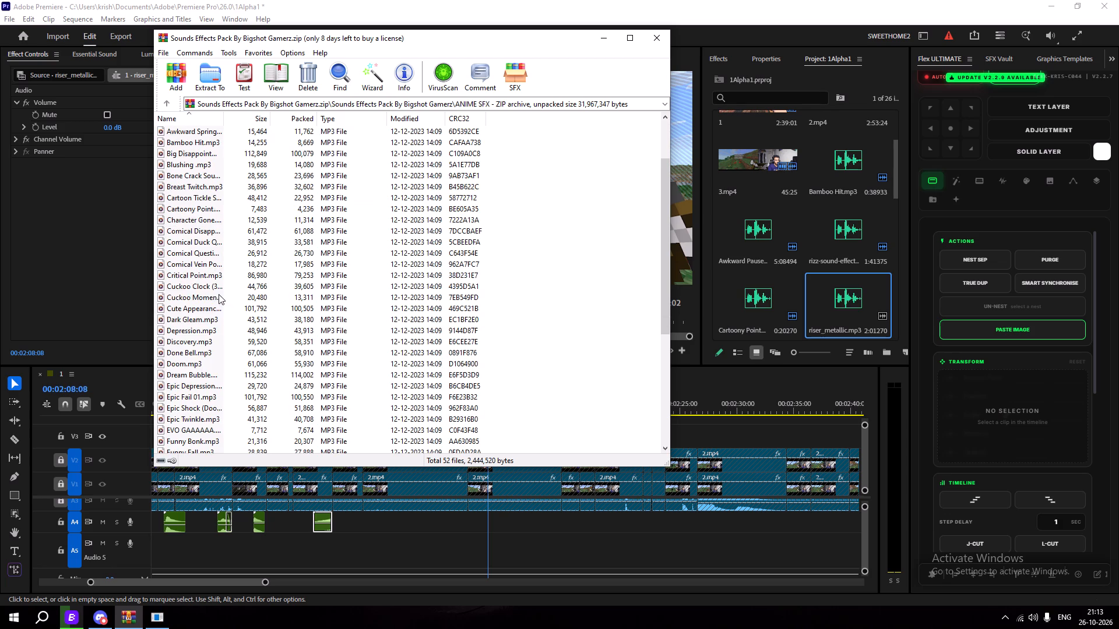
double_click(203, 276)
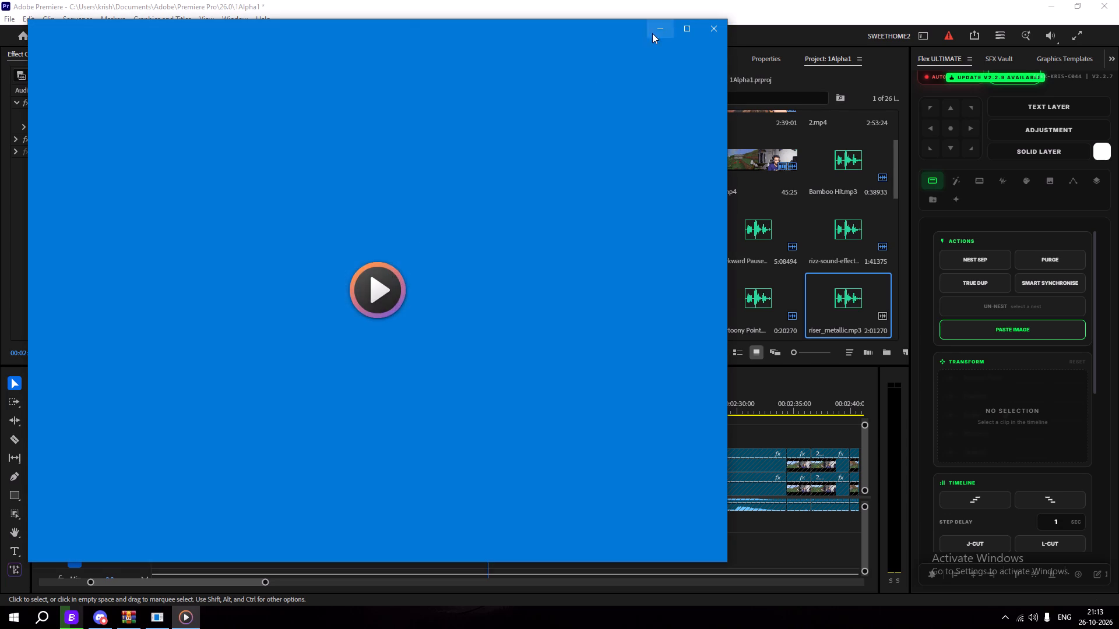
click(717, 25)
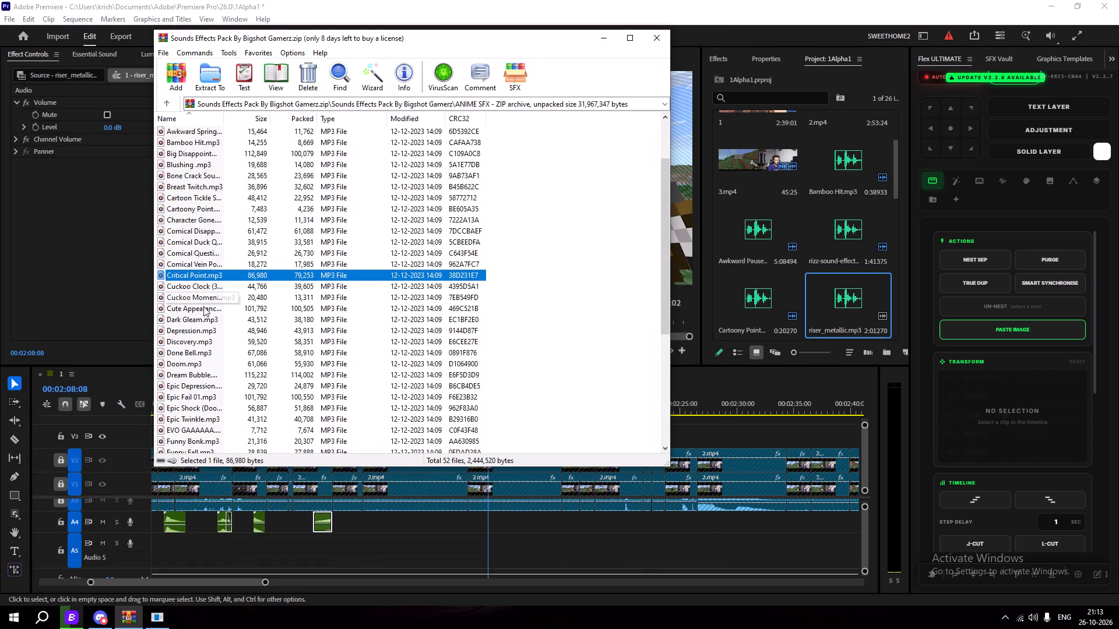
double_click(198, 414)
click(711, 32)
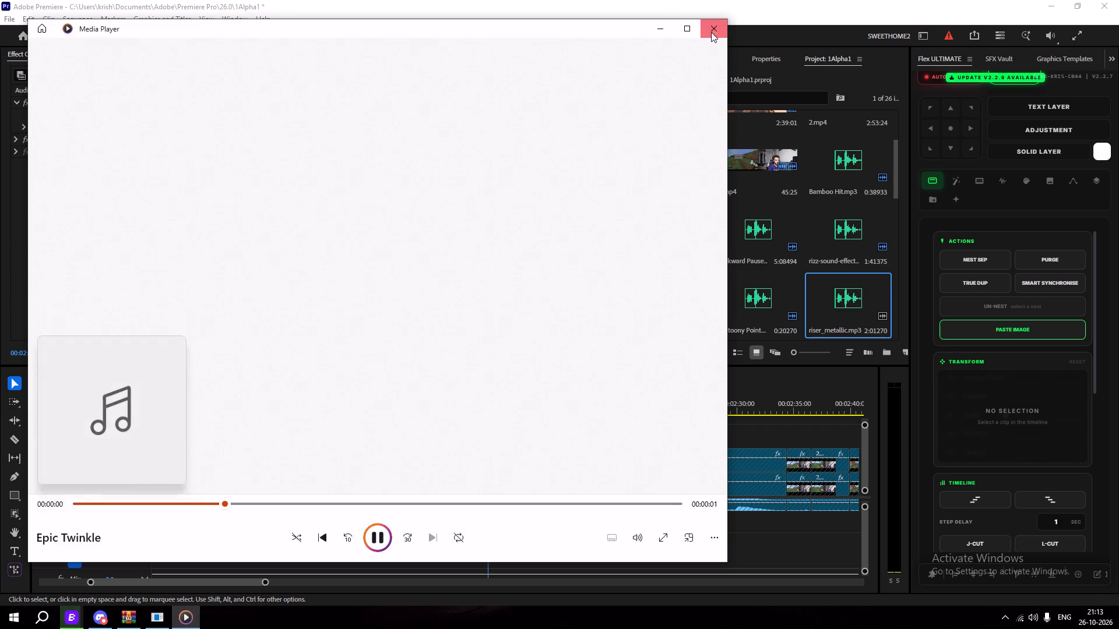
double_click(196, 411)
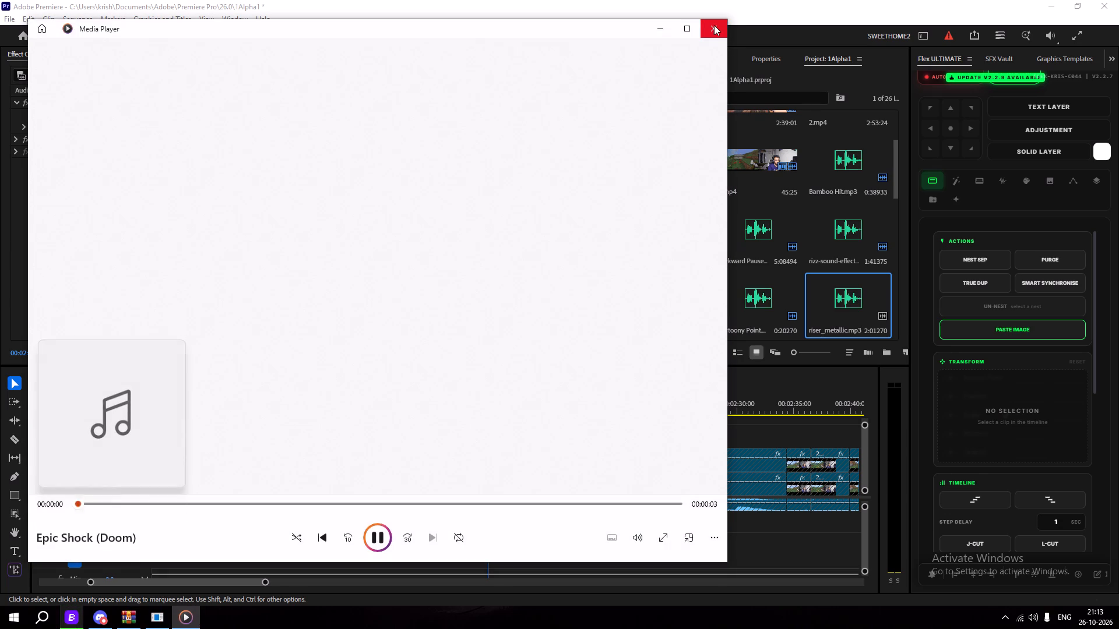
click(714, 25)
double_click(217, 397)
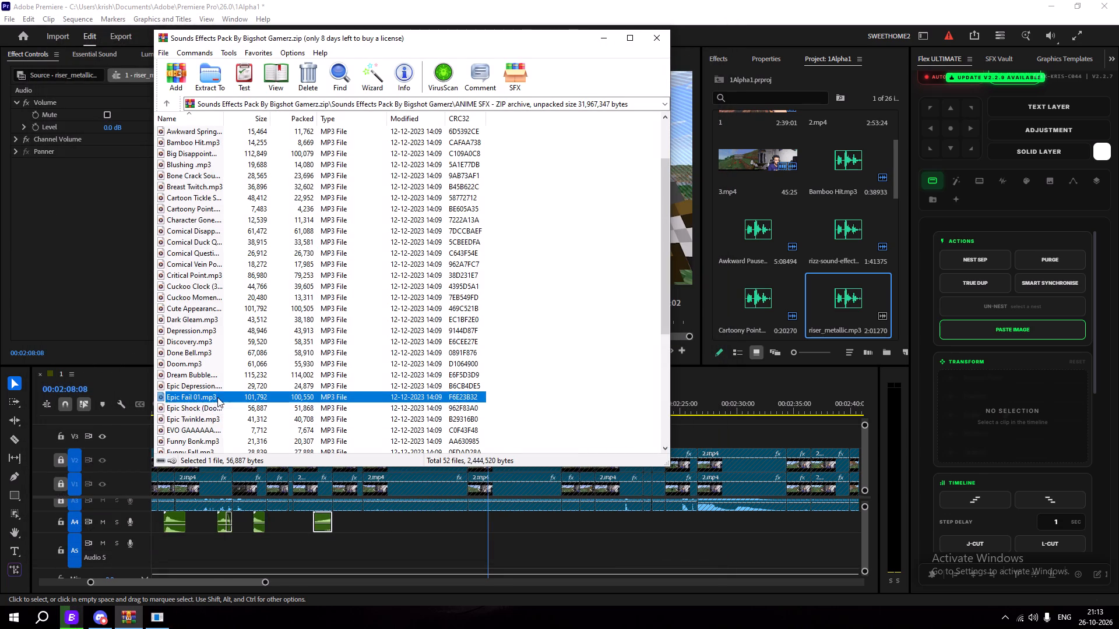
click(714, 28)
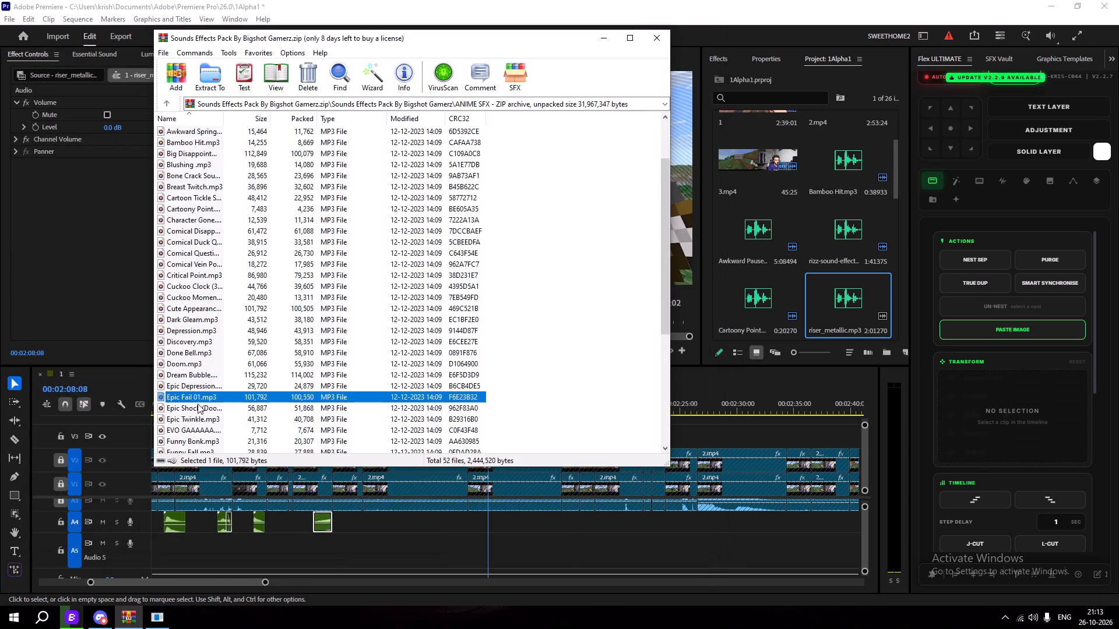
double_click(194, 392)
click(203, 380)
click(726, 38)
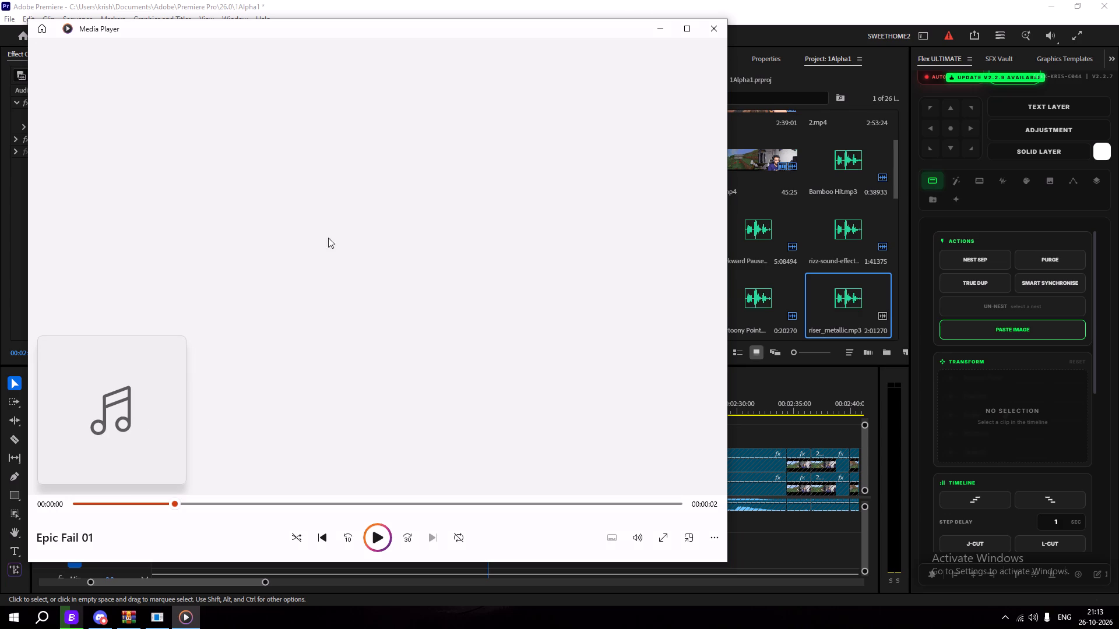
click(717, 23)
double_click(186, 383)
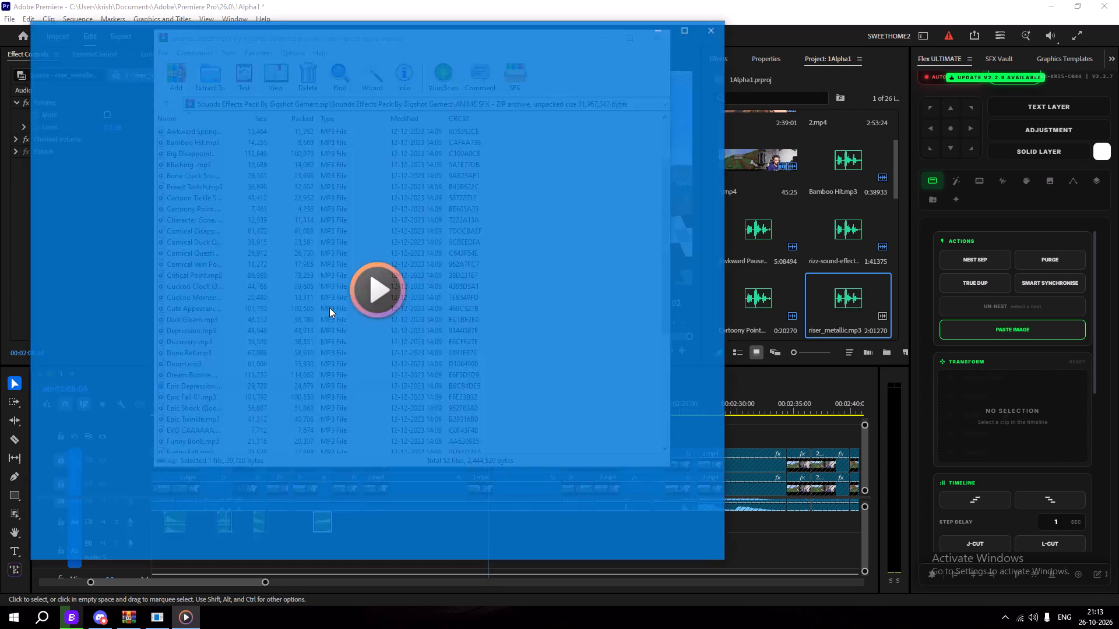
click(717, 31)
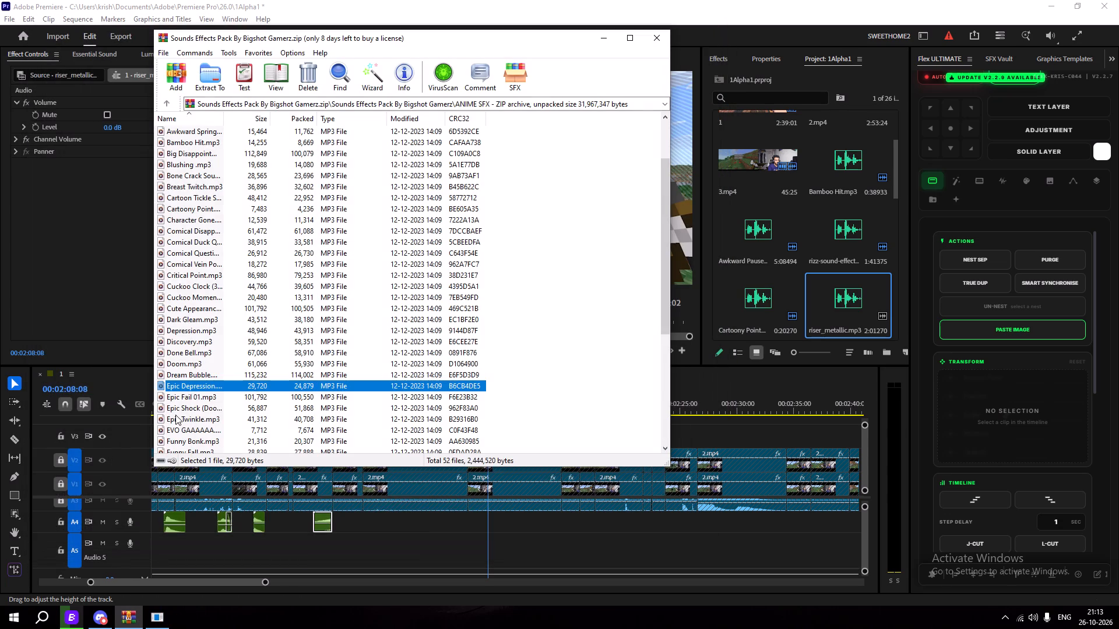
Import Epic Shock (Doom).mp3 from the archive into the Premiere project and place it on A4 at 00:02:08:08.
click(183, 408)
drag(187, 405, 803, 320)
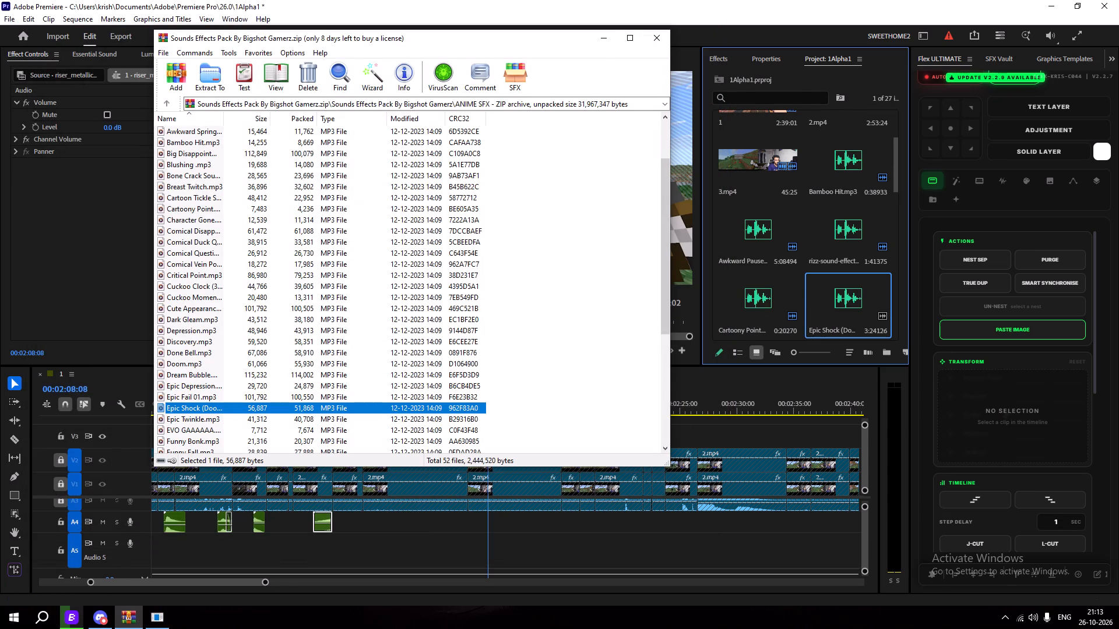
click(600, 50)
click(600, 43)
drag(850, 309, 491, 518)
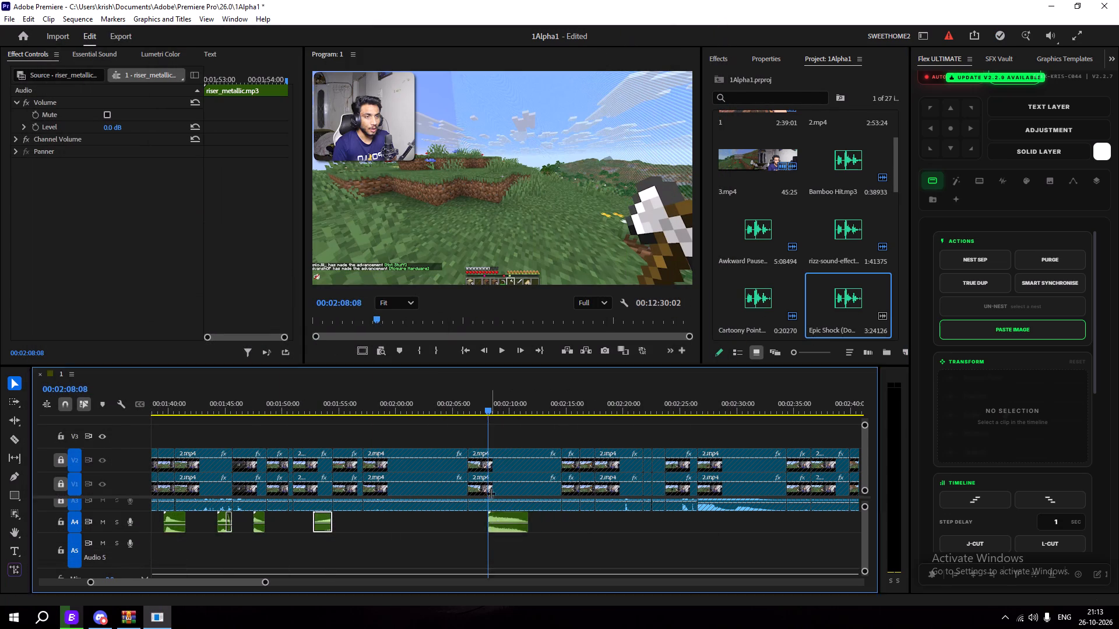
Move the Epic Shock (Doom) clip on A4 earlier to start at the video cut just after 00:02:06:00, and replay the moment.
key(space)
drag(502, 400, 435, 416)
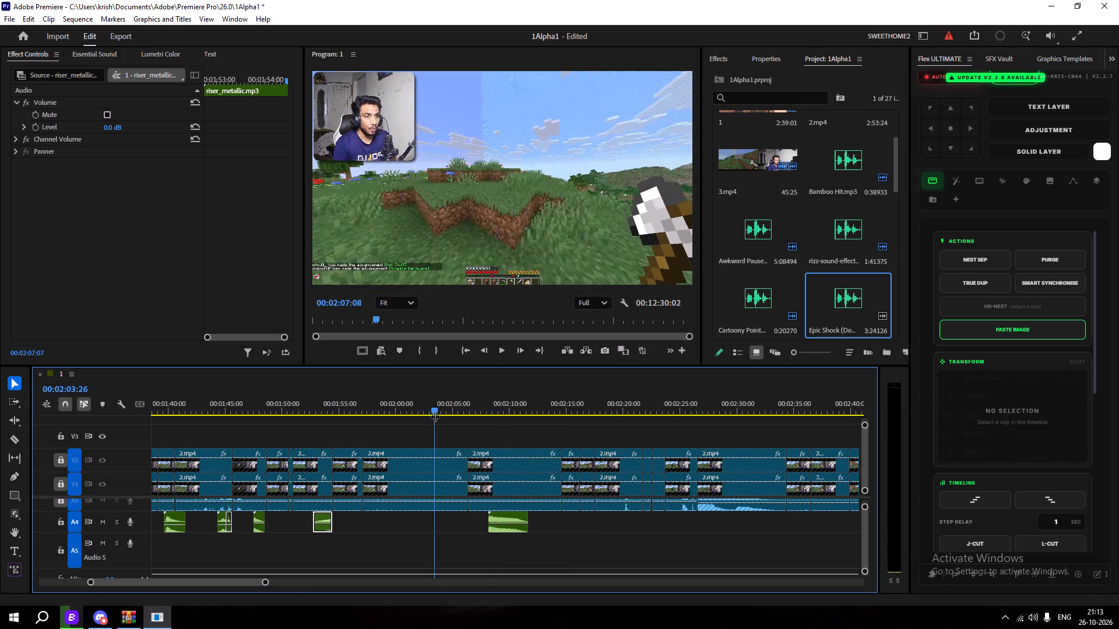
drag(435, 416, 437, 416)
key(space)
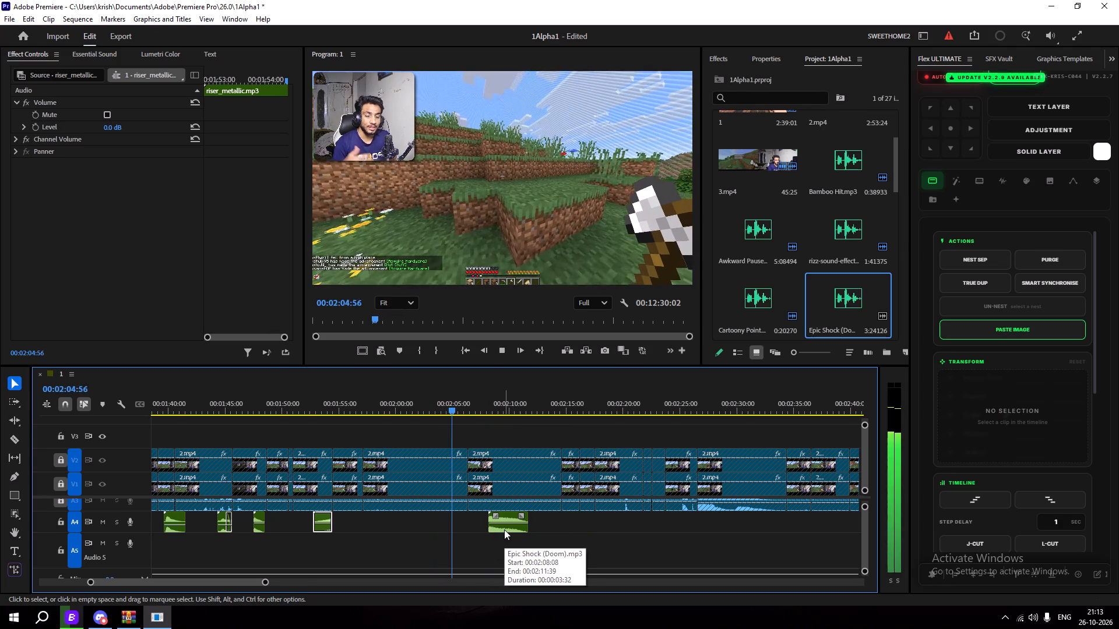
key(space)
drag(504, 529, 481, 525)
key(space)
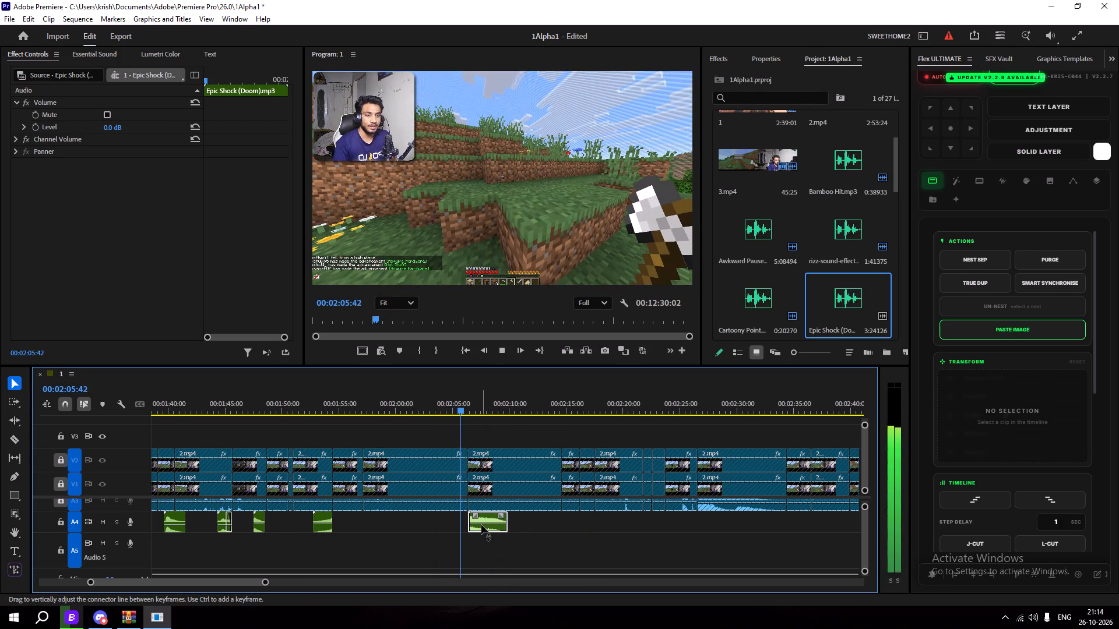
key(space)
key(space)
key(space)
key(space)
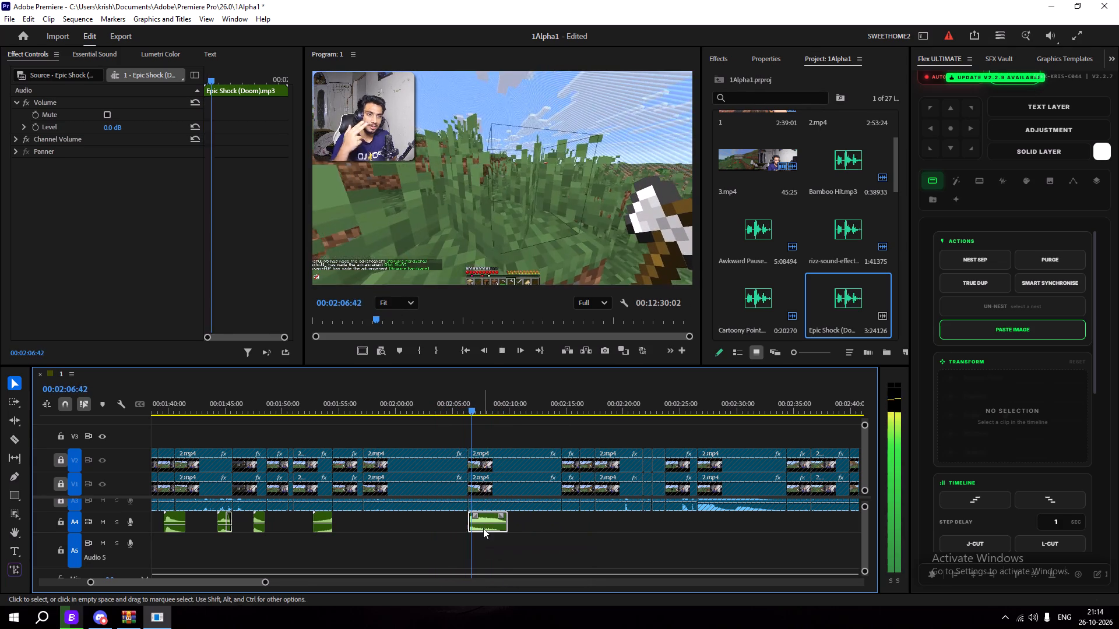
key(space)
Lower the Epic Shock (Doom) clip's volume to -8.5 dB, return the playhead to 00:02:04:34 and save the project.
click(491, 524)
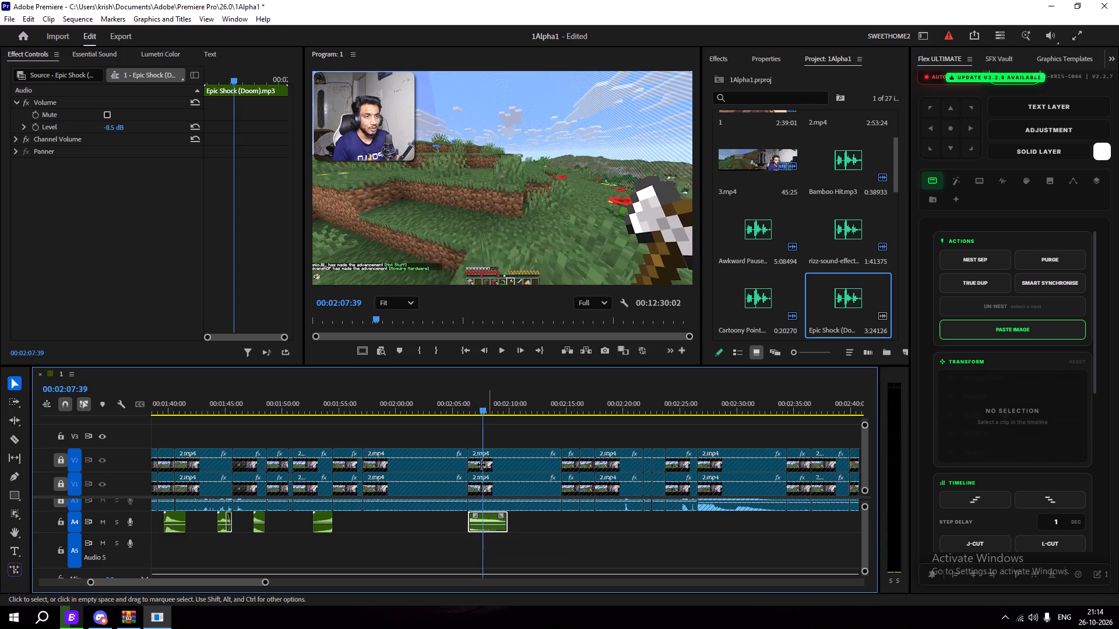
click(501, 423)
drag(471, 399, 449, 400)
key(ctrl+s)
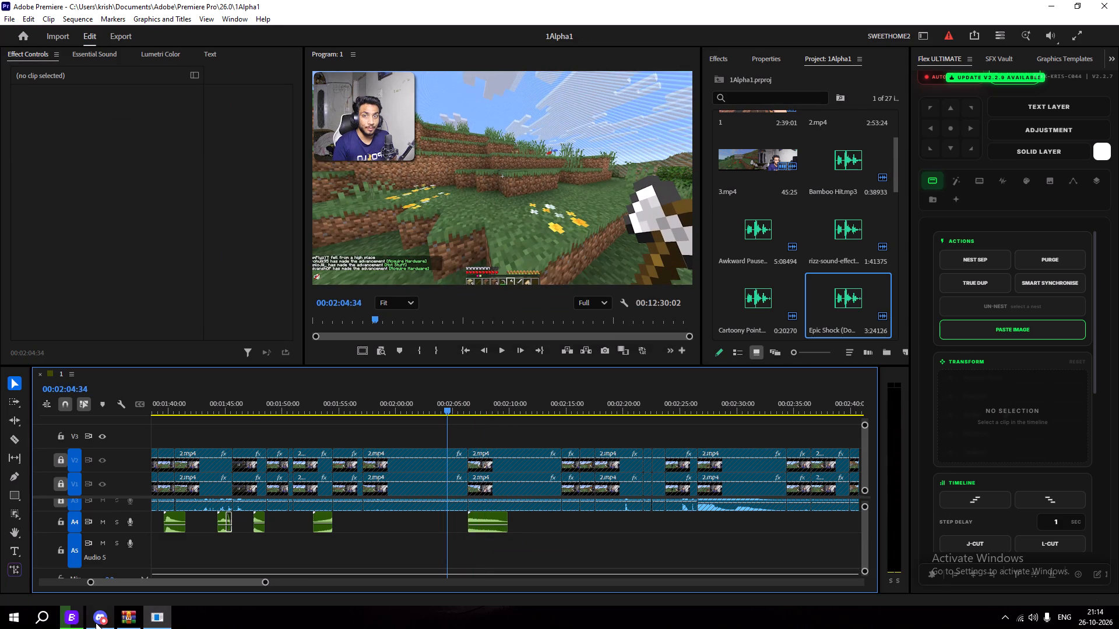
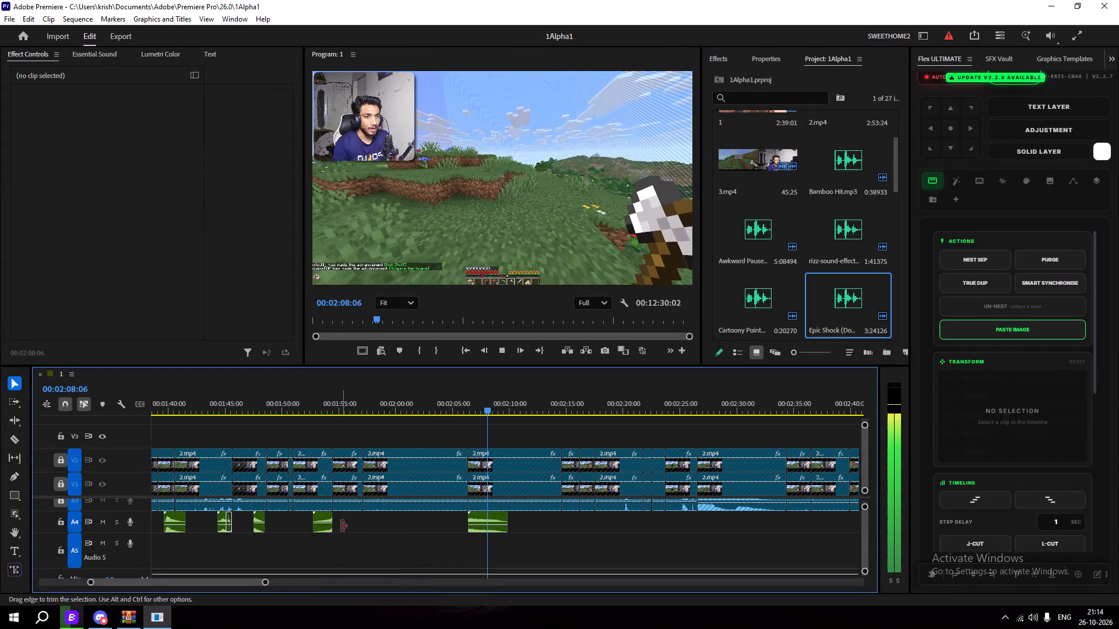
Trim the end of the Epic Shock (Doom) clip on A4 to 00:02:08:23 and add a short fade-out of about 0.8 seconds.
key(space)
drag(510, 524, 492, 526)
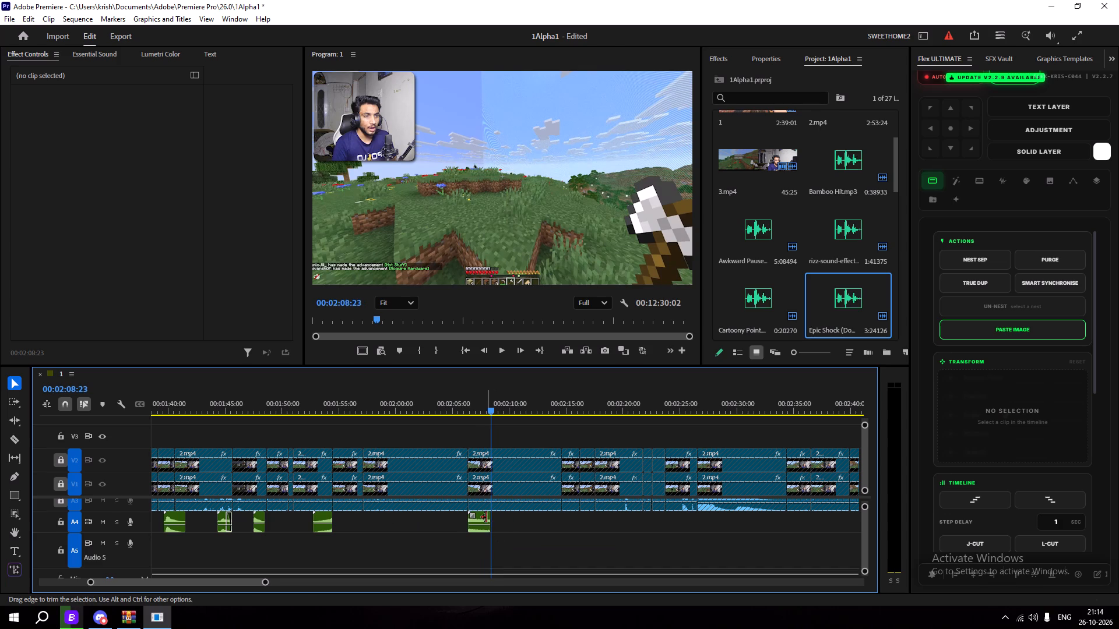
alt+scroll(481, 527, up, 5)
drag(491, 516, 481, 517)
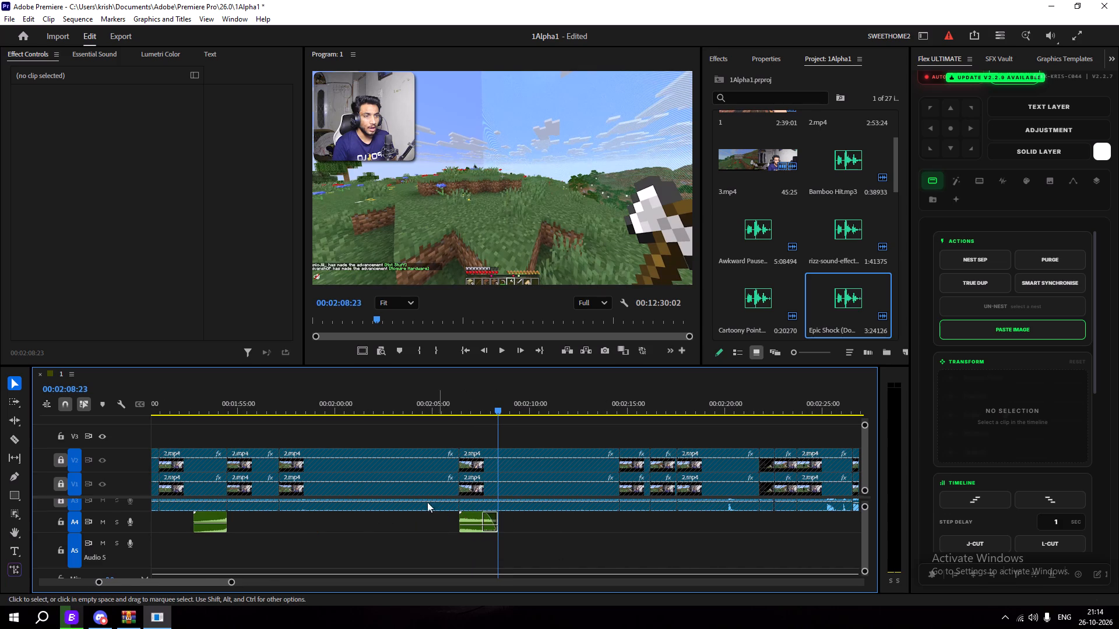
Play back the section leading up to the Epic Shock (Doom) effect, starting from 00:02:01:23.
alt+scroll(424, 495, down, 8)
drag(429, 404, 398, 411)
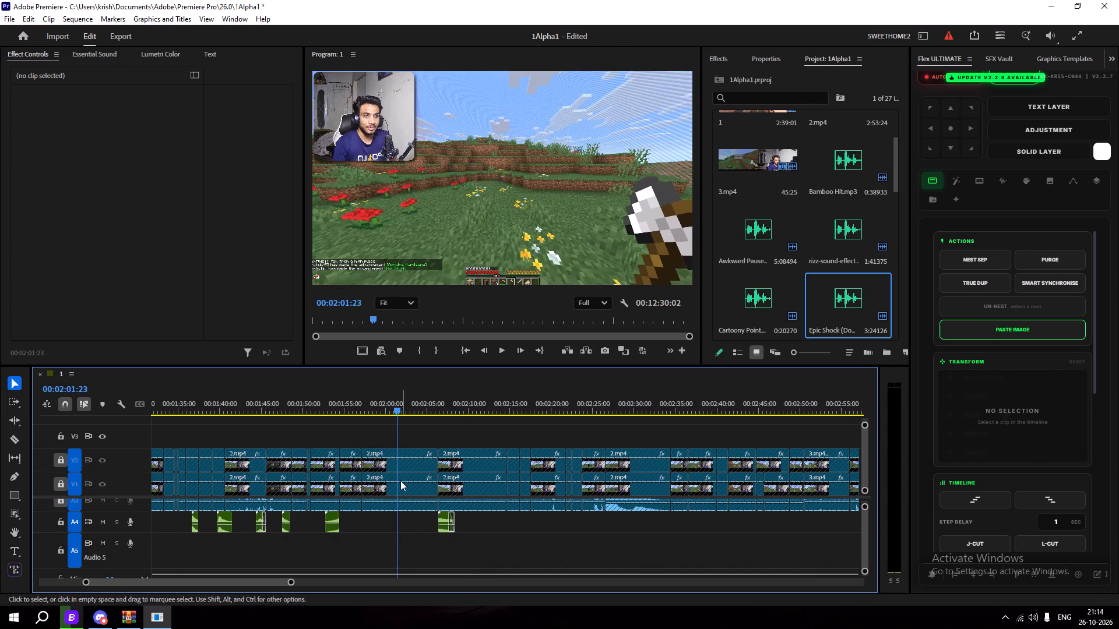
key(space)
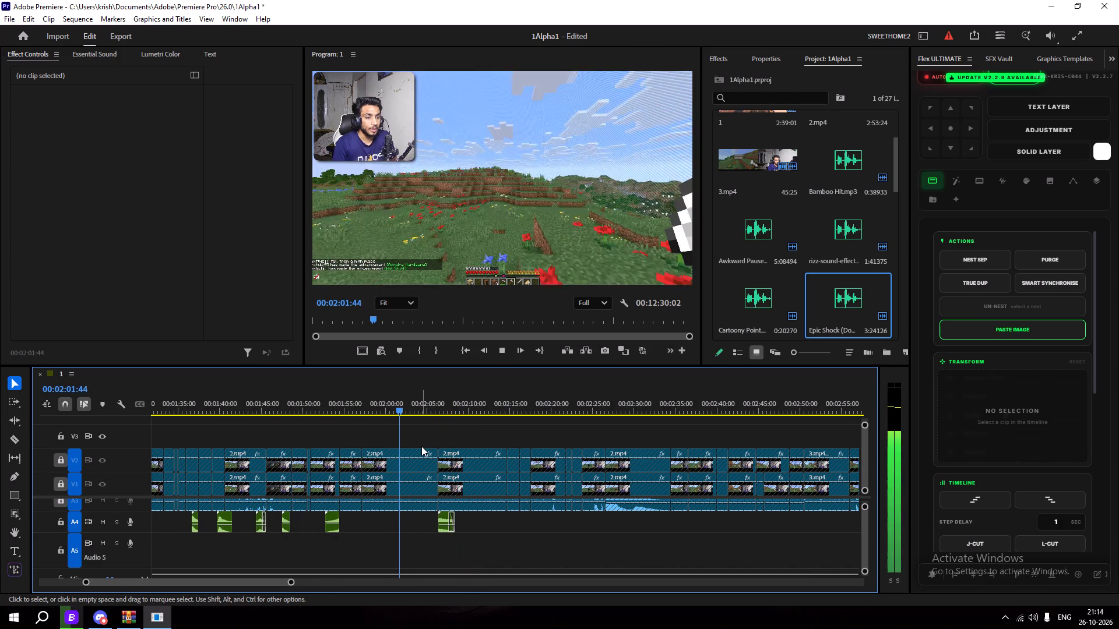
key(space)
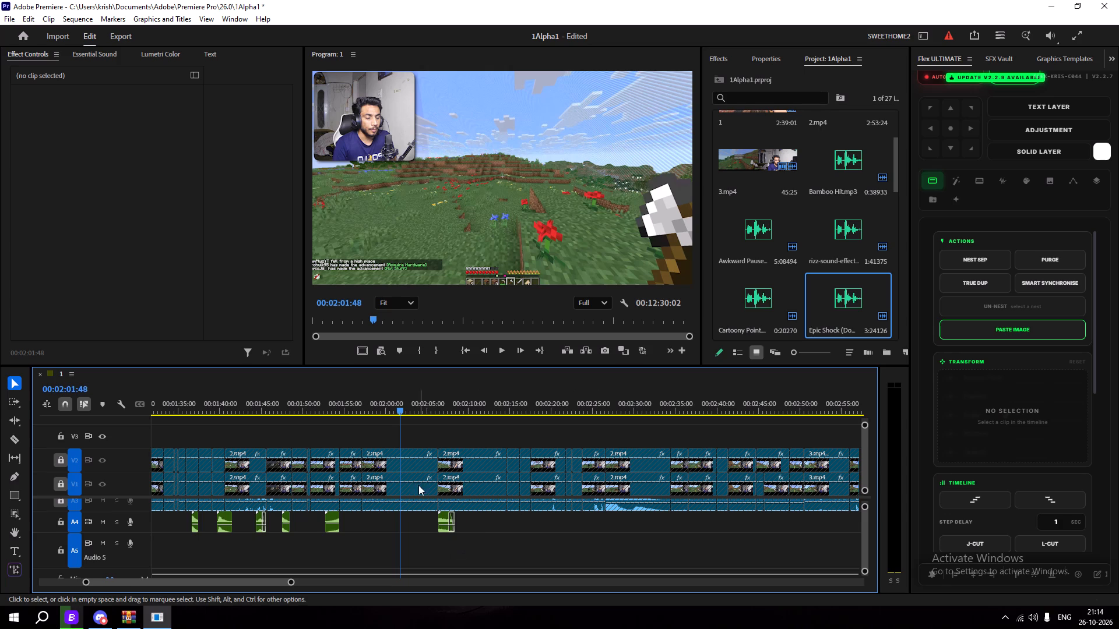
key(space)
key(space)
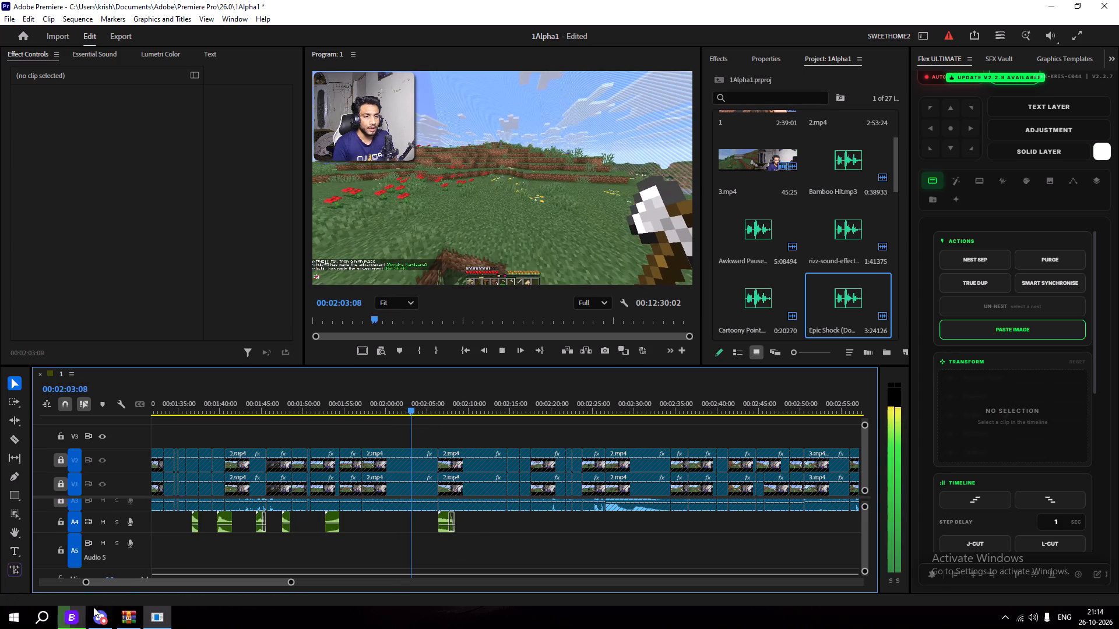
Switch to Blip to check the file transfer's progress, then return to Premiere.
click(71, 617)
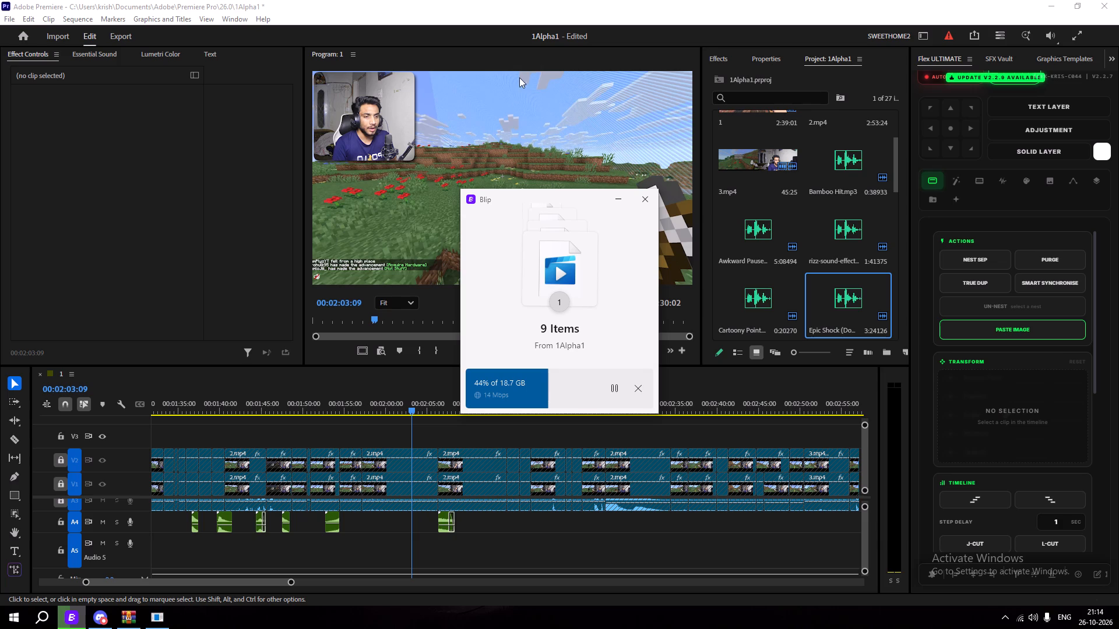
click(631, 6)
Review the timeline from 00:02:03 through the LIFE LOST kill near 00:02:26, replay the lead-up, and stop at 00:02:22:37.
key(space)
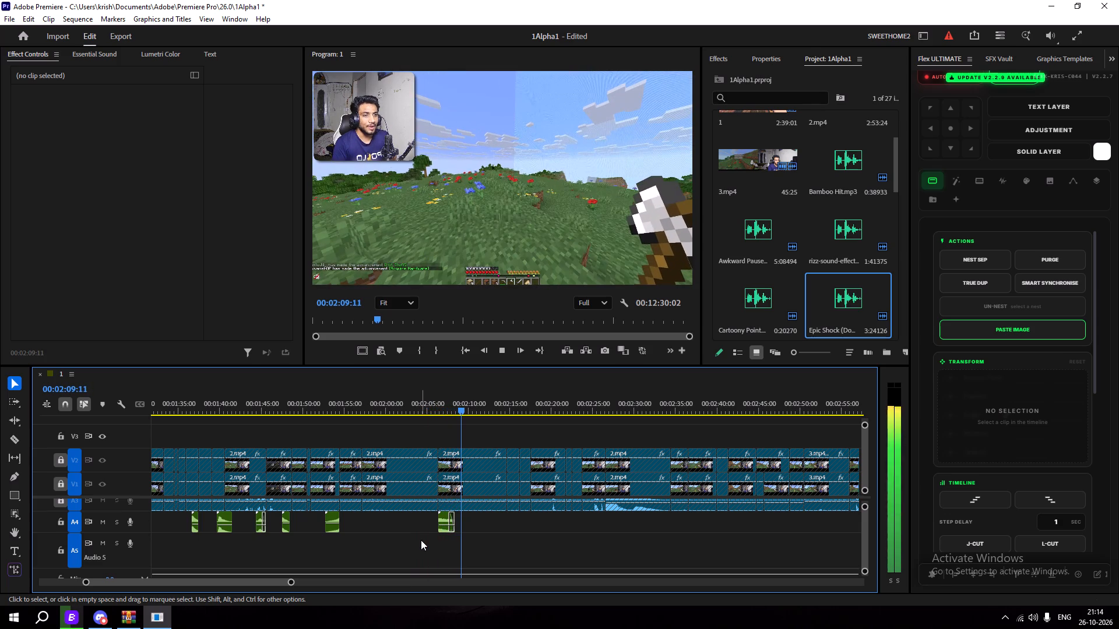
key(space)
key(space)
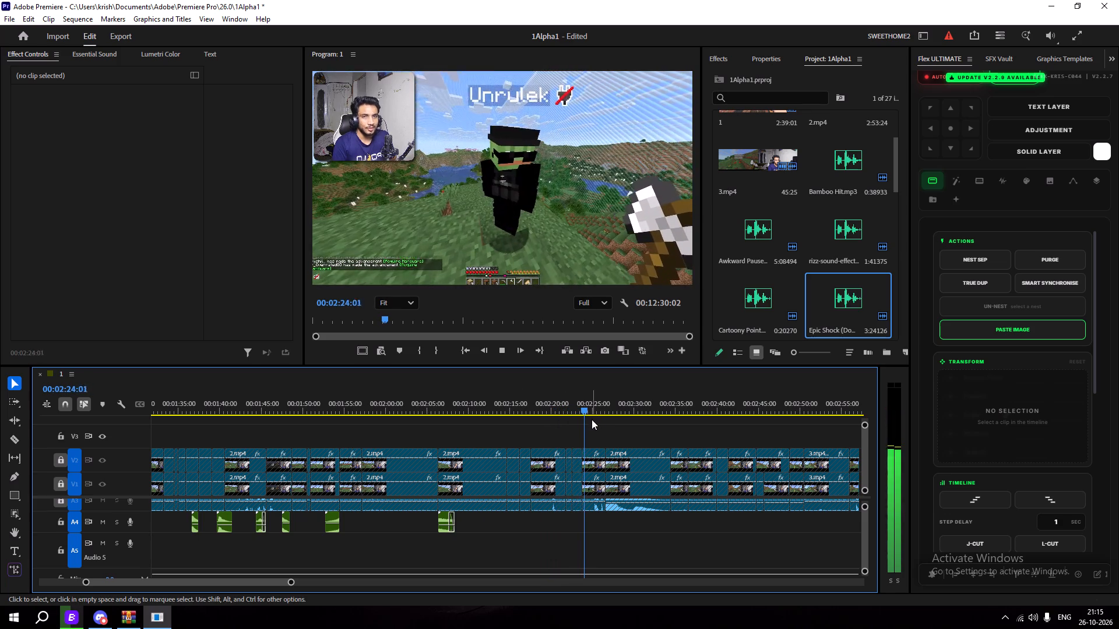
key(space)
drag(601, 407, 600, 406)
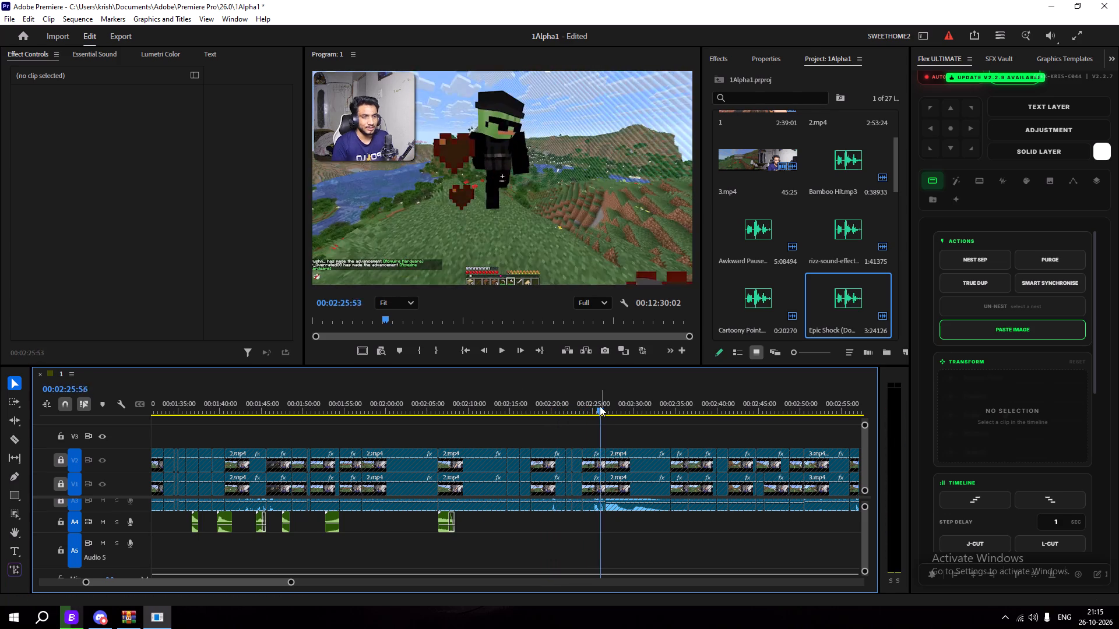
drag(600, 406, 583, 409)
key(space)
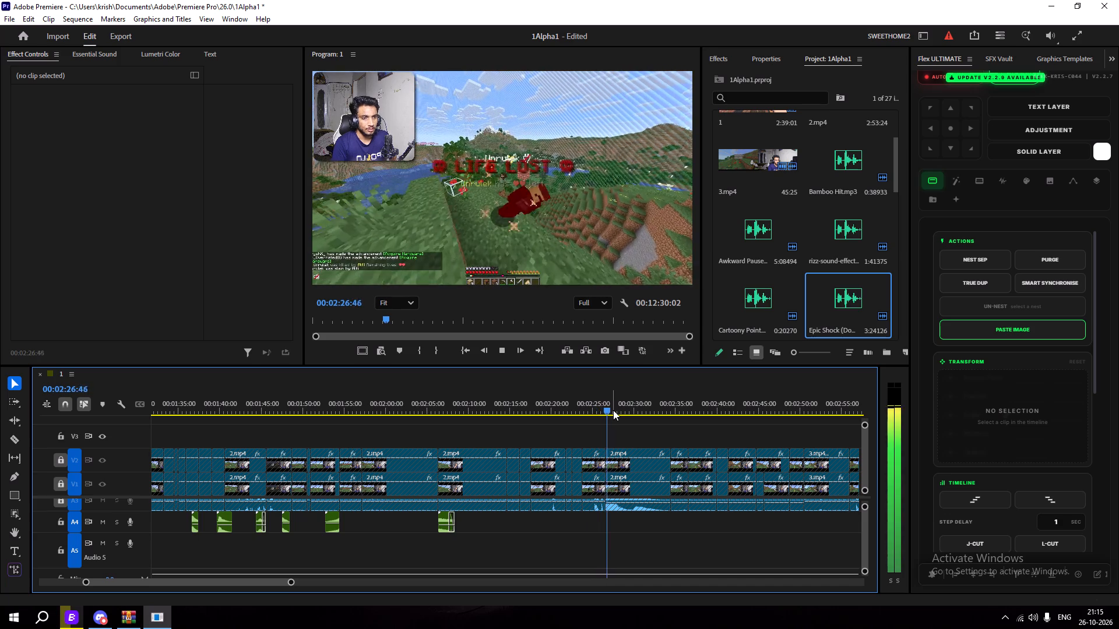
key(space)
drag(615, 409, 608, 407)
drag(591, 401, 548, 410)
key(space)
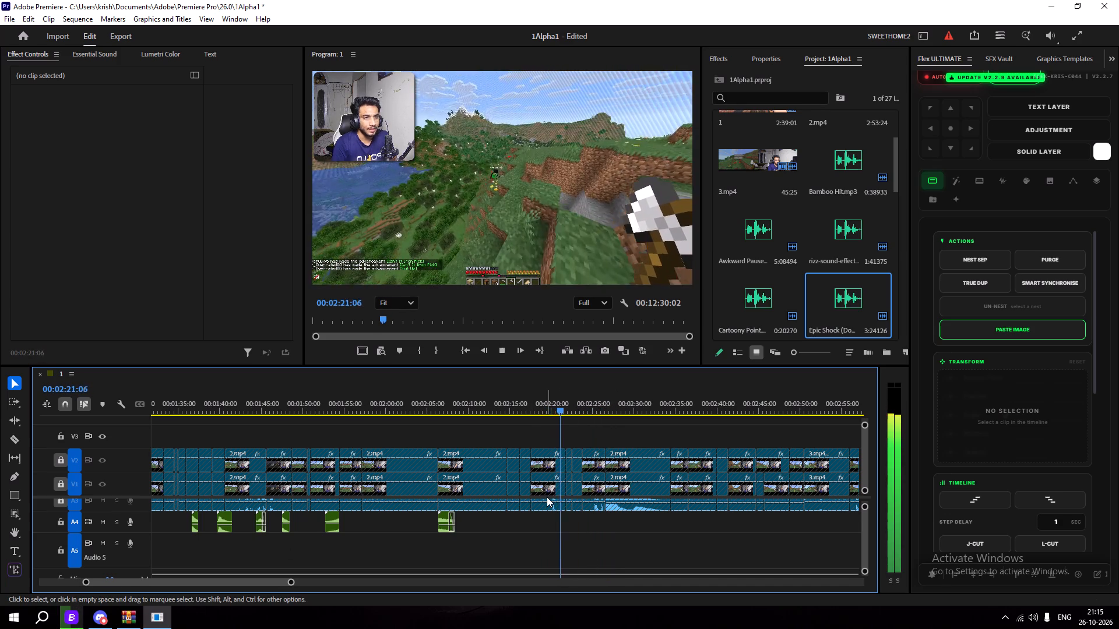
key(space)
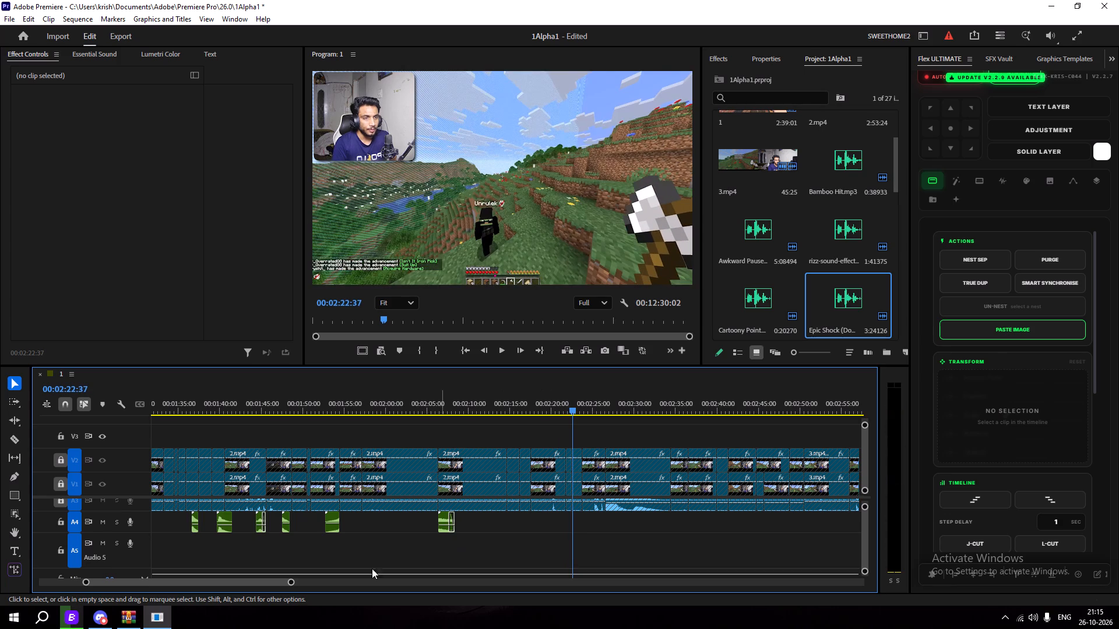
In the WinRAR sound pack's ANIME SFX folder, audition Doom and Done Bell.
click(132, 623)
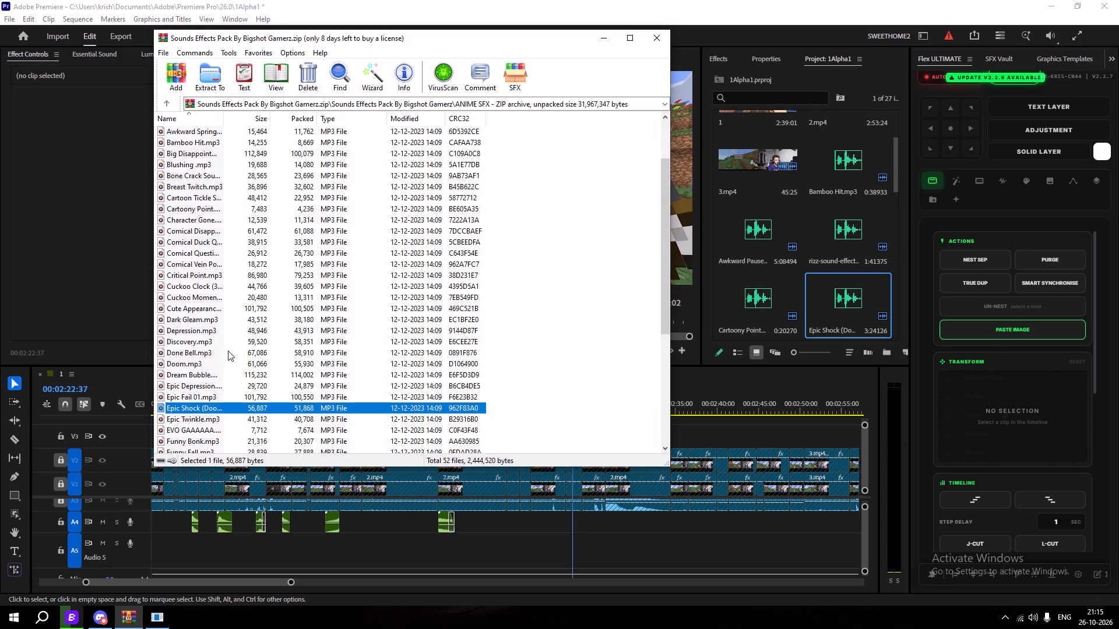
double_click(210, 364)
click(722, 31)
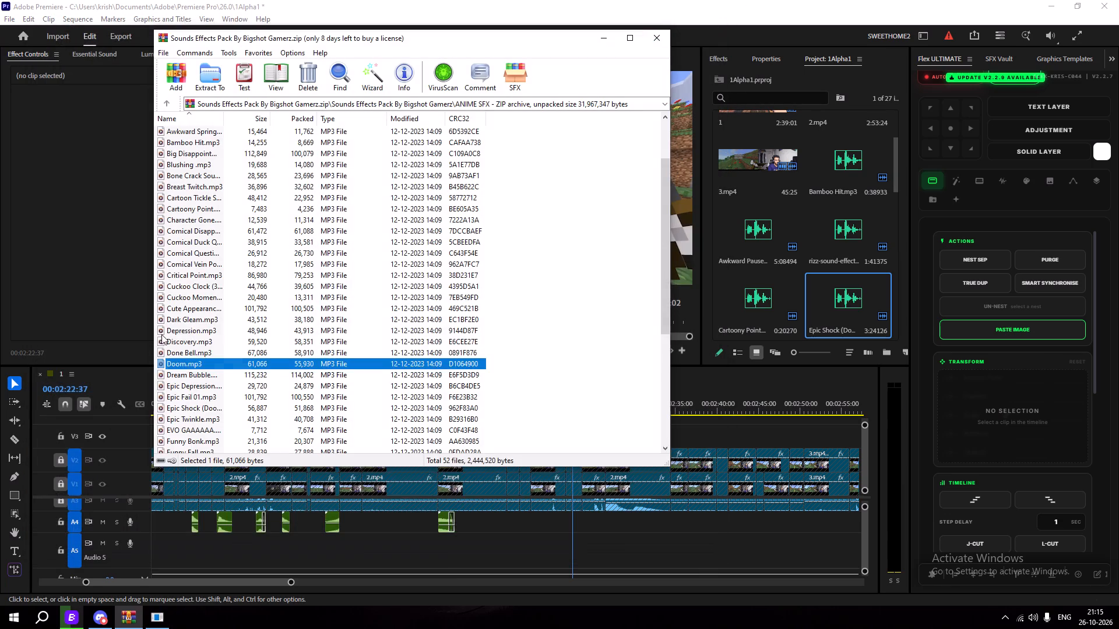
double_click(199, 356)
click(712, 27)
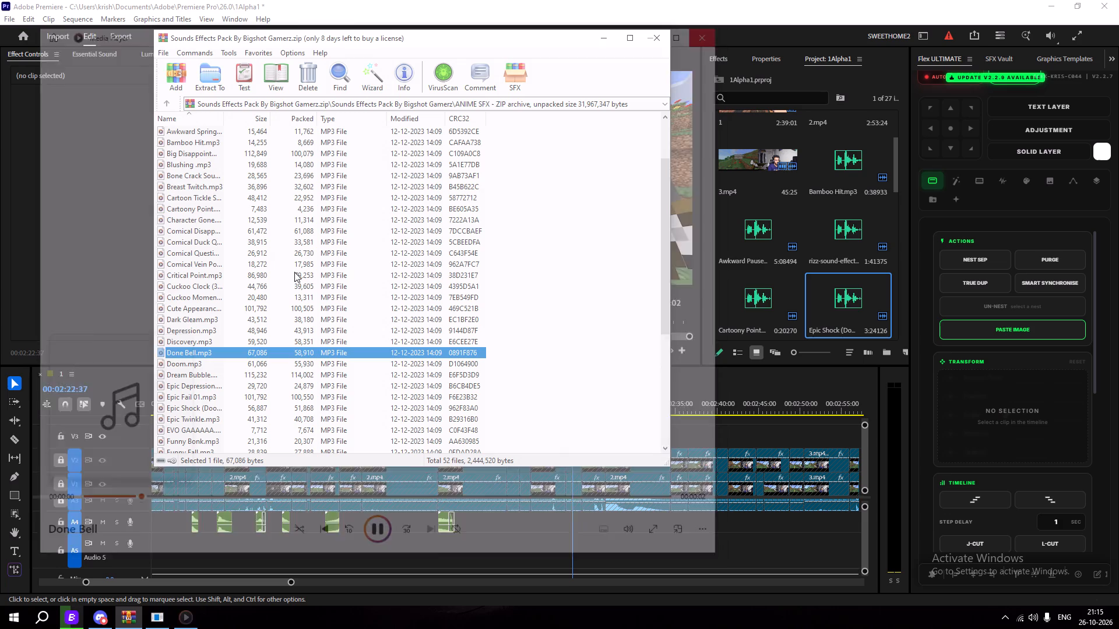
Import Done Bell.mp3 from the archive into the Premiere project and place it on A4 at 00:02:22:37.
drag(186, 354, 833, 231)
click(604, 41)
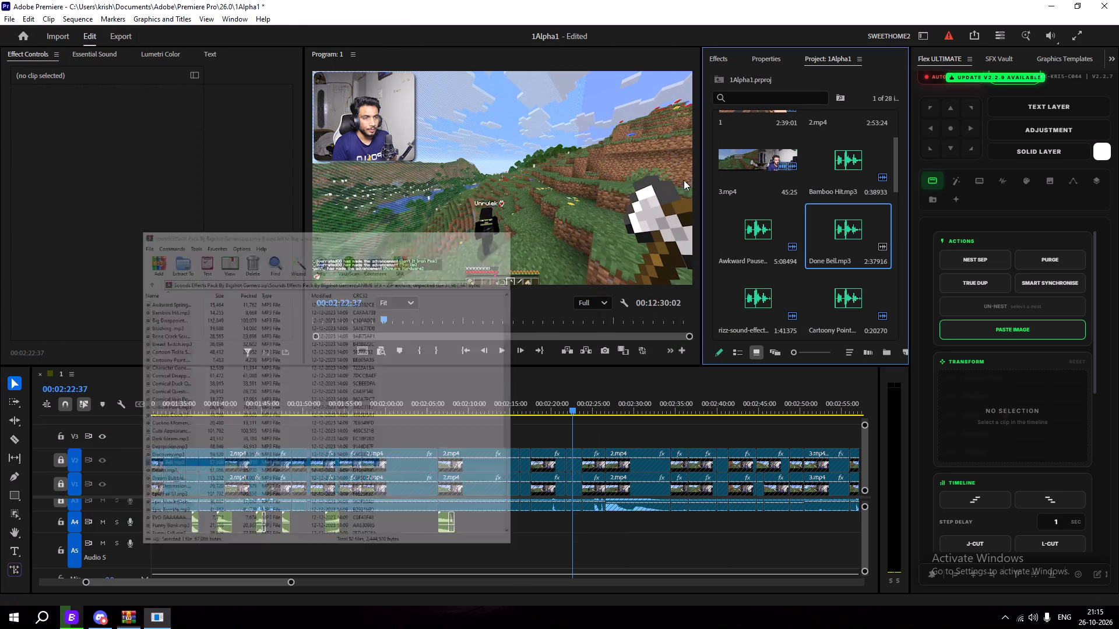
drag(839, 242, 573, 521)
Lower the Done Bell clip's volume to -5.0 dB and play the moment back.
click(586, 524)
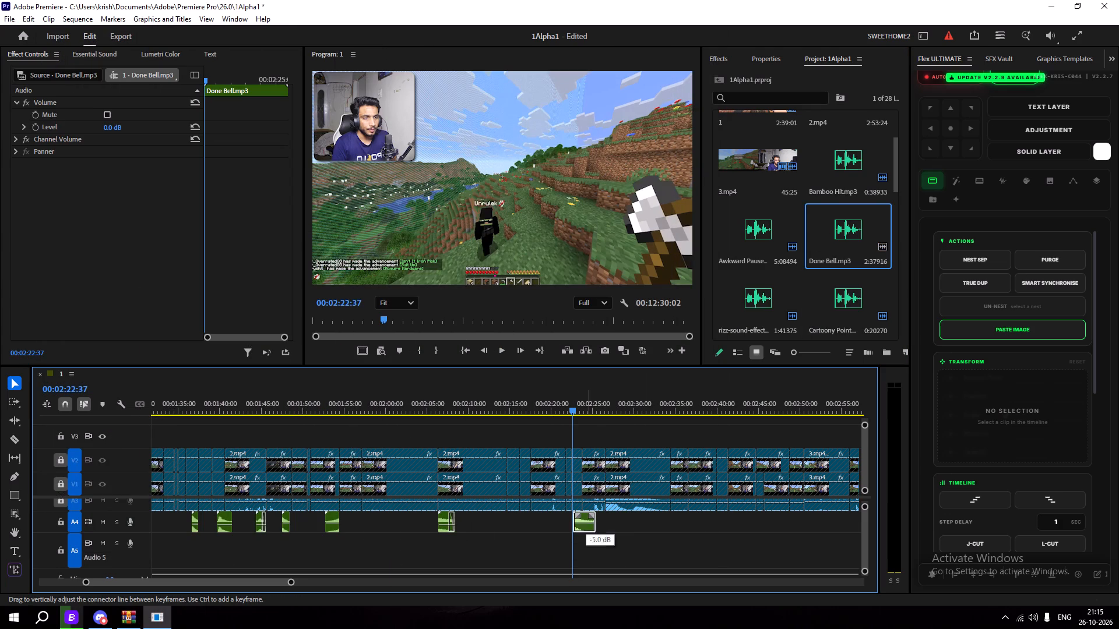
click(621, 513)
key(space)
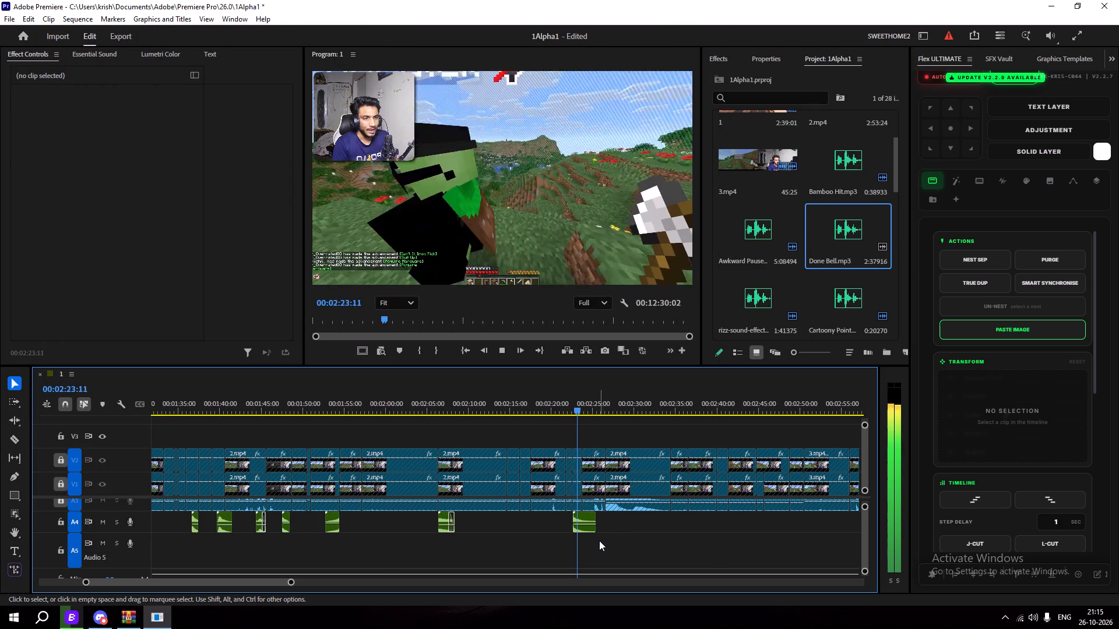
key(space)
Move the Done Bell clip on A4 later to start at the video cut just before 00:02:24:00, and replay the moment.
drag(580, 531, 590, 530)
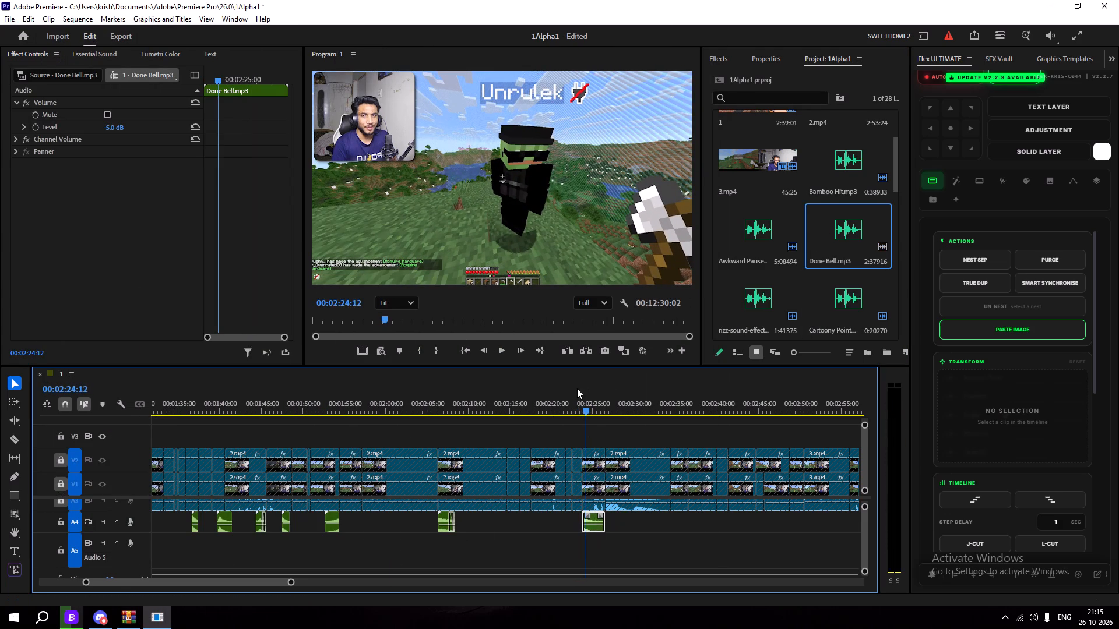
click(576, 383)
click(576, 402)
key(space)
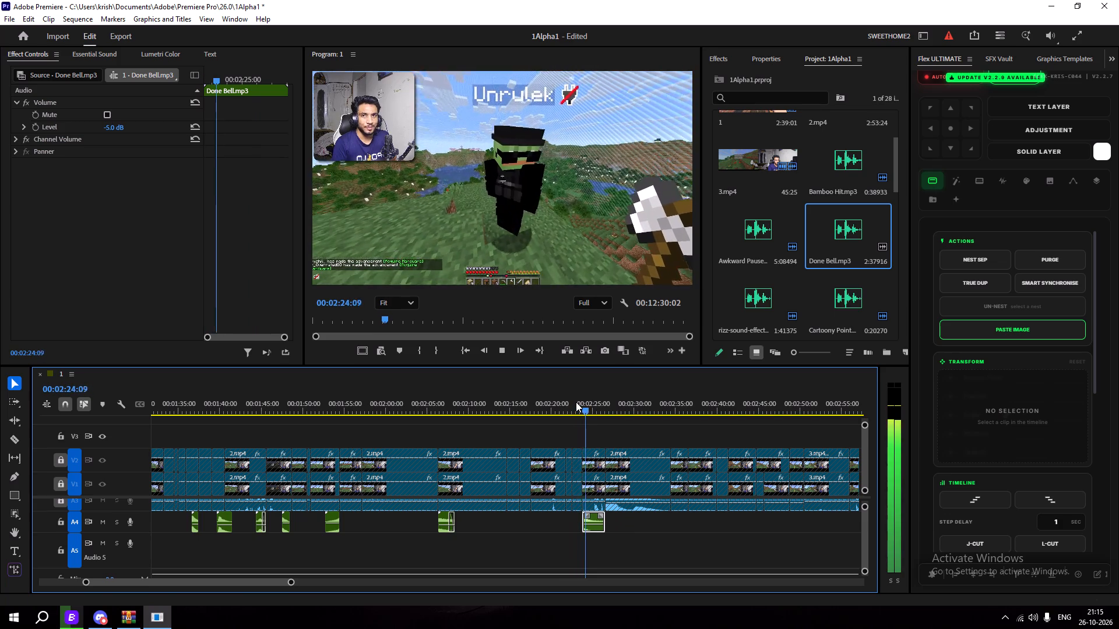
key(space)
Trim the end of the Done Bell clip on A4 back to the playhead at 00:02:25:48.
click(601, 528)
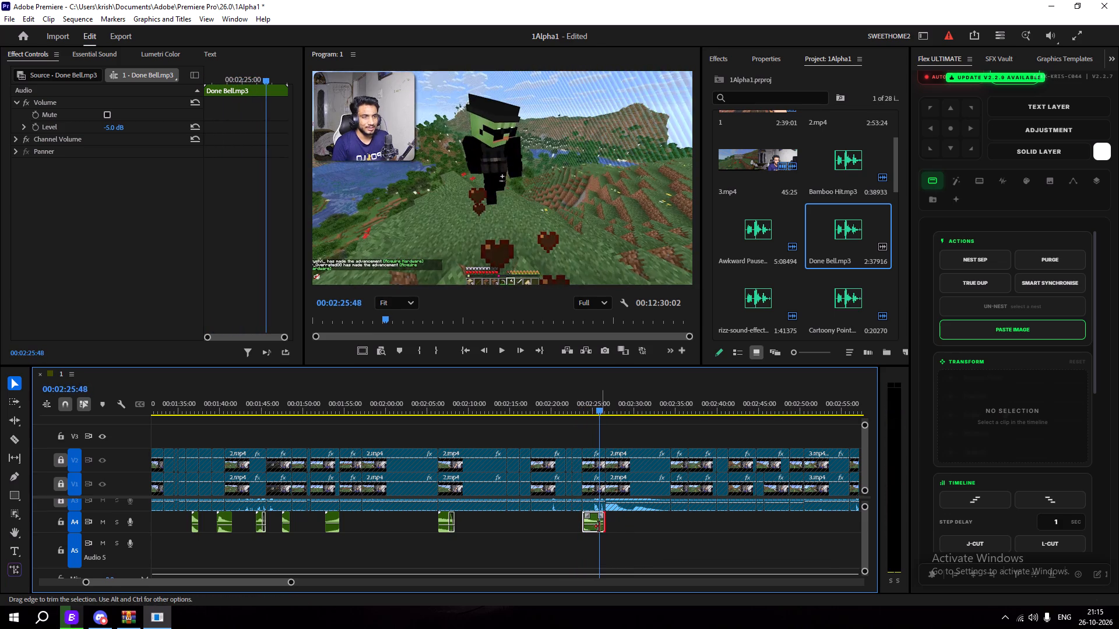
click(627, 521)
Review the timeline from 00:02:25:48 onward for the next sound-effect moment, replaying sections and stopping at 00:02:55:14.
key(space)
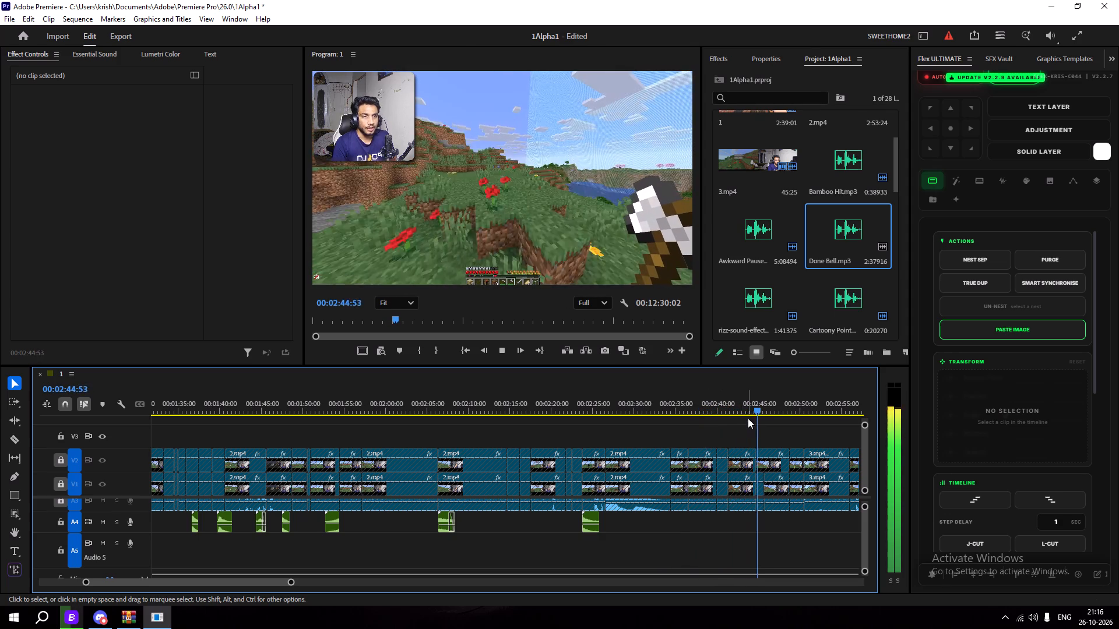
key(space)
drag(771, 405, 758, 409)
key(space)
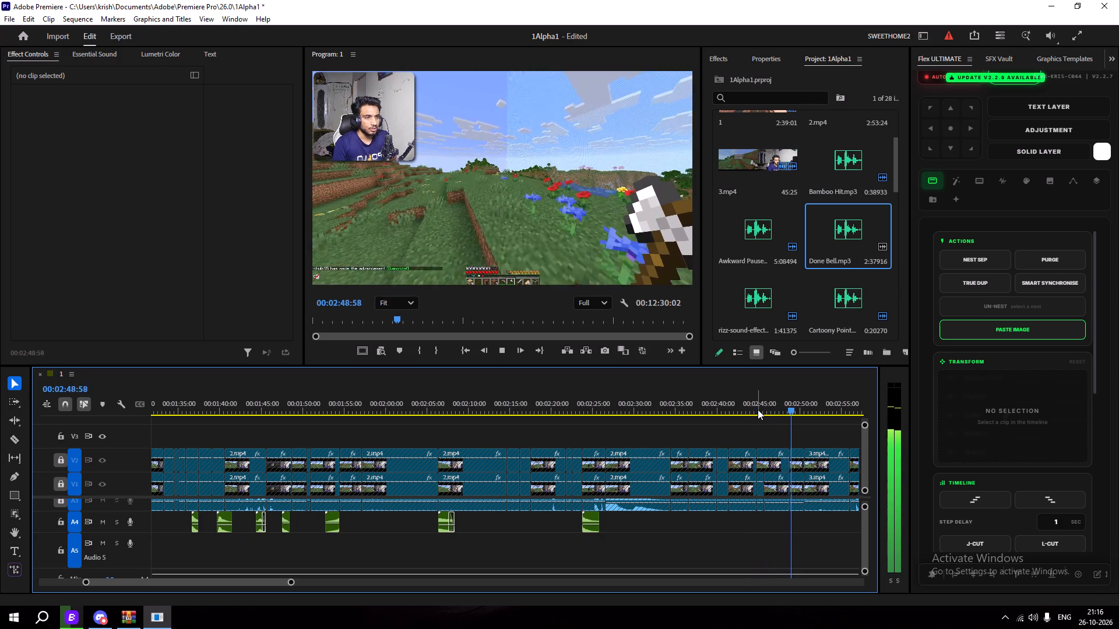
key(space)
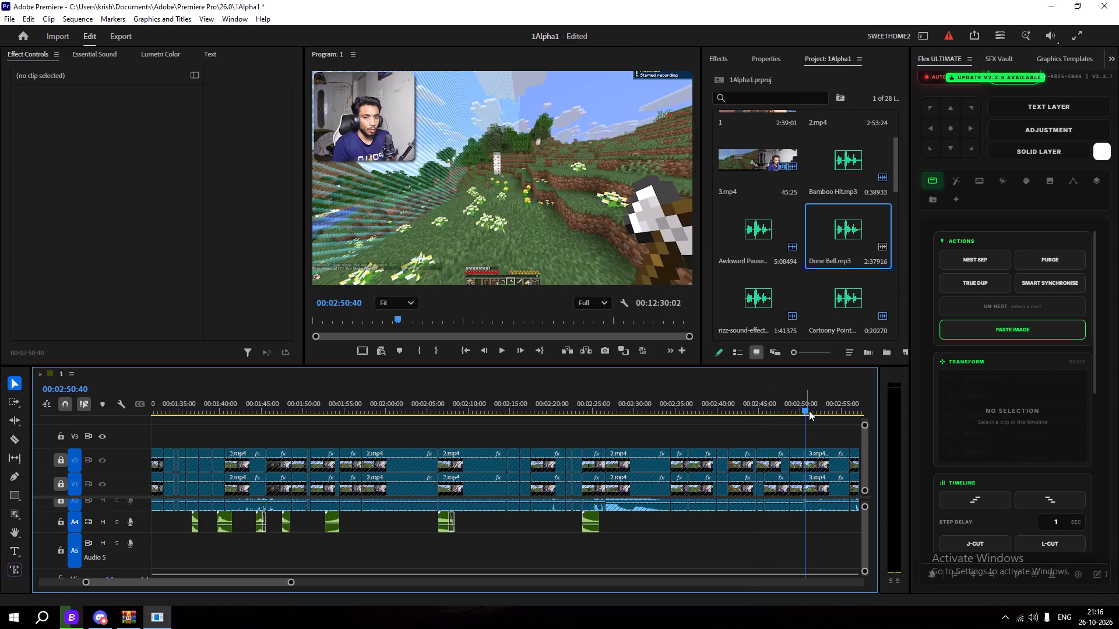
key(space)
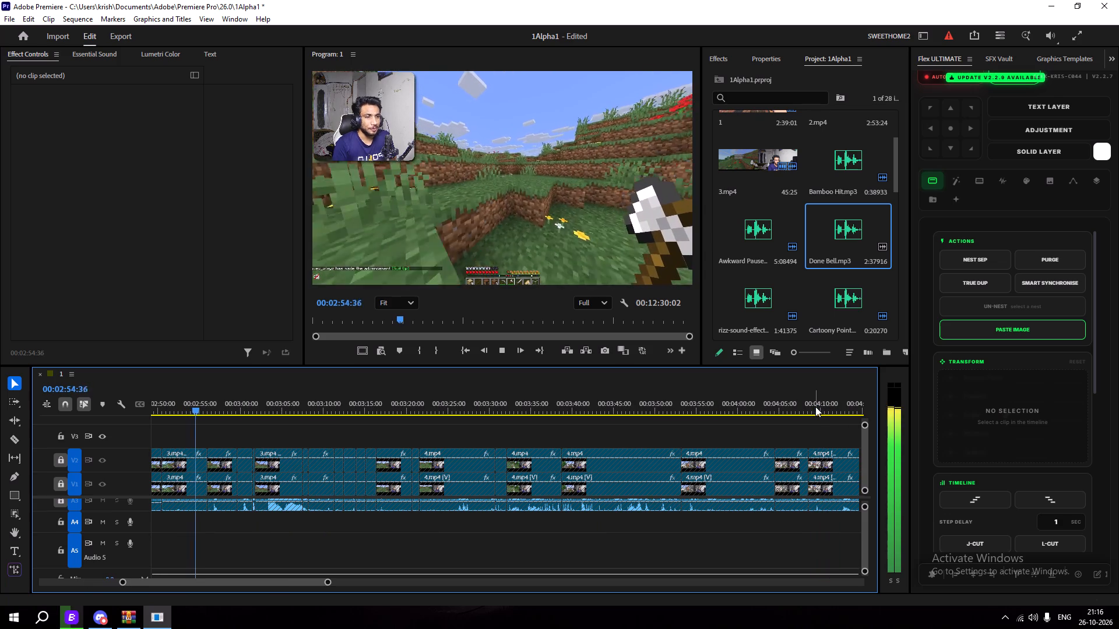
key(space)
drag(201, 407, 192, 409)
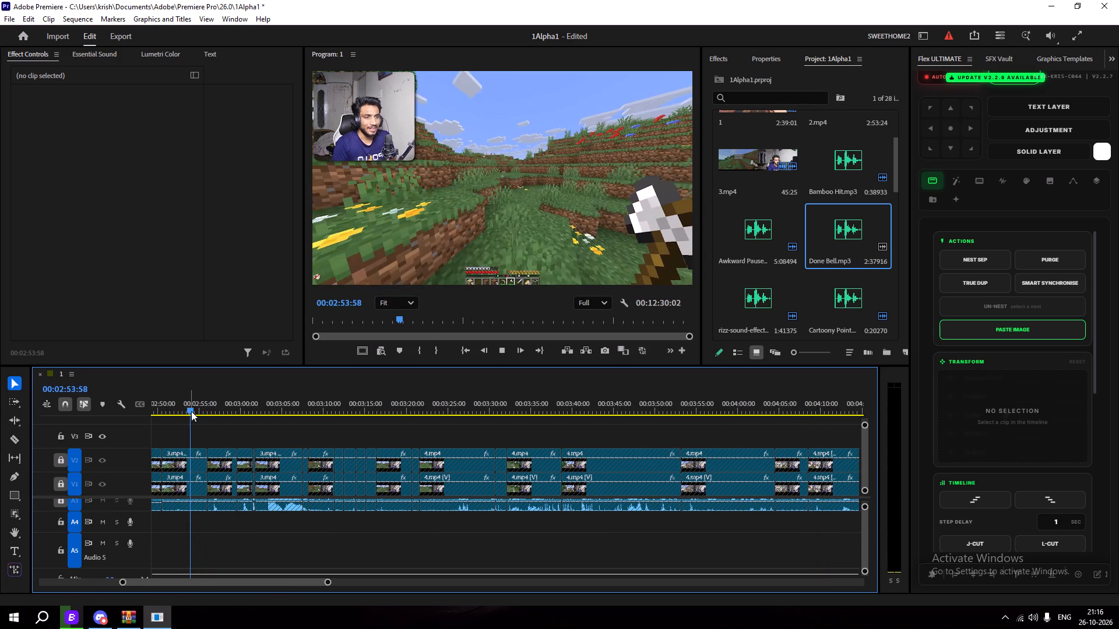
key(space)
key(space)
key(space)
key(space)
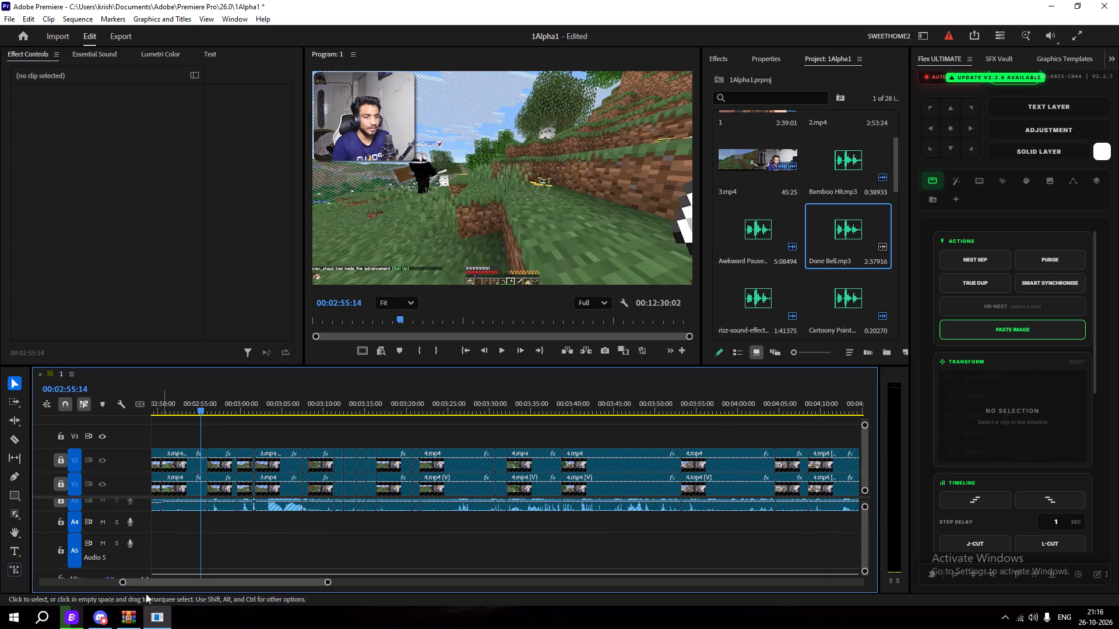
Audition ANIME SFX files in the WinRAR sound pack, including Stupid Moment 2, High Sprung, Hollow Hit 01, Tense Moment and sweat.
click(127, 628)
scroll(207, 267, up, 1)
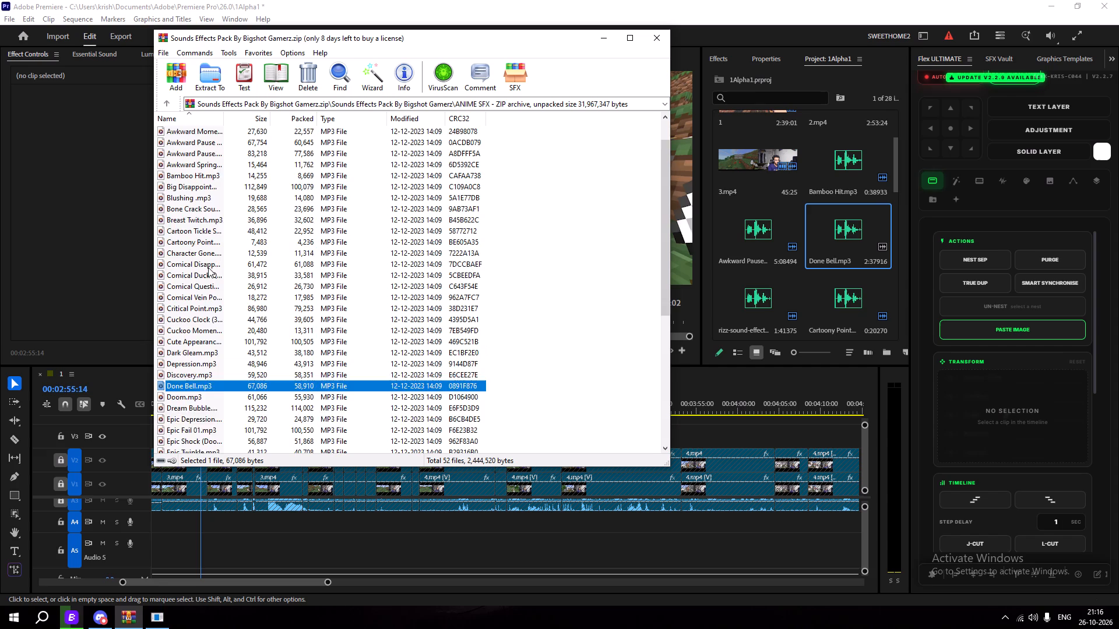
scroll(208, 267, up, 2)
double_click(203, 218)
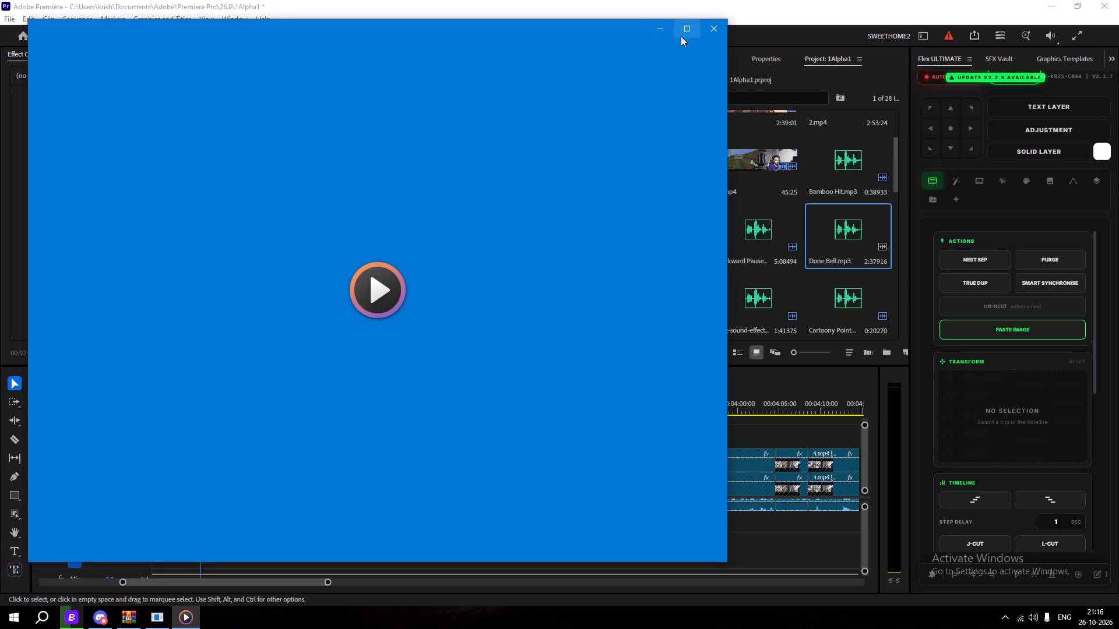
click(714, 25)
scroll(298, 376, down, 7)
double_click(189, 422)
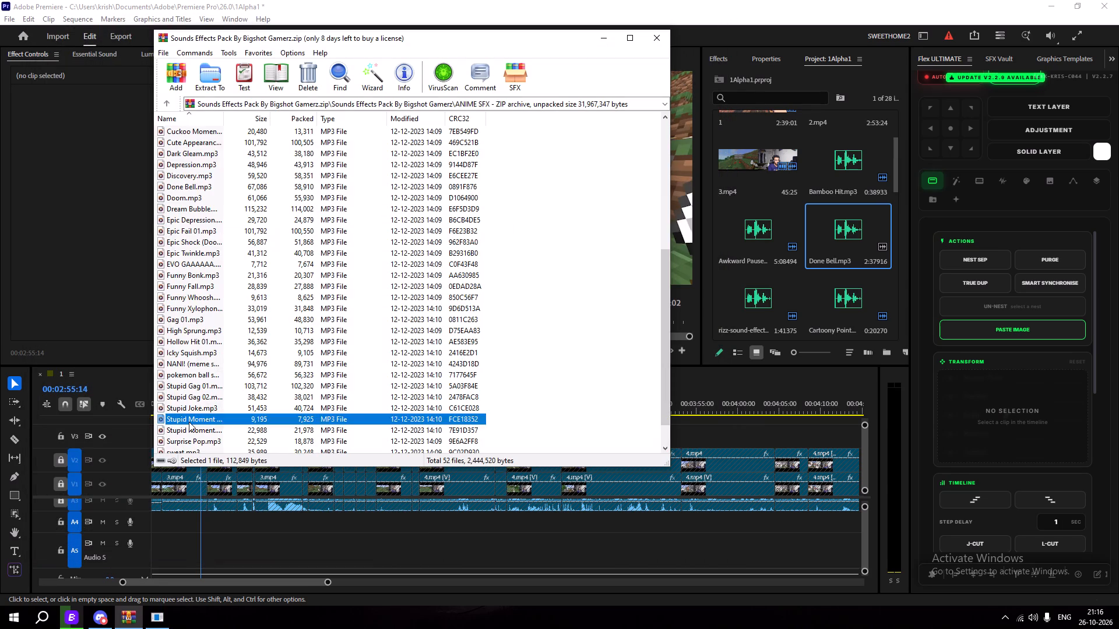
click(710, 33)
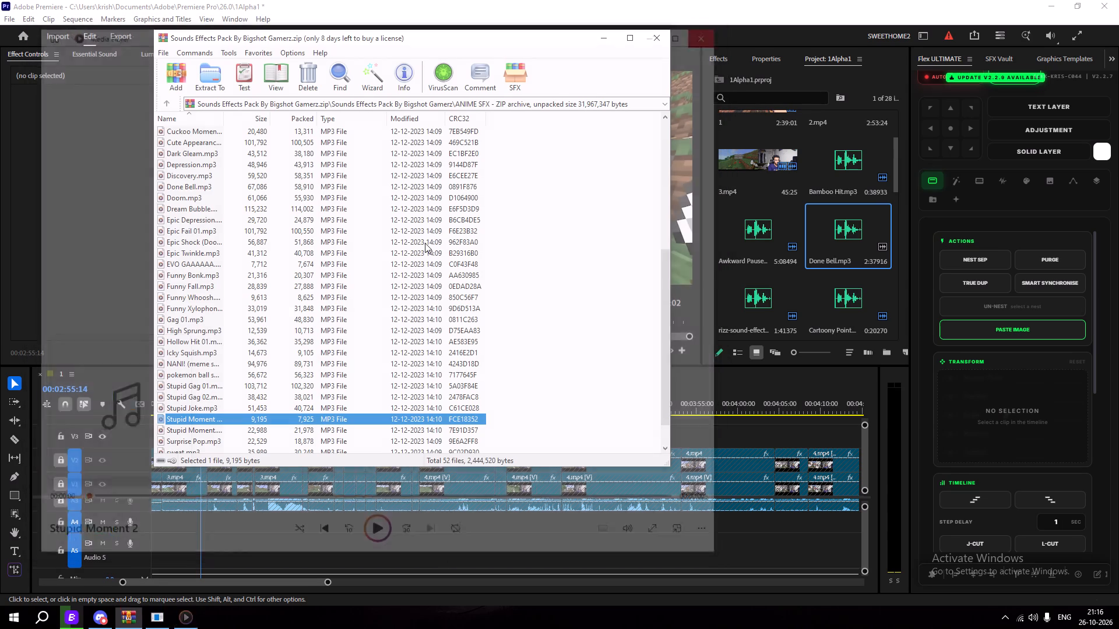
click(188, 312)
double_click(192, 330)
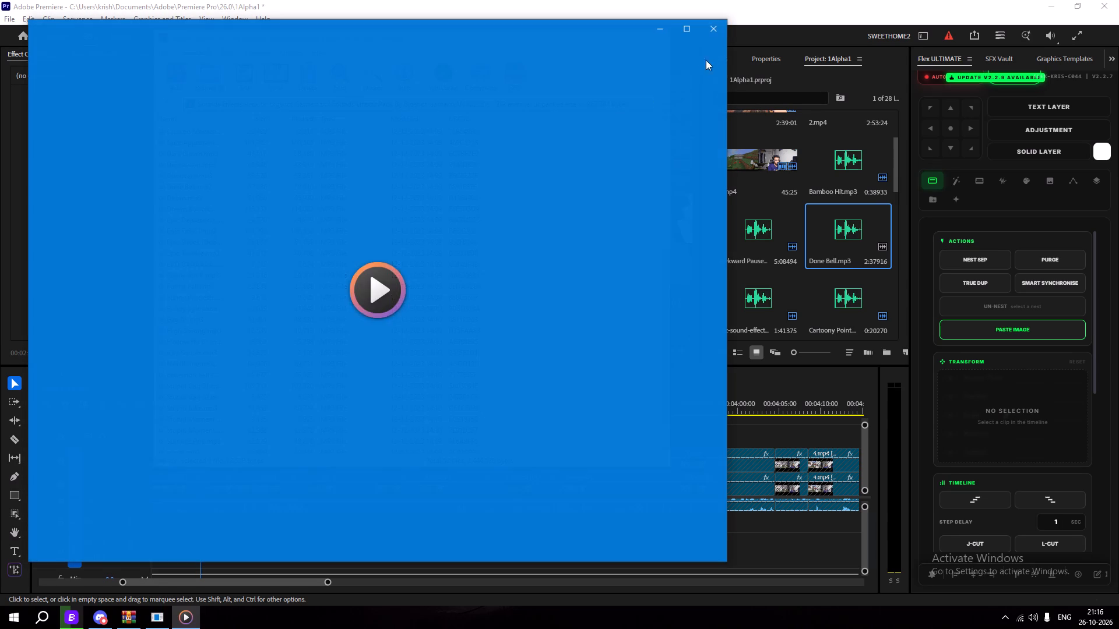
click(716, 26)
double_click(203, 341)
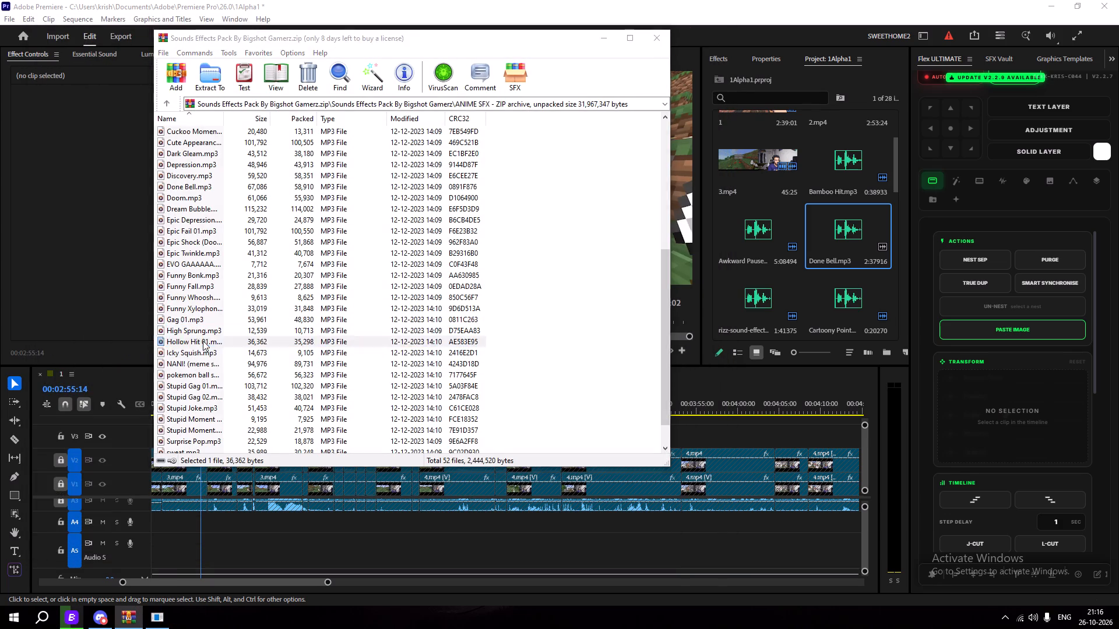
click(713, 27)
scroll(223, 383, down, 4)
double_click(195, 430)
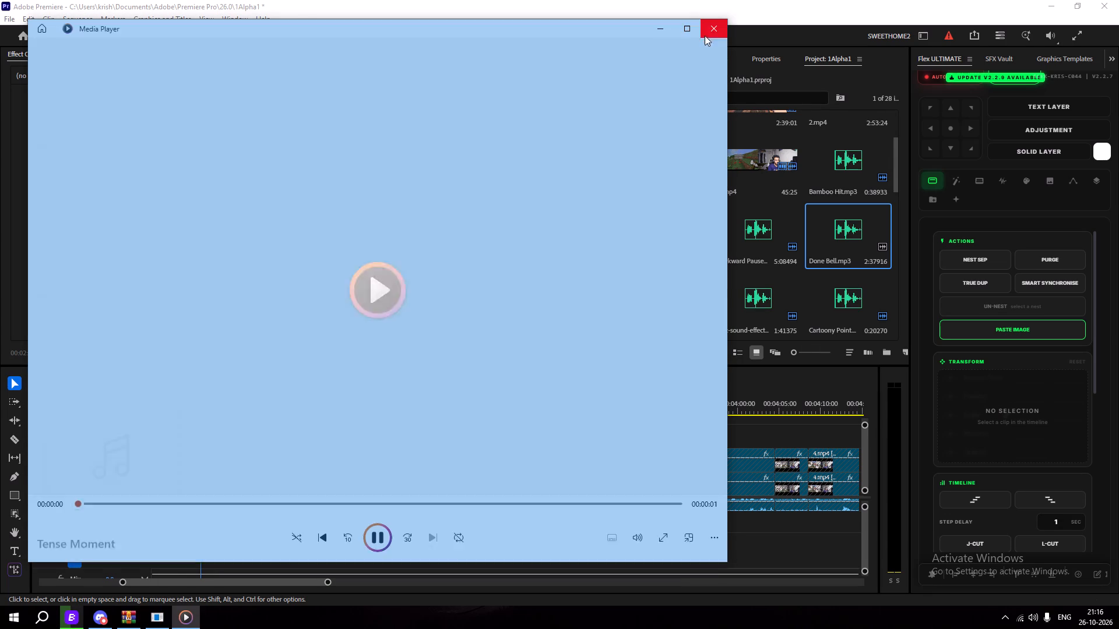
click(709, 28)
double_click(180, 415)
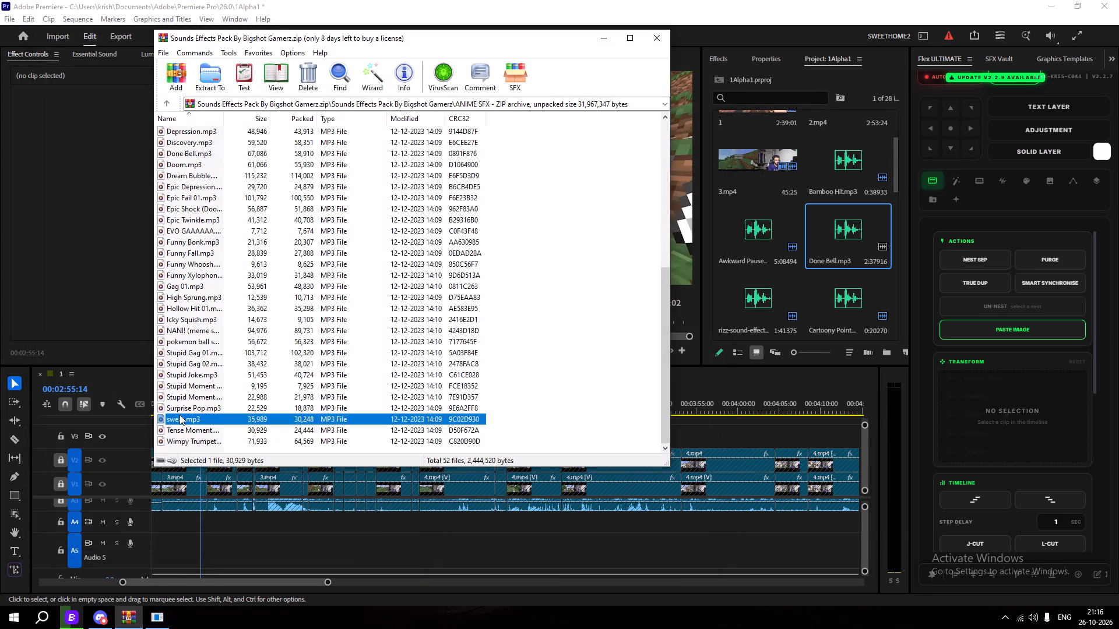
click(716, 31)
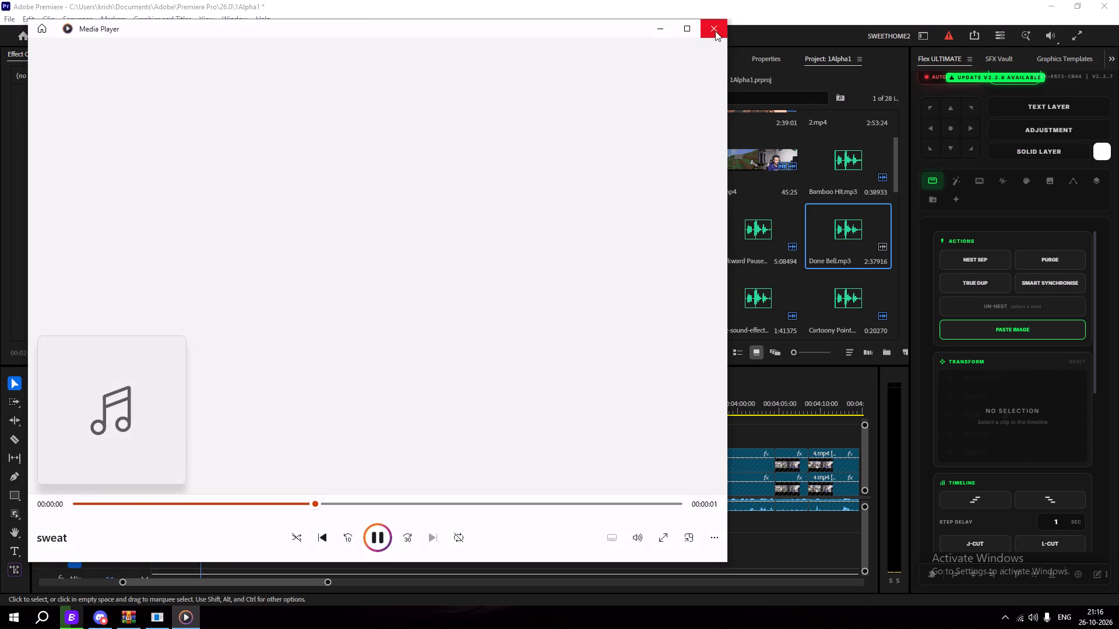
Import sweat.mp3 from the sound pack into the Premiere project and place it on track A4 at 00:02:55:14.
drag(234, 416, 803, 295)
click(602, 41)
drag(857, 311, 221, 520)
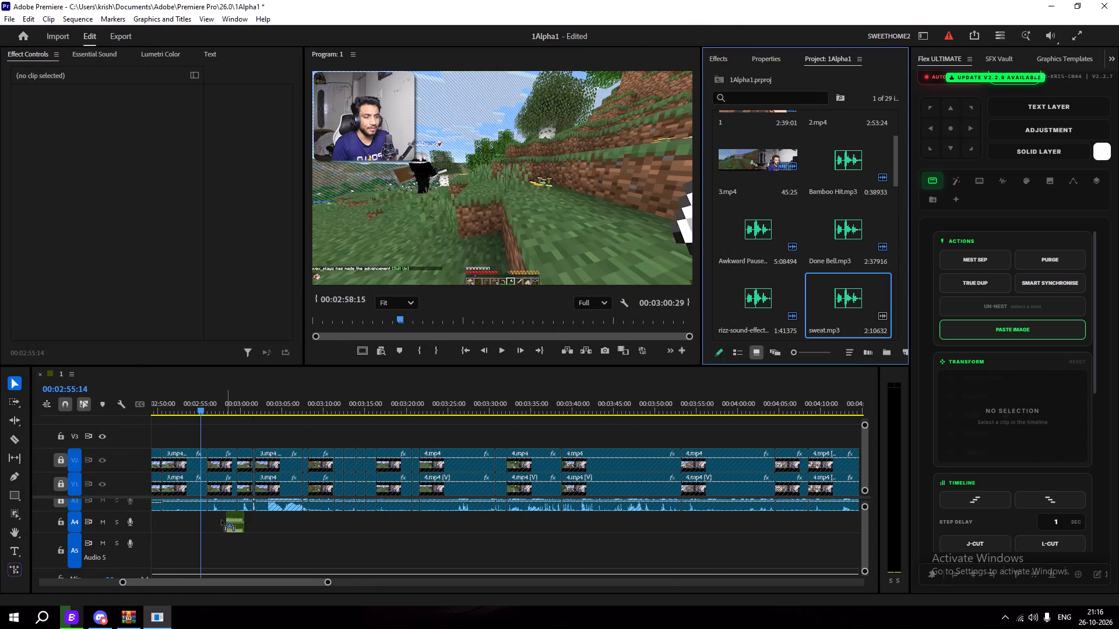
drag(221, 520, 204, 524)
Play the moment and trim the end of the sweat clip on A4 back to 00:02:56:10.
key(space)
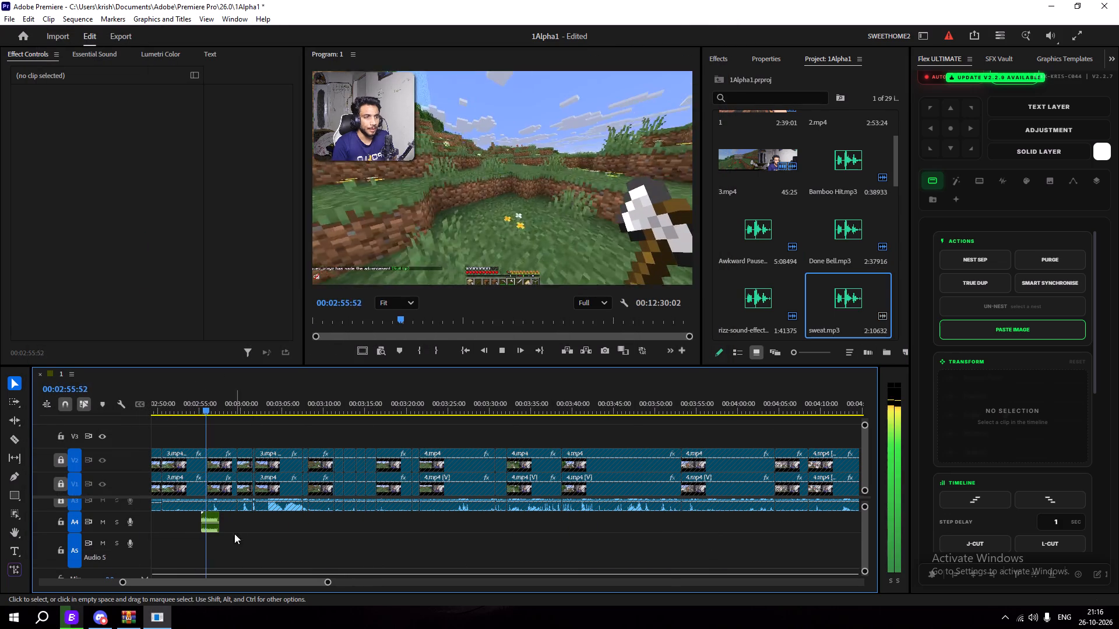
key(space)
drag(220, 525, 211, 524)
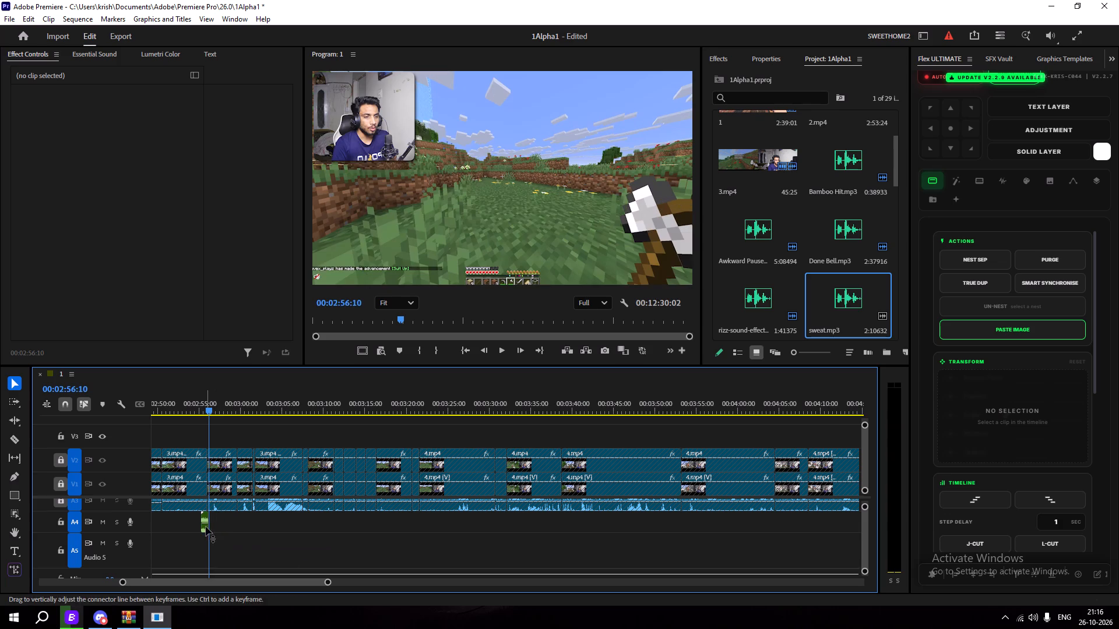
Lower the sweat clip's volume to -8.5 dB, add a short fade-out at its end, and replay the moment.
alt+scroll(204, 528, up, 16)
click(214, 524)
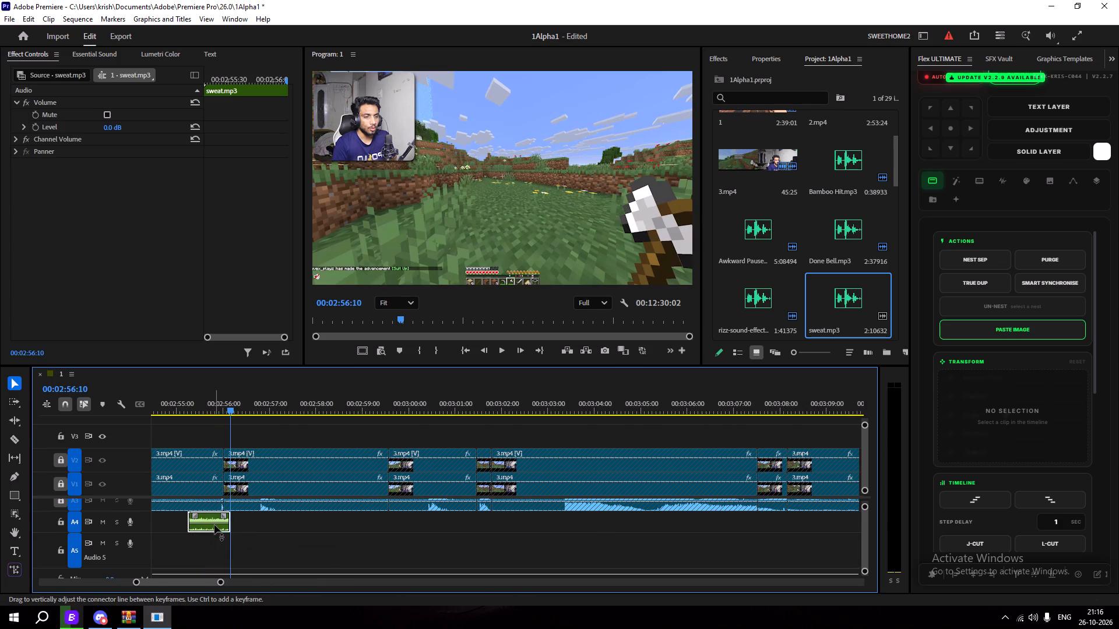
drag(220, 515, 213, 514)
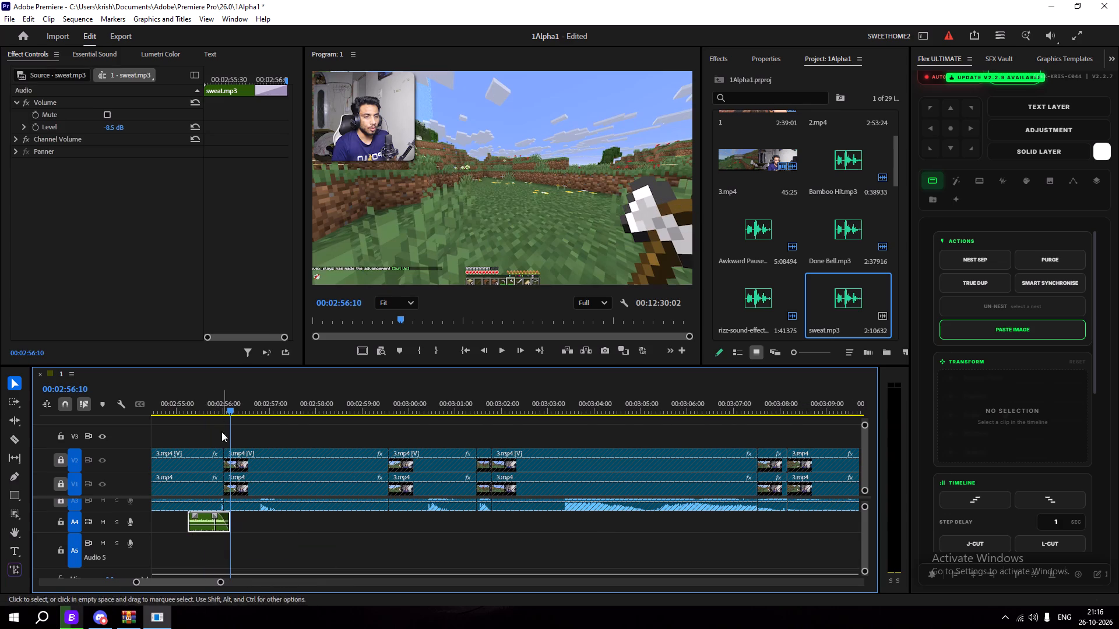
drag(209, 411, 184, 417)
key(space)
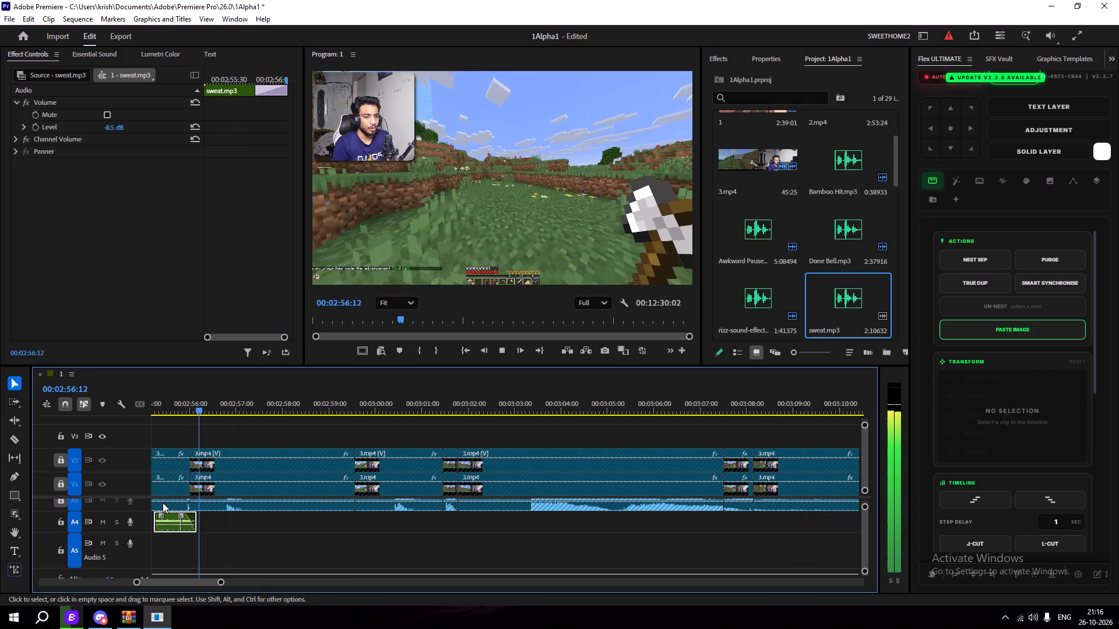
Stop playback at 00:03:10:34 and audition ANIME SFX files for that moment in WinRAR, including Depression and Awkward Pause 02.
alt+scroll(362, 517, down, 7)
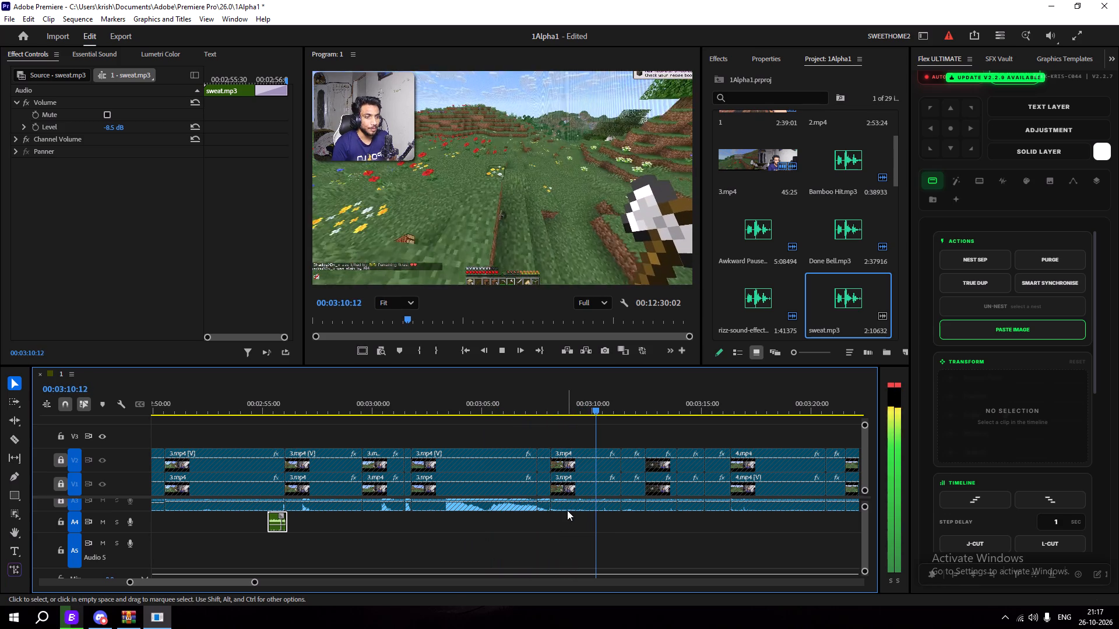
key(space)
key(space)
key(space)
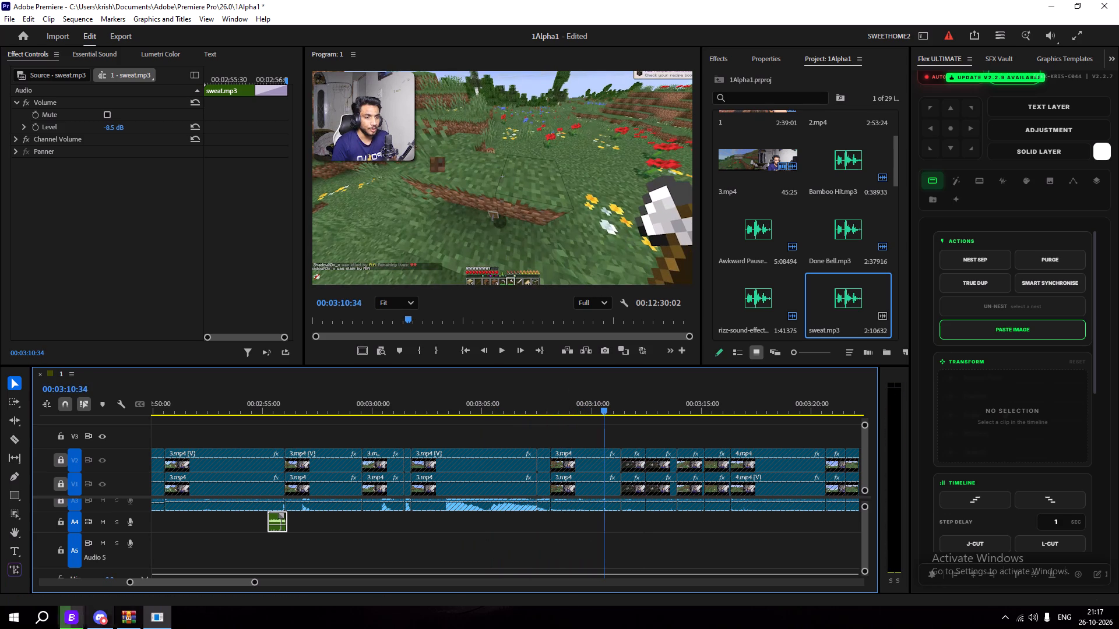
click(145, 622)
click(153, 628)
click(135, 626)
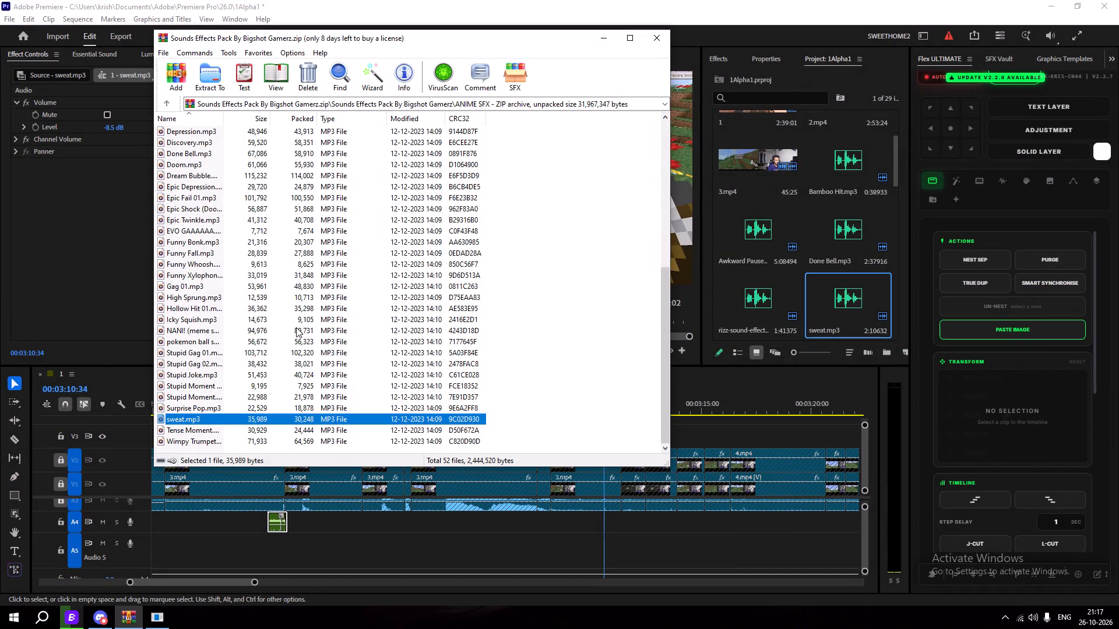
scroll(239, 319, up, 7)
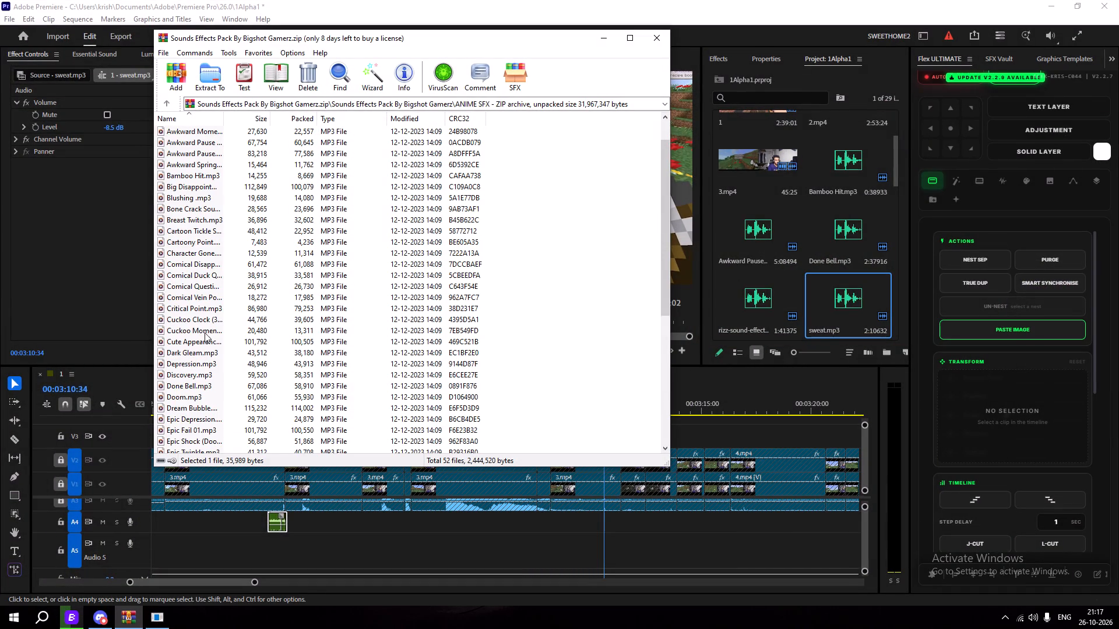
double_click(198, 365)
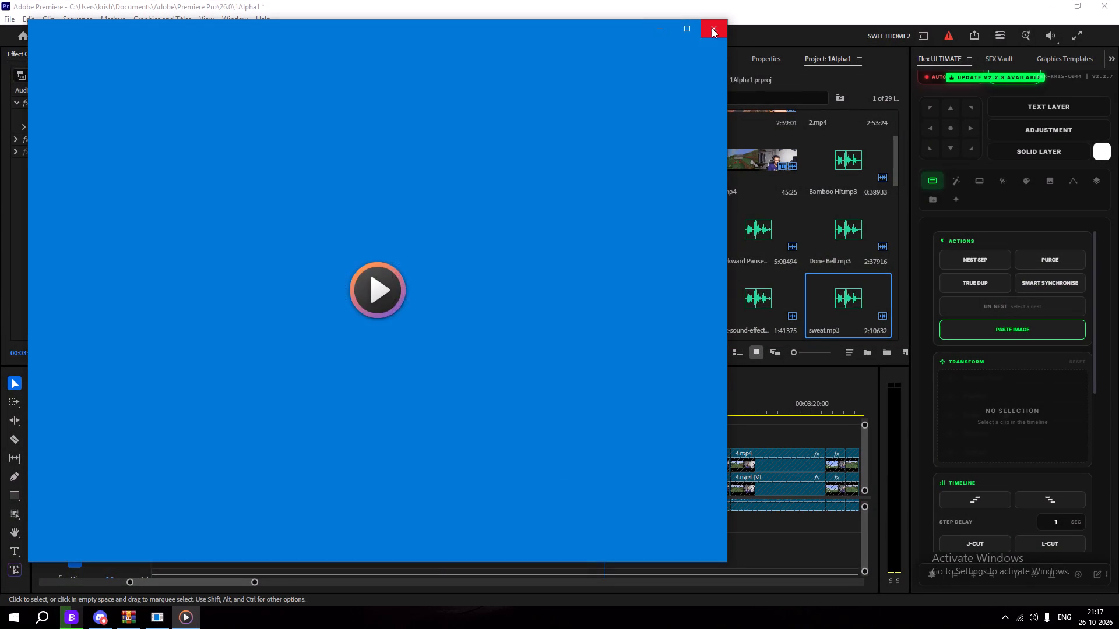
click(711, 30)
scroll(177, 313, up, 2)
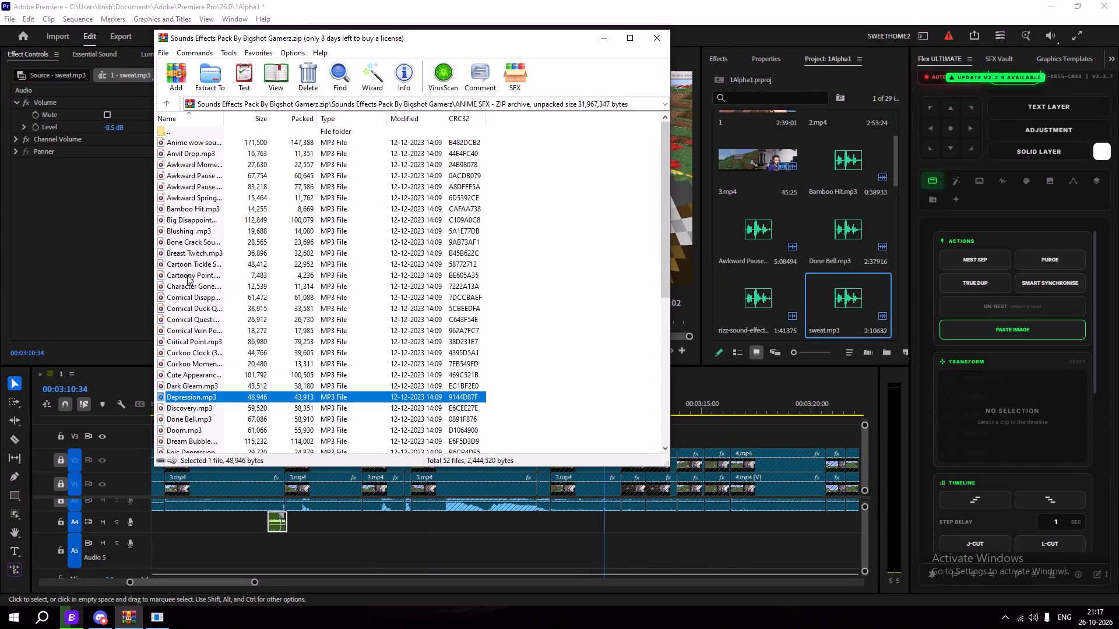
double_click(198, 160)
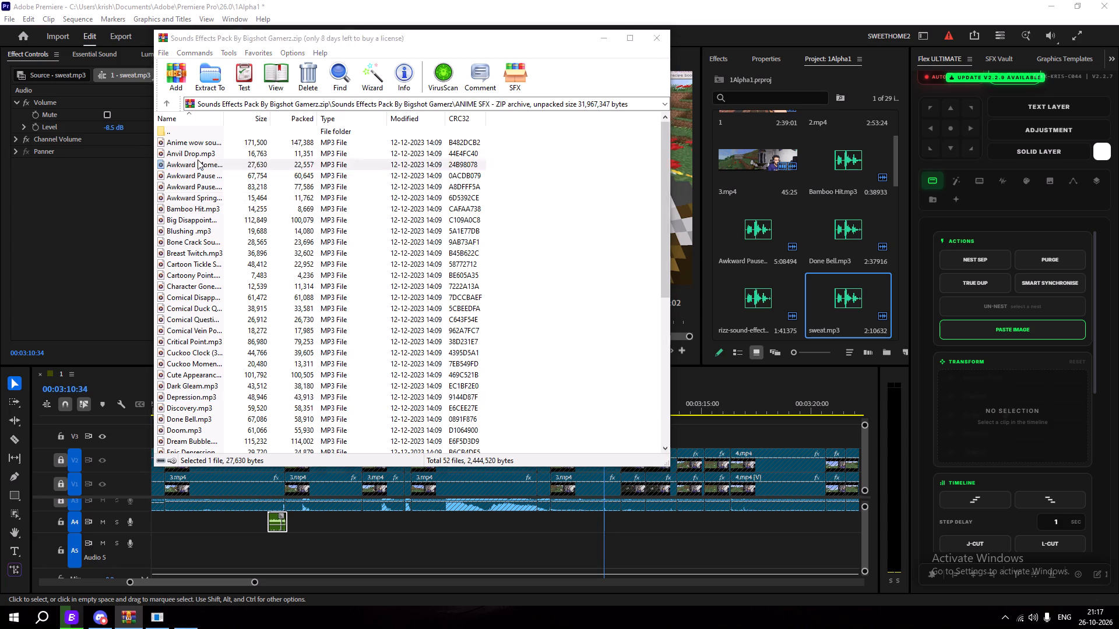
click(711, 30)
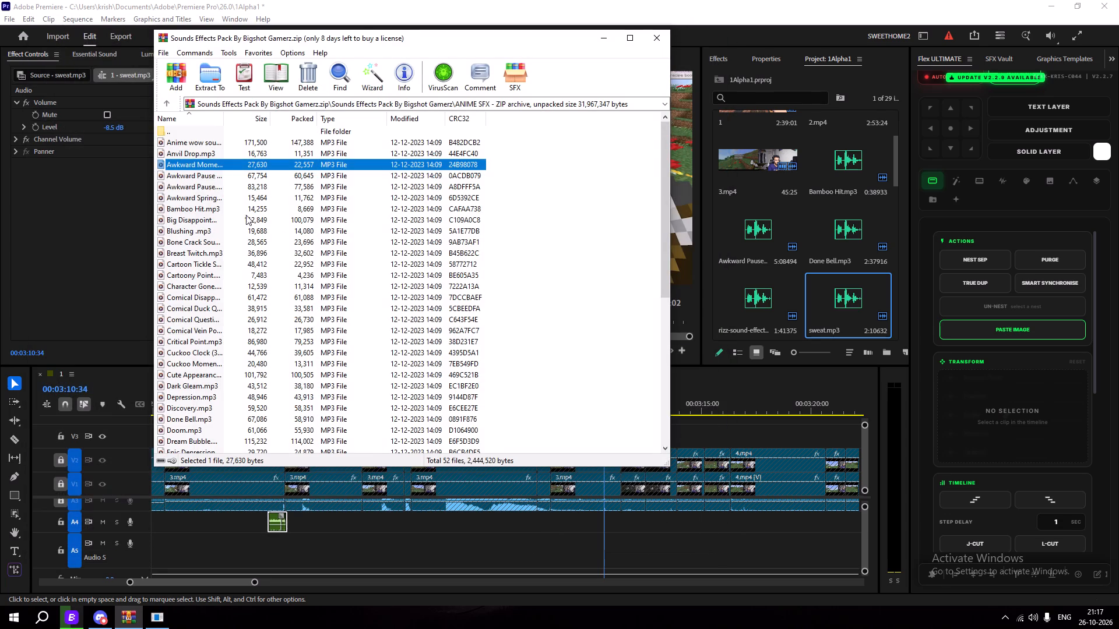
double_click(198, 177)
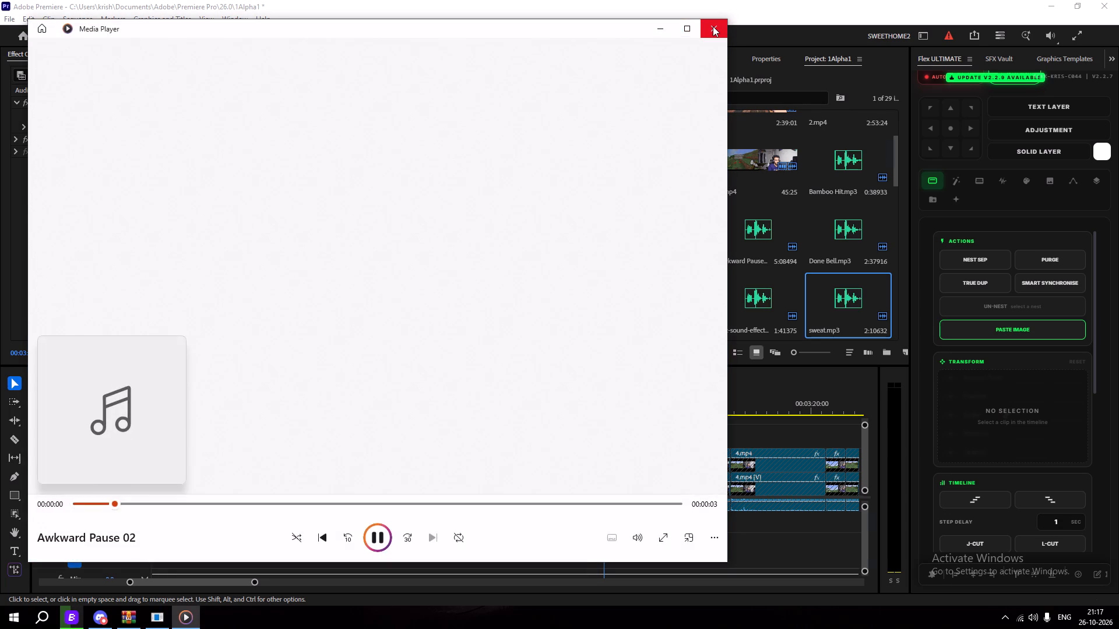
click(713, 26)
Import Awkward Pause 02 into the Premiere project and place it on track A4 at 00:03:10:34.
drag(195, 174, 803, 298)
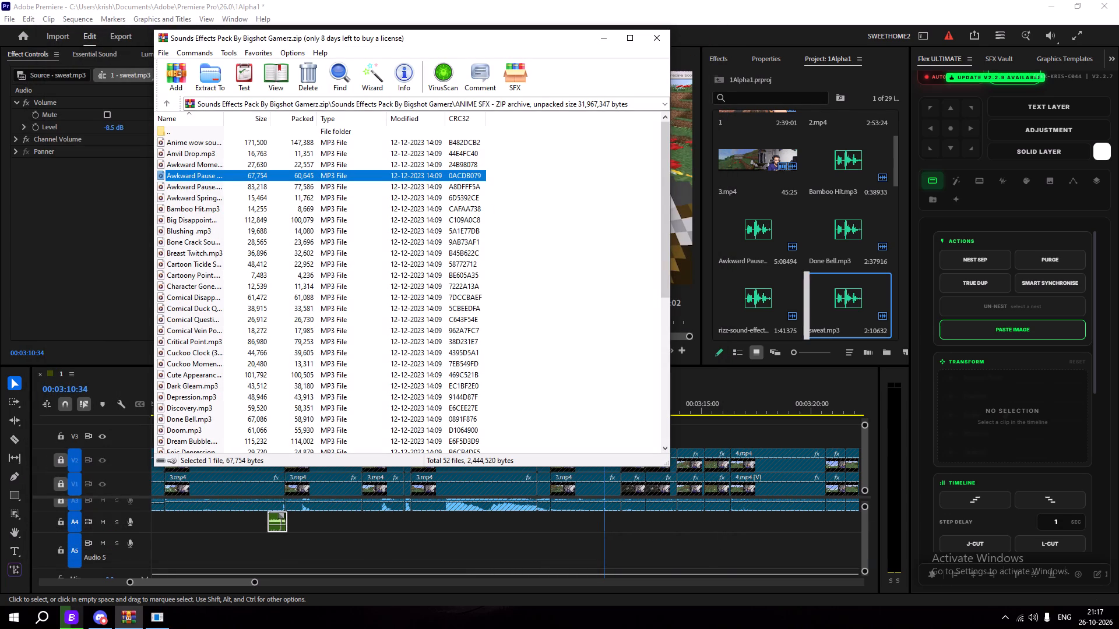
drag(803, 298, 810, 298)
drag(853, 304, 604, 516)
Cut the Awkward Pause 02 clip at the video cut just after 00:03:11:00, delete the remainder, and replay the moment.
key(space)
key(space)
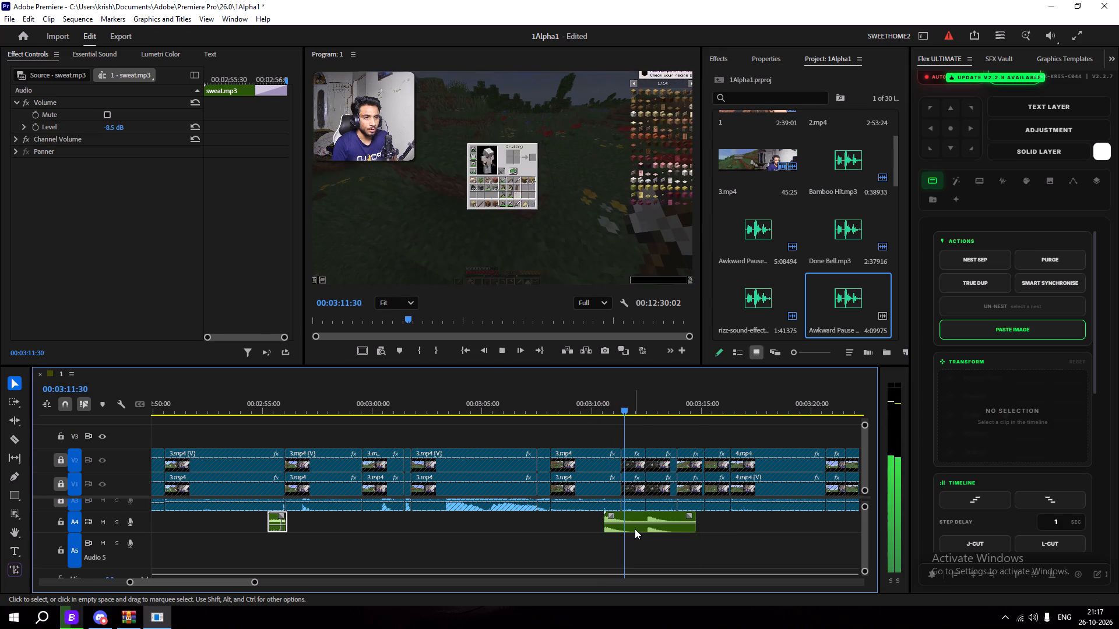
key(space)
key(space)
key(x)
key(c)
key(ctrl+z)
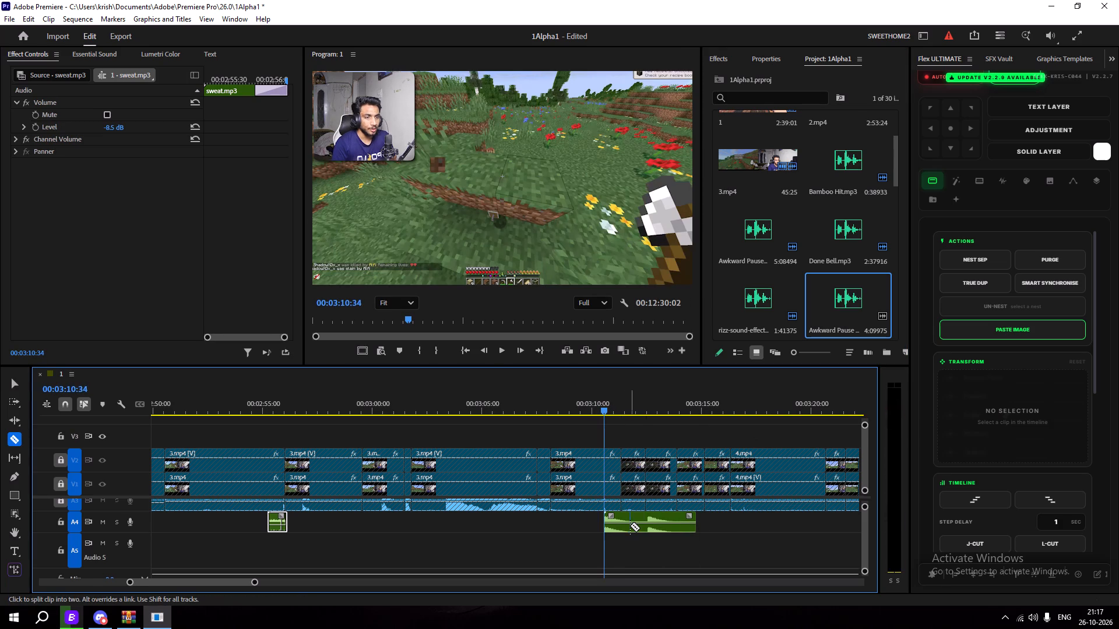
click(624, 525)
key(v)
click(636, 525)
key(Delete)
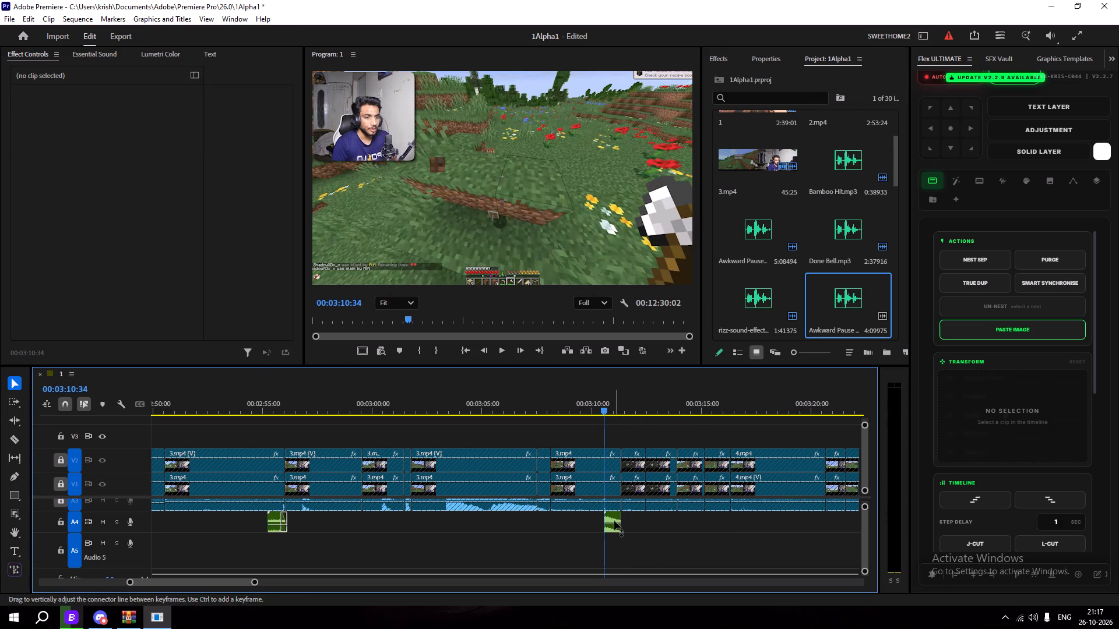
key(space)
key(space)
Lower the Awkward Pause 02 clip's volume to -2.0 dB and save the project.
click(614, 523)
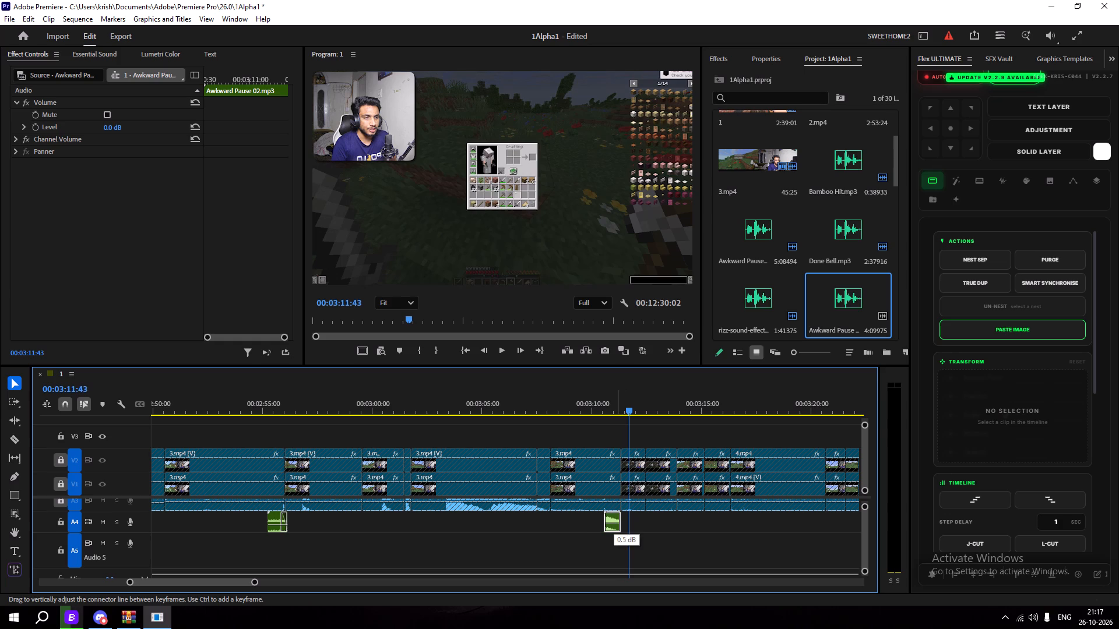
key(ctrl+s)
Add the rizz-sound-effect MP3 from the sound pack's parent folder to track A4 at 00:03:16:43.
key(space)
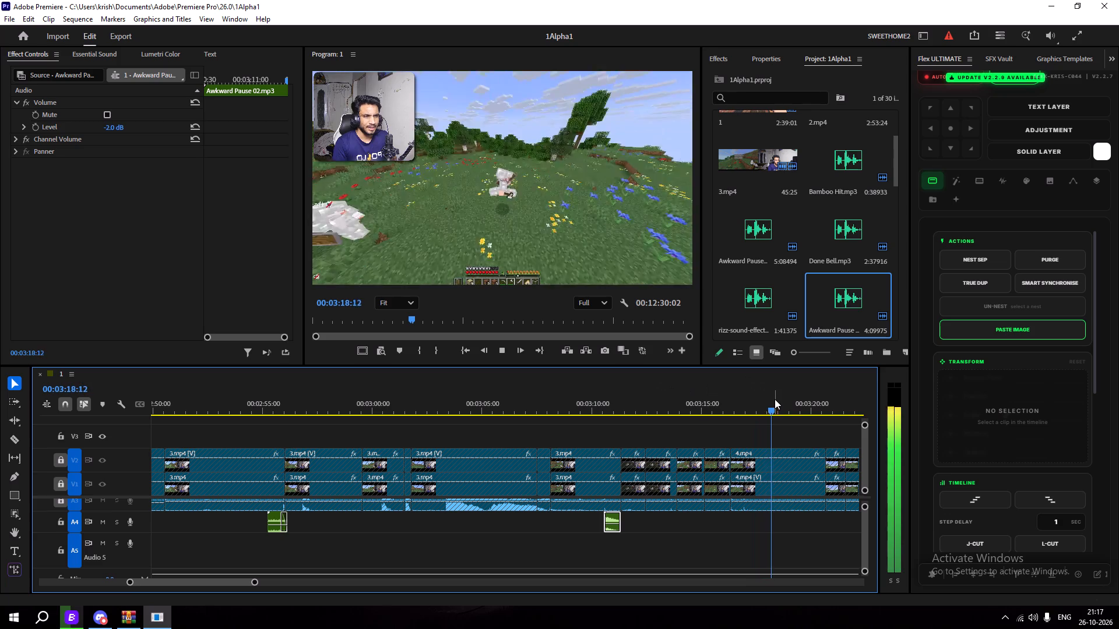
key(space)
drag(773, 403, 733, 417)
key(space)
key(space)
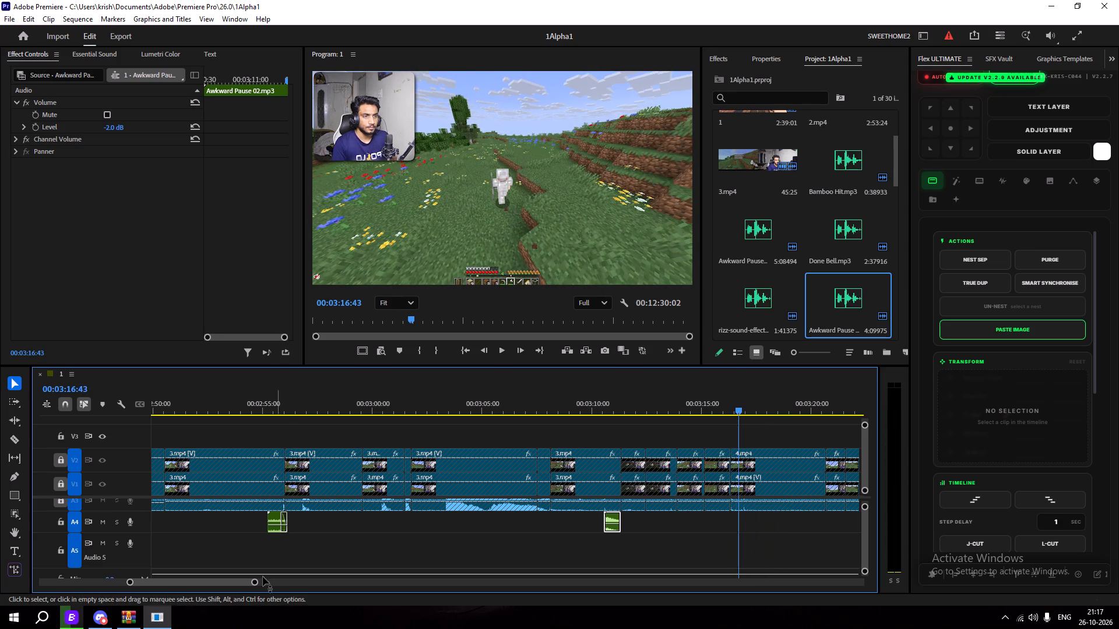
click(124, 621)
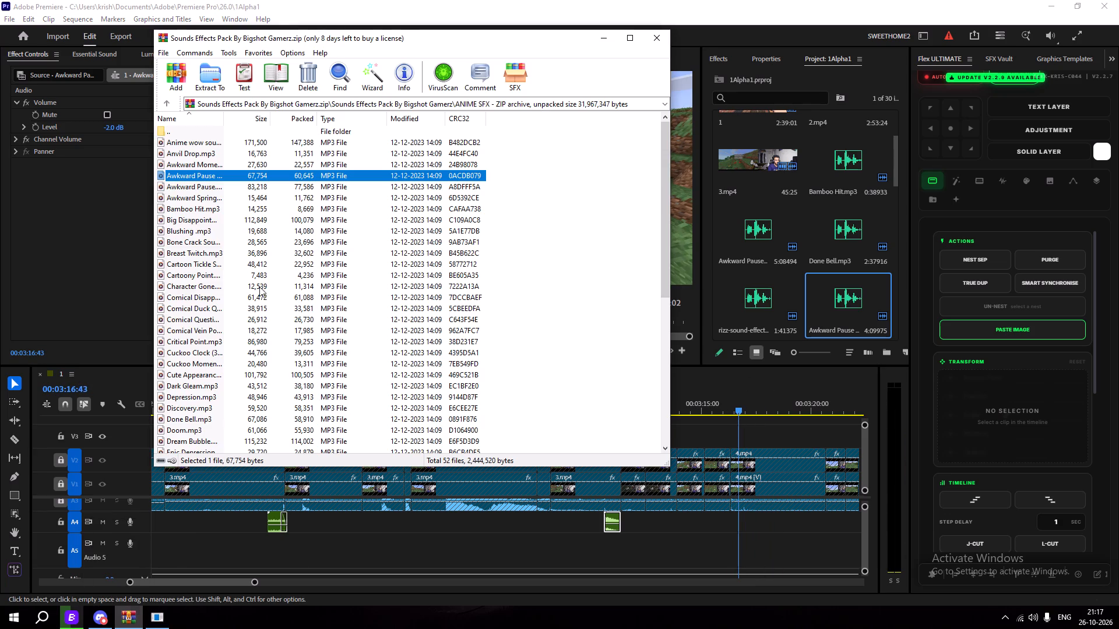
double_click(276, 128)
click(268, 272)
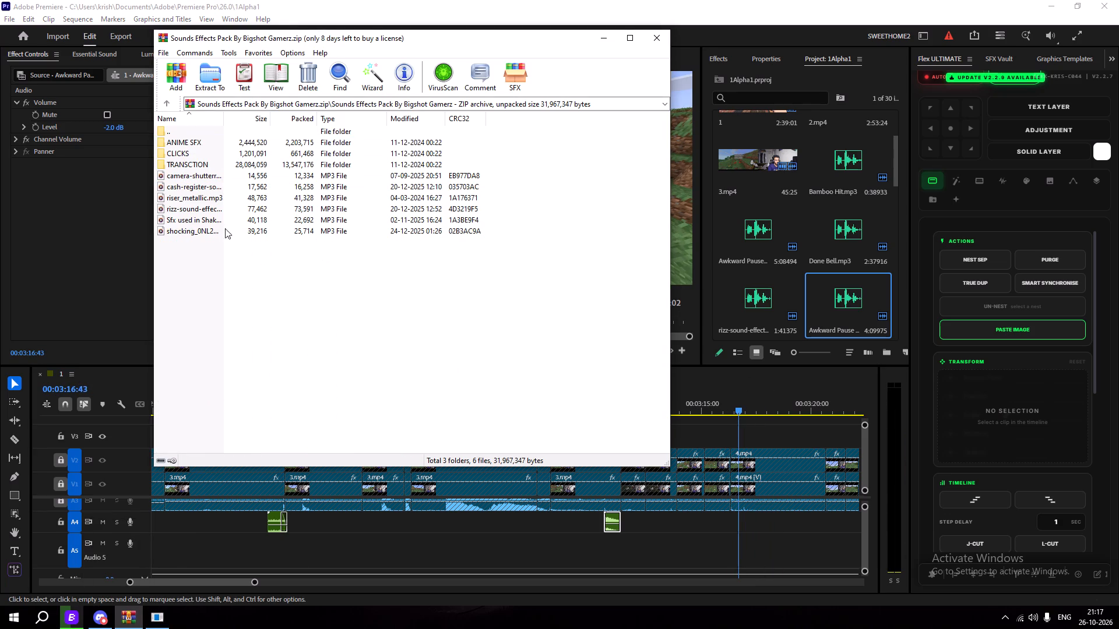
click(226, 211)
drag(226, 209, 807, 331)
drag(829, 313, 737, 524)
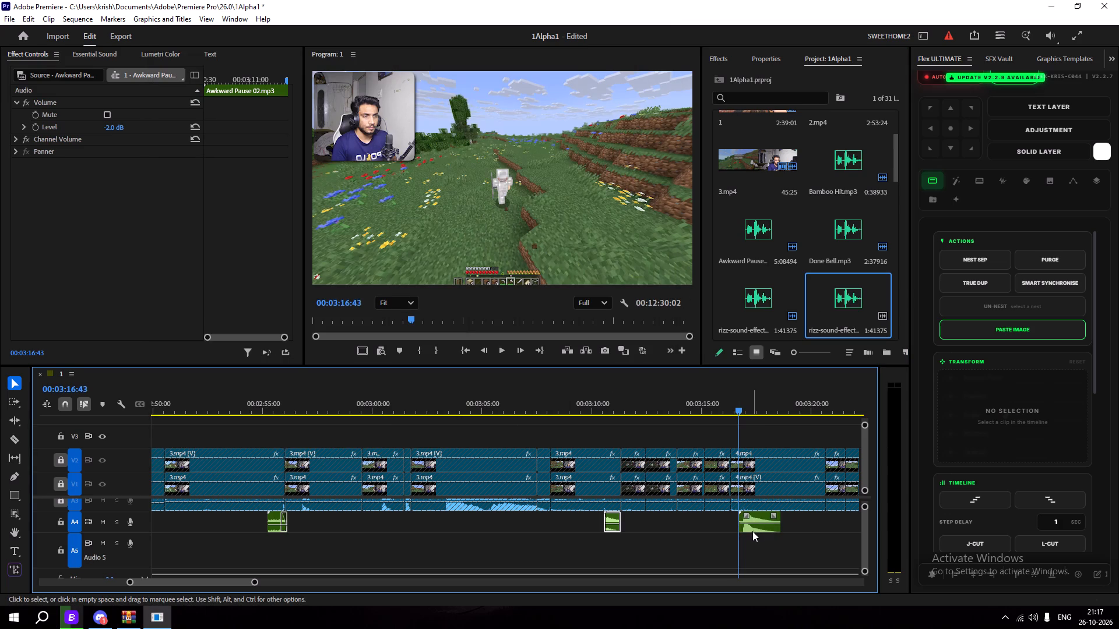
Move the rizz-sound-effect clip on A4 earlier to start at the video cut just before 00:03:16:43, and replay the moment.
drag(752, 531, 747, 532)
click(752, 432)
drag(741, 409, 723, 415)
key(space)
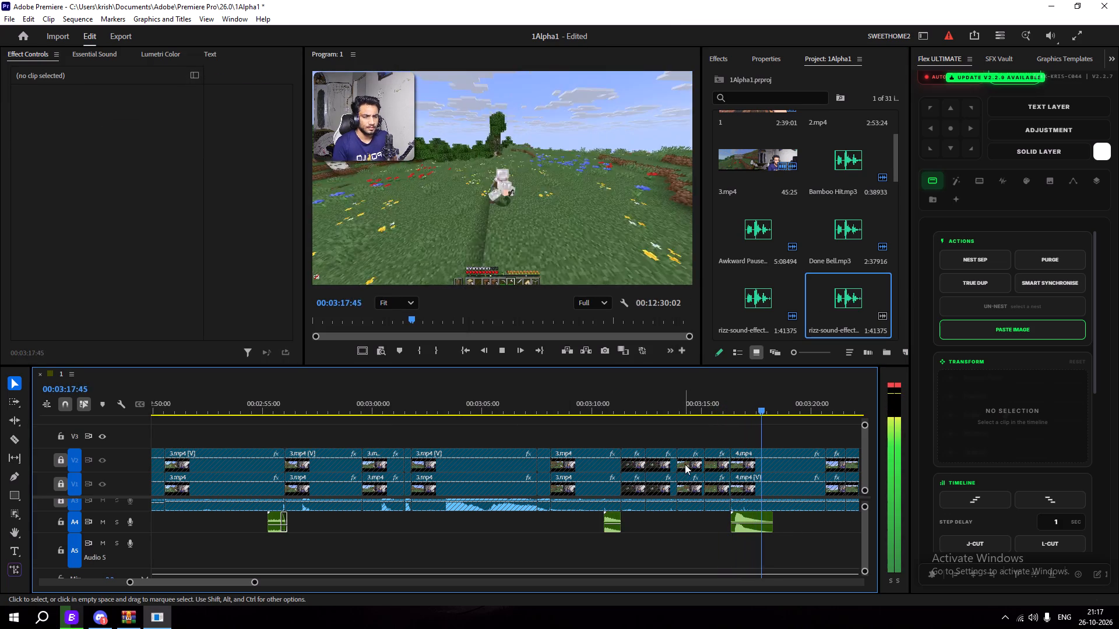
key(space)
Lower the rizz-sound-effect clip's volume to -5.0 dB and play the moment back.
drag(752, 522, 758, 524)
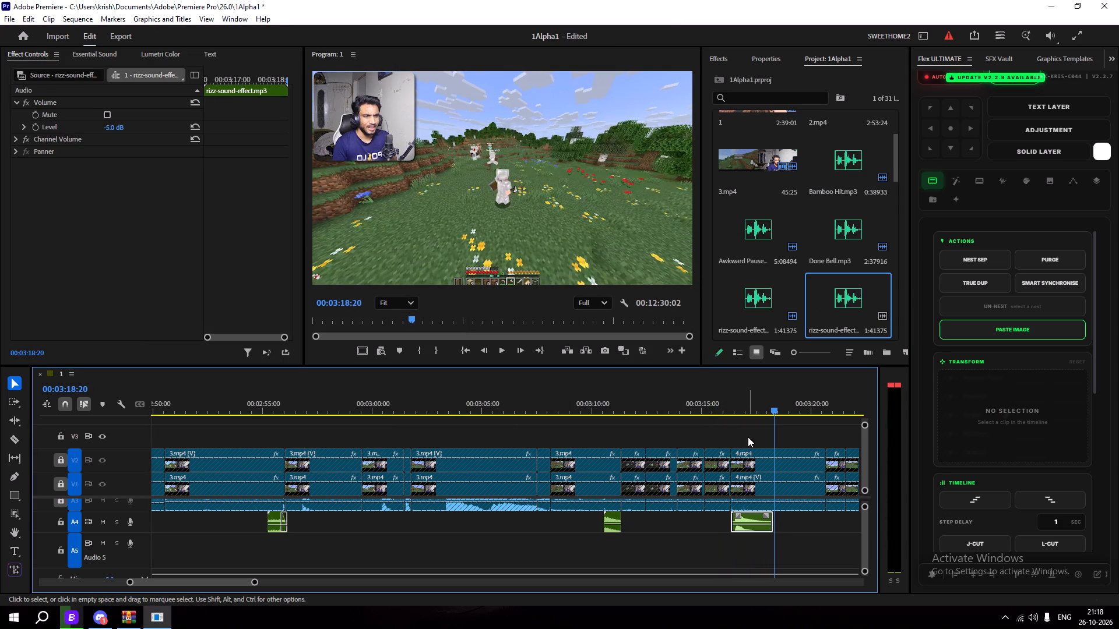
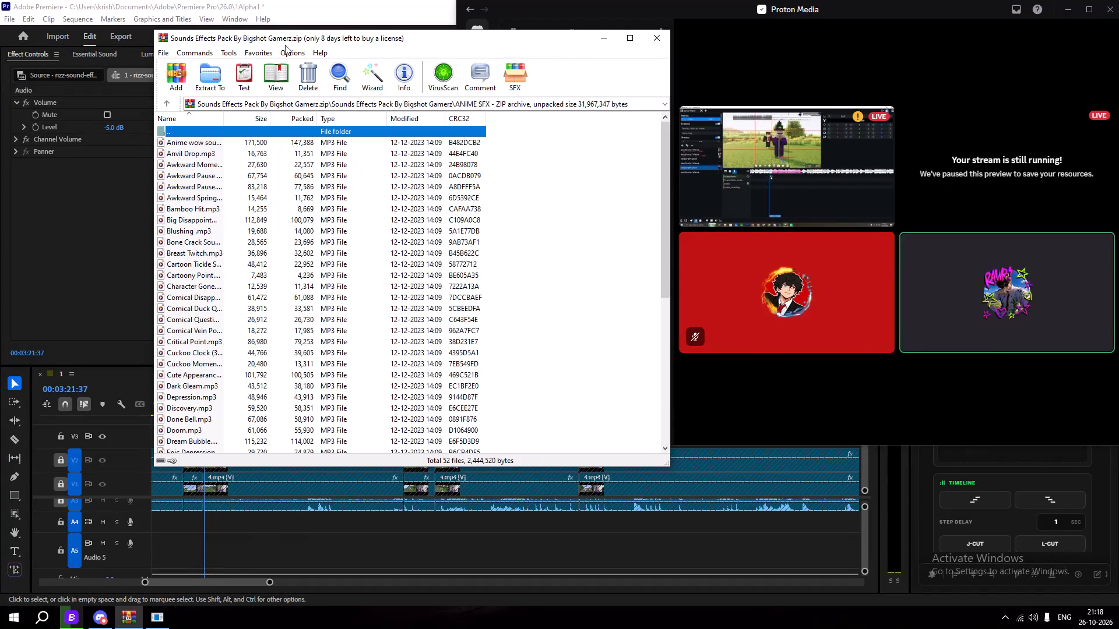
click(323, 0)
click(135, 616)
scroll(209, 345, down, 4)
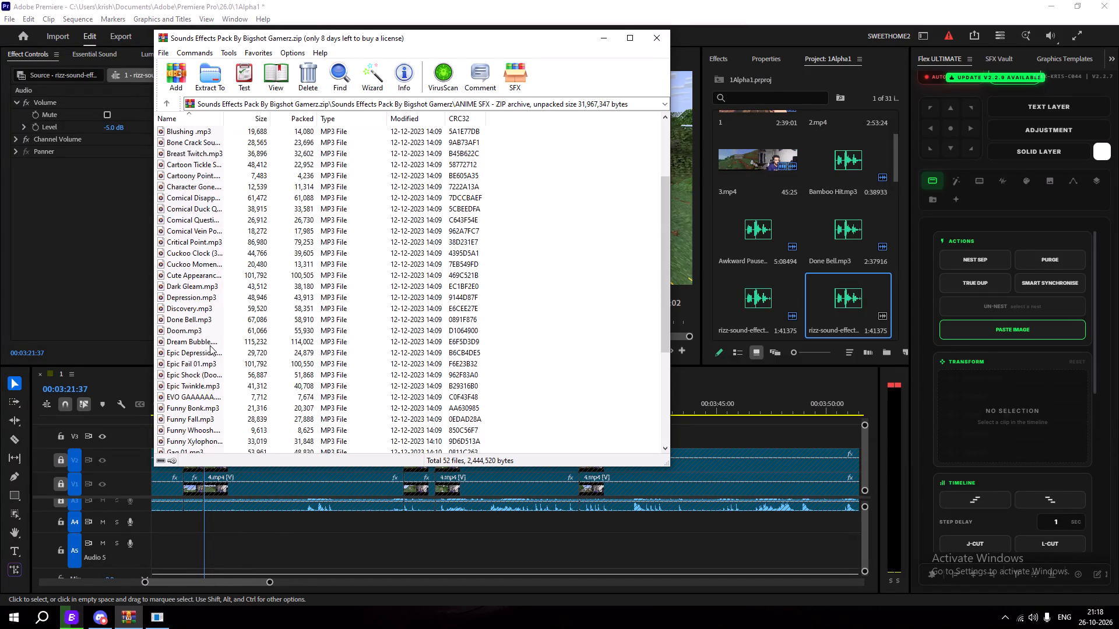
scroll(213, 344, down, 2)
scroll(191, 393, down, 1)
double_click(193, 363)
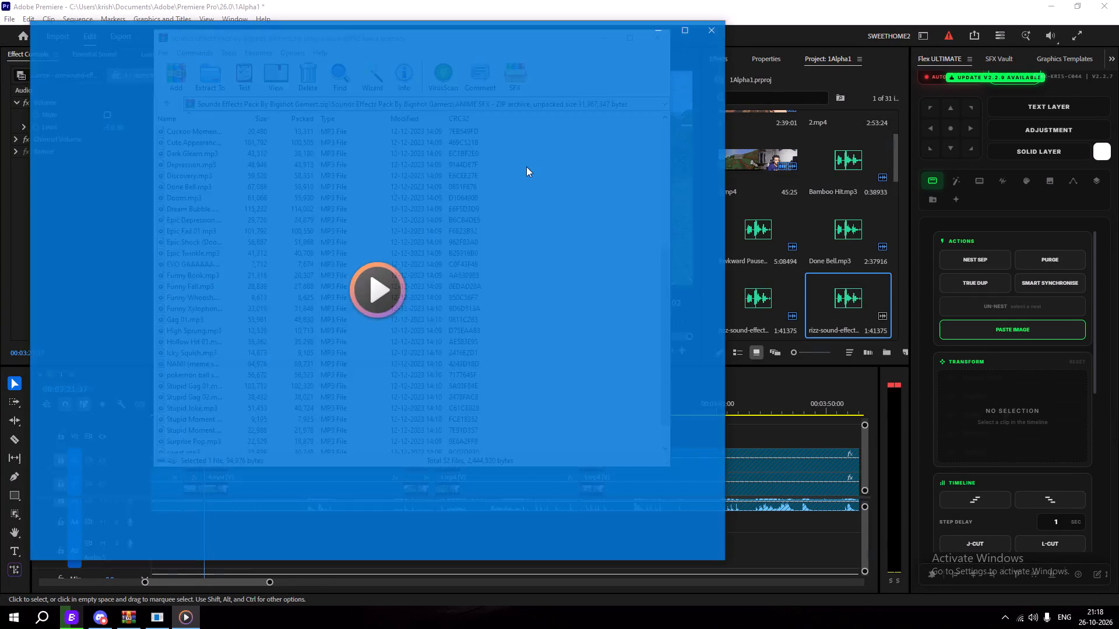
click(713, 31)
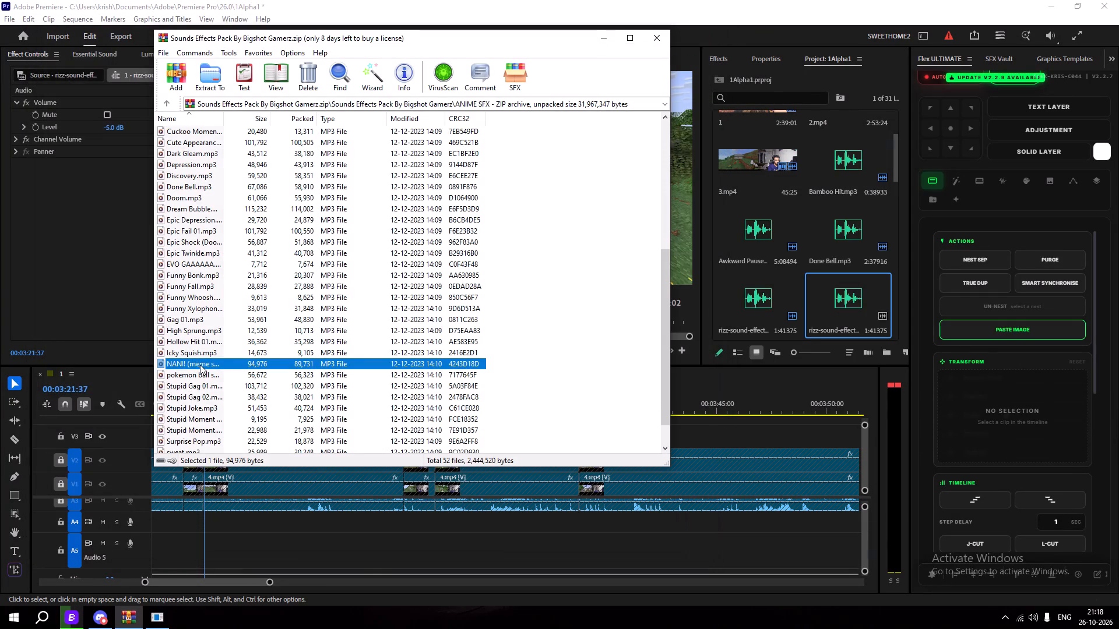
drag(200, 365, 812, 323)
click(610, 43)
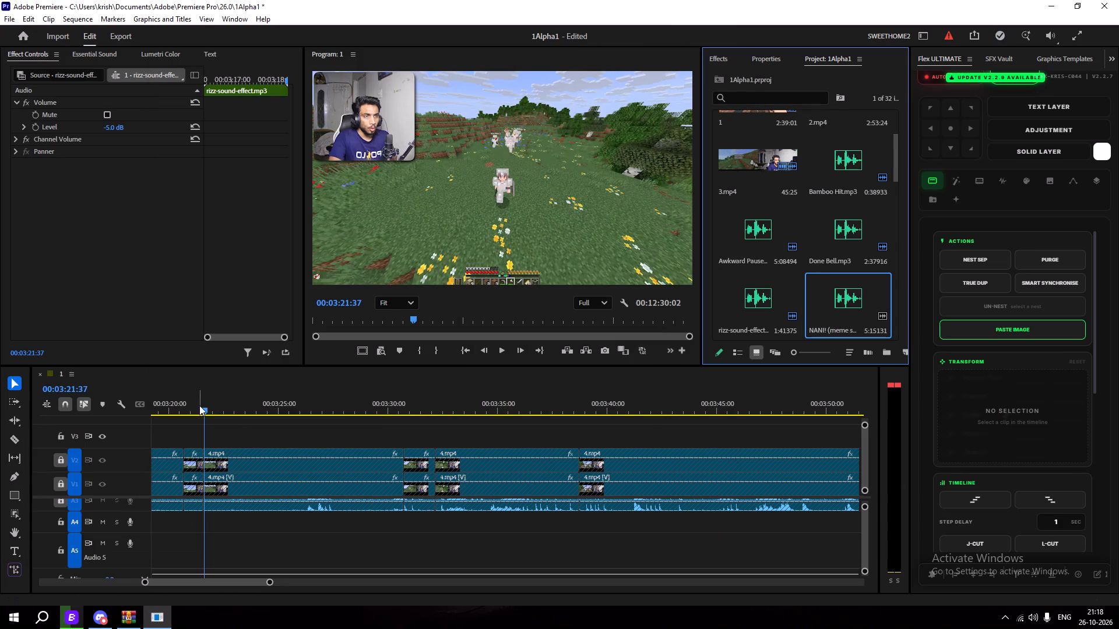
Find the spot after the rizz sound clip and place the NANI!! sound on track A4 at 00:03:19:01.
drag(201, 394, 312, 412)
key(space)
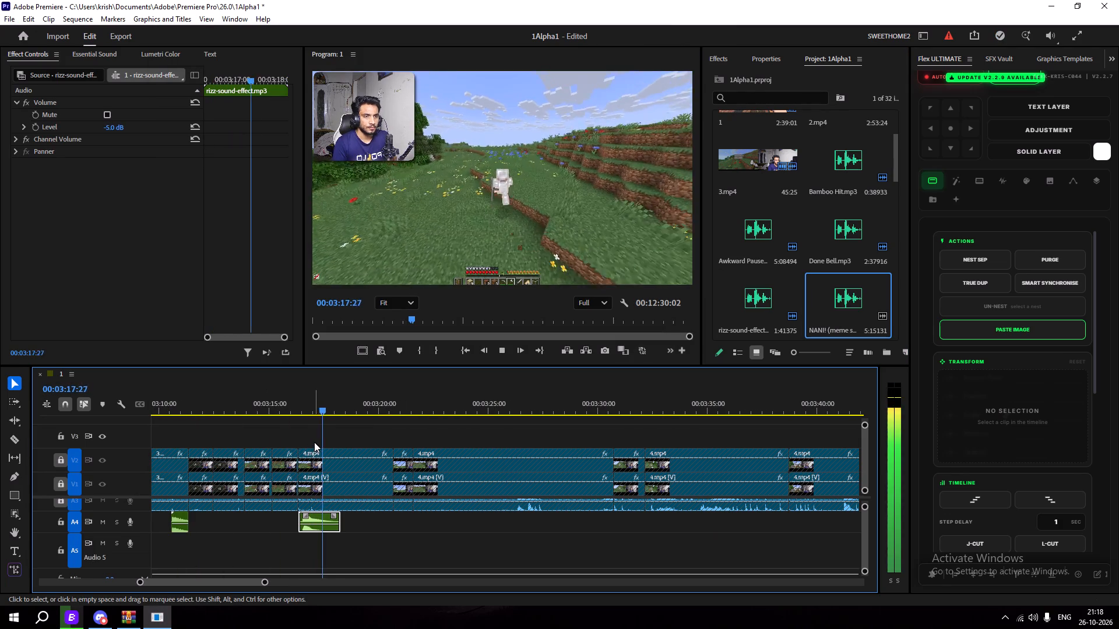
key(space)
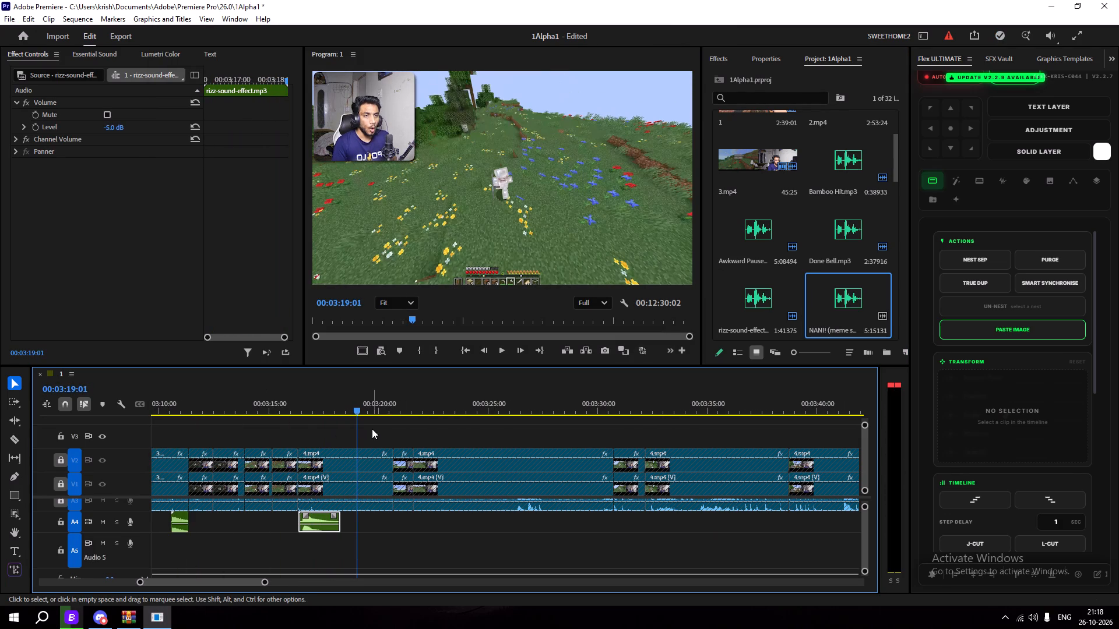
drag(857, 312, 357, 521)
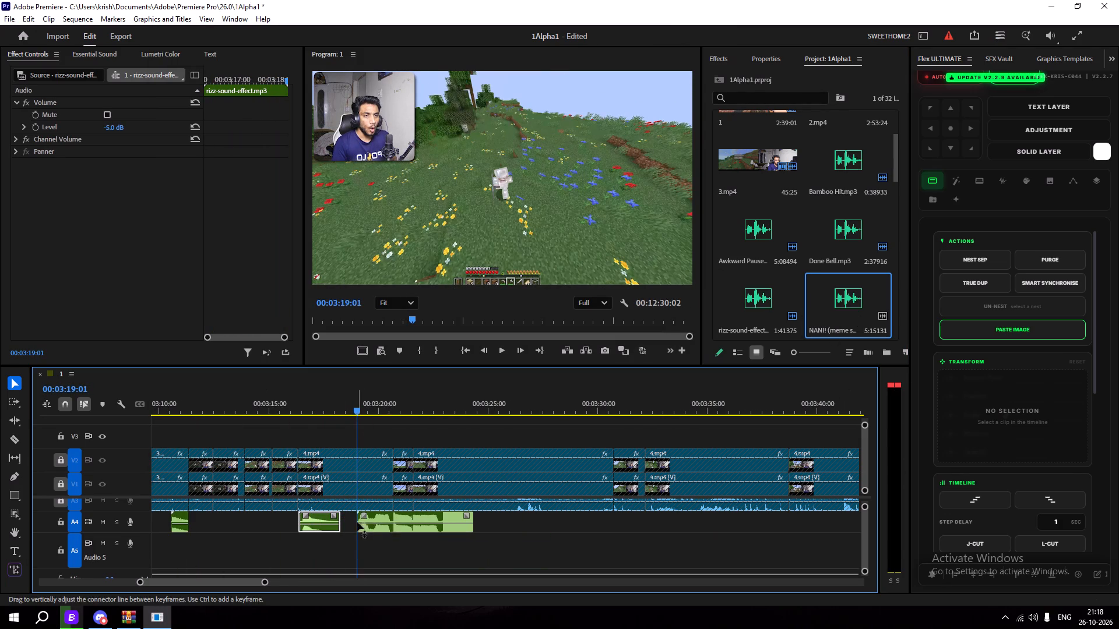
Split the NANI!! clip on A4 at 00:03:19:51 and delete the part after the cut.
key(space)
key(space)
right_drag(383, 462, 388, 419)
drag(381, 408, 380, 408)
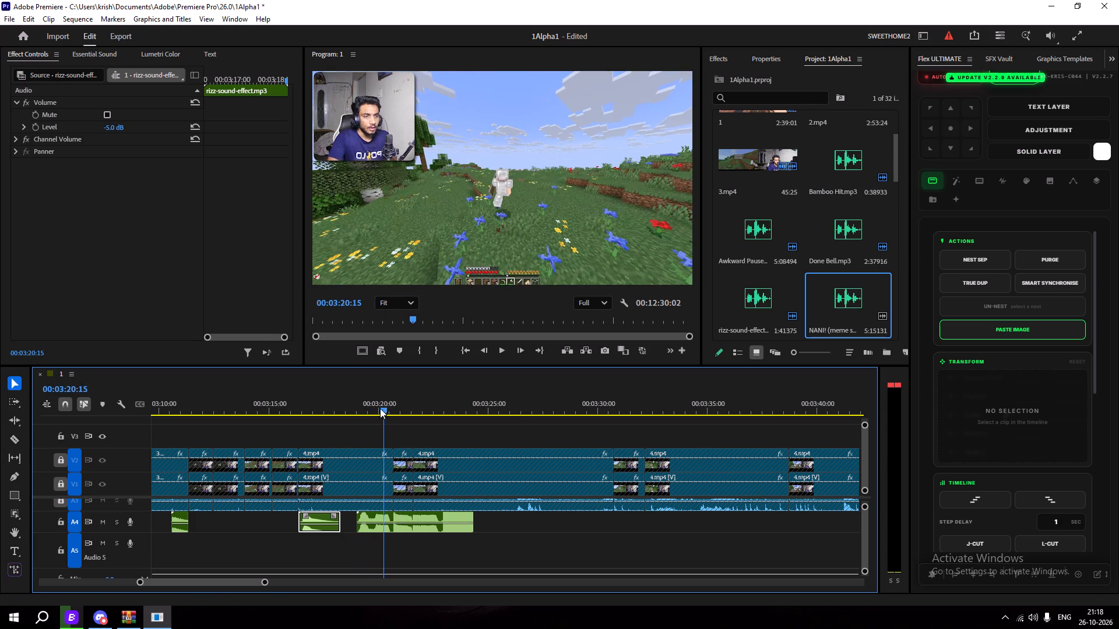
drag(380, 408, 367, 416)
key(space)
key(space)
key(space)
key(space)
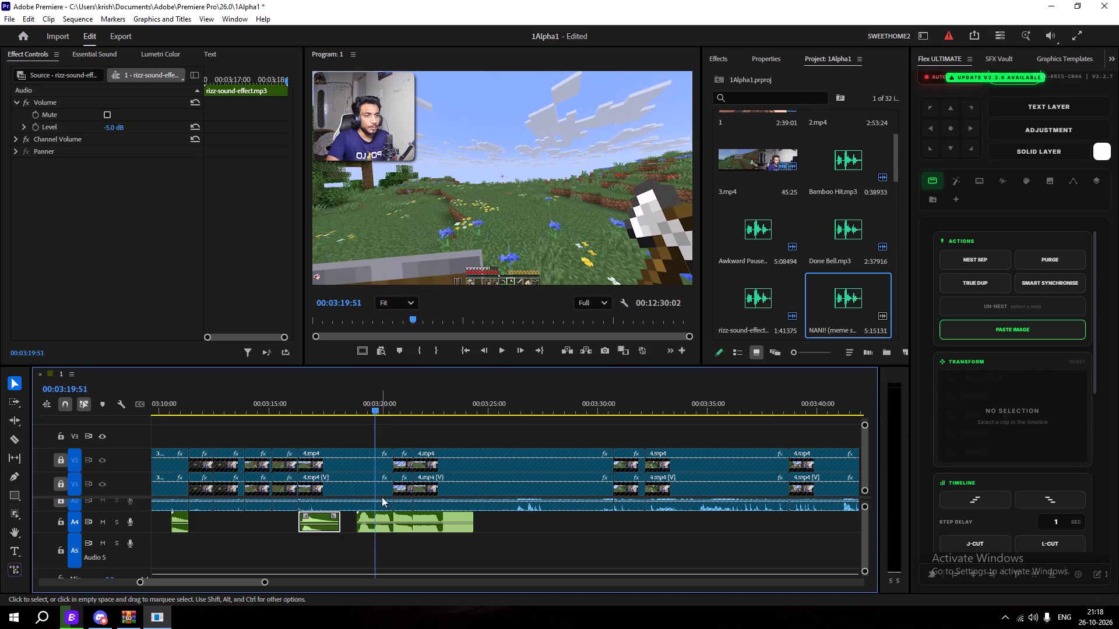
key(c)
click(375, 526)
key(v)
click(395, 526)
key(Delete)
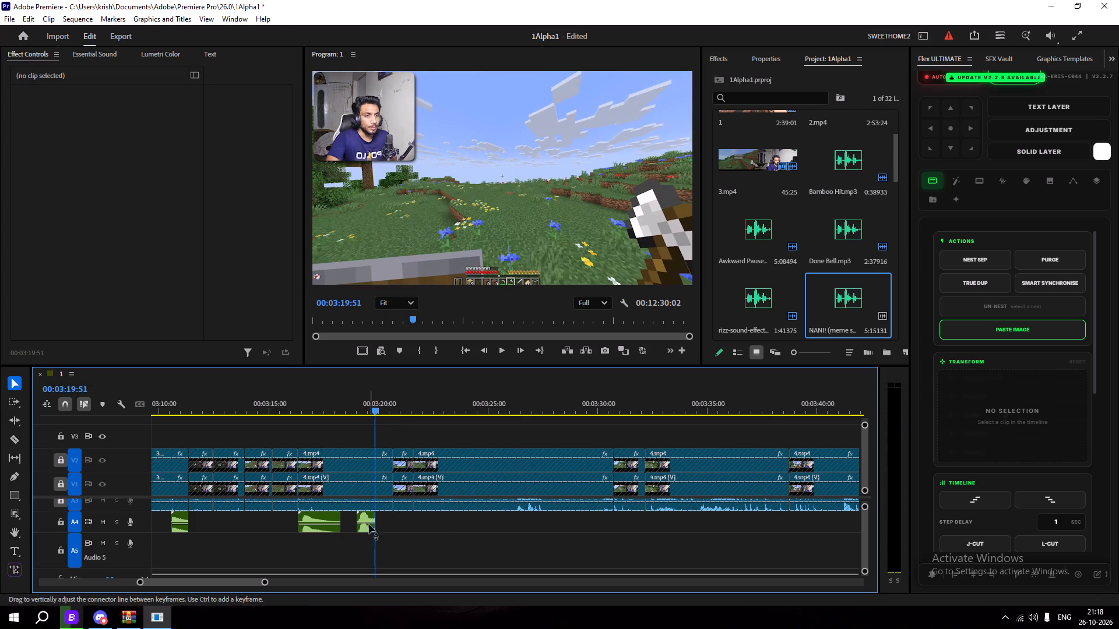
Cut the NANI!! clip again at about 00:03:19:42 and delete the leftover tail.
click(372, 416)
click(373, 408)
key(c)
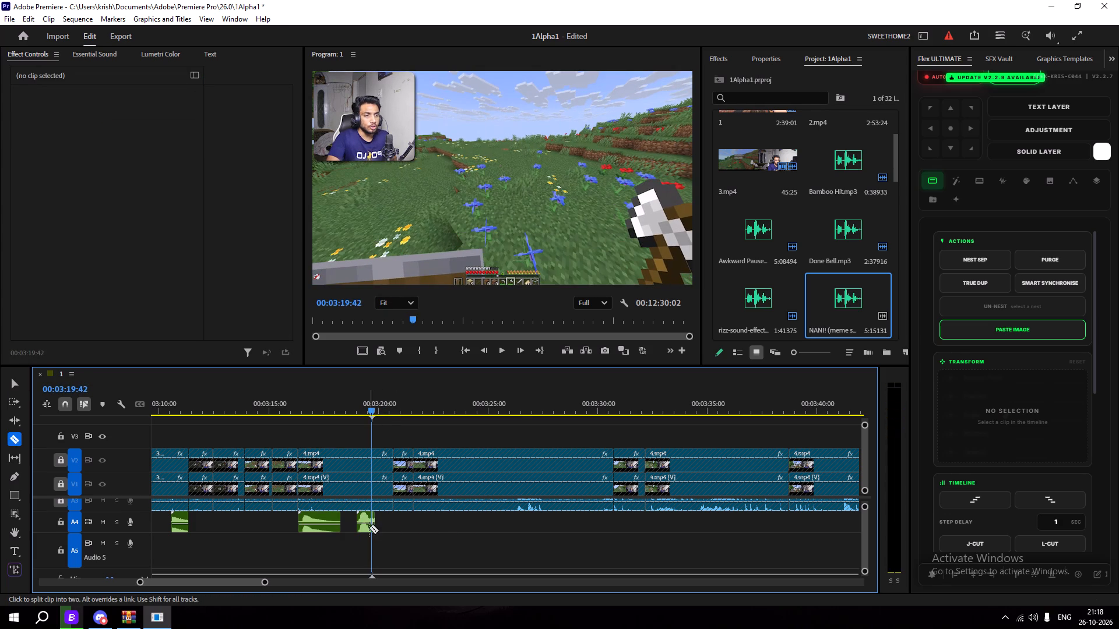
click(369, 528)
key(v)
click(374, 524)
key(Delete)
Play back the trimmed NANI!! clip and lower its volume level to -8.5 dB.
drag(354, 404, 350, 412)
key(space)
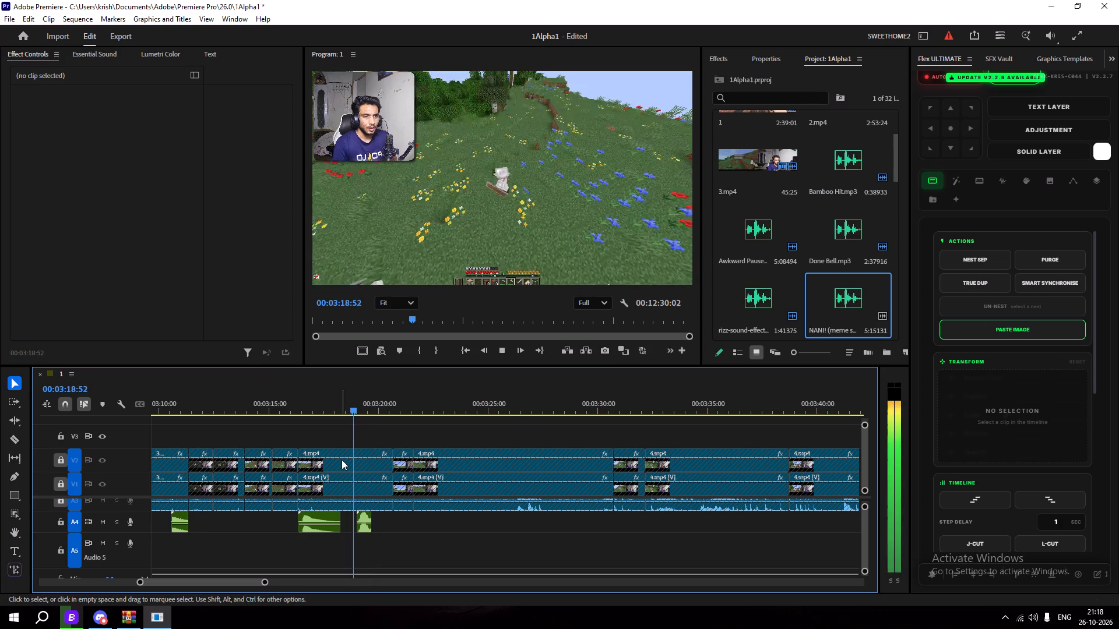
key(space)
click(367, 522)
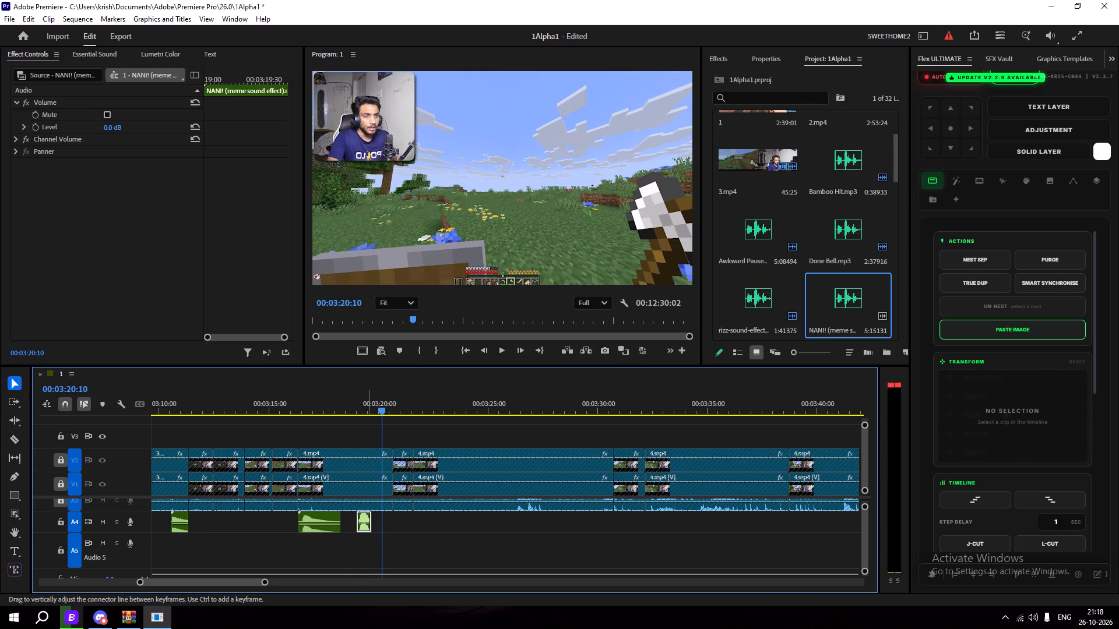
click(367, 521)
Shift the NANI!! clip earlier on A4 so it starts directly after the rizz sound clip, checking the timing by playback.
click(366, 531)
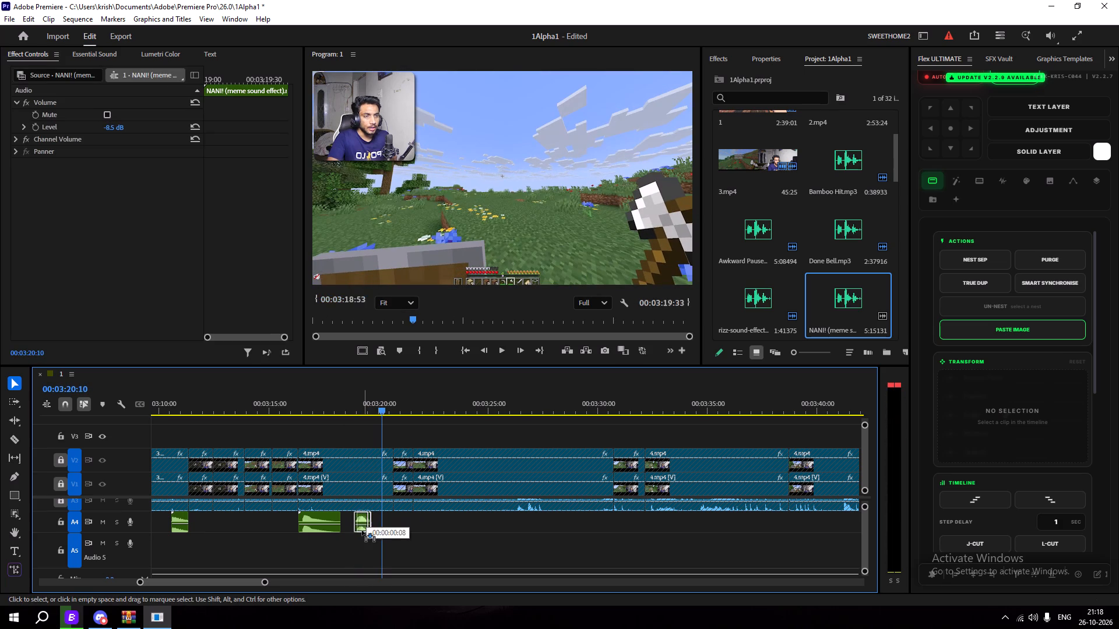
click(361, 531)
drag(349, 408, 332, 409)
key(space)
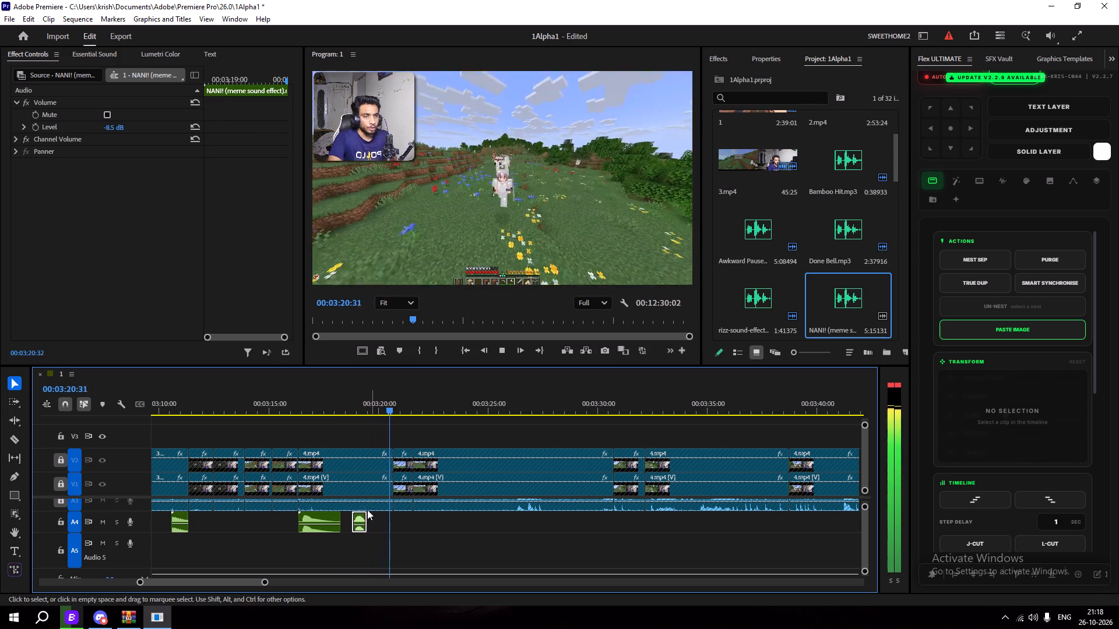
key(space)
drag(359, 531, 349, 531)
Play back the section with the repositioned sound, save the project, and continue playback to about 00:03:23:38.
drag(342, 416, 336, 413)
key(space)
click(334, 411)
key(space)
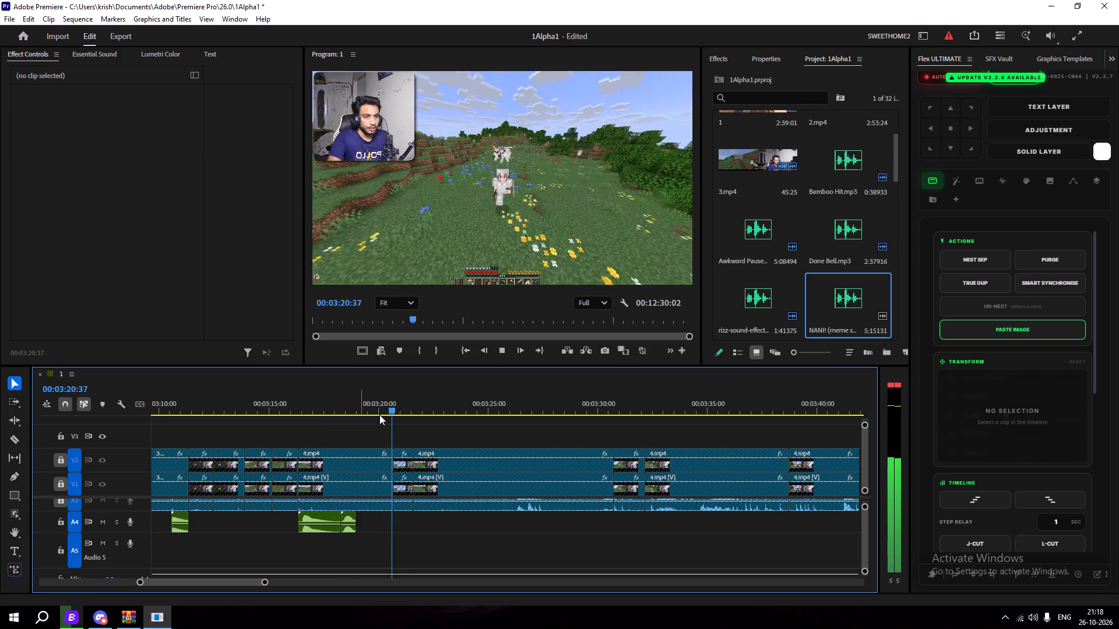
key(ctrl+s)
key(space)
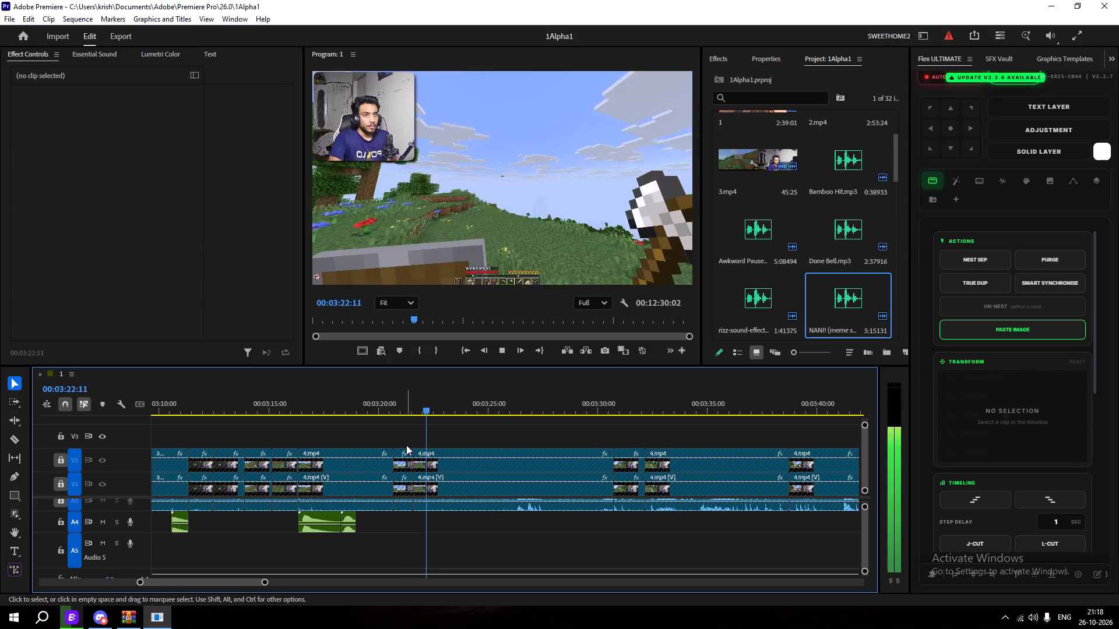
key(space)
Audition the pokemon ball, Stupid Gag 01, Stupid Moment and Surprise Pop sounds in the archive's ANIME SFX folder.
click(125, 624)
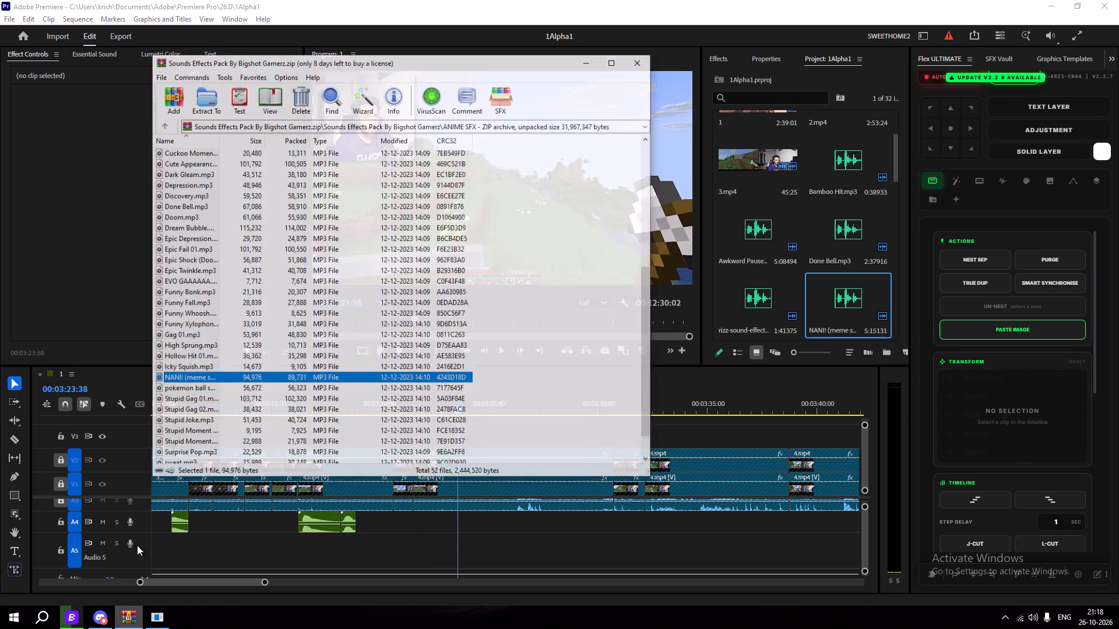
scroll(193, 367, down, 3)
double_click(206, 338)
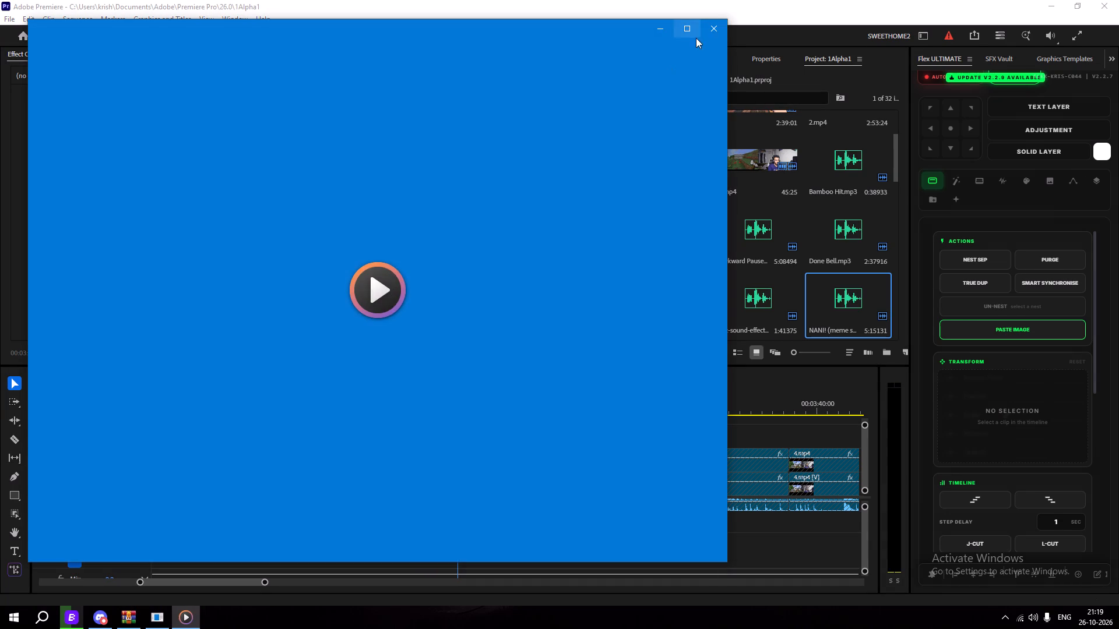
click(714, 29)
double_click(213, 355)
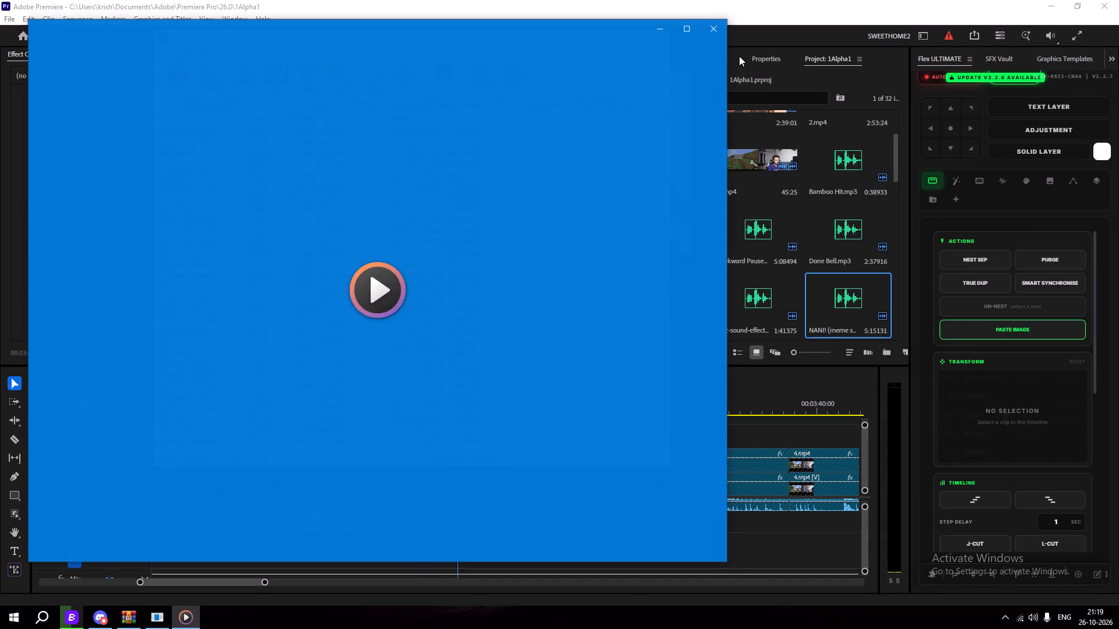
click(719, 30)
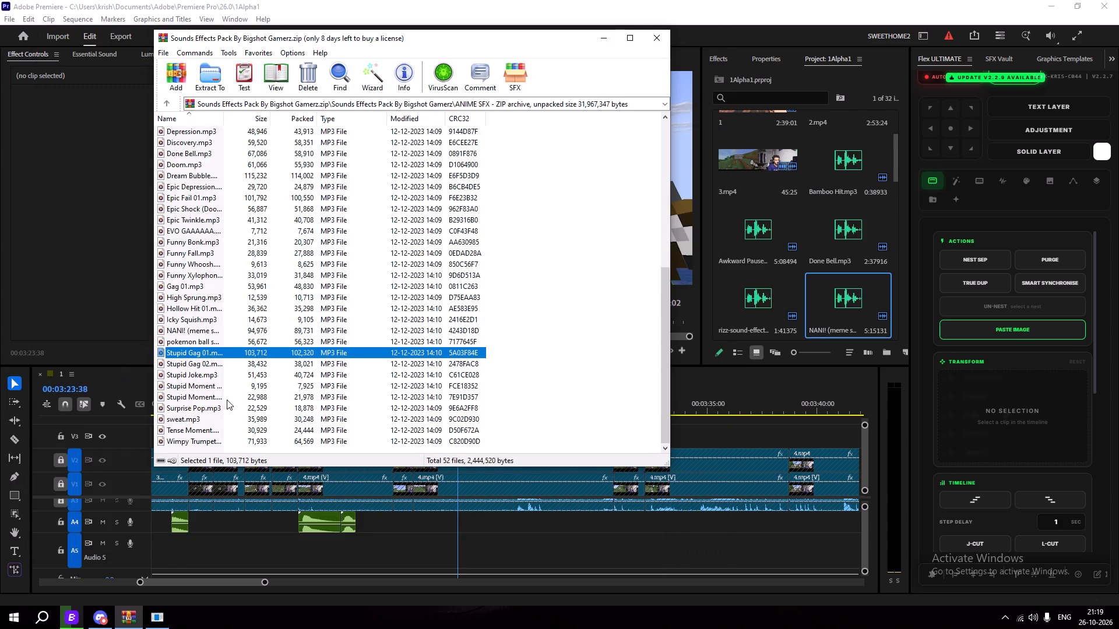
double_click(196, 401)
click(708, 27)
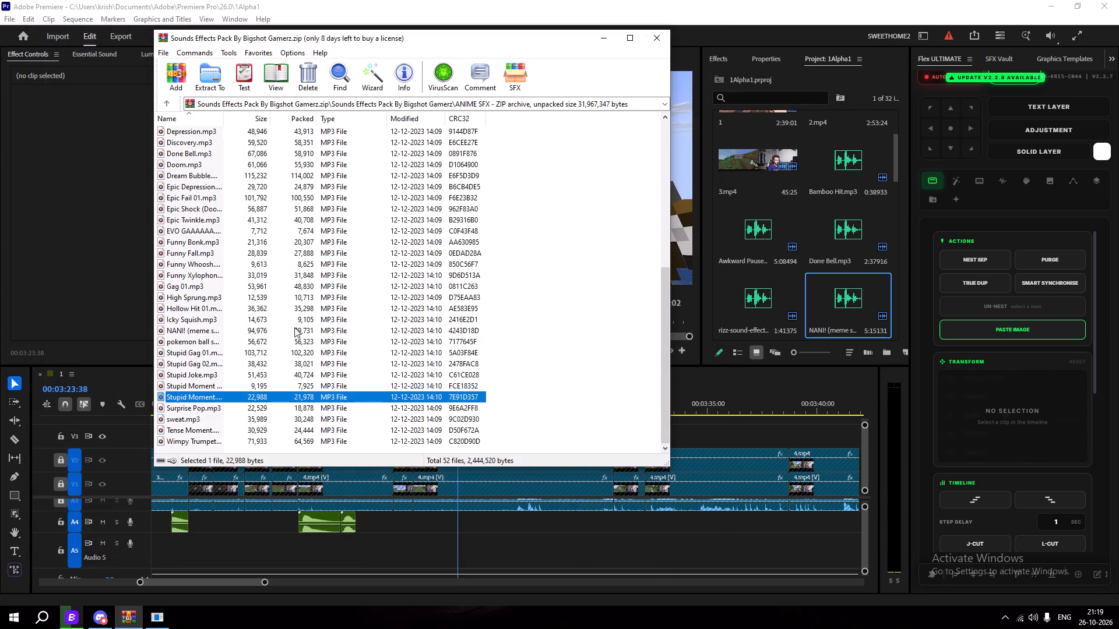
click(215, 402)
double_click(210, 411)
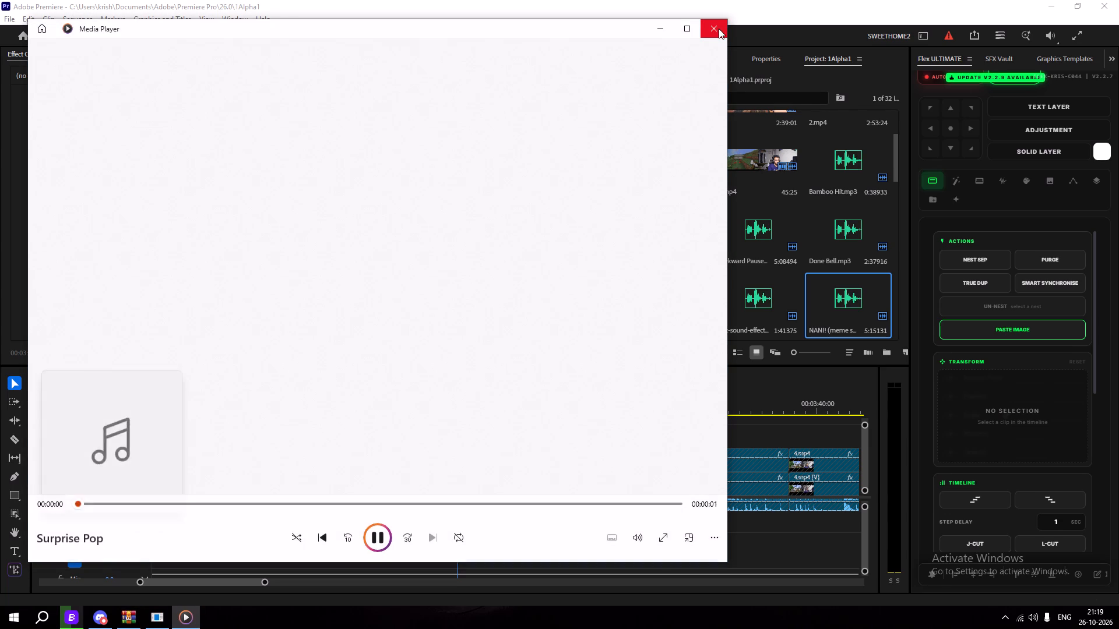
click(719, 29)
Preview the shocking sound in the archive's parent folder and browse the whoosh files in the TRANSCTION folder.
scroll(225, 153, up, 10)
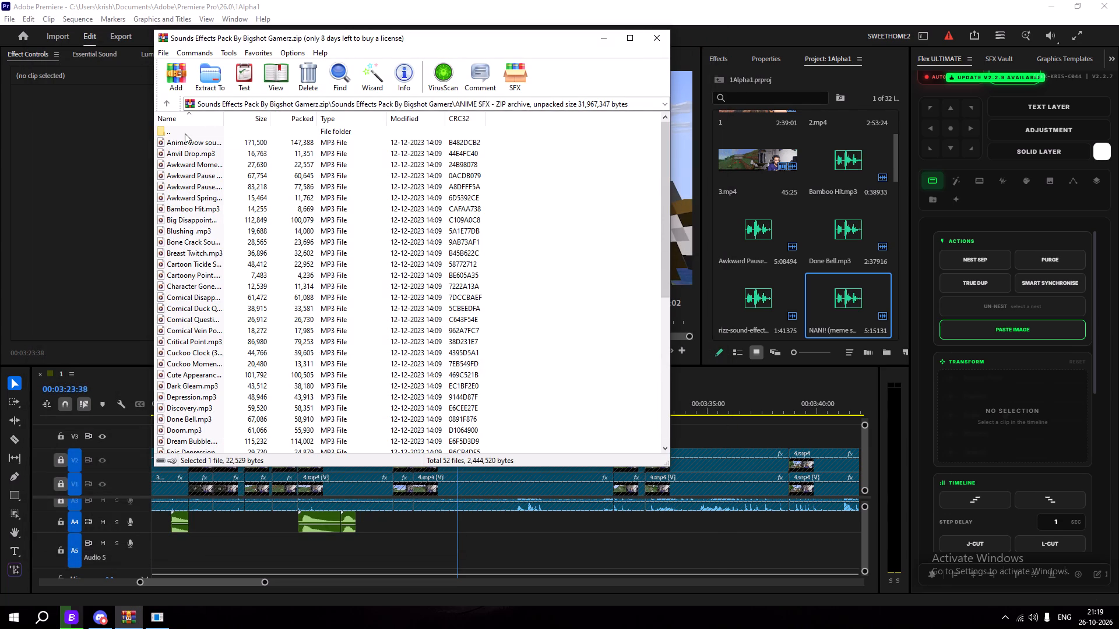
double_click(191, 128)
click(207, 289)
double_click(217, 233)
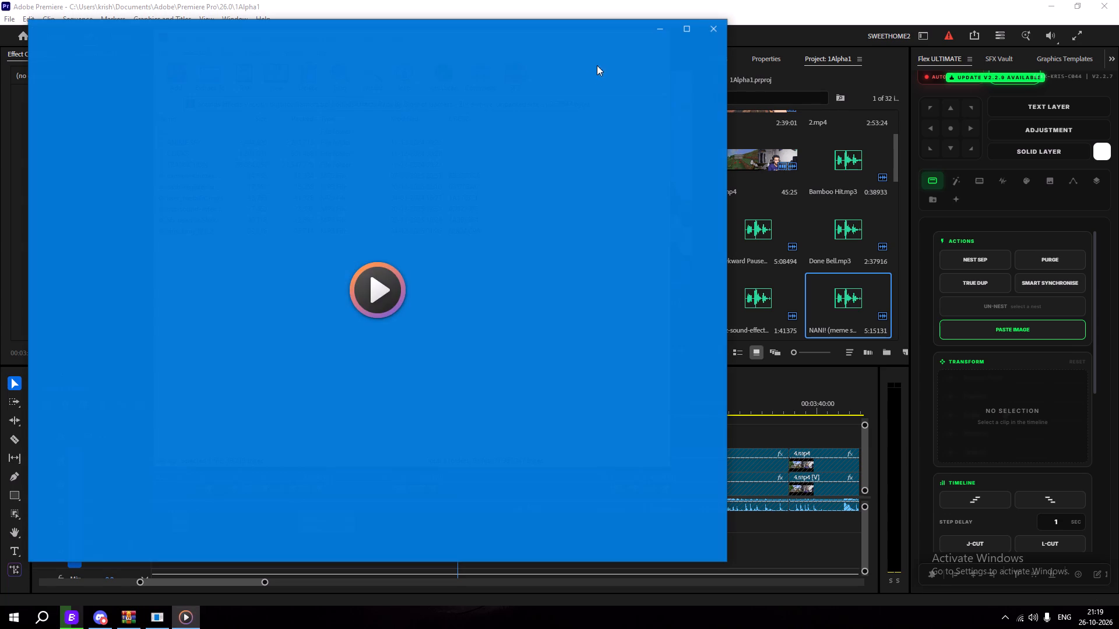
click(712, 28)
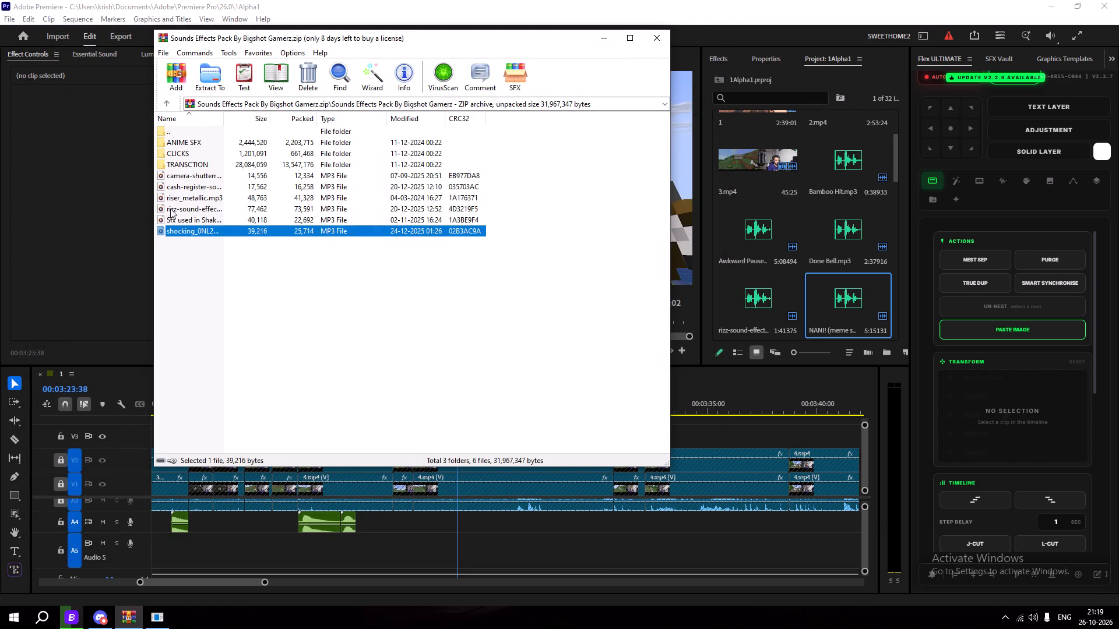
click(202, 176)
triple_click(207, 165)
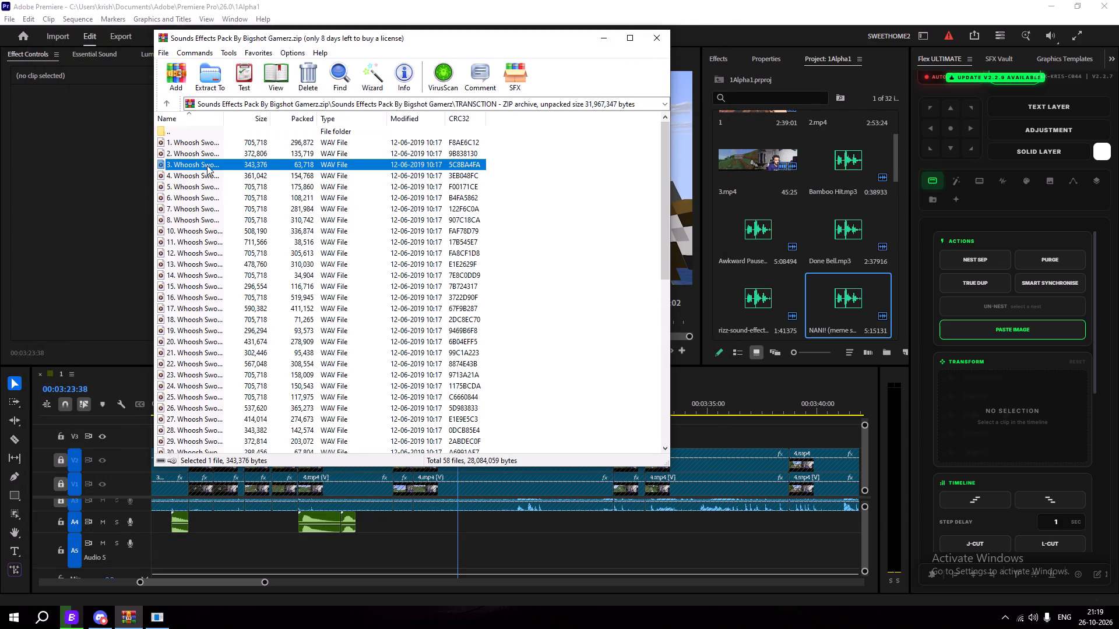
scroll(238, 228, down, 17)
scroll(201, 176, up, 12)
double_click(191, 131)
click(229, 309)
click(196, 144)
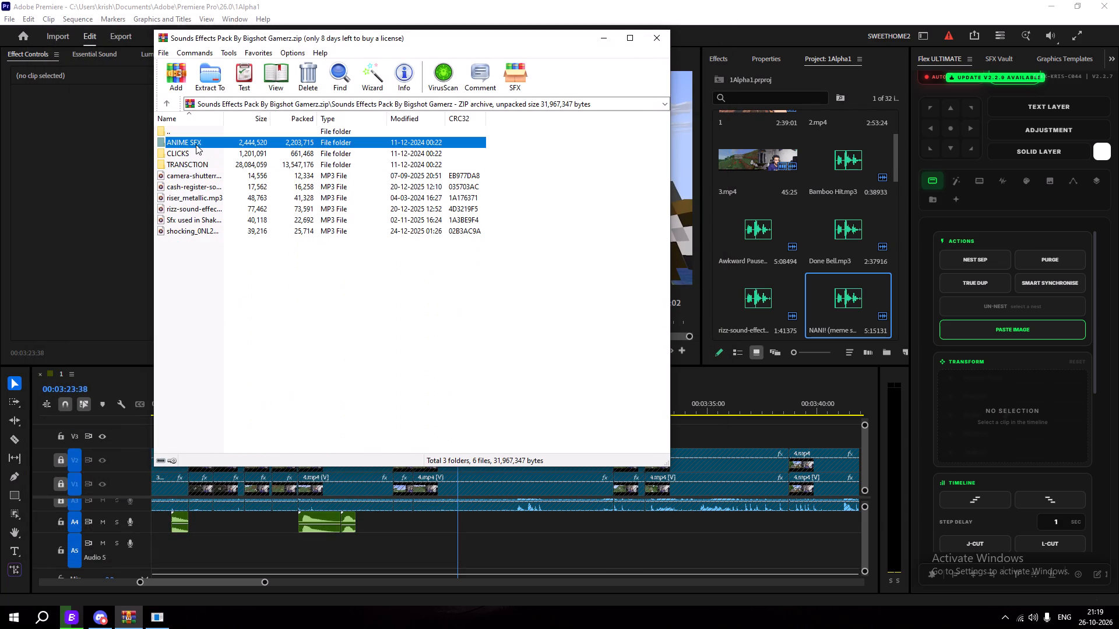
Audition Breast Twitch and Cartoon Tickle Sound Effect from the ANIME SFX folder and import the Cartoon Tickle sound into the project.
double_click(200, 140)
click(206, 178)
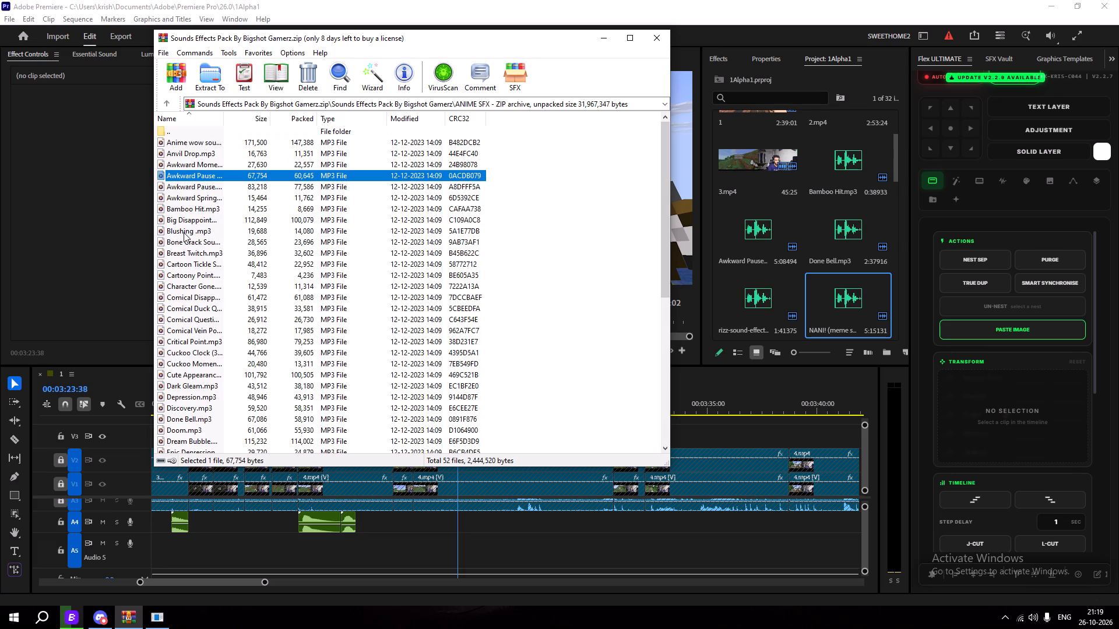
double_click(201, 255)
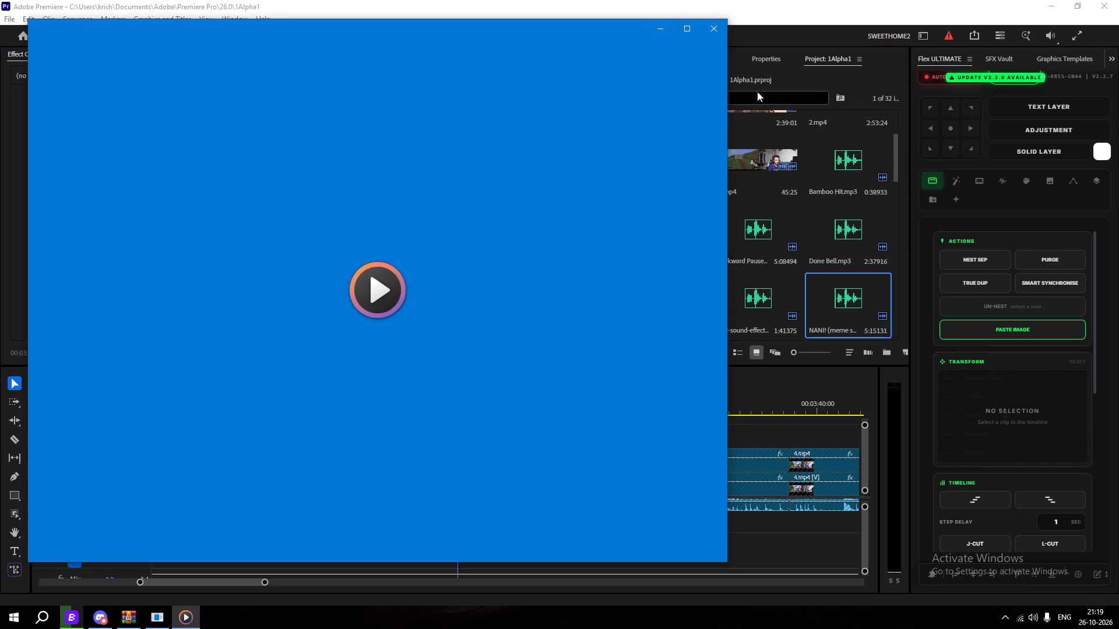
click(718, 23)
double_click(206, 269)
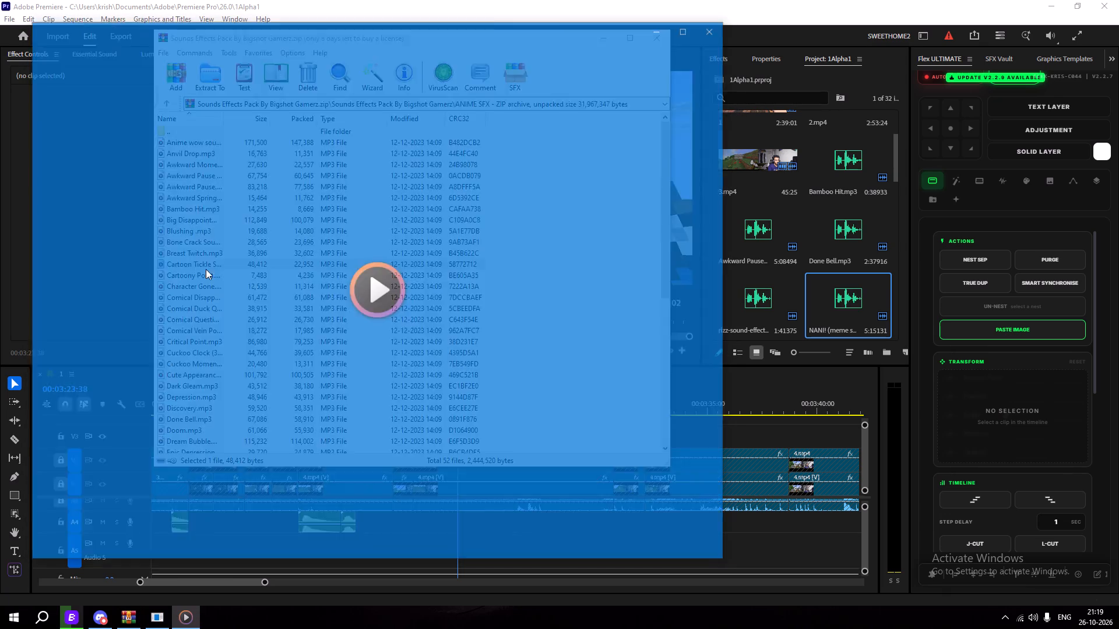
click(712, 32)
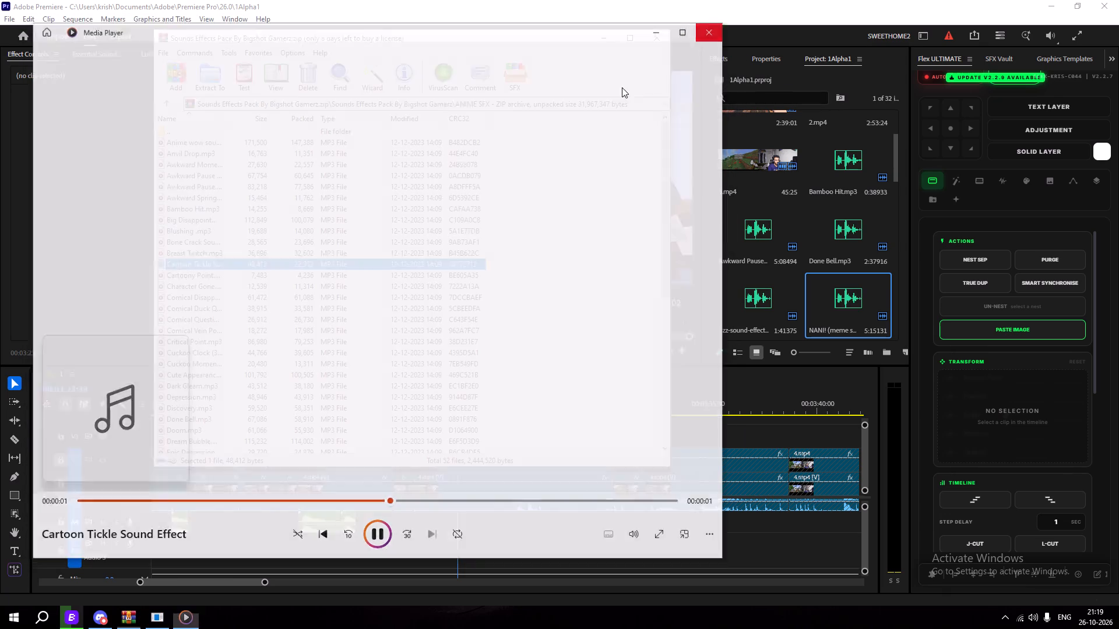
drag(194, 259, 796, 309)
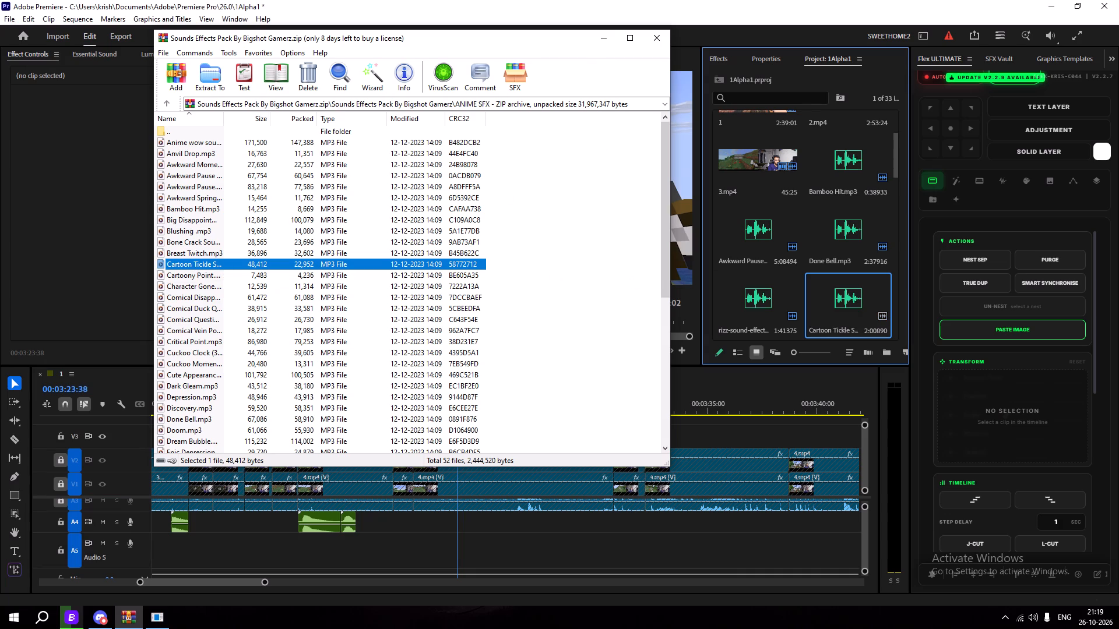
click(599, 40)
Place the Cartoon Tickle sound on track A4 at 00:03:23:38 and play the sequence on to about 00:03:46.
drag(851, 308, 459, 530)
key(space)
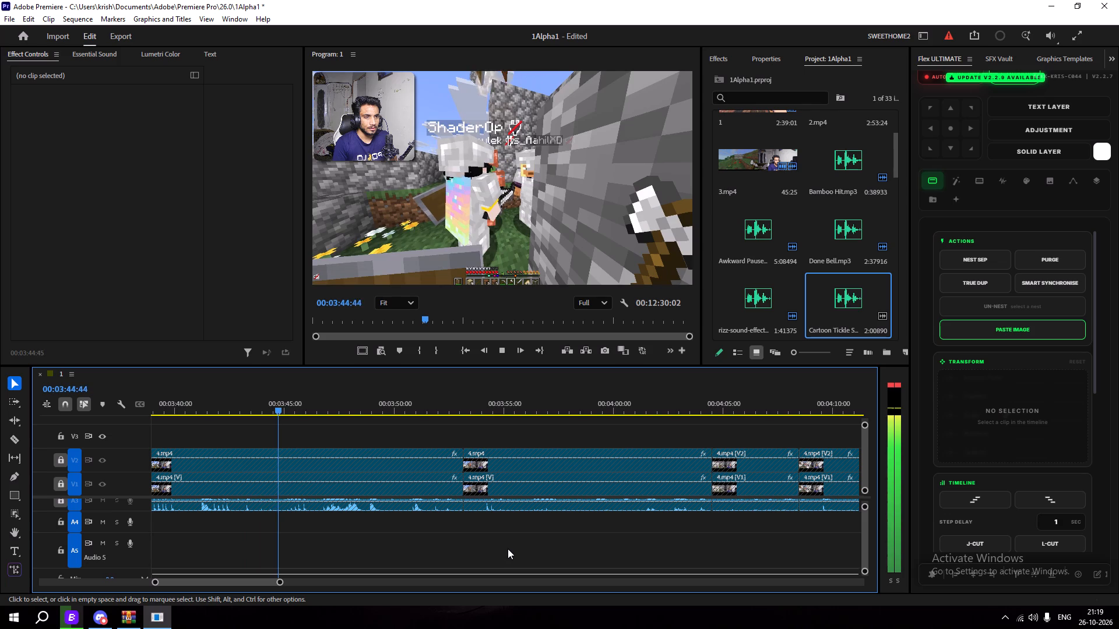
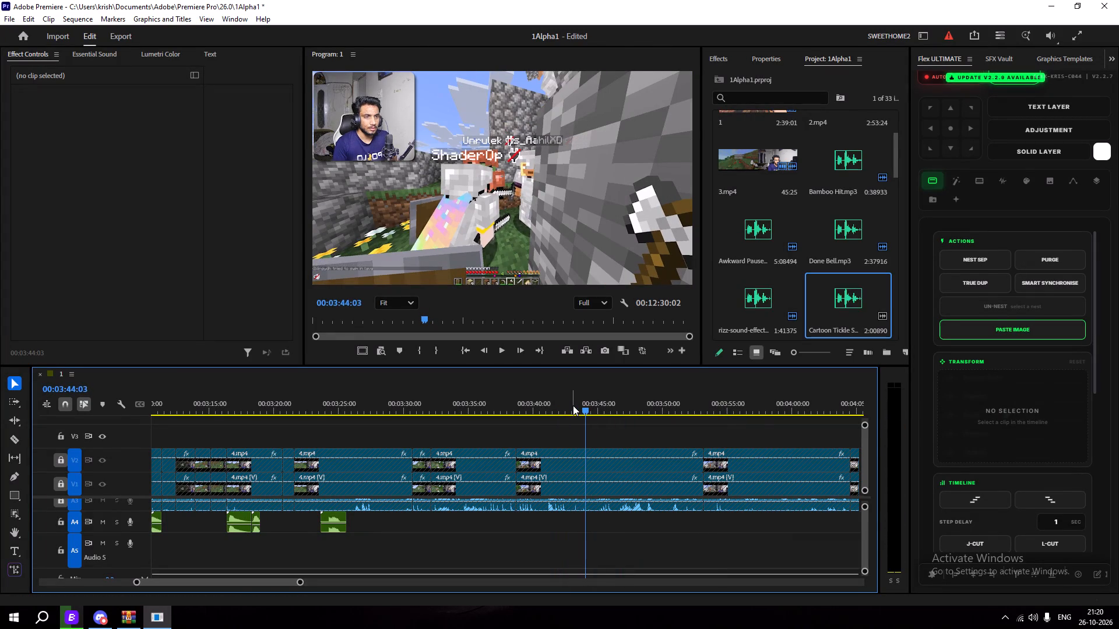
key(space)
key(space)
Search the project items for "gop" and clear the search.
click(784, 97)
text(gop)
key(BackSpace)
key(BackSpace)
text(hop)
key(BackSpace)
key(BackSpace)
key(BackSpace)
key(BackSpace)
Look for the gopgopgop sound in the archive's ANIME SFX folder and its parent folder, checking the Anime wow sound.
click(124, 620)
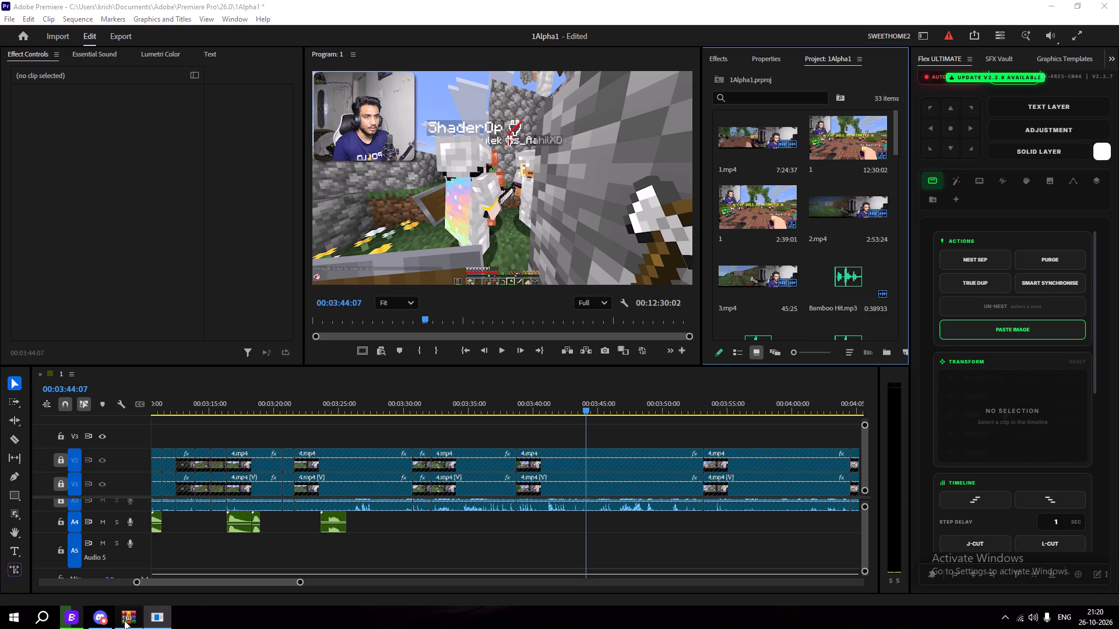
scroll(237, 332, up, 1)
scroll(209, 239, down, 4)
scroll(189, 228, up, 4)
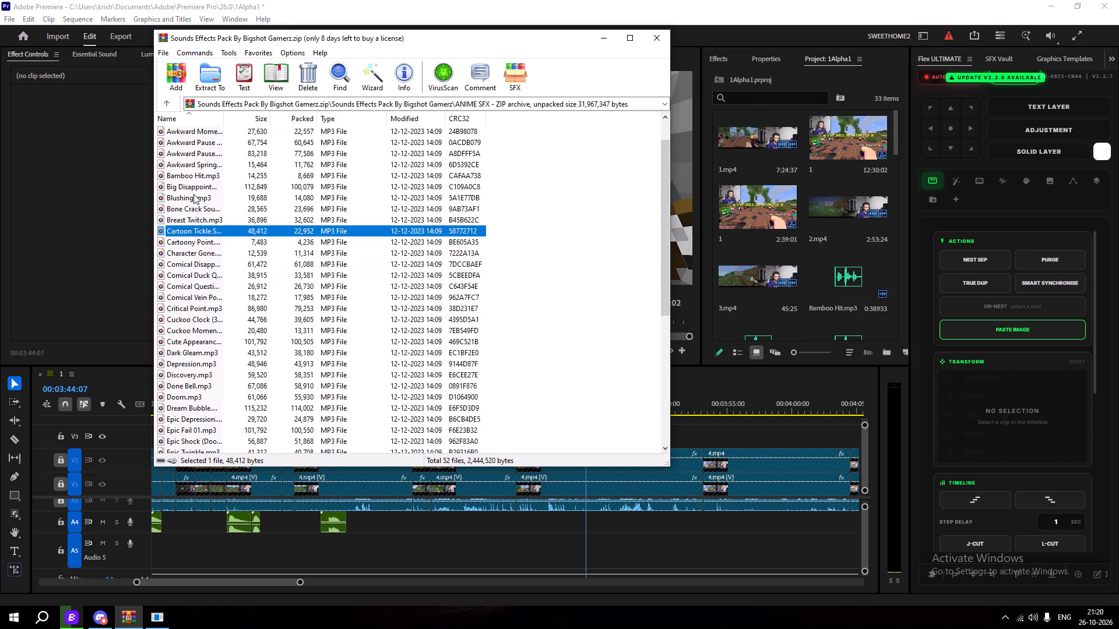
double_click(206, 137)
click(715, 23)
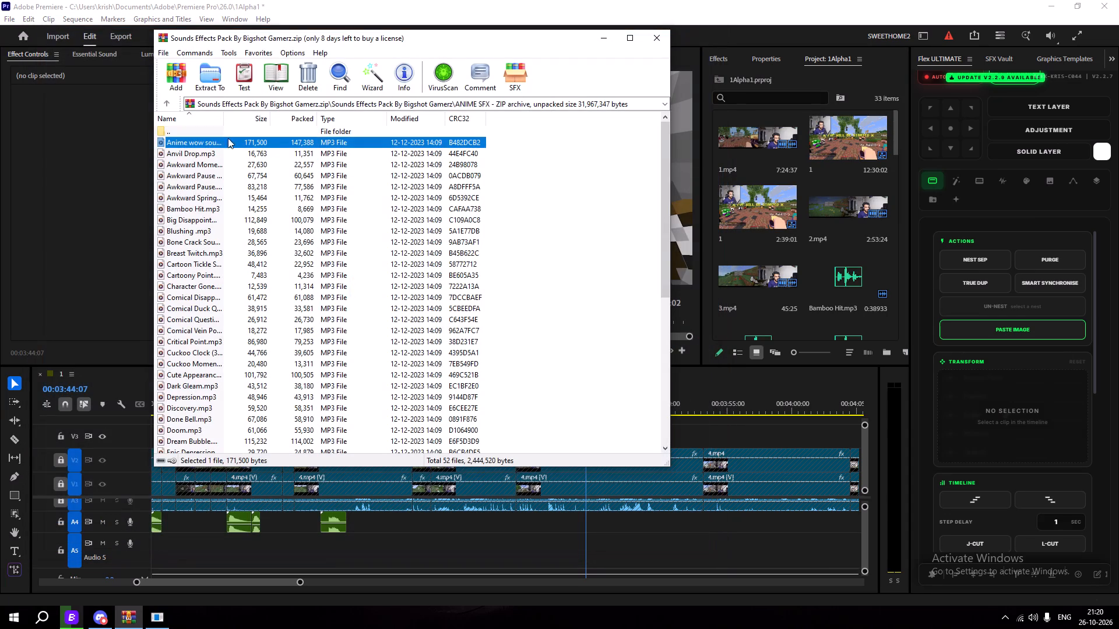
double_click(228, 133)
click(249, 268)
click(200, 232)
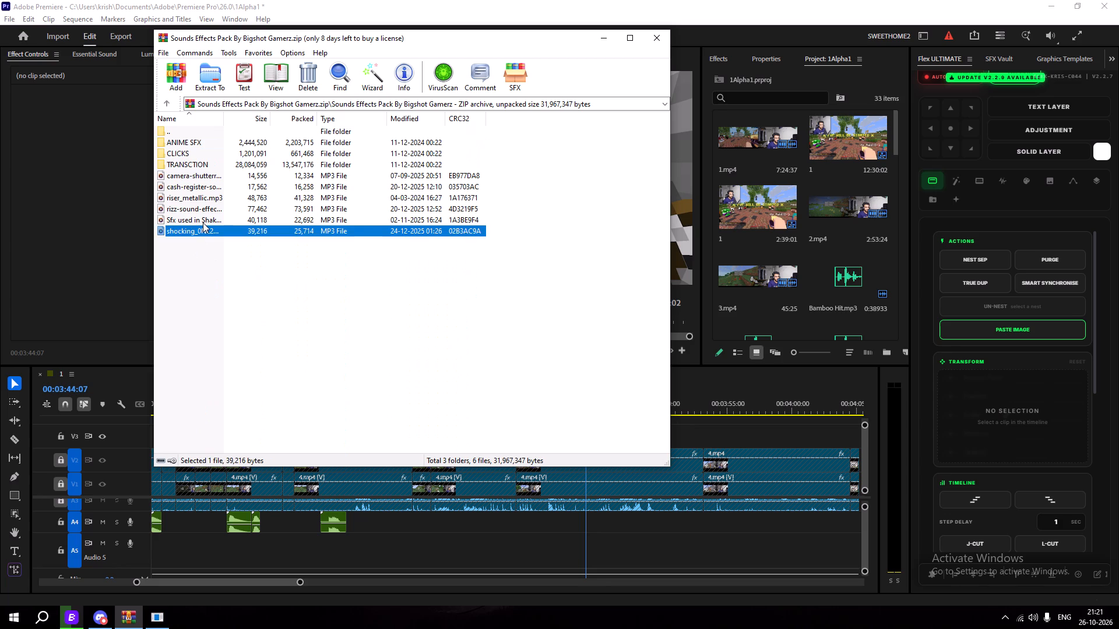
click(203, 222)
click(203, 212)
click(205, 201)
click(208, 189)
click(191, 264)
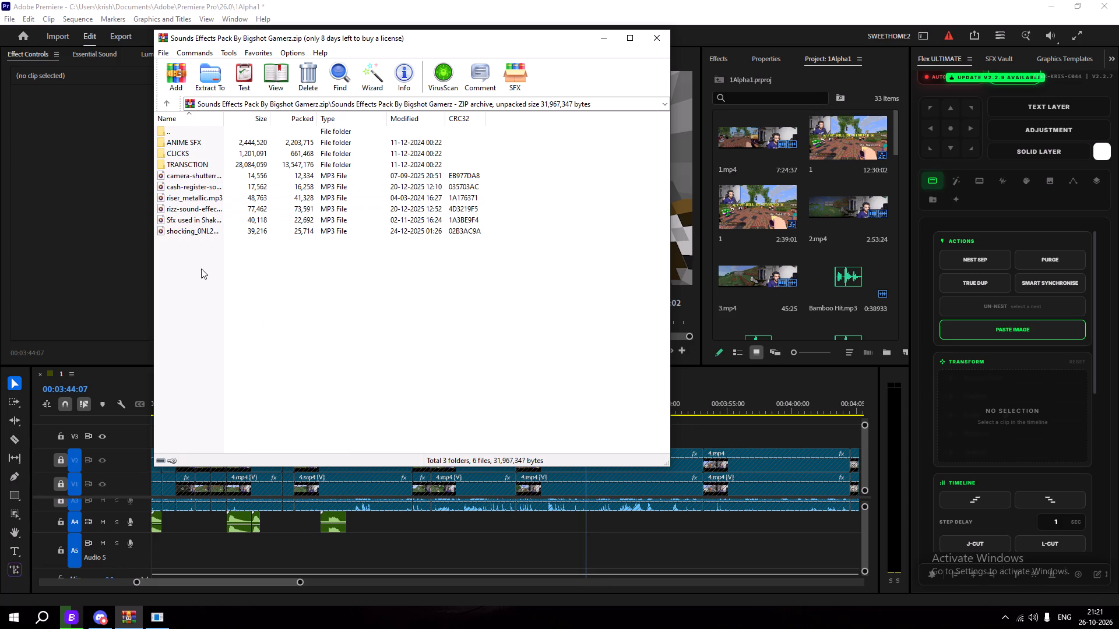
Add the gopgopgop file from the Downloads folder to the Sounds Effects Pack archive's parent folder, keeping the default archive settings.
click(51, 627)
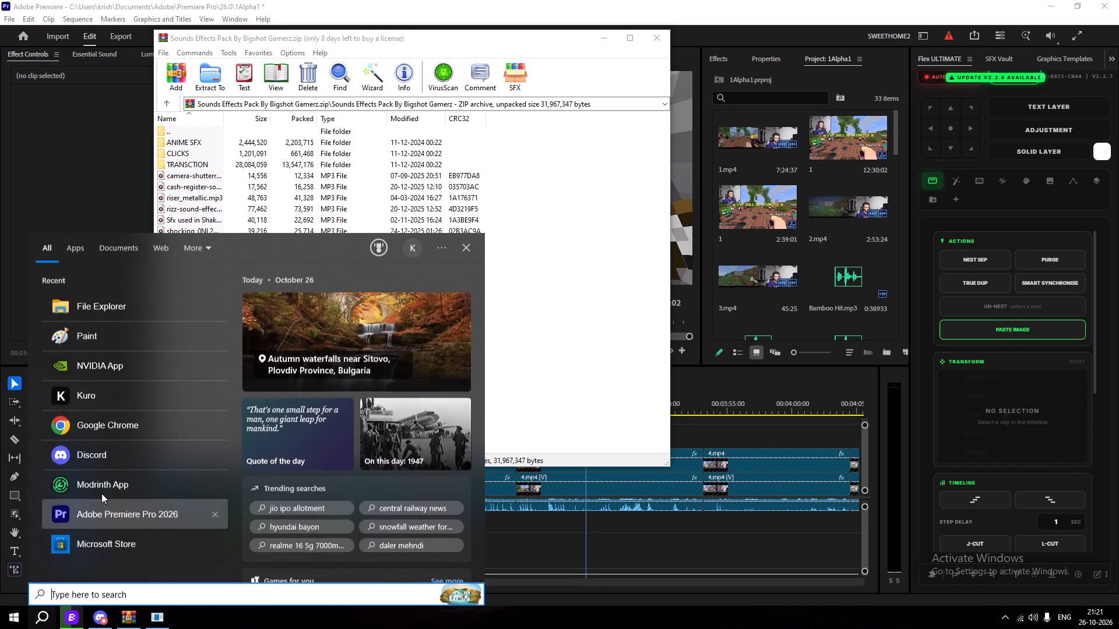
click(119, 312)
click(290, 149)
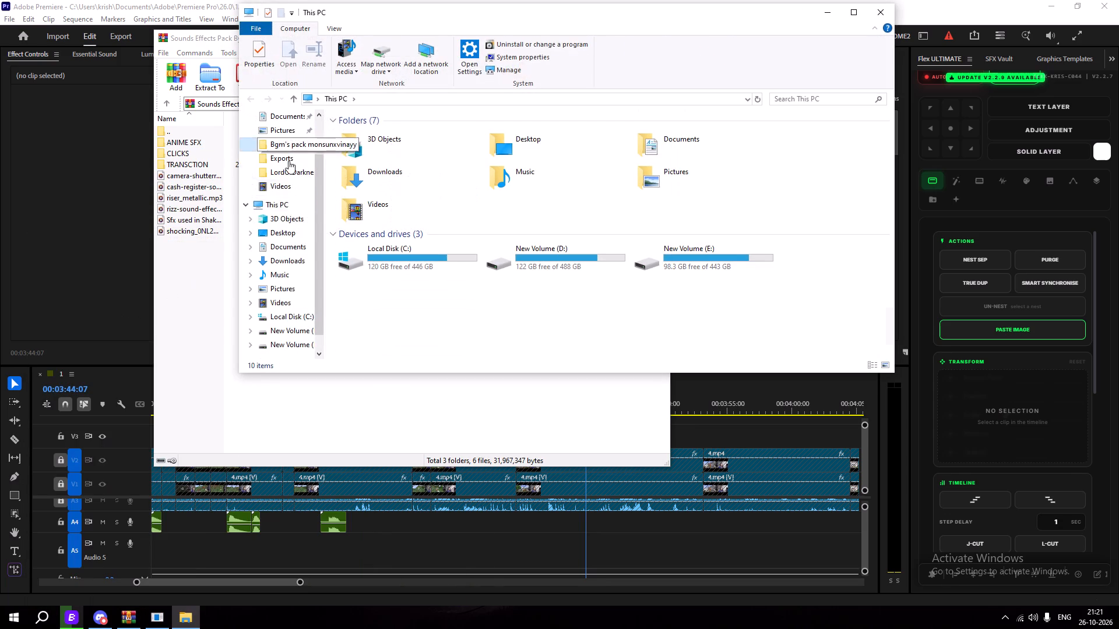
scroll(281, 186, up, 6)
click(292, 153)
click(377, 169)
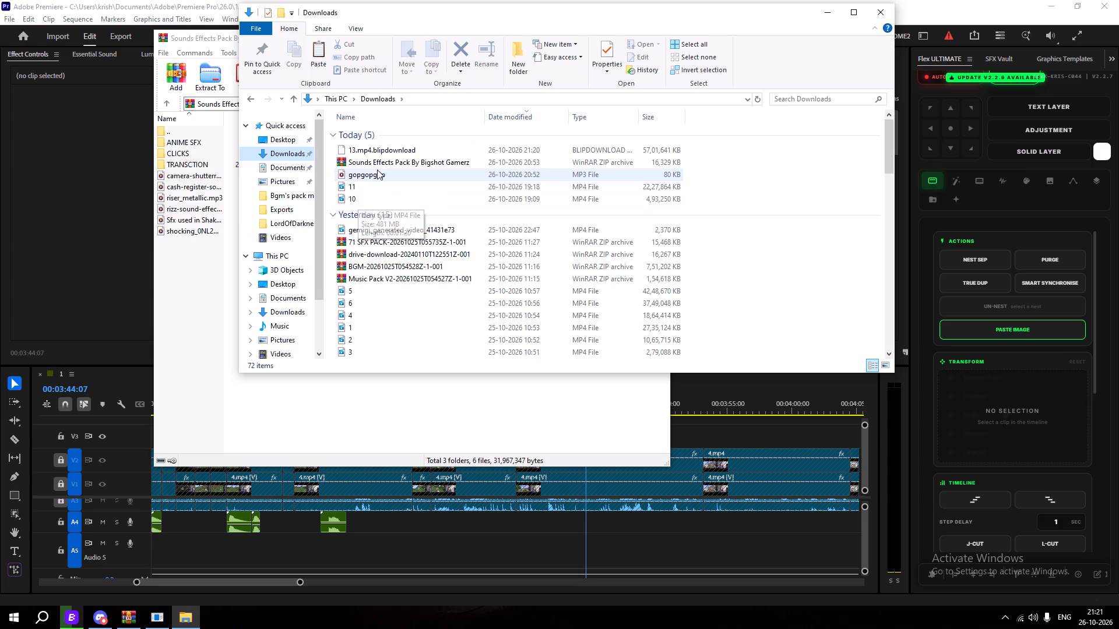
drag(377, 174, 173, 327)
click(434, 361)
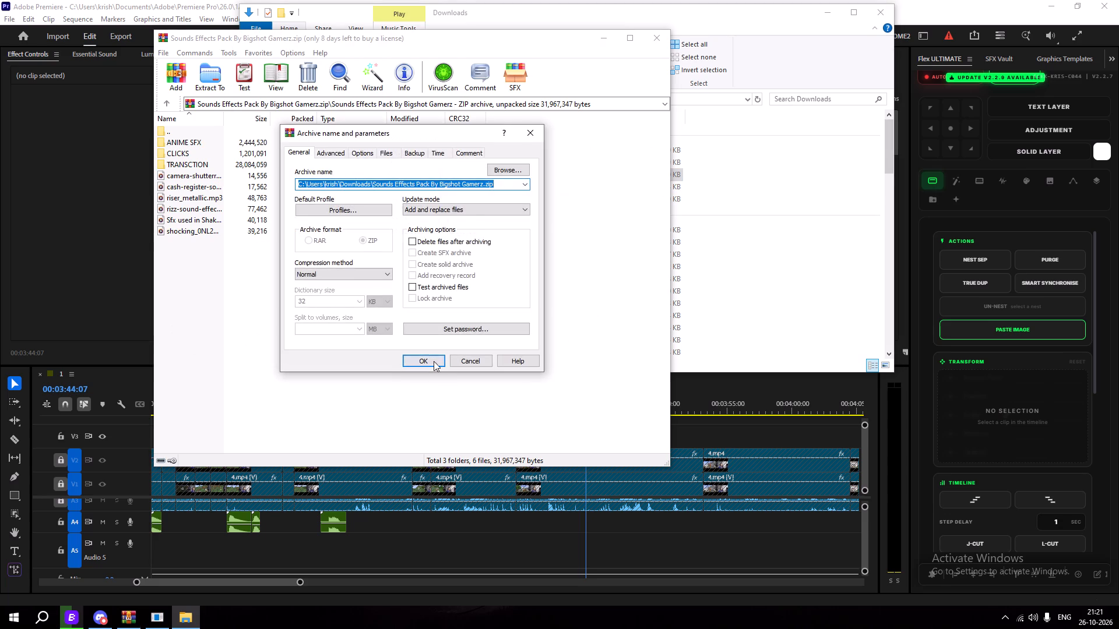
click(536, 367)
click(882, 11)
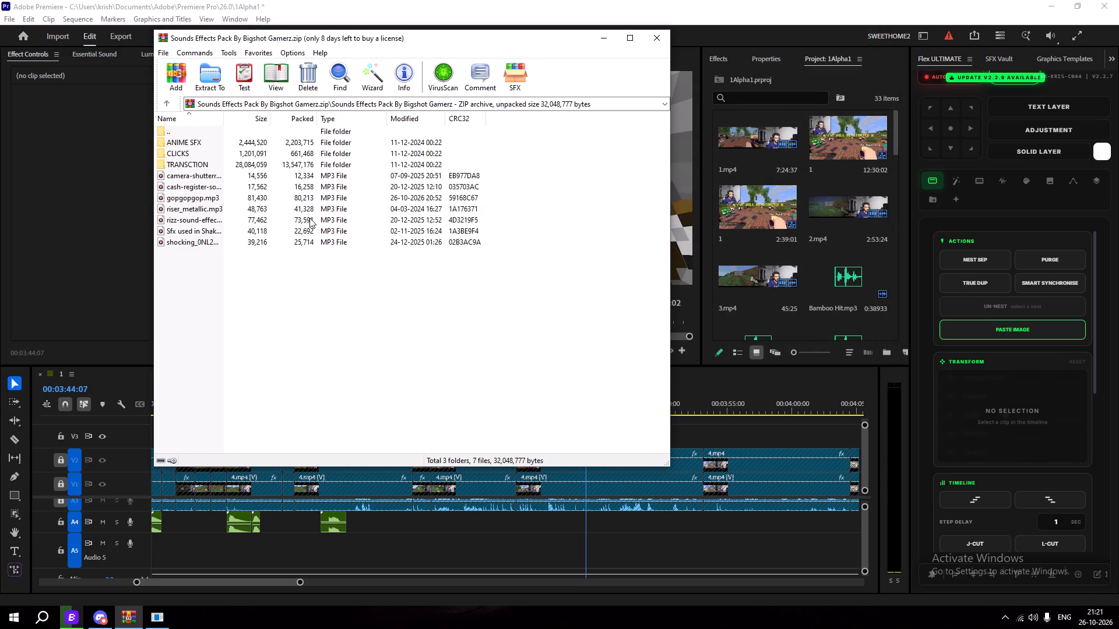
Import gopgopgop.mp3 from the archive into the Premiere project.
click(198, 199)
drag(207, 196, 814, 294)
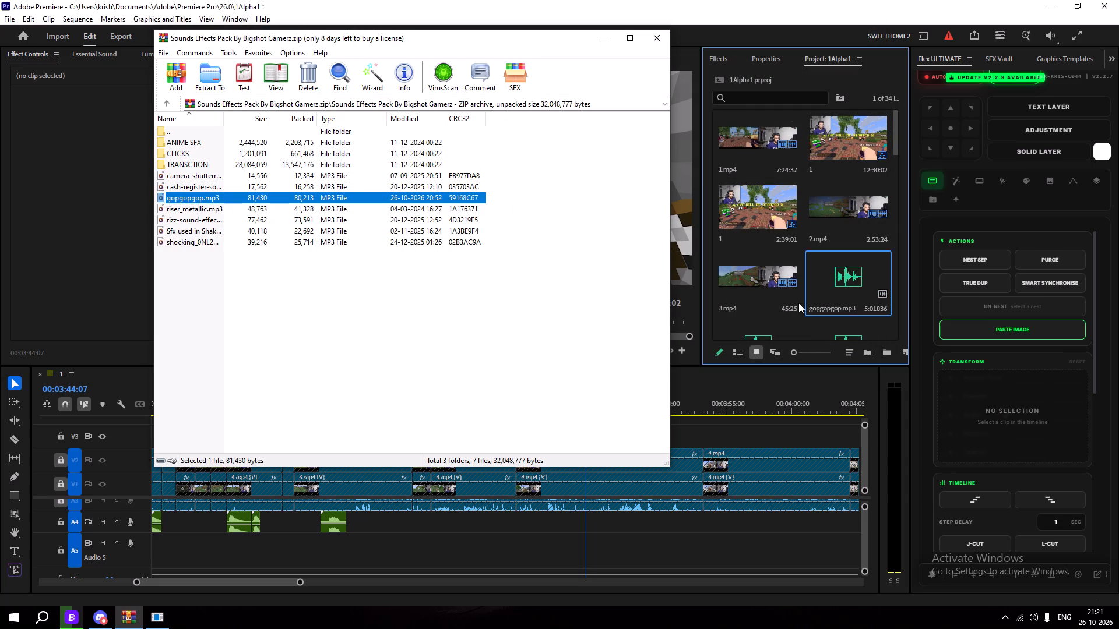
click(603, 36)
Place gopgopgop.mp3 on track A4 at 00:03:44:07, then cut and delete everything after about 00:03:44:51.
drag(845, 281, 587, 521)
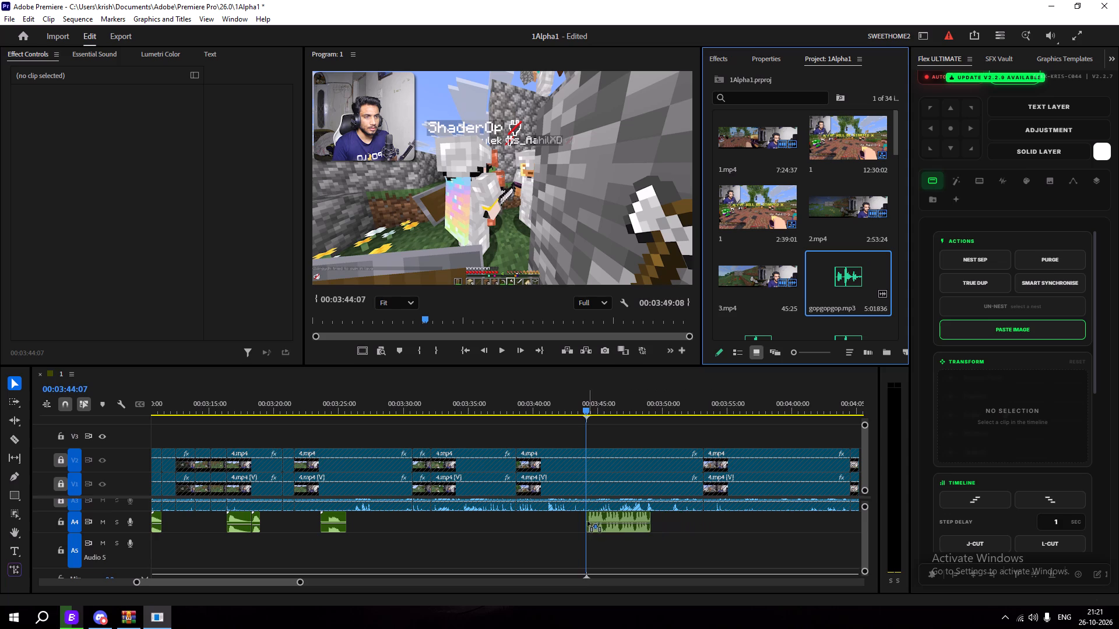
drag(587, 521, 582, 523)
key(space)
key(space)
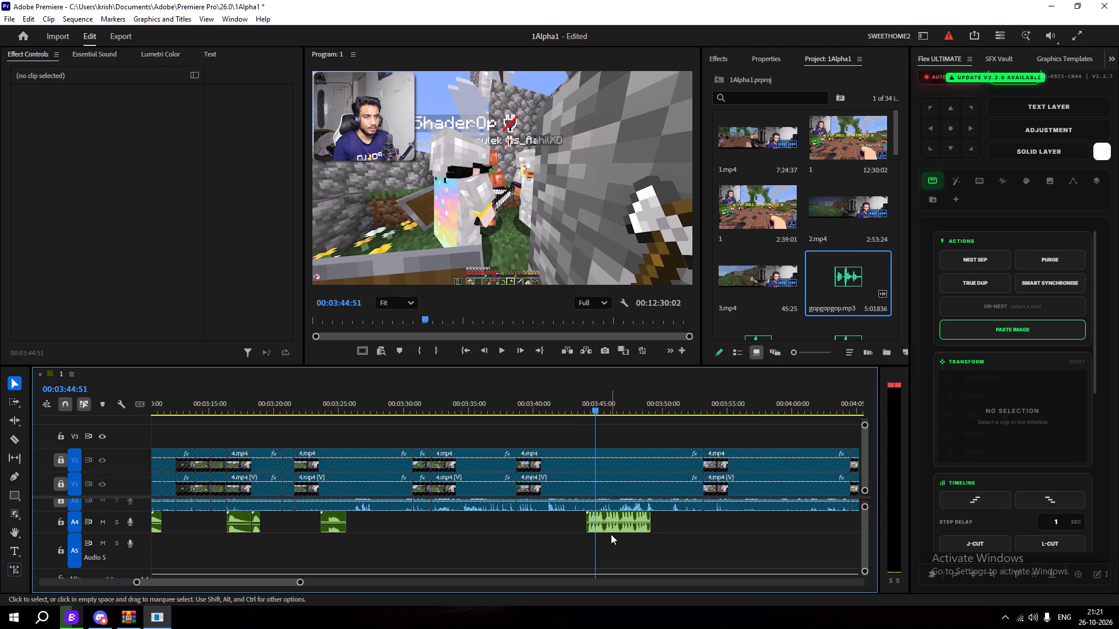
key(c)
click(596, 525)
key(v)
click(610, 529)
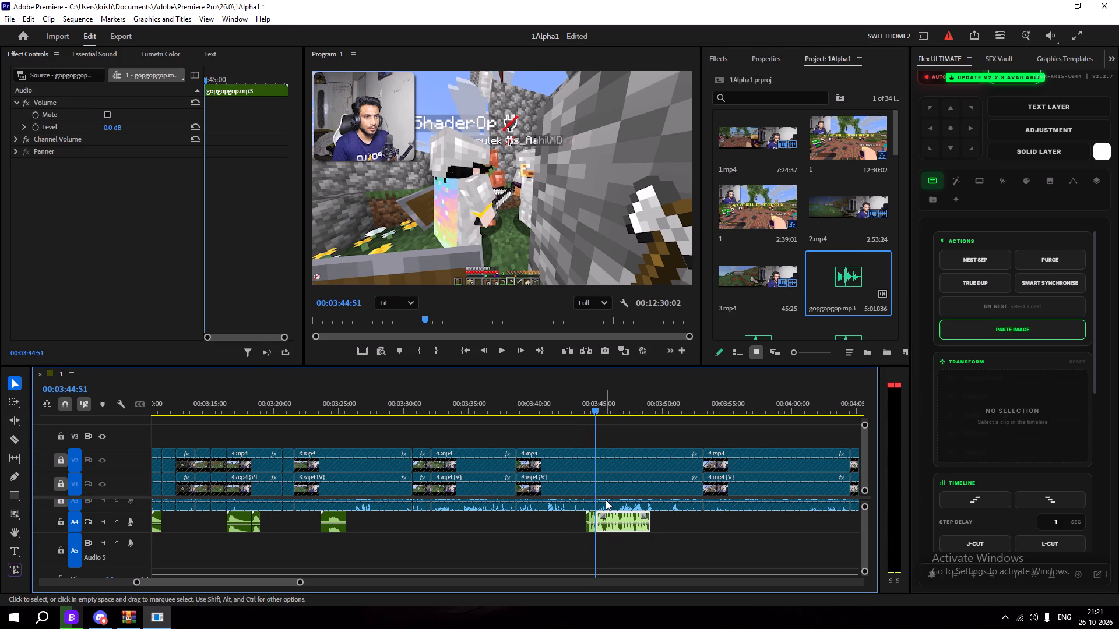
key(Delete)
Replay from about 00:03:42 and cut off the start of the gopgopgop clip up to about 00:03:44:17.
drag(575, 397, 562, 405)
key(space)
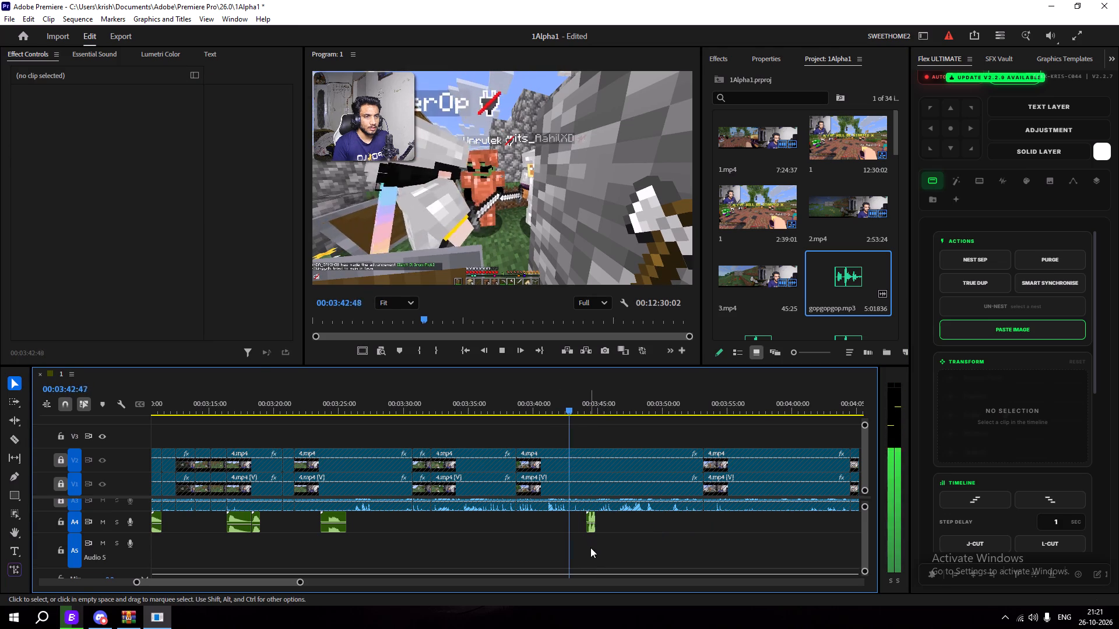
key(space)
key(space)
key(space)
key(space)
key(space)
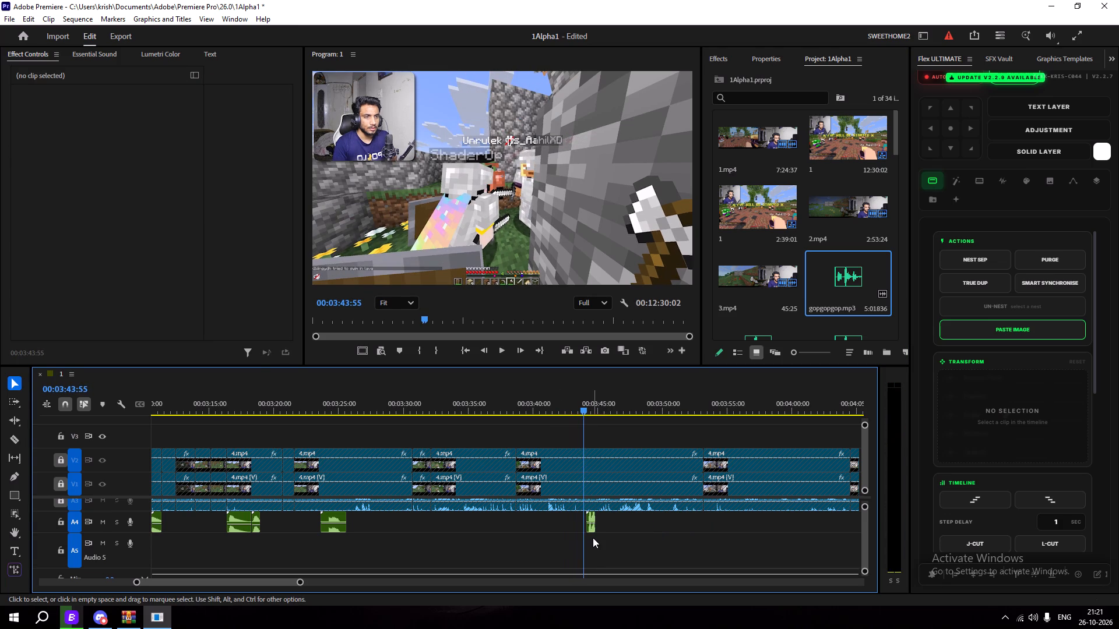
alt+scroll(590, 537, up, 17)
key(c)
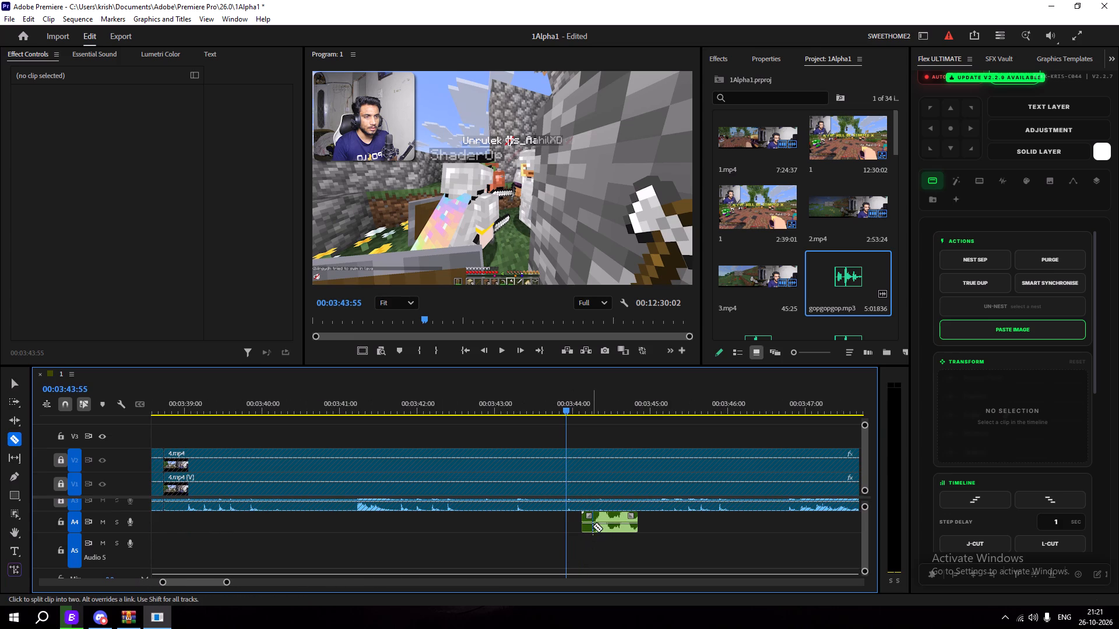
click(593, 526)
key(v)
click(583, 530)
click(587, 531)
key(Delete)
Move the trimmed gopgopgop clip earlier to start at about 00:03:43:55 and replay the passage.
drag(604, 530, 587, 526)
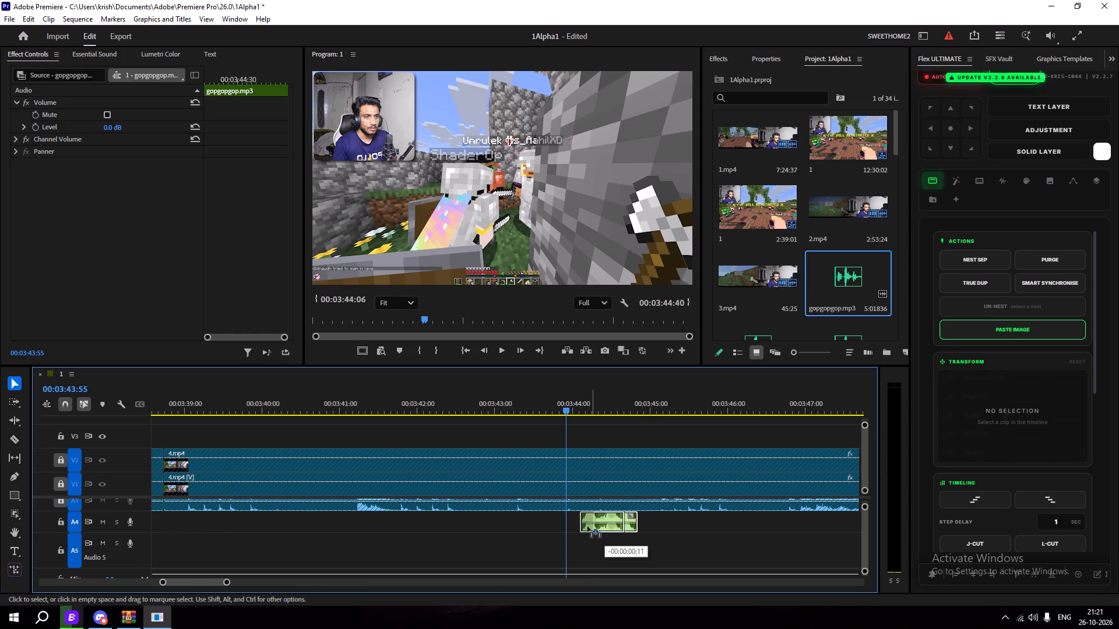
drag(587, 526, 576, 526)
alt+scroll(567, 511, down, 10)
drag(555, 401, 538, 409)
click(540, 409)
key(space)
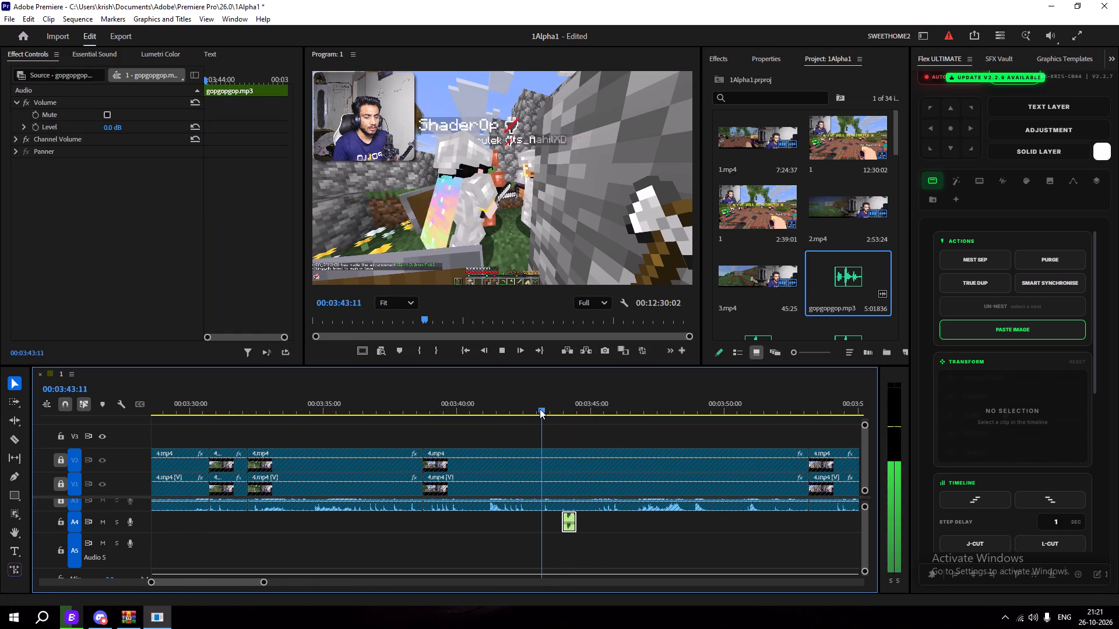
key(space)
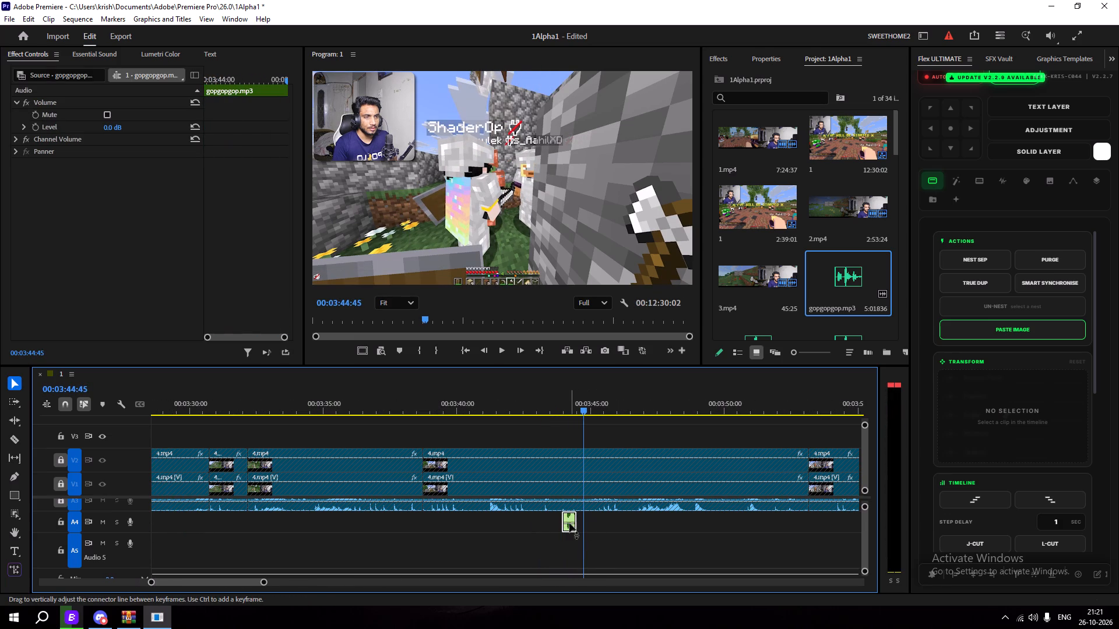
Lower the gopgopgop clip's volume on track A4 and play the sequence on from just before it.
drag(569, 523, 575, 525)
drag(562, 416, 555, 418)
click(554, 409)
key(space)
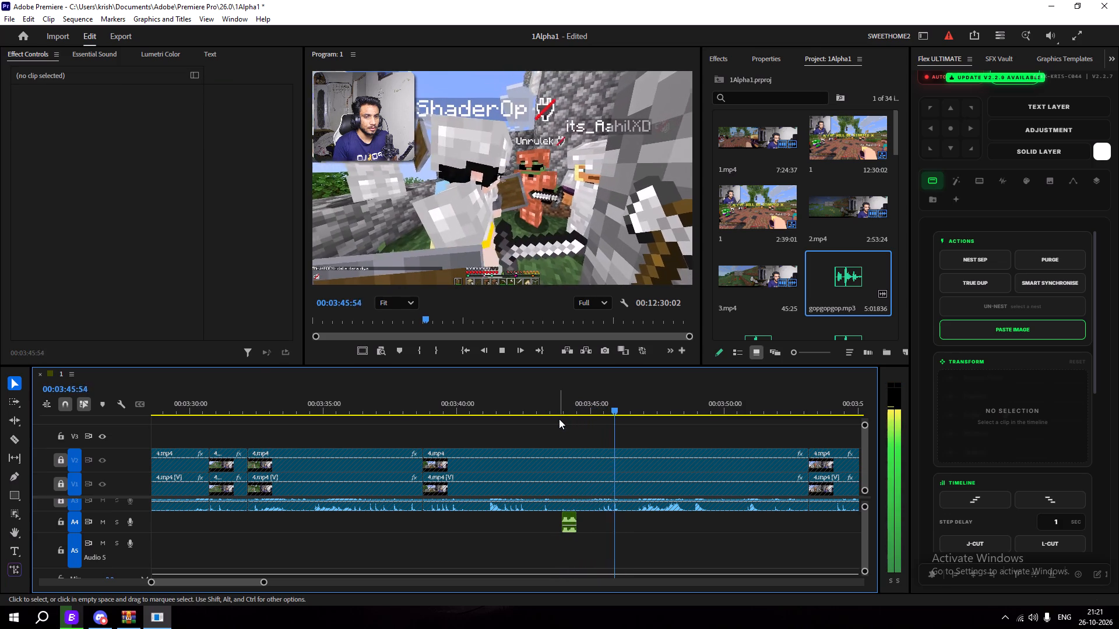
alt+scroll(557, 441, down, 6)
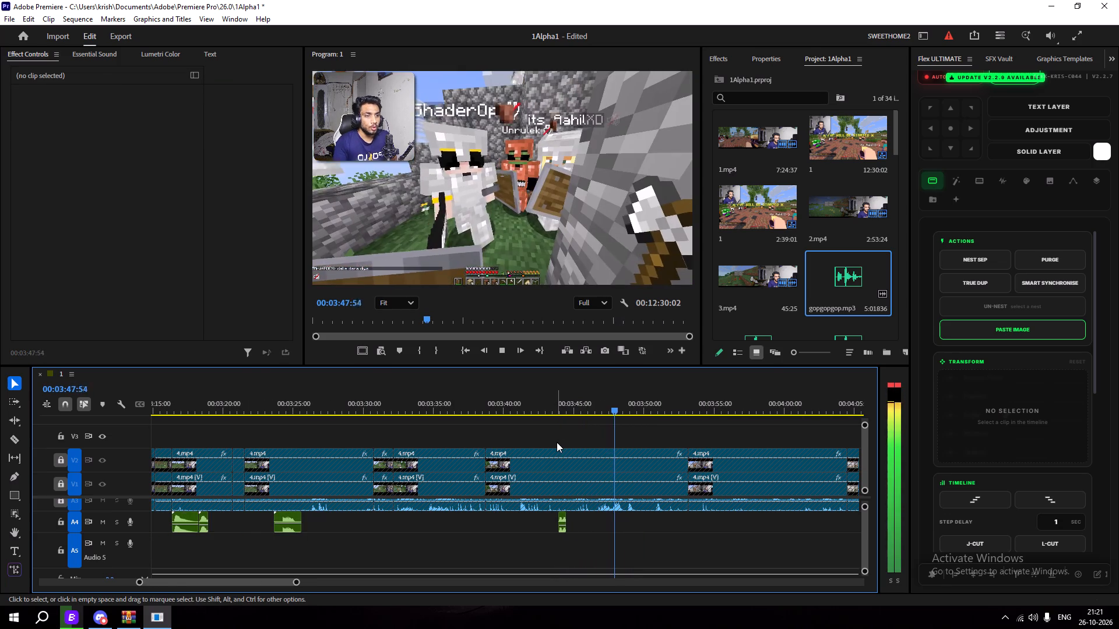
Save the project and stop playback at about 00:03:48.
key(ctrl+s)
key(space)
key(space)
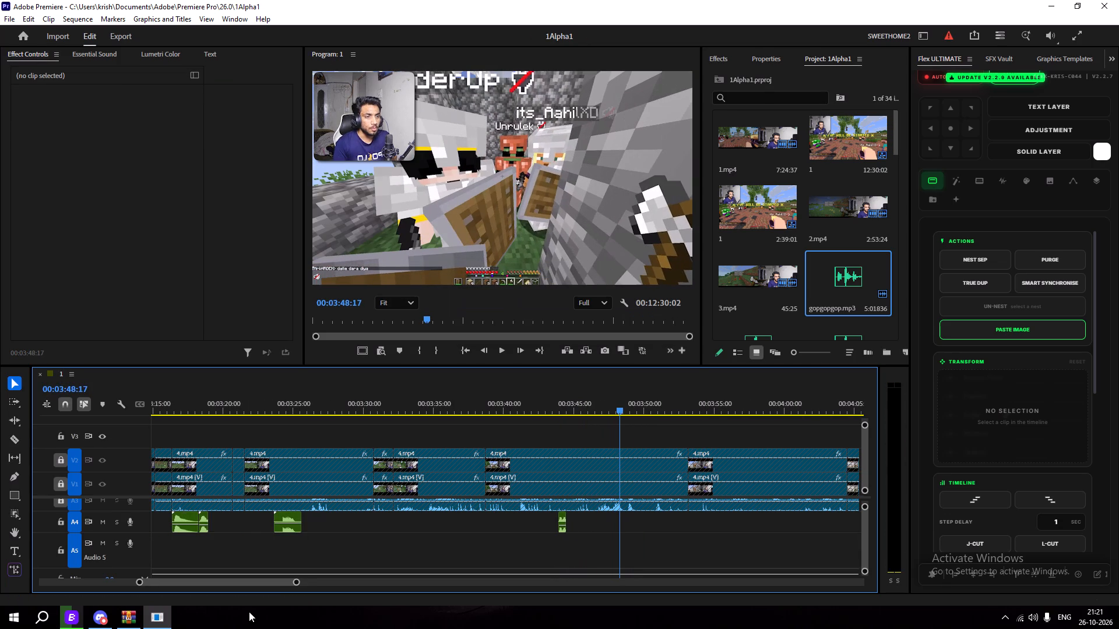
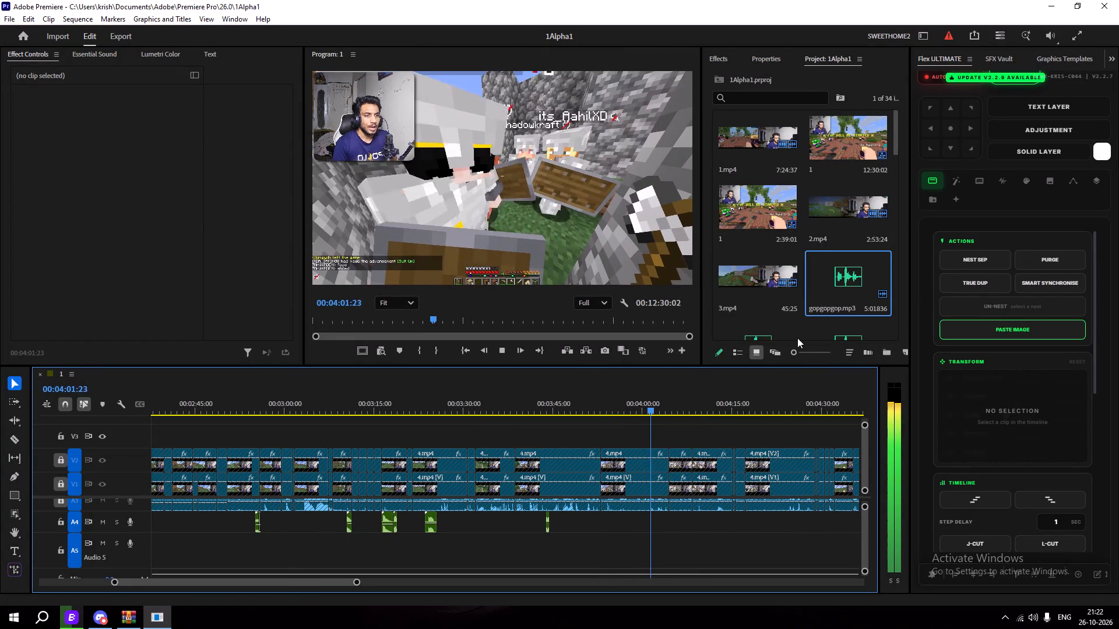
Stop playback at about 00:04:02:34, switch to the WinRAR sound pack and preview Awkward Pause and Awkward Spring Pluck from the ANIME SFX folder.
key(space)
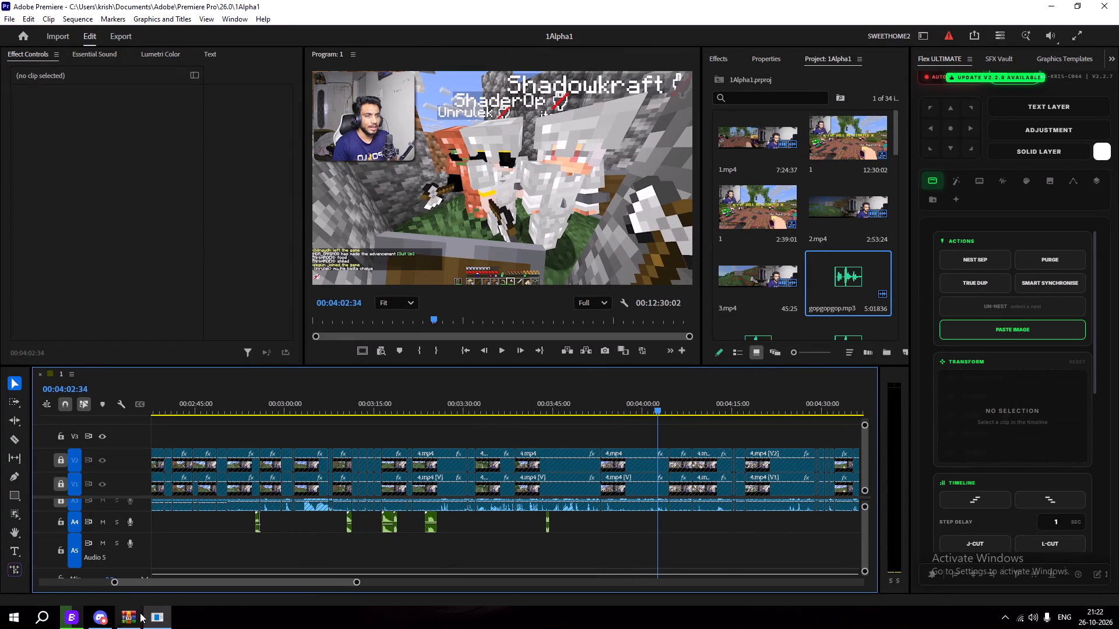
click(137, 613)
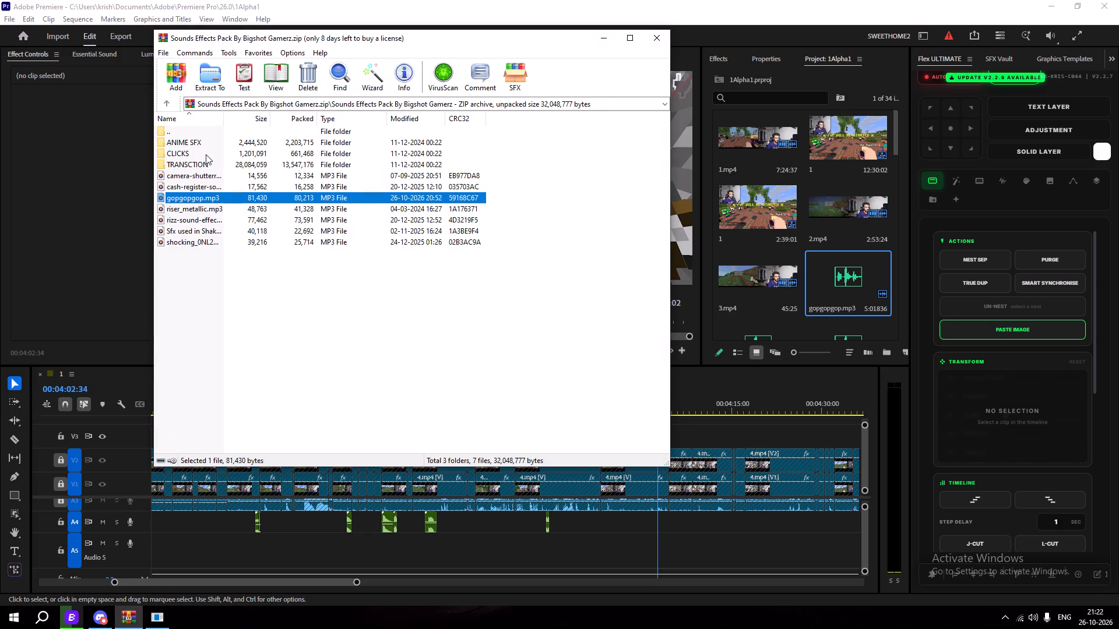
double_click(216, 143)
click(216, 170)
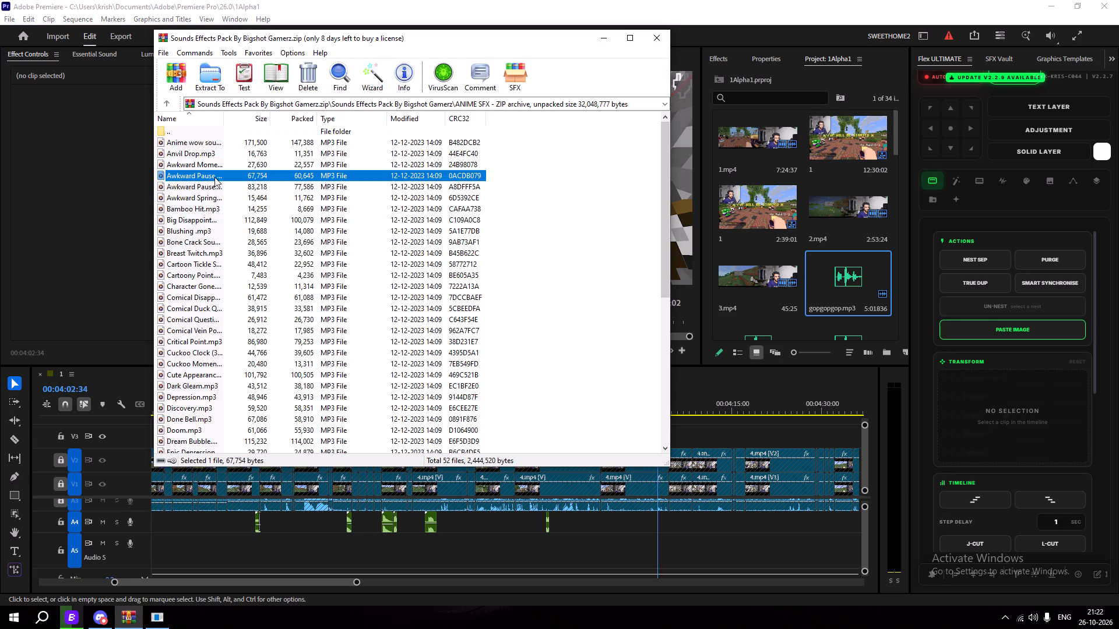
double_click(214, 185)
click(717, 35)
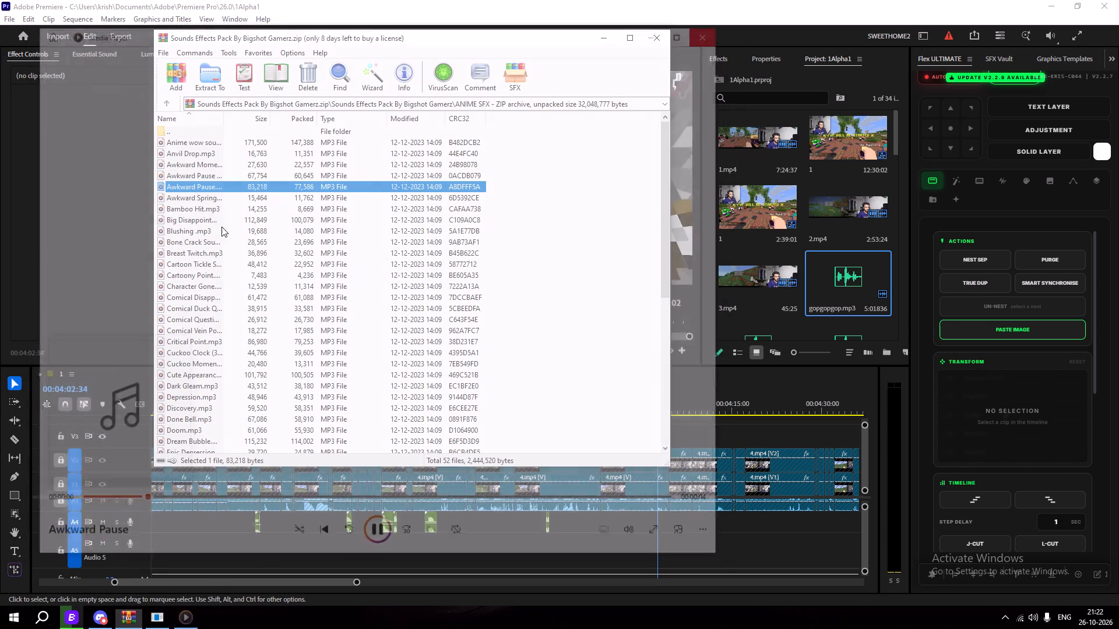
double_click(203, 194)
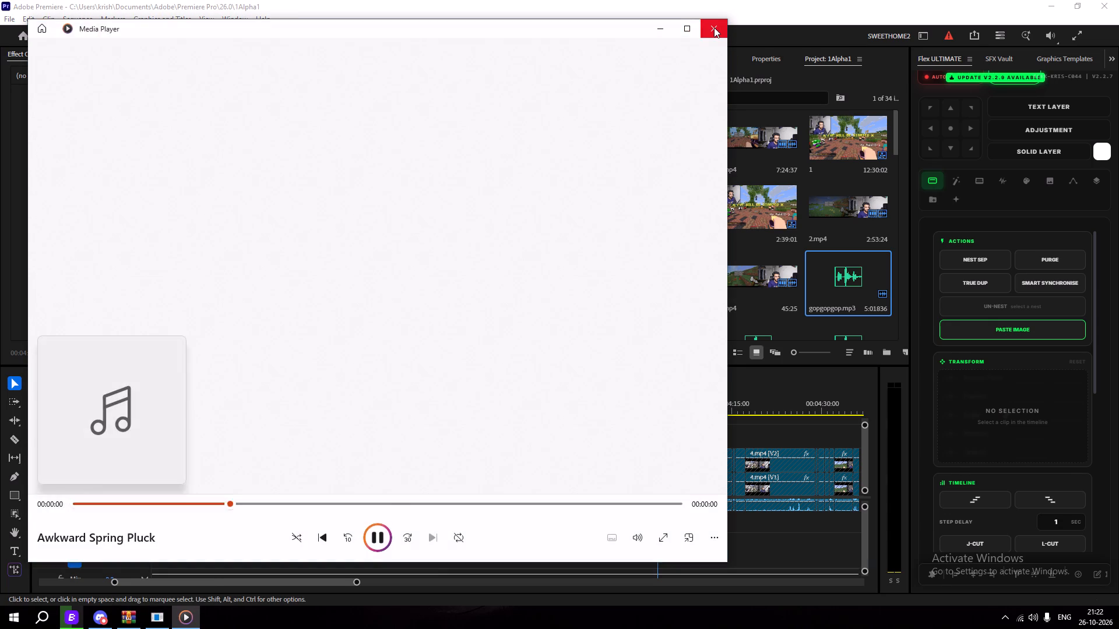
click(714, 27)
Import Awkward Spring Pluck.mp3 into the project and place it on track A4 at about 00:04:02:34.
drag(234, 199, 815, 276)
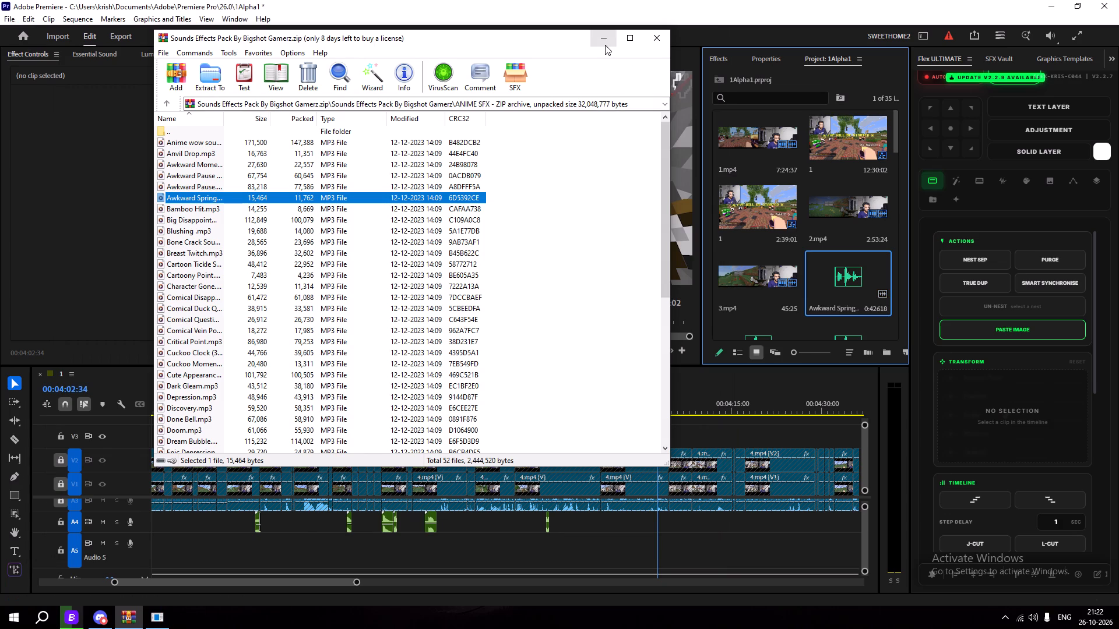
click(605, 45)
drag(846, 281, 658, 525)
Replay the passage and shift the Awkward Spring Pluck clip earlier in small moves to about 00:04:01:30, and play on to about 00:04:12:30.
key(space)
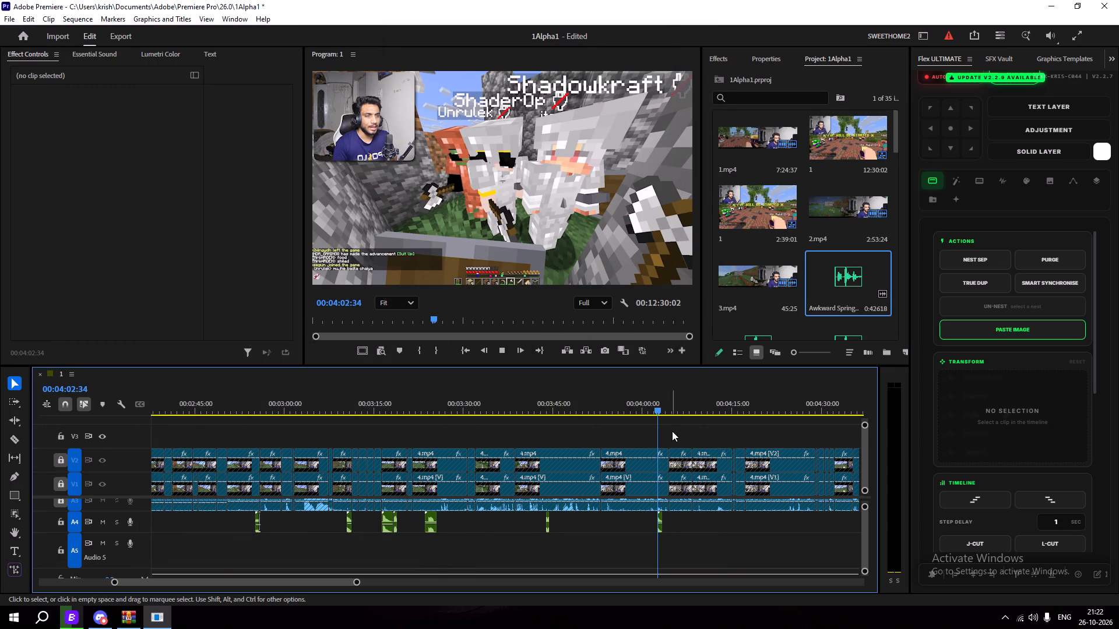
click(691, 426)
drag(663, 409, 635, 419)
key(space)
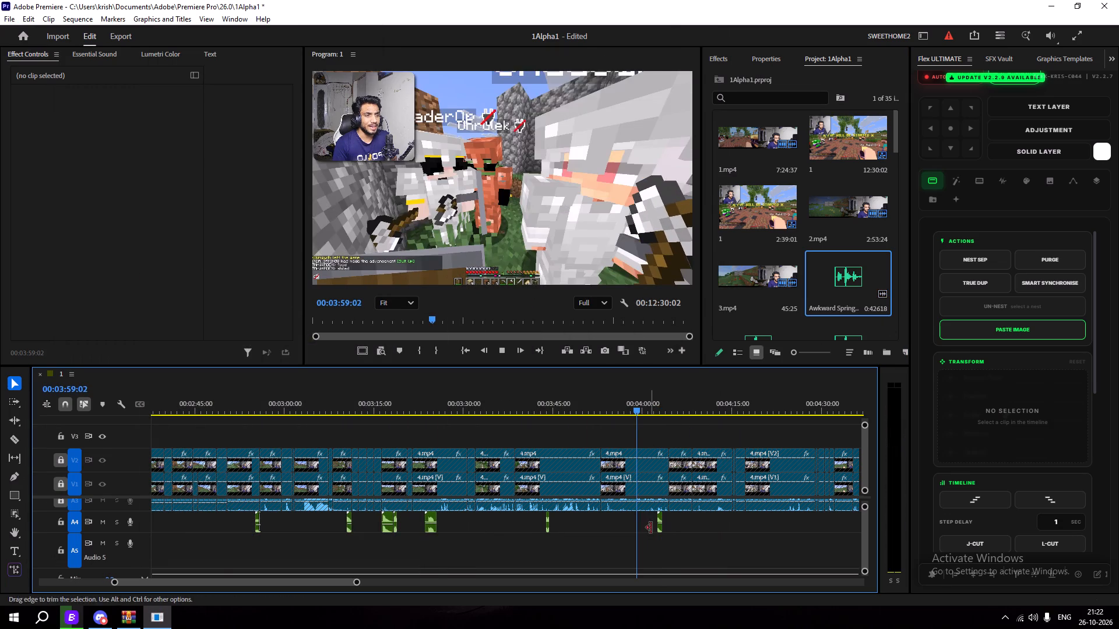
click(660, 531)
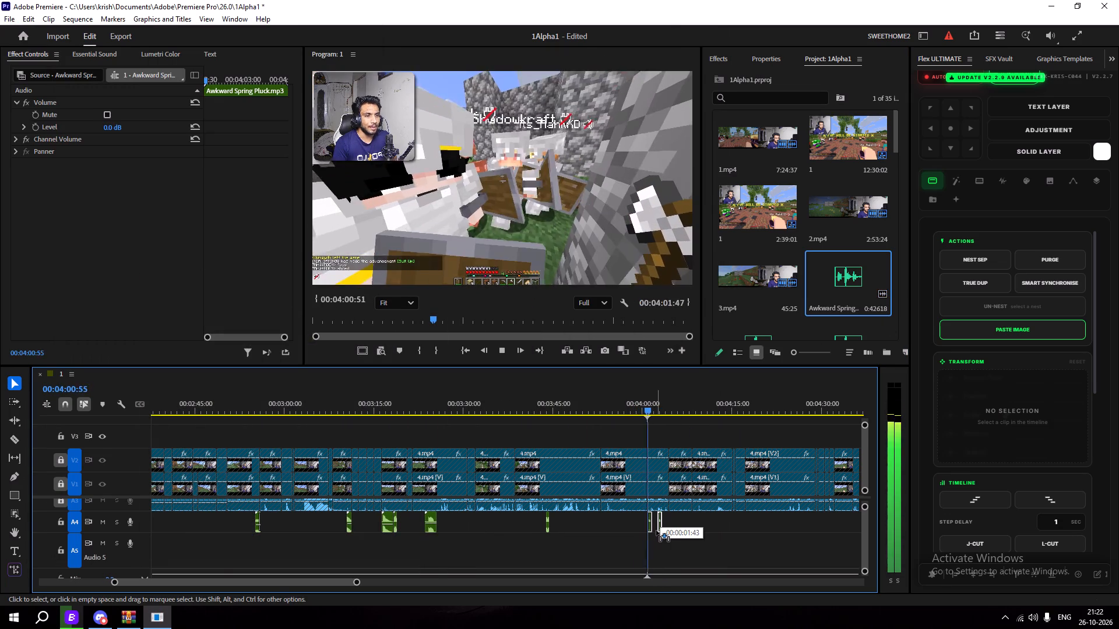
key(space)
drag(650, 405, 643, 405)
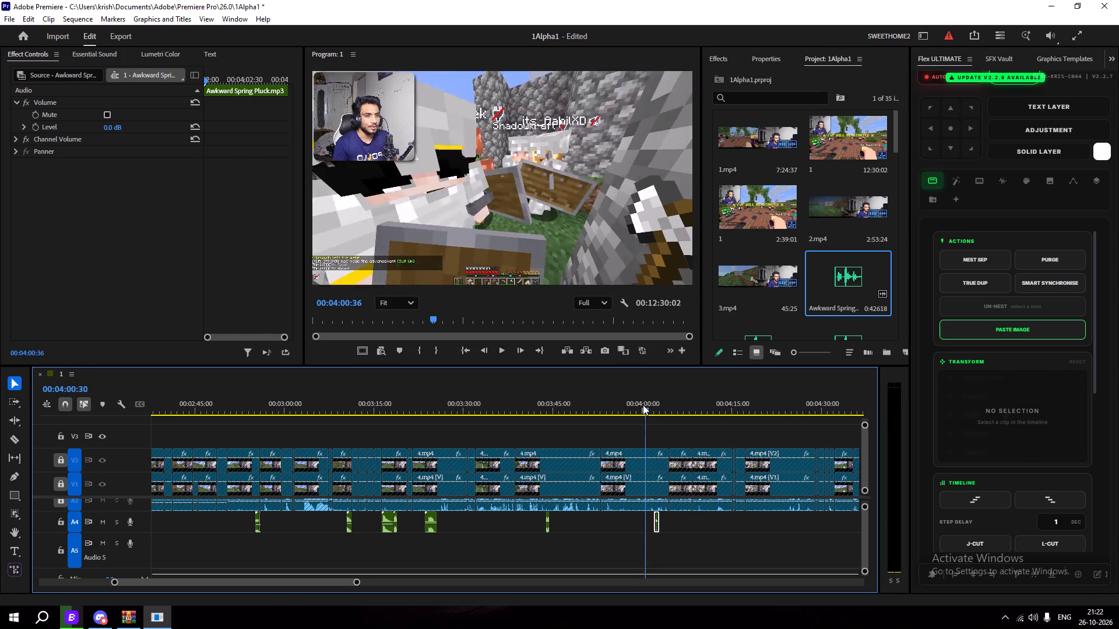
drag(643, 405, 641, 407)
click(657, 532)
key(space)
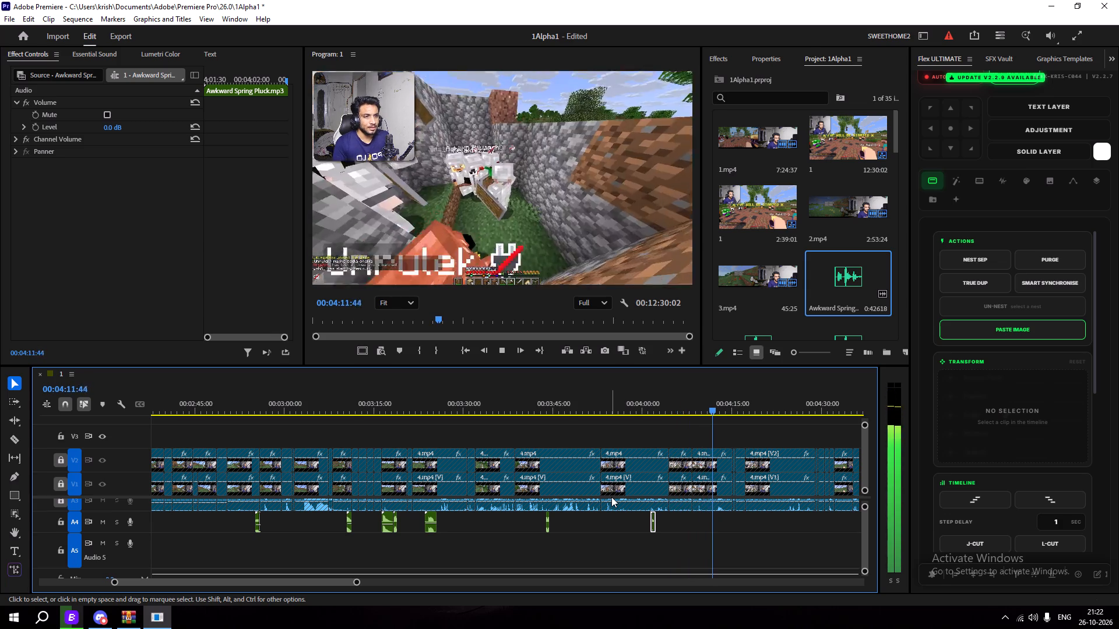
key(space)
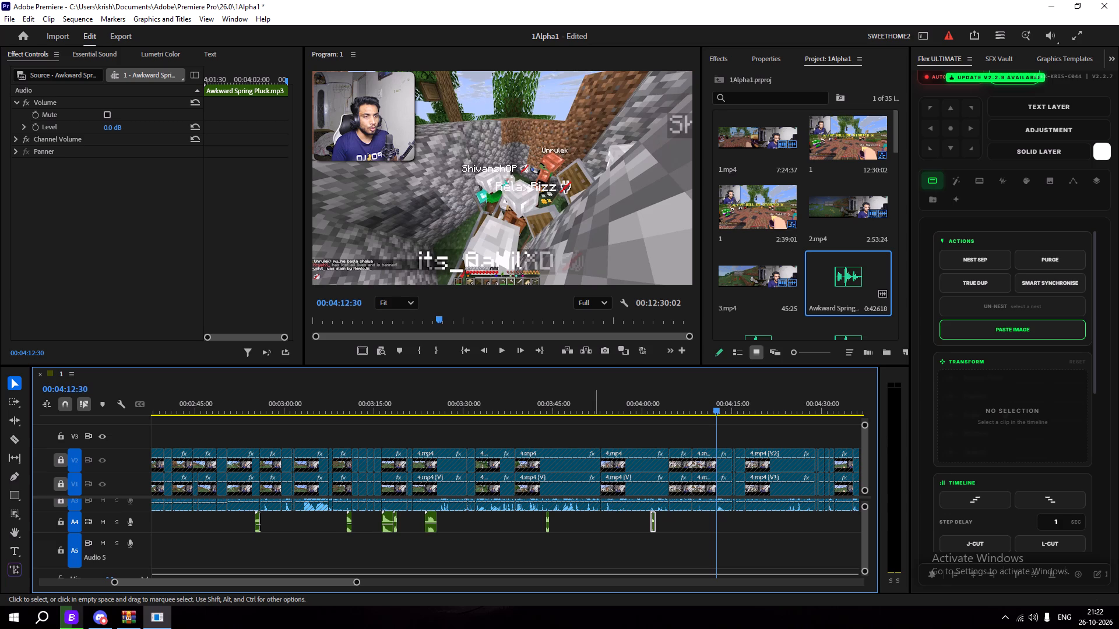
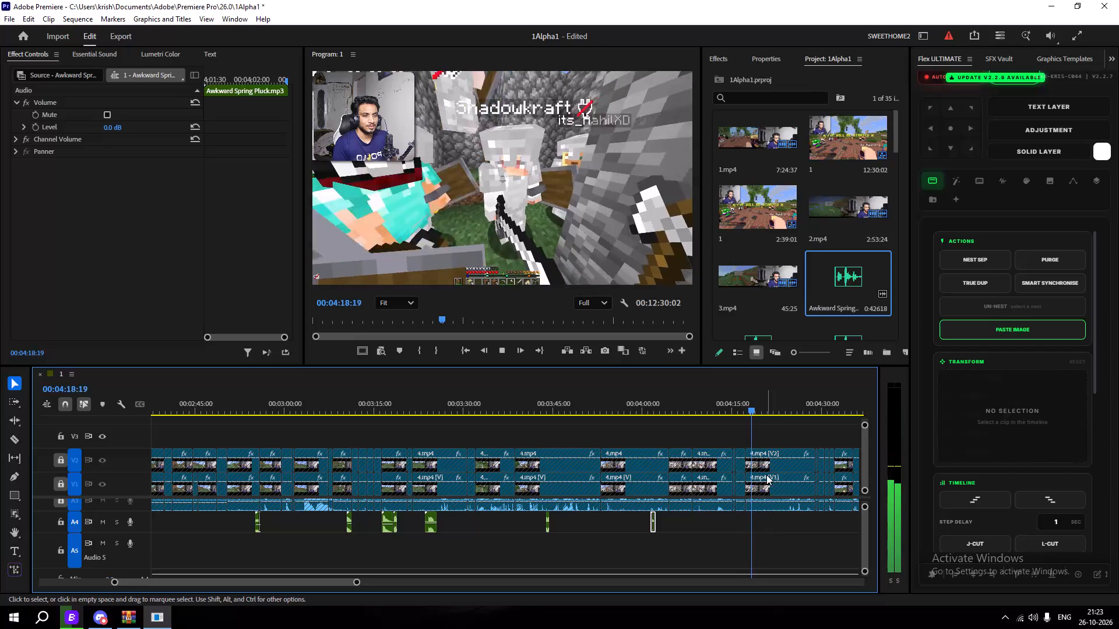
Play the gameplay on from about 00:04:18:19 and replay the moment around 00:04:24:08 to judge where an effect fits.
key(space)
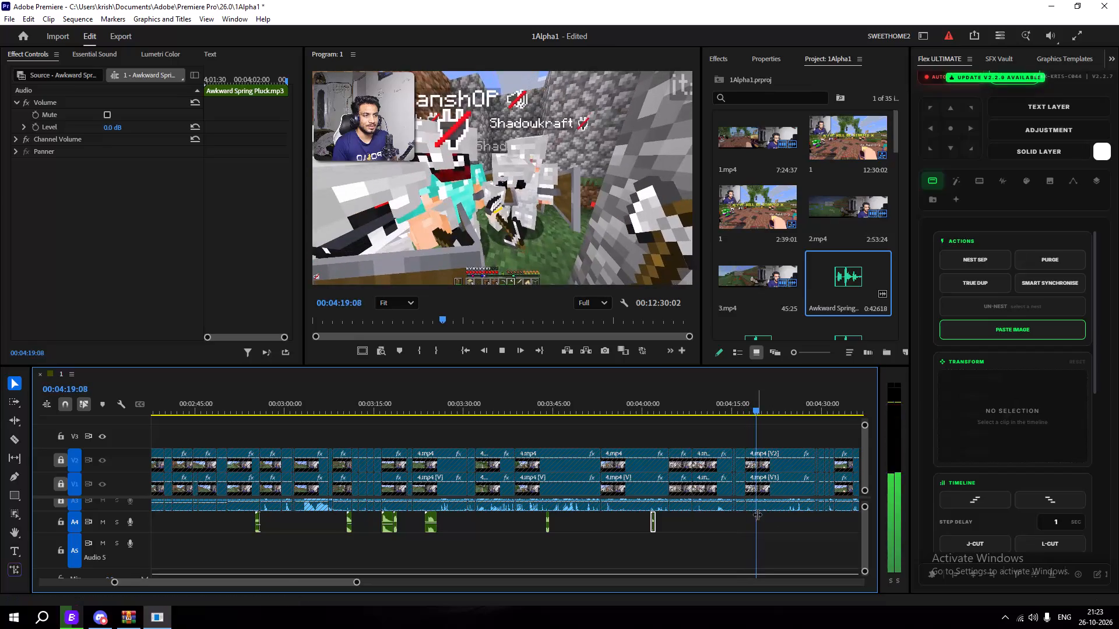
key(space)
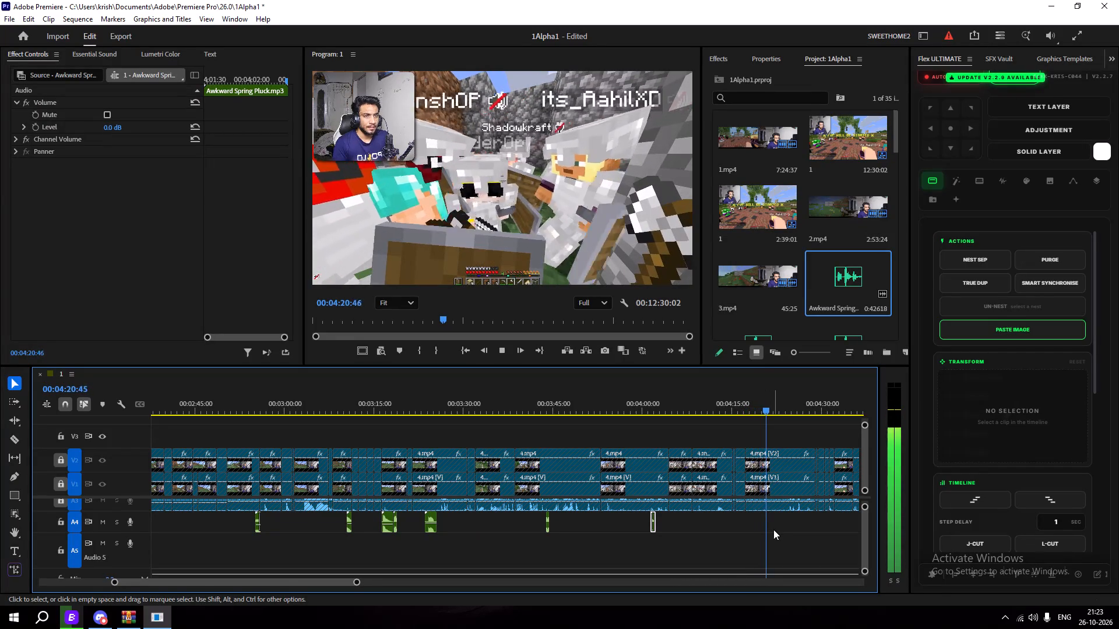
key(space)
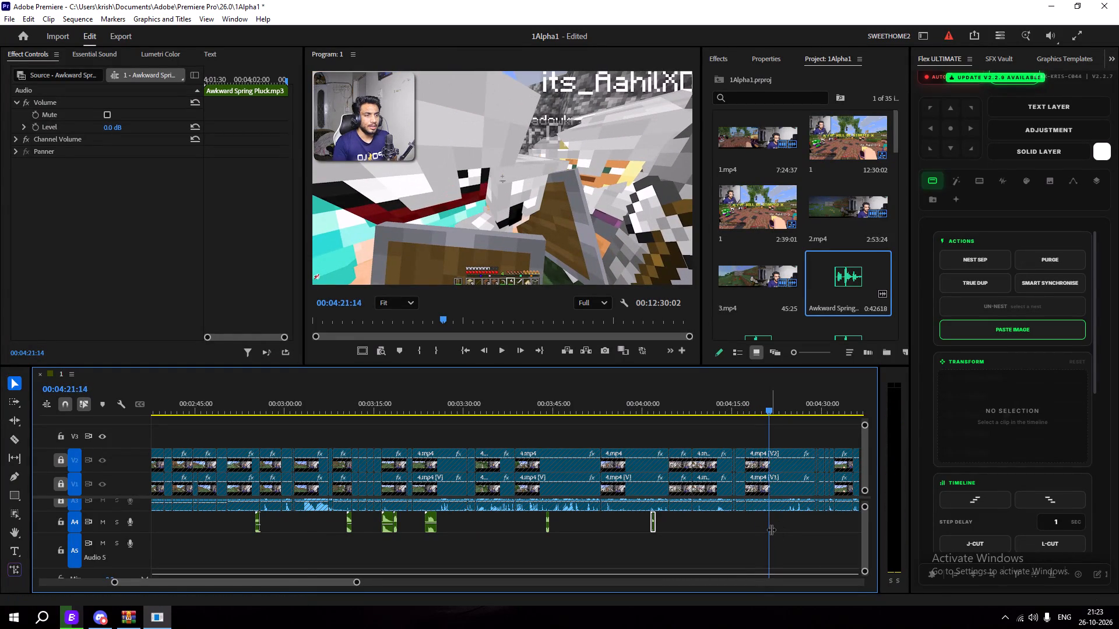
key(space)
alt+scroll(775, 528, down, 4)
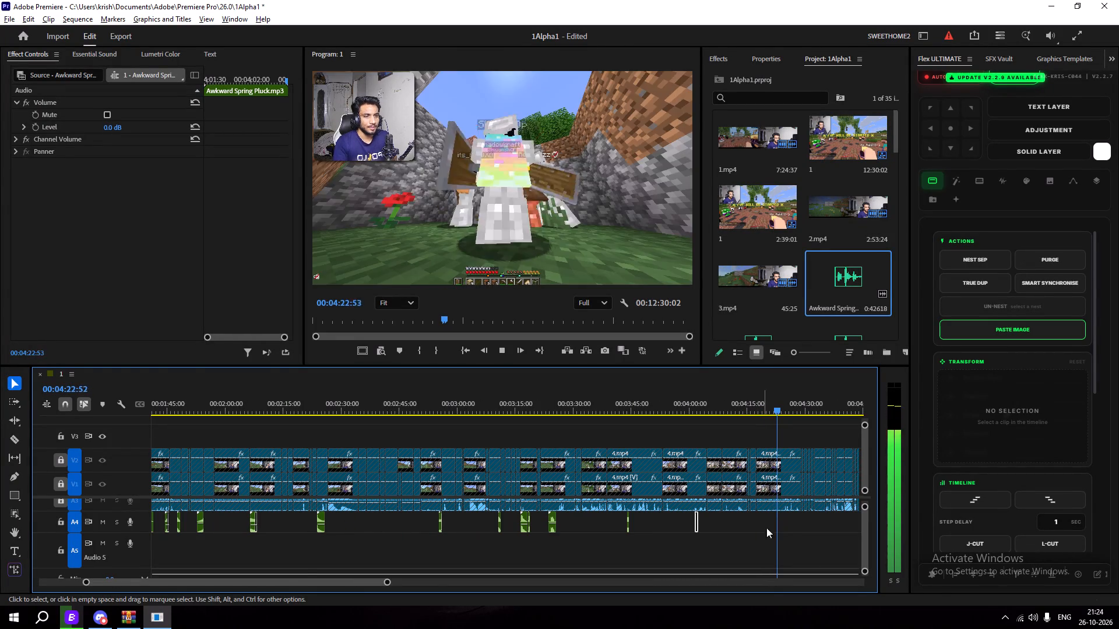
key(space)
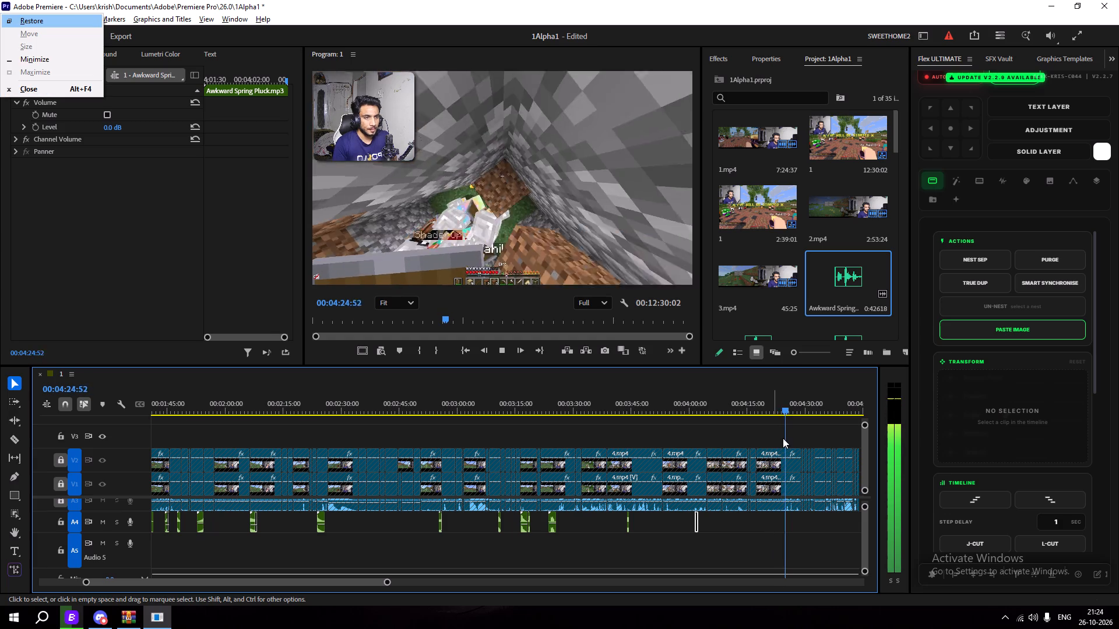
key(space)
click(789, 408)
drag(792, 407, 785, 408)
key(space)
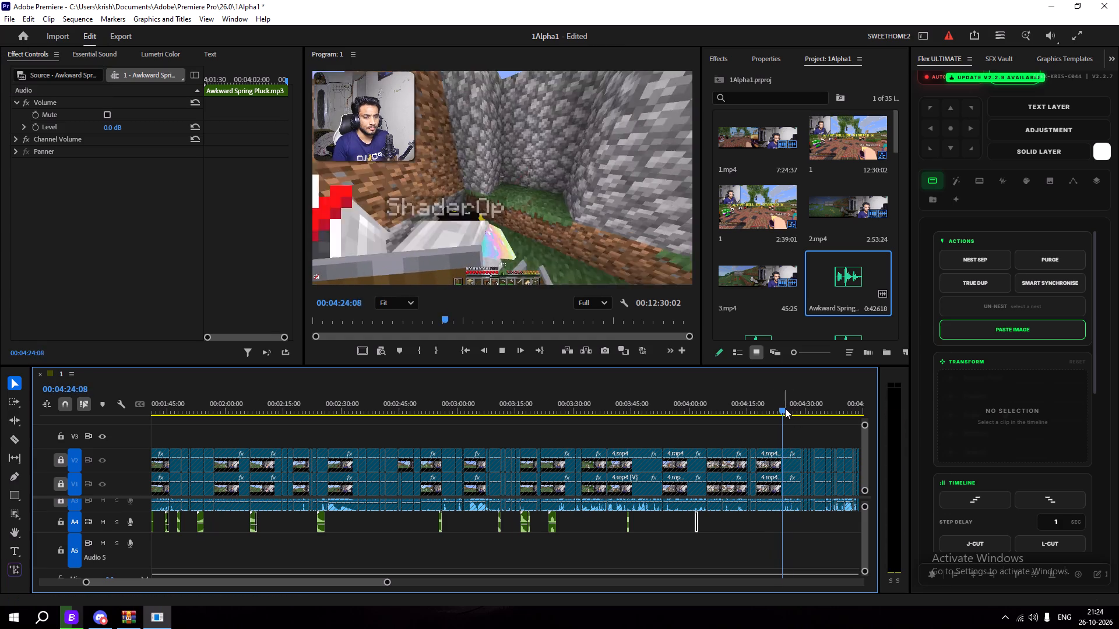
key(space)
key(space)
Park the playhead at about 00:04:23:56 and preview Gag 01.mp3 from the sounds already in the project.
scroll(812, 289, down, 5)
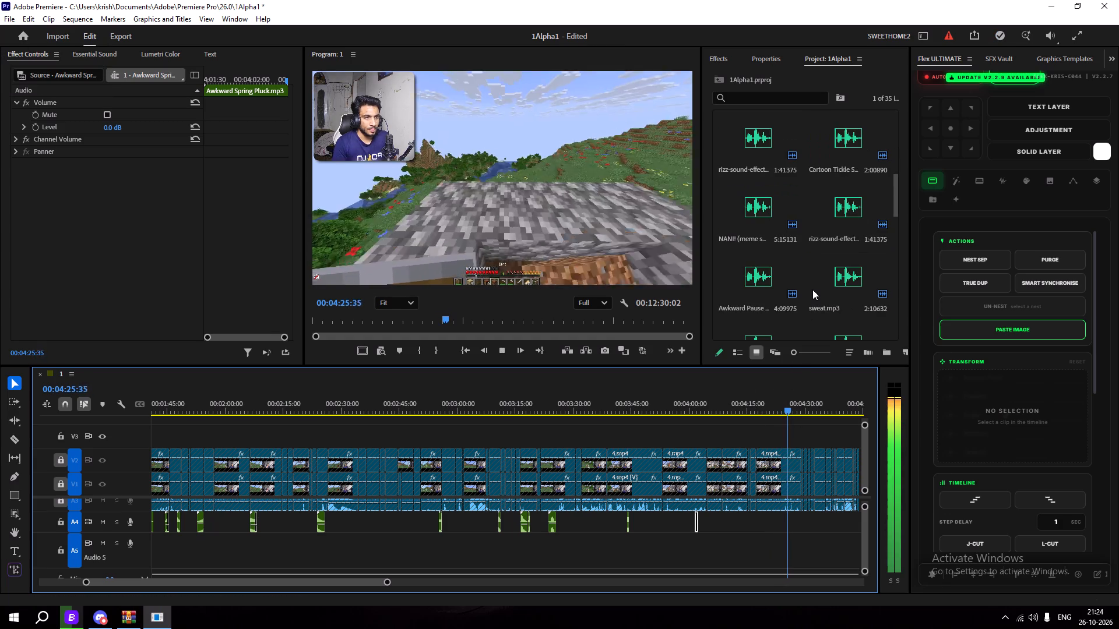
scroll(812, 303, down, 4)
key(space)
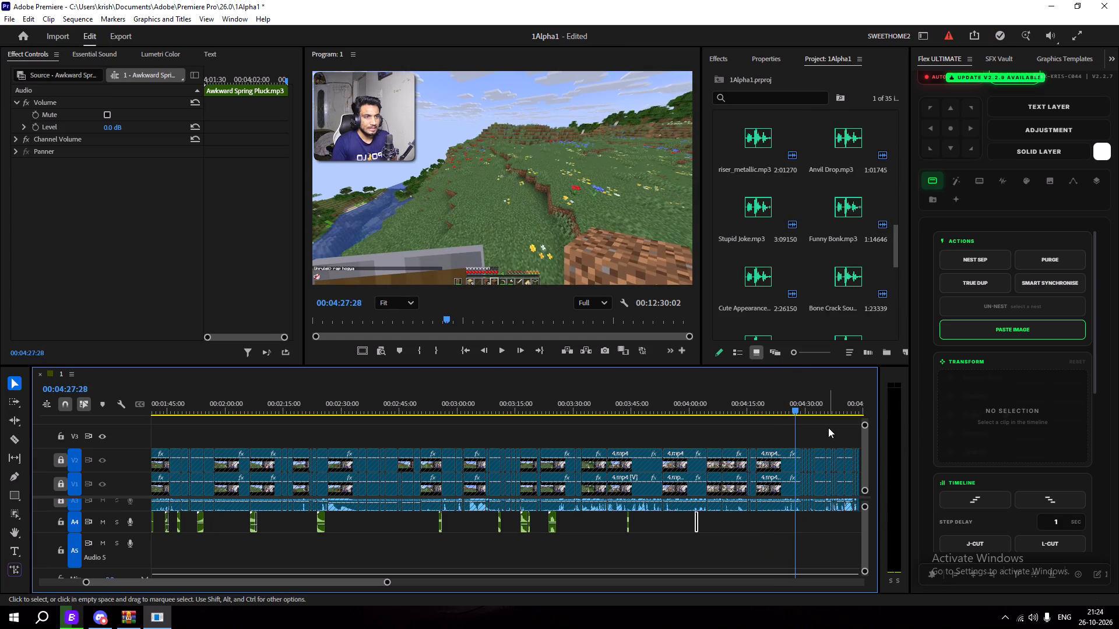
drag(789, 410, 783, 410)
scroll(779, 310, down, 7)
click(847, 244)
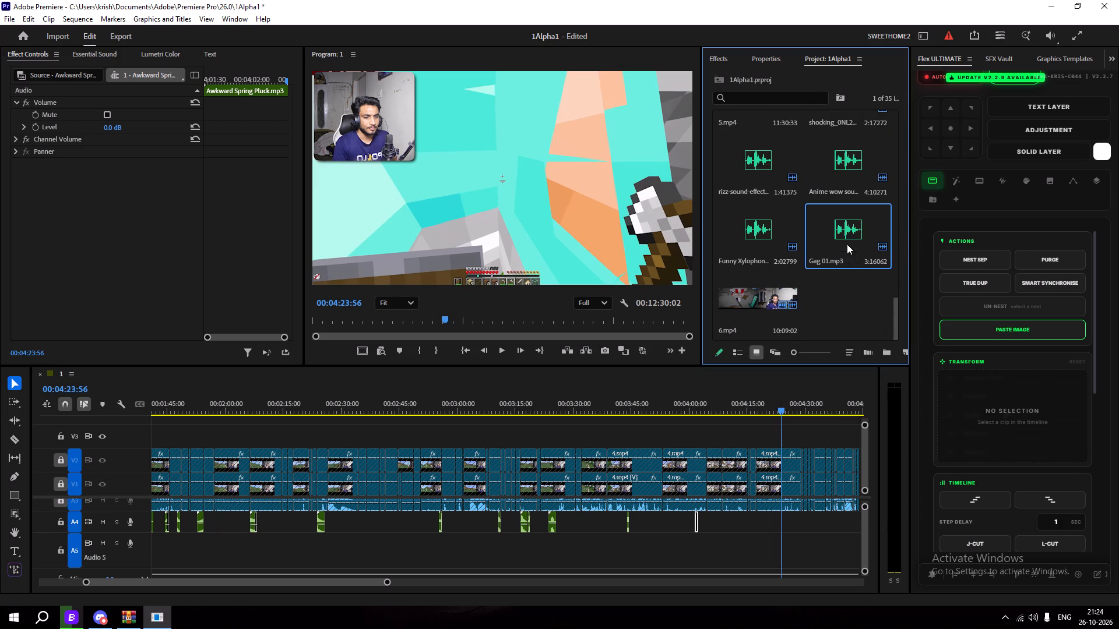
double_click(832, 242)
click(145, 319)
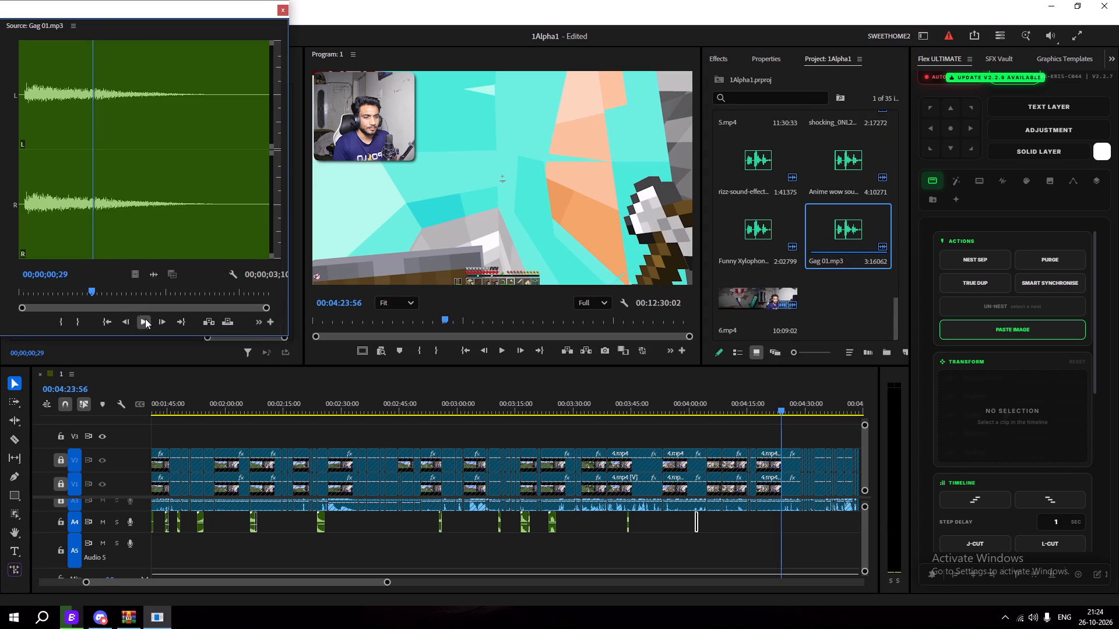
click(145, 319)
click(283, 5)
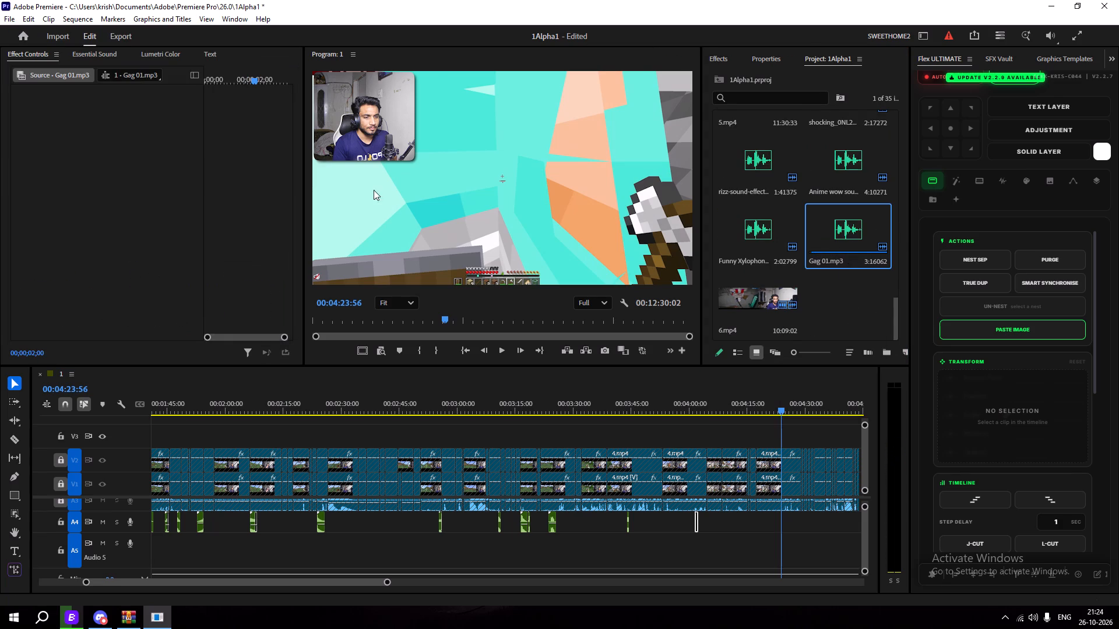
Switch to the WinRAR sound pack and preview Breast Twitch, Bamboo Hit and the Big Disappointment sound from the ANIME SFX folder.
click(127, 609)
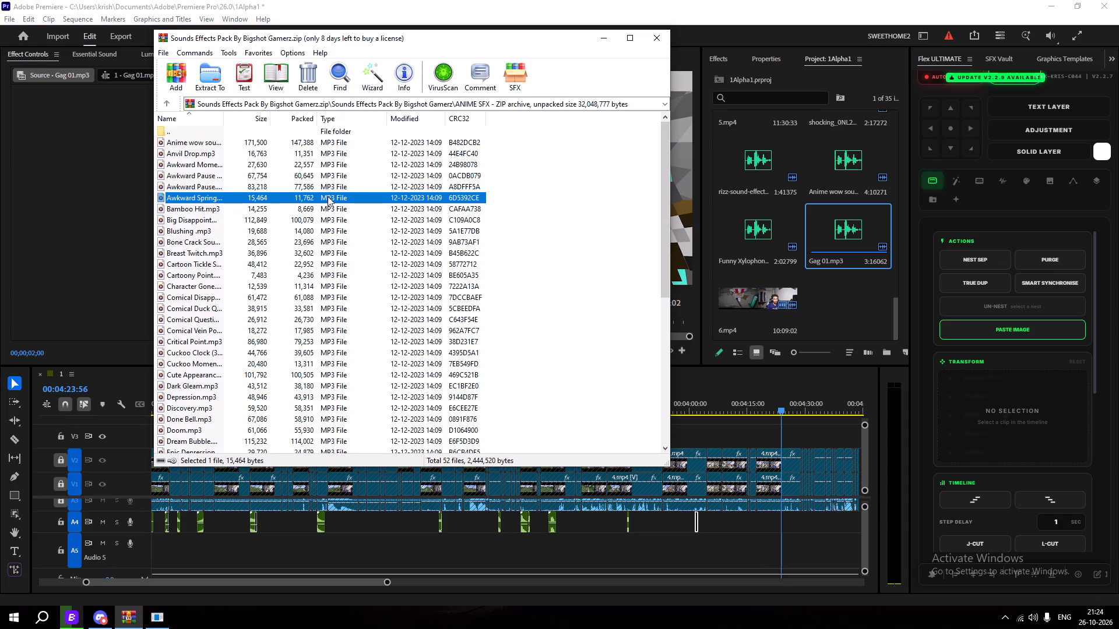
double_click(197, 251)
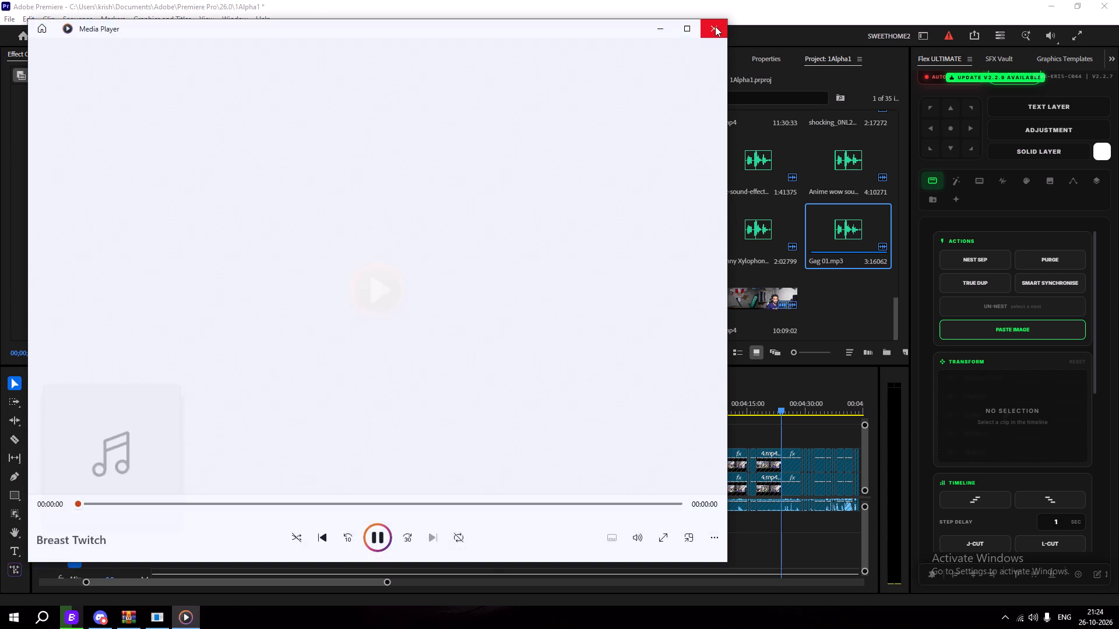
click(715, 26)
double_click(198, 209)
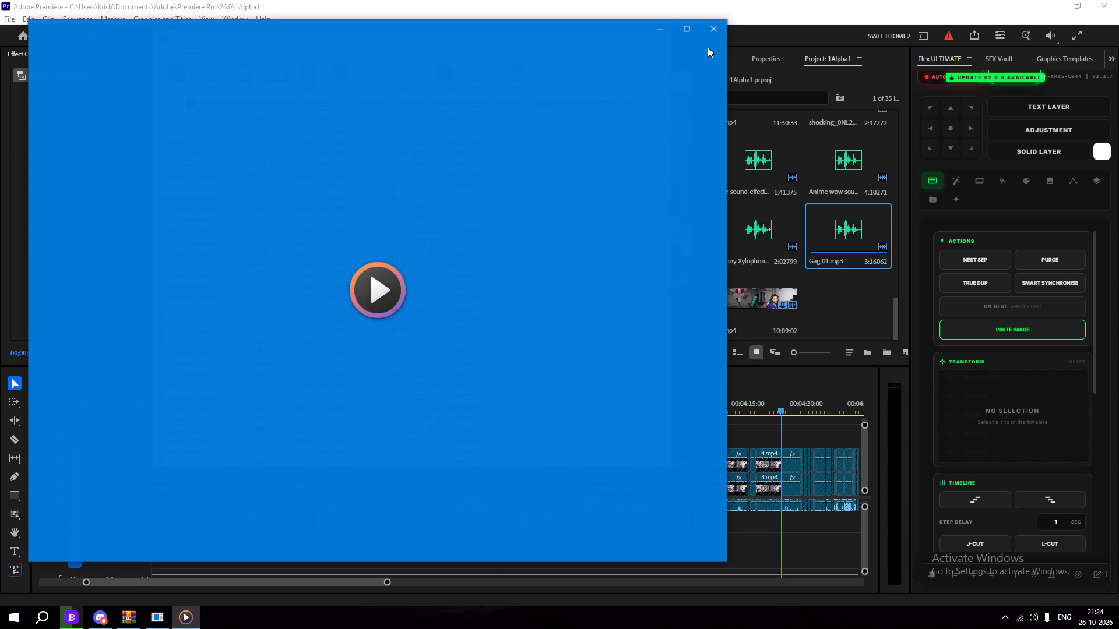
click(707, 34)
double_click(210, 217)
click(717, 29)
Preview the Wimpy Trumpet, Tense Moment and sweat sounds at the end of the ANIME SFX folder.
scroll(241, 370, down, 8)
double_click(196, 446)
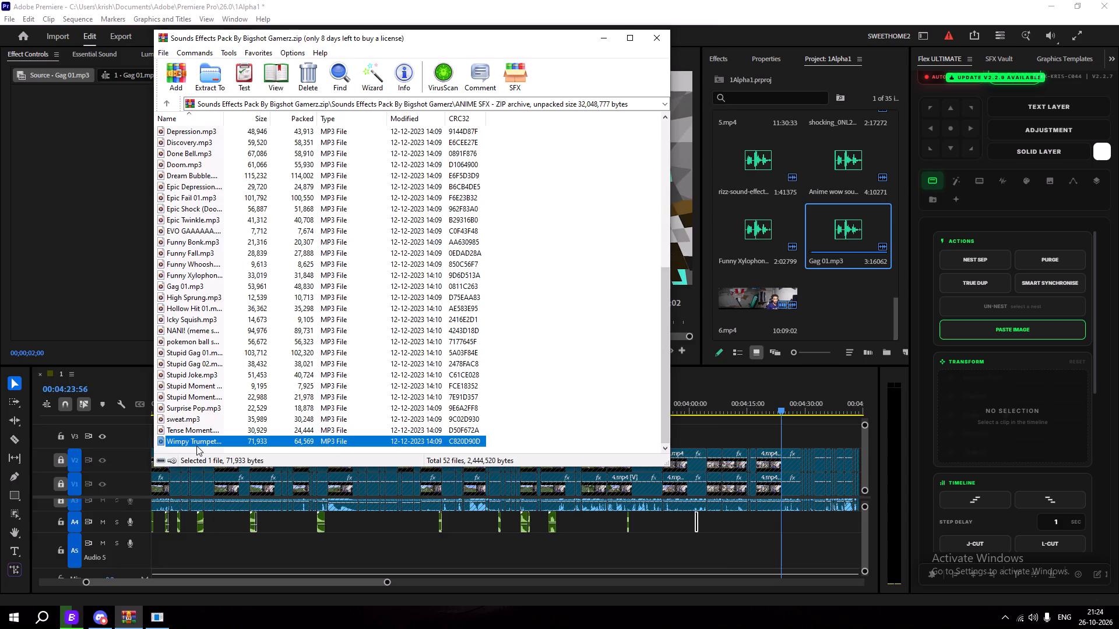
click(717, 30)
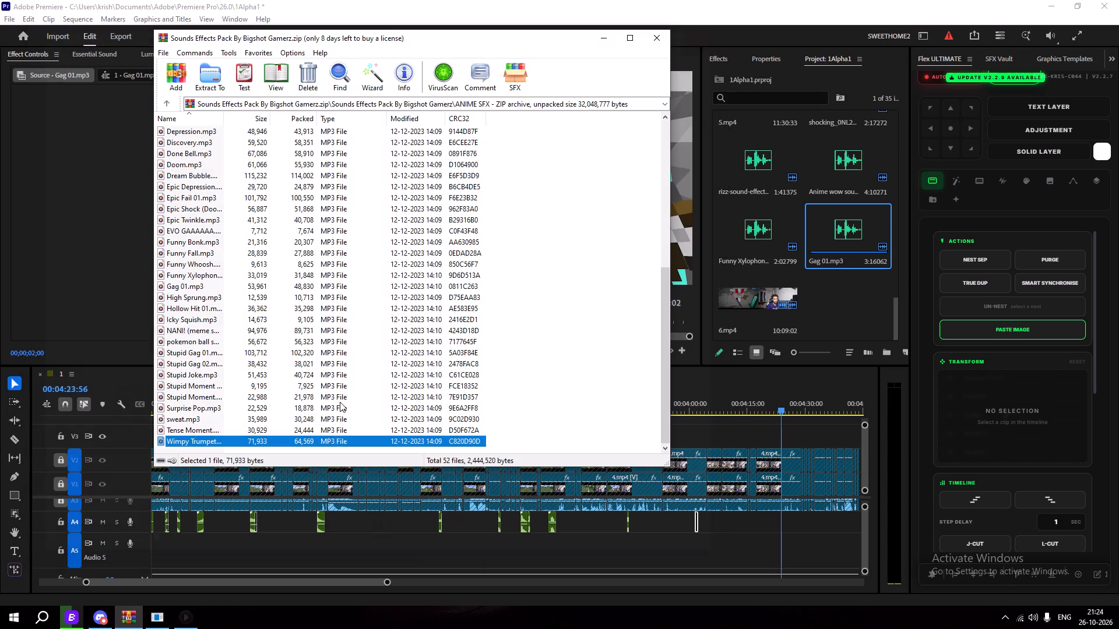
scroll(203, 431, down, 1)
double_click(203, 431)
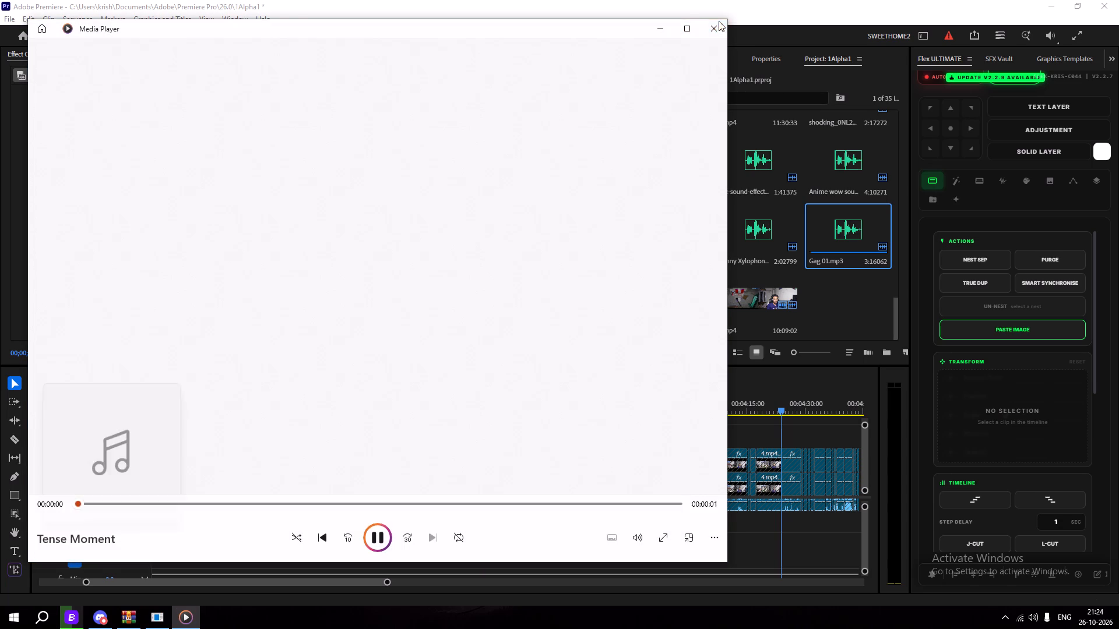
click(719, 30)
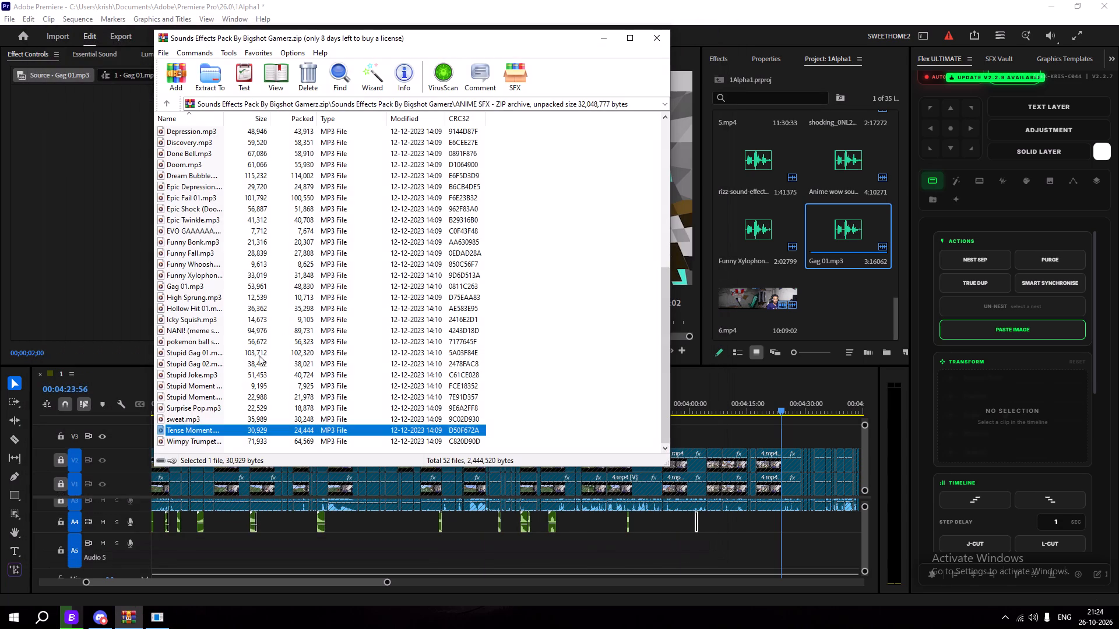
double_click(203, 416)
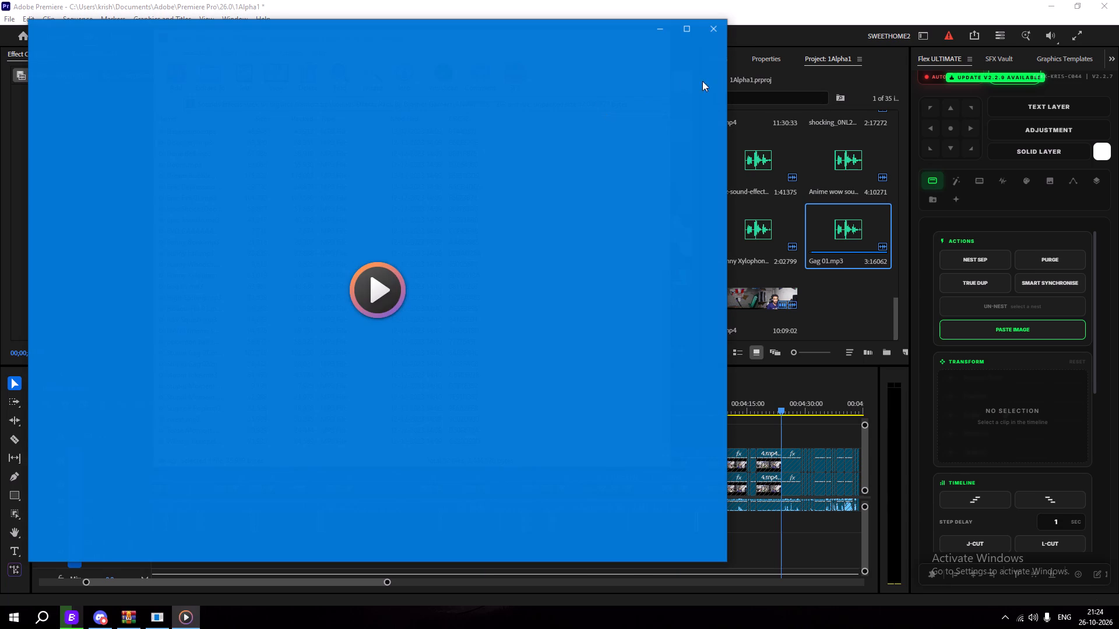
click(709, 34)
Preview Stupid Moment, Stupid Moment 2 and Stupid Joke, and replay the sweat sound.
double_click(196, 392)
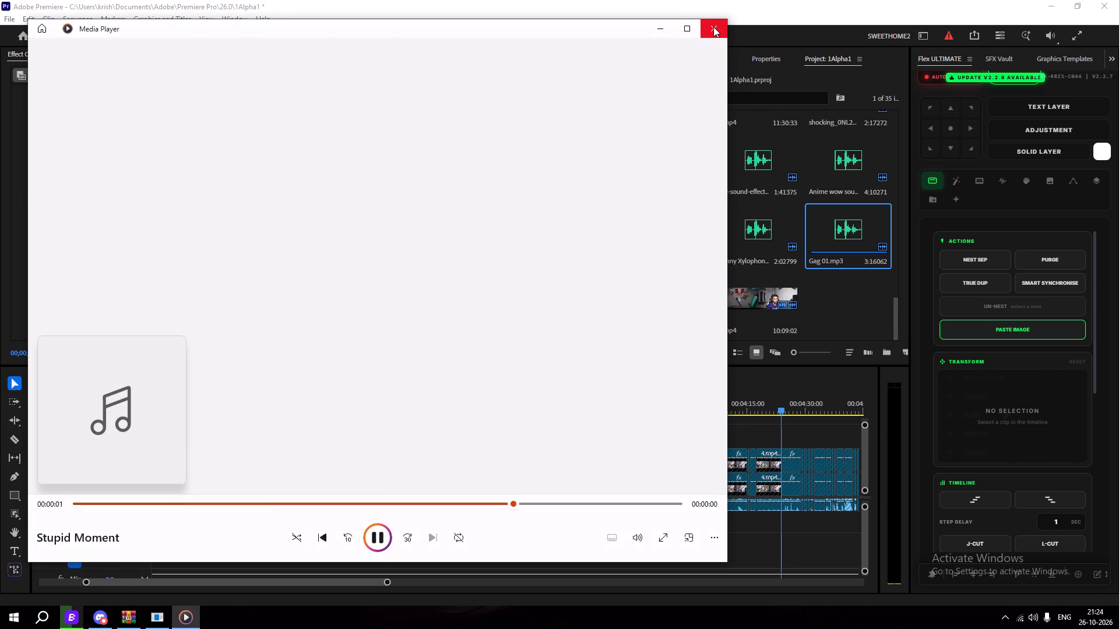
click(713, 27)
double_click(232, 388)
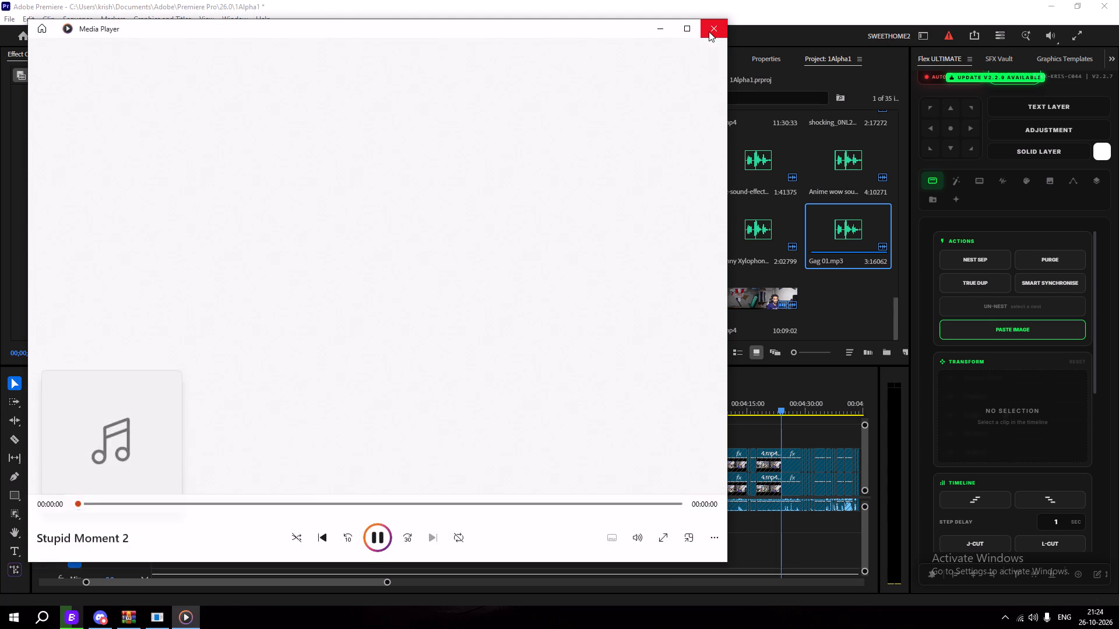
click(710, 31)
double_click(194, 373)
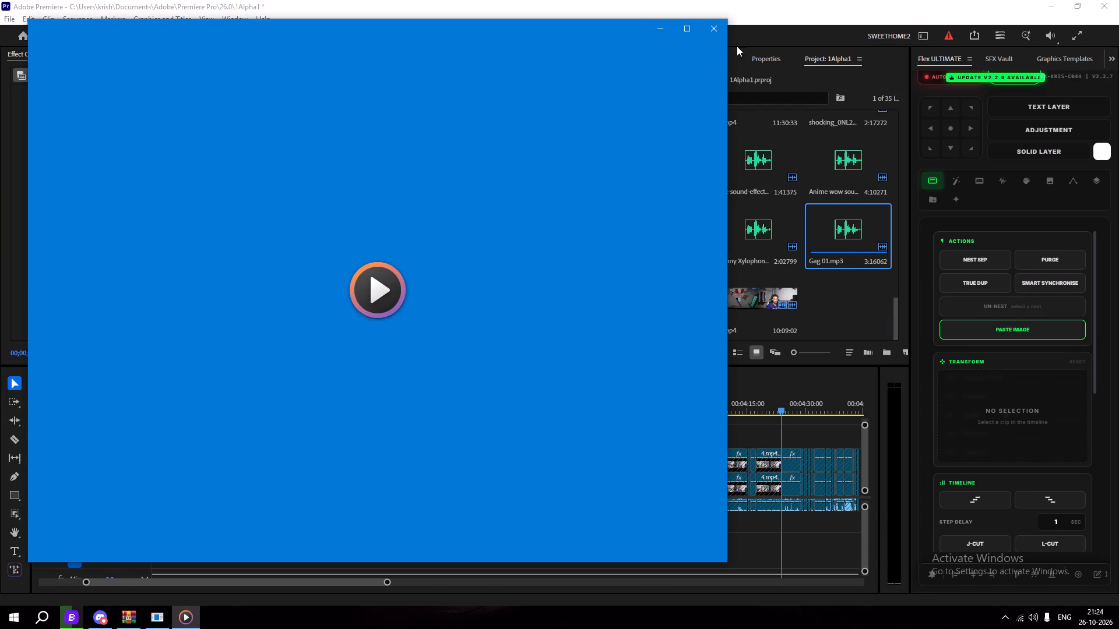
click(716, 27)
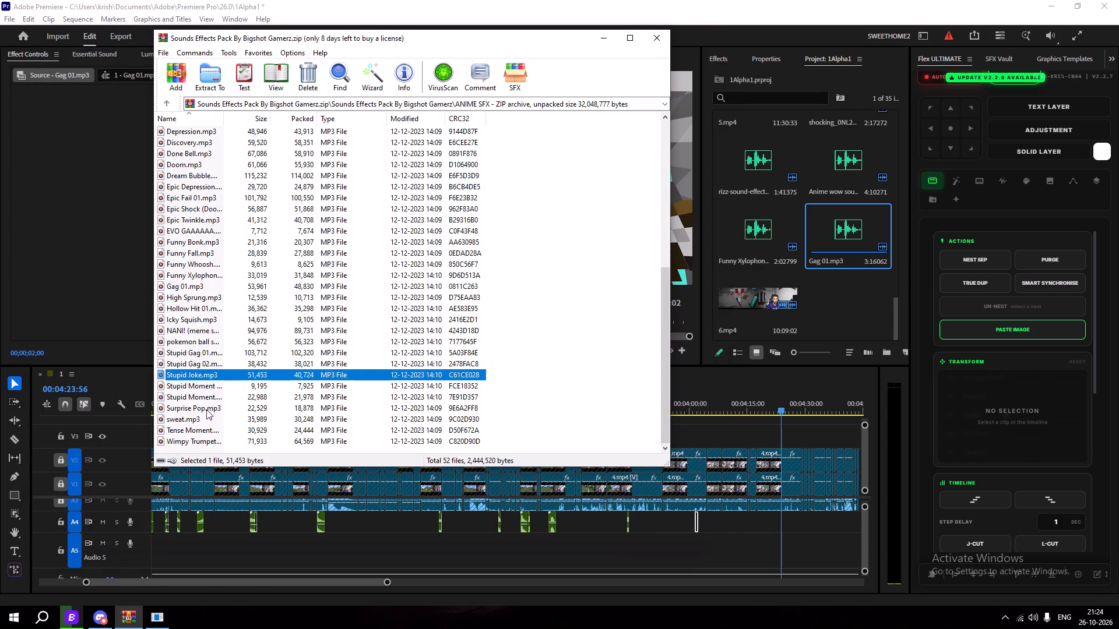
double_click(198, 414)
click(717, 32)
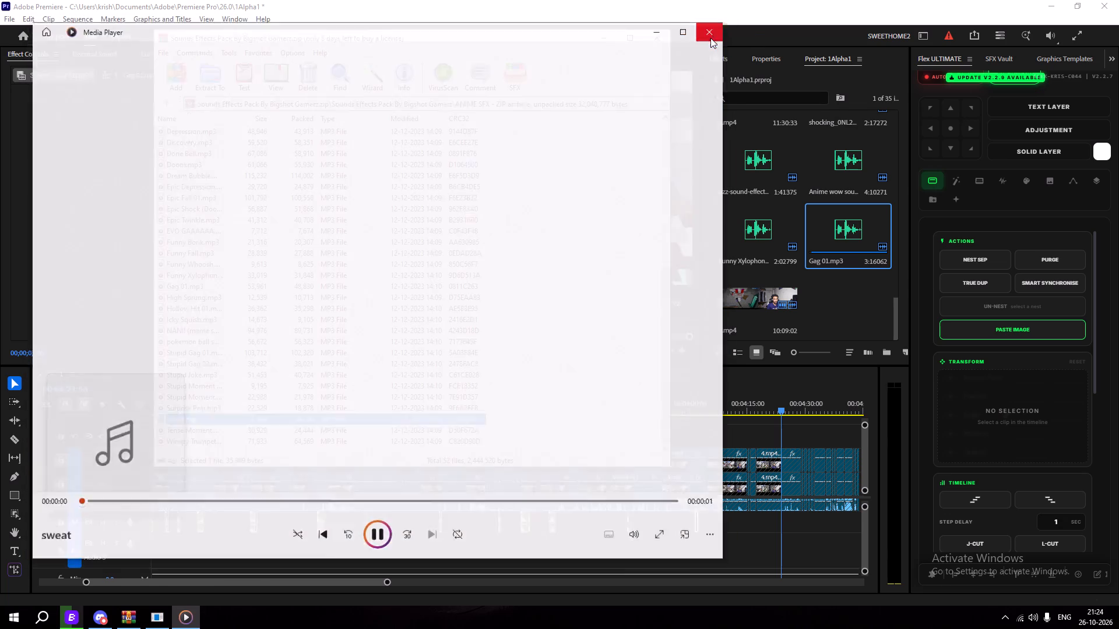
Preview High Sprung.mp3 and the NANI!! meme sound effect from the ANIME SFX folder.
double_click(193, 299)
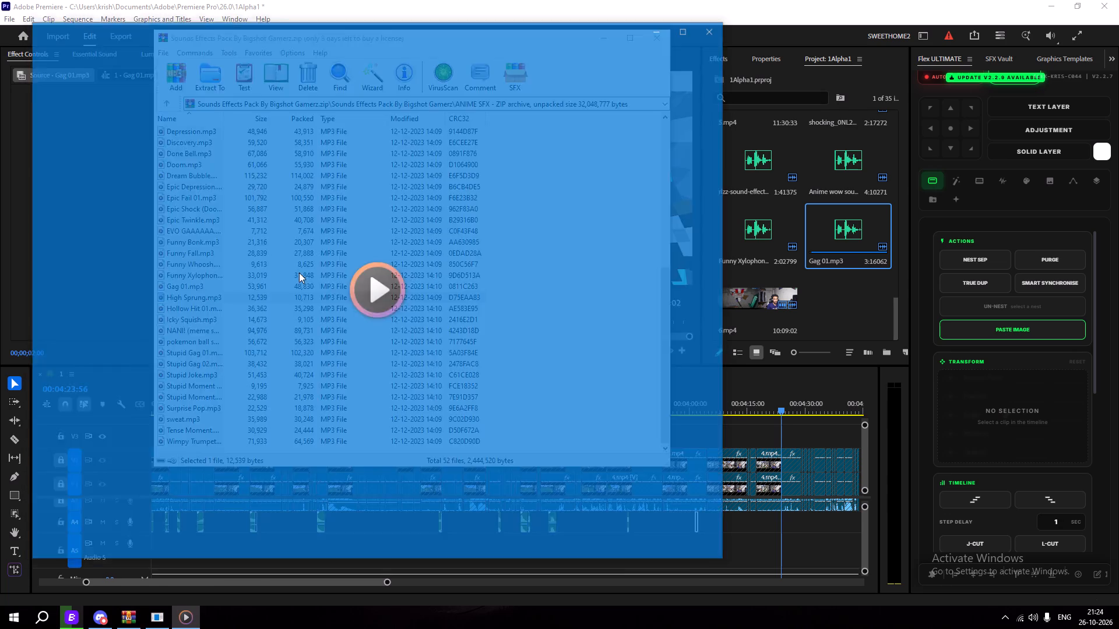
click(708, 32)
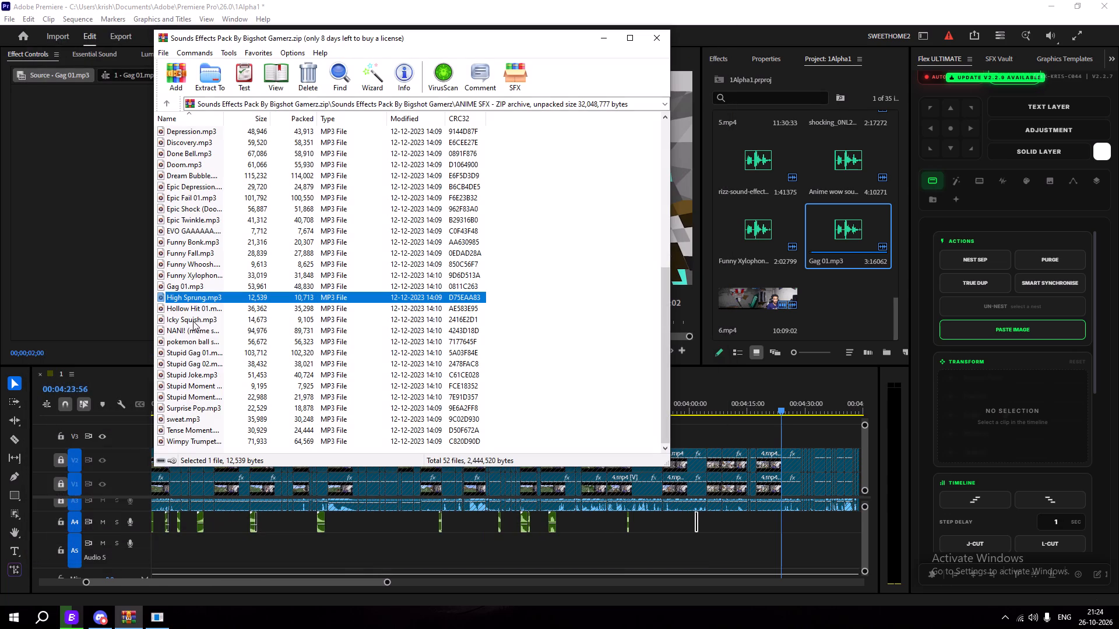
double_click(199, 328)
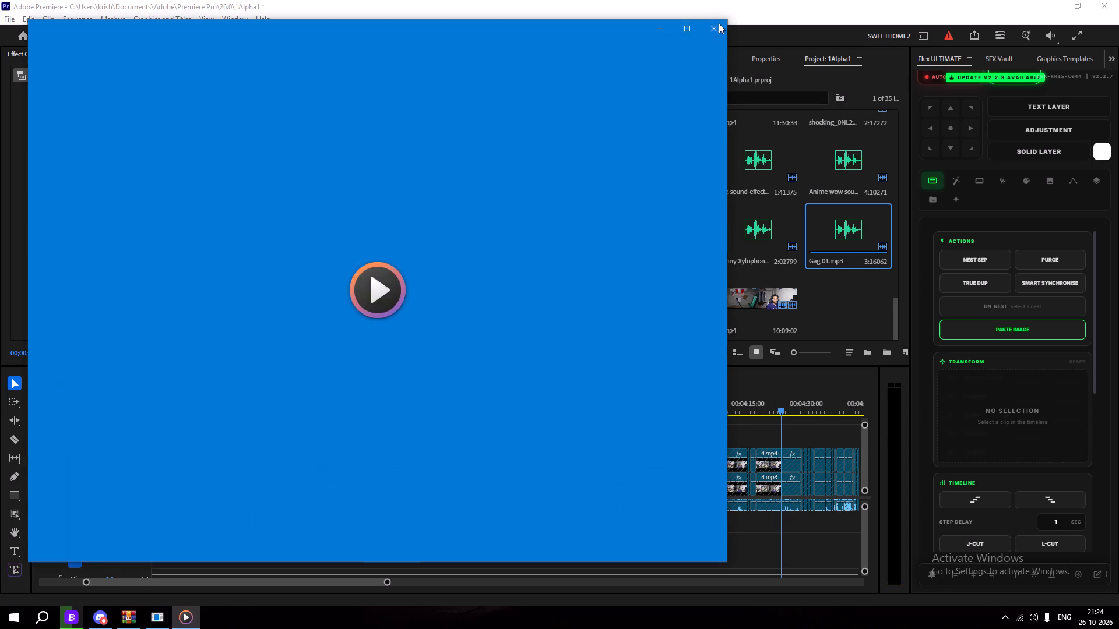
click(716, 27)
Import the NANI!! meme sound effect into the Premiere Pro project and place it on track A4 at about 00:04:23:44.
drag(208, 328, 825, 307)
click(600, 35)
drag(831, 299, 779, 528)
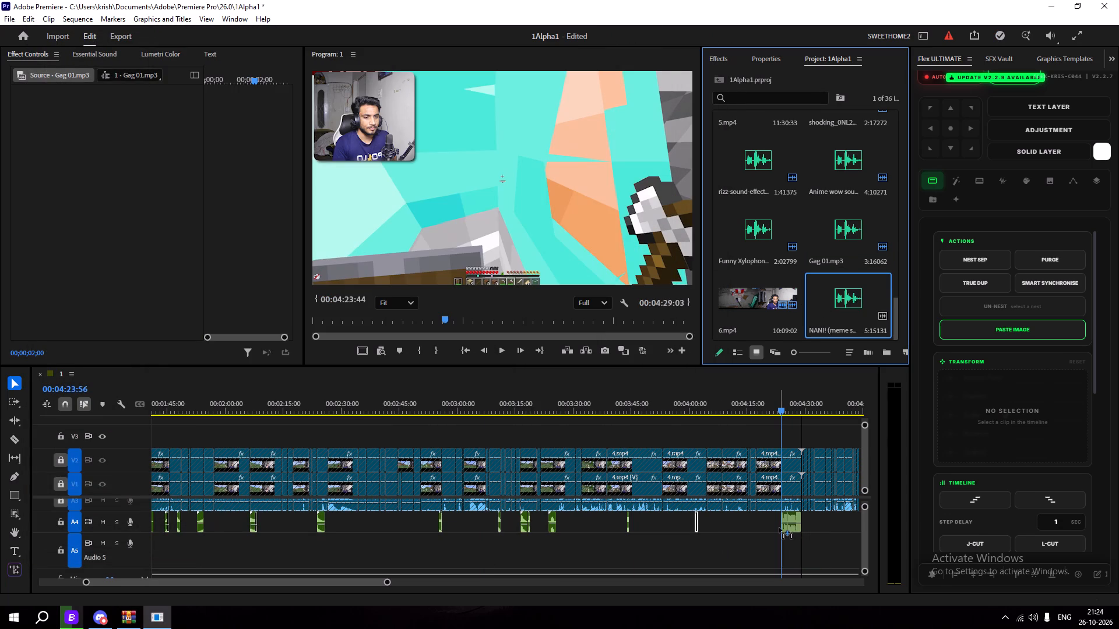
drag(779, 528, 779, 527)
Play the passage, split the NANI!! clip on A4 at 00:04:24:32 and delete the part before the cut.
key(space)
key(space)
key(space)
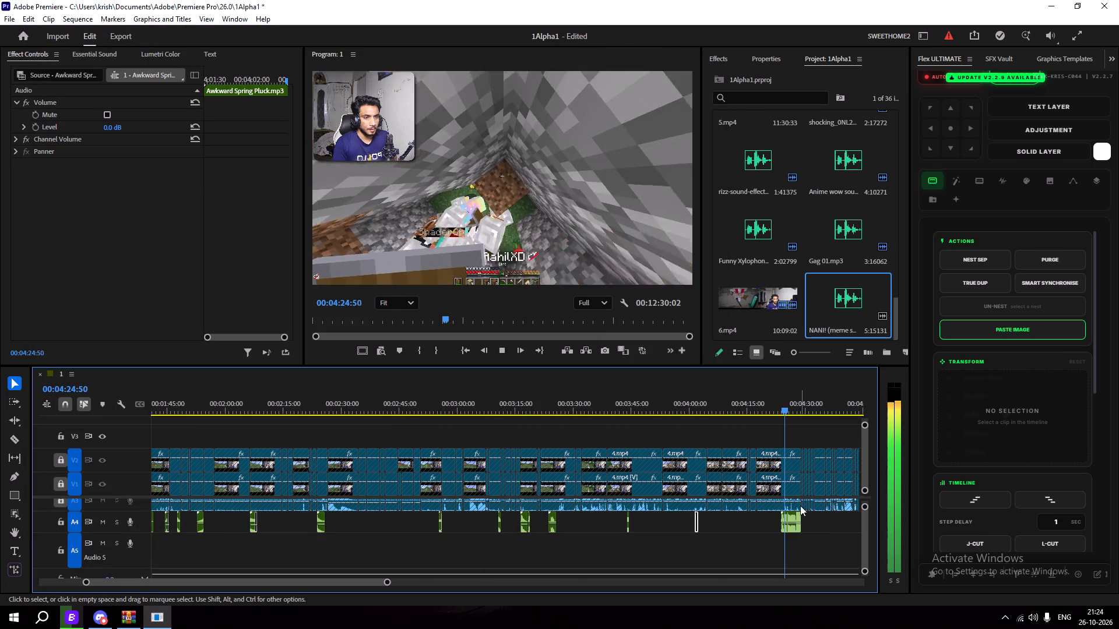
alt+scroll(790, 521, up, 20)
alt+scroll(790, 521, up, 4)
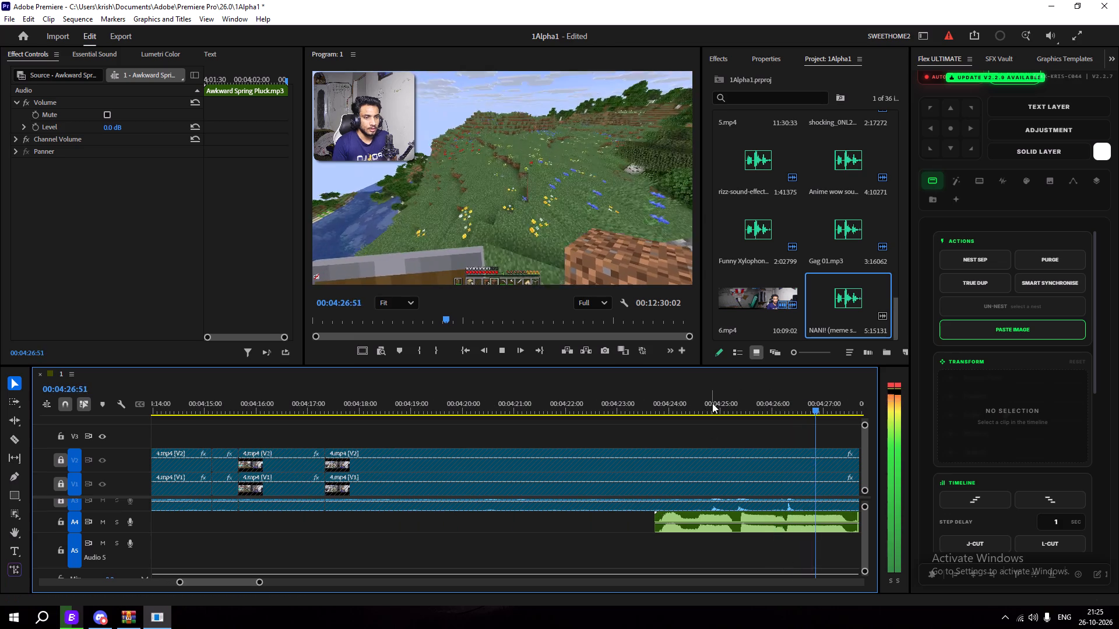
key(space)
drag(712, 403, 698, 425)
key(c)
click(695, 525)
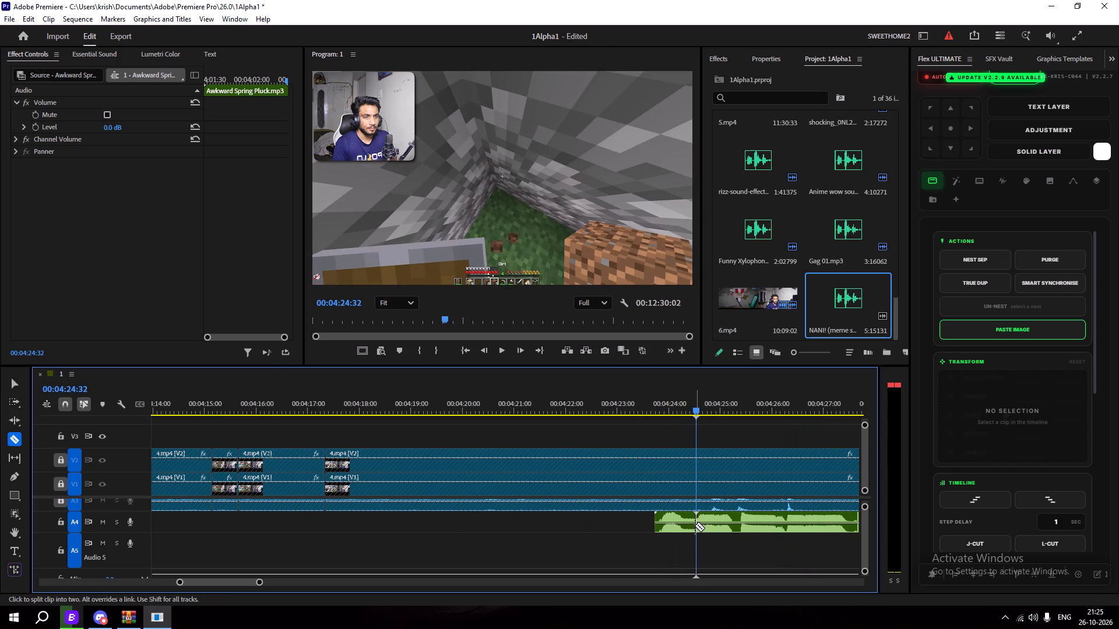
key(v)
click(688, 528)
key(Delete)
Split the remaining NANI!! clip at about 00:04:25:15 and delete the part after the cut.
key(c)
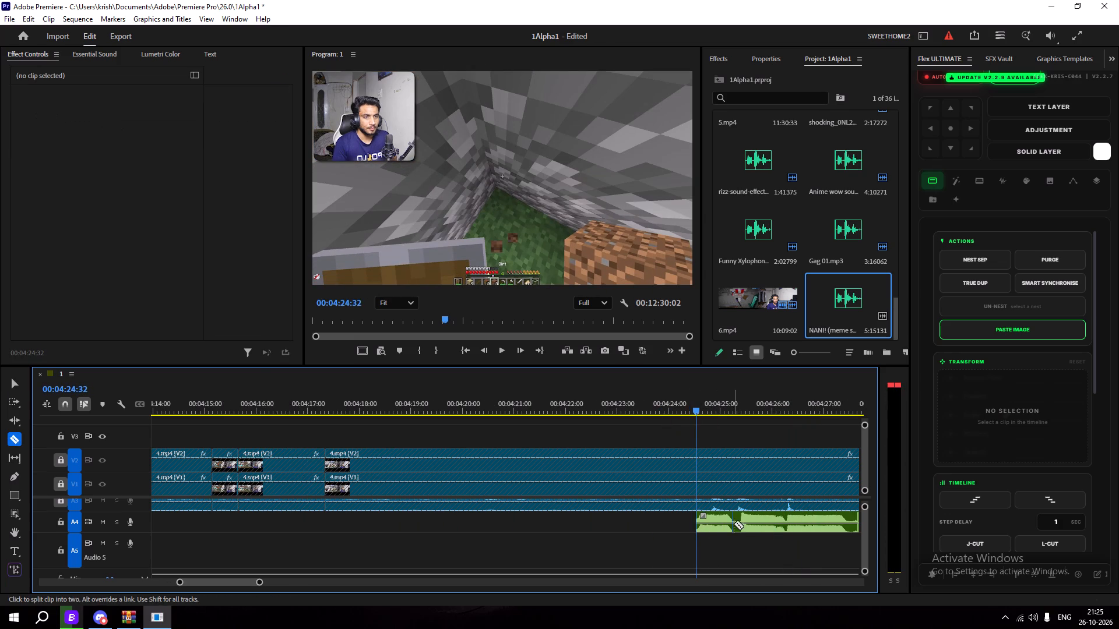
click(734, 524)
key(v)
click(740, 524)
key(Delete)
Lower the trimmed NANI!! clip's volume to -5.0 dB and replay the passage from just before it.
click(719, 523)
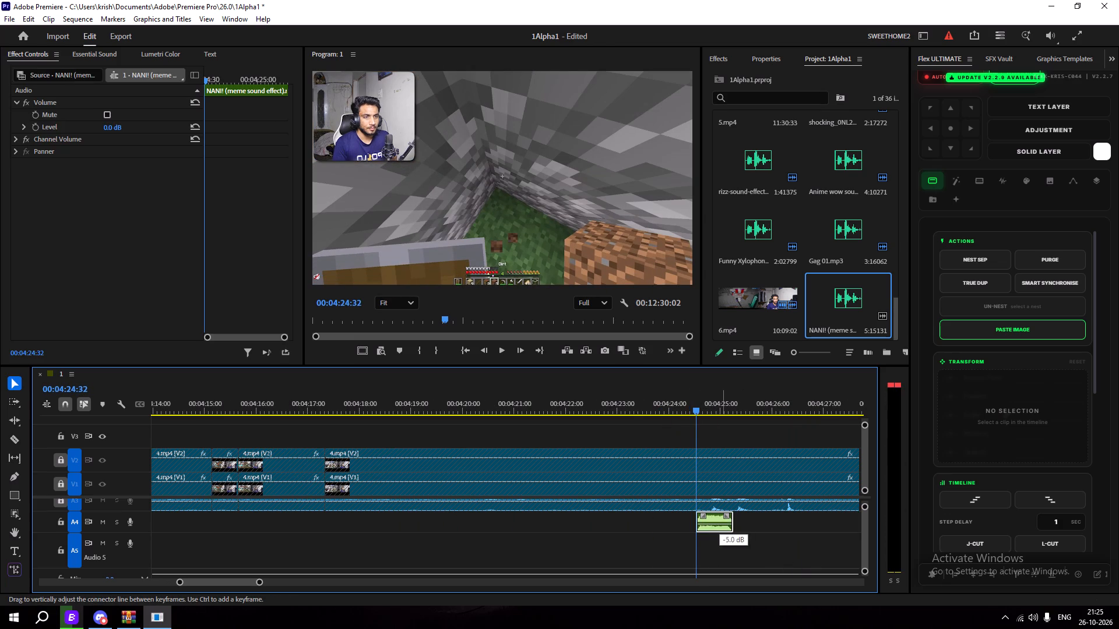
drag(692, 404, 685, 406)
key(space)
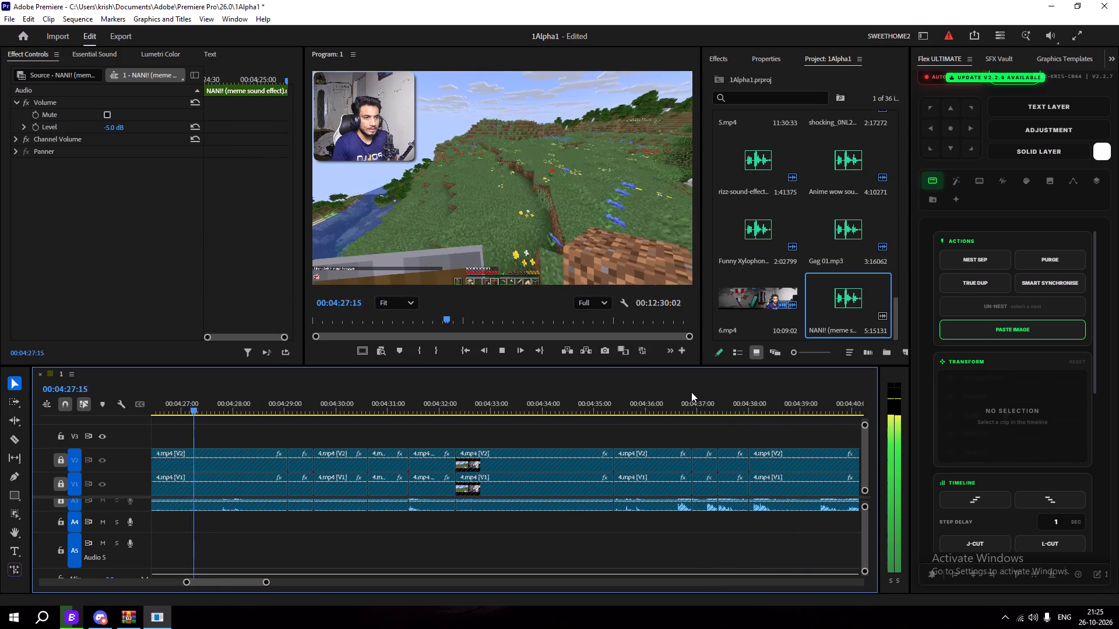
alt+scroll(245, 450, down, 5)
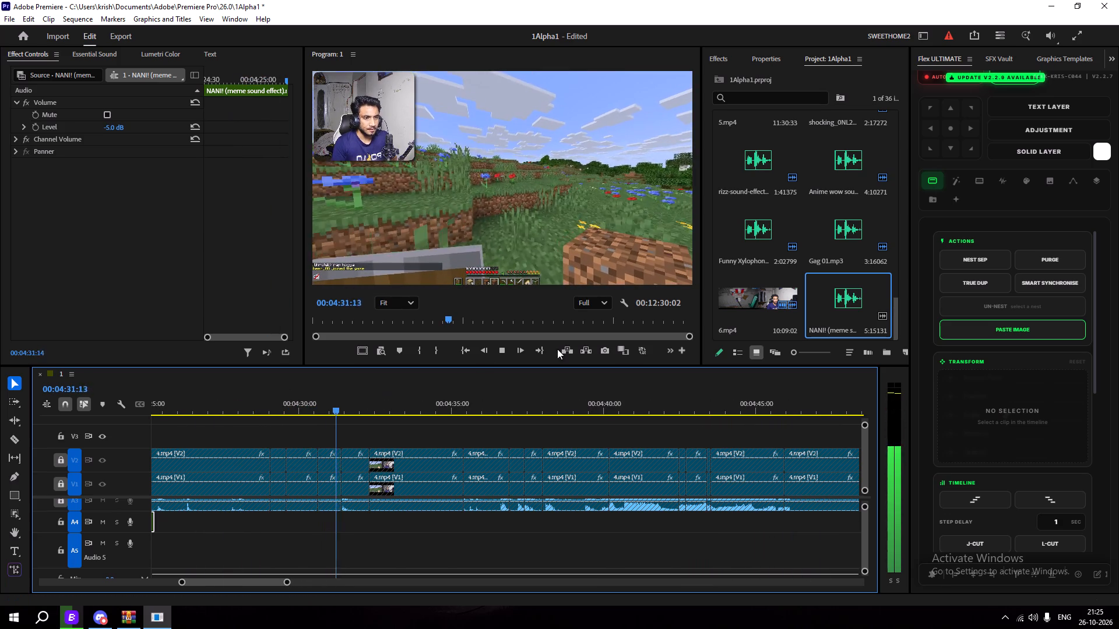
double_click(747, 235)
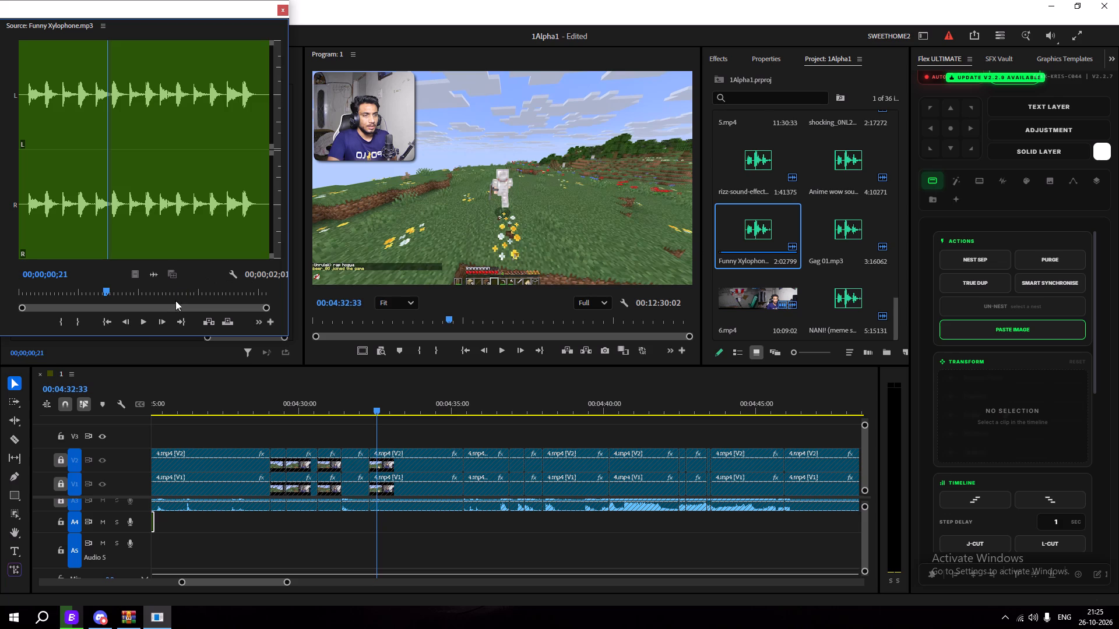
click(143, 329)
click(143, 324)
click(143, 324)
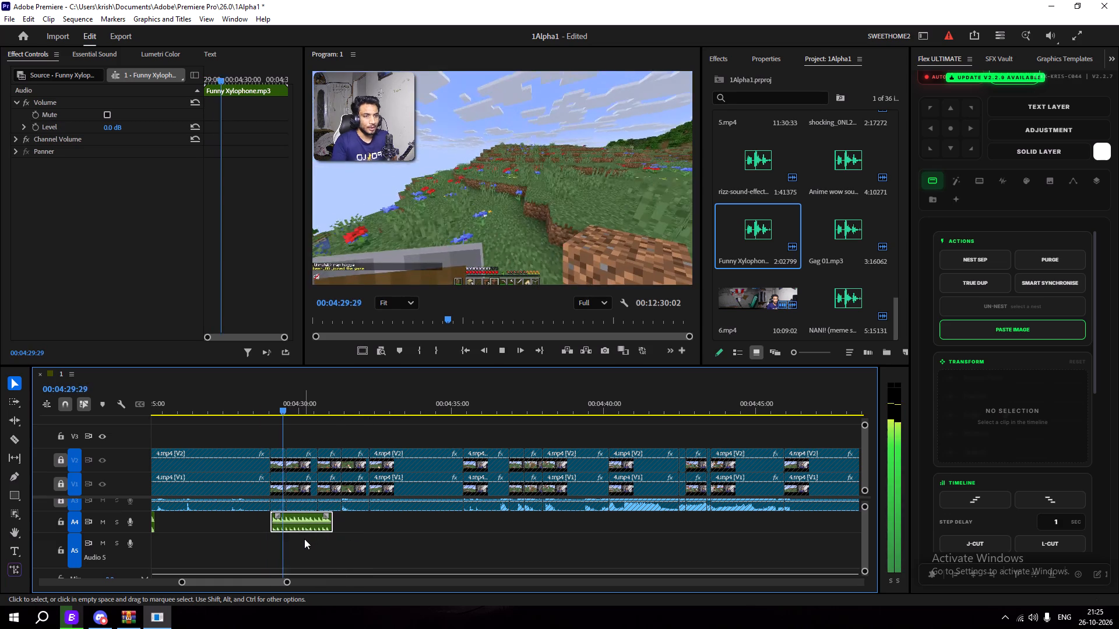
key(space)
Trim the end of the Funny Xylophone clip back to the cut at about 00:04:30:36 and save the project.
drag(333, 526, 326, 528)
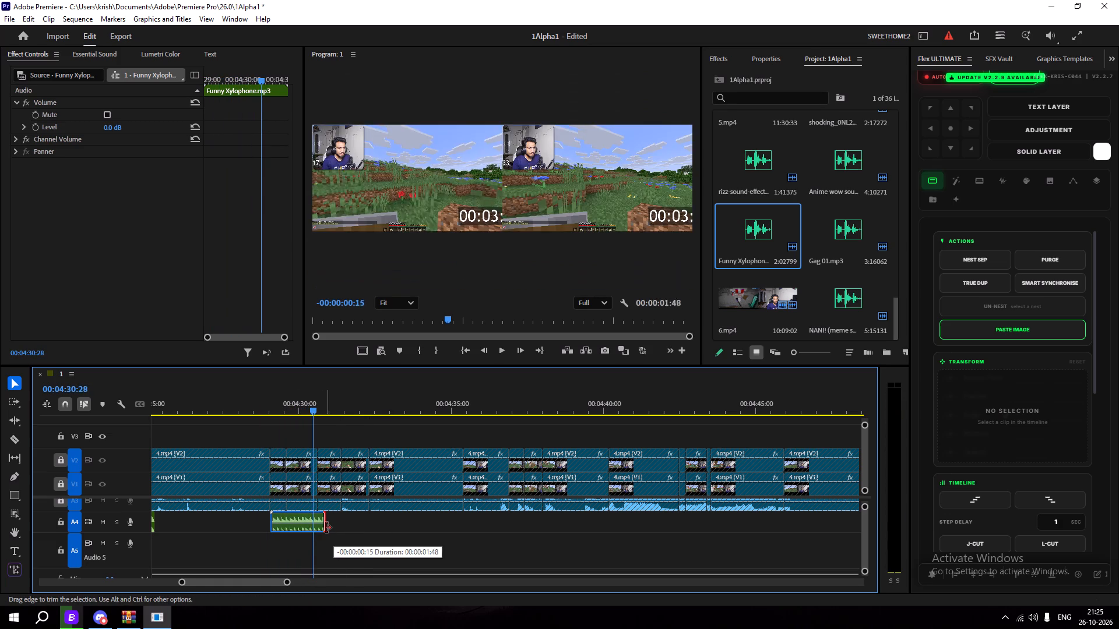
drag(326, 528, 324, 527)
drag(324, 527, 319, 528)
key(space)
click(347, 521)
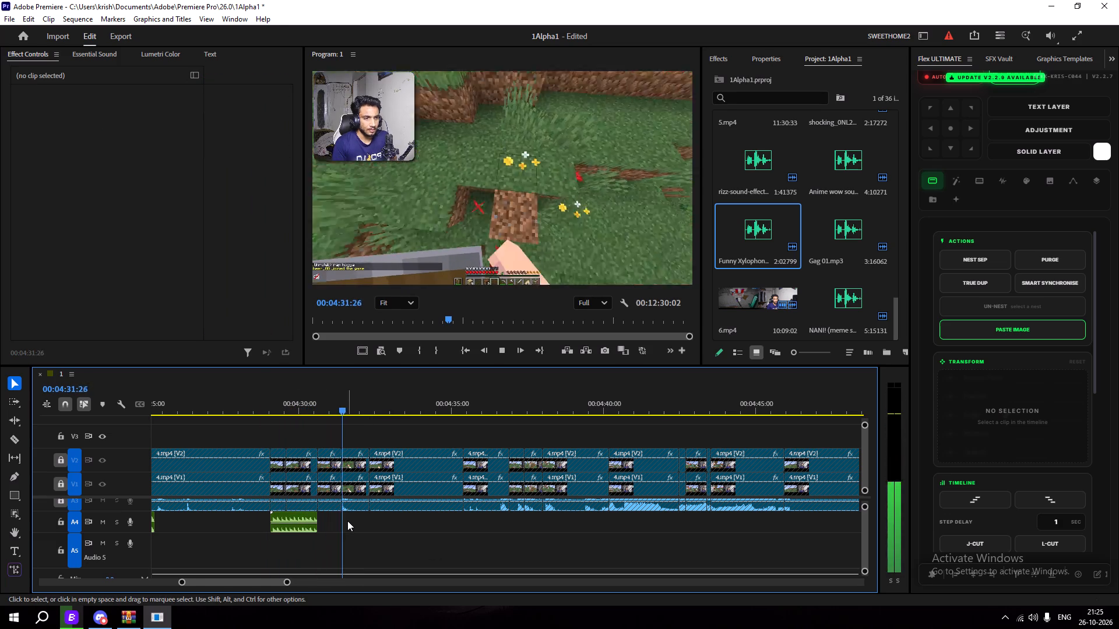
key(ctrl+s)
Play the timeline onward to about 00:05:04, checking for the next moment that needs a sound effect.
key(space)
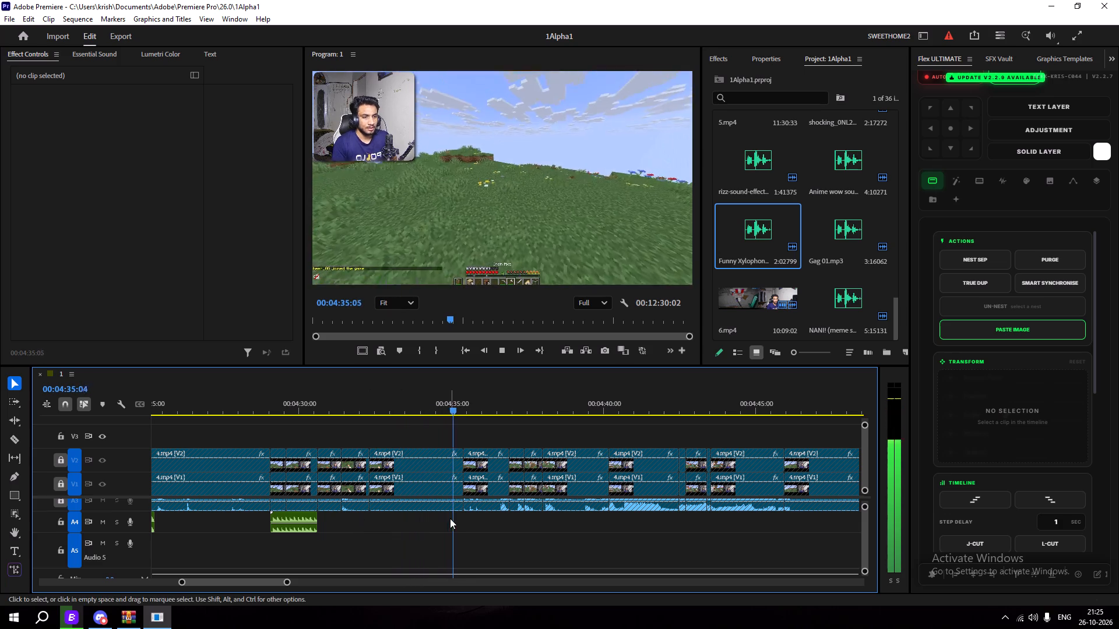
alt+click(74, 619)
click(364, 0)
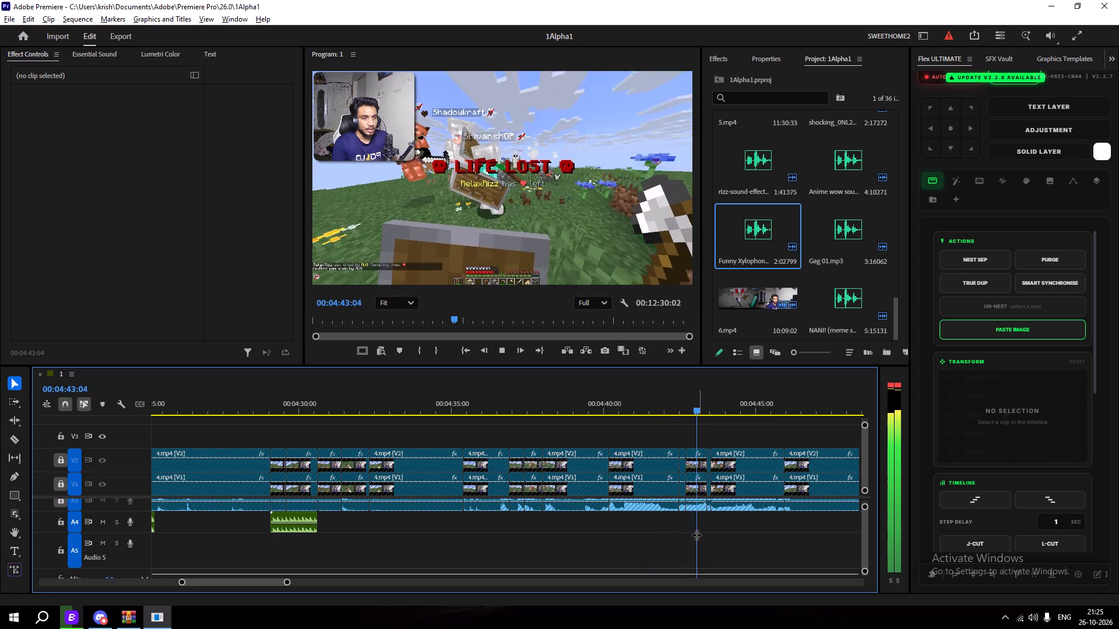
alt+scroll(696, 535, down, 7)
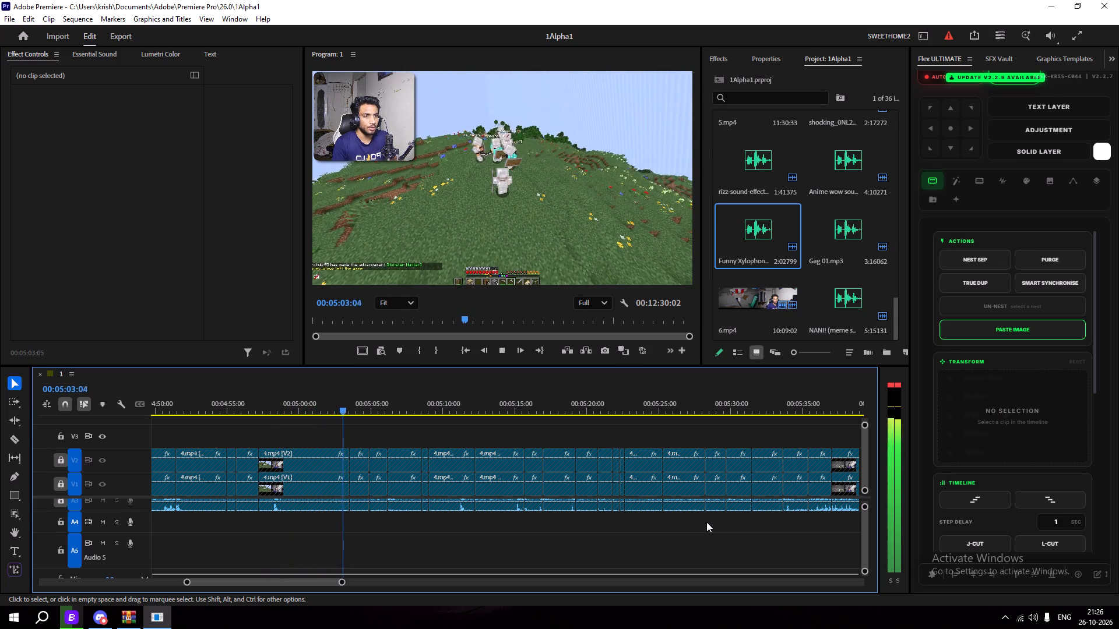
key(space)
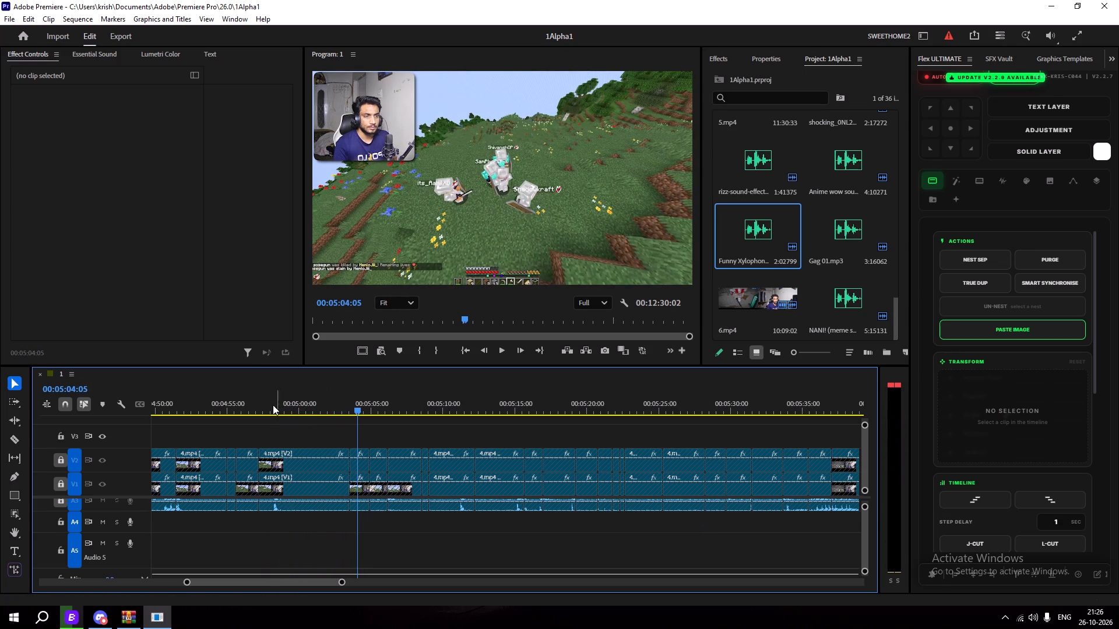
Replay from about 00:04:58, search the project for "rizz" and place rizz-sound-effect.mp3 on track A4 at 00:04:59:37.
click(272, 404)
key(space)
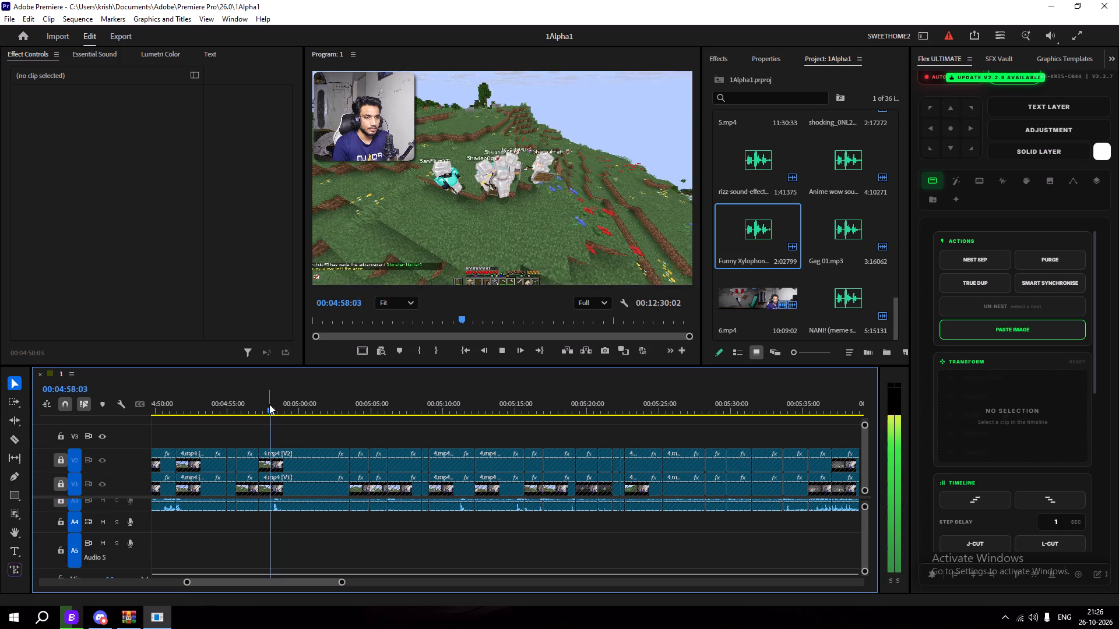
key(space)
key(space)
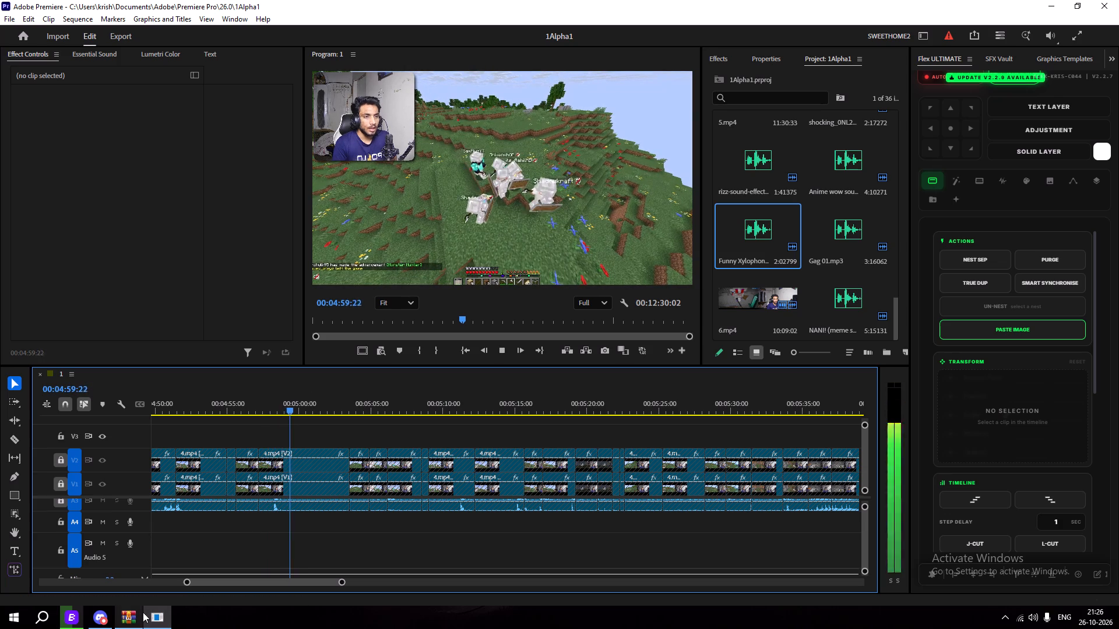
key(space)
key(space)
key(space)
key(space)
key(space)
click(138, 618)
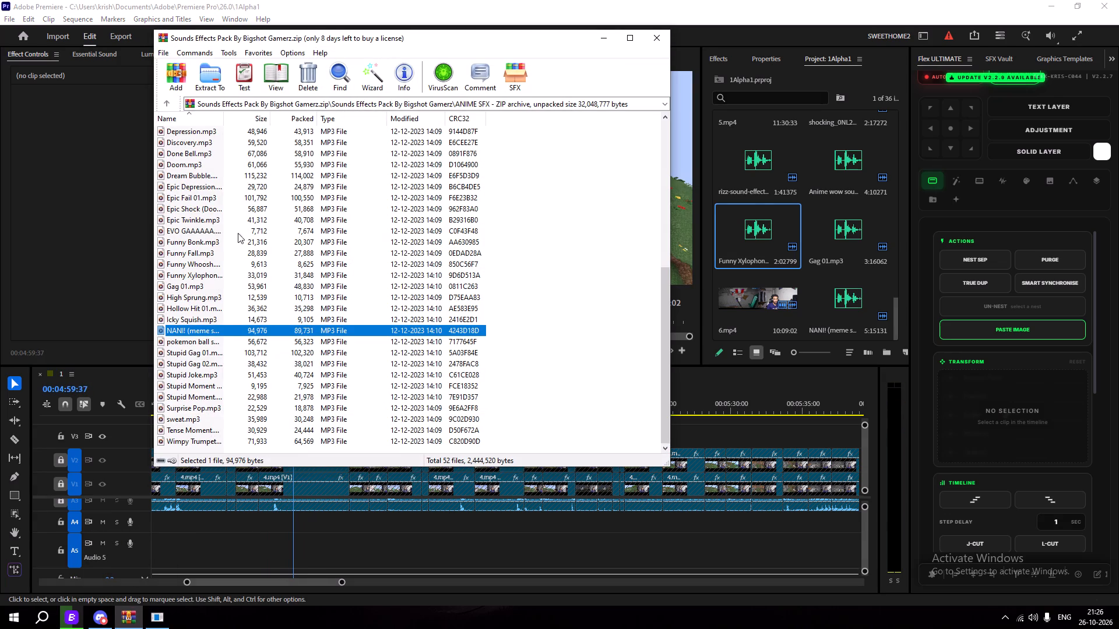
click(744, 97)
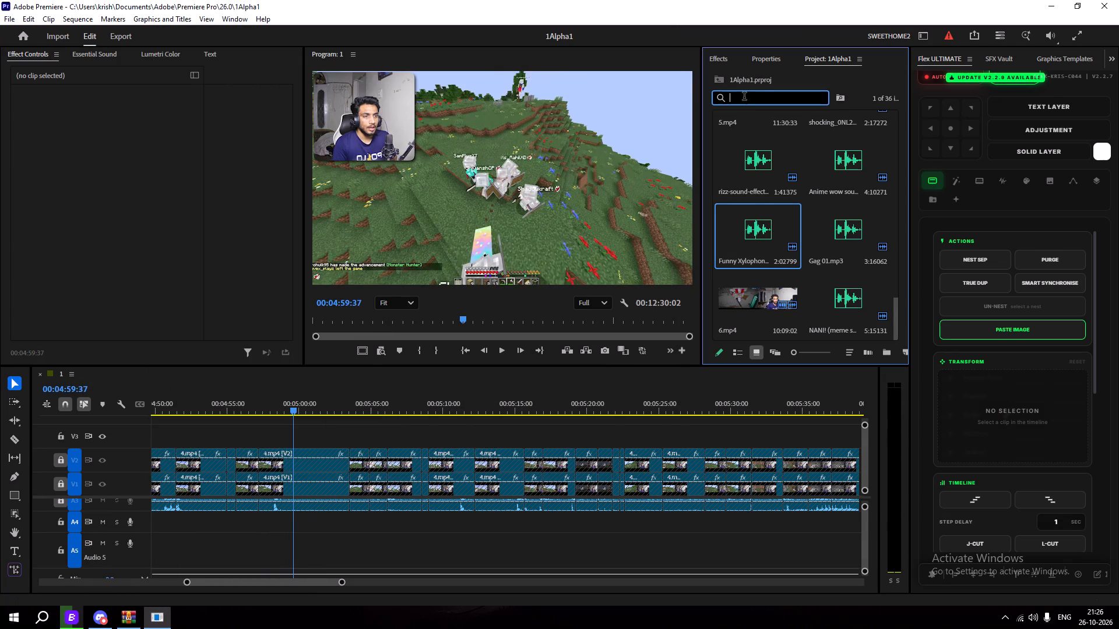
text(rizz)
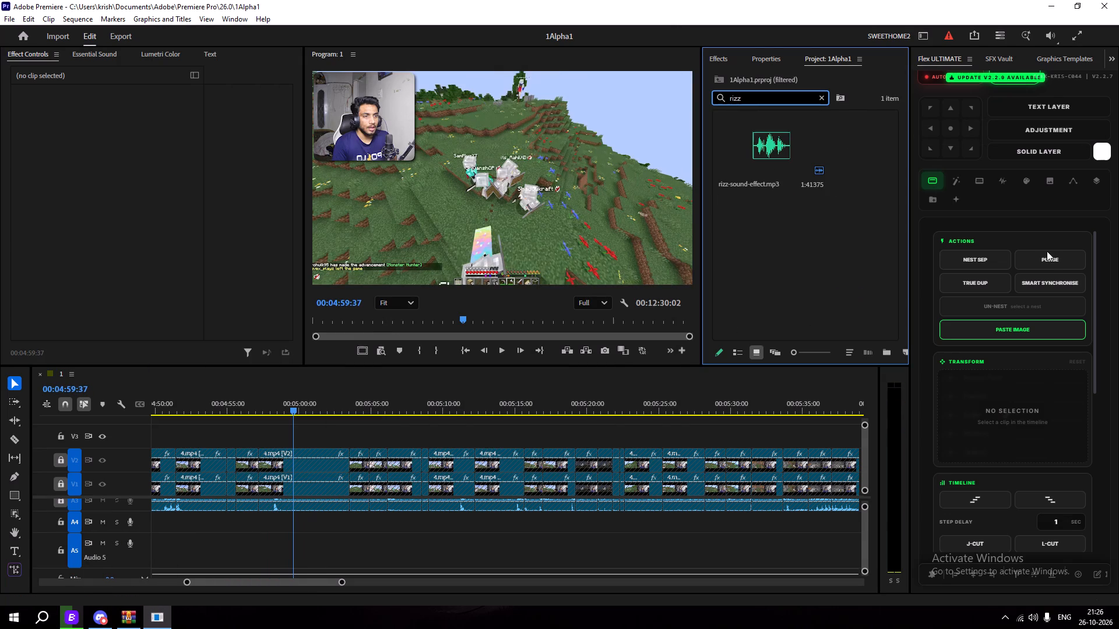
drag(768, 135, 294, 518)
click(294, 518)
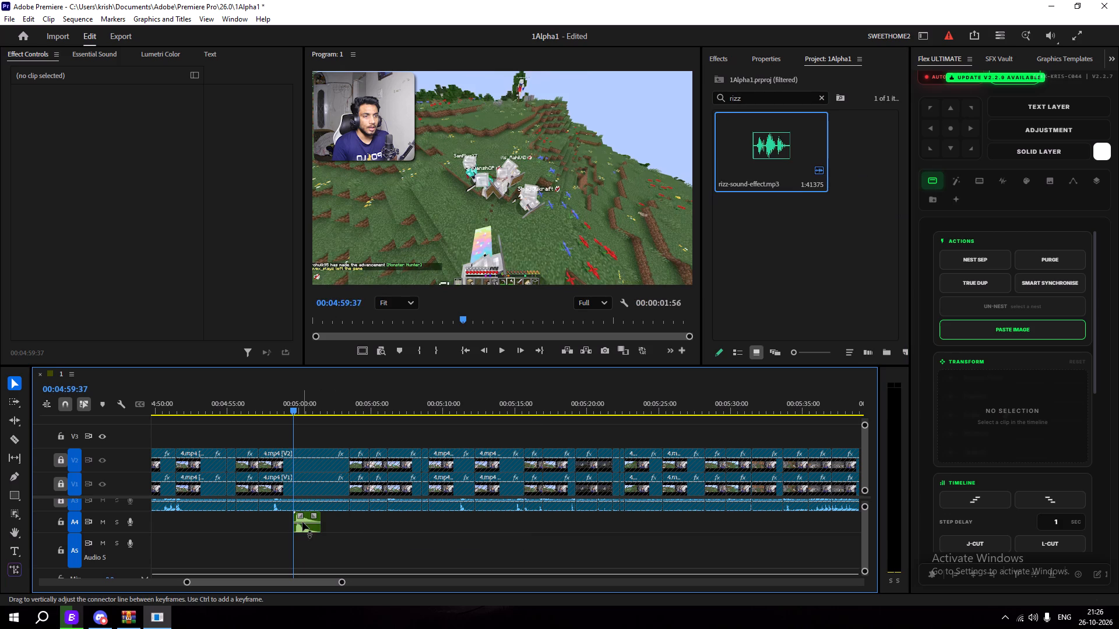
Split the rizz sound effect clip where its loud part starts, about 00:04:59:48, and delete the part before the cut.
click(305, 525)
key(ctrl+z)
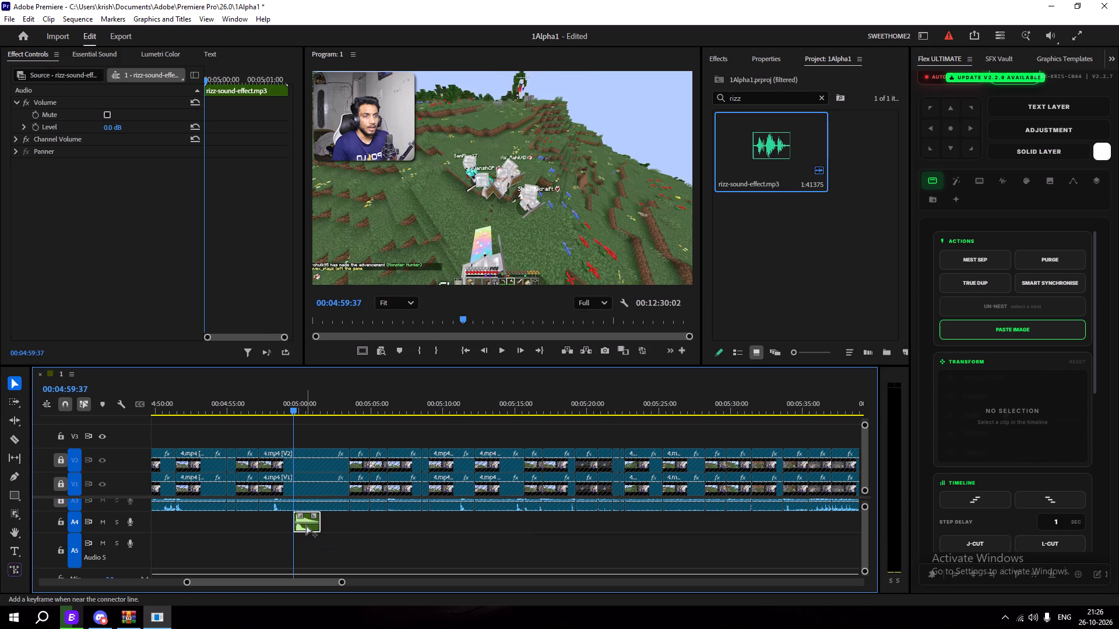
scroll(300, 525, up, 20)
scroll(300, 525, up, 1)
key(c)
click(389, 517)
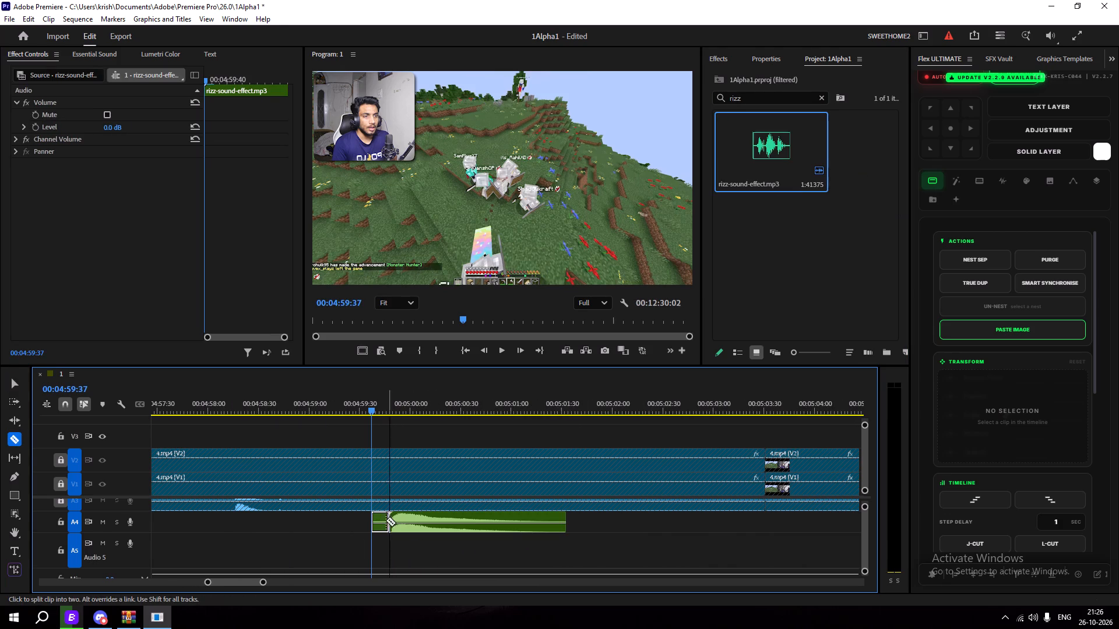
key(v)
click(381, 526)
key(Delete)
Trim the rizz clip's end to about 00:05:01:03 and move the shortened clip on A4 to start at 00:04:59:37.
drag(571, 517, 522, 514)
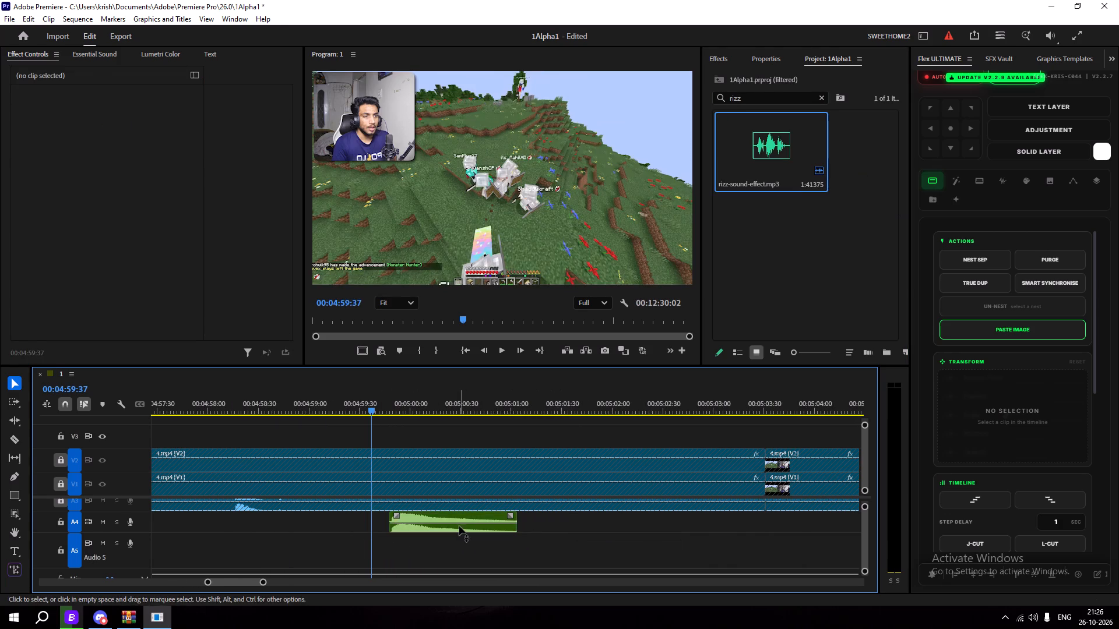
drag(459, 526, 445, 529)
key(ctrl+z)
drag(459, 531, 443, 526)
click(445, 388)
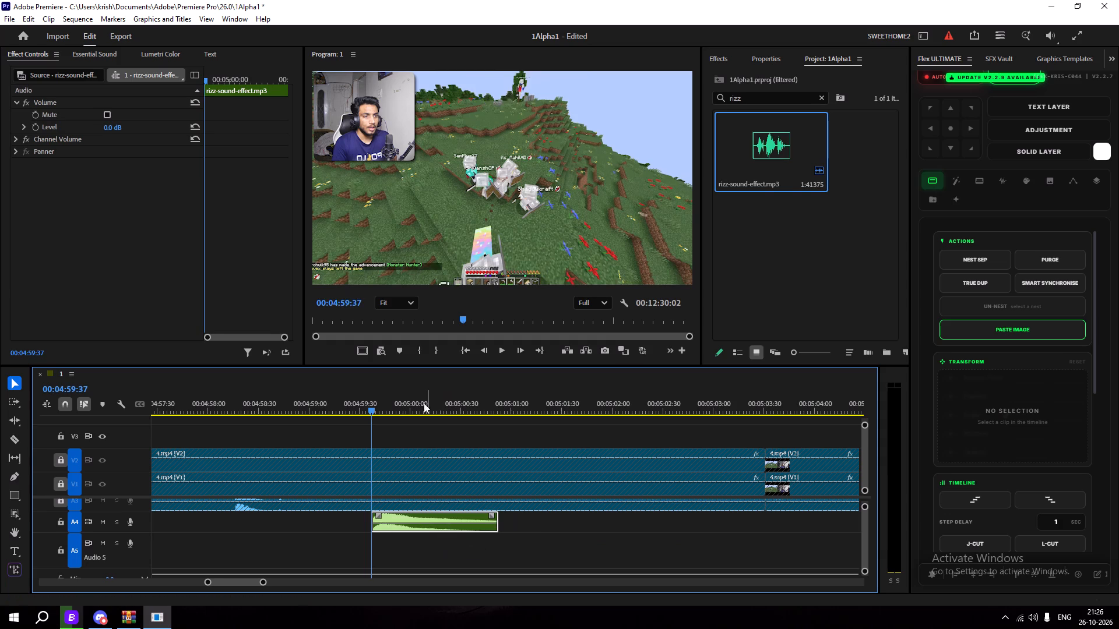
alt+click(413, 426)
Play from just before the rizz clip onward and park the playhead at 00:05:35:55 for the next sound effect.
alt+scroll(413, 426, down, 13)
drag(401, 408, 378, 419)
drag(398, 402, 370, 411)
key(space)
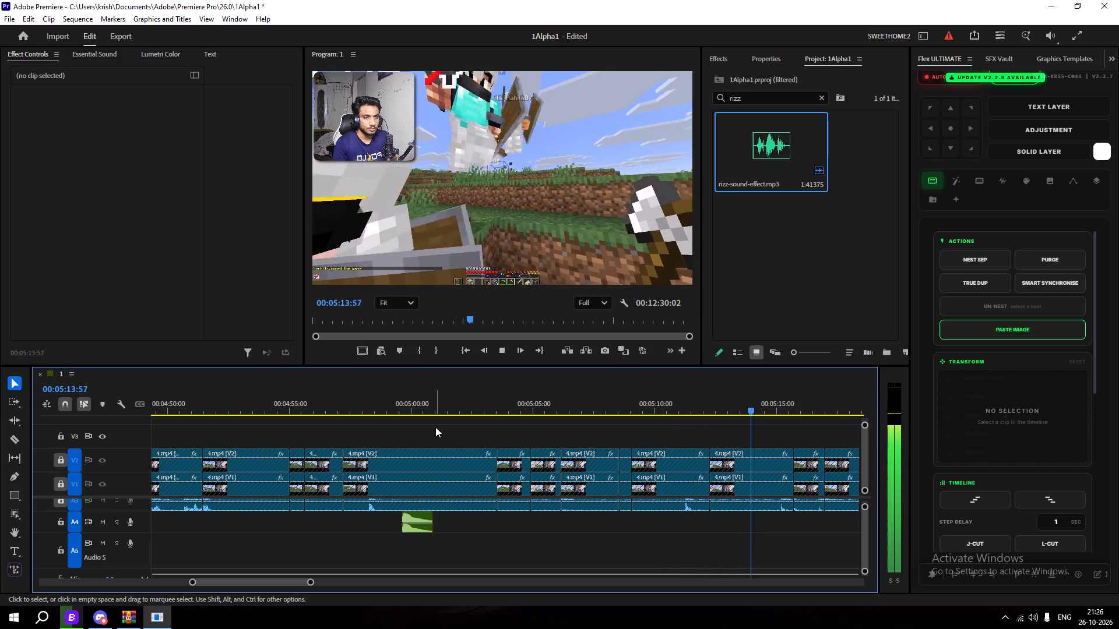
key(Menu)
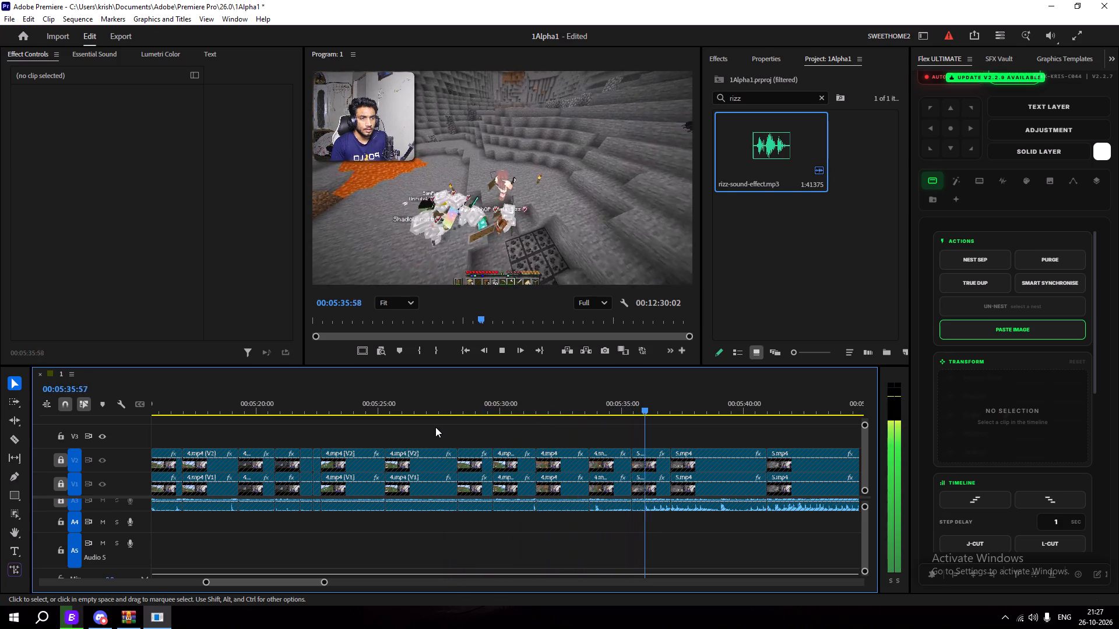
key(space)
drag(654, 404, 649, 404)
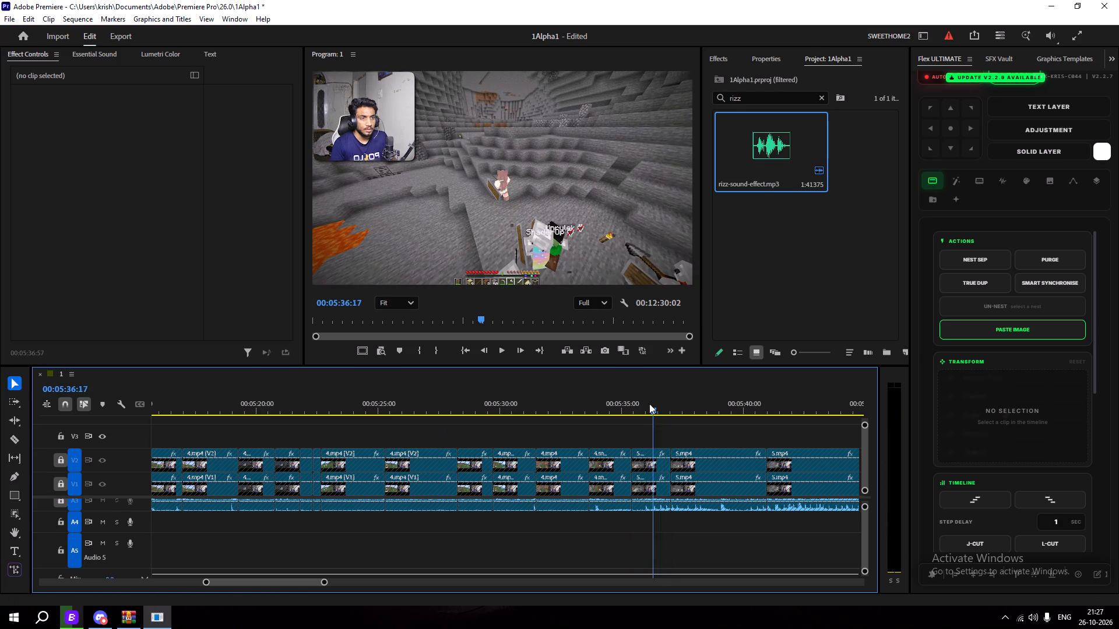
drag(649, 404, 645, 404)
Clear the "rizz" search in the project and reduce the size of the media thumbnails.
click(717, 51)
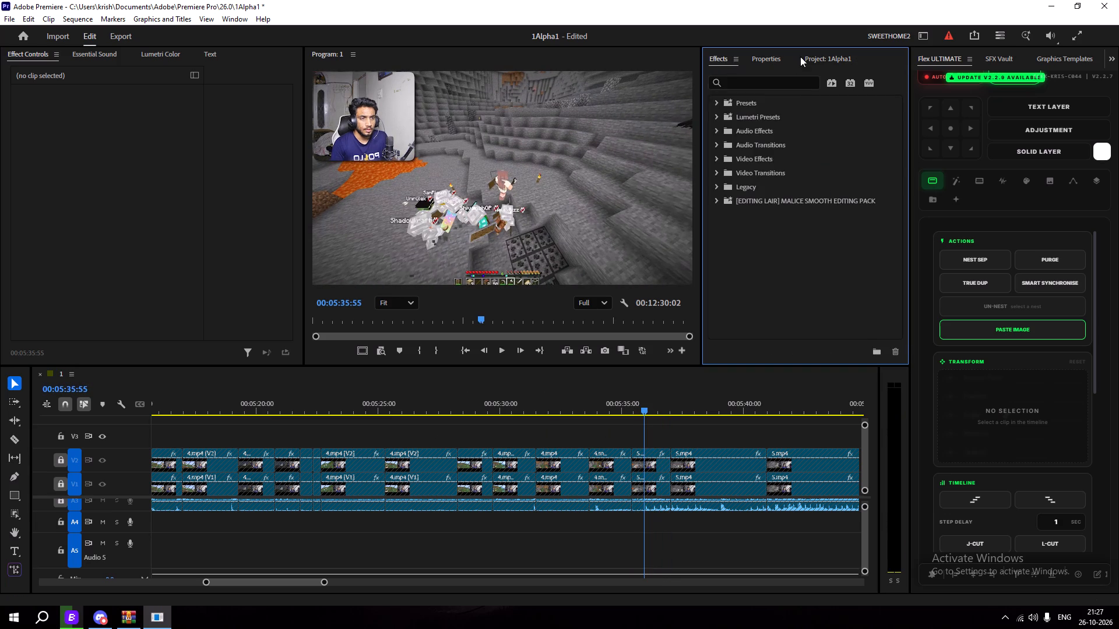
click(822, 58)
click(828, 98)
click(821, 96)
scroll(810, 235, down, 7)
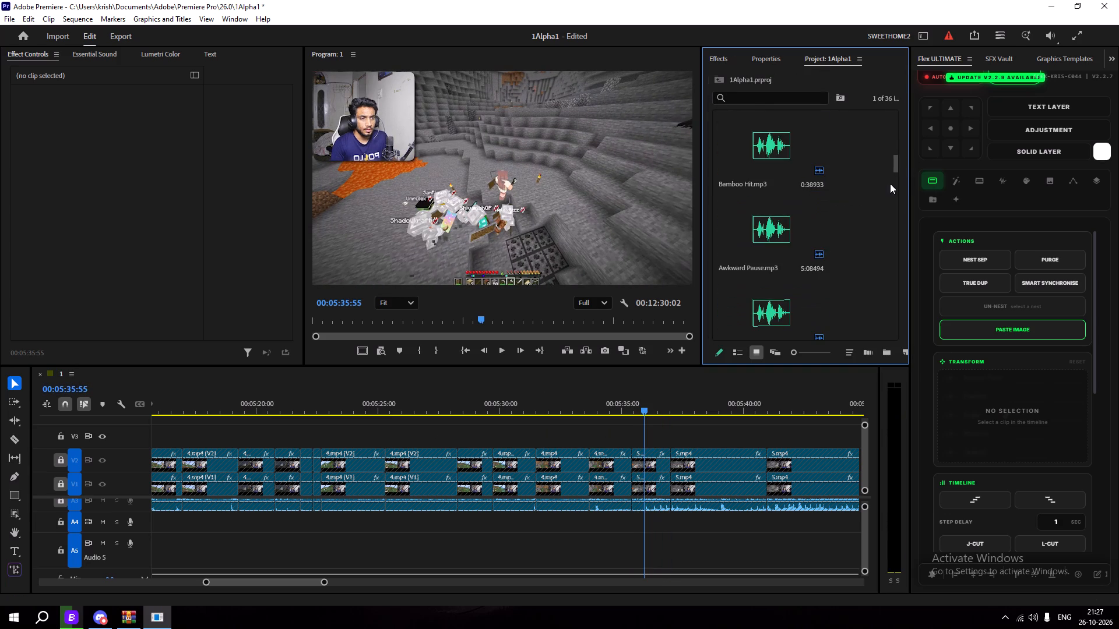
scroll(889, 183, up, 9)
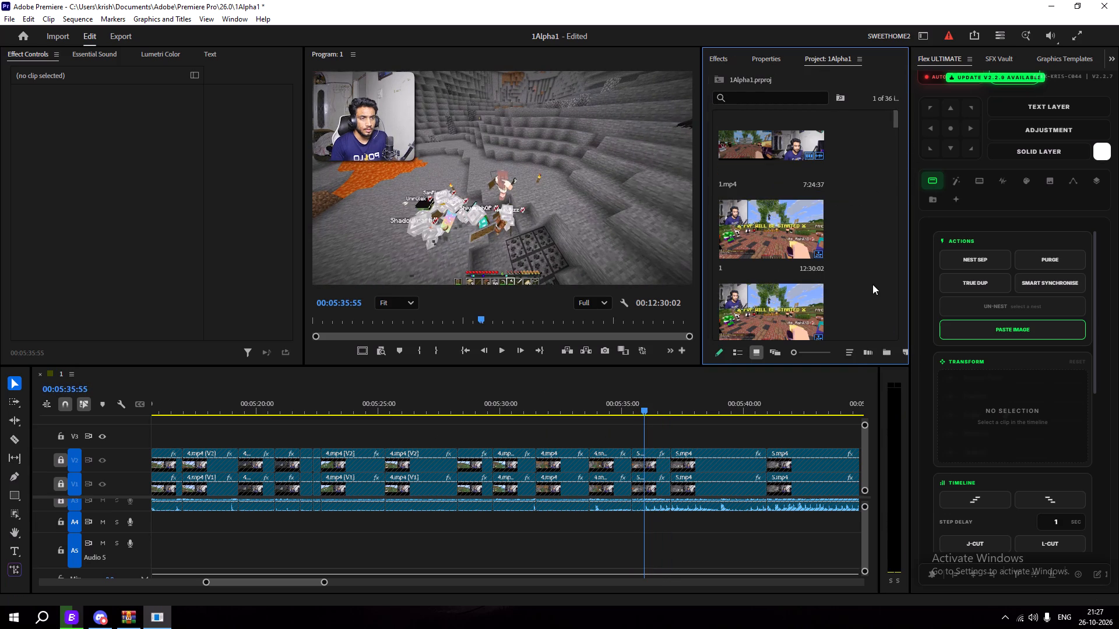
drag(801, 351, 797, 349)
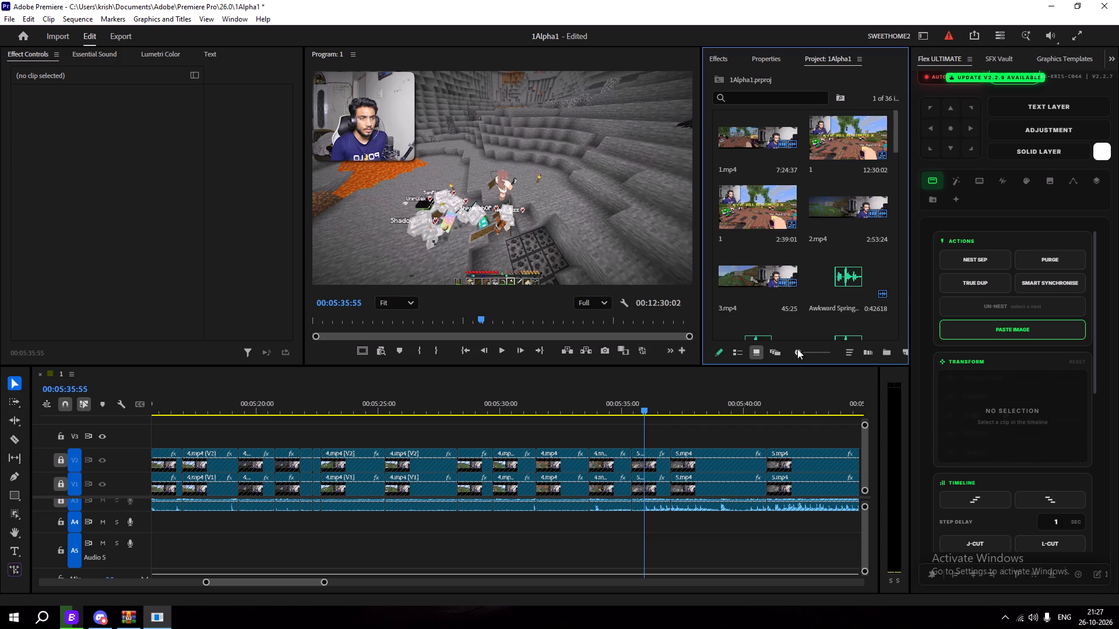
drag(797, 349, 783, 349)
Find and preview Stupid Joke.mp3 among the project media, and place it on track A4 at 00:05:35:55.
scroll(794, 287, down, 12)
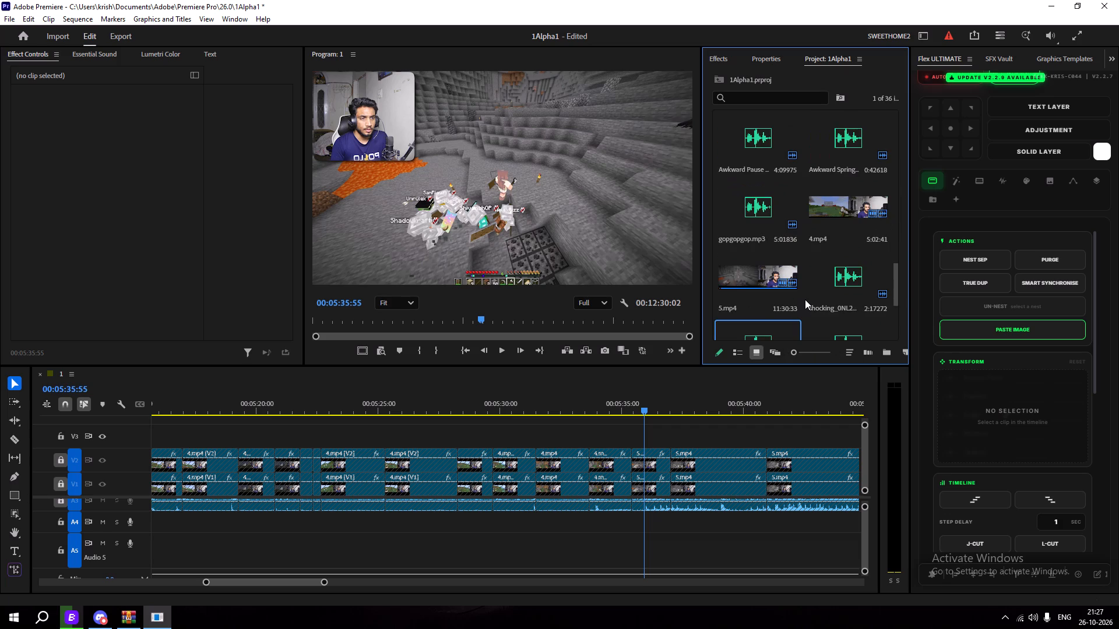
scroll(805, 299, up, 2)
click(756, 146)
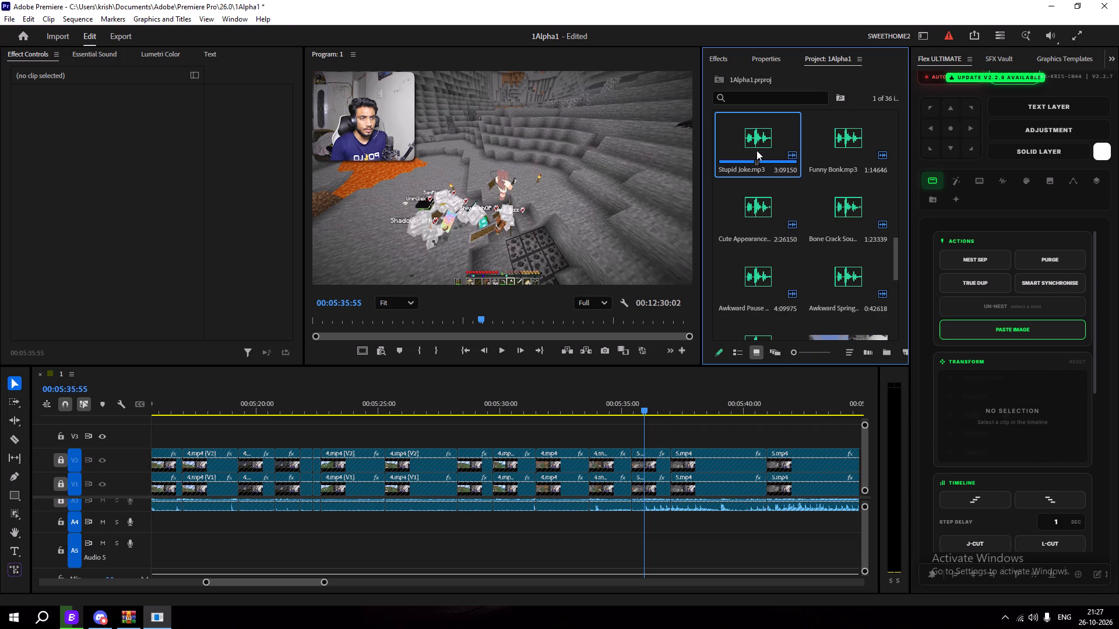
double_click(754, 157)
click(145, 323)
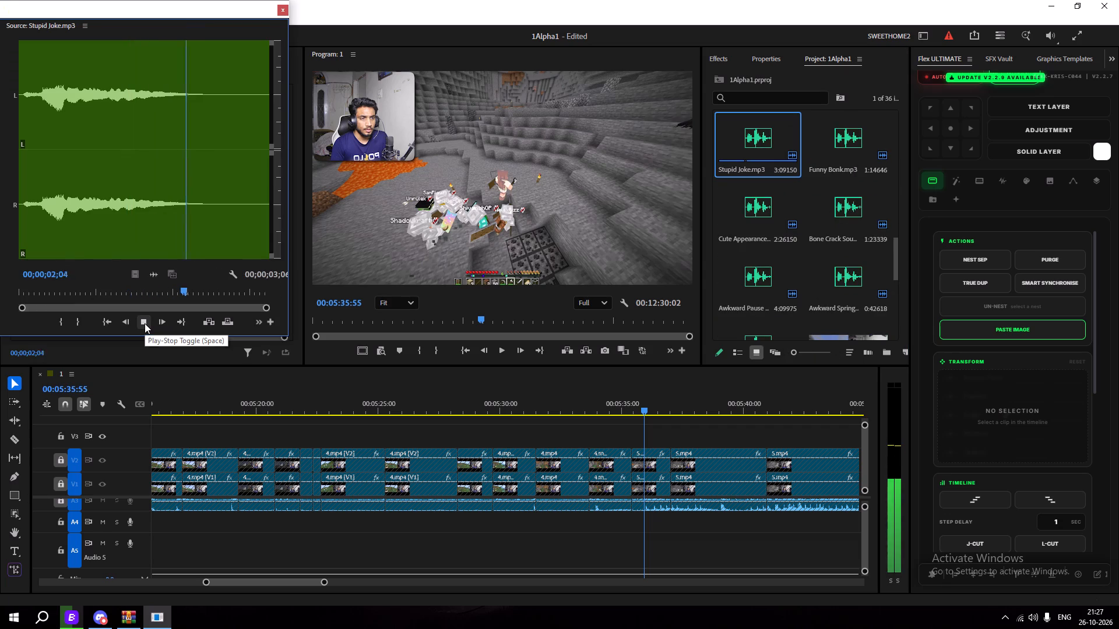
click(145, 323)
click(283, 5)
drag(735, 123, 666, 525)
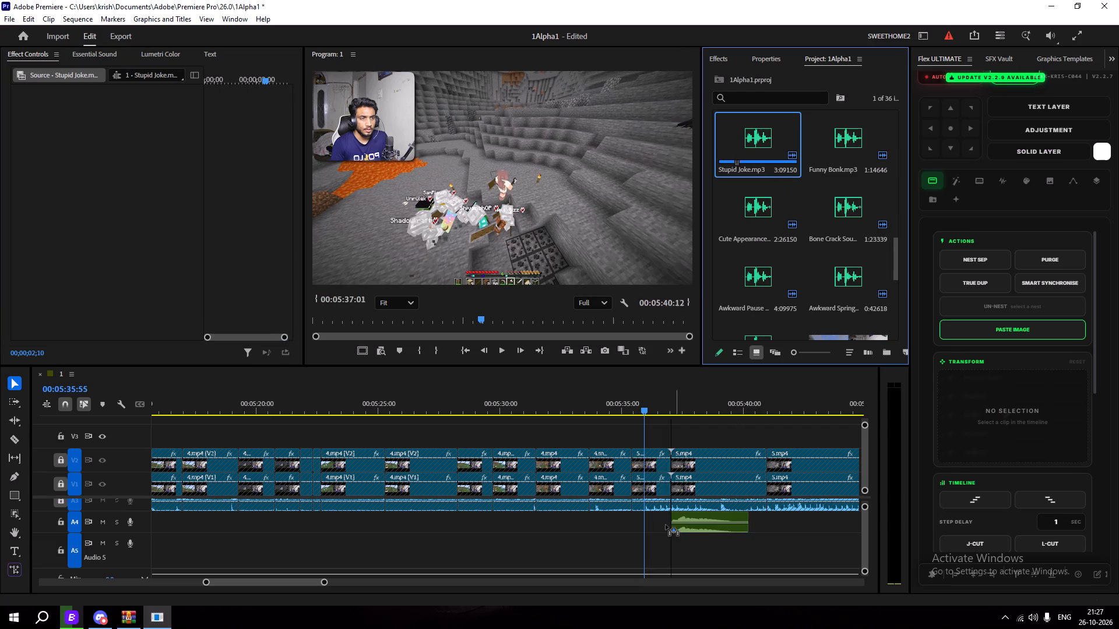
drag(666, 525, 645, 522)
Play the passage, move the Stupid Joke clip back to the cut near 00:05:35:24 and lower its volume to -12.8 dB.
key(space)
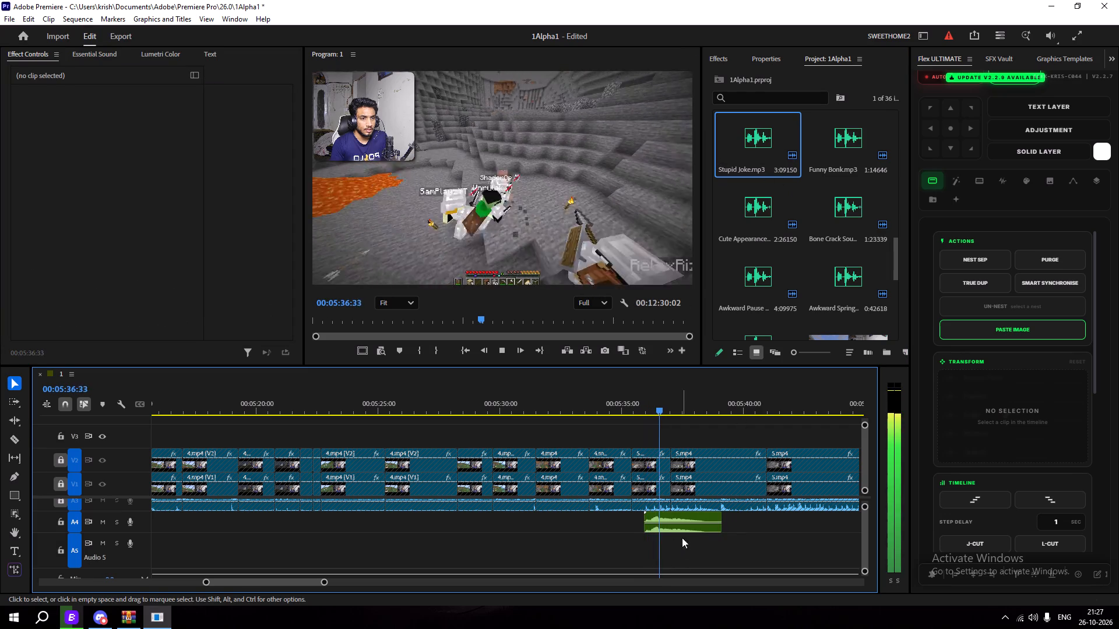
key(space)
drag(685, 532, 677, 529)
drag(661, 521, 671, 525)
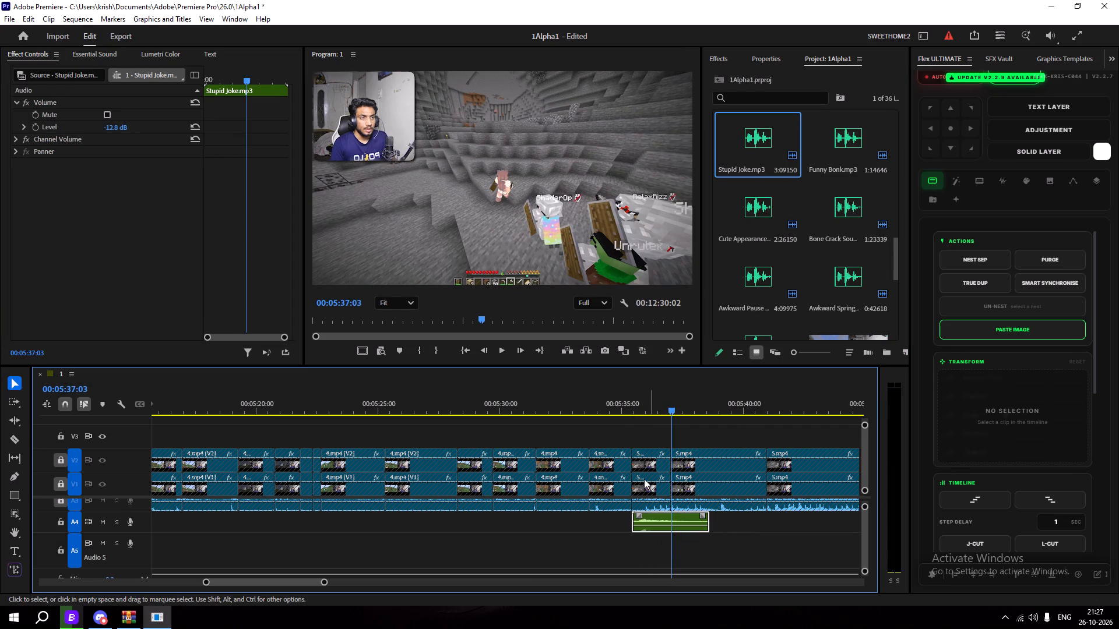
Play the Stupid Joke passage, trim the end of its clip on A4 to 00:05:37:24, and save the project.
click(627, 405)
key(space)
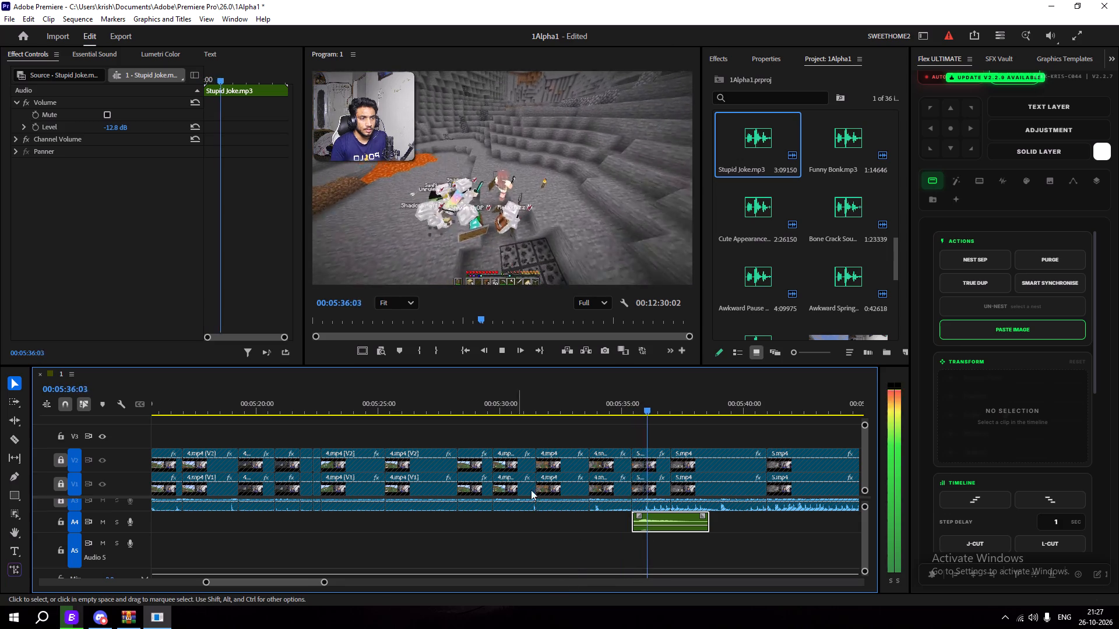
key(space)
drag(712, 515, 682, 519)
click(140, 613)
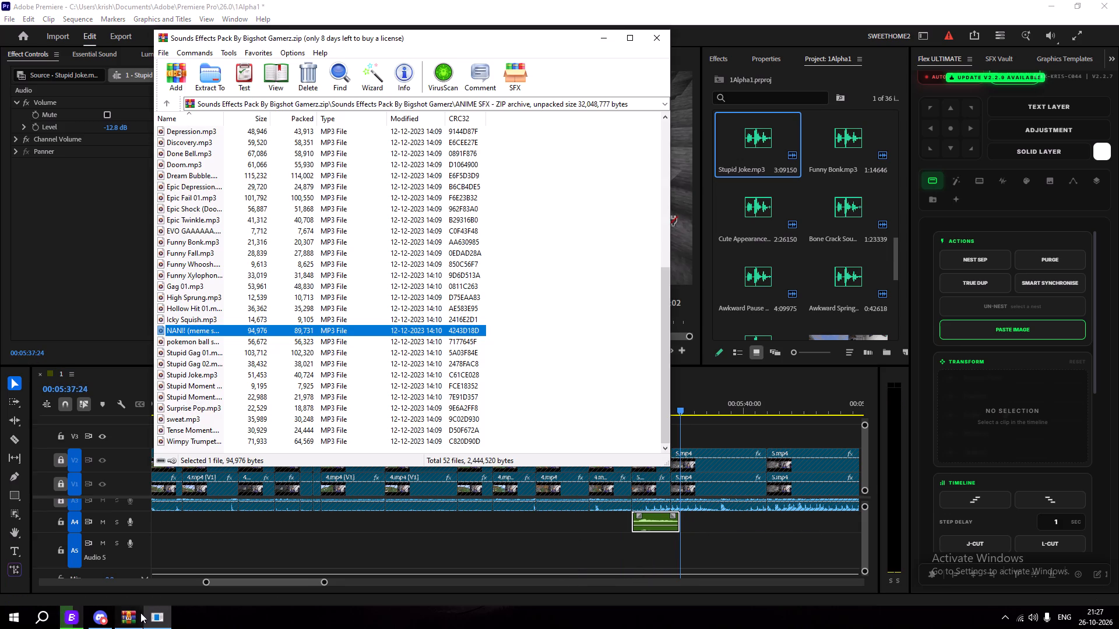
click(608, 34)
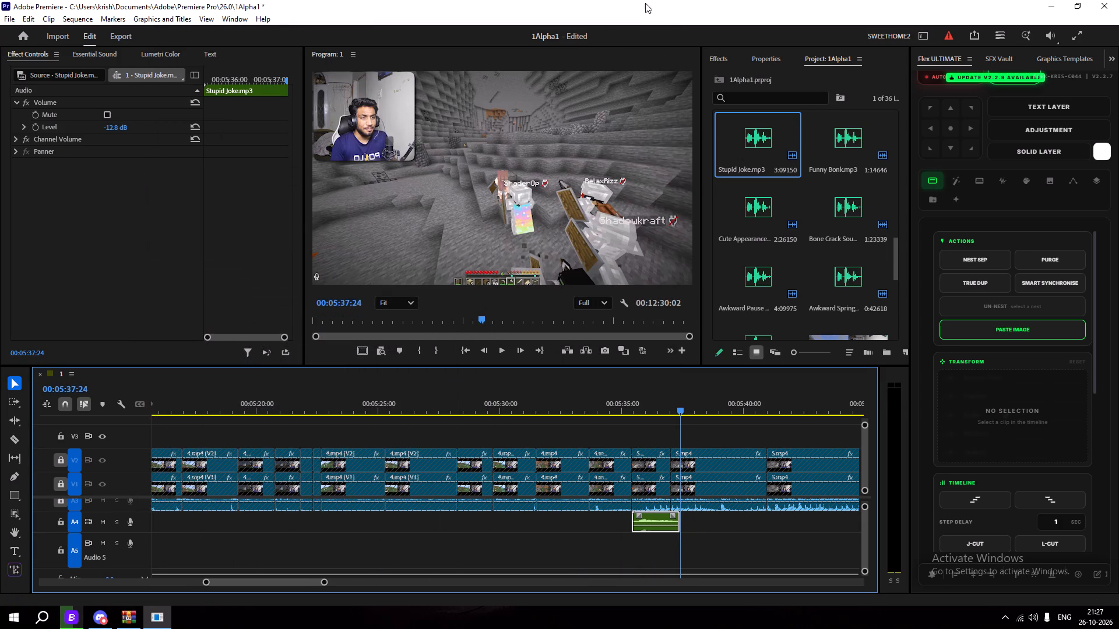
click(645, 3)
click(704, 420)
drag(688, 411, 591, 415)
key(ctrl+s)
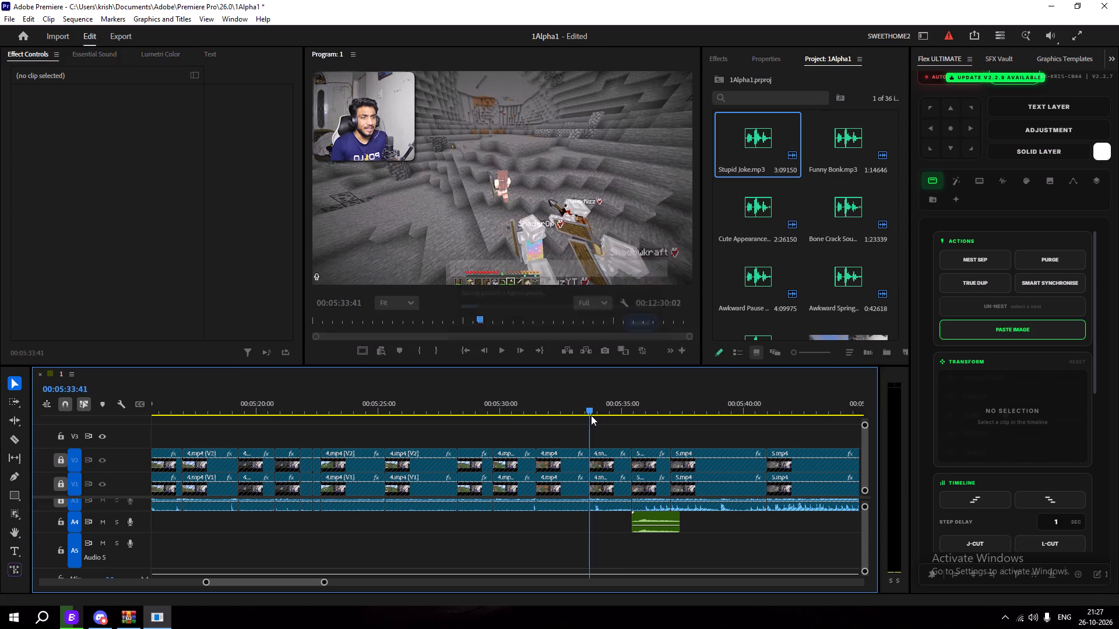
Play on from 00:05:33:41 to find the next sound effect spot and park the playhead at 00:05:46:06.
key(space)
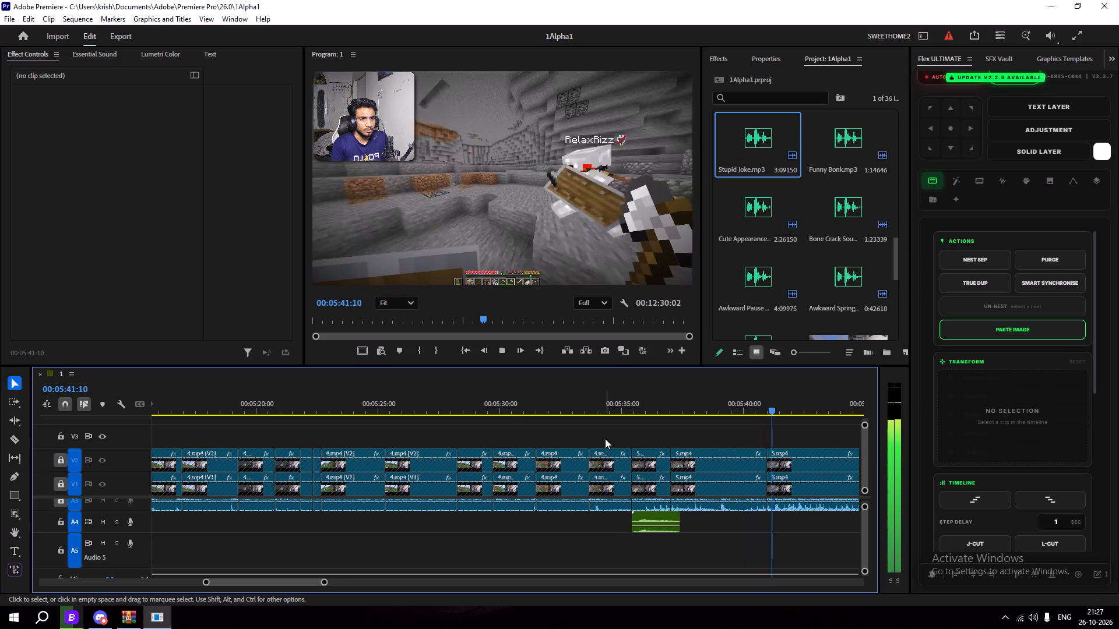
alt+scroll(605, 439, down, 6)
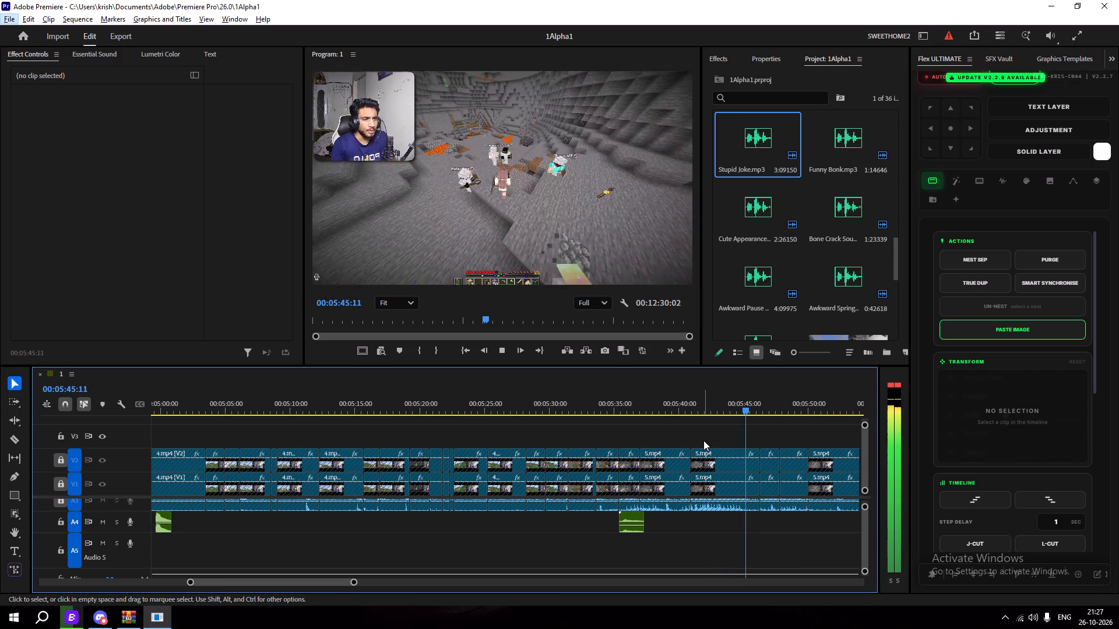
key(space)
key(space)
click(763, 422)
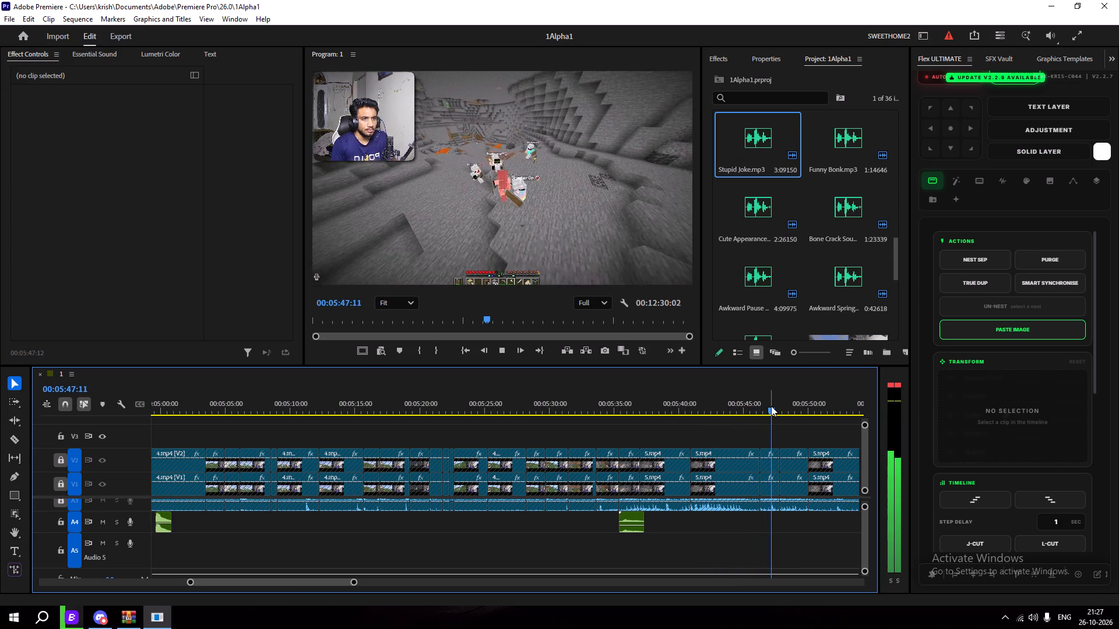
key(space)
drag(771, 406, 759, 411)
Preview Anvil Drop.mp3 from the ANIME SFX pack, import it into the project and place it on A4 at the cut near 00:05:46:06.
click(131, 624)
scroll(210, 192, up, 2)
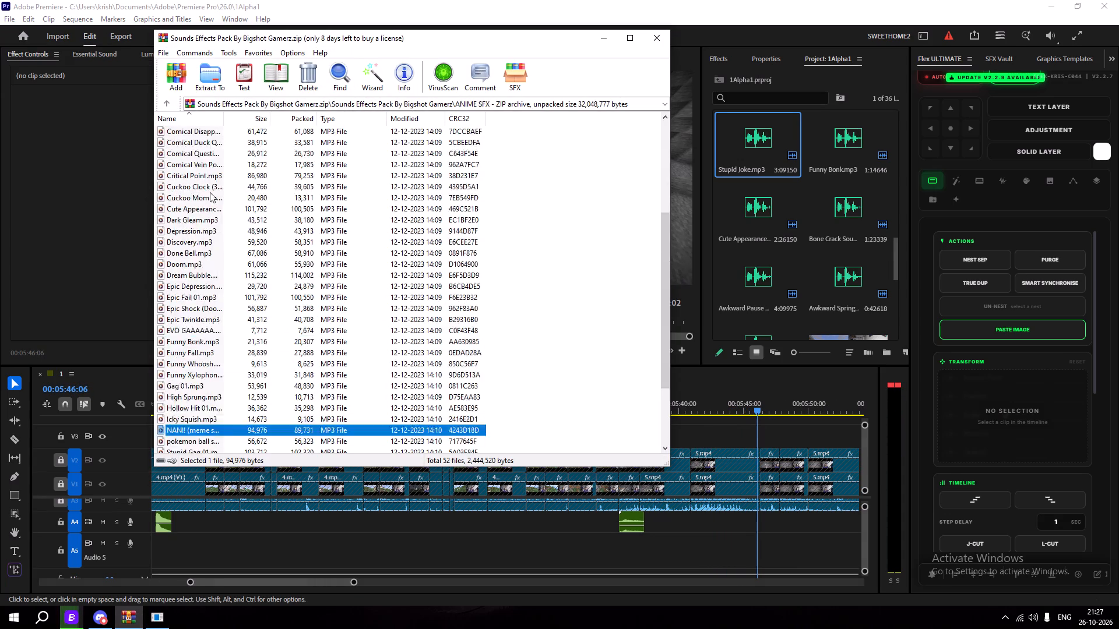
scroll(210, 192, up, 10)
double_click(203, 157)
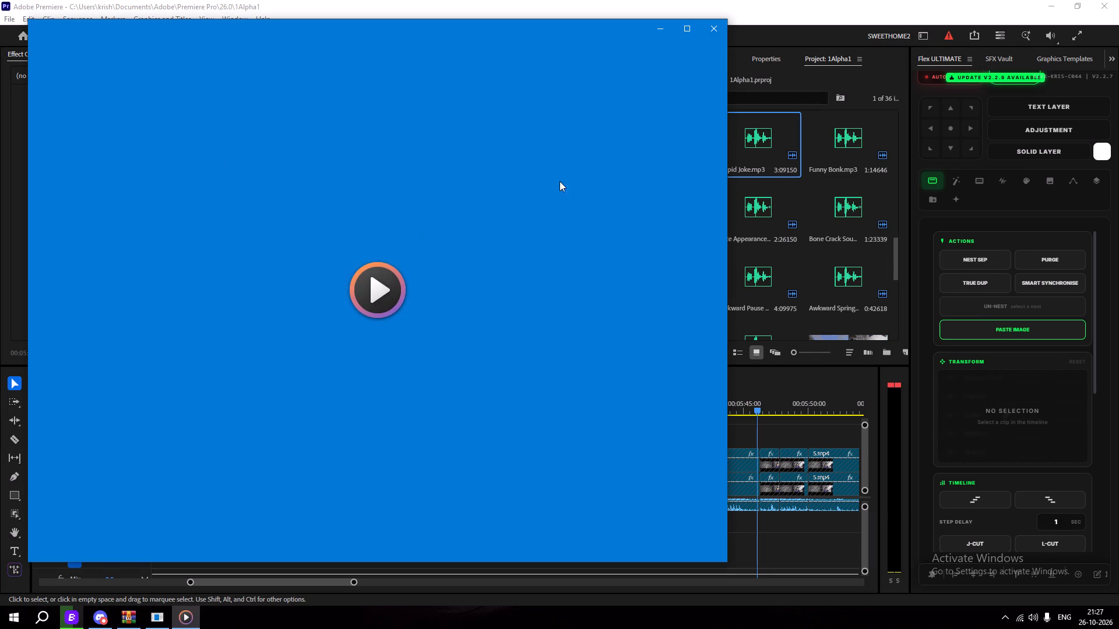
click(716, 35)
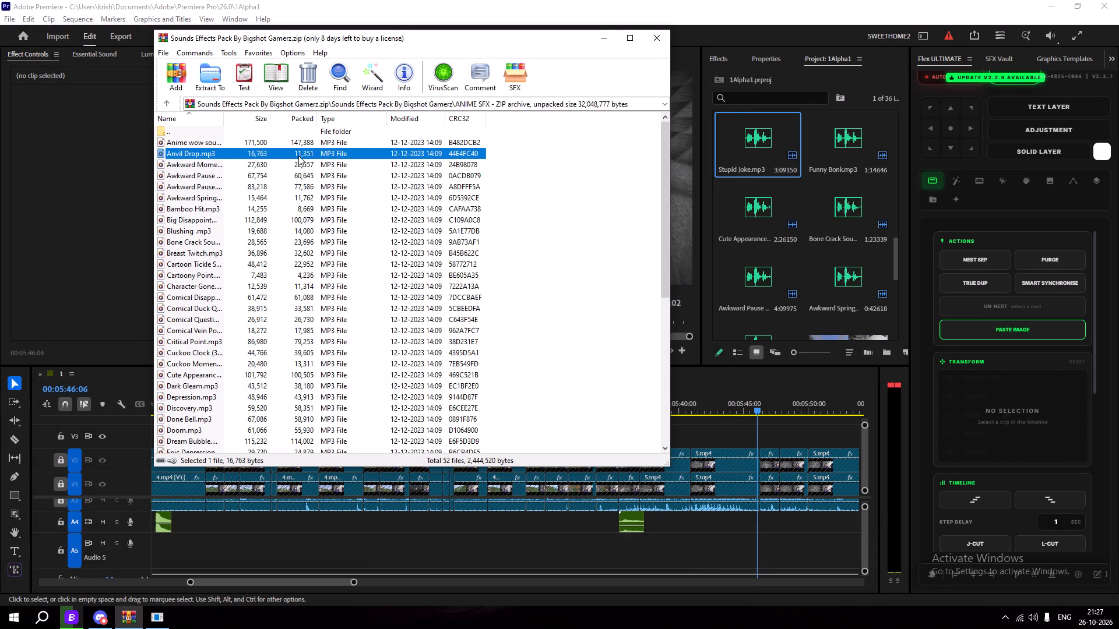
drag(298, 156, 797, 295)
click(594, 38)
drag(822, 280, 788, 495)
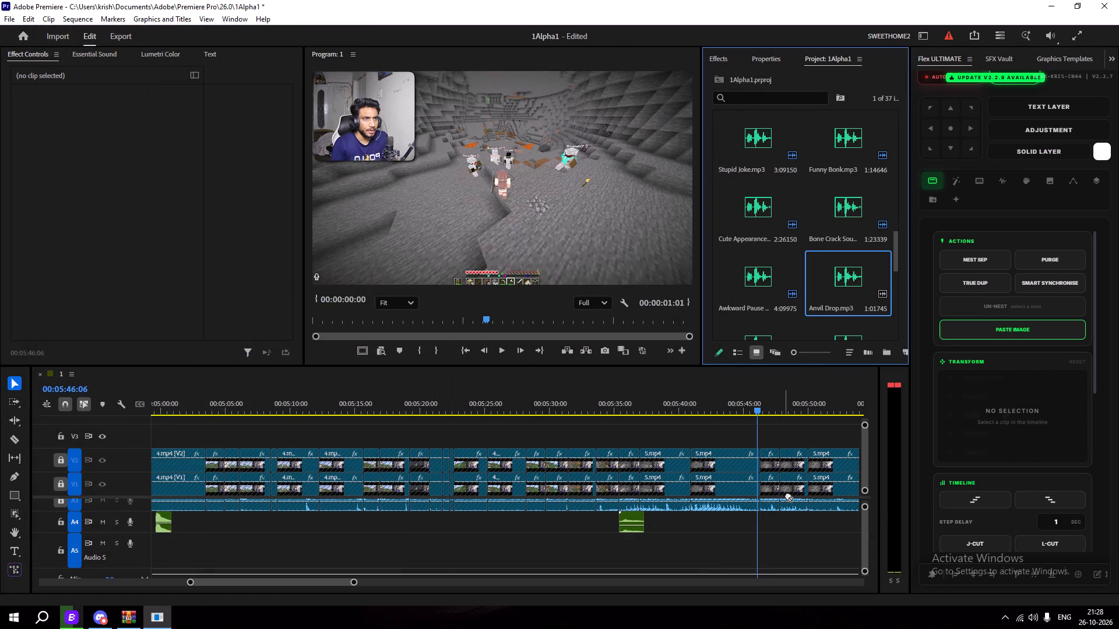
drag(788, 495, 761, 521)
Play onward past the Anvil Drop clip to about 00:06:01 and review the passage from about 00:05:56 again.
key(space)
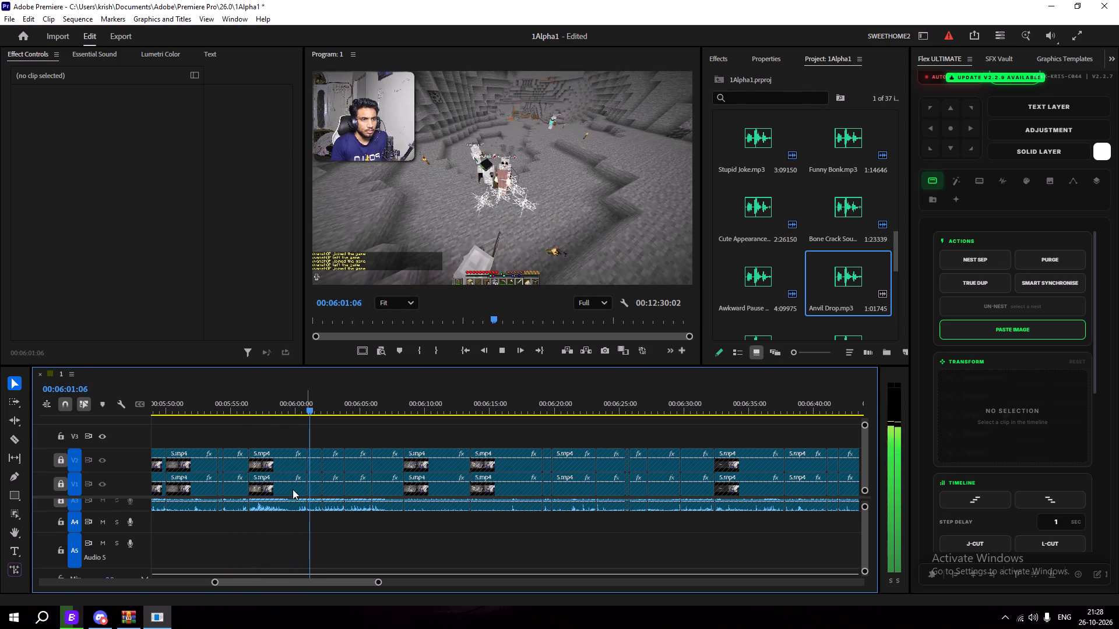
key(space)
drag(283, 400, 244, 416)
key(space)
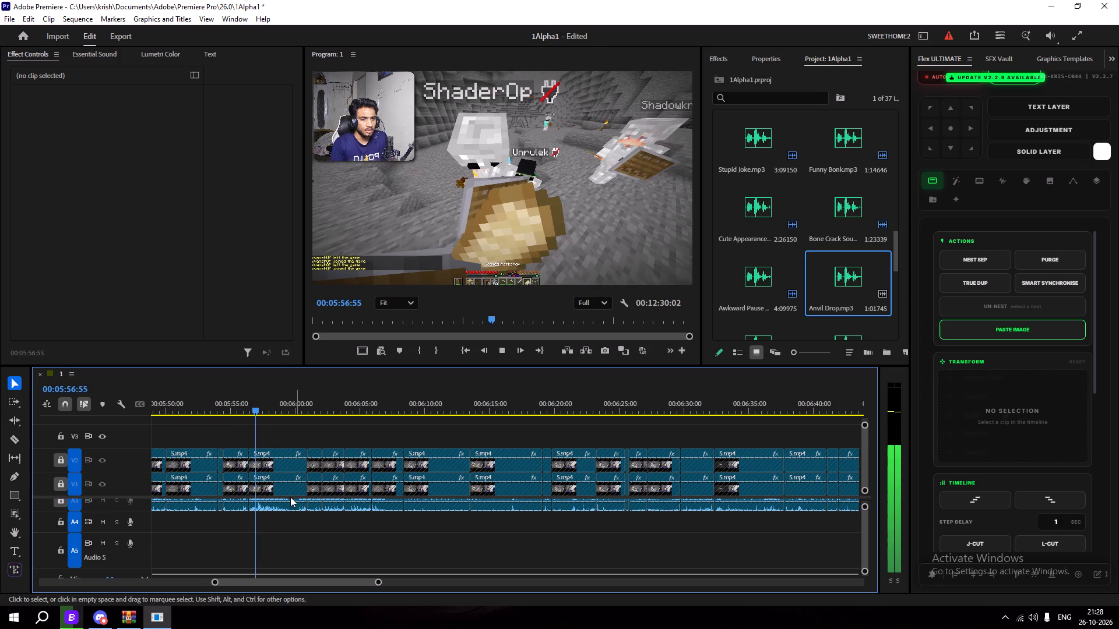
key(space)
Unlock video tracks V1 and V2 and audio tracks A1, A2 and A3 for cutting.
alt+scroll(256, 483, up, 2)
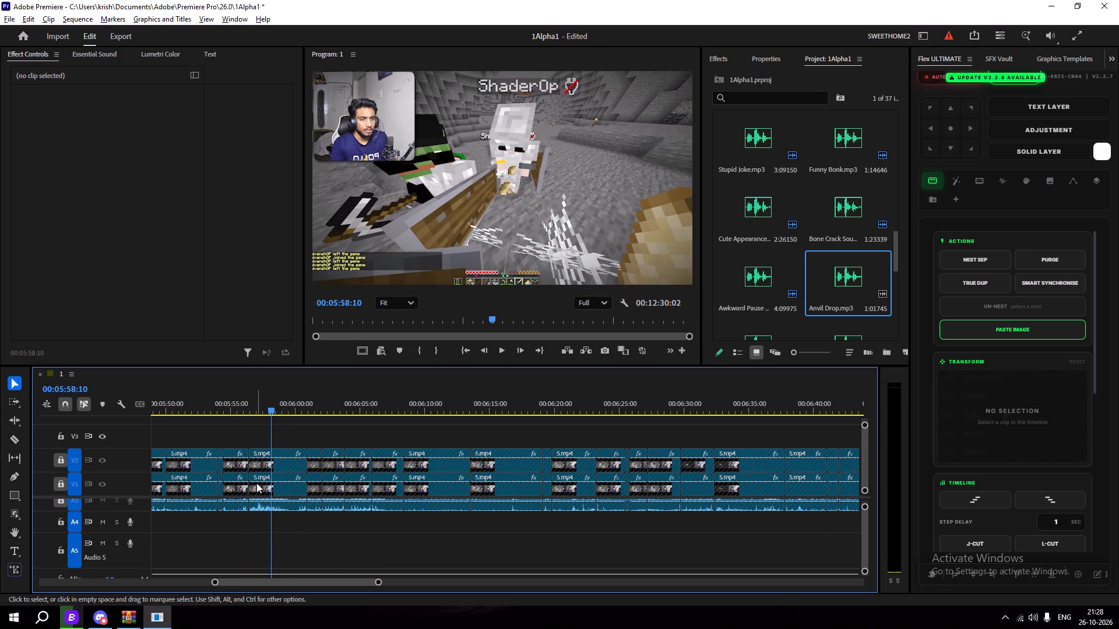
alt+scroll(256, 483, up, 9)
click(863, 529)
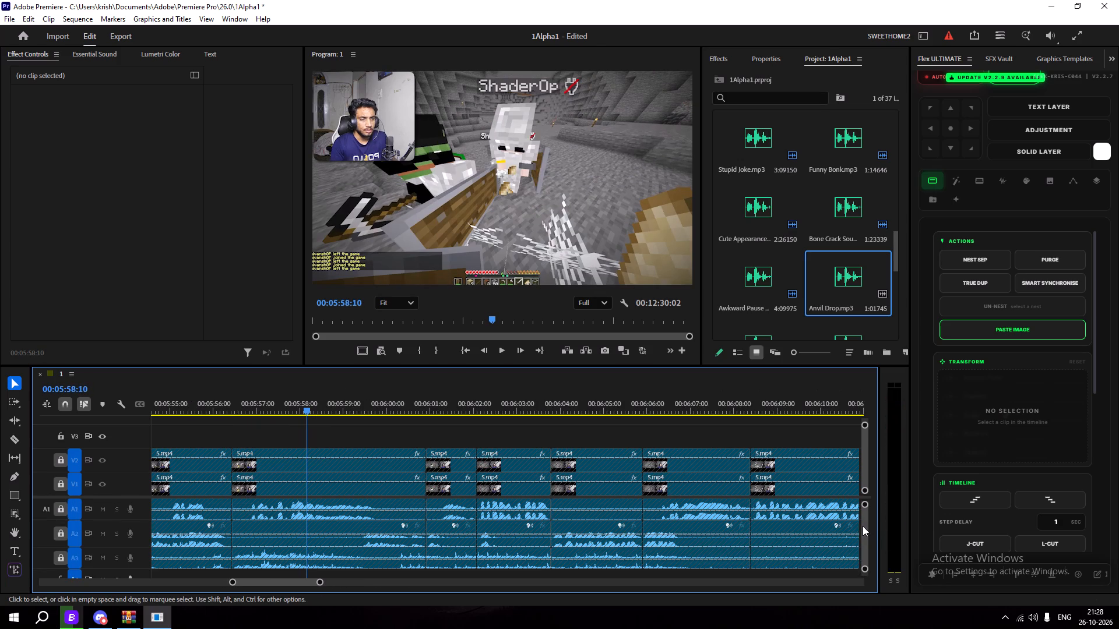
key(c)
click(362, 547)
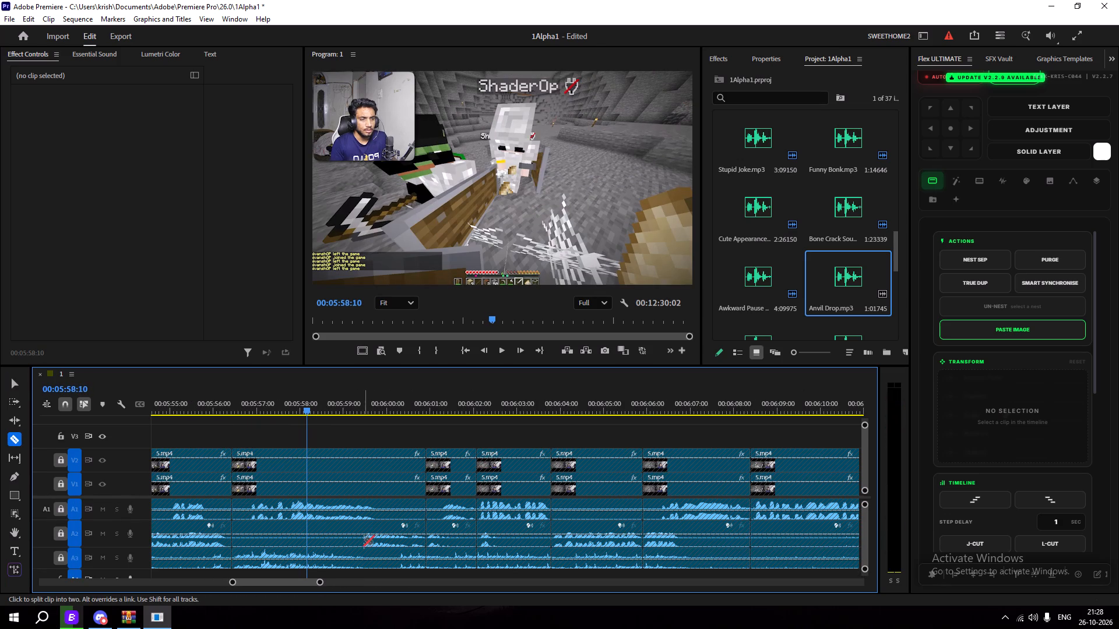
click(62, 509)
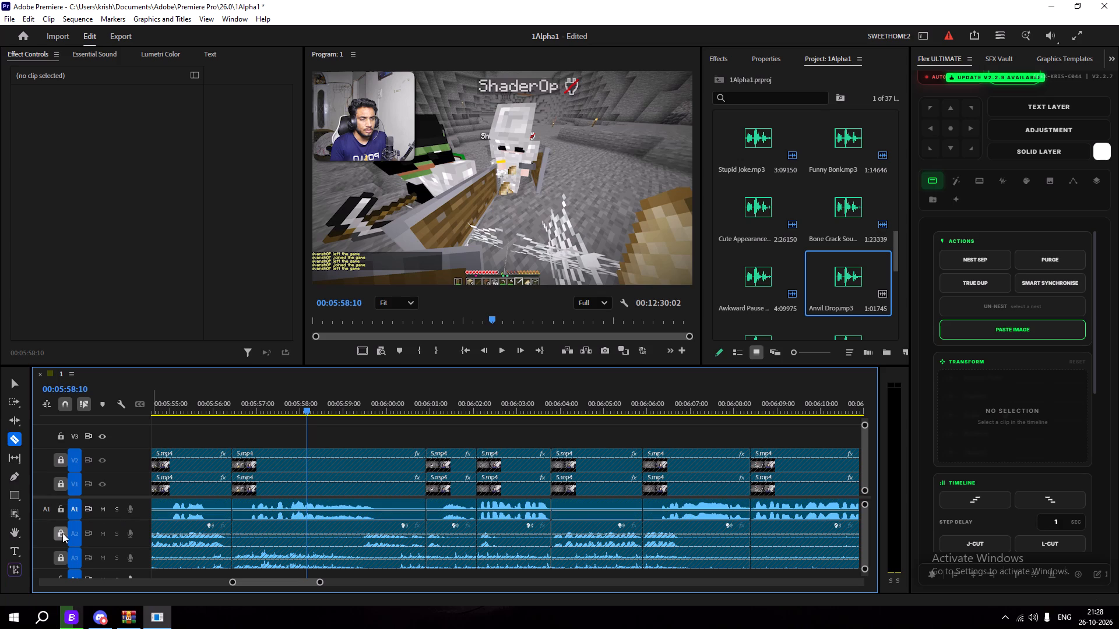
click(62, 533)
click(59, 561)
click(61, 476)
click(61, 461)
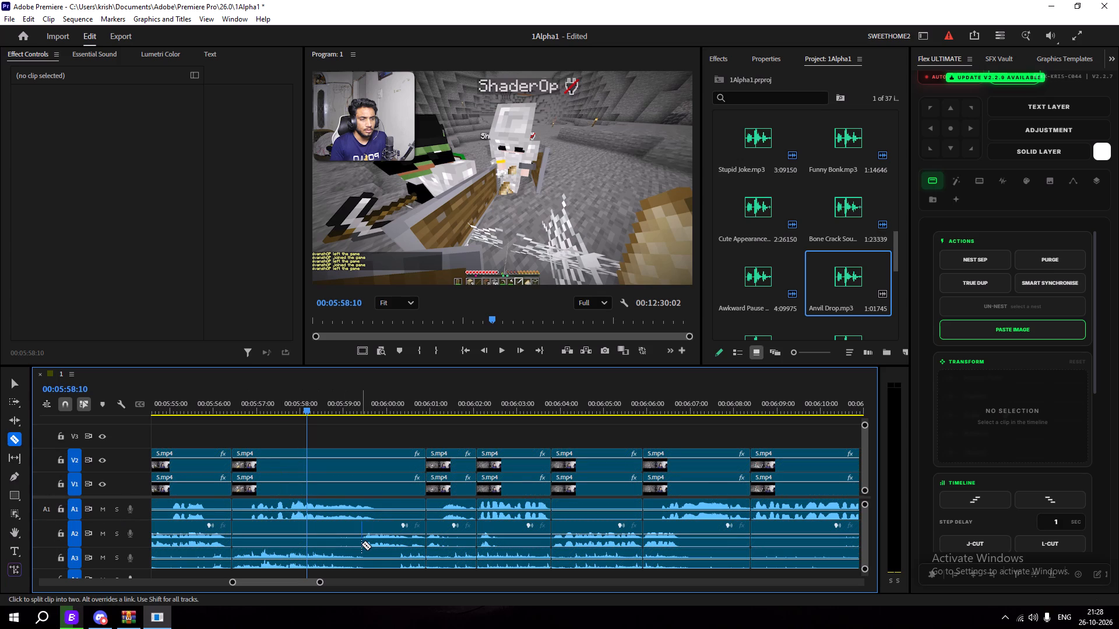
Split the clips on V1, V2 and A1 to A3 just after 00:05:59, delete the part up to the next cut and close the gap.
click(361, 544)
click(362, 563)
click(363, 509)
click(359, 485)
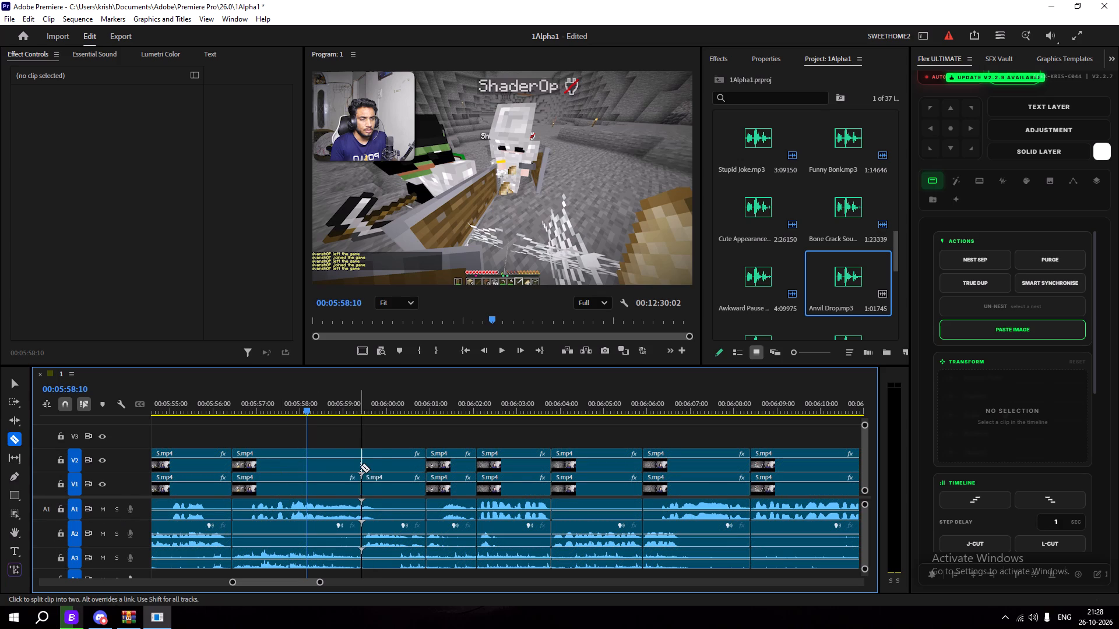
click(360, 467)
key(v)
drag(385, 420, 396, 578)
key(Delete)
click(411, 465)
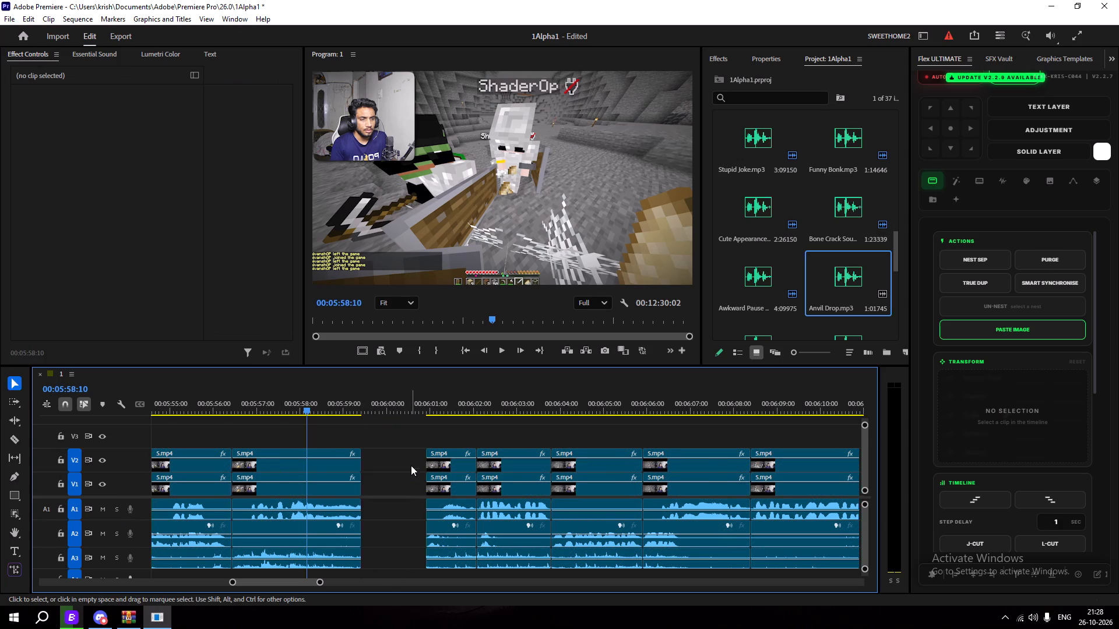
key(Delete)
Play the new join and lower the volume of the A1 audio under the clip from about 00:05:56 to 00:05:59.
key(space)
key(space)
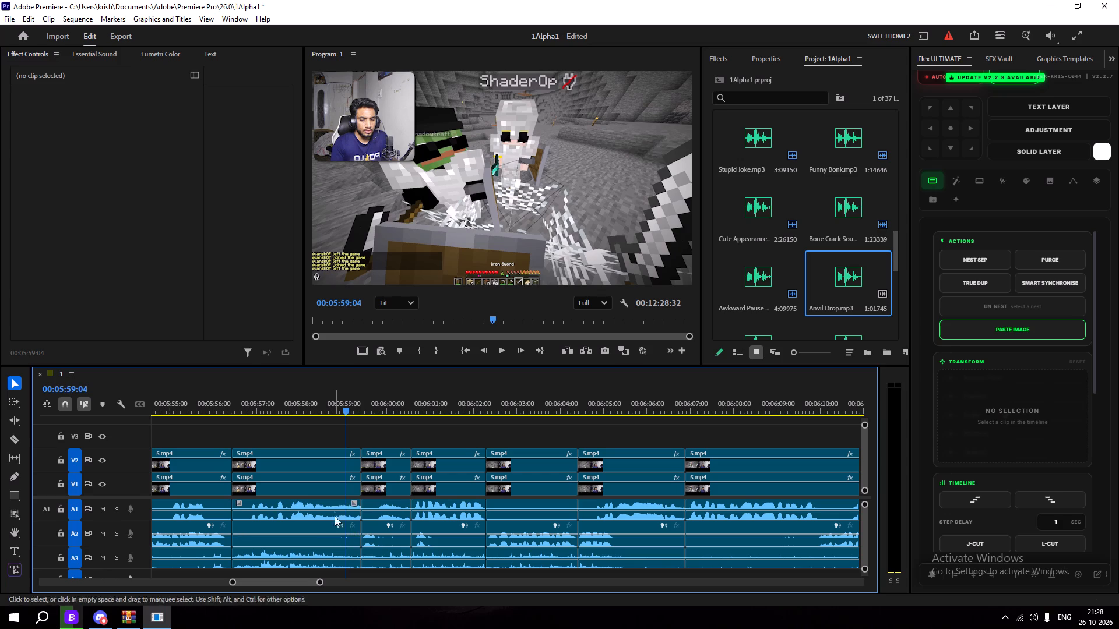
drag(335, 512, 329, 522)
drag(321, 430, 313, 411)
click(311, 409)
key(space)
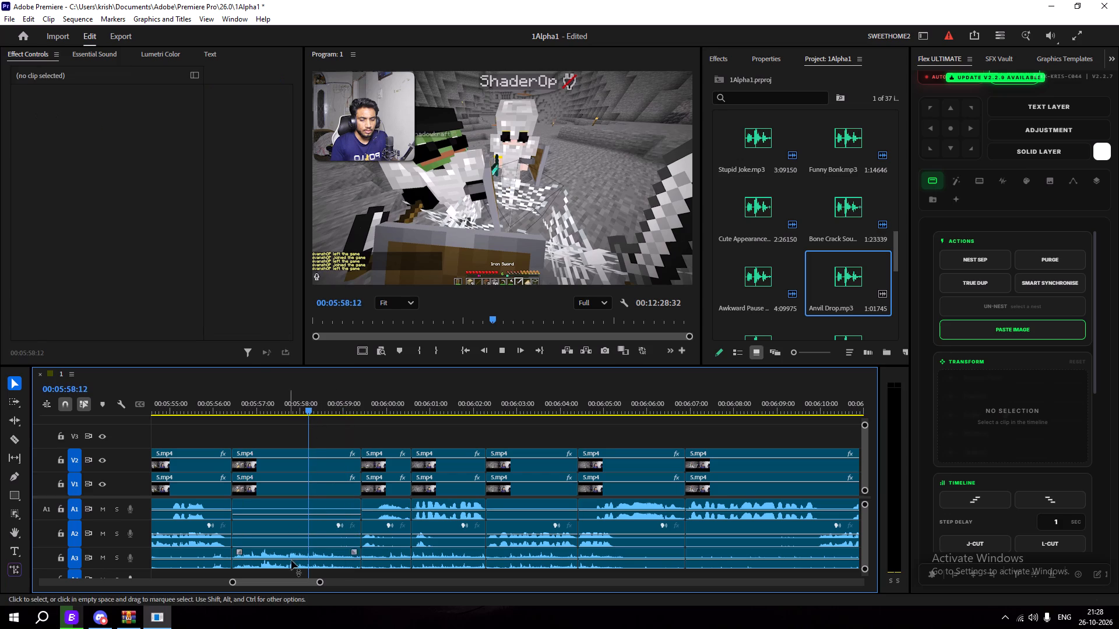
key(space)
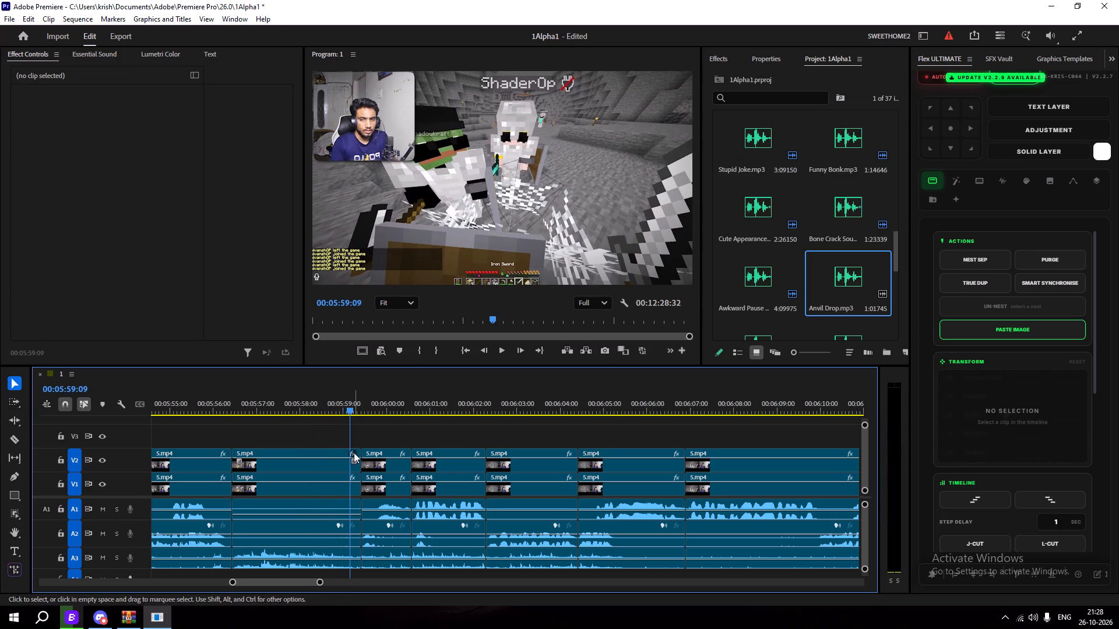
Replay the clip from about 00:05:56 to 00:05:59, delete it with all its audio and close the gap.
drag(335, 400, 309, 415)
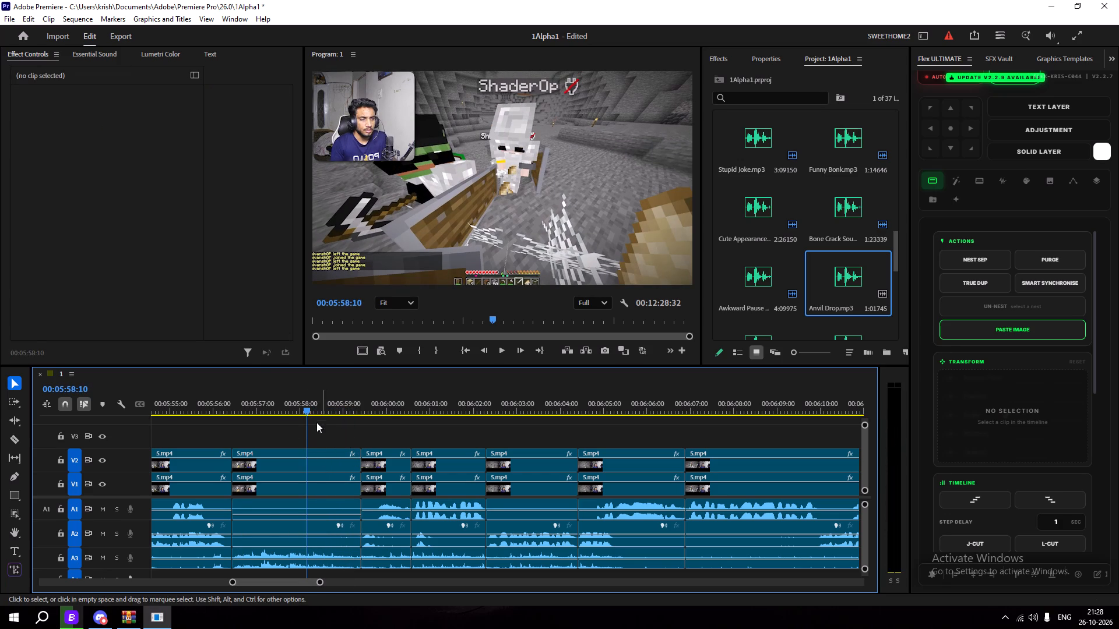
drag(307, 409, 234, 453)
key(space)
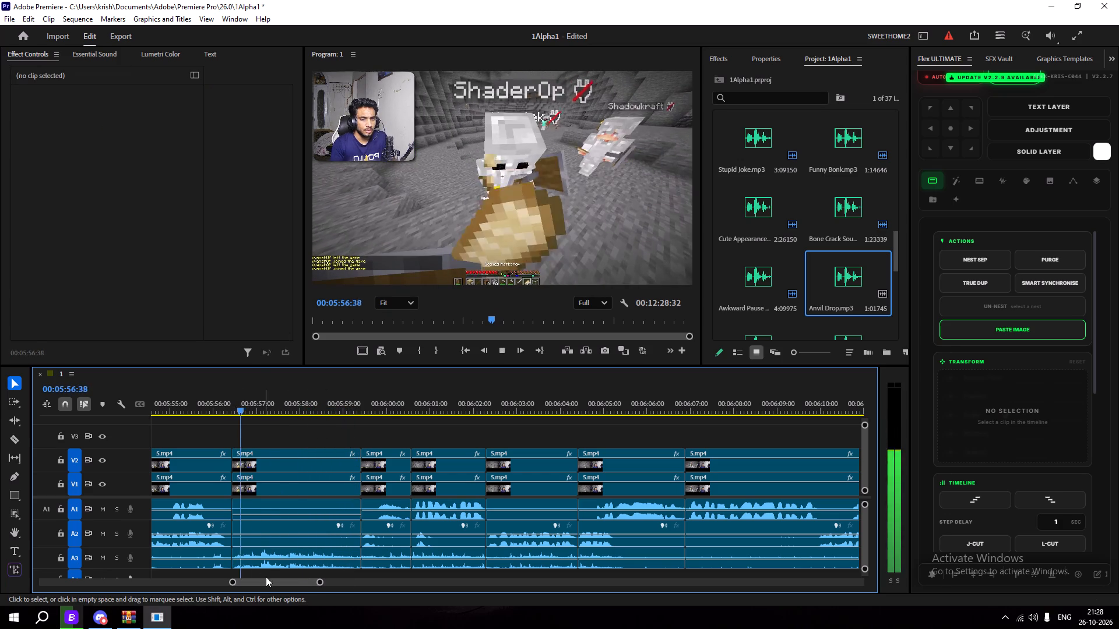
key(space)
drag(332, 421, 326, 547)
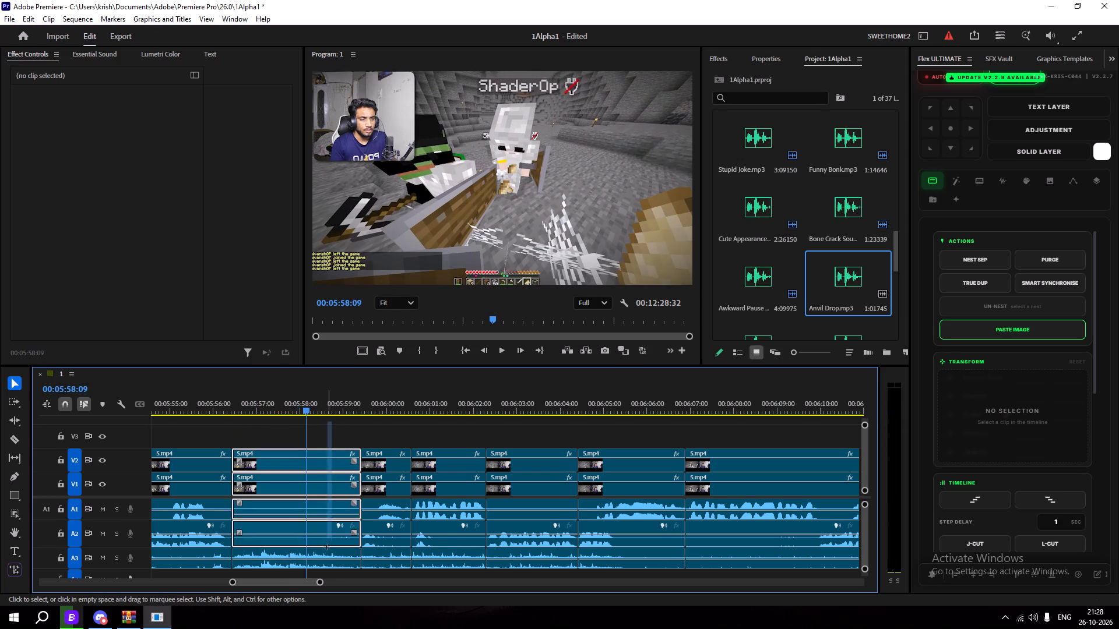
drag(326, 547, 322, 592)
key(Delete)
click(321, 478)
key(Delete)
Park the playhead at 00:05:55:13 and save the project.
drag(288, 398, 211, 416)
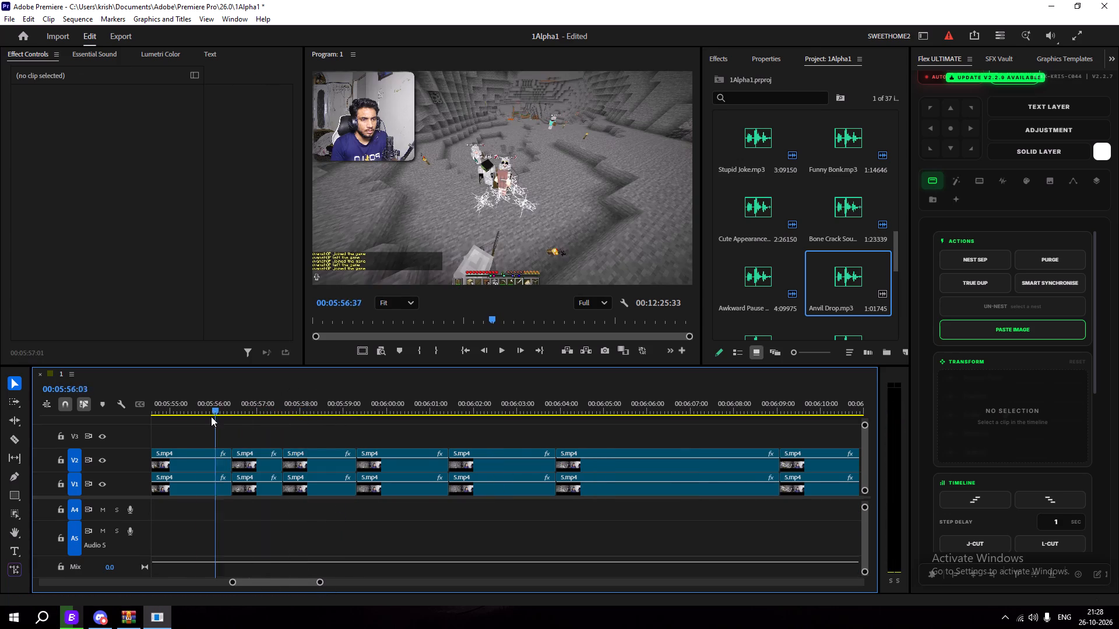
drag(211, 416, 181, 452)
alt+scroll(191, 462, up, 10)
alt+scroll(191, 486, down, 15)
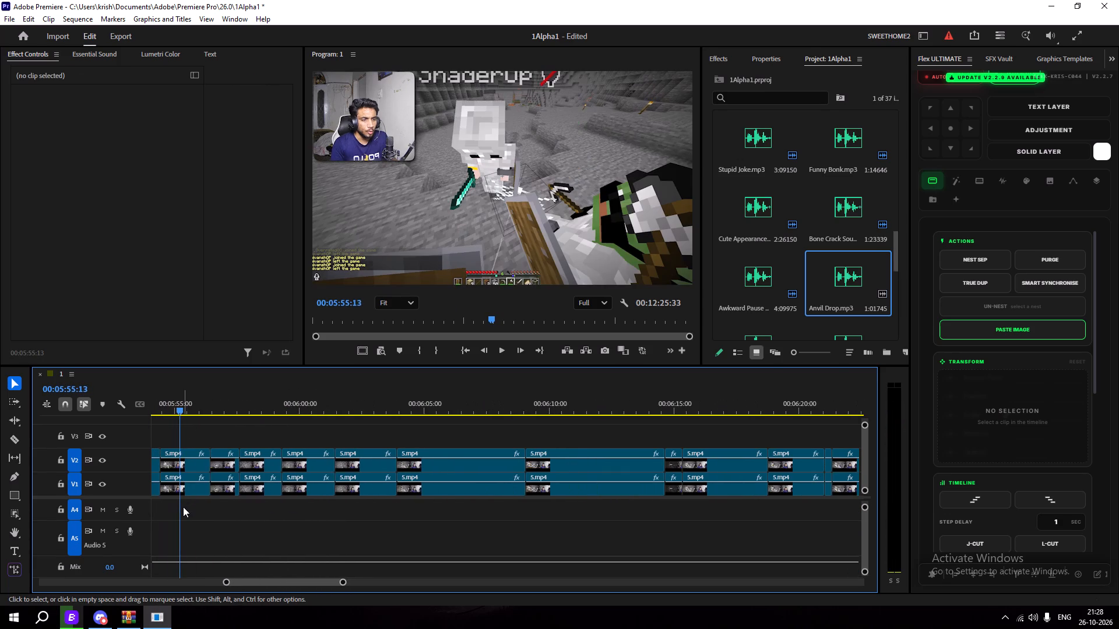
key(ctrl+s)
drag(313, 578, 307, 582)
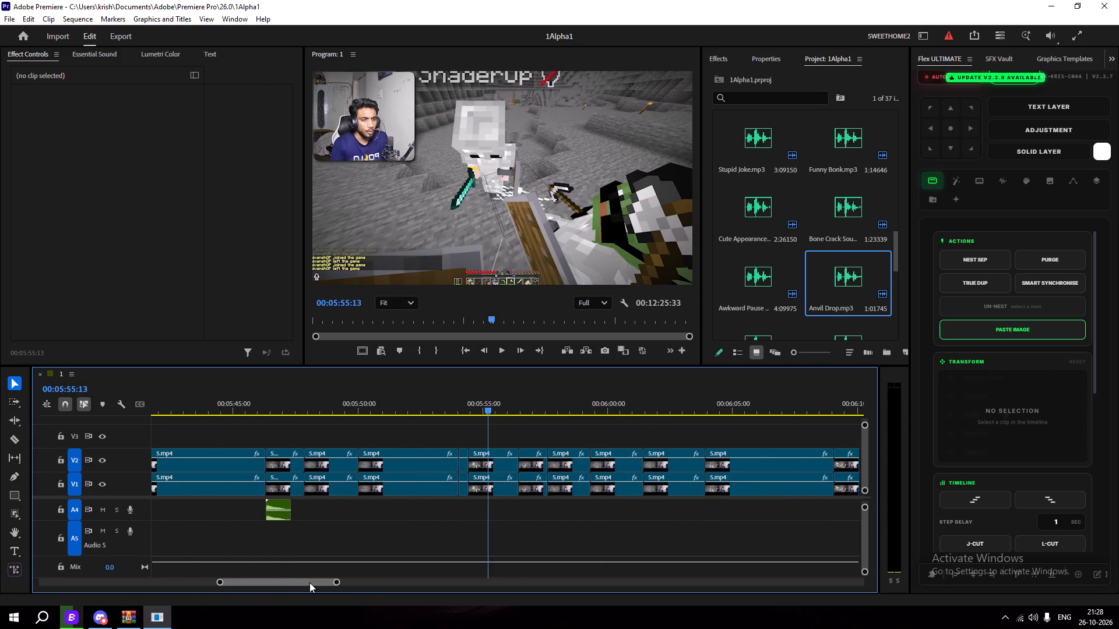
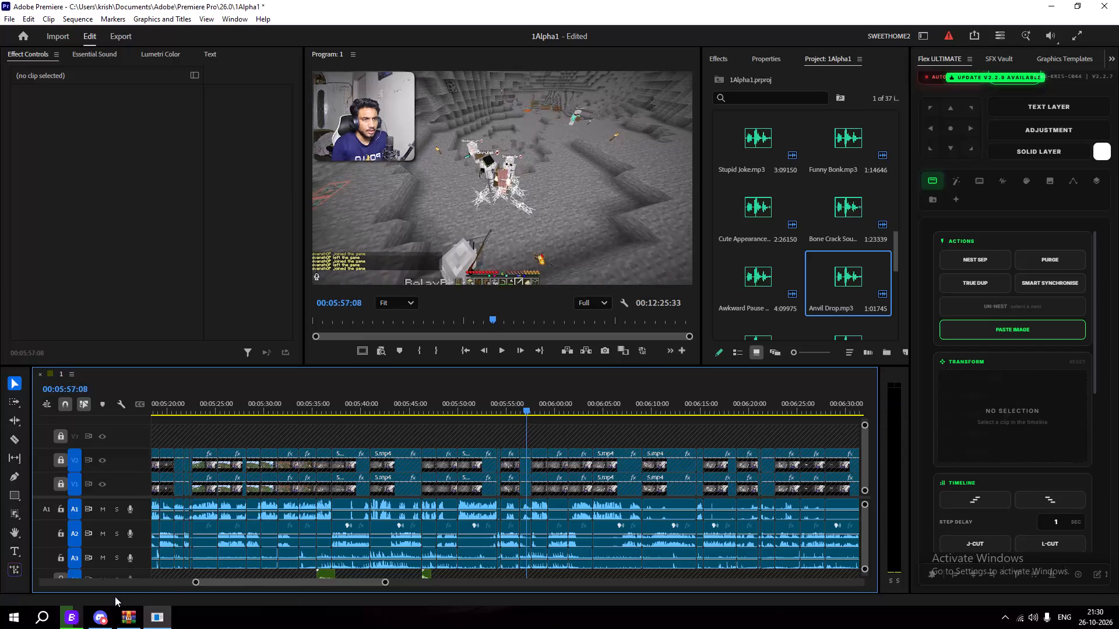
Check the progress of the file transfer in Blip and return to Premiere Pro.
click(86, 620)
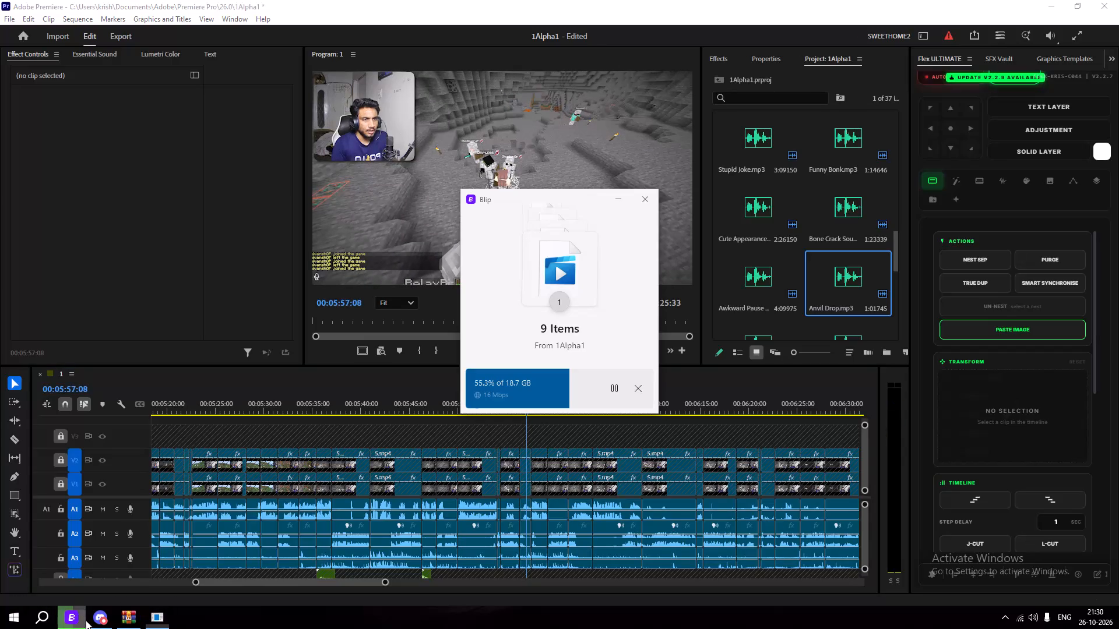
click(365, 0)
Save the project, play the gameplay on from 00:05:57:08 and park the playhead at 00:06:05:03.
key(ctrl+s)
key(space)
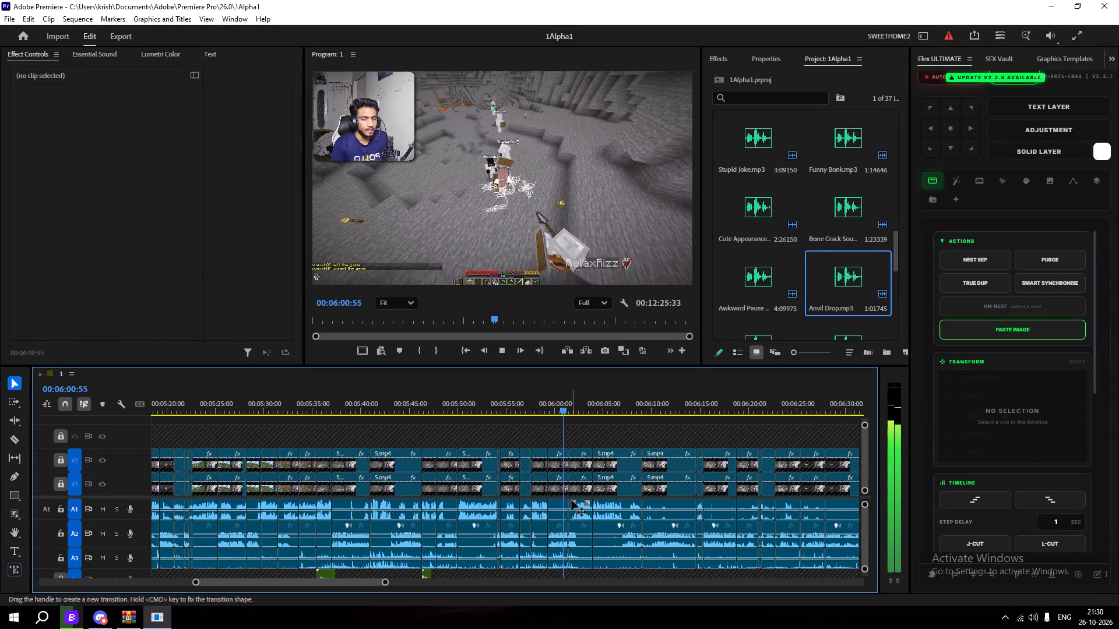
alt+scroll(571, 500, down, 2)
click(864, 522)
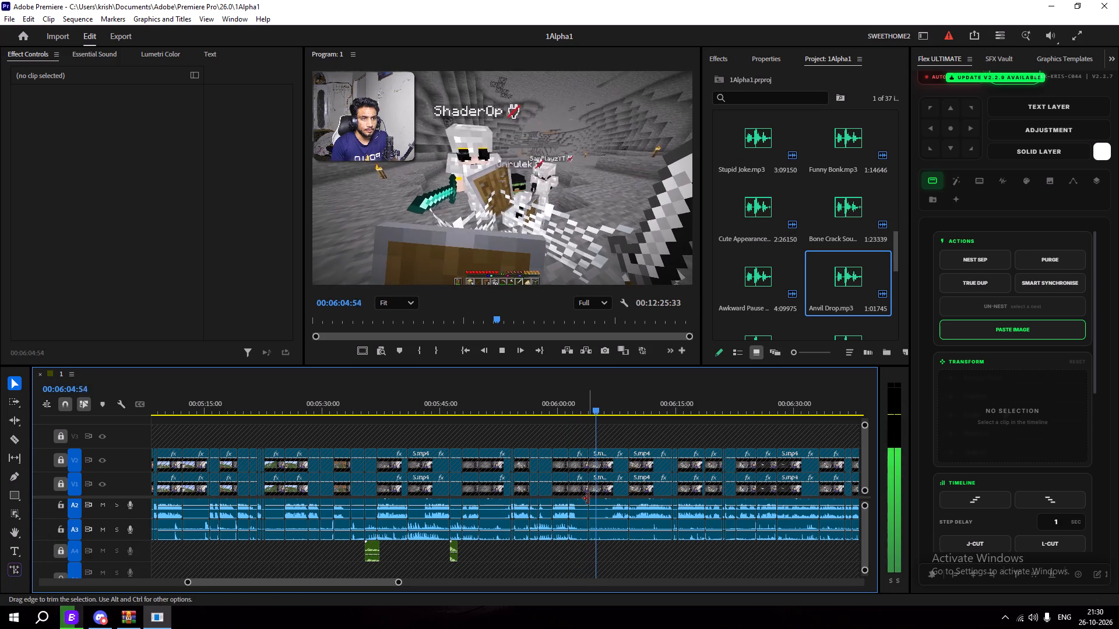
key(space)
drag(603, 415, 589, 416)
drag(596, 405, 590, 412)
key(space)
key(space)
Switch to the WinRAR sound pack and preview the Breast Twitch, Cuckoo Clock and Cuckoo Moment effects in the ANIME SFX folder.
click(133, 623)
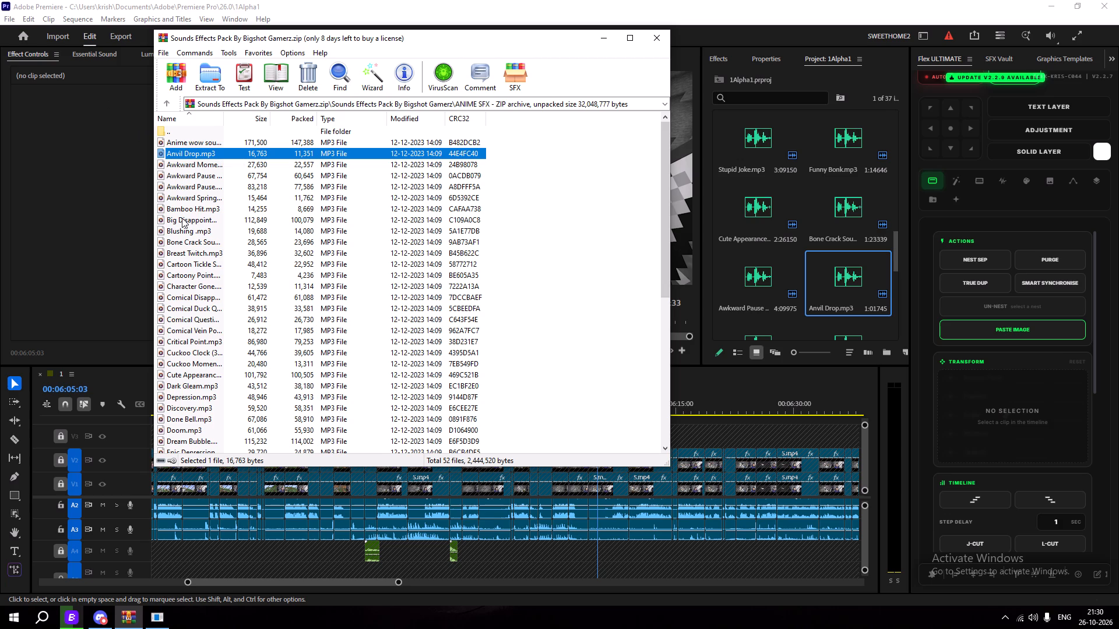
double_click(206, 252)
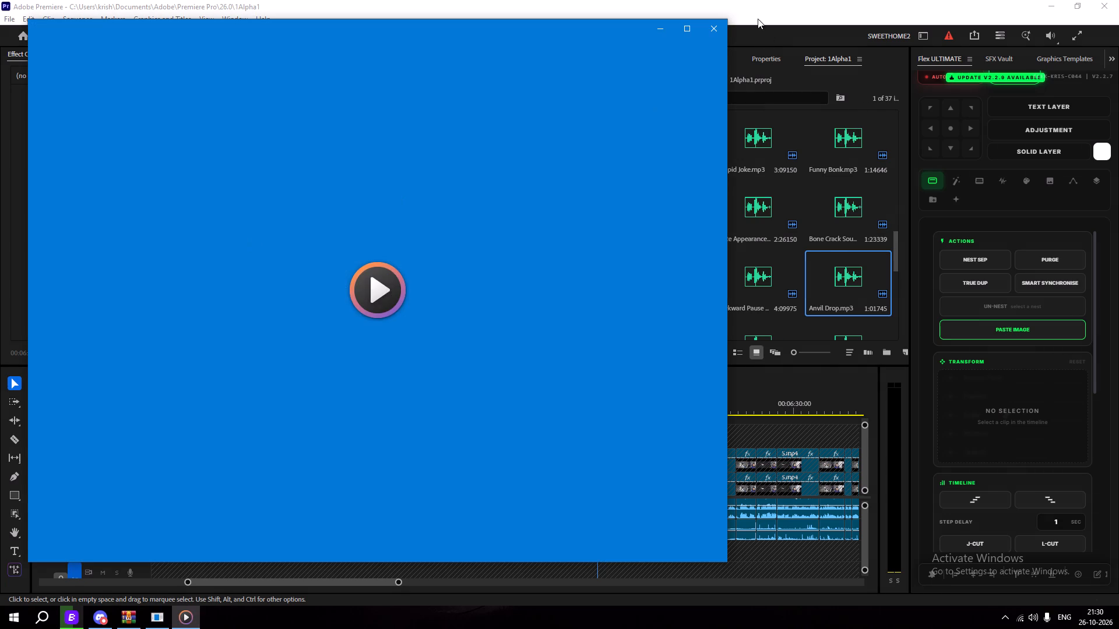
click(712, 26)
double_click(185, 357)
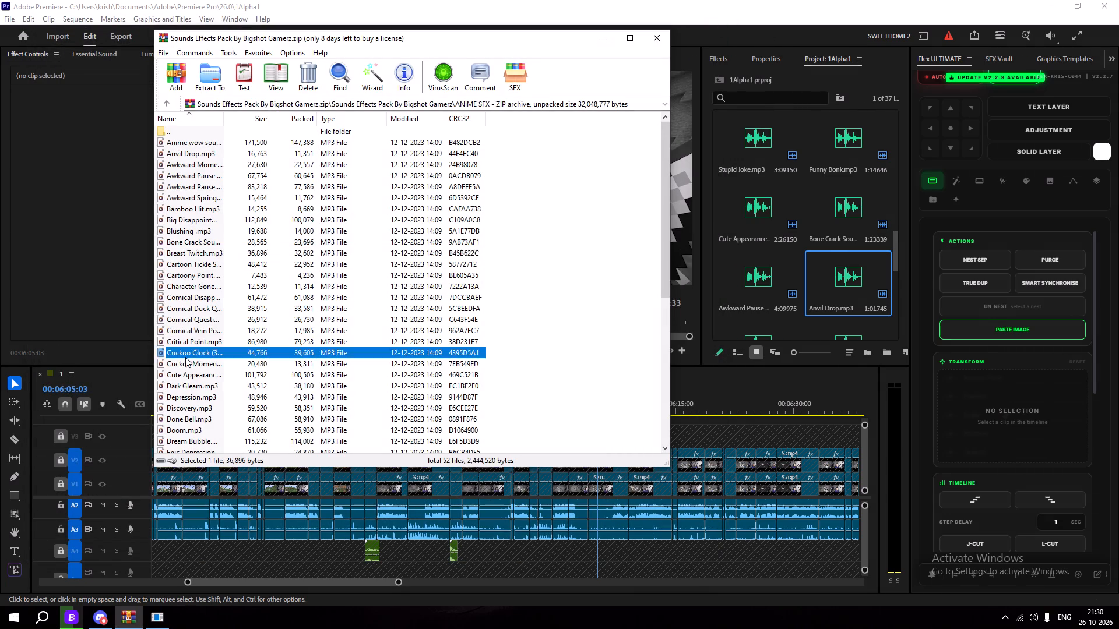
click(713, 36)
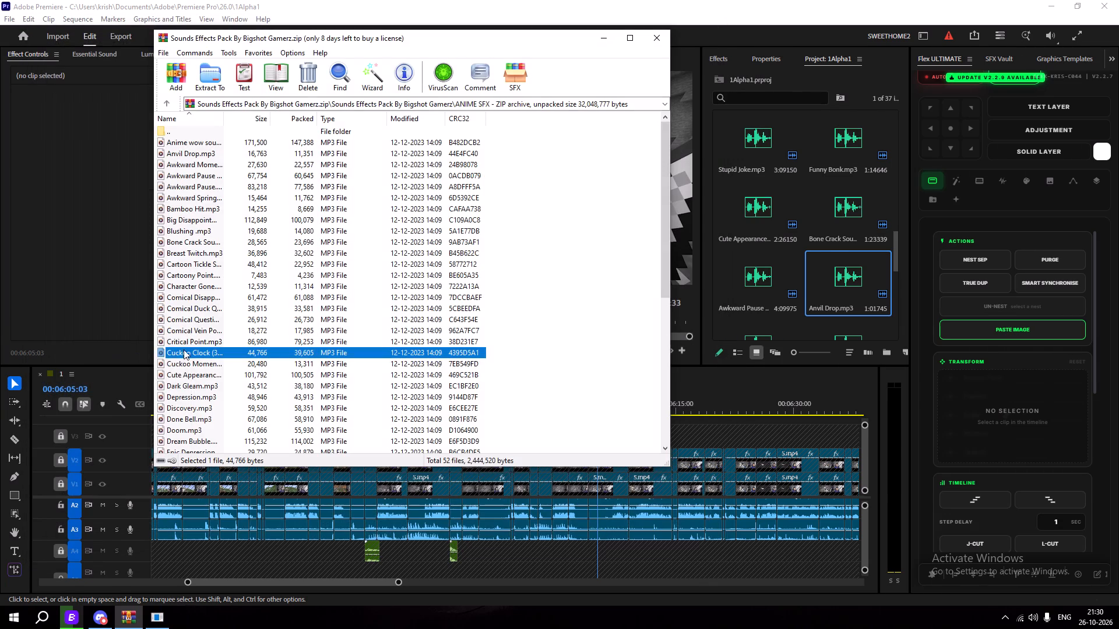
click(192, 371)
click(204, 358)
double_click(205, 363)
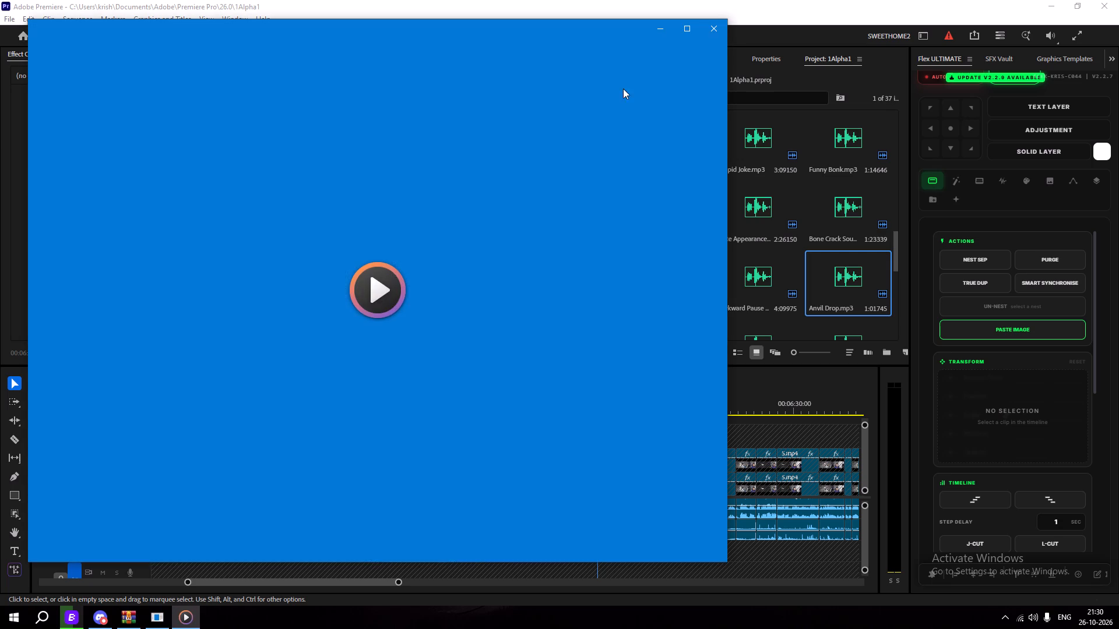
click(711, 27)
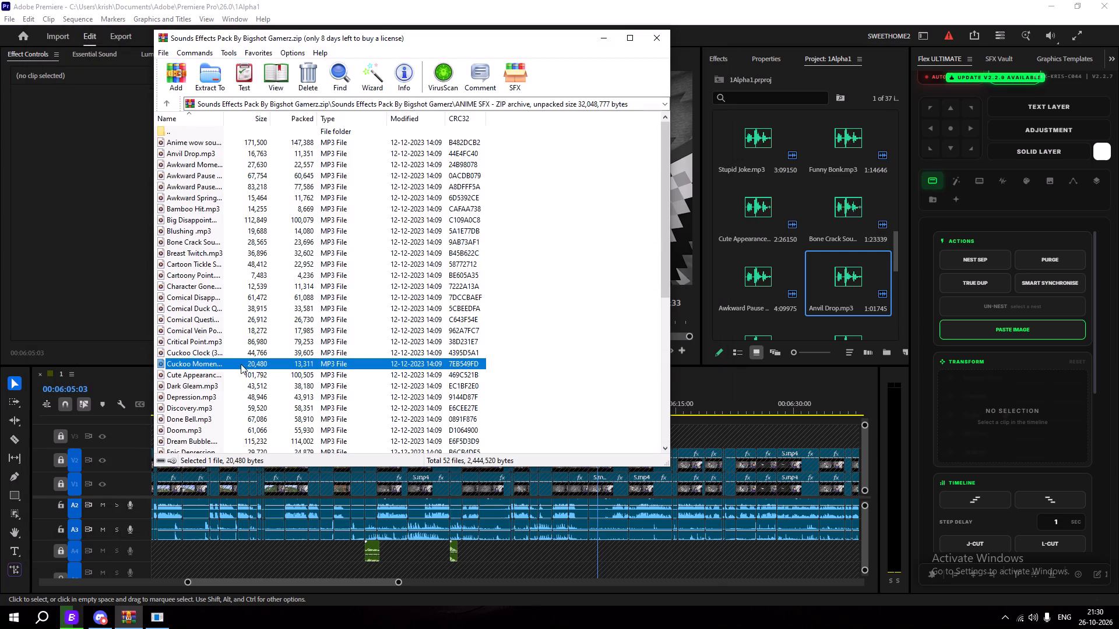
Import Cuckoo Moment.mp3 from the sound pack into the Premiere Pro project.
drag(241, 364, 804, 266)
click(596, 42)
drag(827, 283, 817, 336)
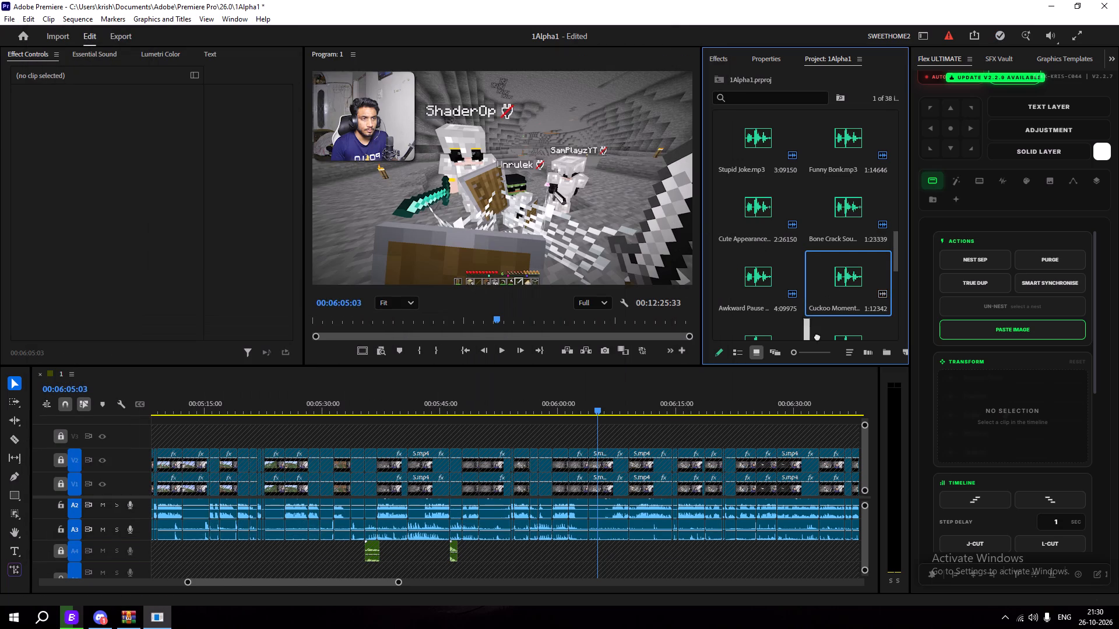
drag(817, 336, 834, 282)
Lock audio tracks A1, A2 and A3 and unlock A4 and A5.
scroll(72, 540, down, 1)
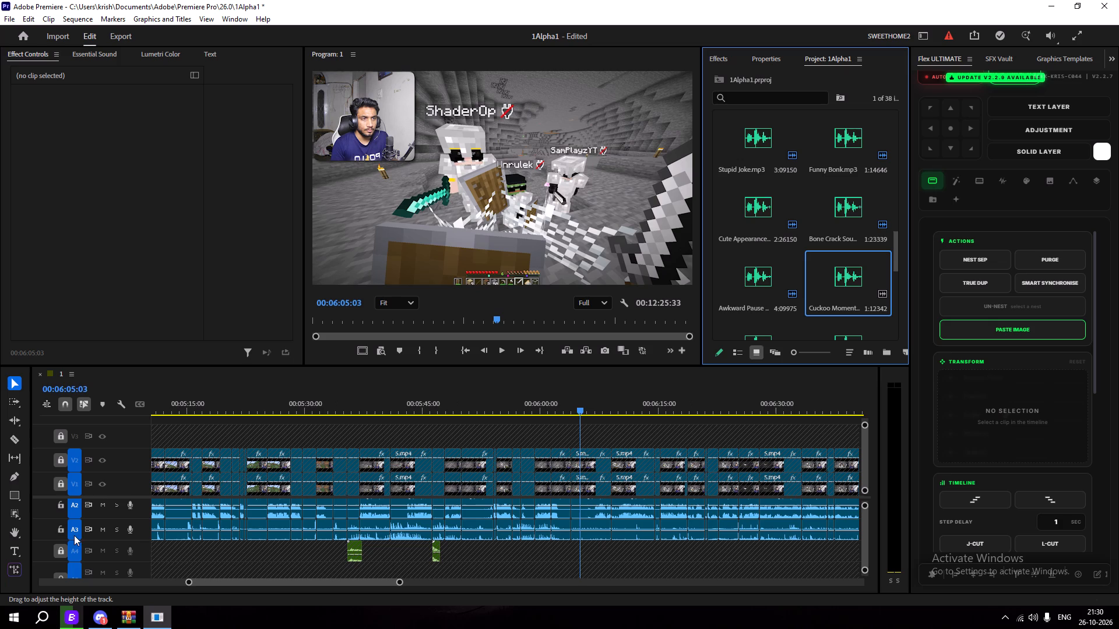
scroll(71, 550, up, 1)
click(62, 551)
click(61, 528)
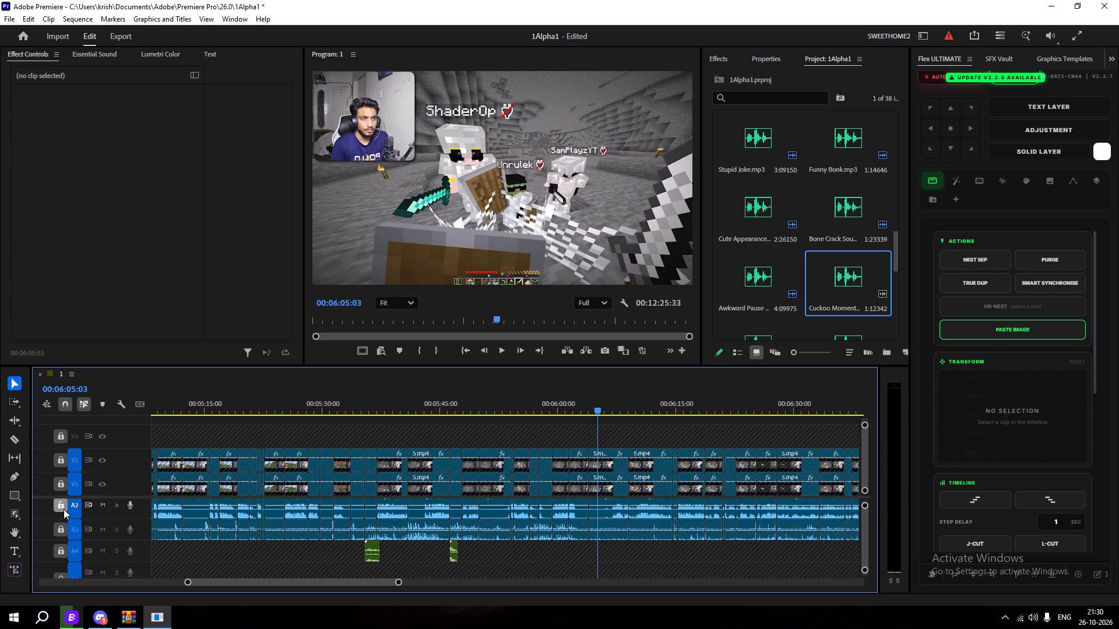
click(64, 509)
click(59, 574)
click(61, 556)
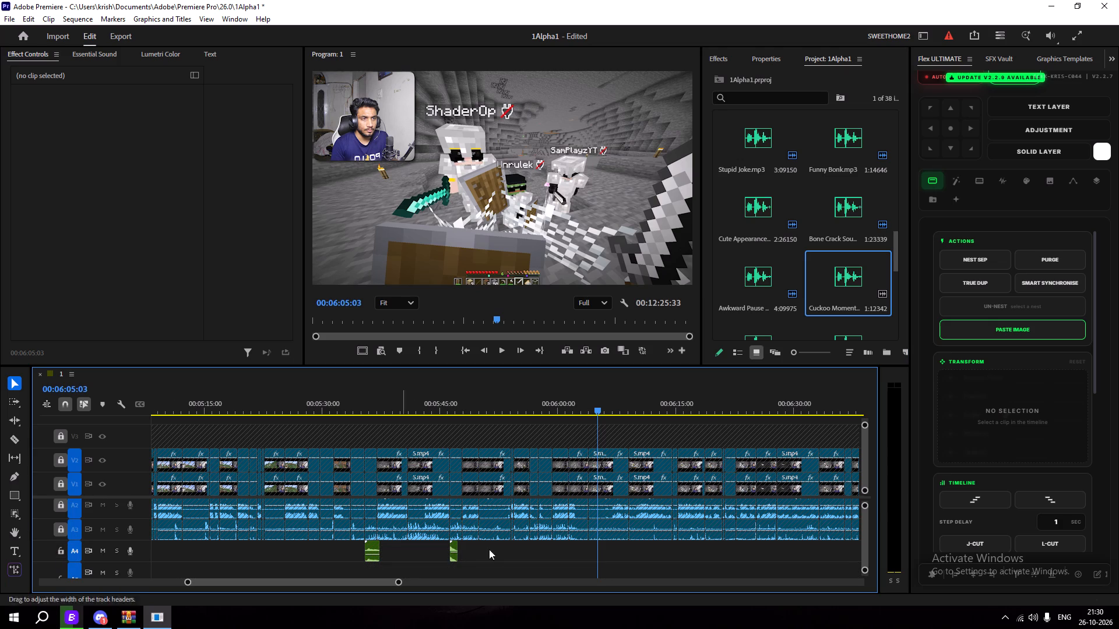
click(867, 546)
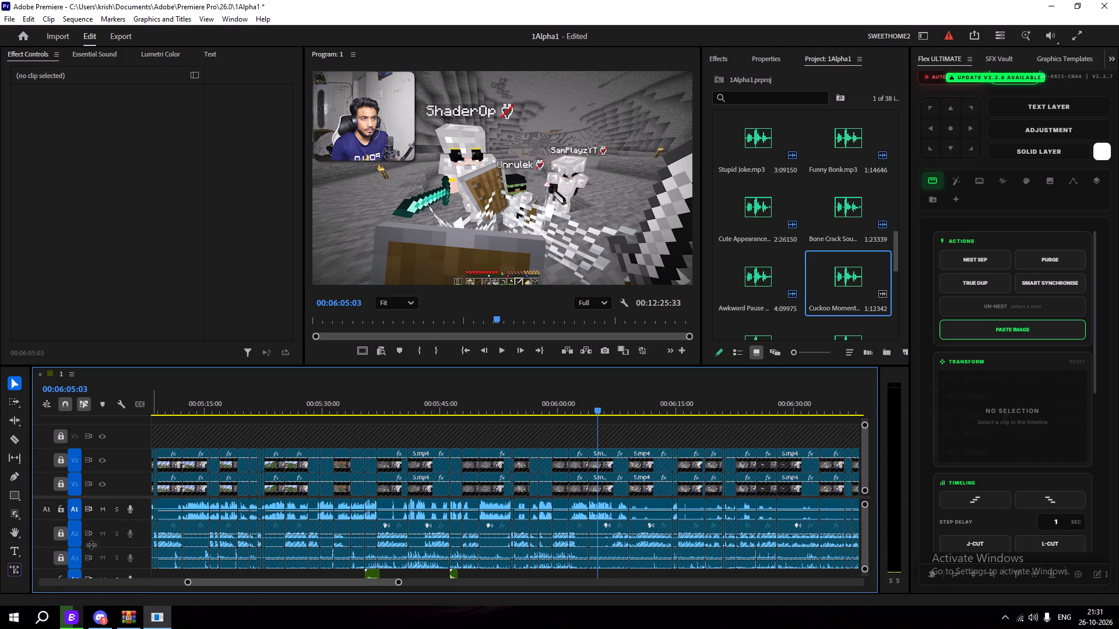
click(63, 511)
Place Cuckoo Moment.mp3 on track A4 at 00:06:05:03 and play the section with it.
click(866, 522)
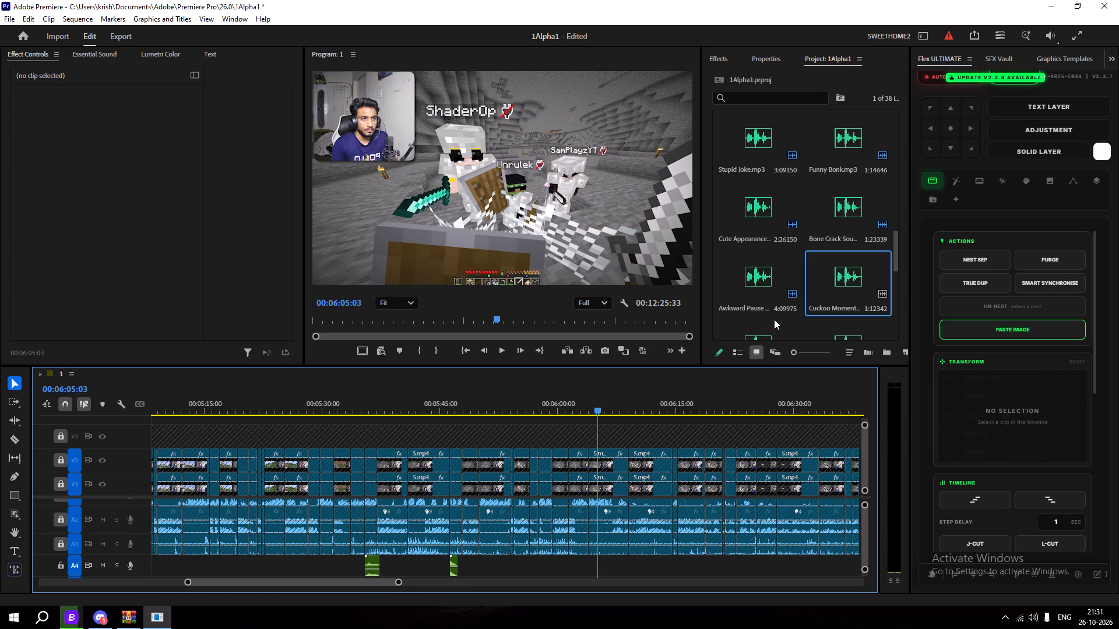
drag(833, 285, 599, 564)
key(space)
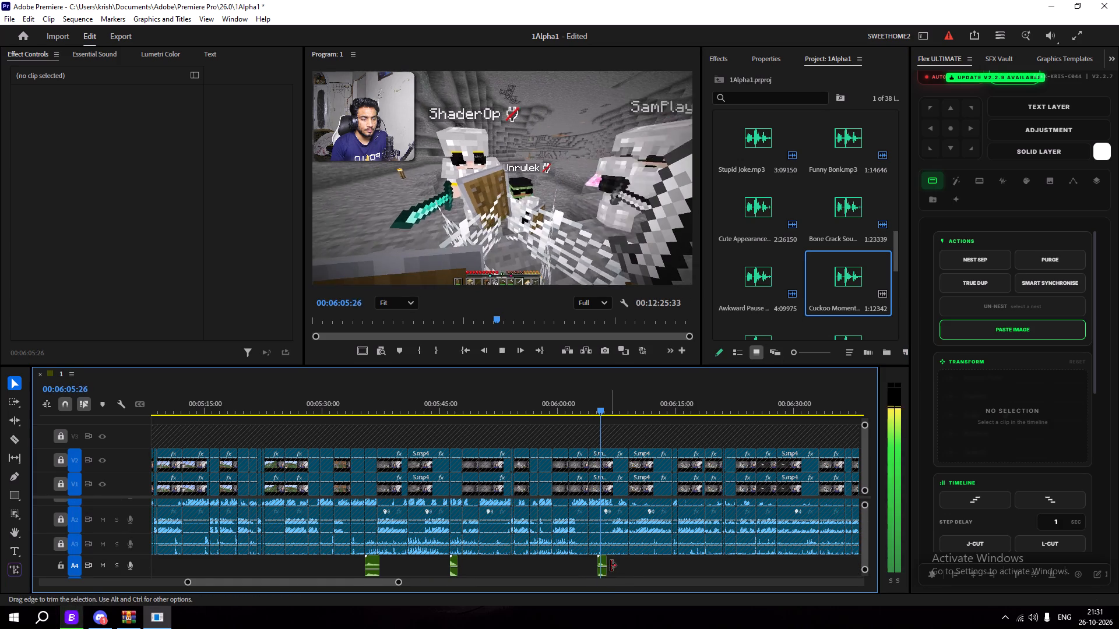
key(space)
Raise the Cuckoo Moment clip's volume on A4 to 10.3 dB and replay from 00:06:04:14.
click(863, 535)
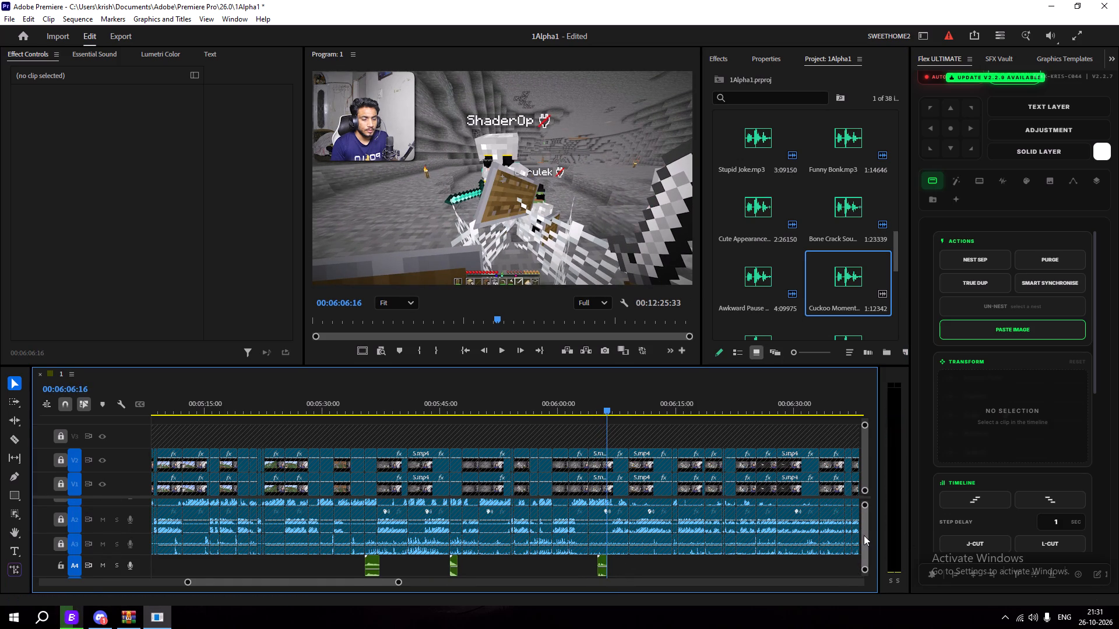
click(604, 538)
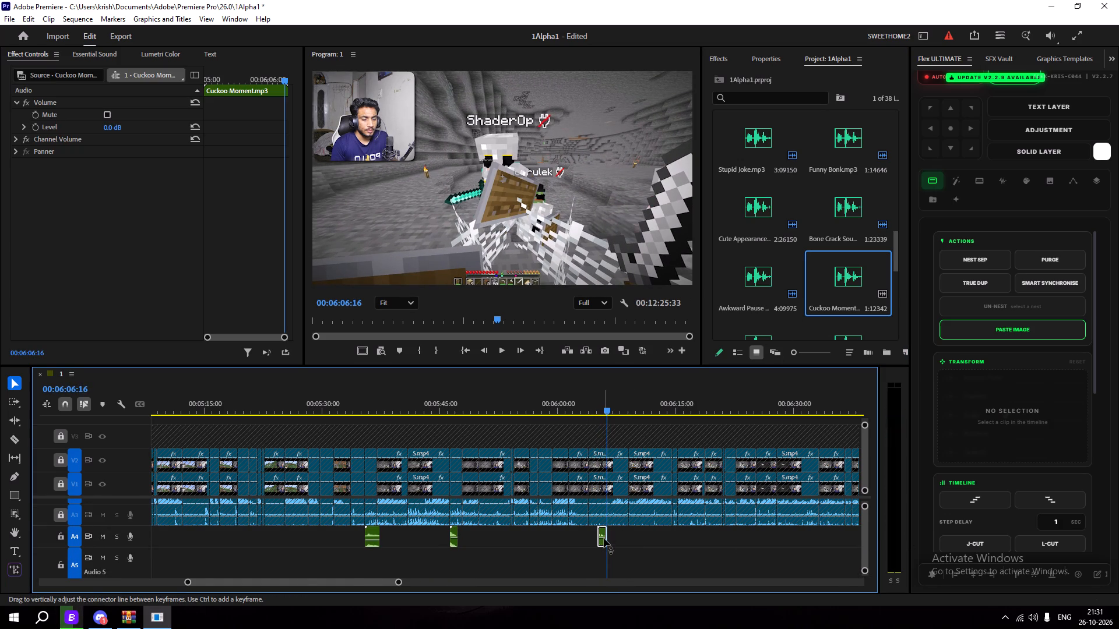
click(592, 403)
key(space)
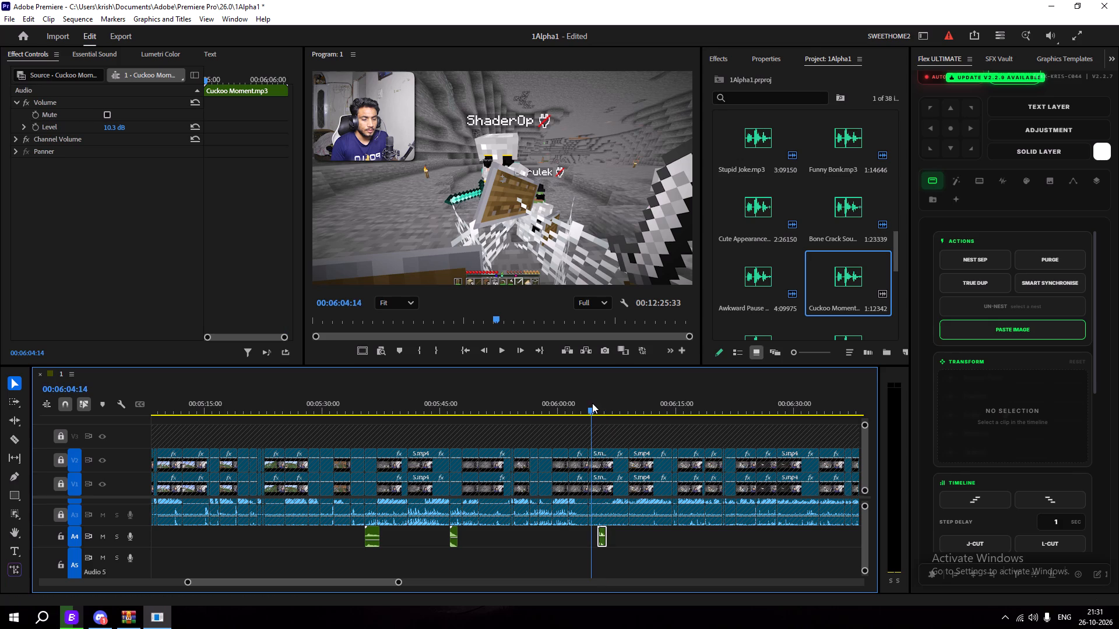
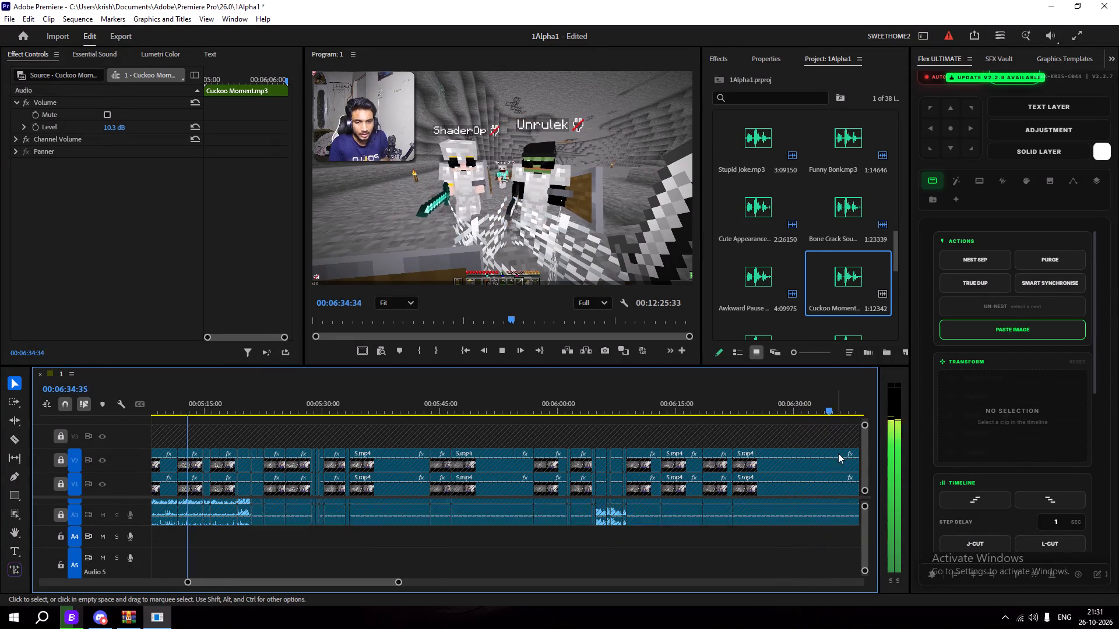
Stop playback at 00:06:35:29, then preview the Character Gone sound in the WinRAR sound pack and import it into the Premiere Pro project.
key(space)
click(130, 620)
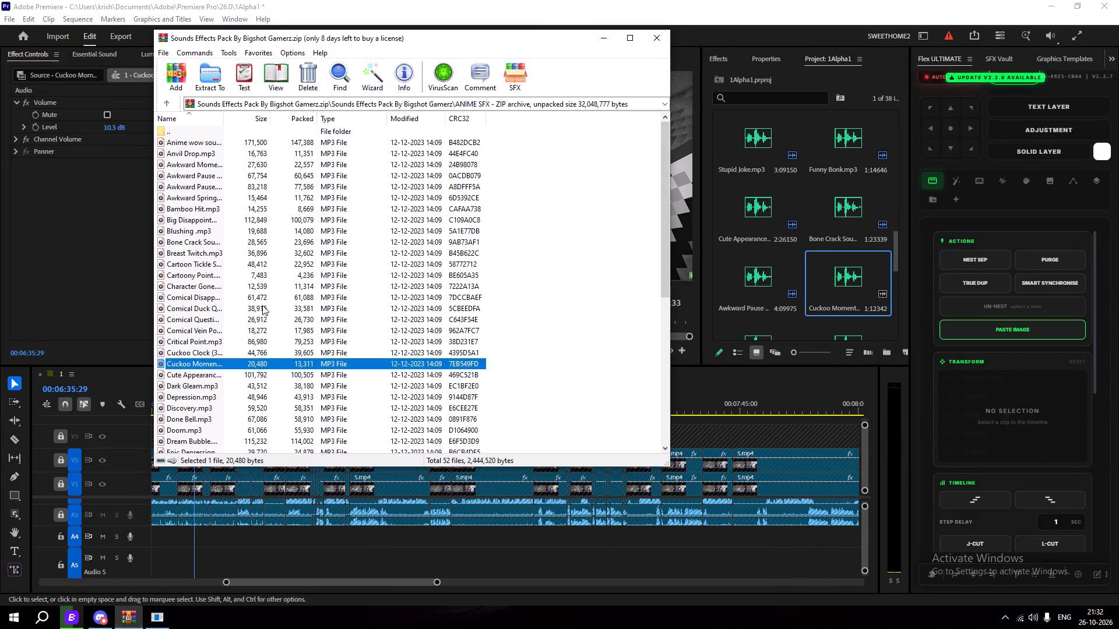
double_click(214, 289)
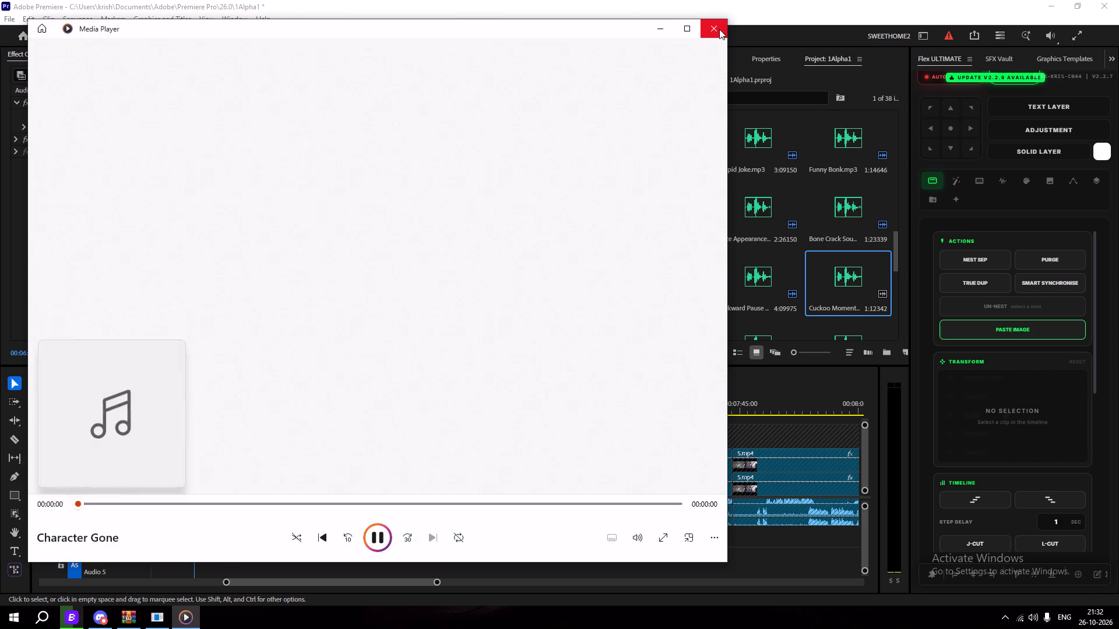
click(719, 29)
click(221, 303)
double_click(223, 290)
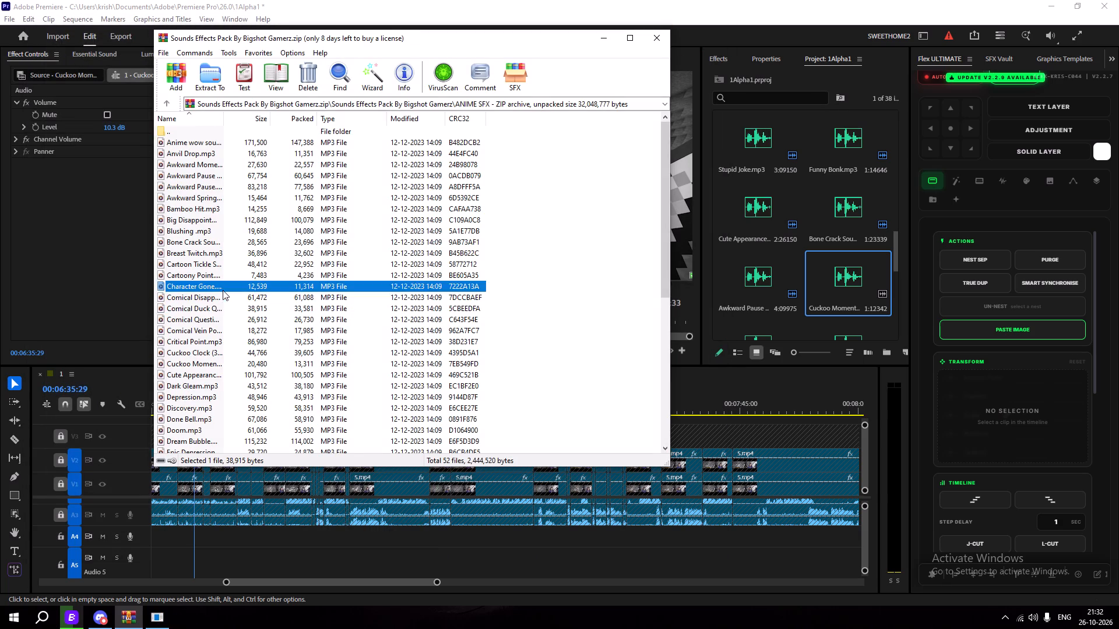
click(706, 29)
drag(244, 284, 814, 253)
right_click(813, 253)
click(599, 44)
Place the Character Gone sound on track A4 at 00:06:35:29 and play the section with it.
drag(840, 275, 208, 534)
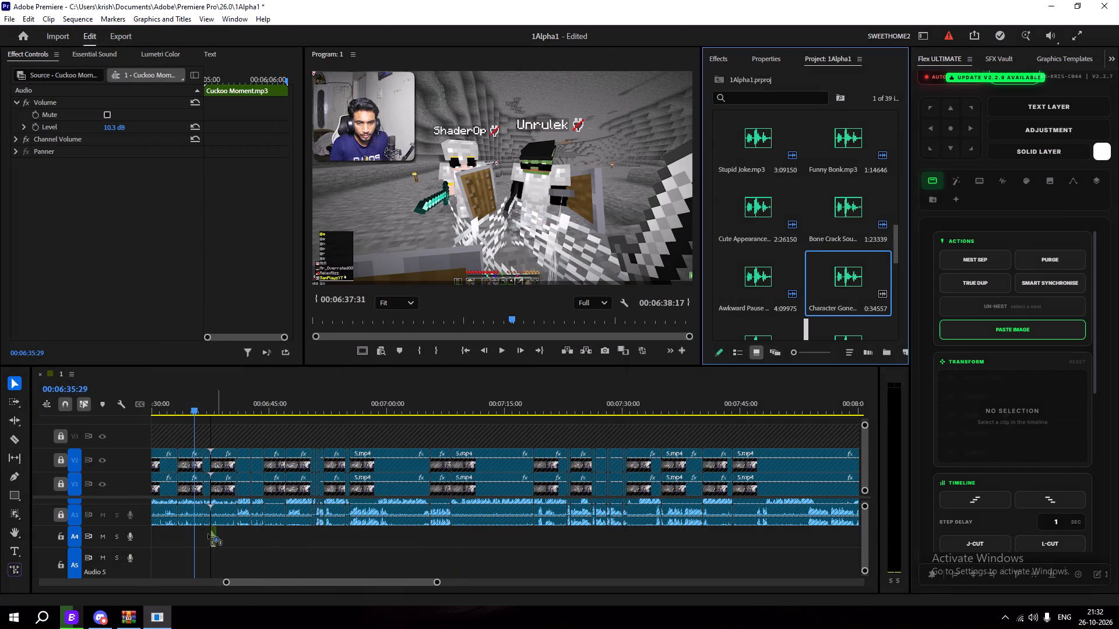
drag(208, 534, 192, 537)
key(space)
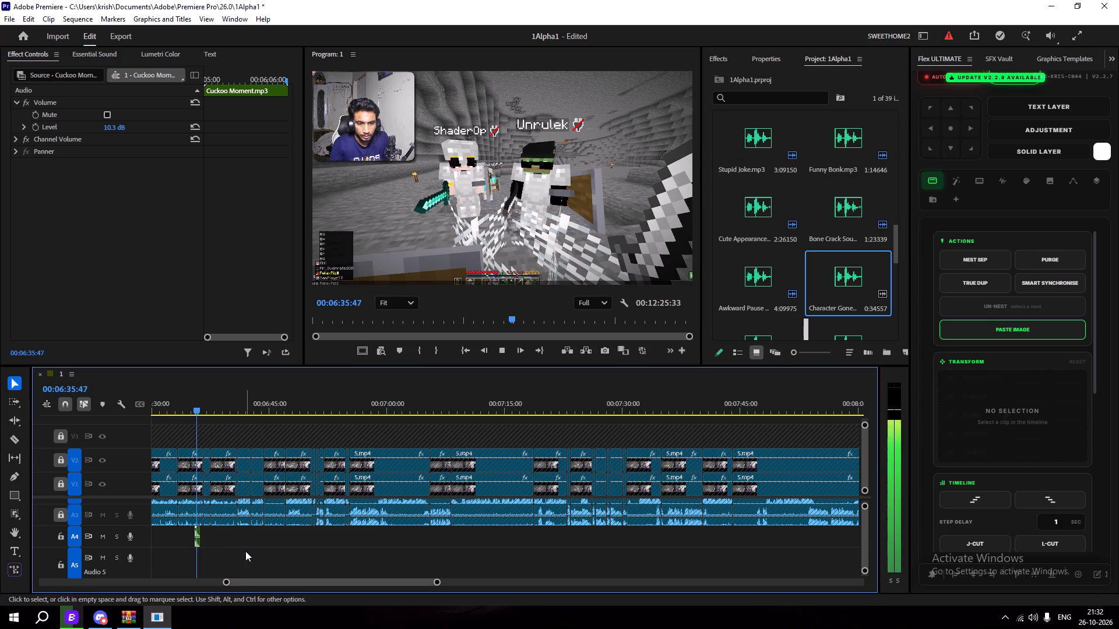
click(232, 422)
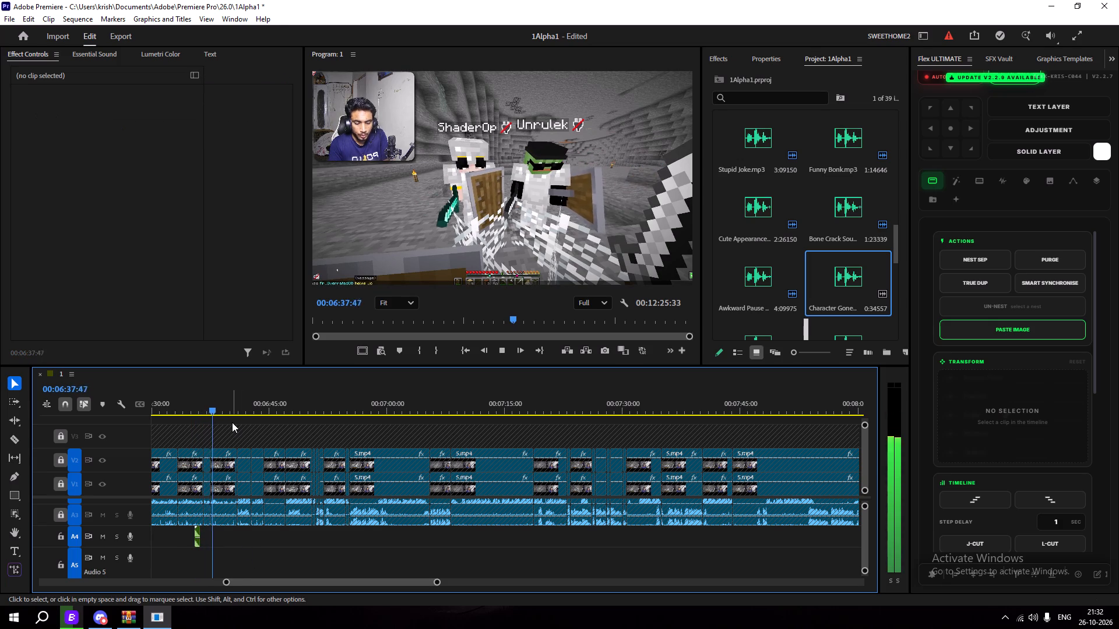
Save the project and stop playback.
key(ctrl+s)
key(space)
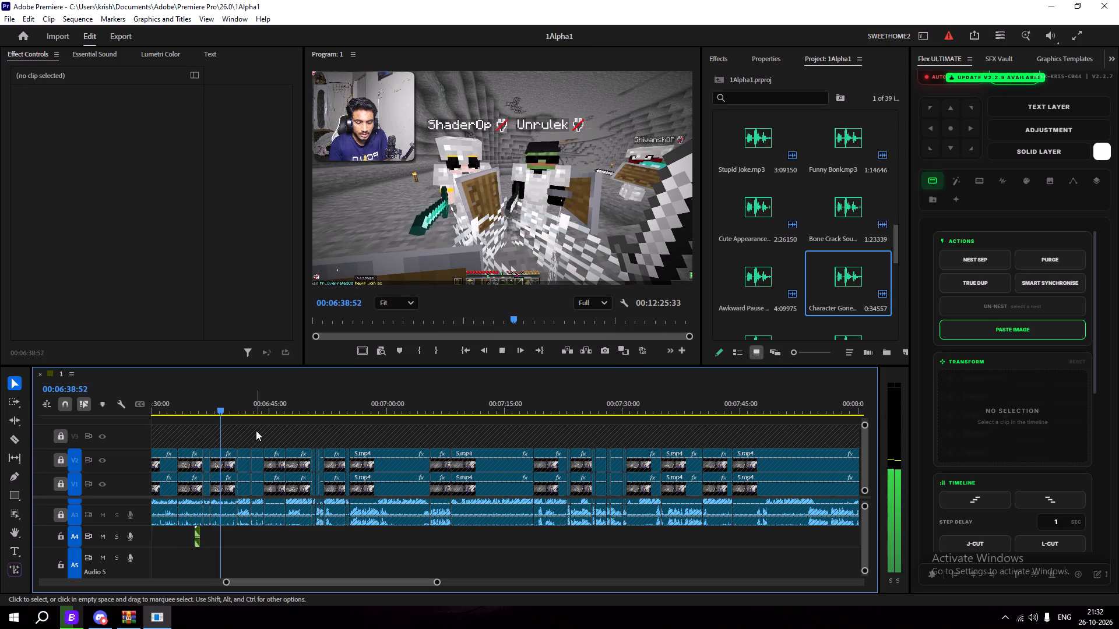
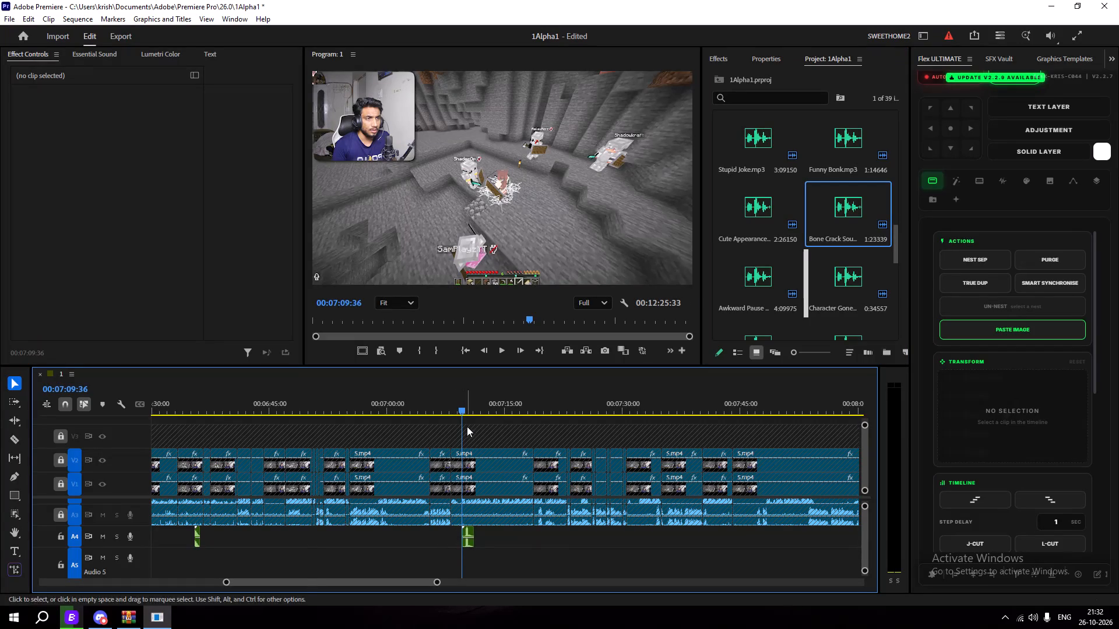
Move the Bone Crack sound on track A4 slightly earlier, near 00:07:09, play it back and save the project.
click(463, 406)
drag(467, 543, 462, 543)
key(space)
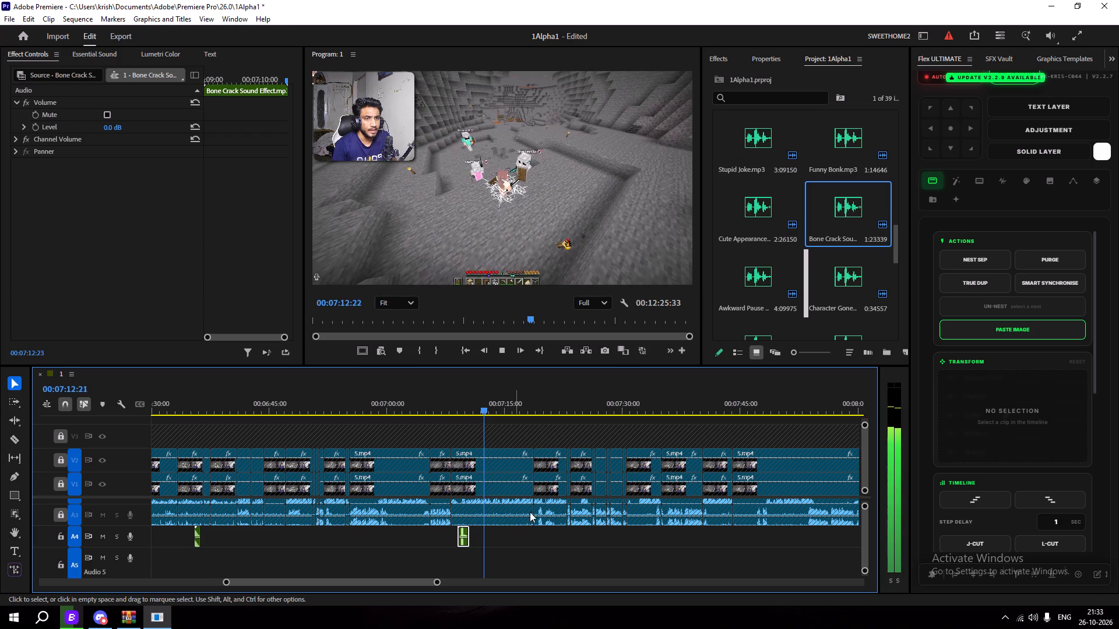
click(534, 535)
key(ctrl+s)
Play the footage following the Bone Crack sound, replay it from about 00:07:16, and stop at 00:07:17:27.
key(space)
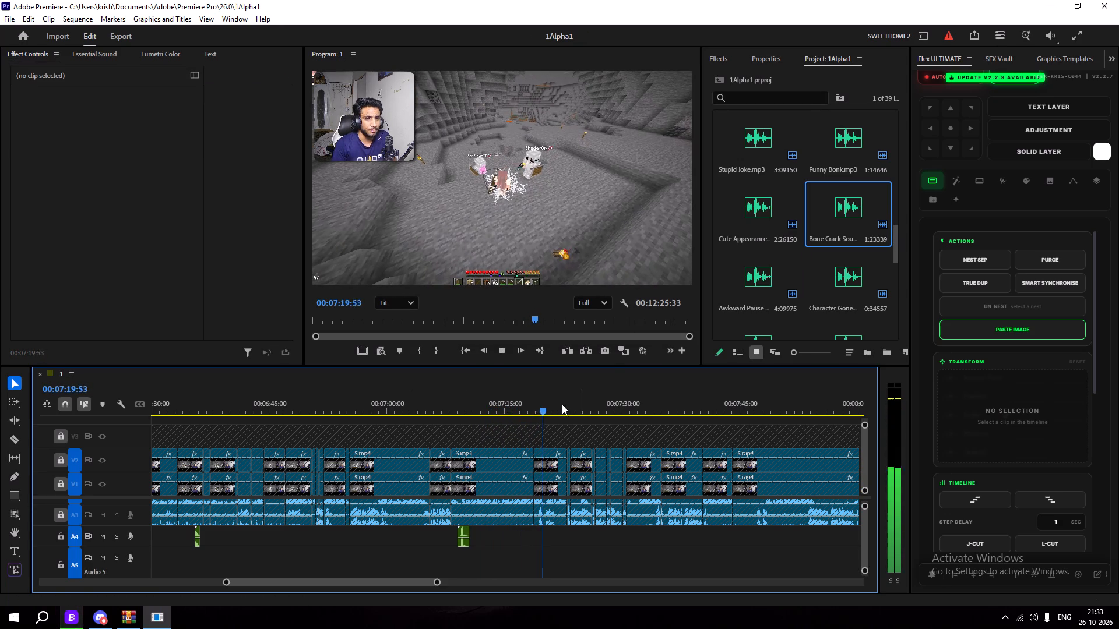
drag(508, 409, 516, 408)
key(space)
key(space)
key(space)
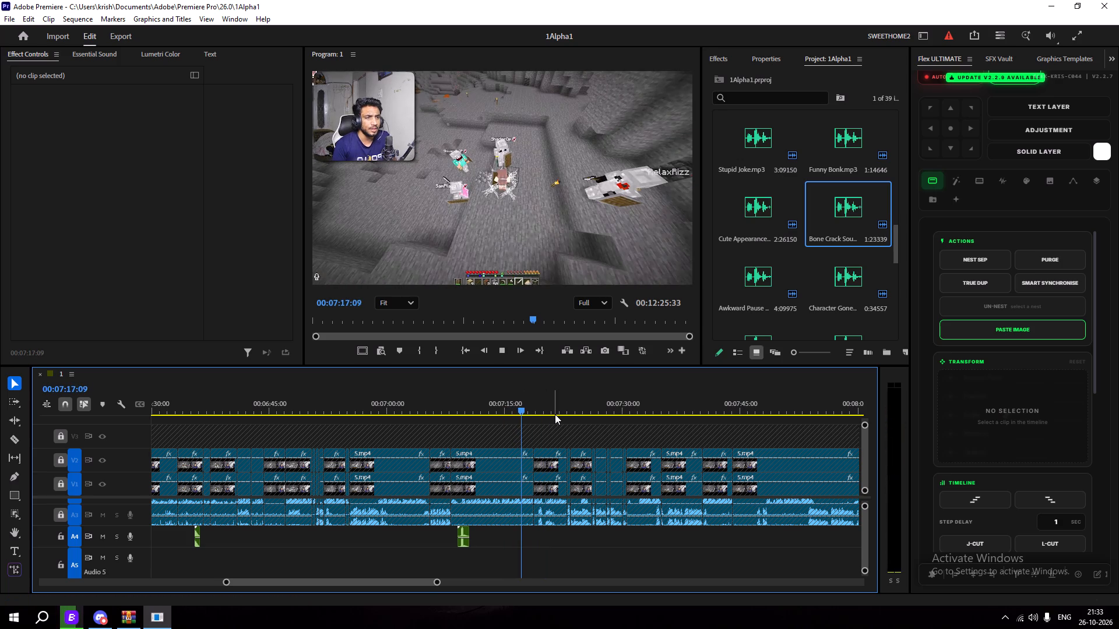
key(space)
Preview the Stupid Joke sound from the project bin in the source monitor, then close the monitor.
double_click(772, 144)
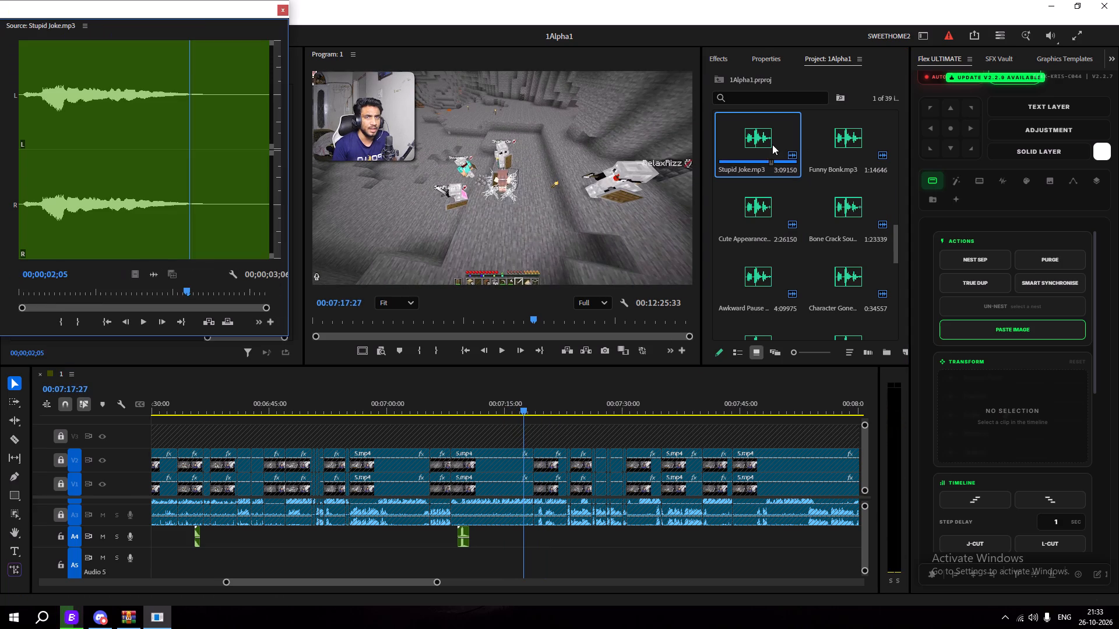
click(147, 330)
click(144, 322)
click(279, 10)
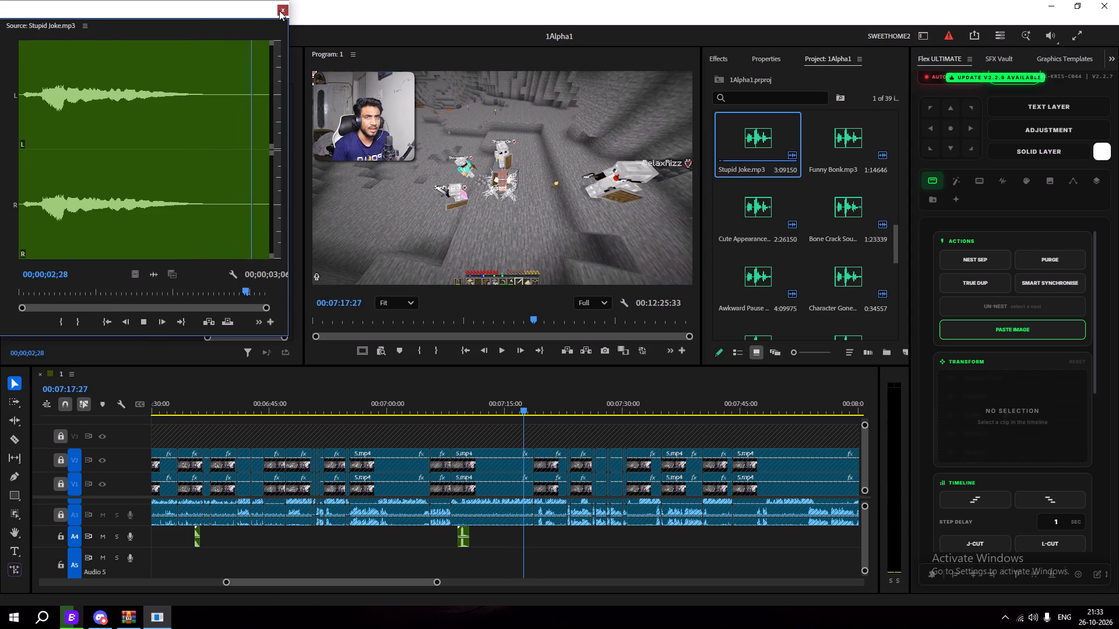
Find the Done Bell sound in the project bin, preview it twice in the source monitor, and close the monitor.
scroll(826, 221, up, 9)
scroll(793, 262, down, 2)
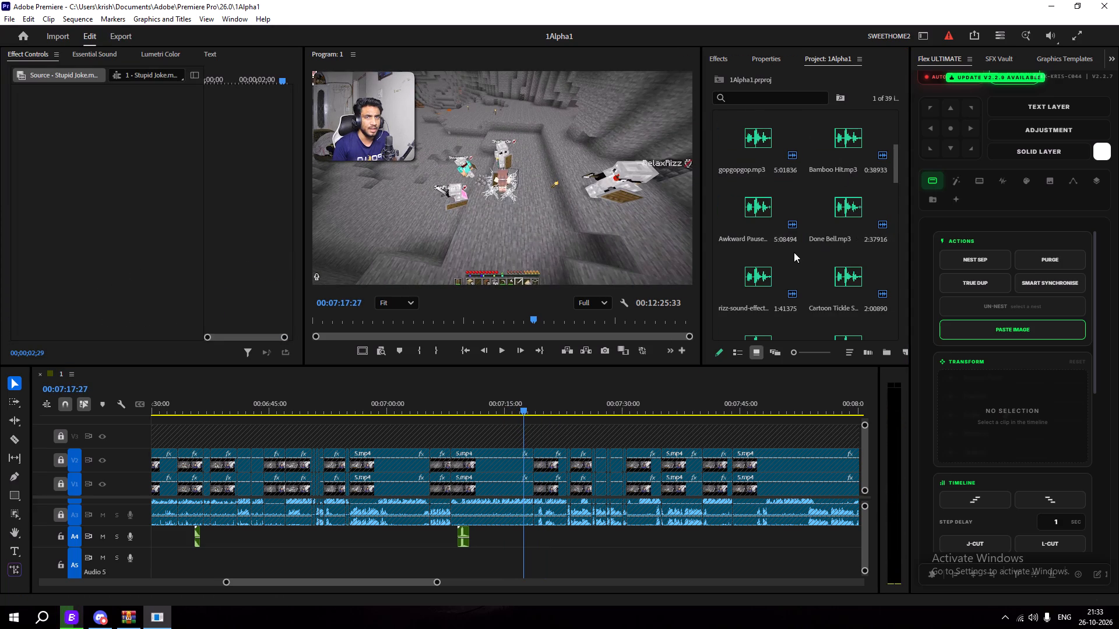
click(775, 160)
click(826, 149)
double_click(847, 229)
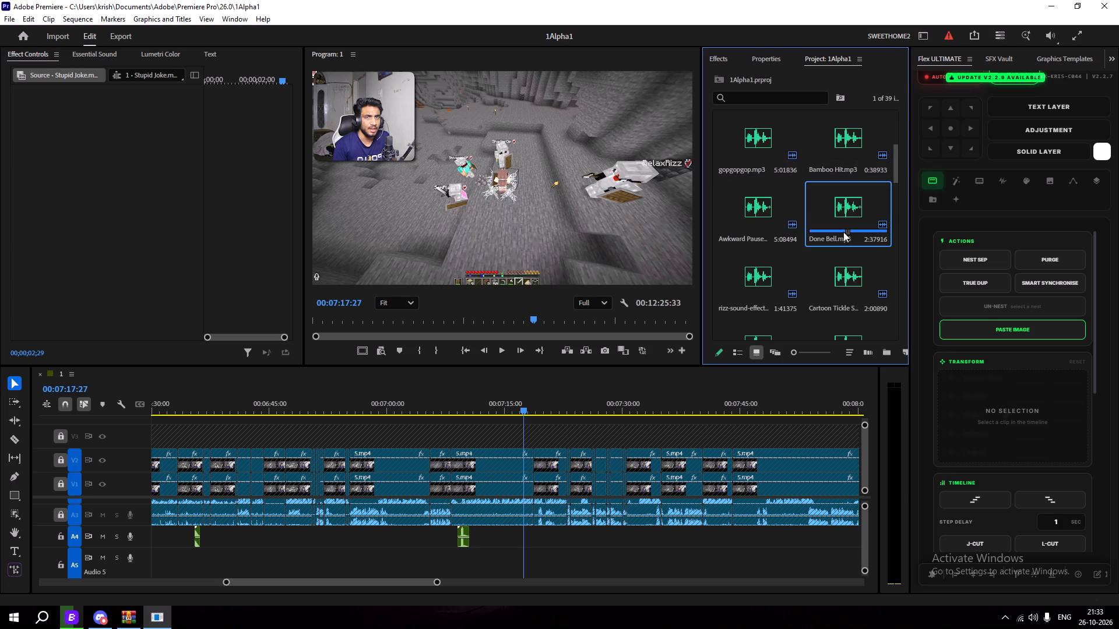
double_click(853, 209)
click(146, 318)
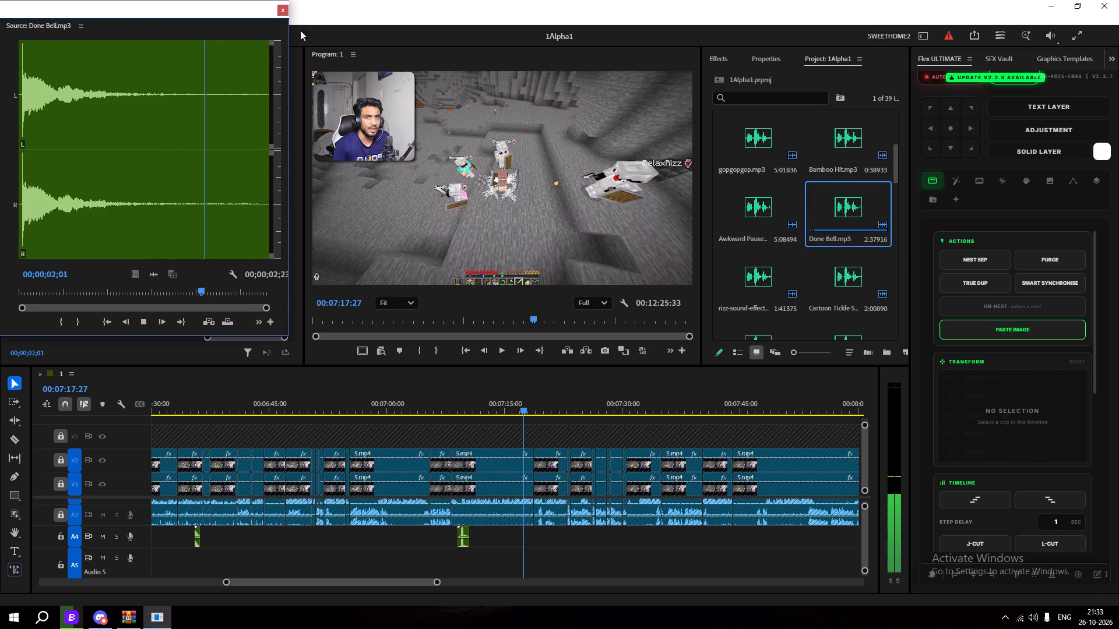
drag(138, 96, 0, 144)
click(140, 320)
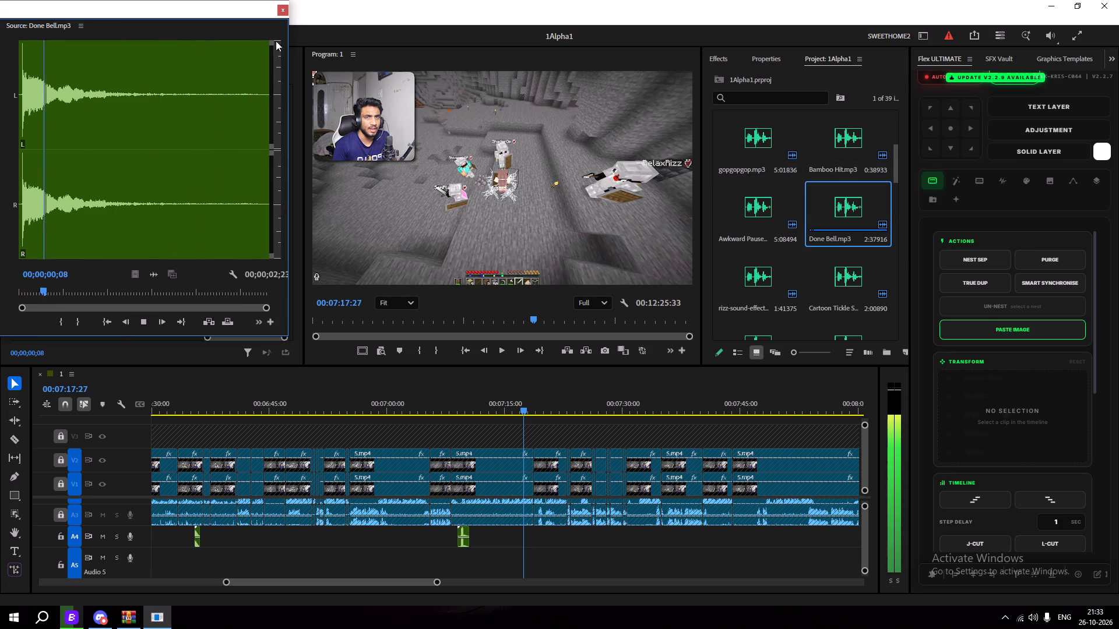
click(284, 10)
Place the Done Bell sound on track A4 at 00:07:17:27 and trim its end back to the video cut near 00:07:18:38.
drag(864, 207, 519, 537)
key(space)
drag(546, 543, 533, 539)
key(space)
Add a fade-out across the end of the Done Bell clip on track A4 and play it back.
alt+scroll(525, 550, up, 3)
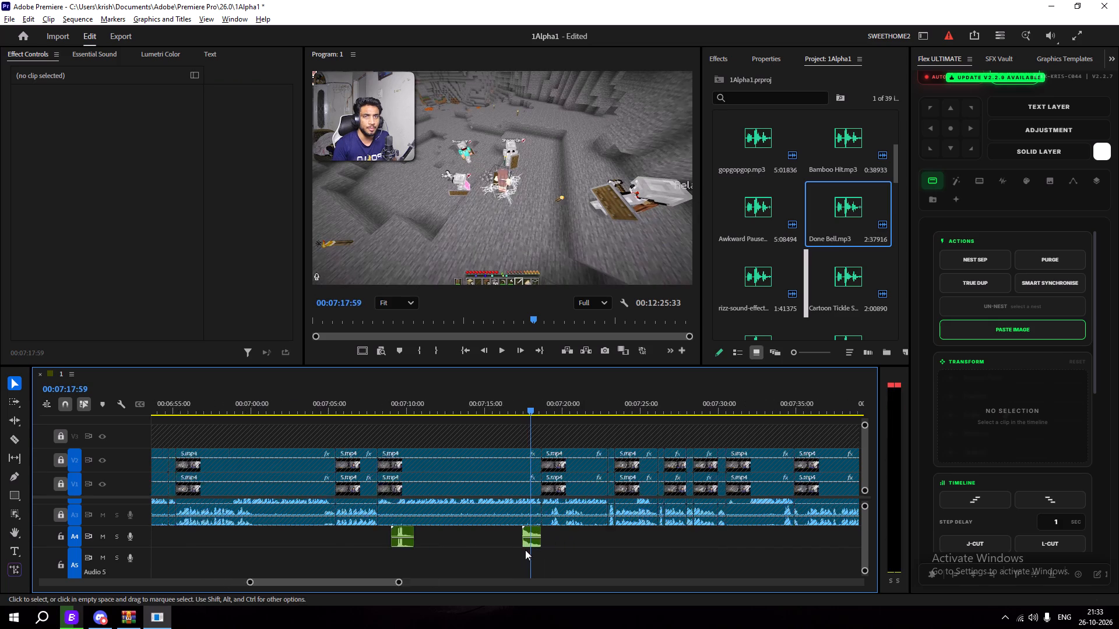
alt+scroll(525, 550, up, 11)
drag(553, 532, 540, 533)
drag(550, 529, 534, 529)
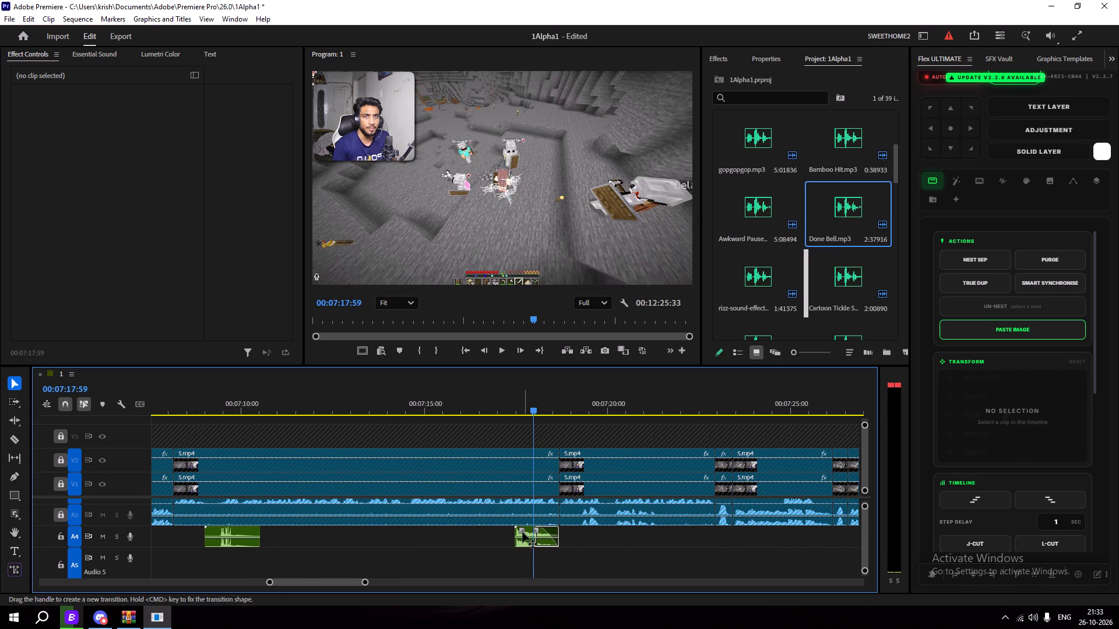
drag(523, 409, 505, 413)
key(space)
alt+scroll(484, 555, down, 6)
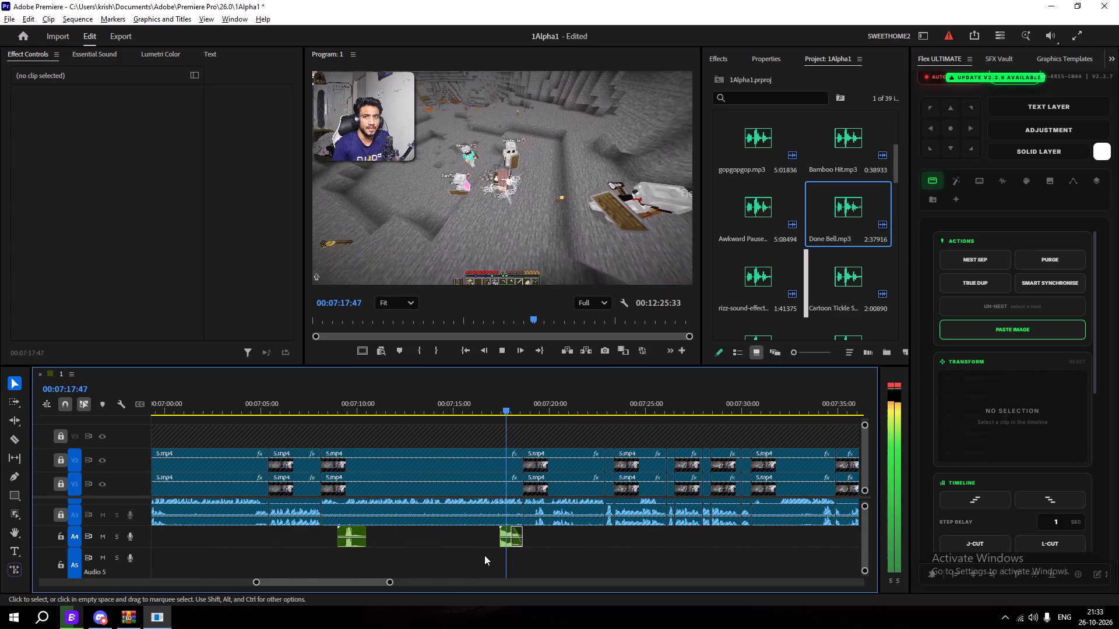
alt+scroll(484, 555, down, 2)
key(space)
Lower the Done Bell clip's volume to -5.0 dB, play the section with it, and save the project.
click(508, 537)
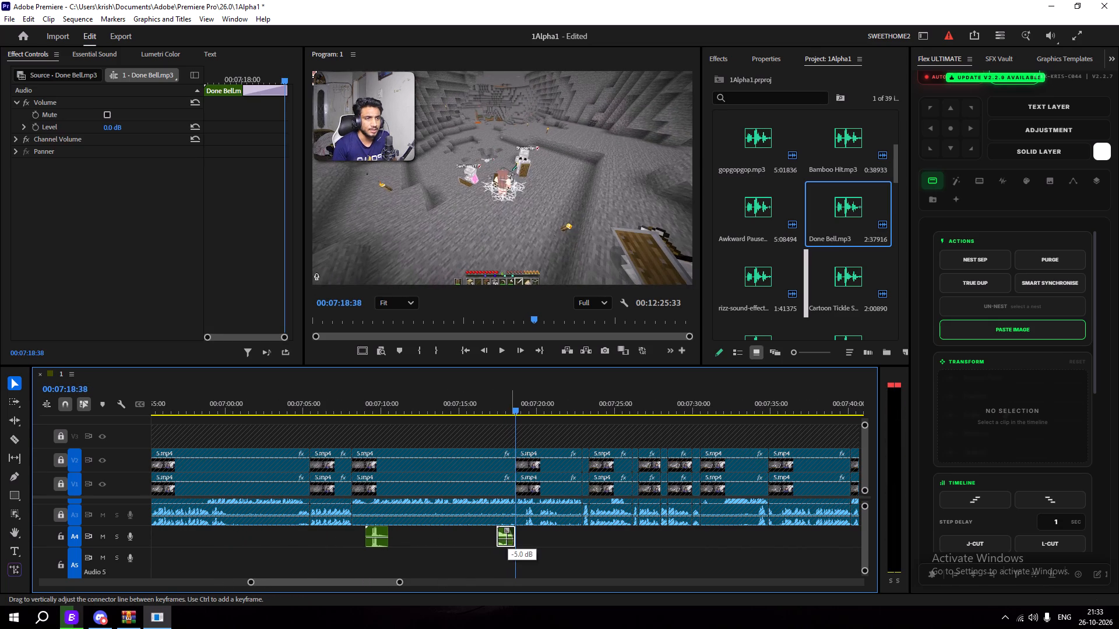
click(490, 400)
key(space)
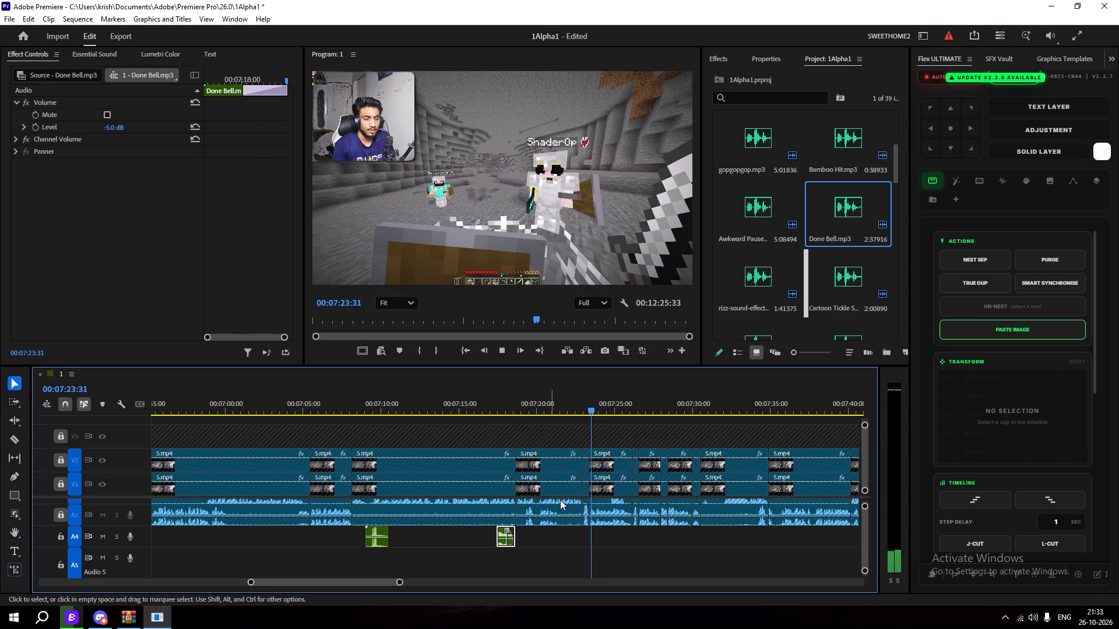
key(ctrl+s)
Play the gameplay onward from about 00:07:23 past 00:07:48 to look for the next spot for a sound effect.
key(space)
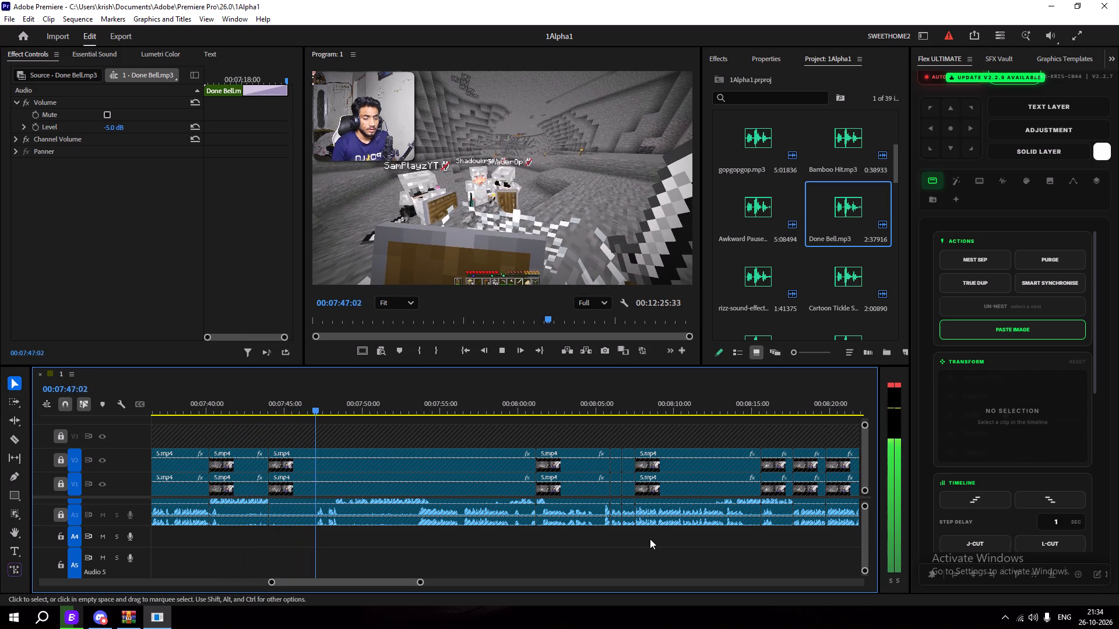
key(space)
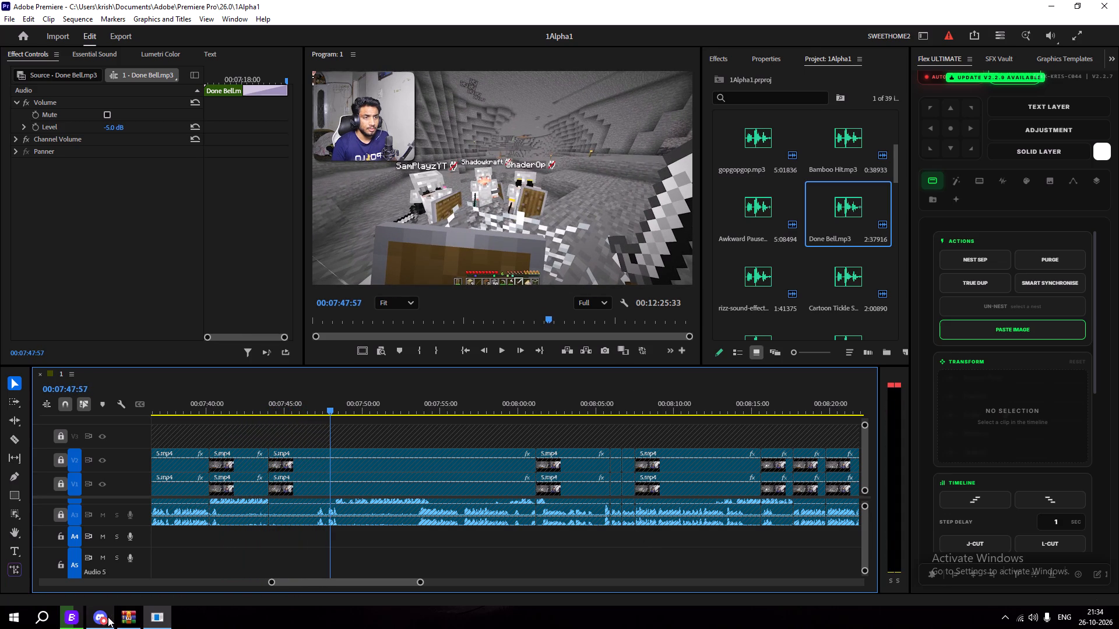
key(space)
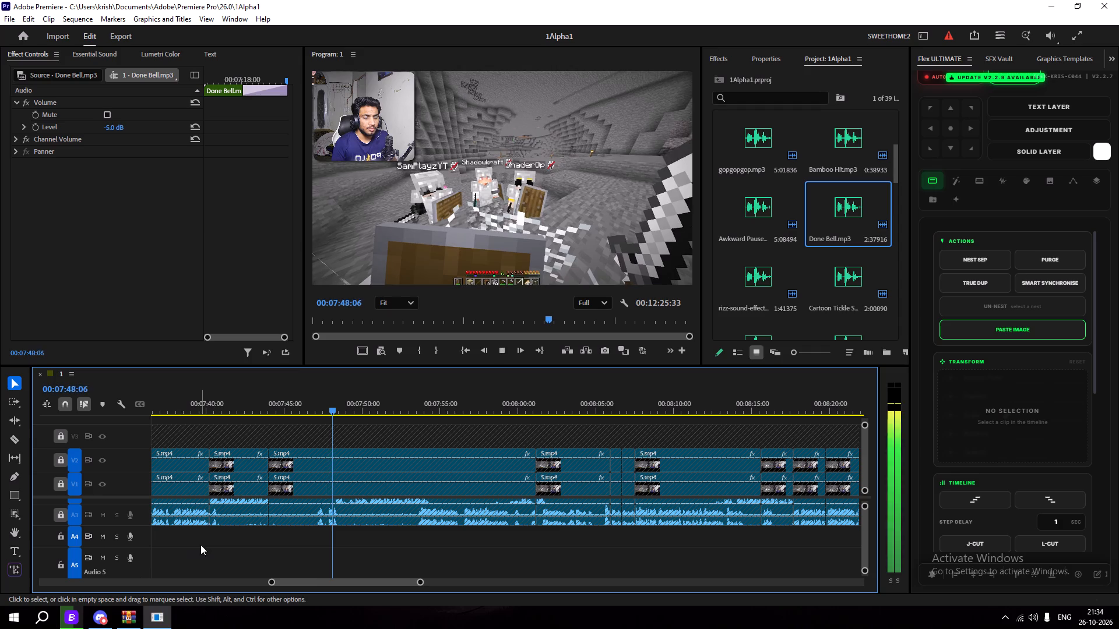
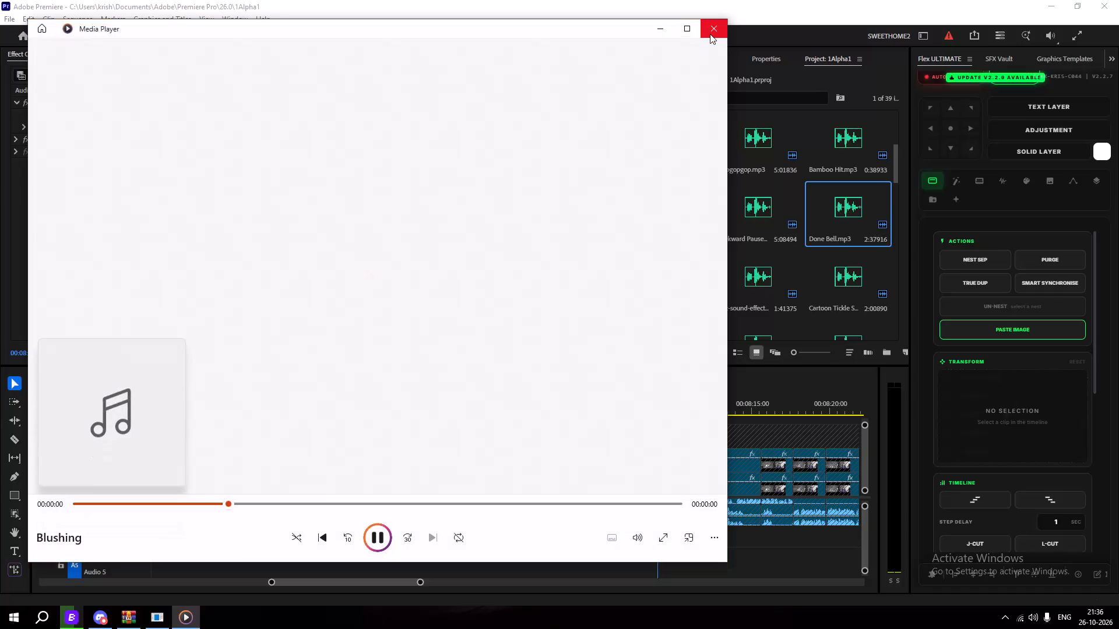
Import the auditioned Blushing sound from the anime pack, place it on track A4 at 00:08:08:58, and play it back.
click(710, 34)
drag(329, 230, 646, 298)
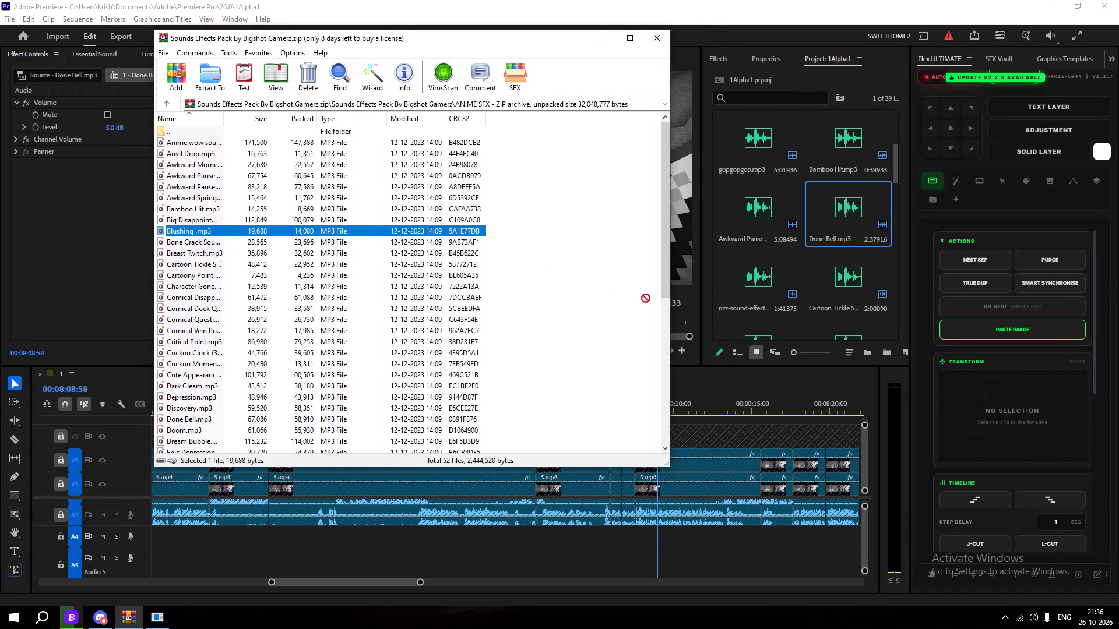
drag(646, 298, 825, 307)
click(601, 34)
drag(838, 282, 655, 539)
key(space)
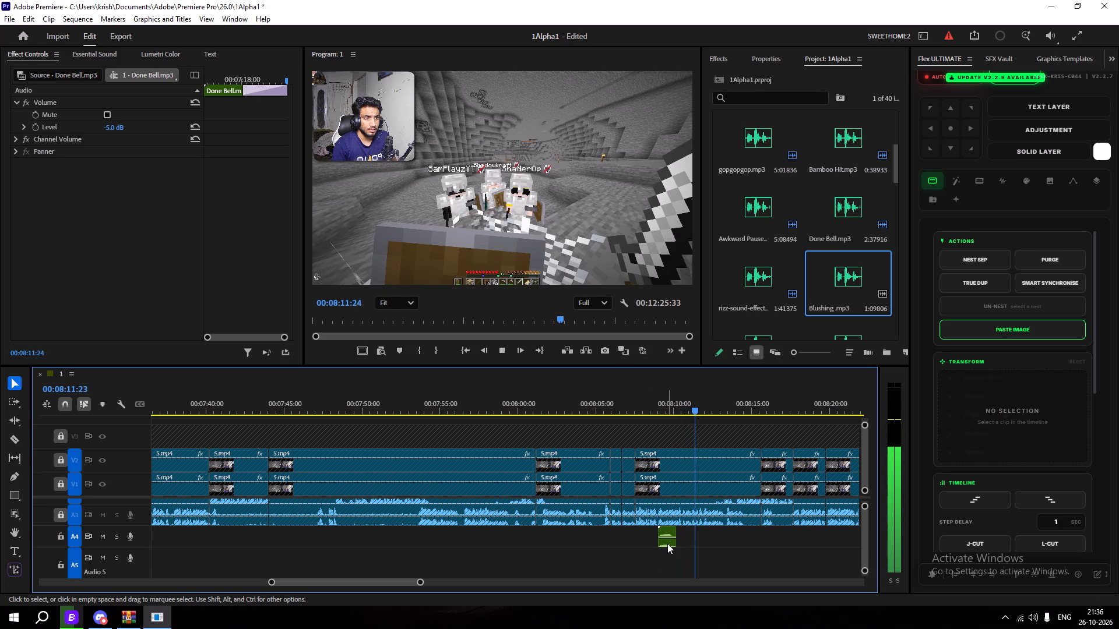
key(space)
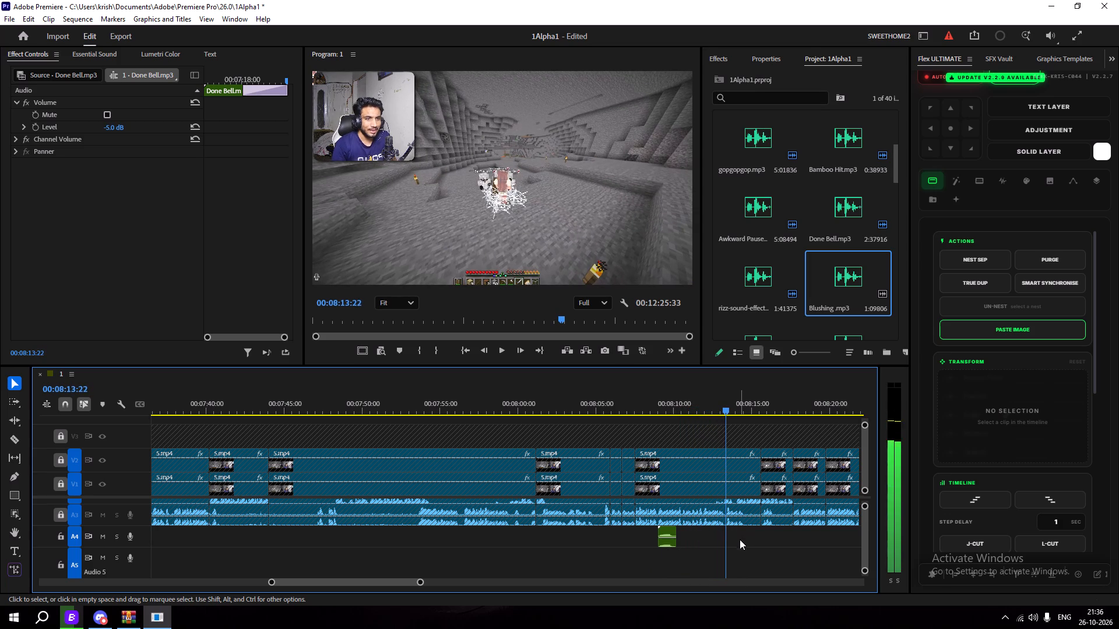
Place rizz-sound-effect.mp3 on track A4 at about 00:08:13:45 and replay the passage with it.
key(space)
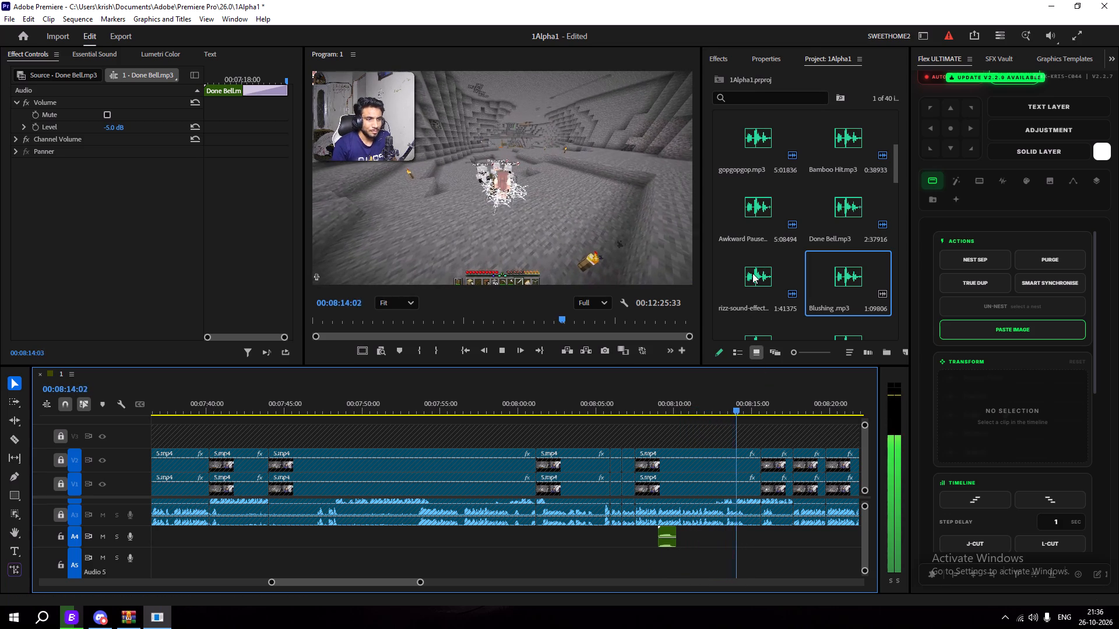
key(space)
drag(752, 273, 744, 541)
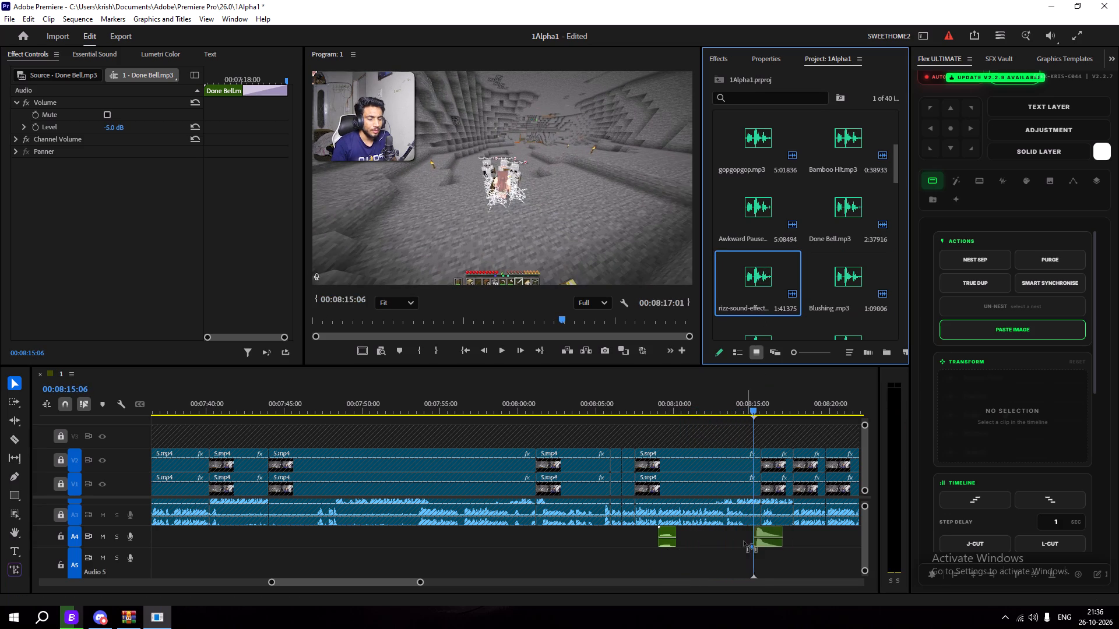
drag(744, 541, 736, 541)
drag(736, 415, 727, 424)
click(730, 415)
key(space)
click(730, 415)
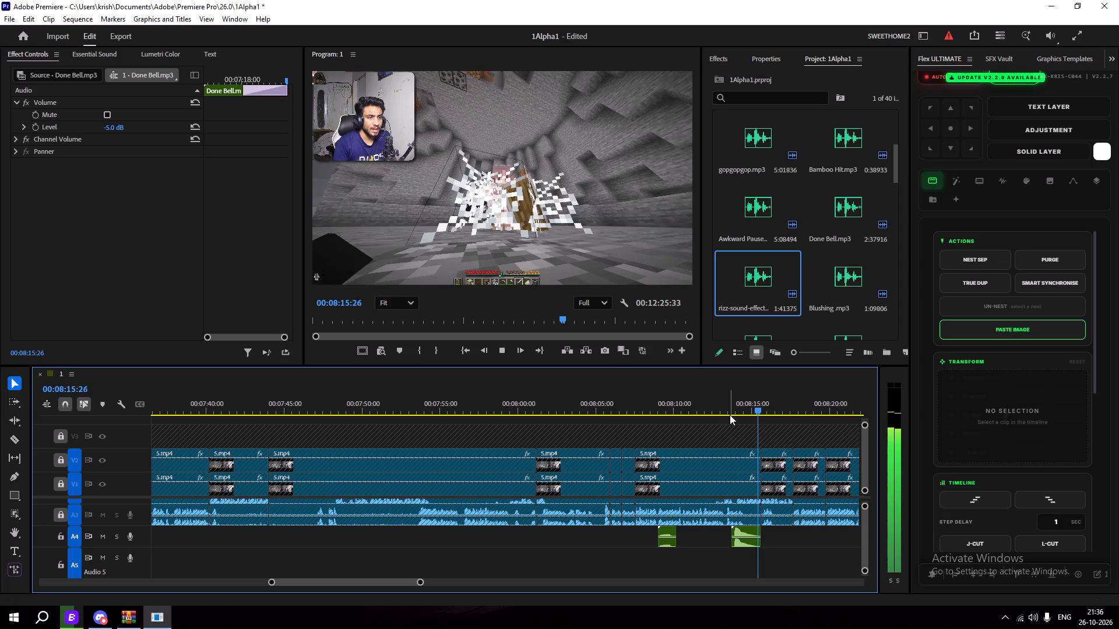
drag(730, 415, 723, 416)
key(space)
key(space)
drag(733, 410, 722, 414)
key(space)
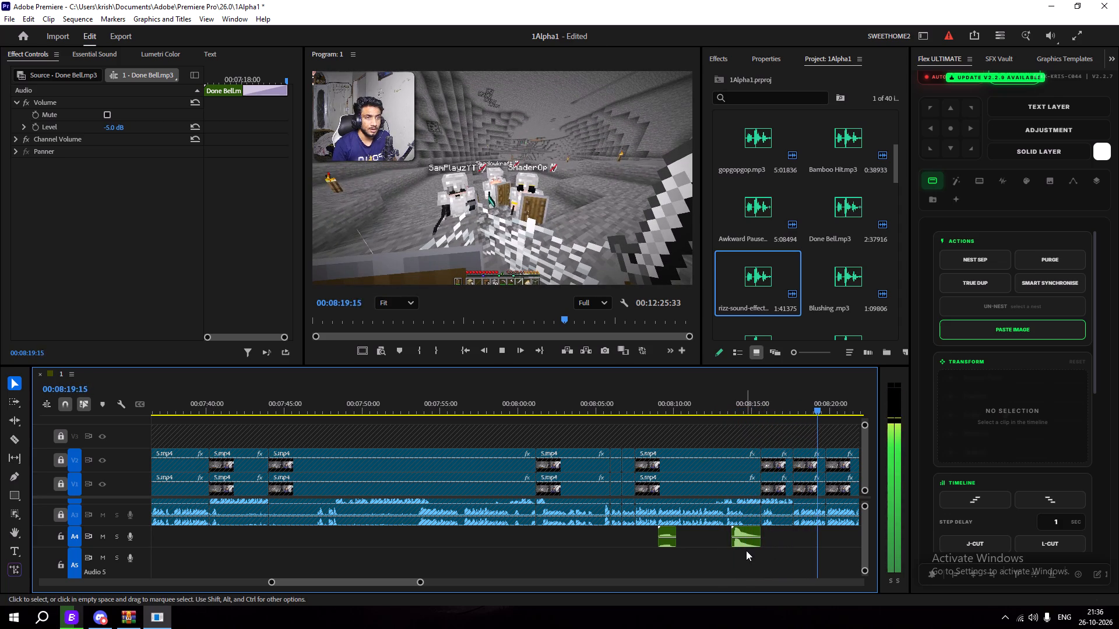
Move the rizz-sound-effect clip along track A4 to start at about 00:08:20:40 and play that moment.
key(space)
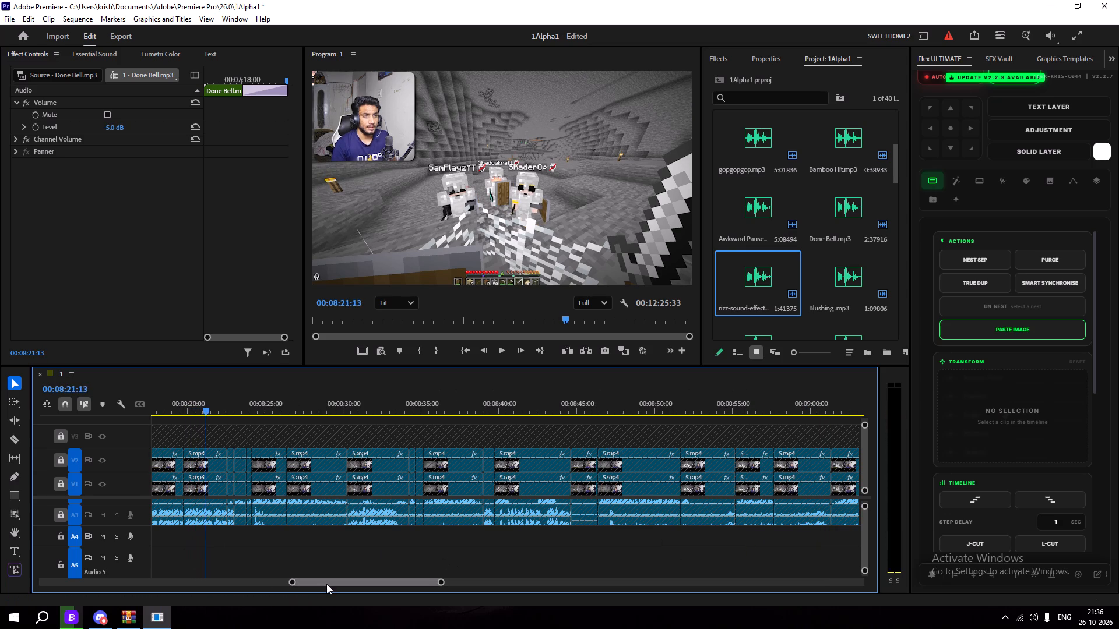
drag(326, 584, 318, 584)
drag(376, 545, 482, 546)
drag(477, 406, 463, 412)
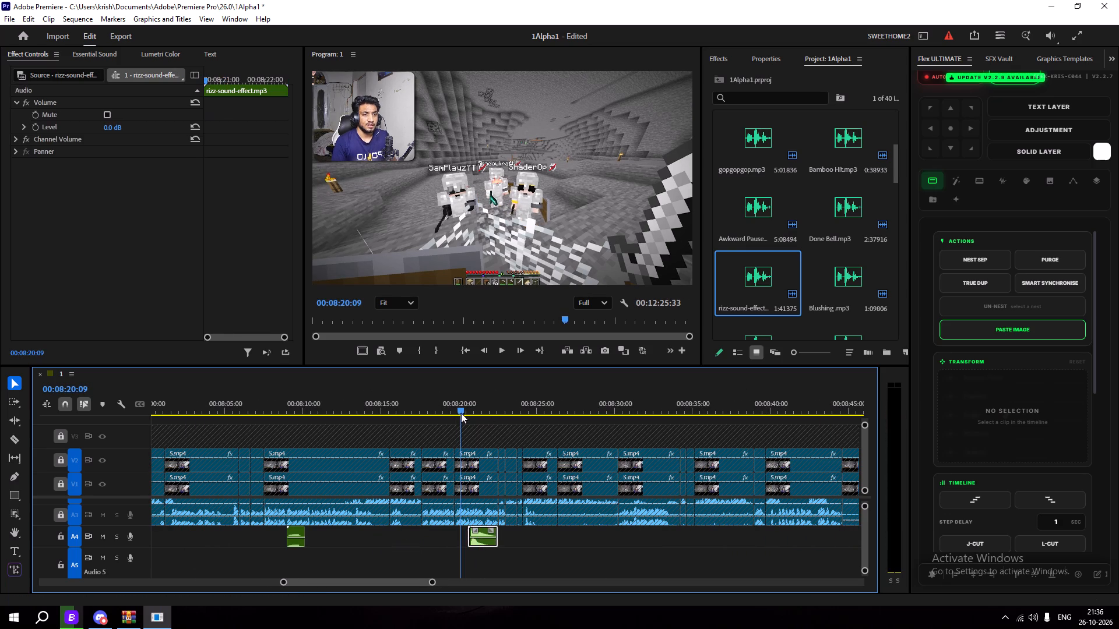
drag(453, 414, 446, 415)
key(space)
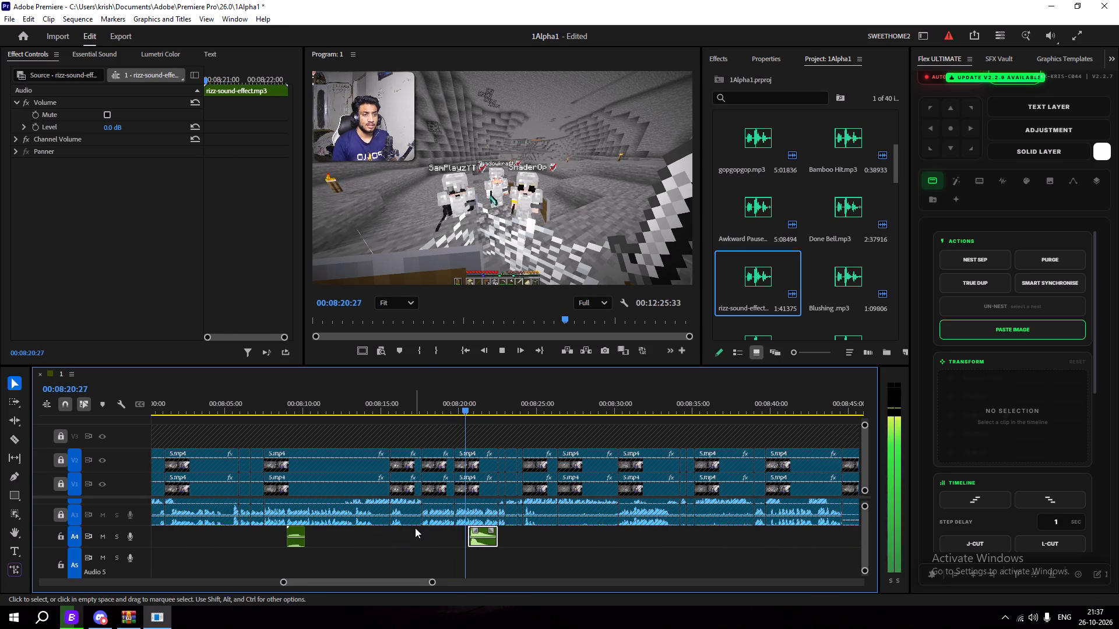
key(space)
Lower the rizz-sound-effect clip's volume to -12.8 dB, play the section with it, and save the project.
click(483, 538)
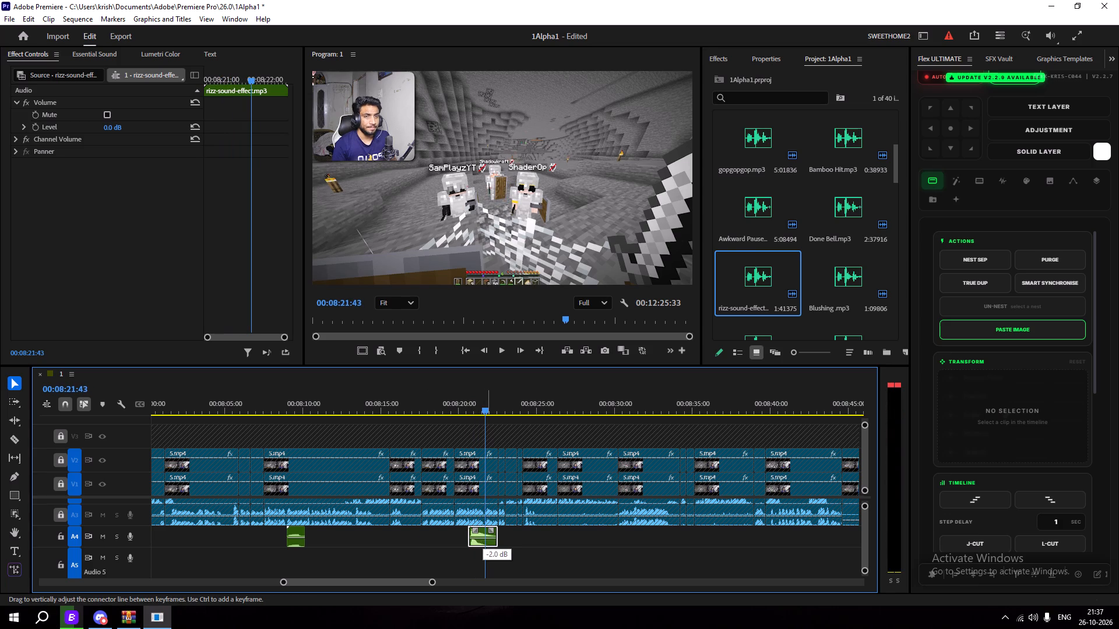
click(483, 539)
click(467, 406)
key(space)
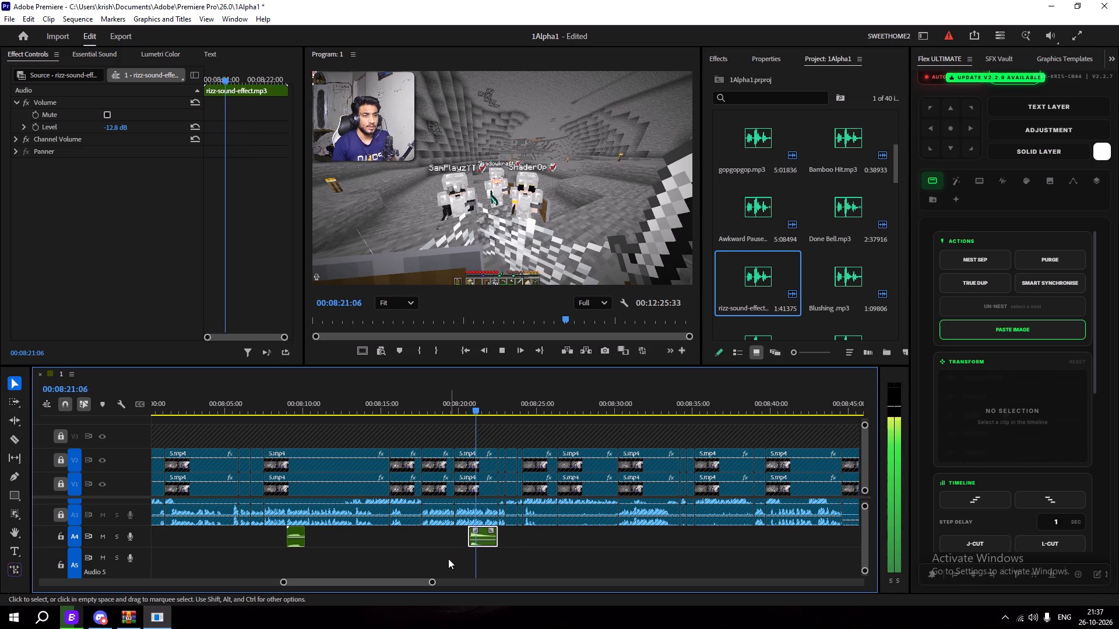
key(ctrl+s)
key(space)
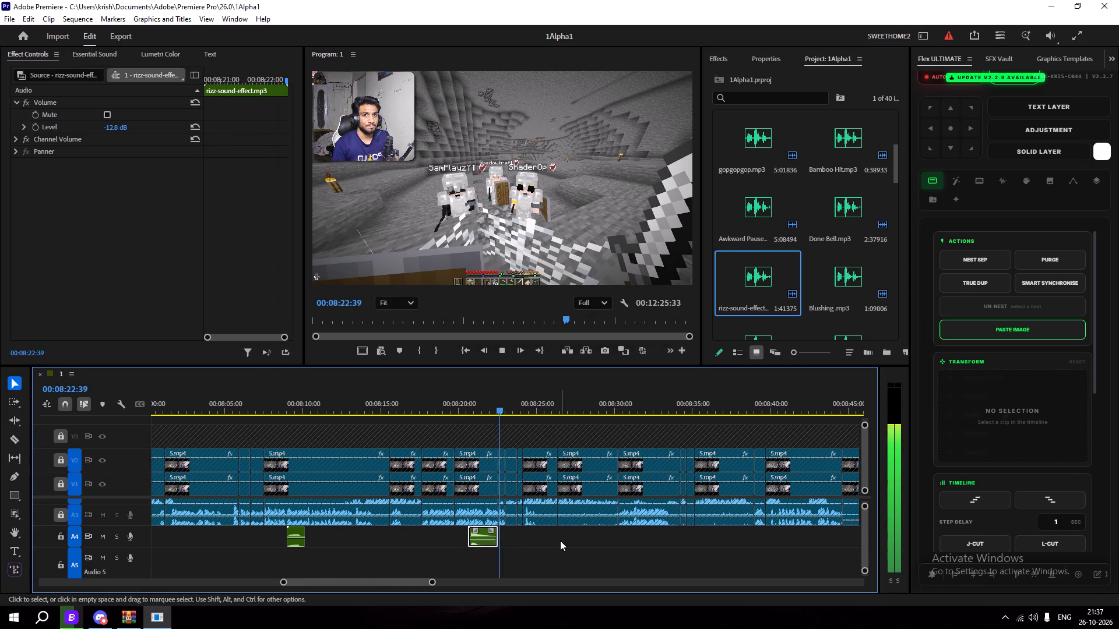
click(560, 540)
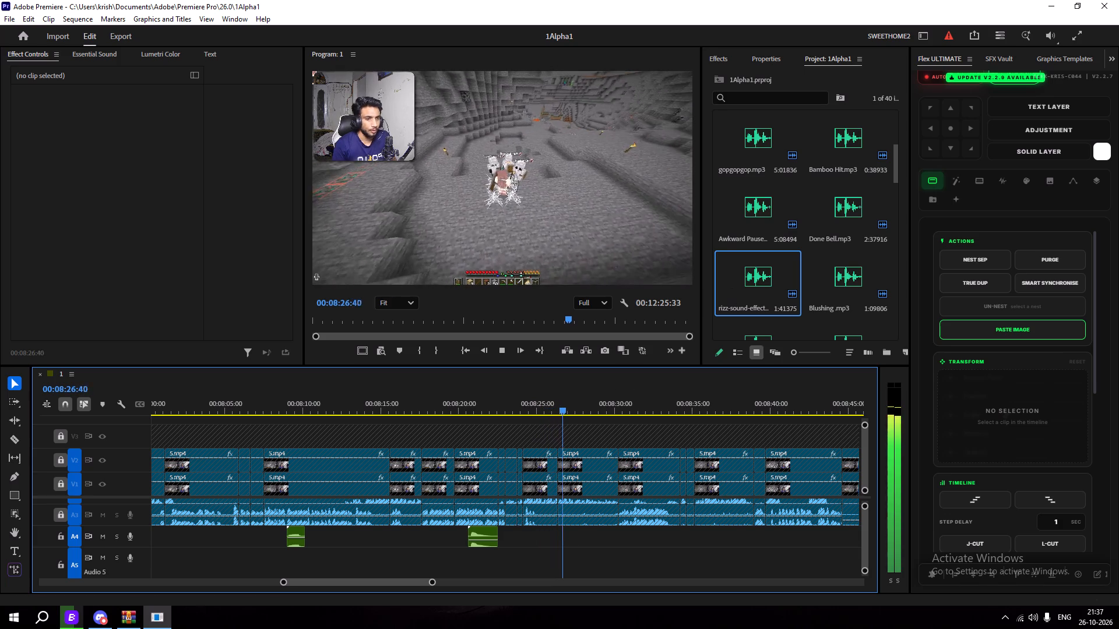
Browse the anime sound pack and audition the second Comical sound candidates, including Comical Duck Quack.
click(128, 621)
scroll(228, 238, up, 2)
scroll(224, 245, down, 2)
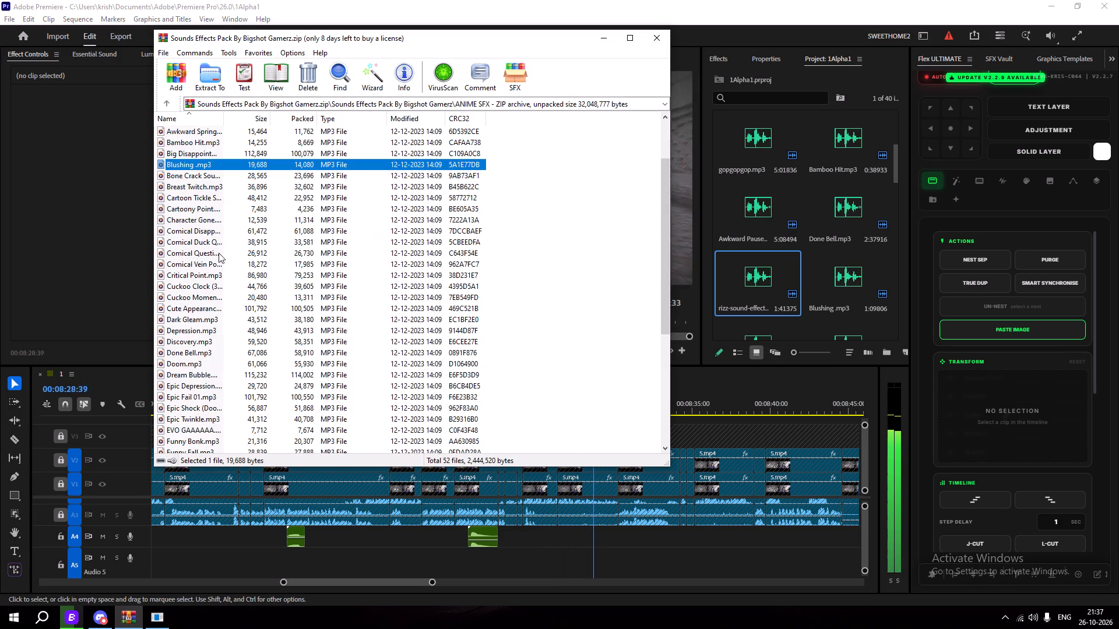
scroll(219, 253, down, 1)
double_click(204, 223)
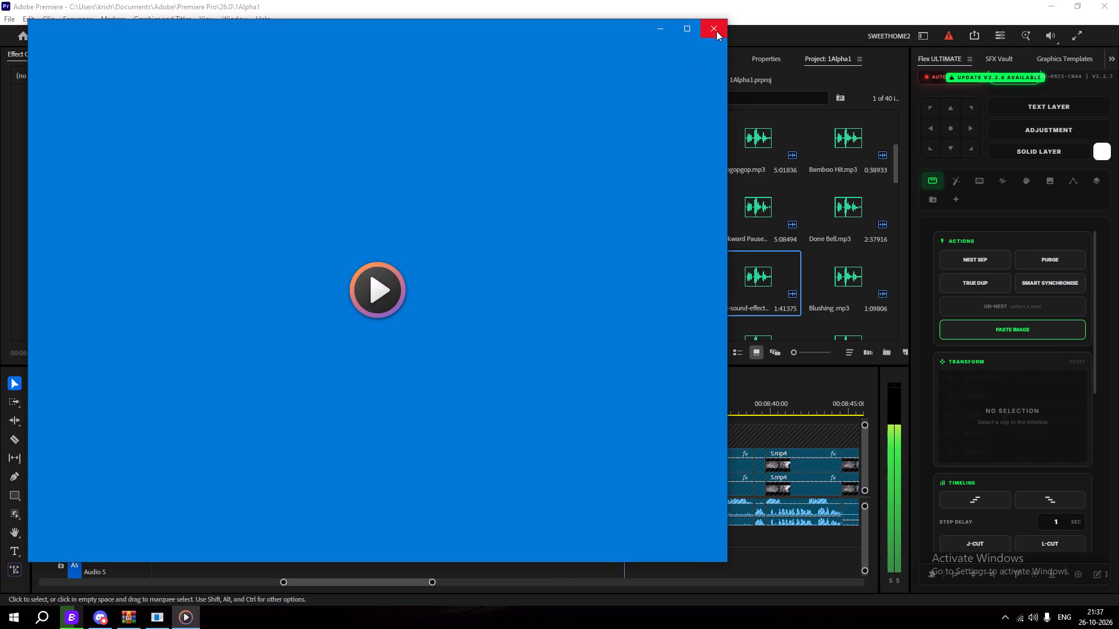
click(713, 31)
double_click(223, 211)
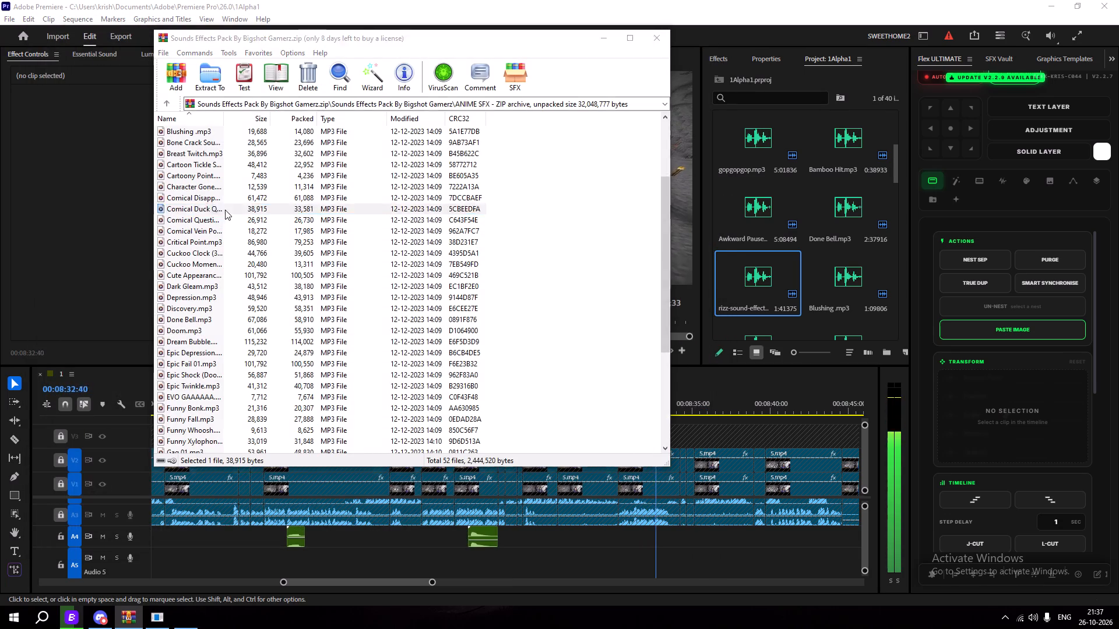
click(719, 30)
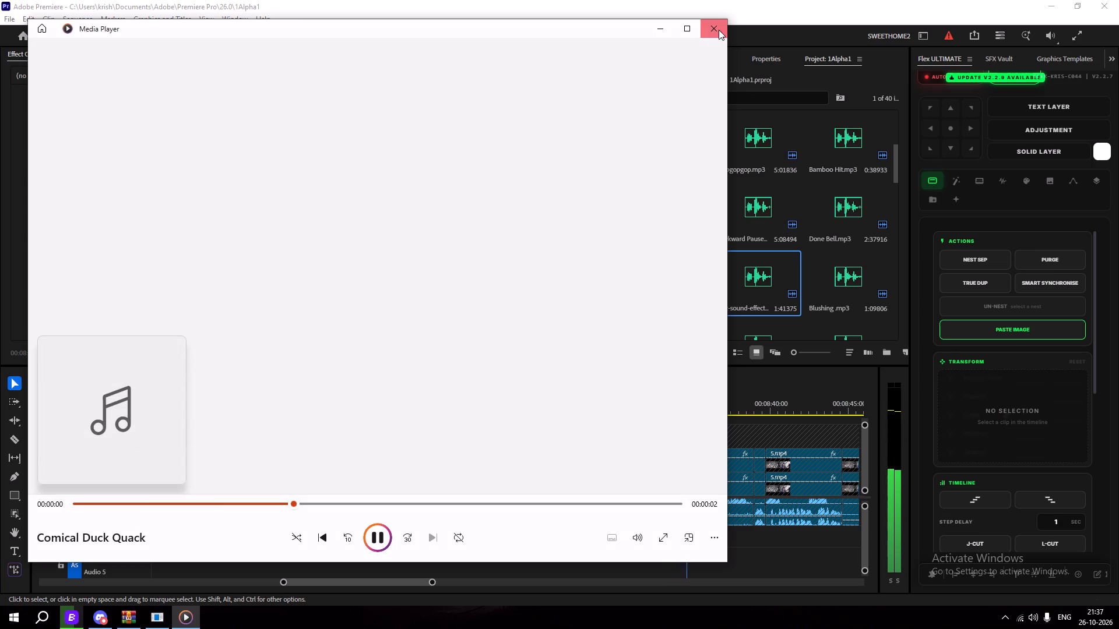
Import the Comical Duck Quack sound, place it on track A4 at about 00:08:30:15, and play it back.
drag(205, 210, 639, 545)
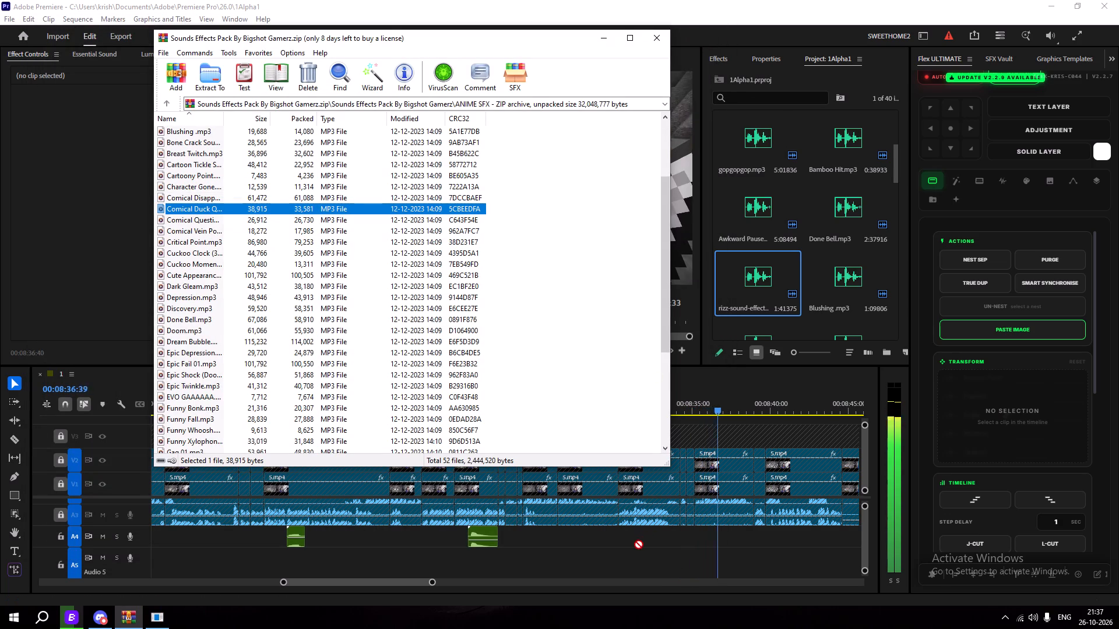
drag(639, 545, 811, 289)
click(607, 41)
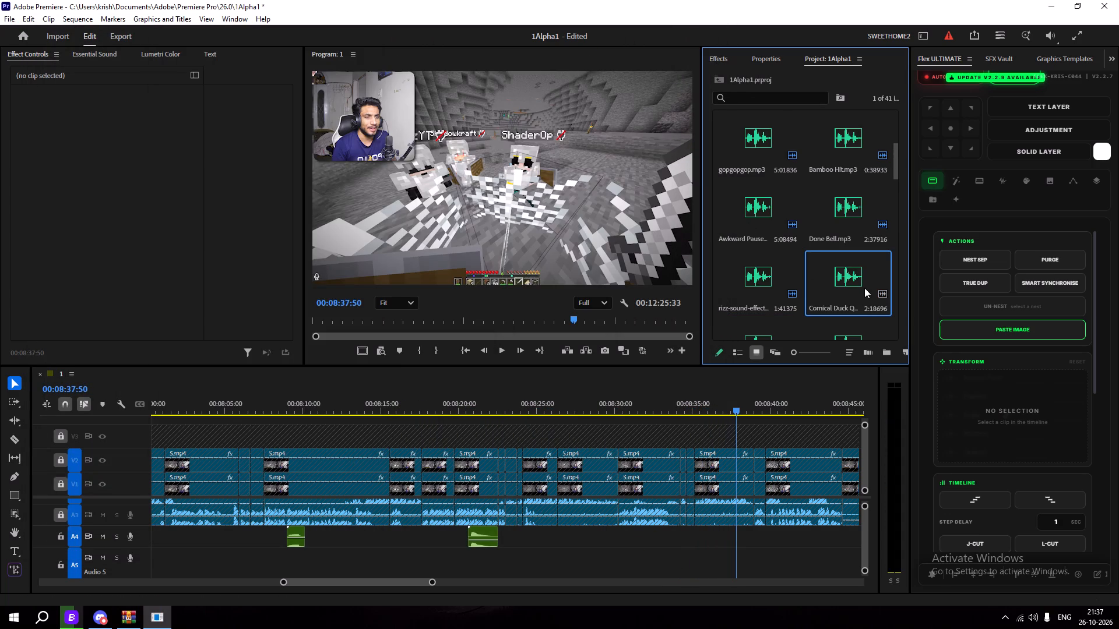
drag(864, 288, 621, 534)
click(625, 426)
drag(618, 412, 609, 415)
key(space)
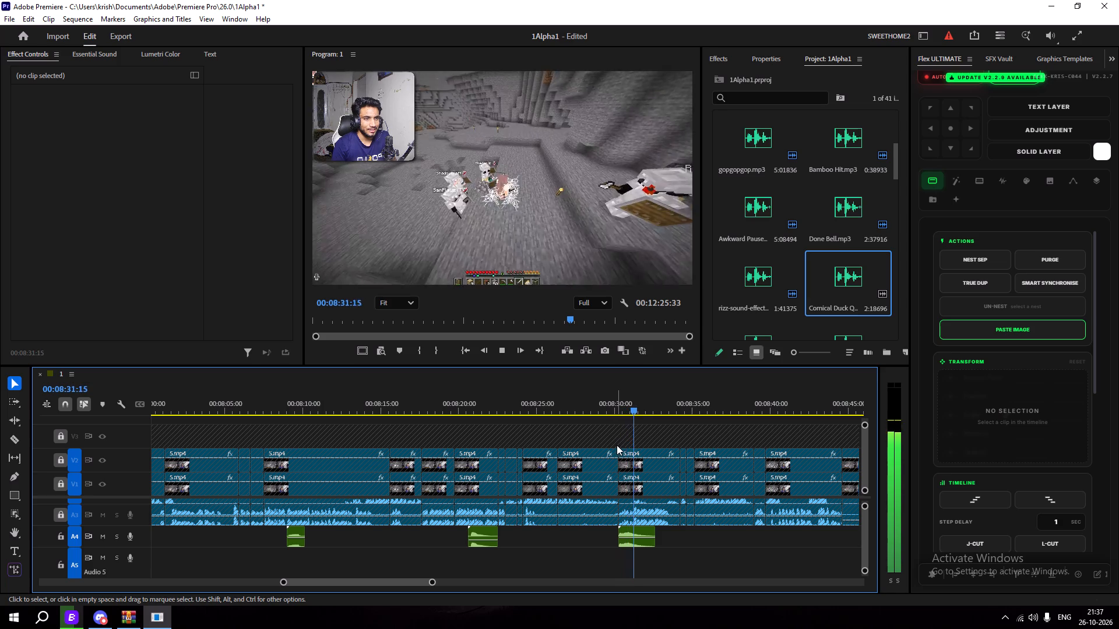
key(space)
Move the Comical Duck Quack clip on track A4 to start at 00:08:30:58.
drag(646, 412, 631, 415)
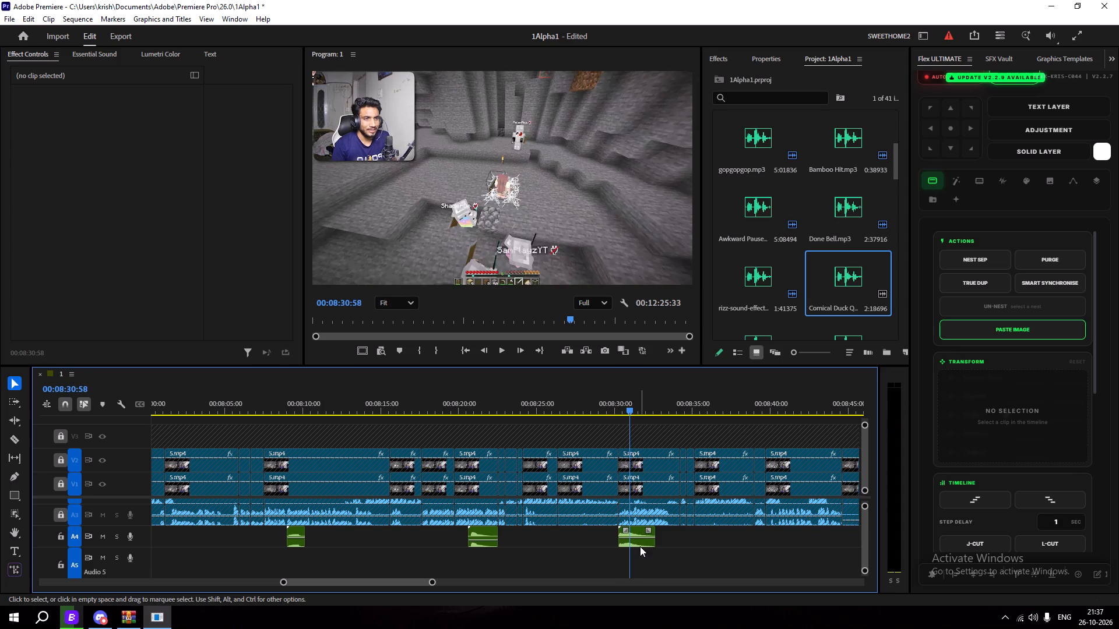
drag(640, 546, 650, 546)
Try the Comical Duck Quack clip at -12.8 dB, settle its volume at -5.0 dB, and save the project.
click(645, 532)
click(646, 538)
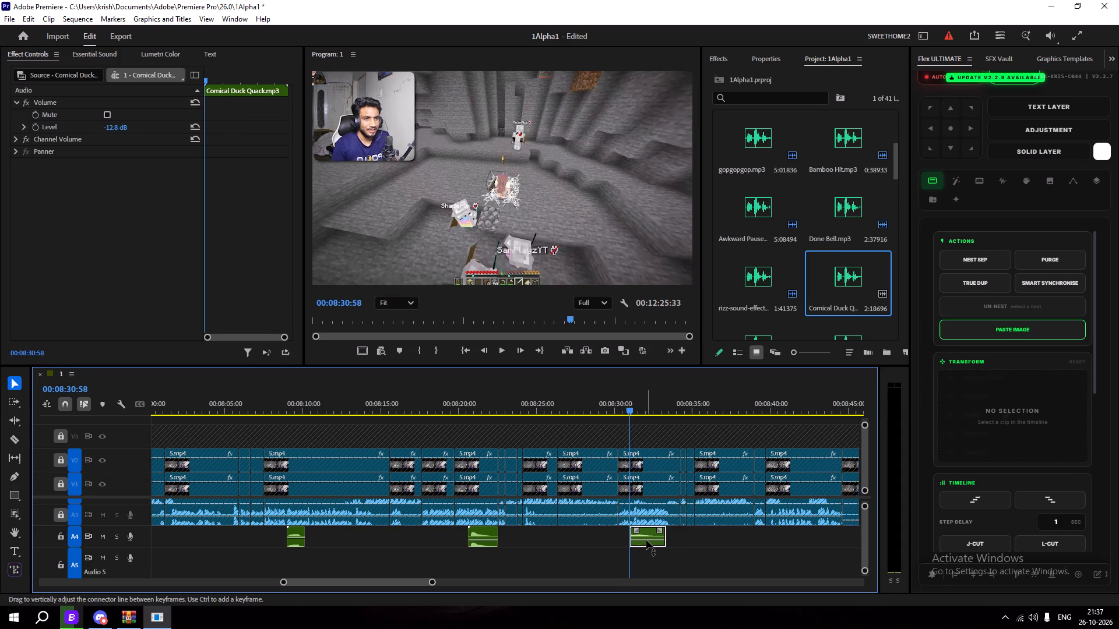
key(space)
key(space)
click(654, 540)
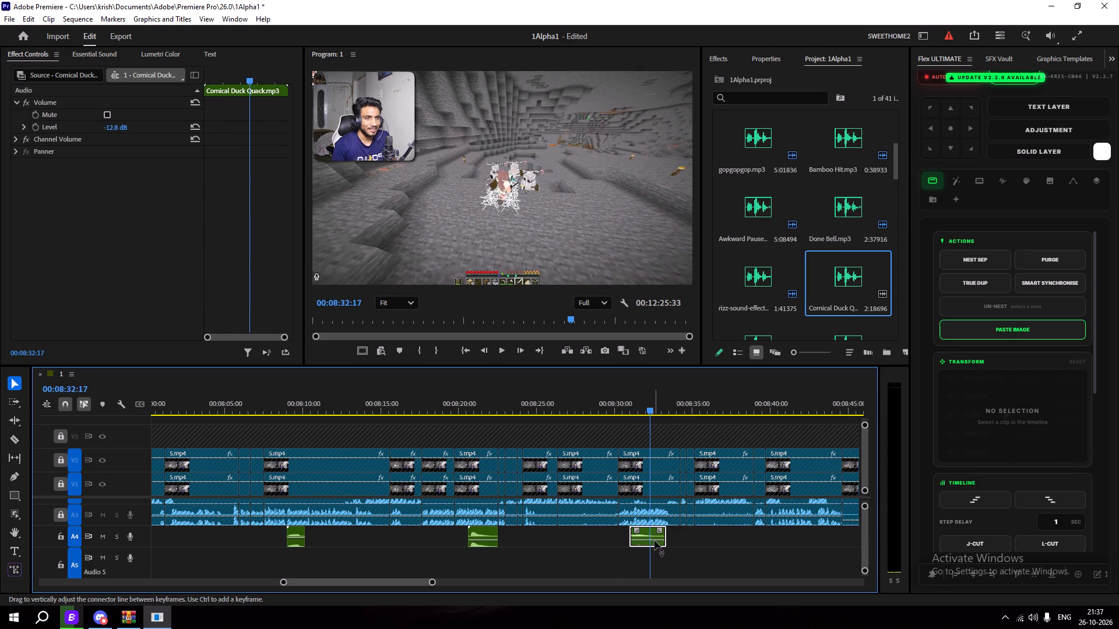
drag(632, 412, 627, 412)
key(space)
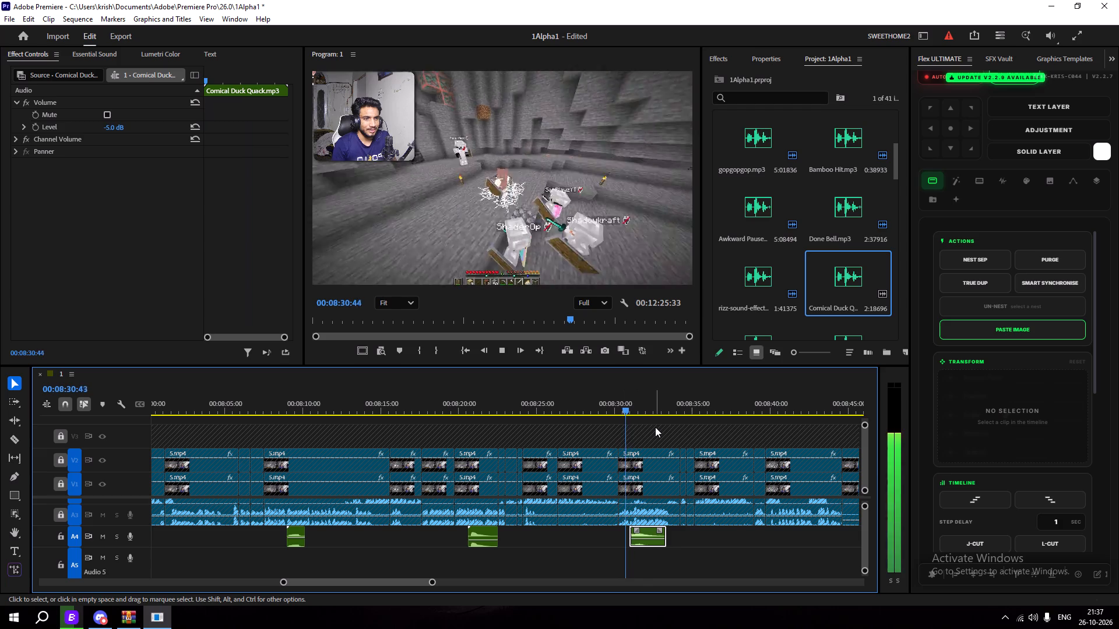
key(ctrl+s)
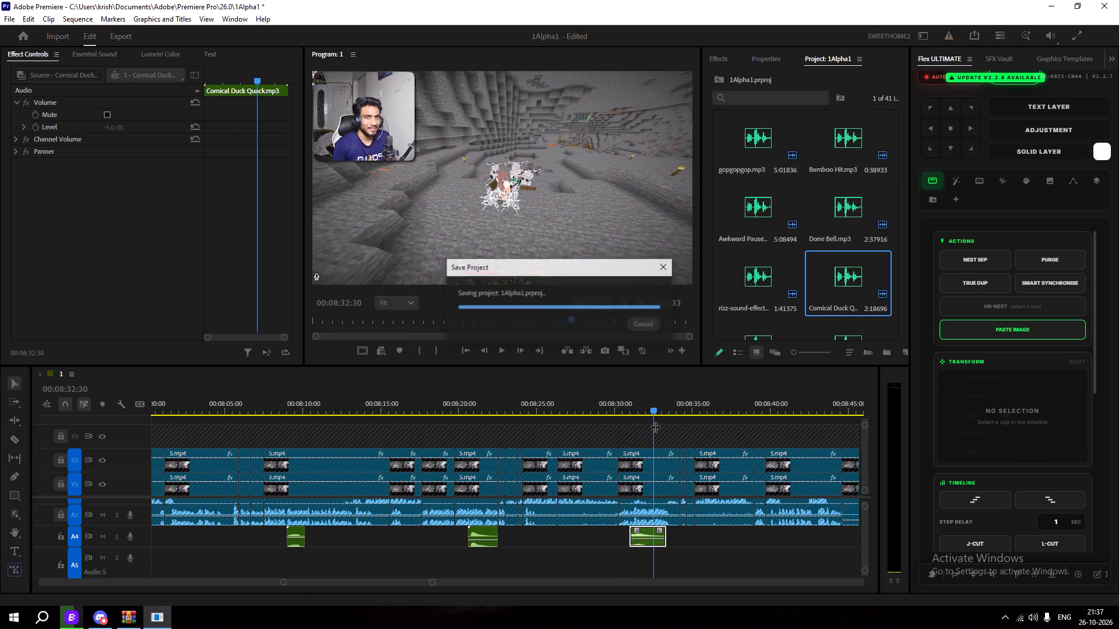
Play the gameplay onward from 00:08:32:30 past 00:08:50 to find the next sound-effect spot, stopping at 00:08:49:56.
key(space)
click(685, 436)
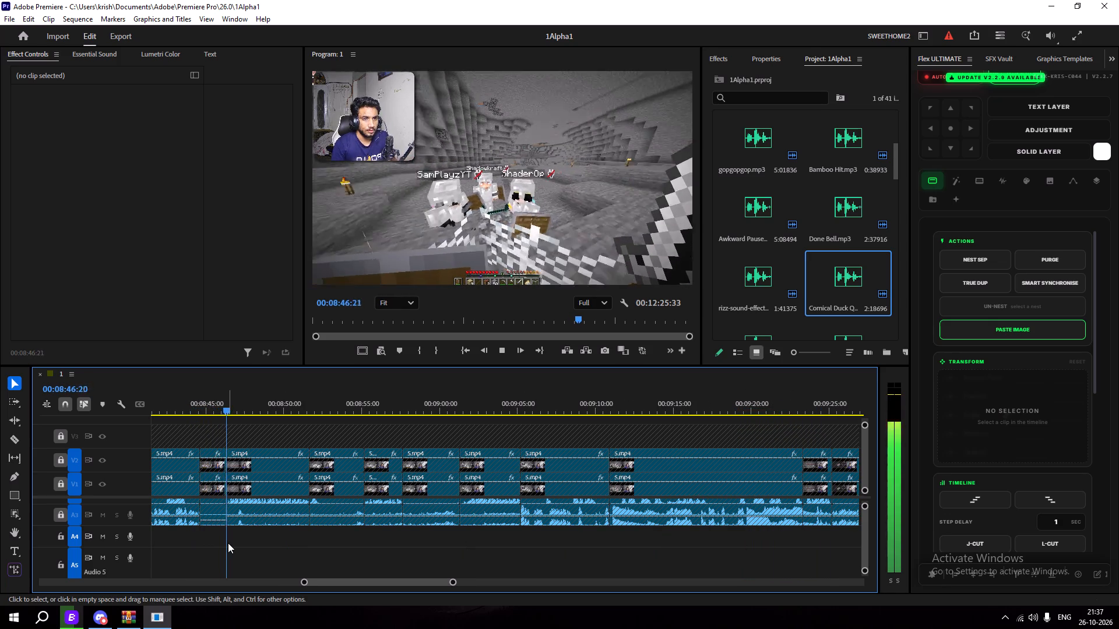
alt+scroll(236, 538, down, 6)
drag(346, 582, 340, 580)
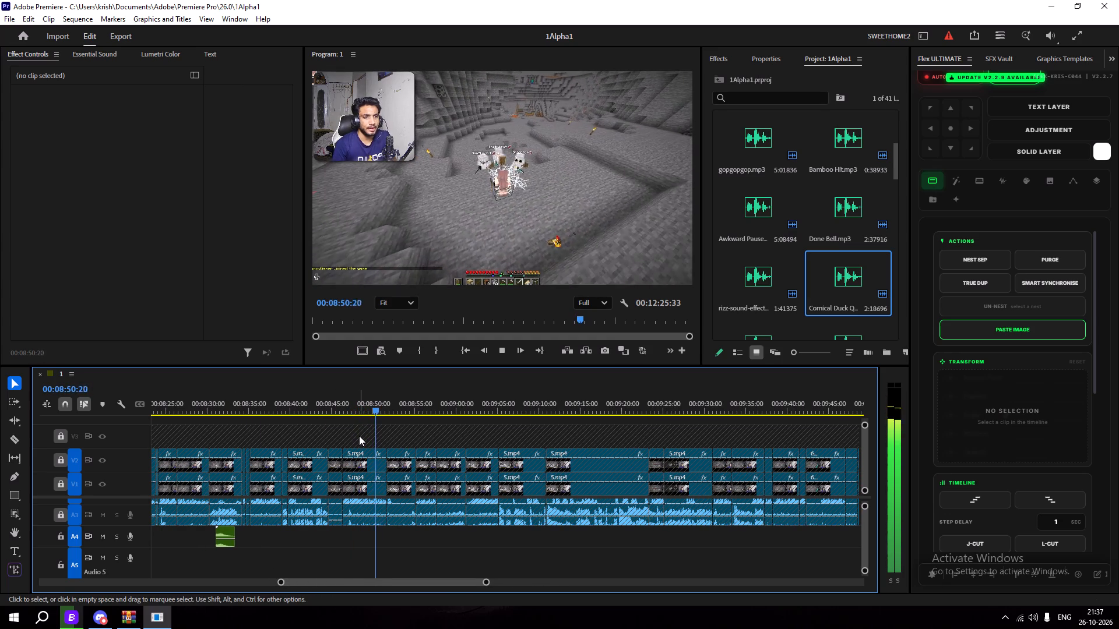
key(space)
drag(385, 402, 374, 405)
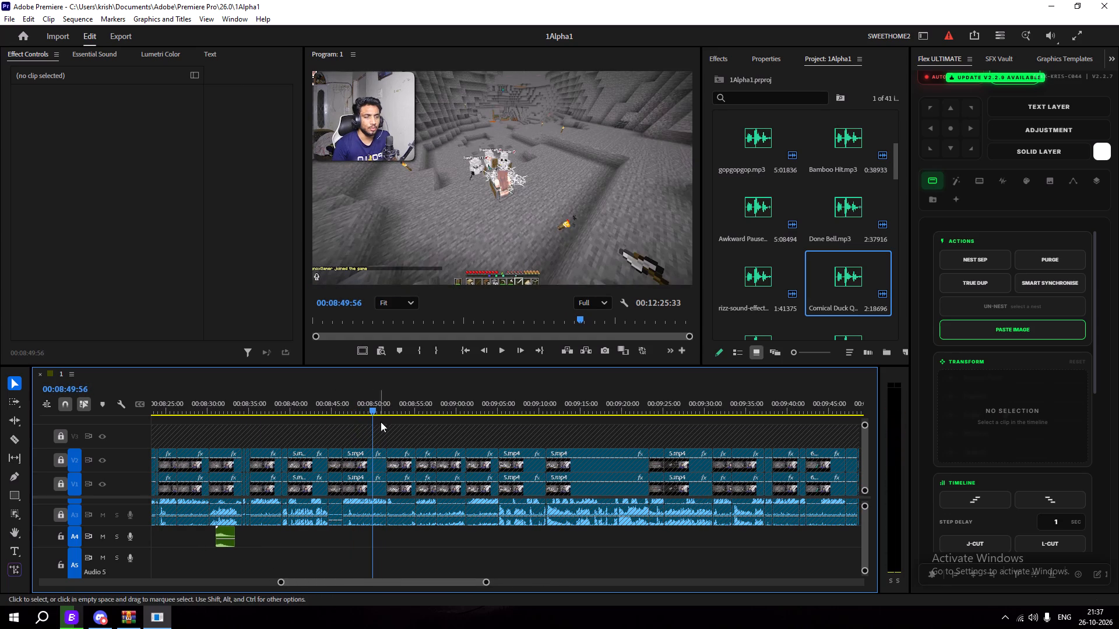
Audition the Epic Fail 01 and Epic Depression sounds from the anime pack.
click(128, 613)
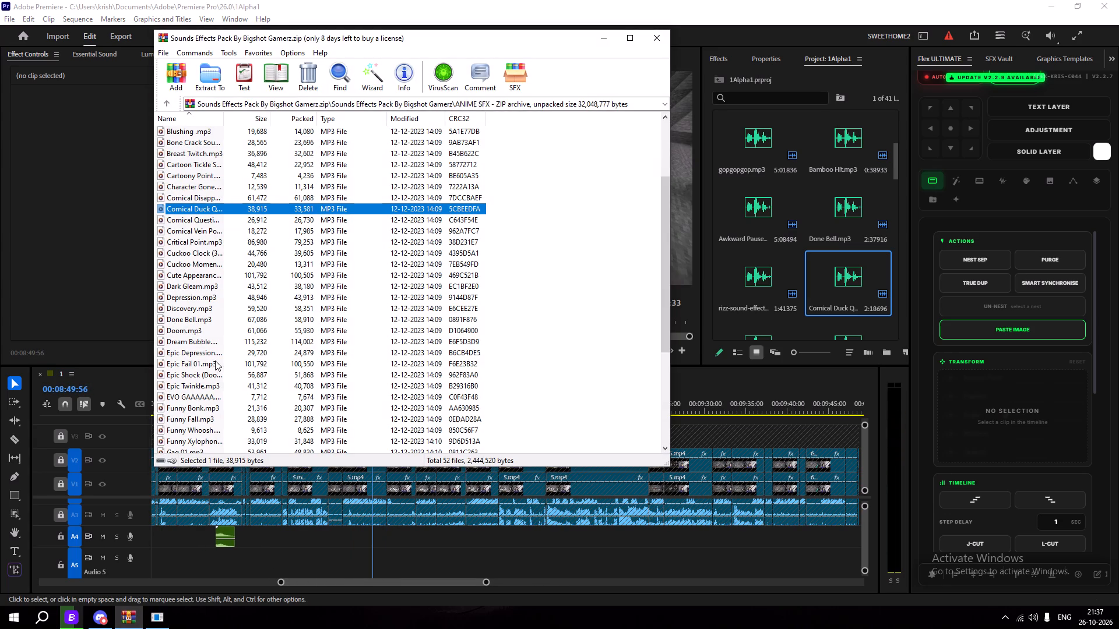
double_click(211, 363)
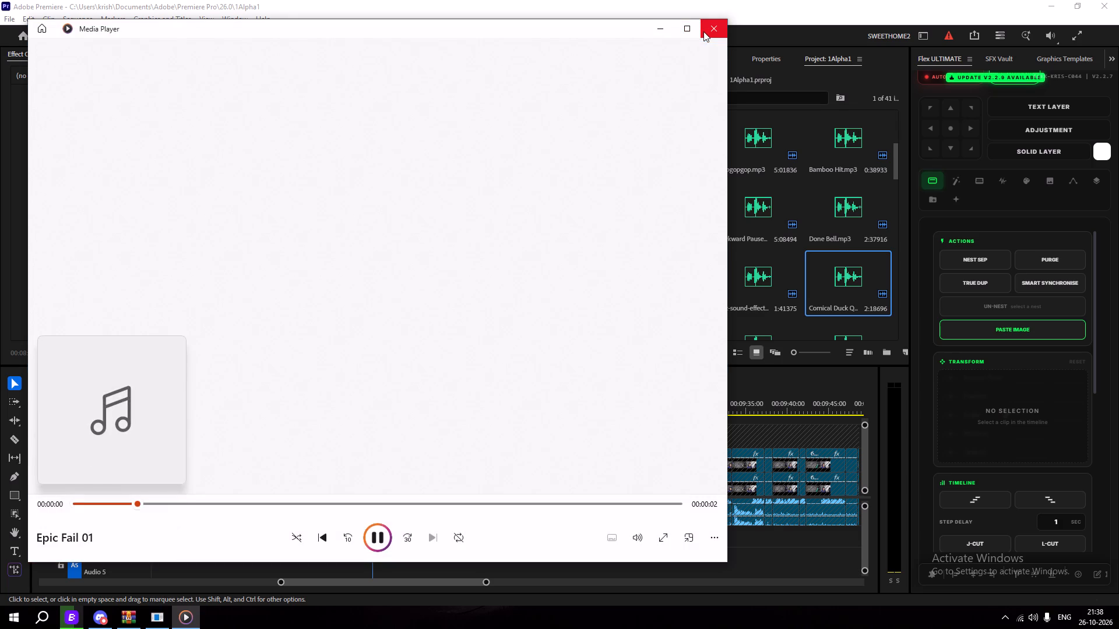
click(703, 31)
double_click(209, 351)
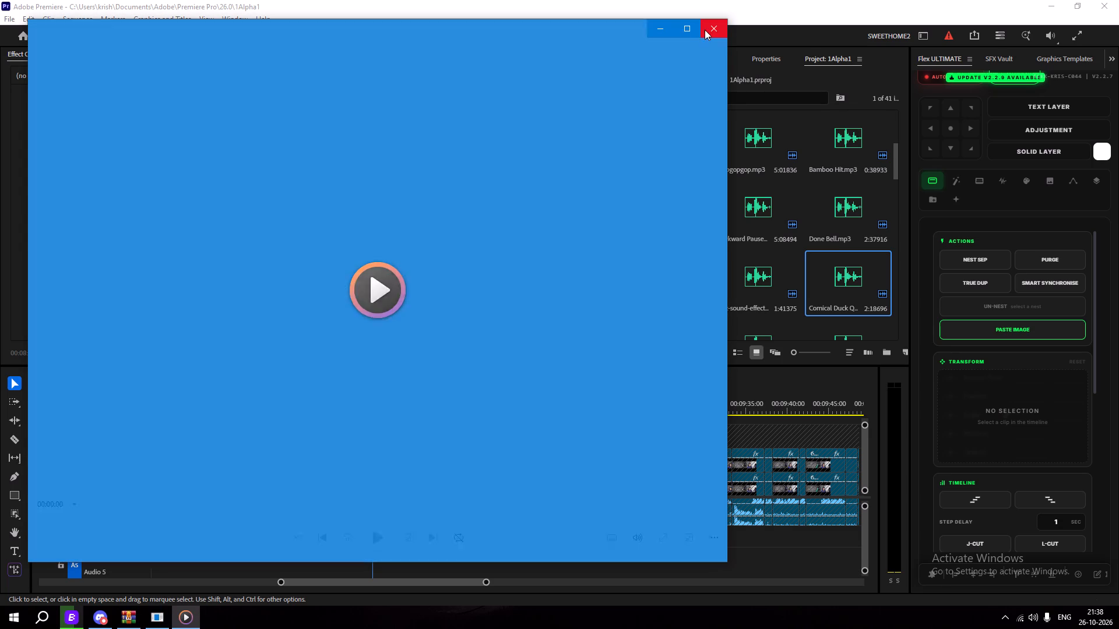
click(709, 30)
Import the Epic Depression sound, place it on track A4 at about 00:08:49:56, and play onward to about 00:09:12.
drag(232, 351, 731, 316)
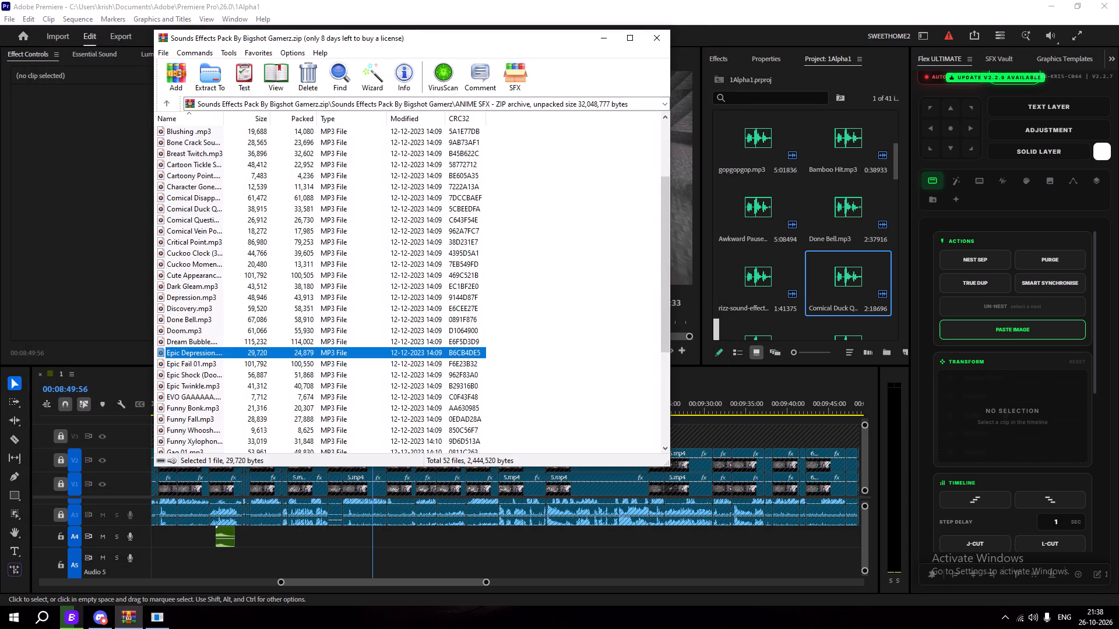
drag(731, 316, 803, 304)
click(803, 304)
drag(864, 296, 365, 531)
drag(372, 409, 363, 414)
key(space)
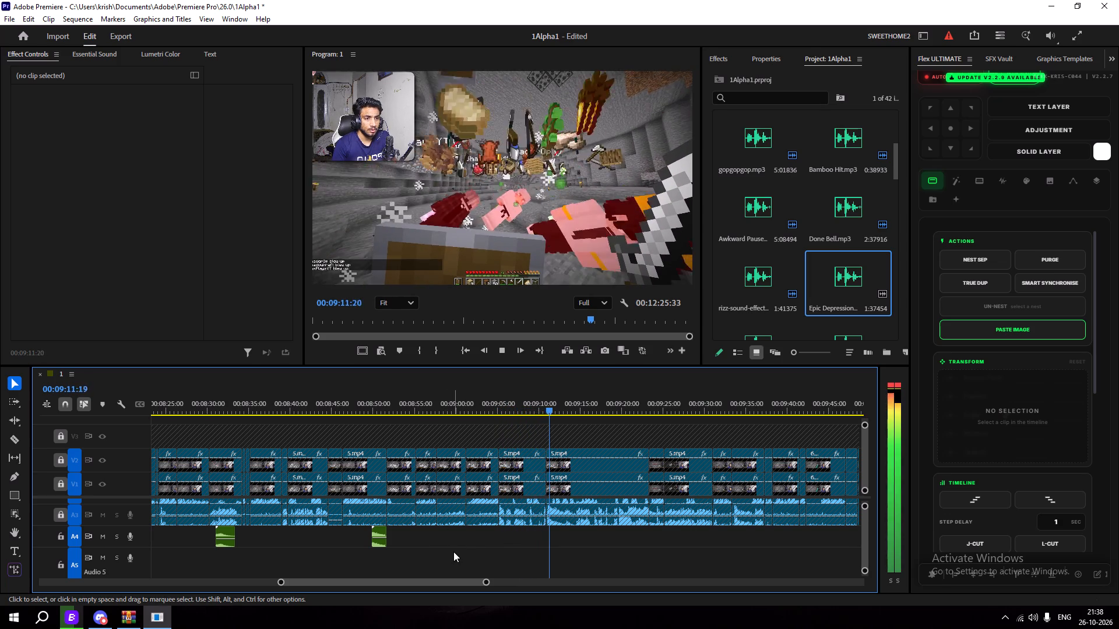
key(space)
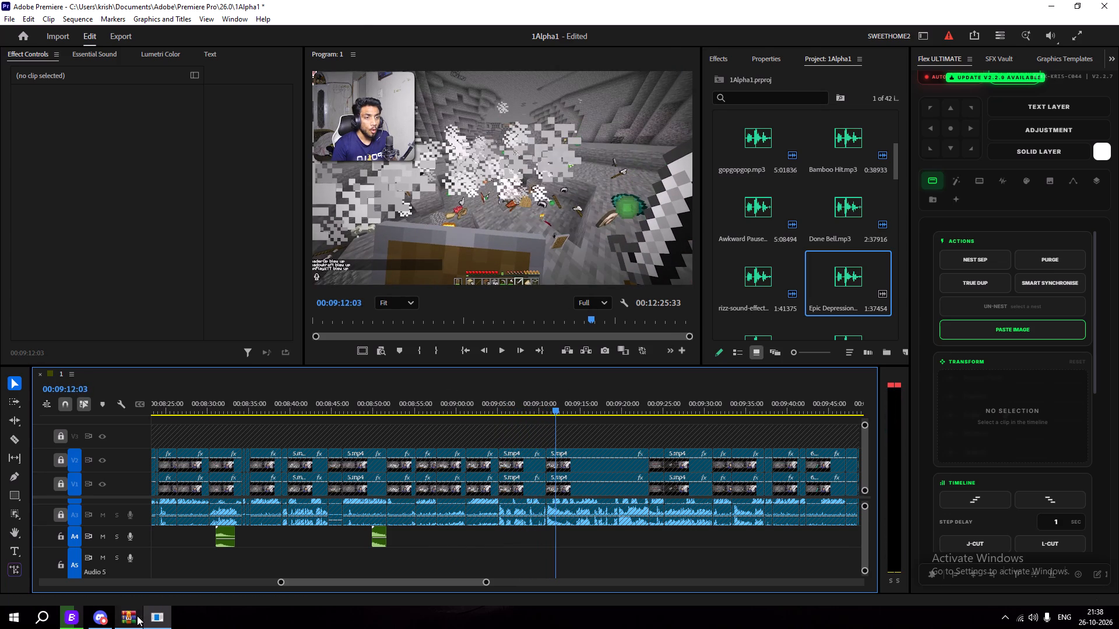
Preview the Anime wow sound effect from the anime pack, import it, and place it on track A4 at 00:09:12:03.
click(137, 616)
scroll(205, 306, up, 10)
double_click(242, 144)
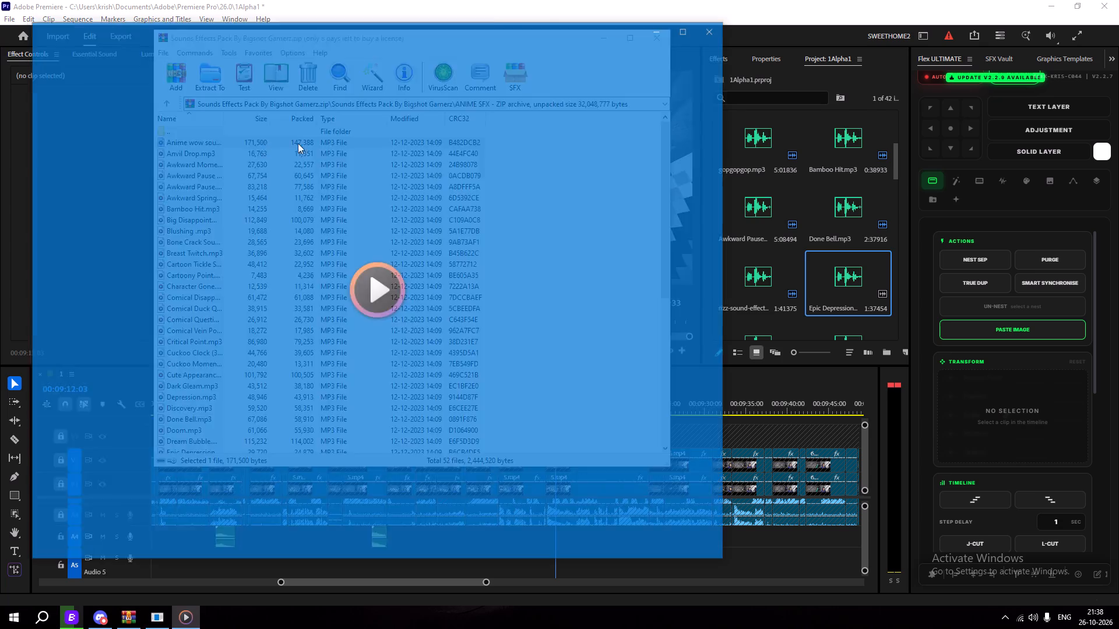
click(723, 20)
click(709, 29)
drag(306, 141, 723, 179)
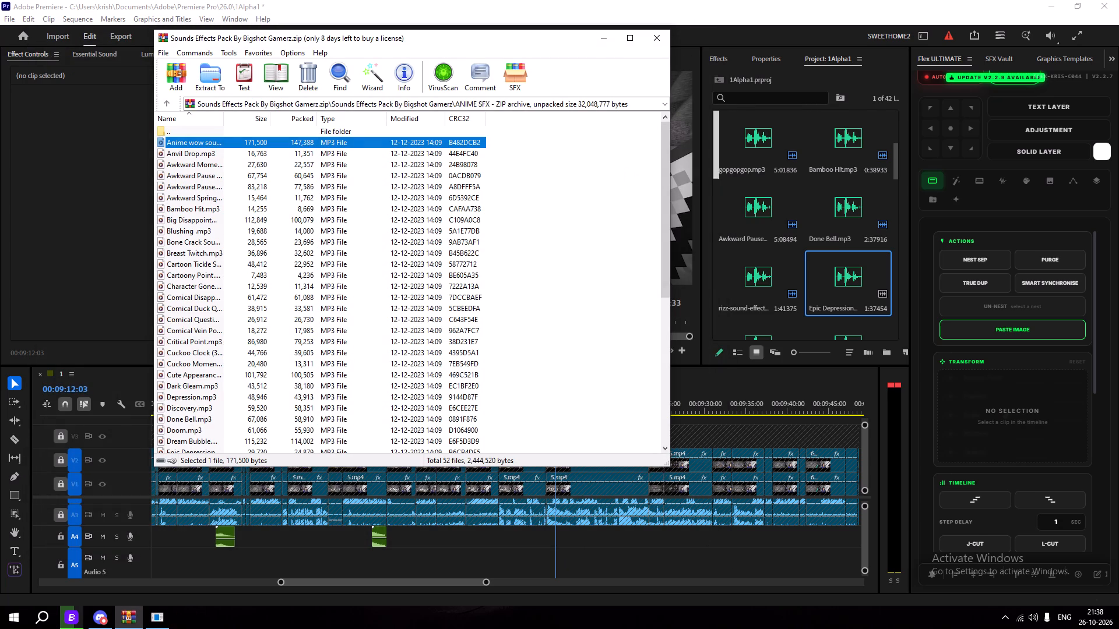
drag(723, 179, 790, 195)
click(606, 38)
drag(826, 210, 555, 534)
Play back the Anime wow clip against the gameplay and shift it earlier on A4 to start at about 00:09:11:30.
drag(554, 395, 545, 401)
key(space)
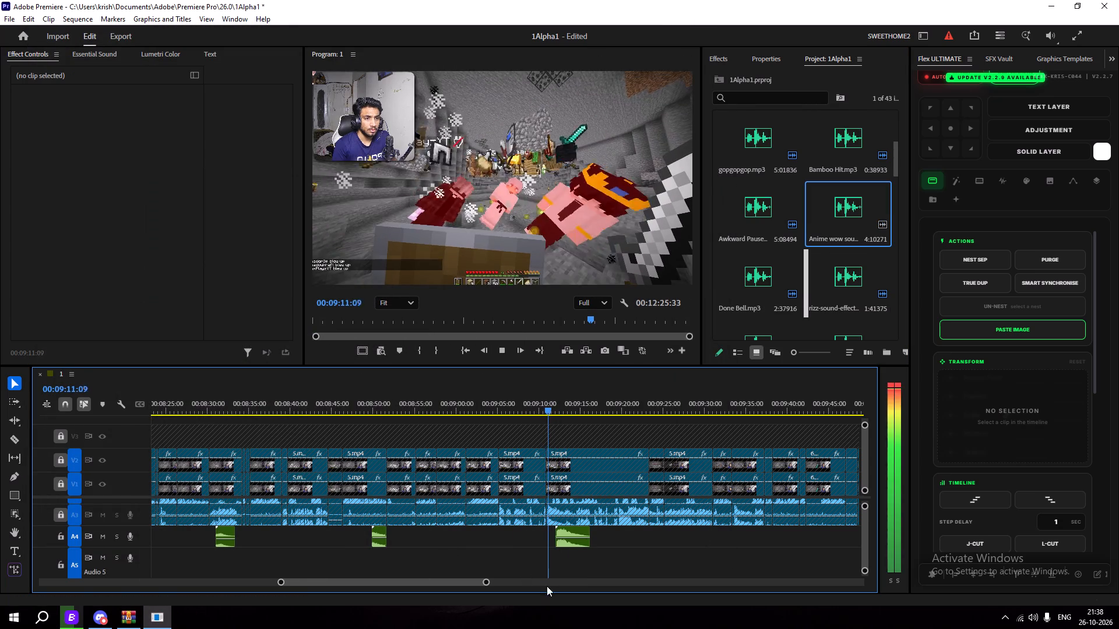
key(space)
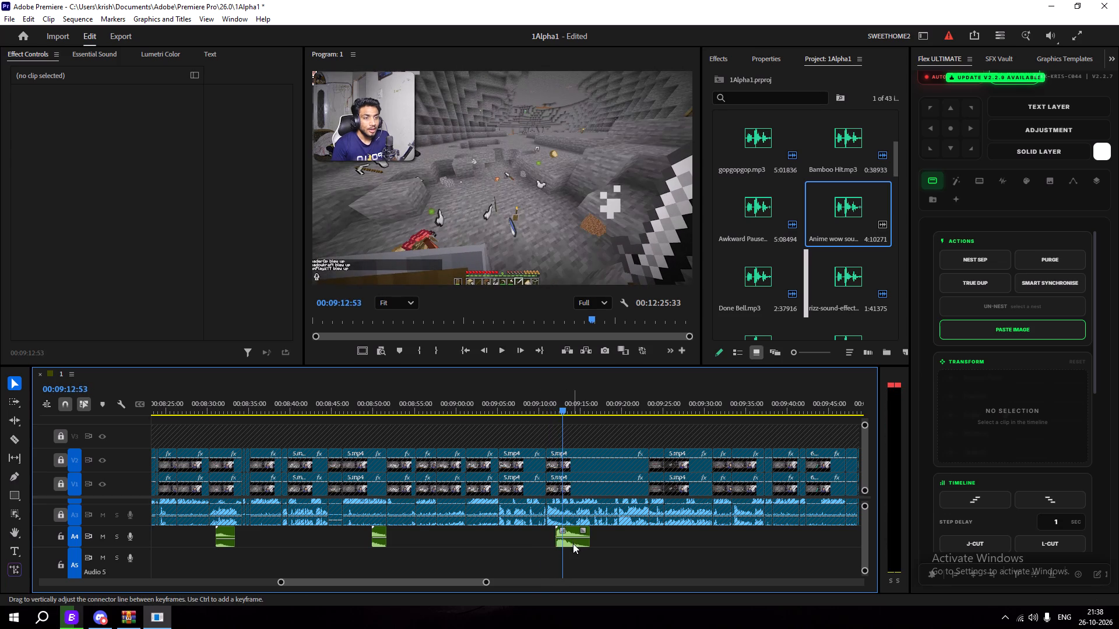
drag(573, 543, 567, 542)
drag(548, 402, 543, 403)
key(space)
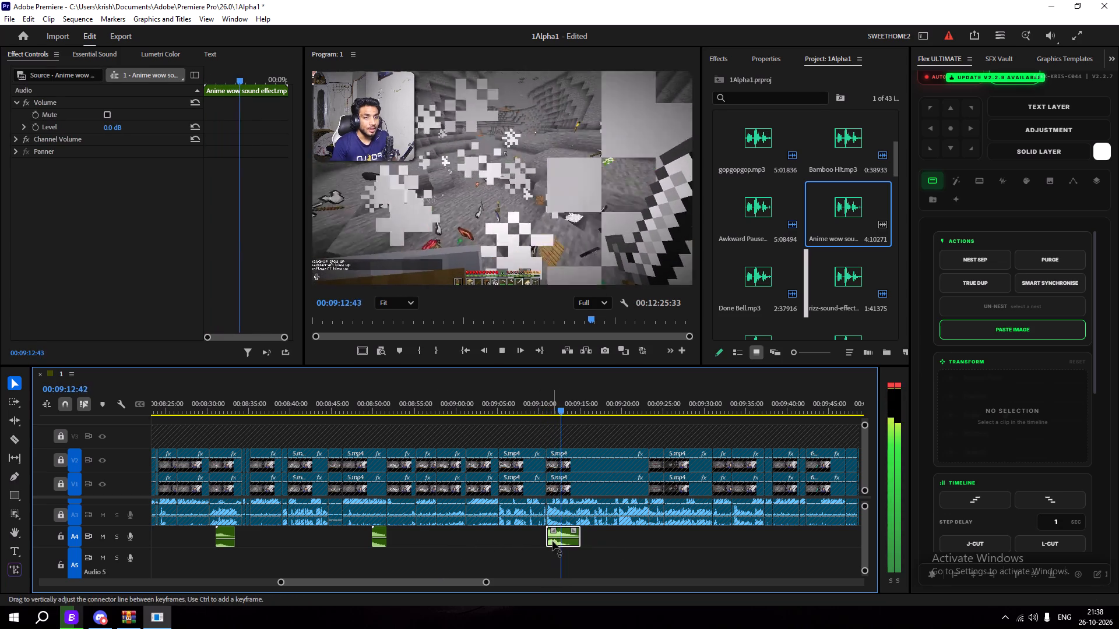
key(space)
click(556, 409)
drag(555, 546, 561, 546)
key(space)
key(space)
click(549, 412)
key(space)
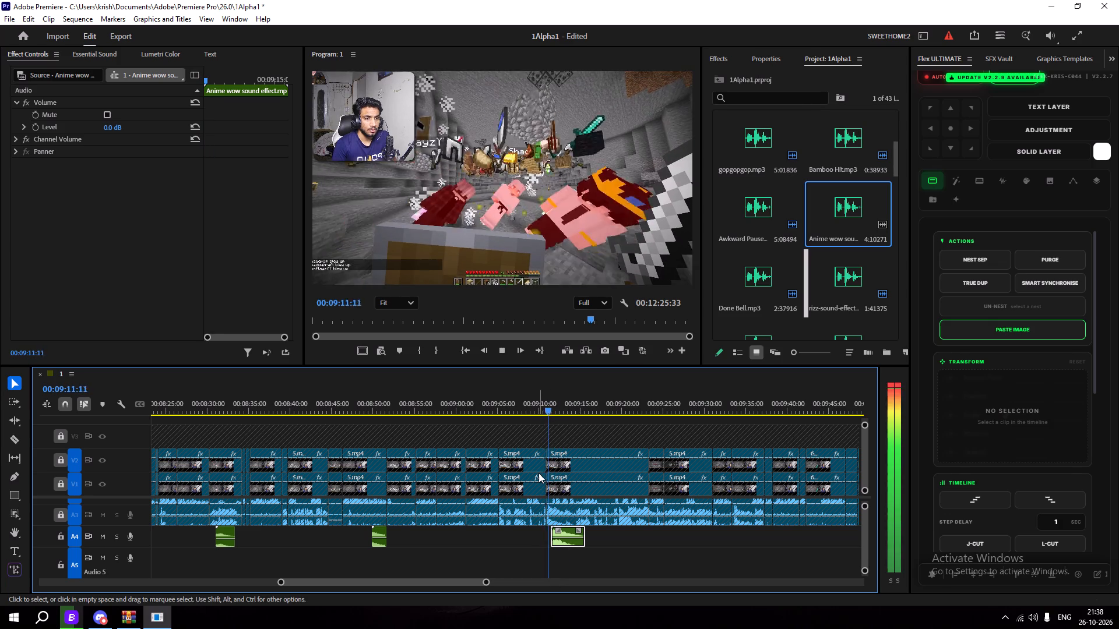
click(570, 537)
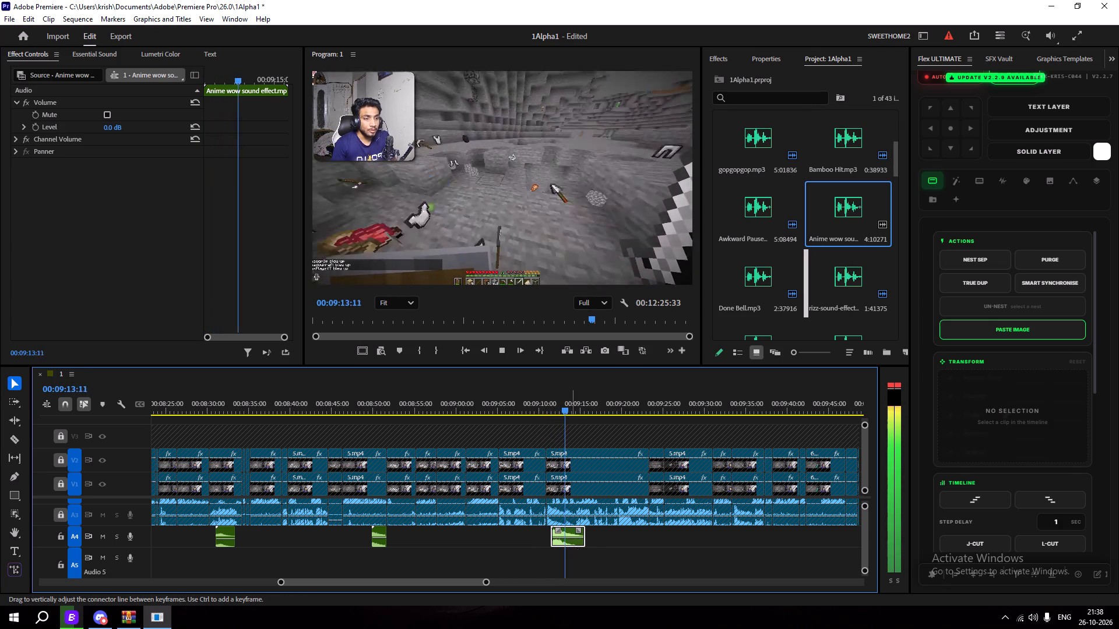
click(610, 538)
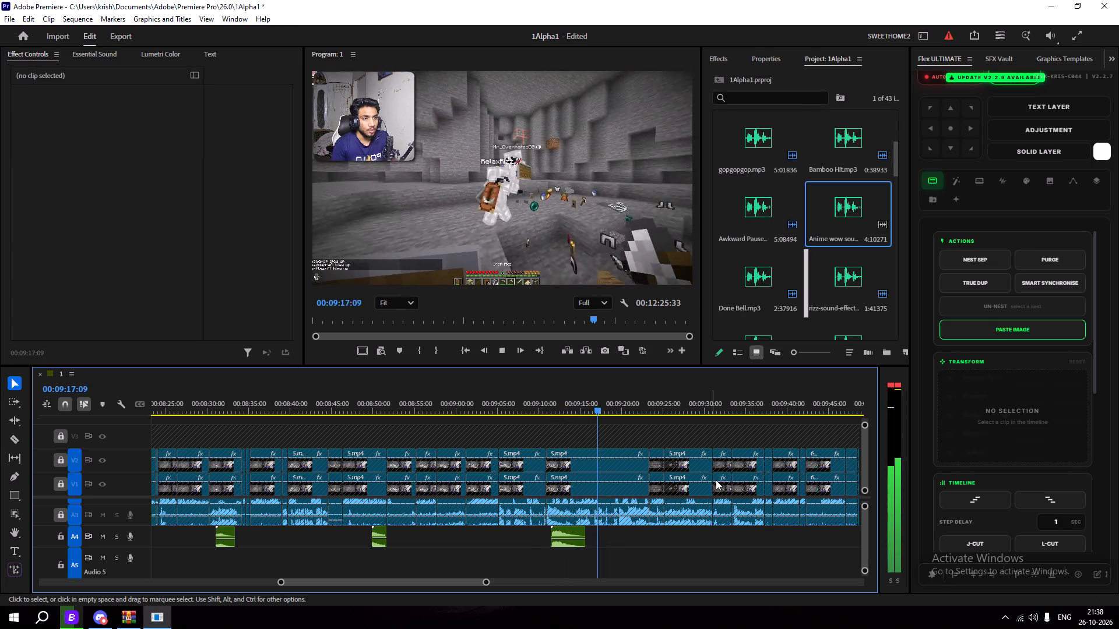
Audition the imported Comical Duck Quack and Cartoon Tickle sounds for the elimination moment at 00:09:20:19.
scroll(758, 299, up, 1)
scroll(758, 299, down, 2)
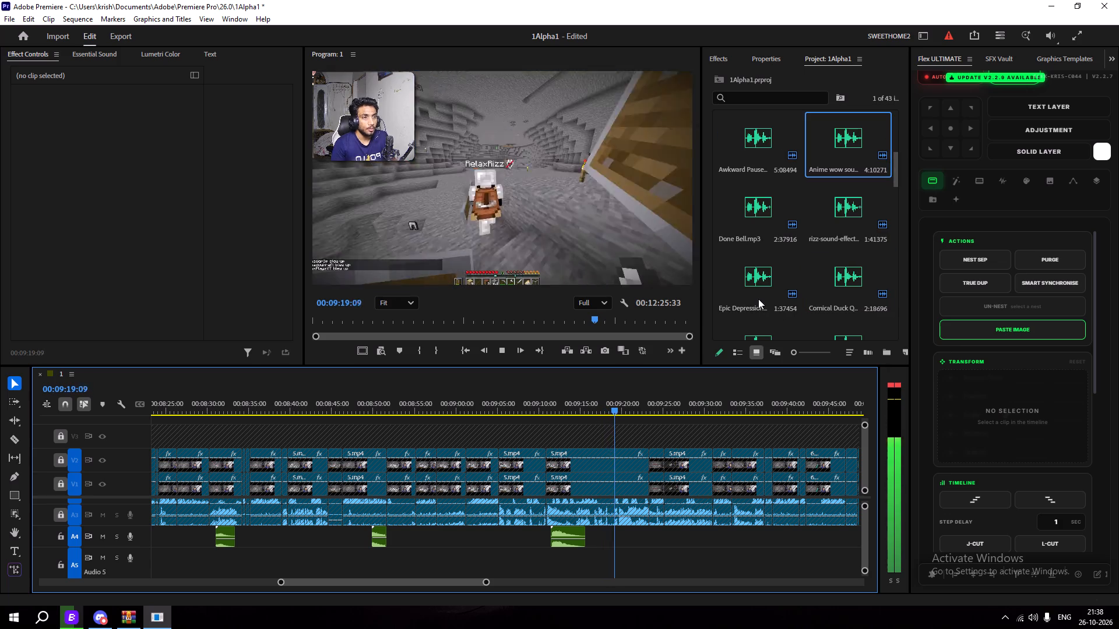
scroll(758, 299, down, 1)
double_click(842, 220)
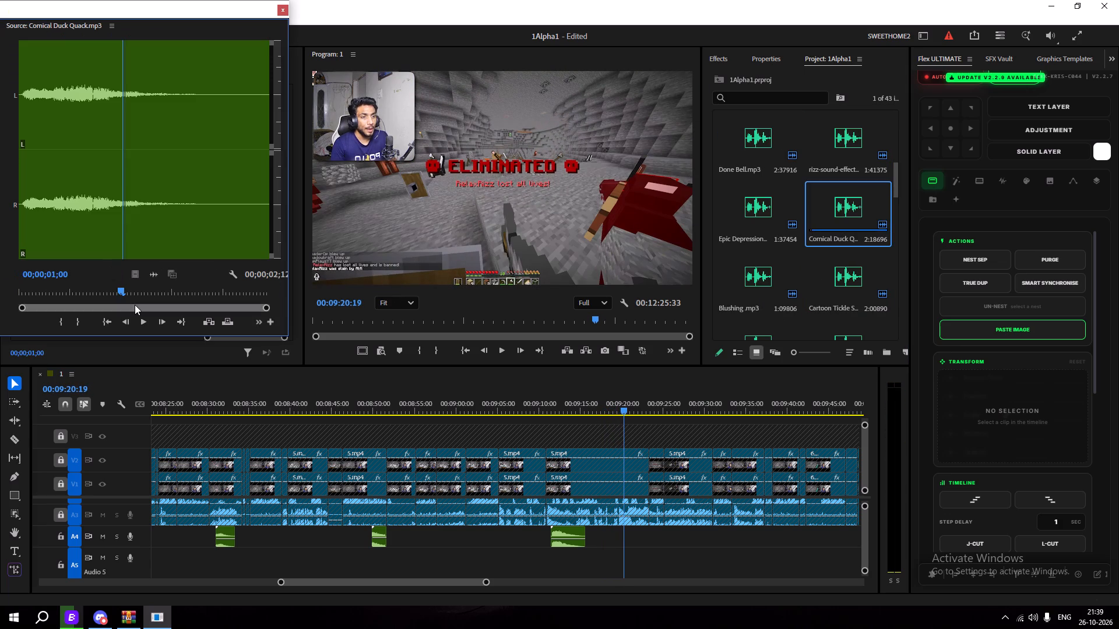
drag(128, 299, 23, 316)
click(142, 320)
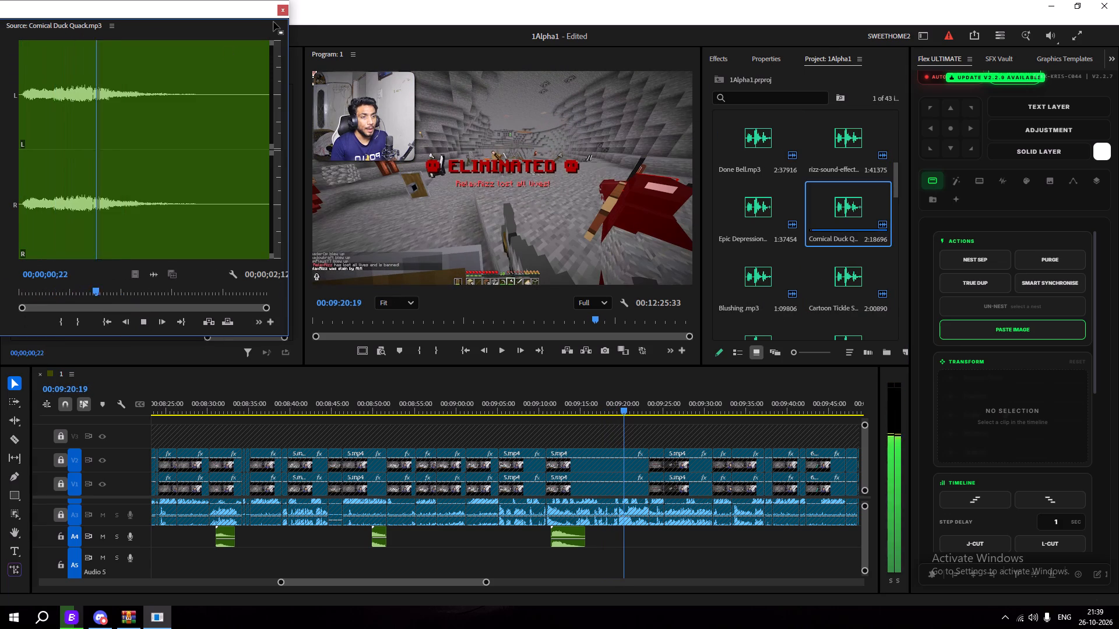
click(280, 12)
scroll(776, 289, down, 2)
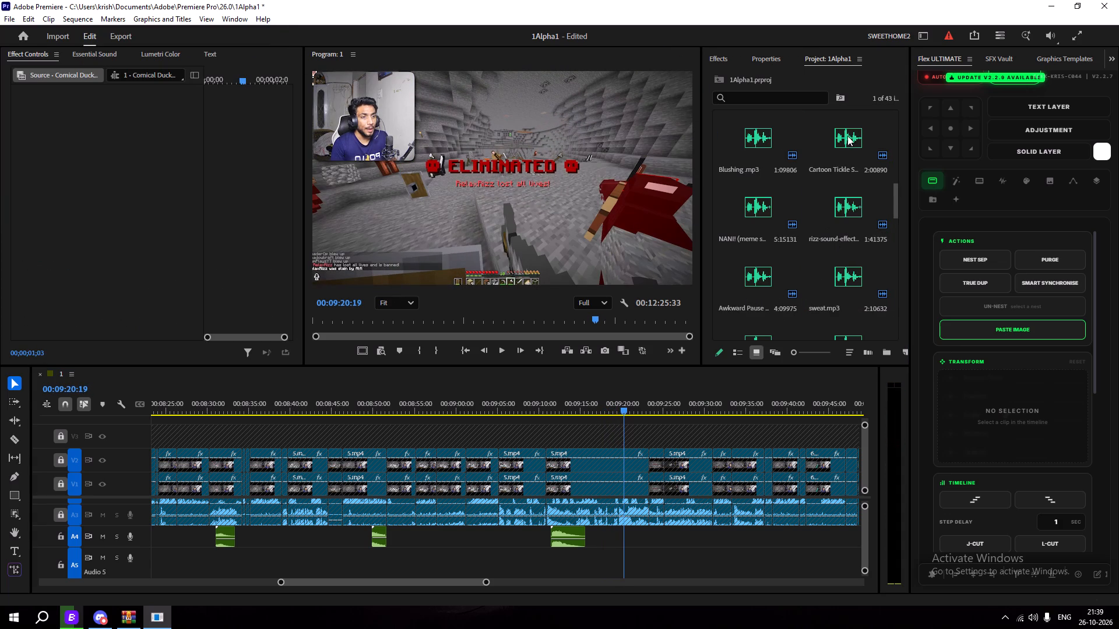
double_click(848, 135)
drag(110, 281, 0, 305)
drag(59, 285, 0, 301)
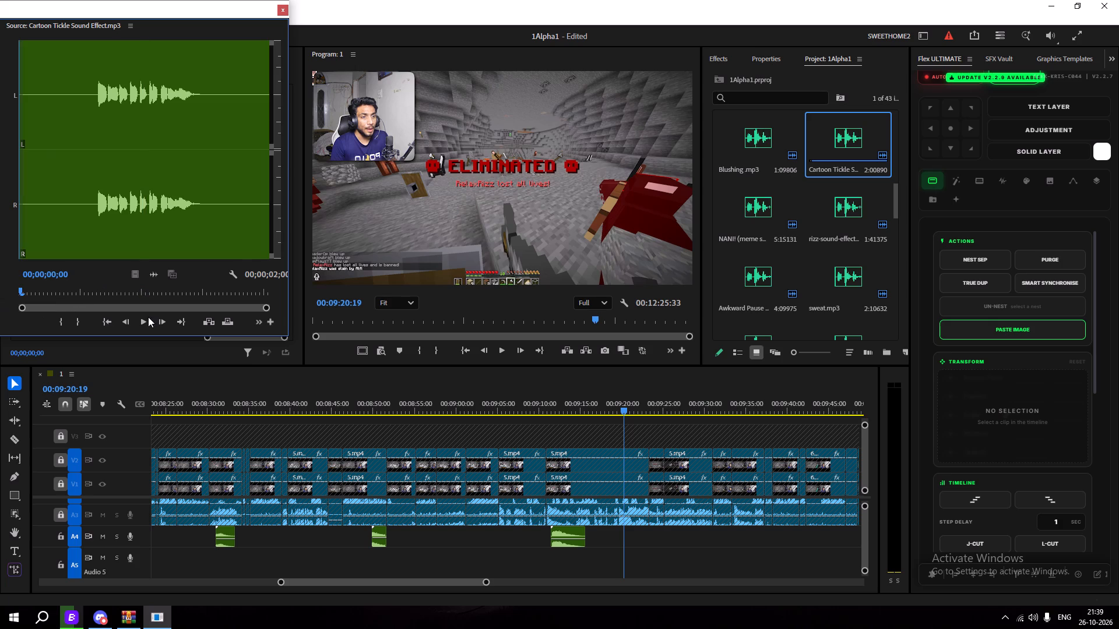
click(147, 320)
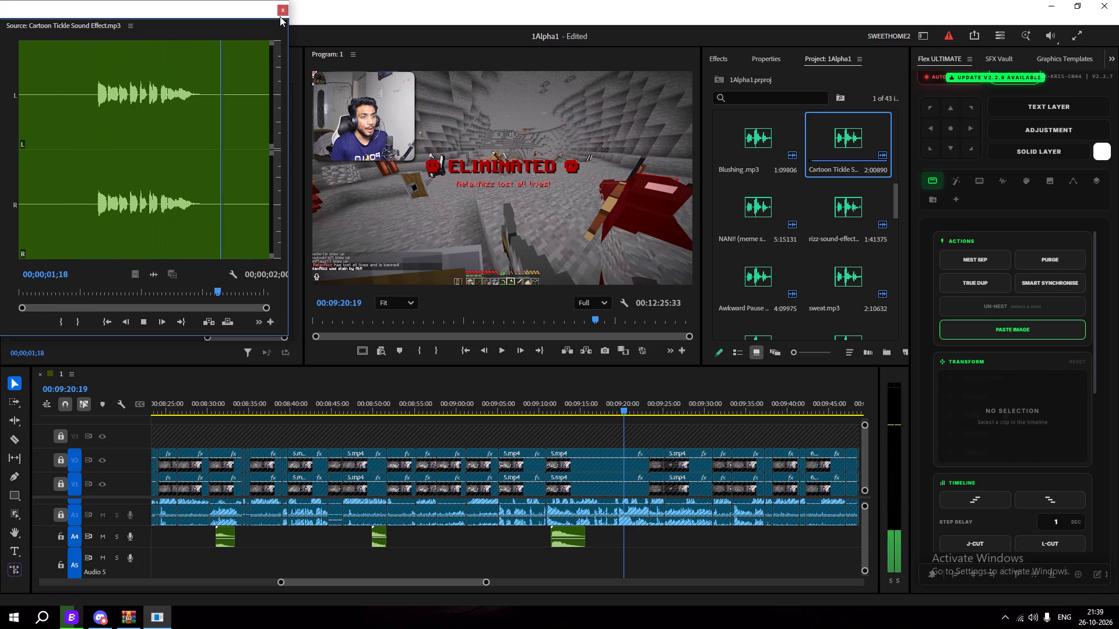
click(281, 12)
Audition the imported Epic Shock (Doom) and Cartoony Point sounds for the same elimination moment.
scroll(755, 275, down, 1)
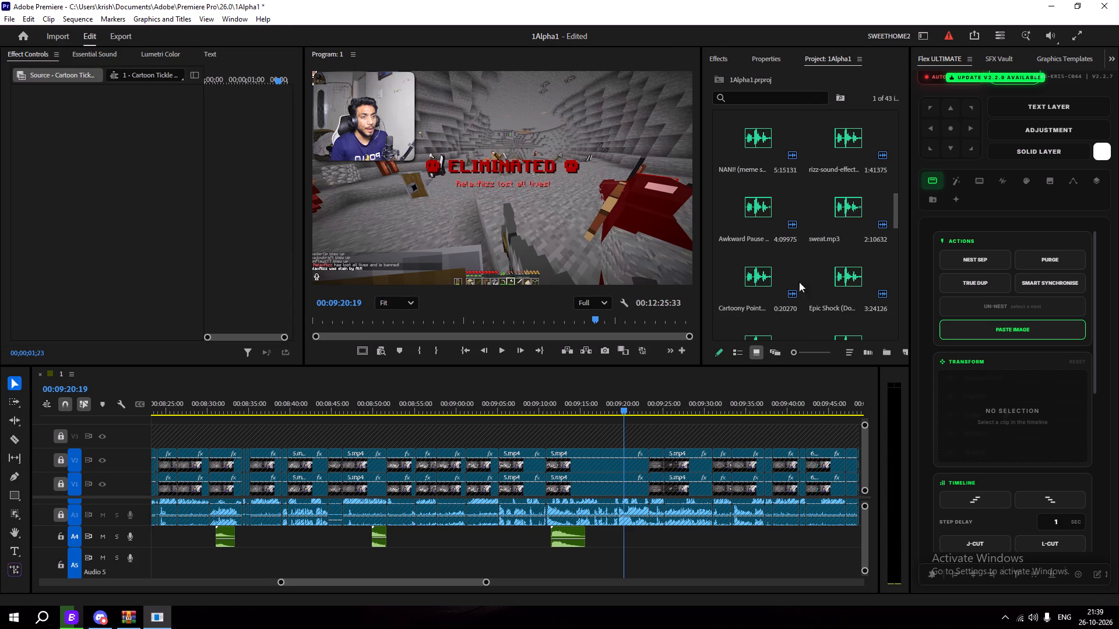
double_click(833, 289)
drag(101, 286, 0, 305)
click(140, 323)
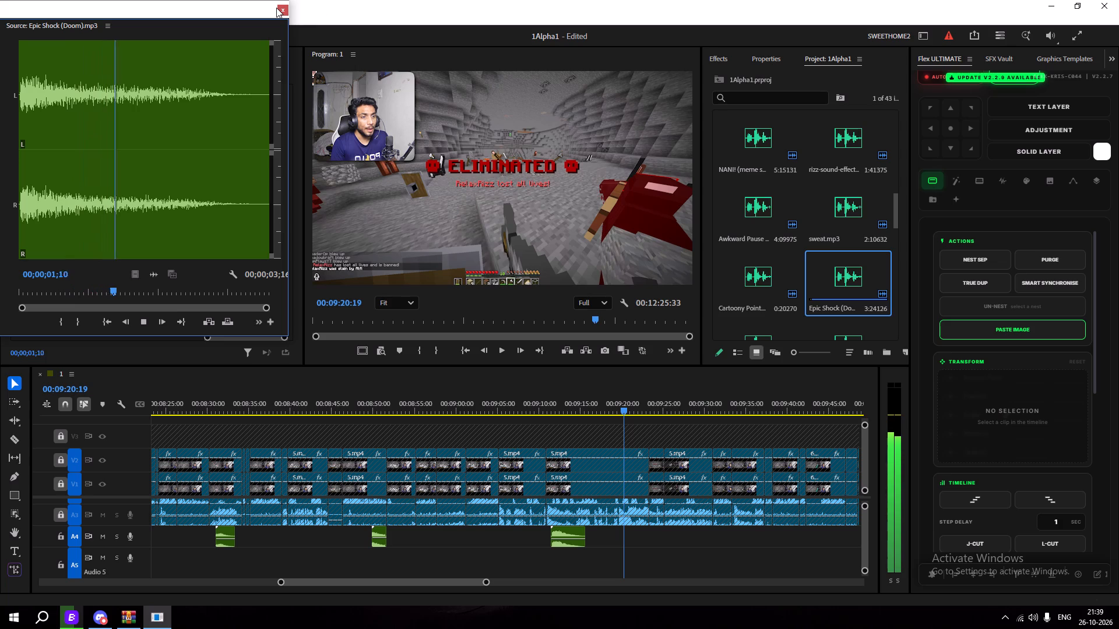
click(276, 8)
click(280, 15)
double_click(734, 270)
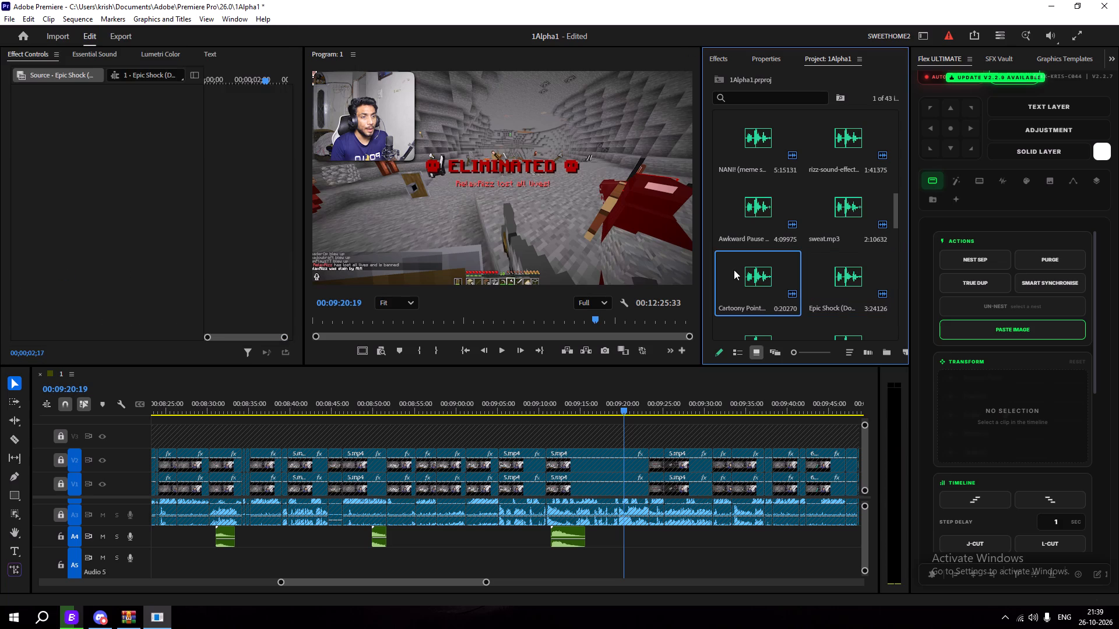
click(145, 327)
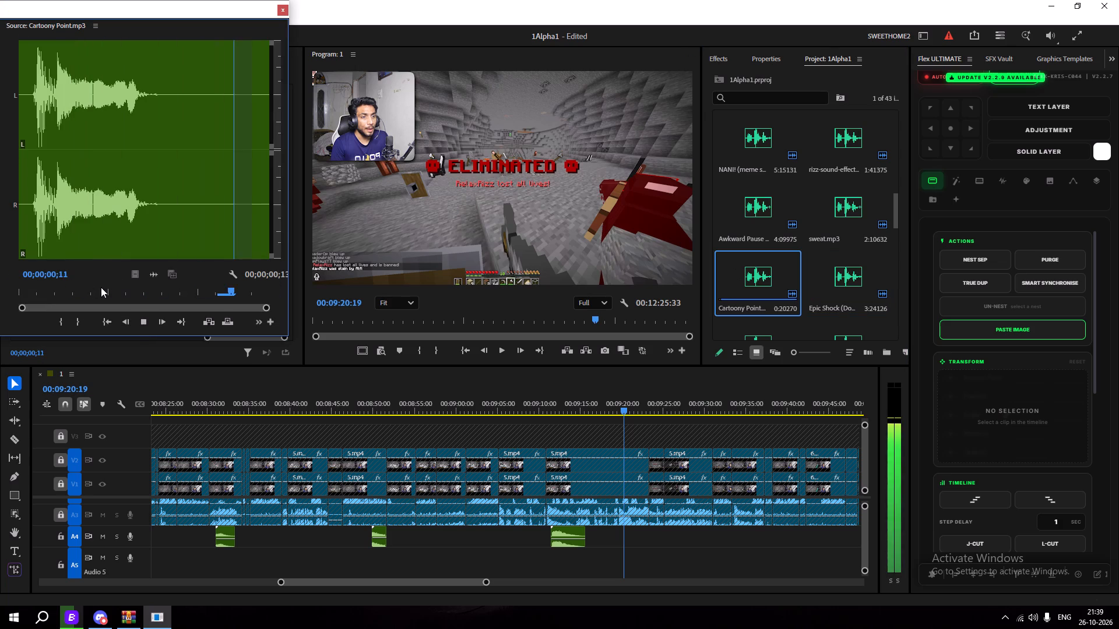
drag(78, 288, 1, 298)
click(146, 321)
click(759, 270)
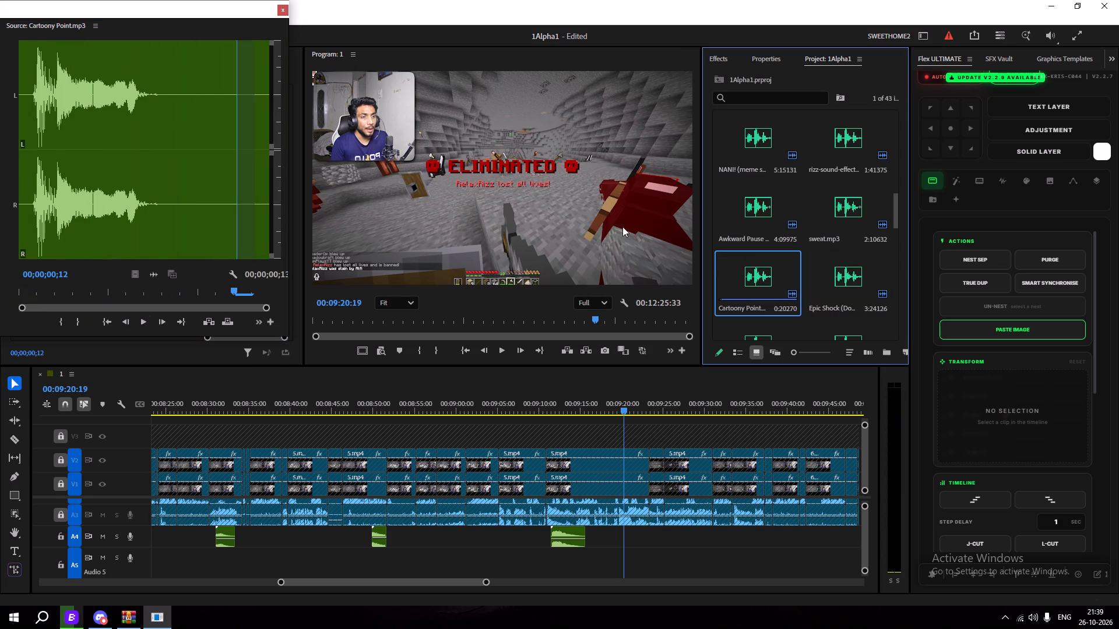
click(285, 4)
Place the Cartoony Point sound on track A4 at 00:09:20:19, where the elimination message shows.
drag(737, 276, 628, 533)
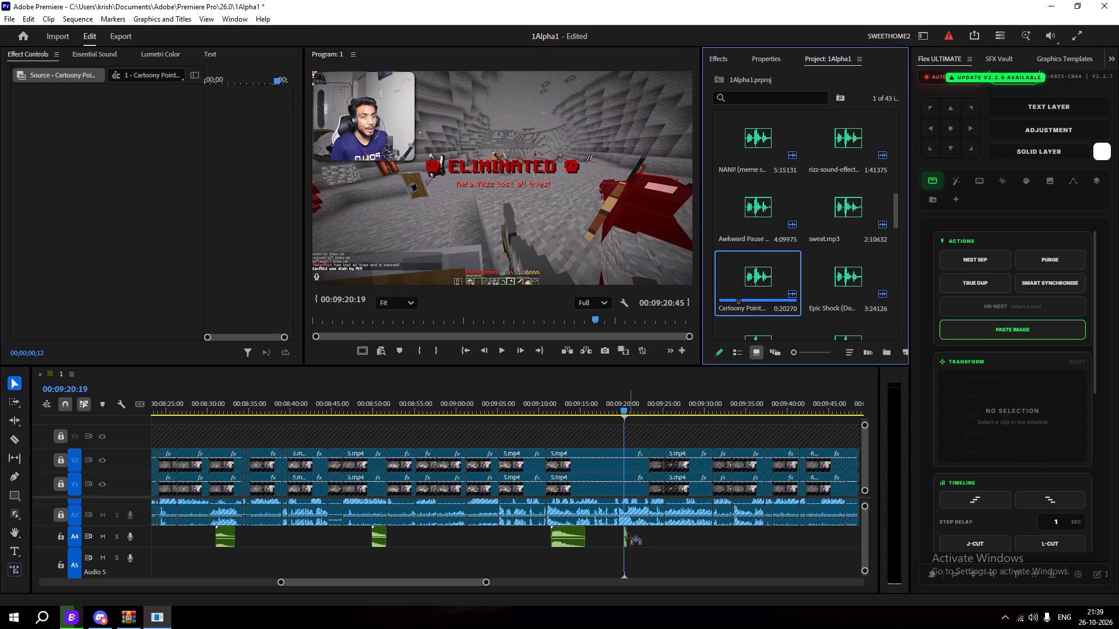
drag(628, 533, 624, 532)
Play back the Cartoony Point clip, shift it earlier on A4 to about 00:09:19:35, and play on to about 00:09:34.
click(615, 408)
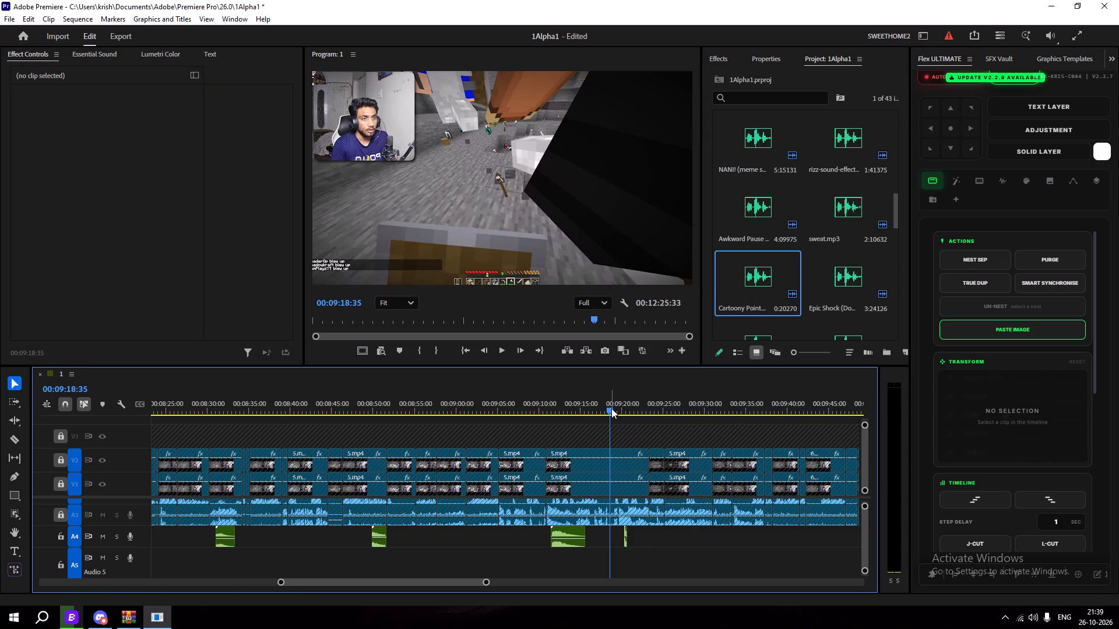
key(space)
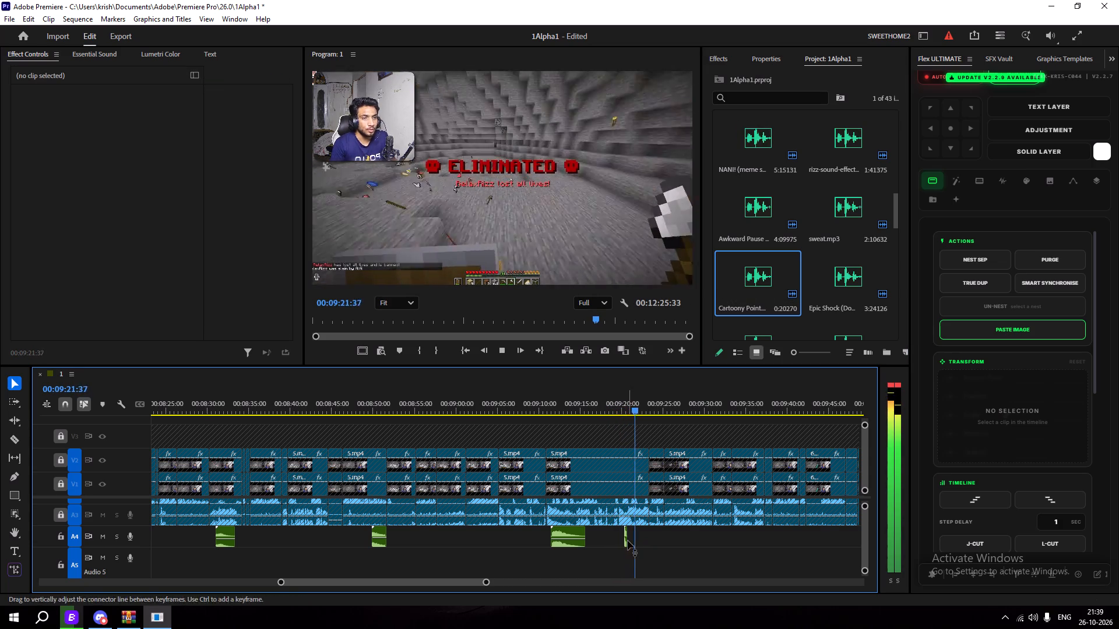
drag(625, 543, 618, 542)
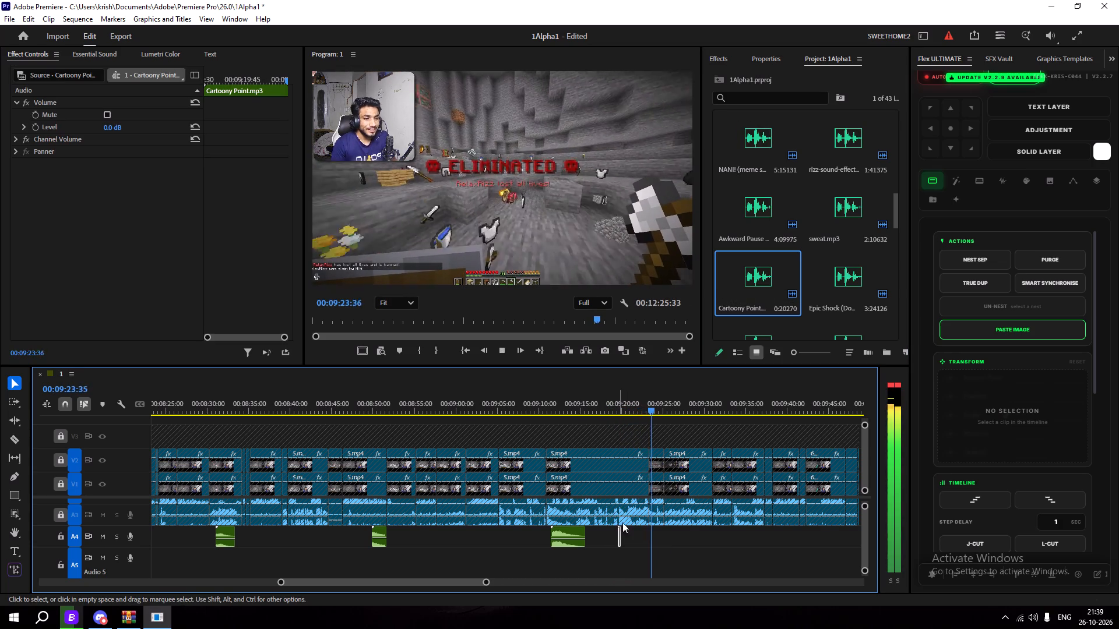
click(615, 419)
click(614, 411)
key(space)
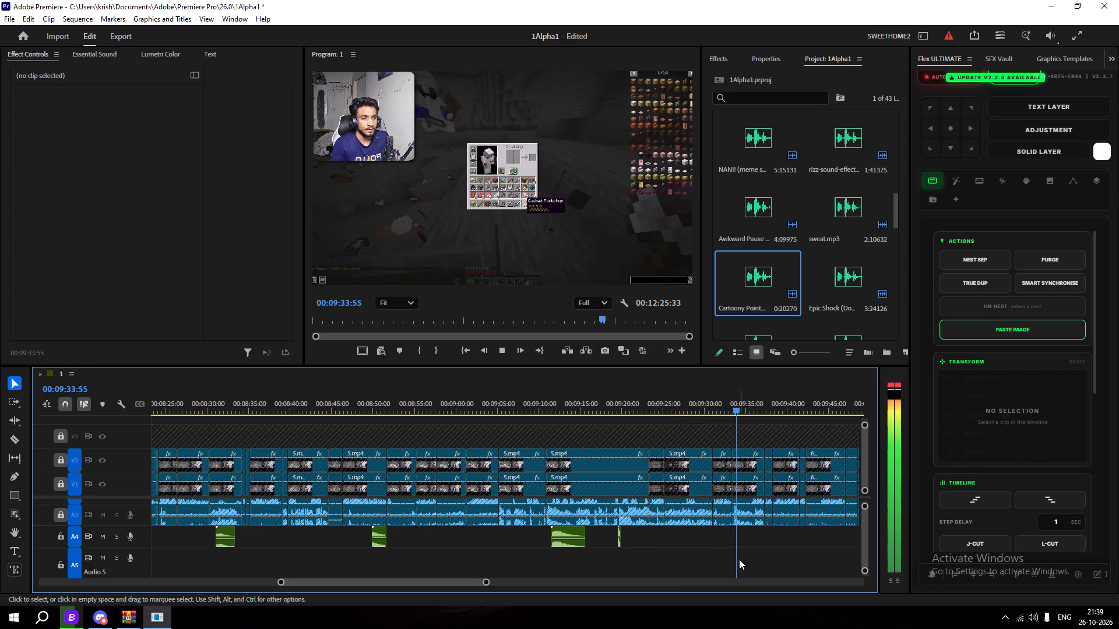
Replay the gameplay from 00:09:30:50 to find the next sound-effect spot, stopping at 00:09:32:07.
key(space)
drag(737, 408, 713, 410)
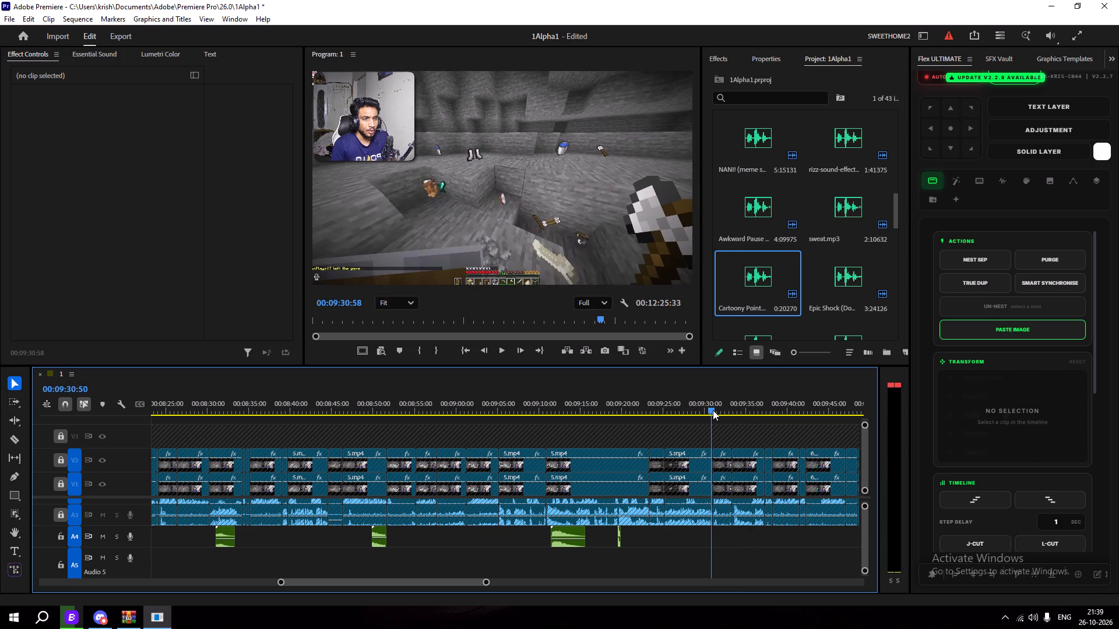
key(space)
key(space)
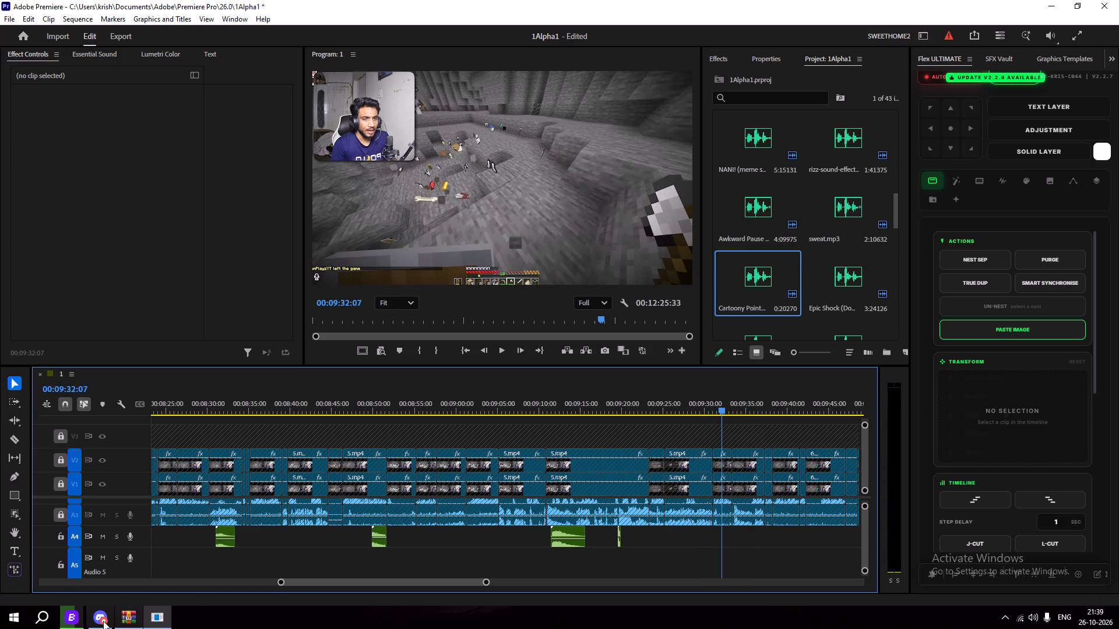
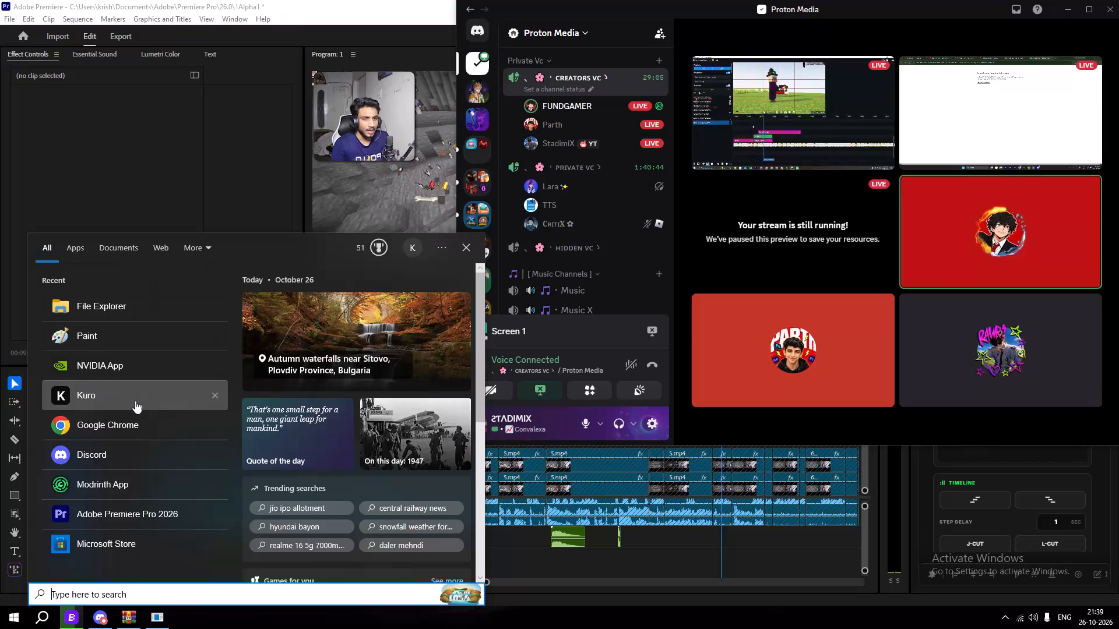
Switch to Google Chrome and search the web for "lol bruh sound effect".
click(142, 420)
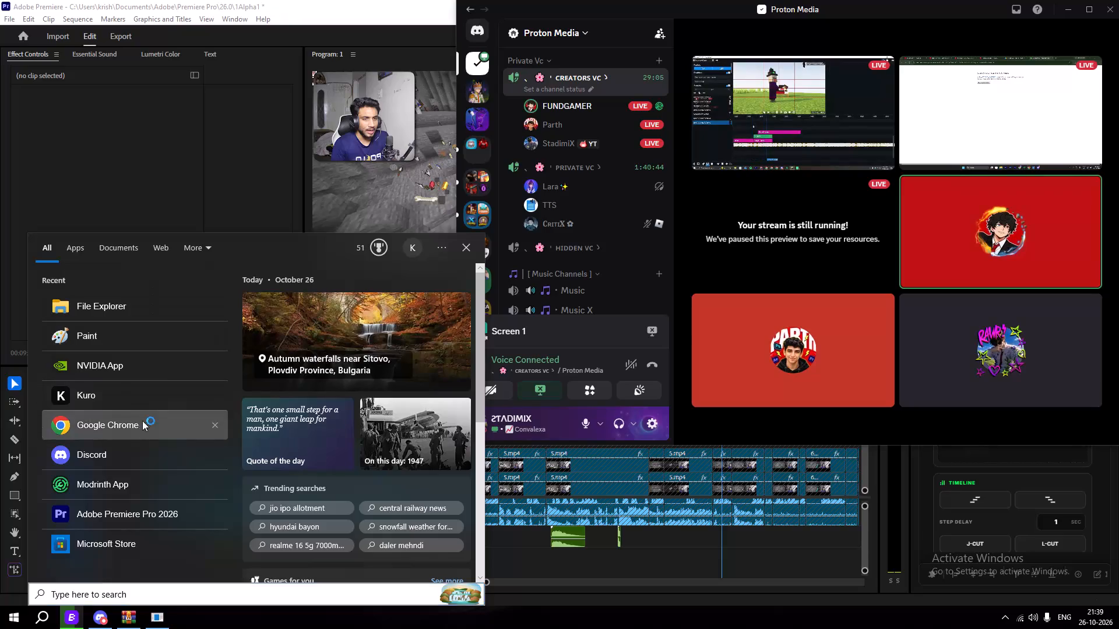
click(708, 406)
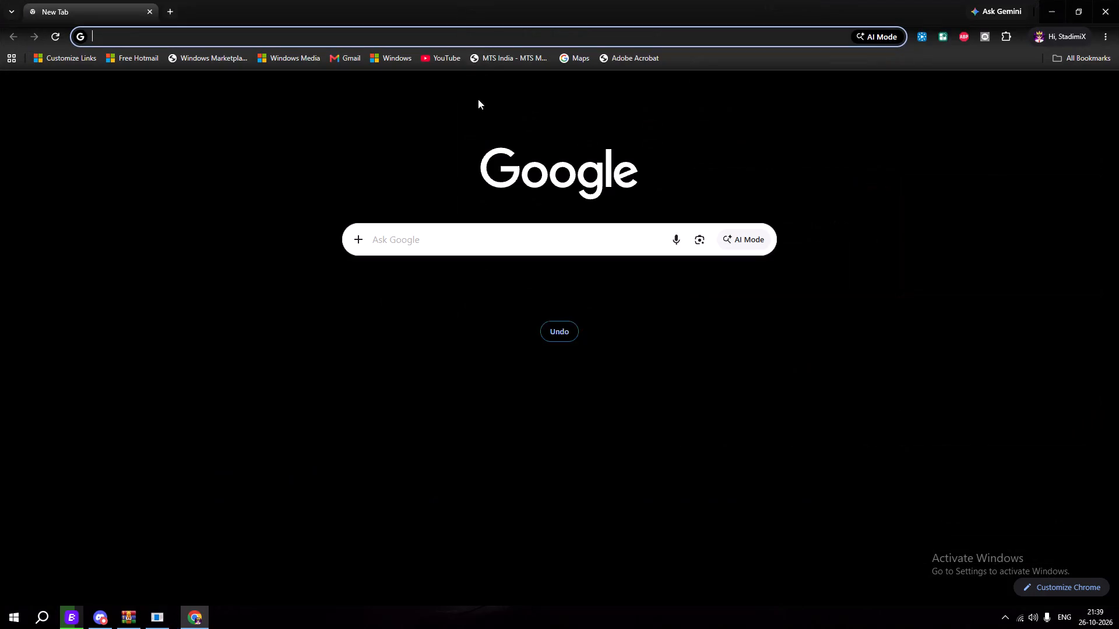
click(463, 39)
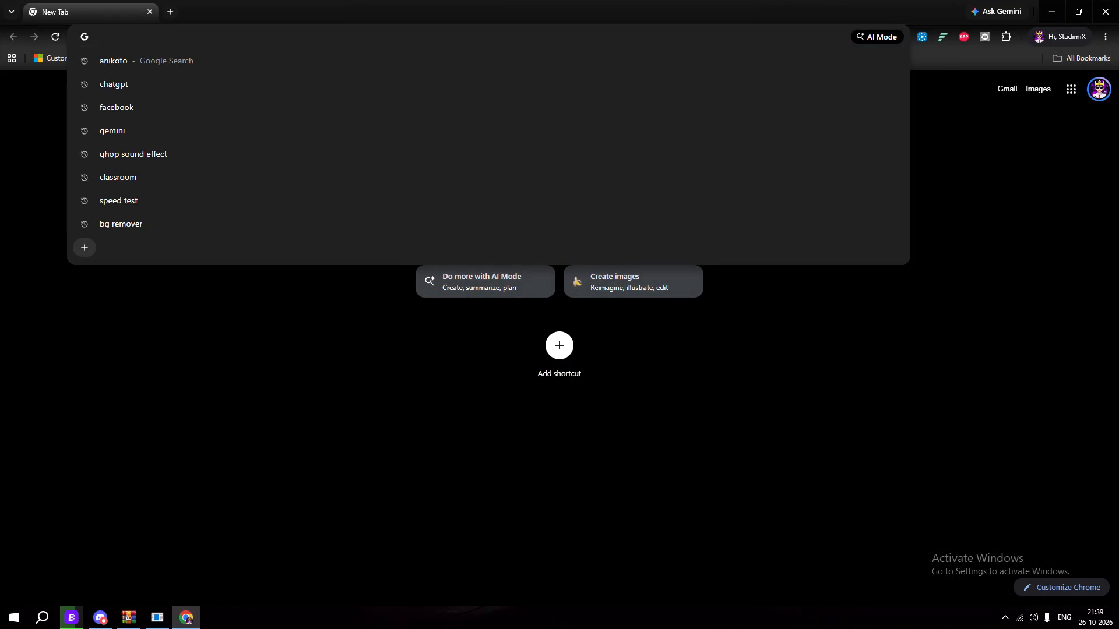
click(150, 628)
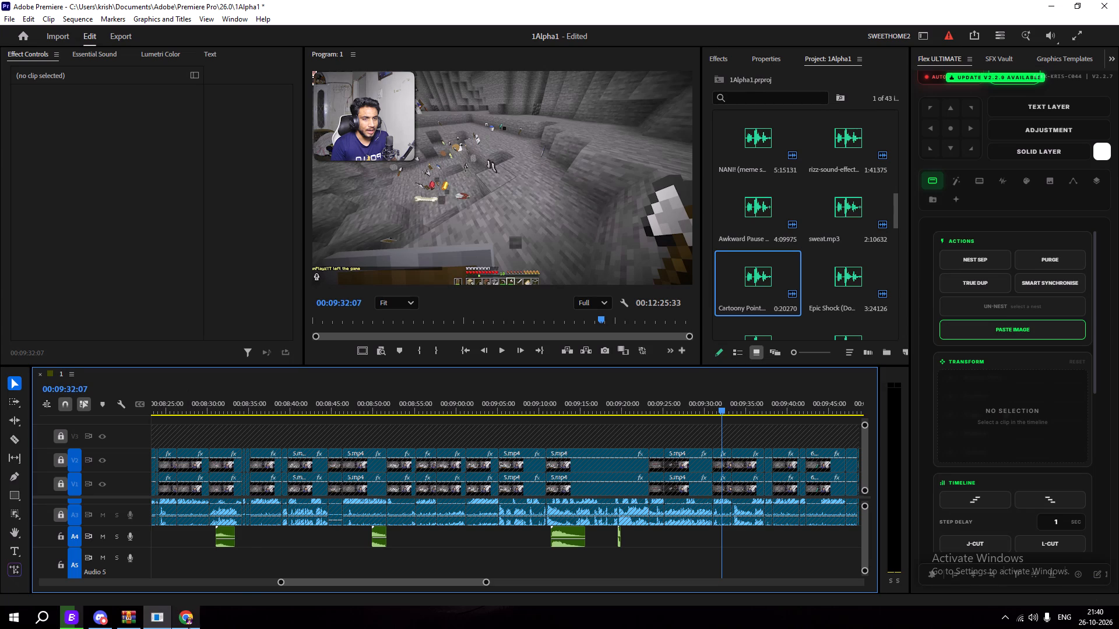
click(188, 627)
click(261, 34)
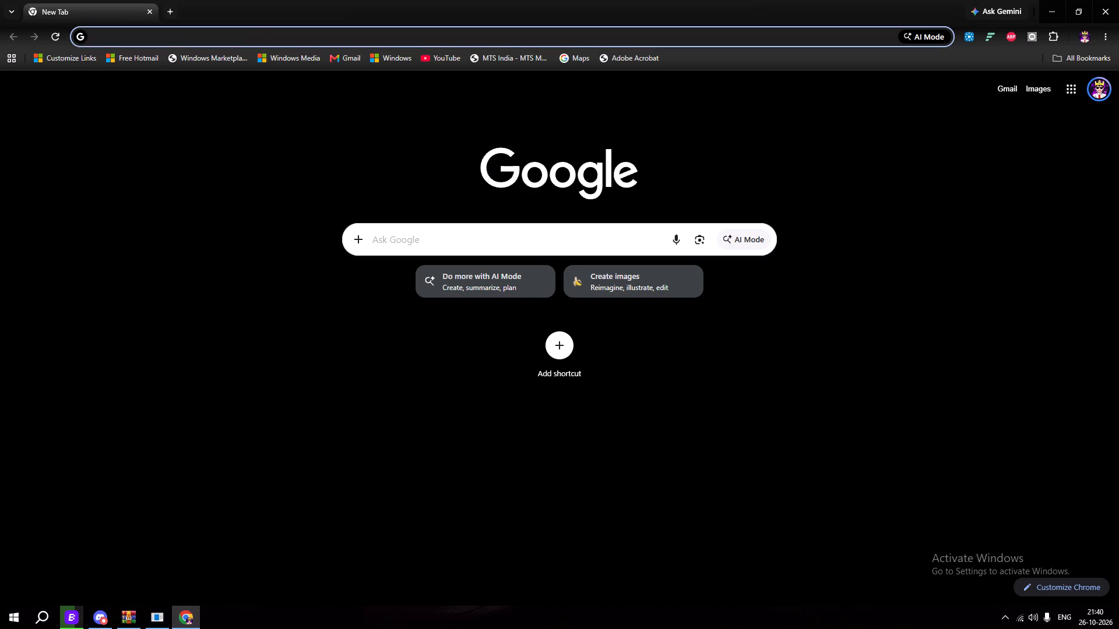
text(lol bruh sound effect)
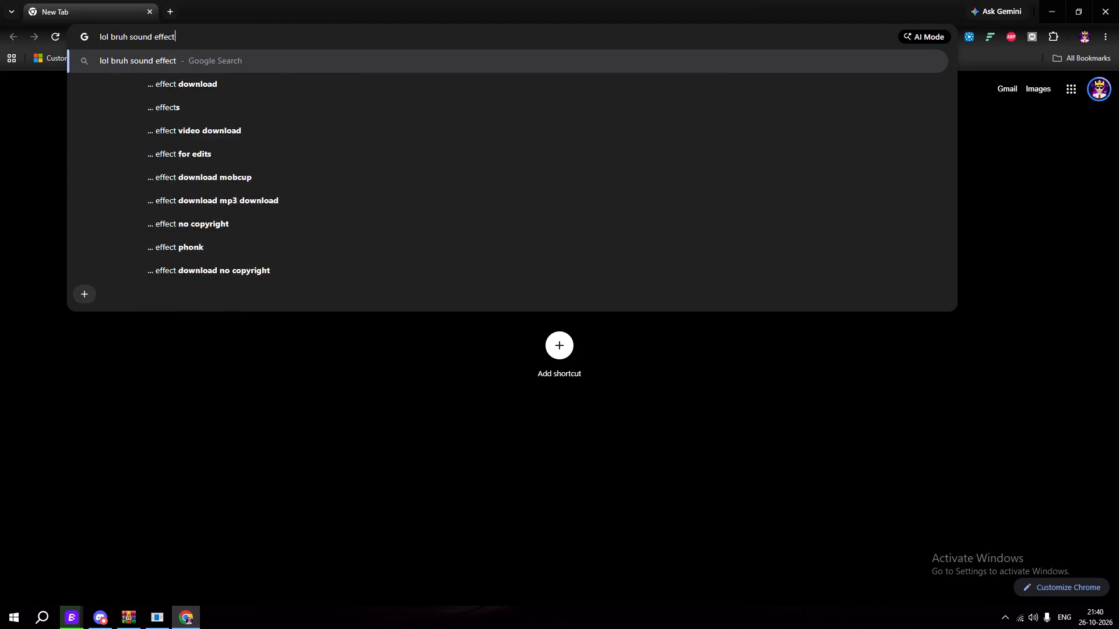
key(Return)
Open the Myinstants BRUH sound from the search results and download its MP3.
scroll(233, 339, down, 2)
click(248, 314)
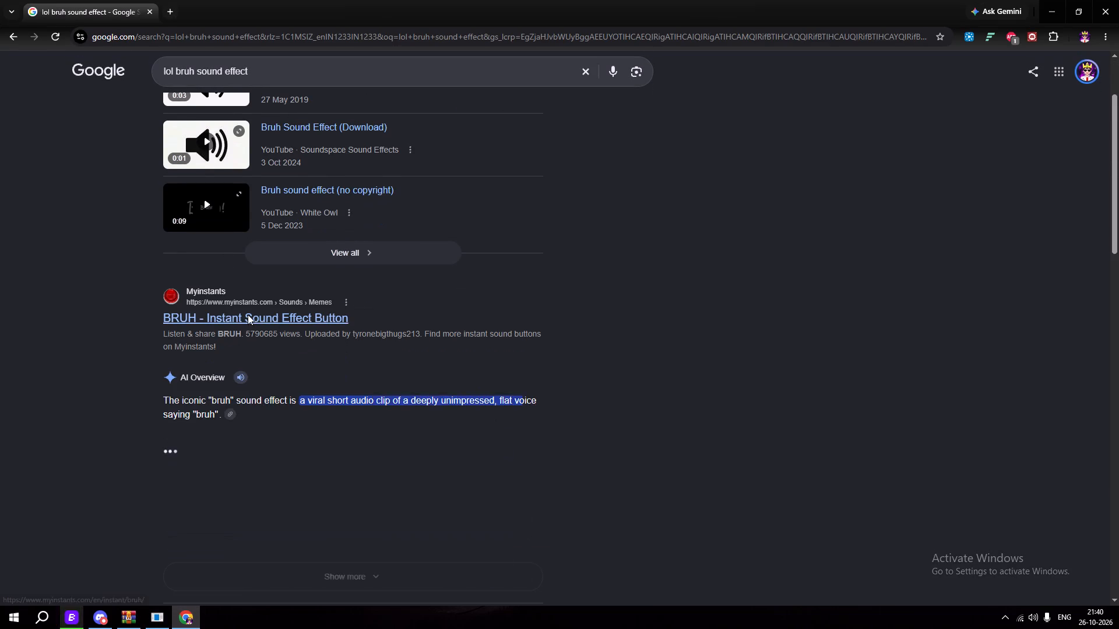
click(527, 277)
click(542, 470)
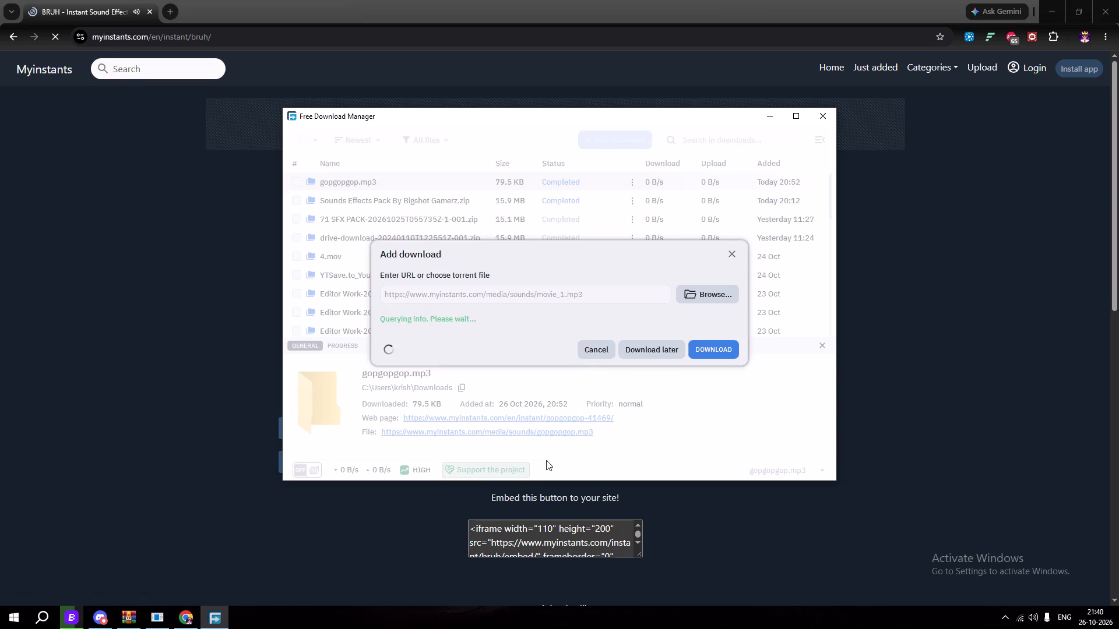
click(678, 361)
drag(159, 233, 167, 229)
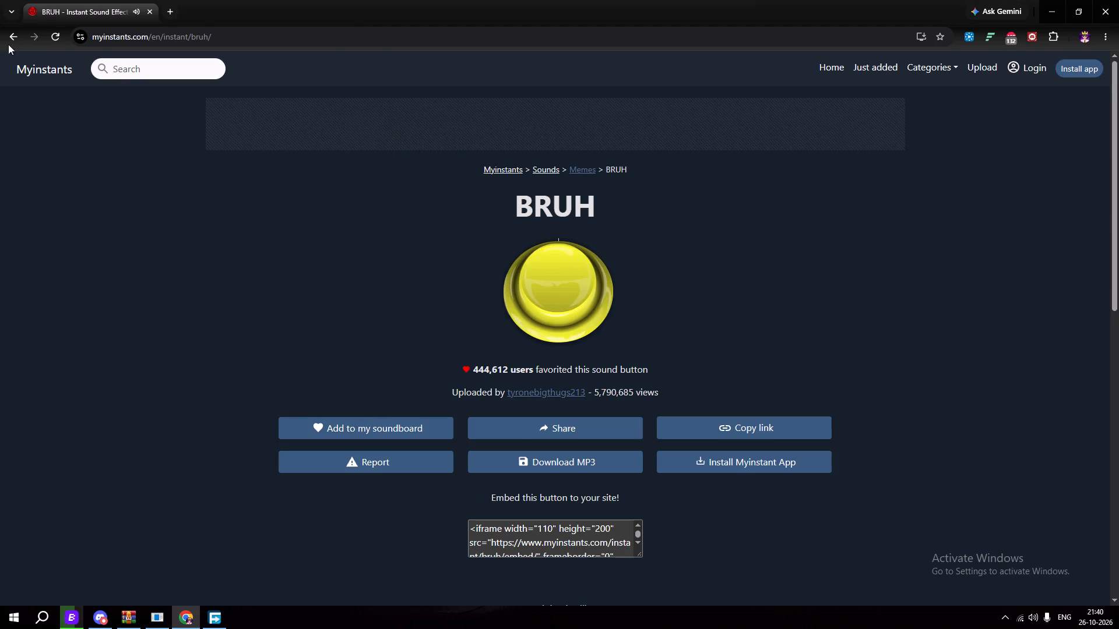
Return to the search results and change the query to "lol sound effect".
click(1, 38)
scroll(149, 364, down, 8)
scroll(163, 383, up, 5)
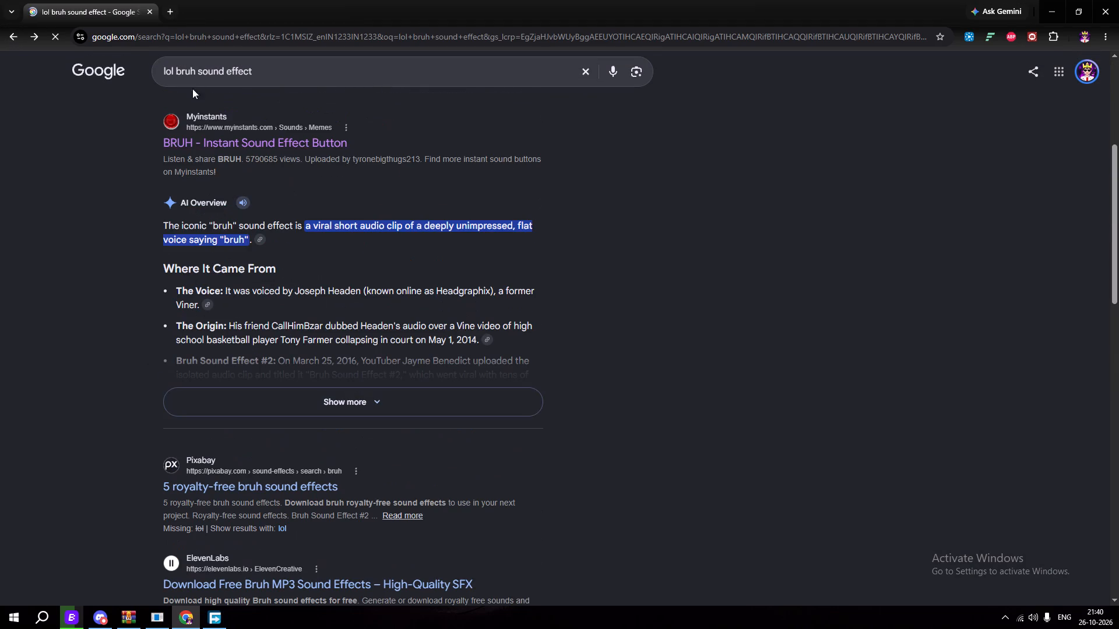
click(193, 70)
key(BackSpace)
key(BackSpace)
key(BackSpace)
key(BackSpace)
key(BackSpace)
key(Return)
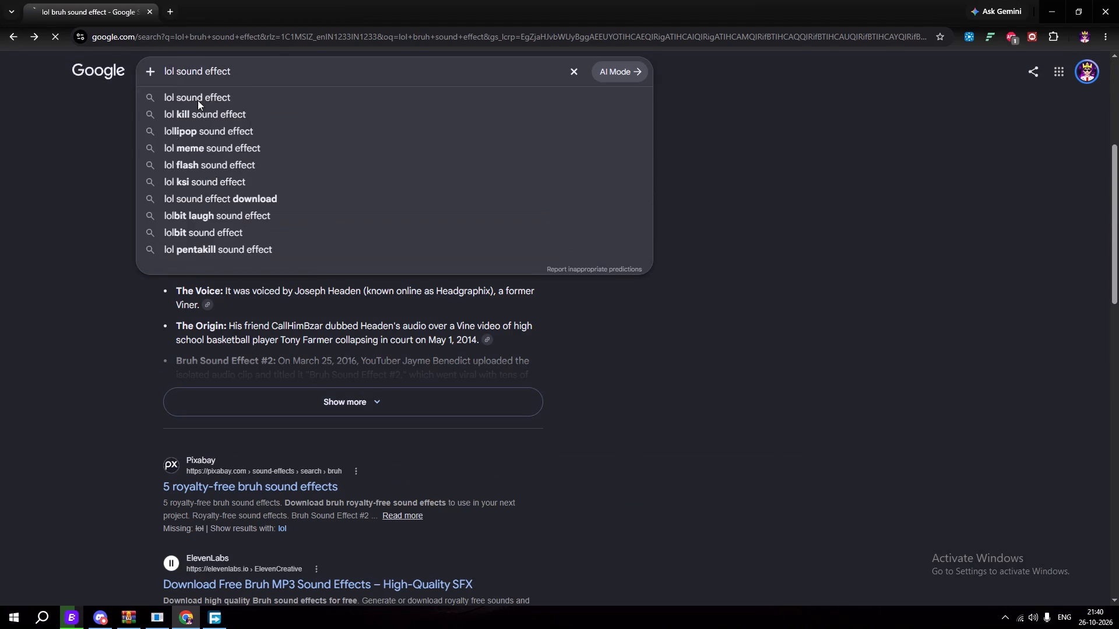
Open the Lol Meme sound on Myinstants, download its MP3 and close the browser.
click(220, 179)
click(546, 303)
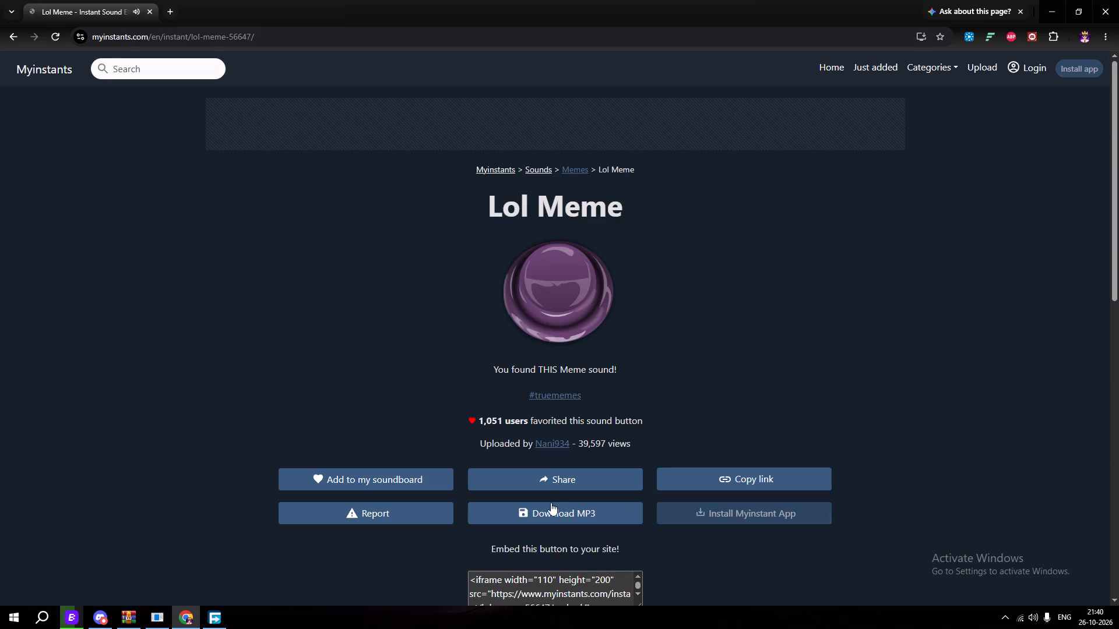
click(561, 508)
click(673, 366)
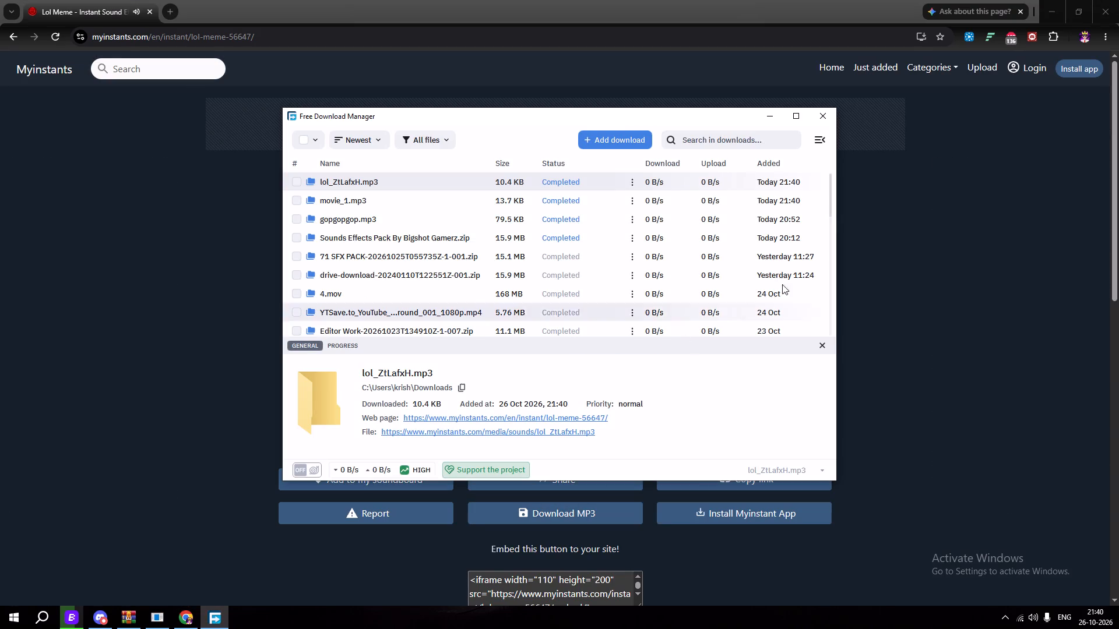
click(822, 116)
click(1118, 0)
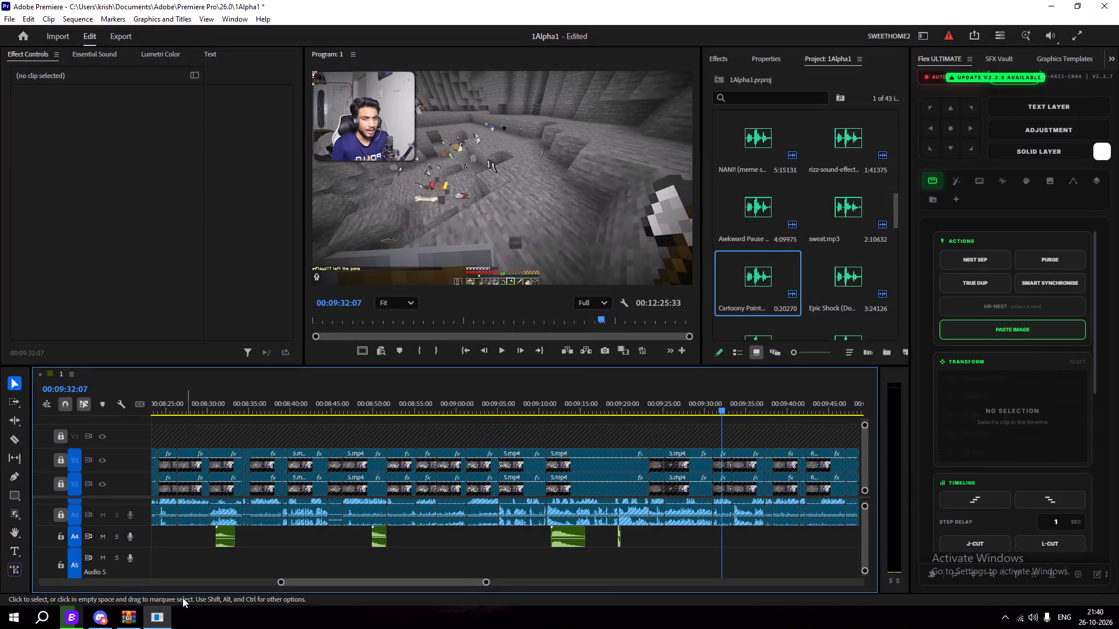
Switch to the Sounds Effects Pack By Bigshot Gamerz archive in WinRAR and go up from ANIME SFX to the pack's main folder.
click(74, 625)
click(320, 2)
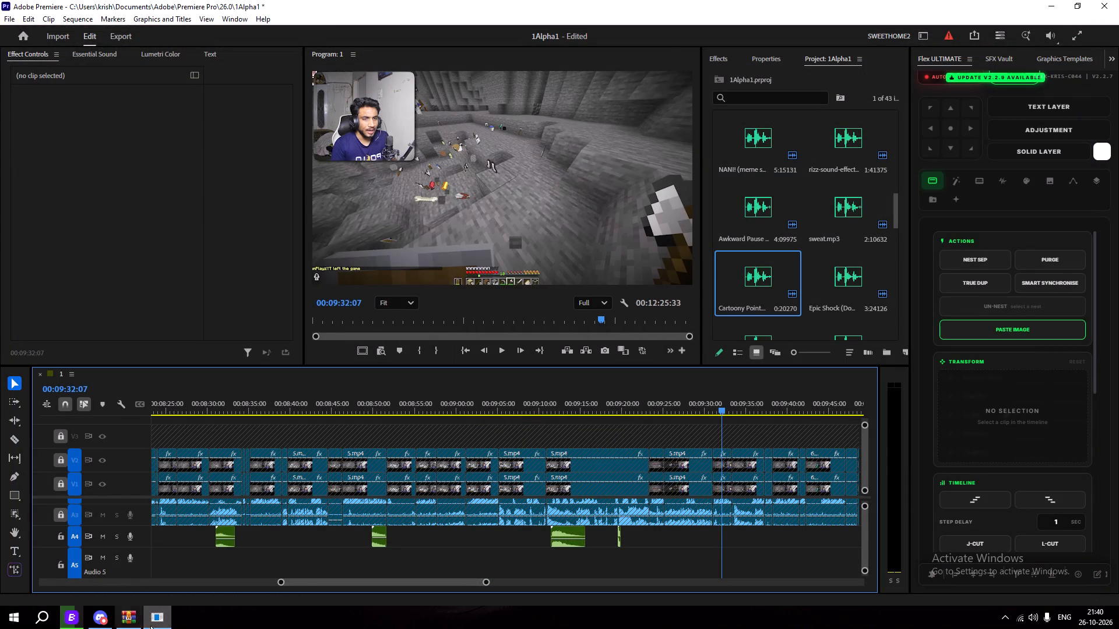
click(133, 628)
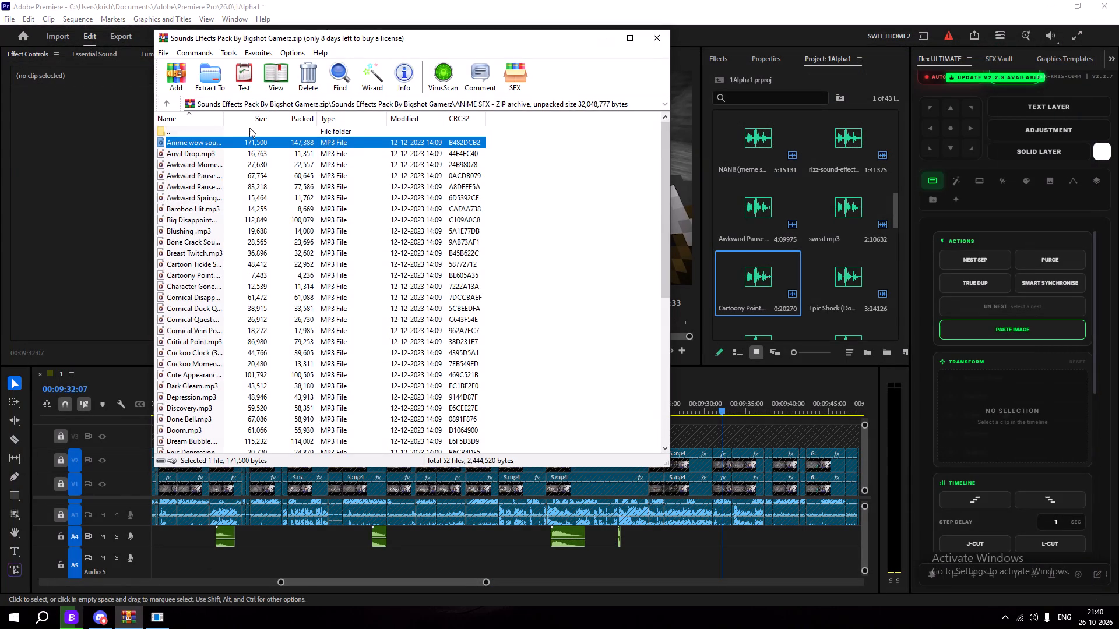
double_click(249, 128)
click(240, 336)
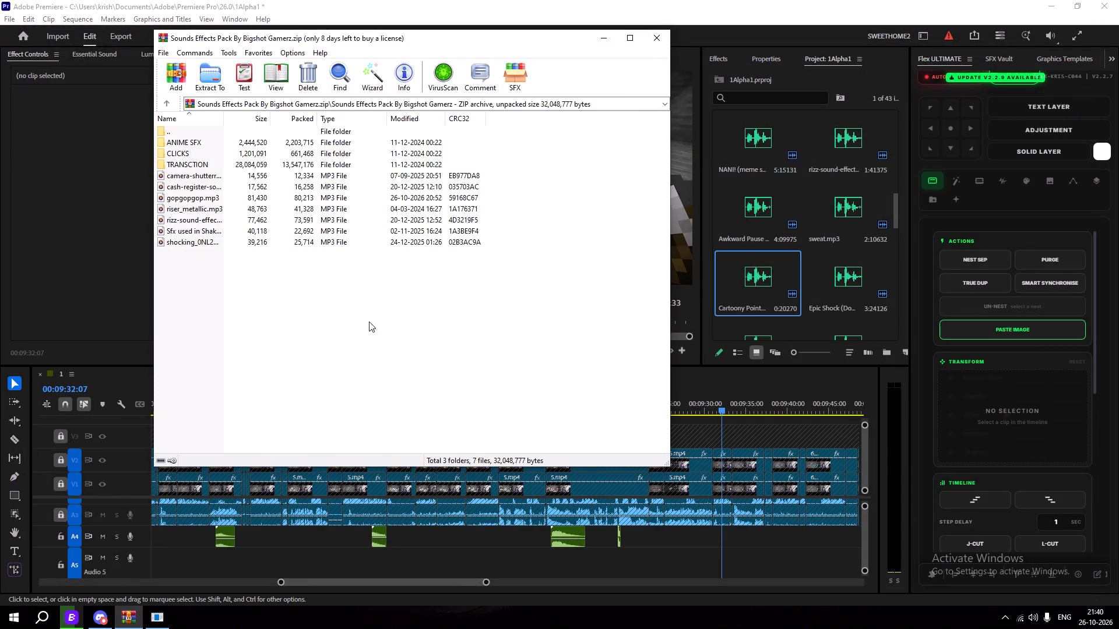
Open the Downloads folder in File Explorer and audition the downloaded lol_ZtLafxH and movie_1 sounds.
click(40, 623)
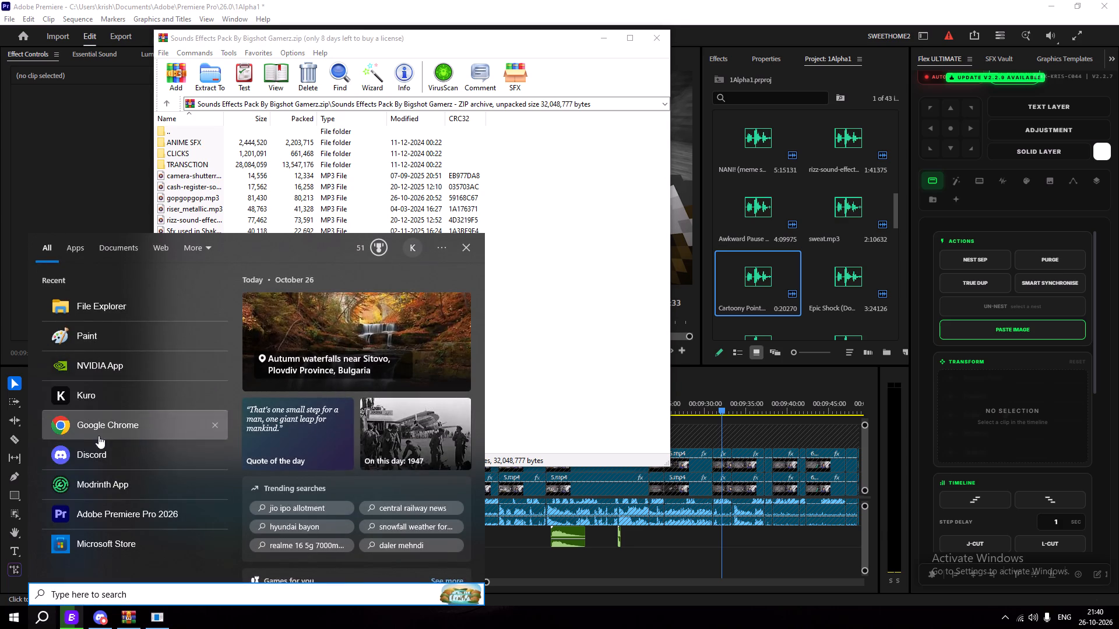
click(135, 302)
double_click(389, 169)
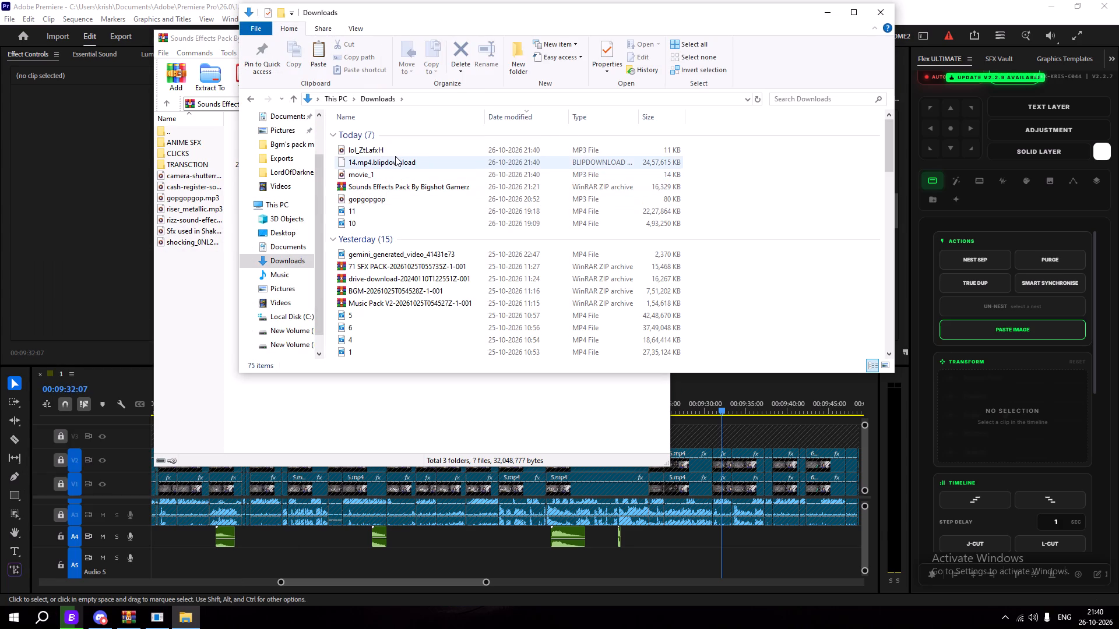
double_click(398, 149)
double_click(593, 149)
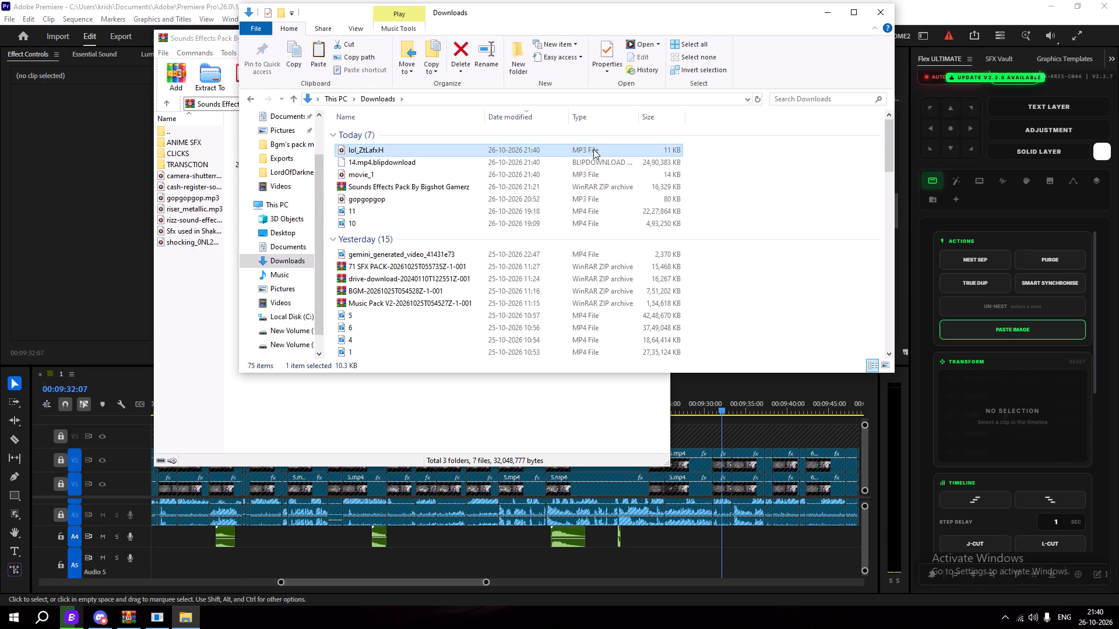
click(710, 30)
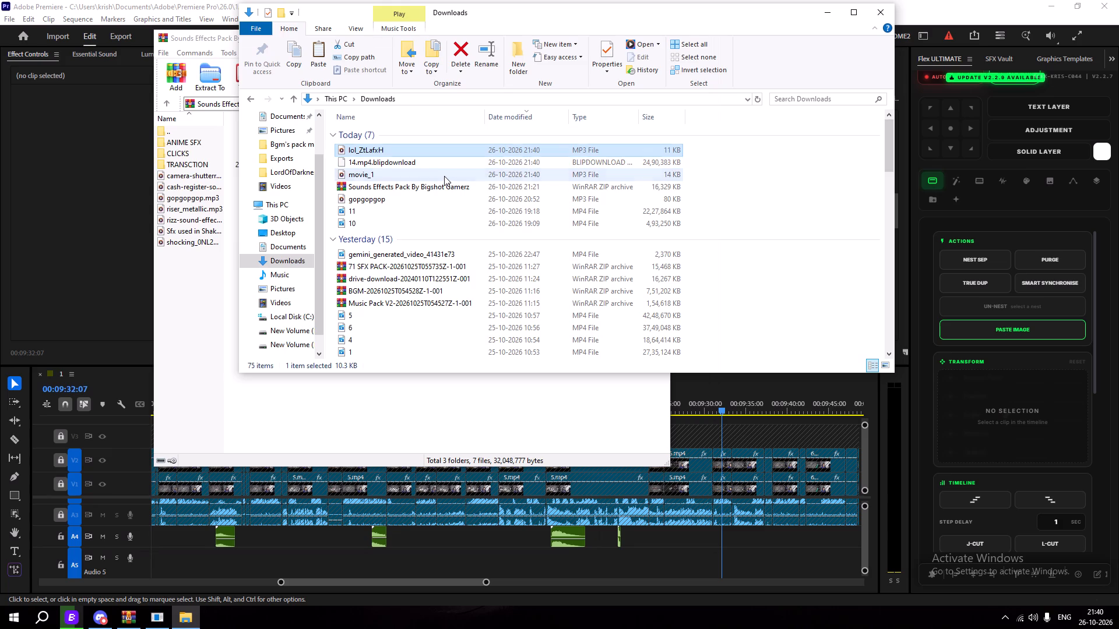
double_click(444, 176)
click(712, 29)
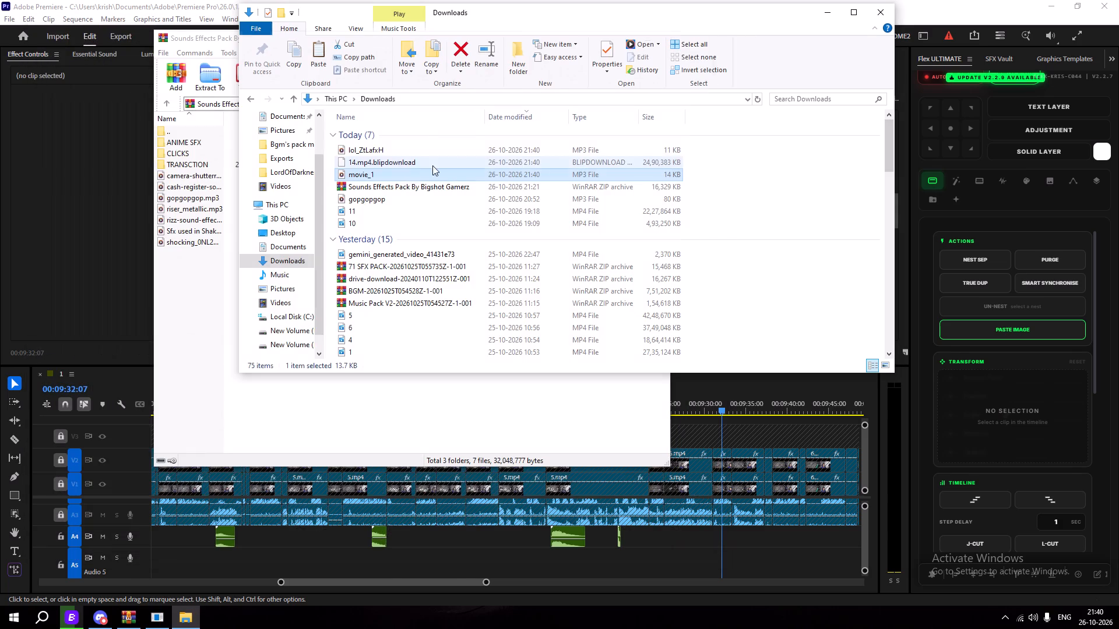
Add lol_ZtLafxH and movie_1 to the Sounds Effects Pack By Bigshot Gamerz archive with the default archiving options, and close Downloads.
ctrl+click(395, 152)
ctrl+click(389, 175)
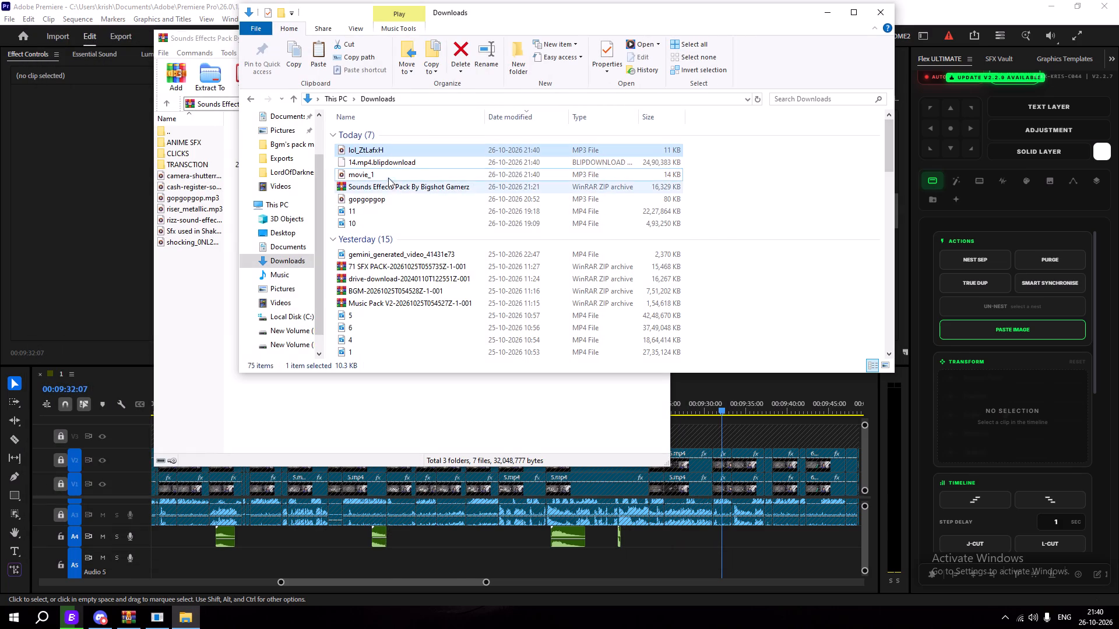
ctrl+click(389, 176)
drag(374, 175, 204, 353)
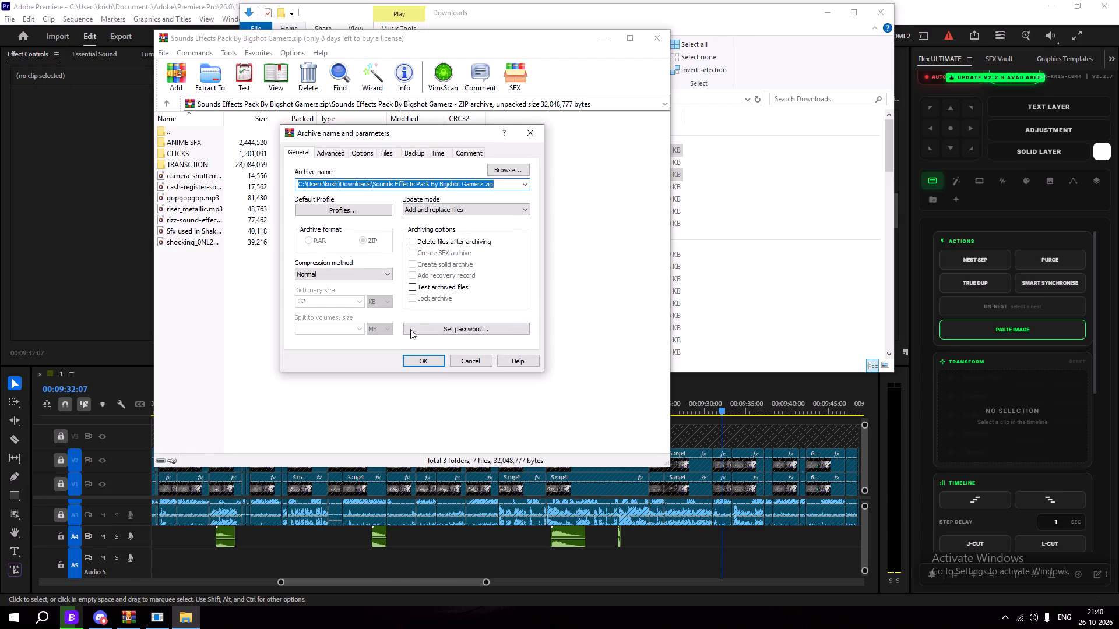
click(416, 359)
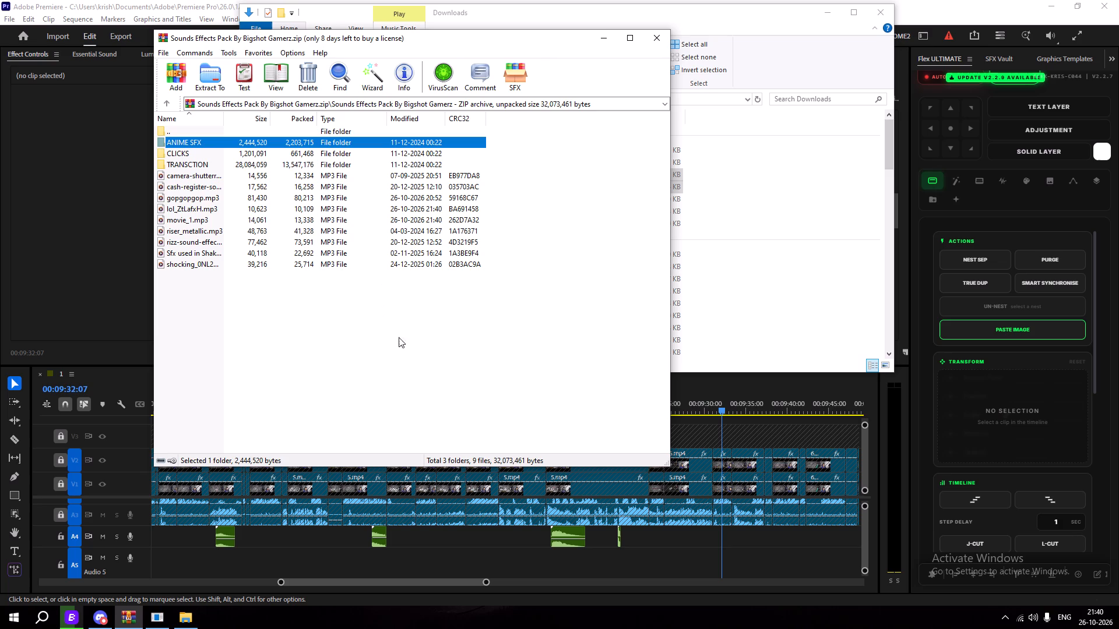
click(422, 369)
click(799, 284)
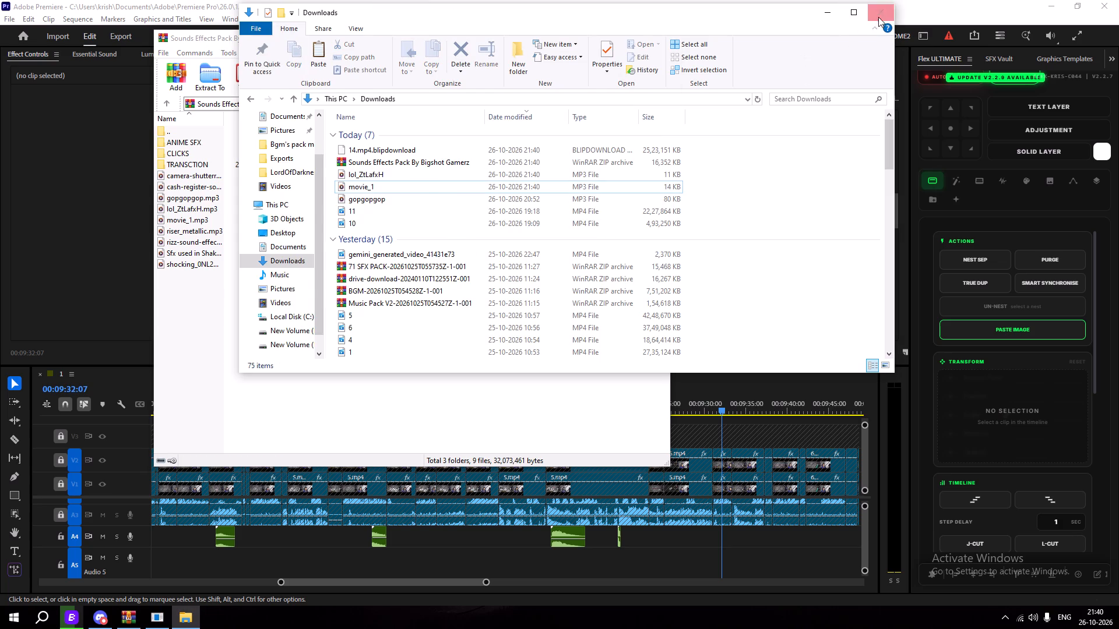
click(878, 17)
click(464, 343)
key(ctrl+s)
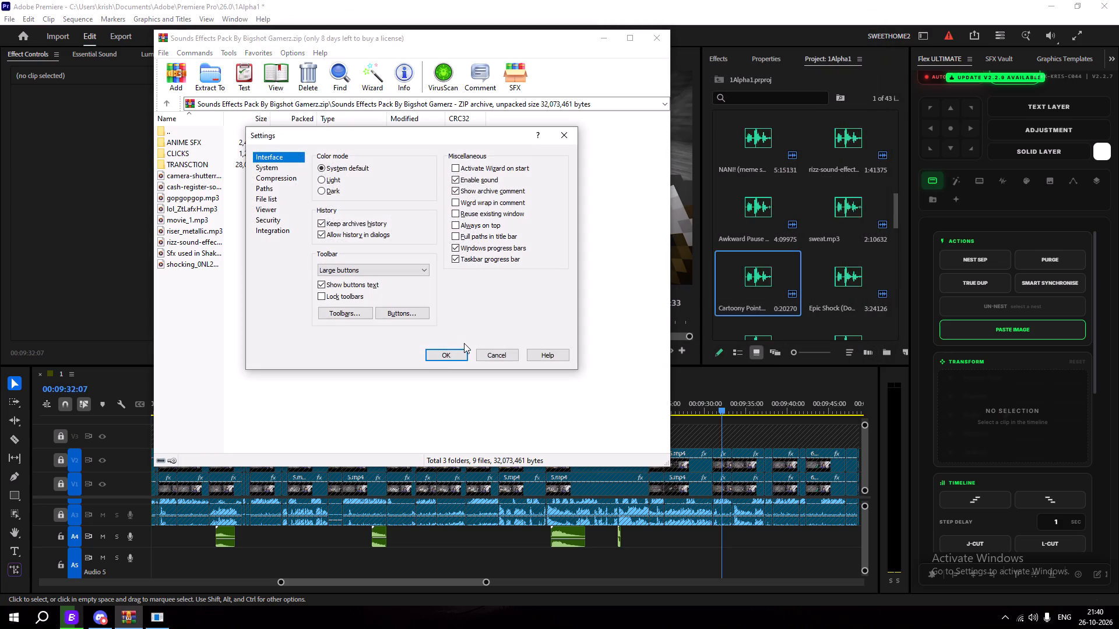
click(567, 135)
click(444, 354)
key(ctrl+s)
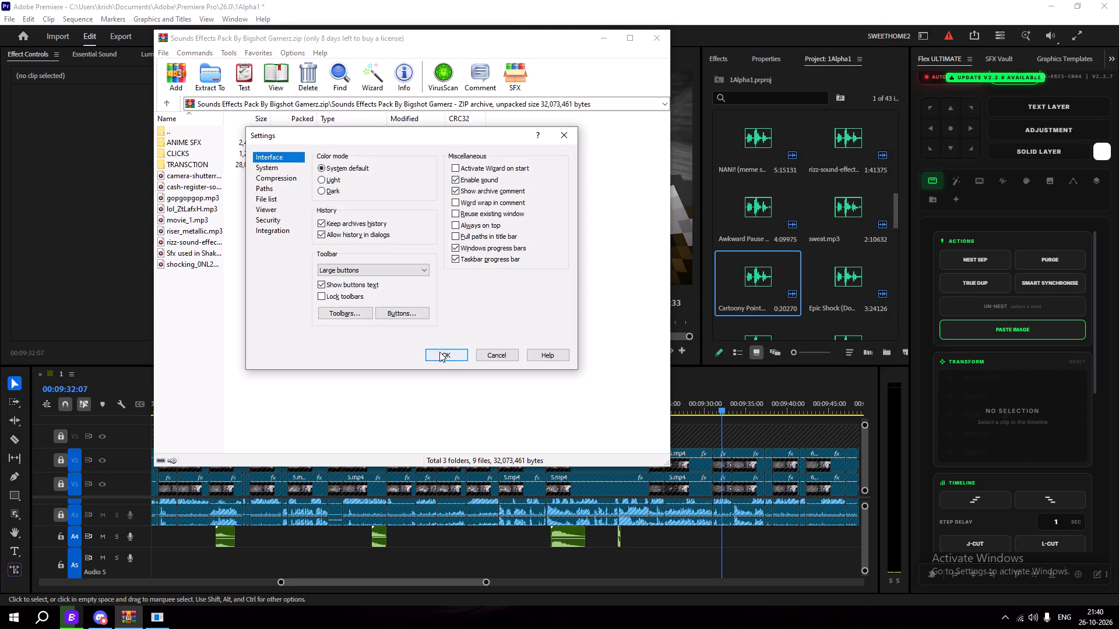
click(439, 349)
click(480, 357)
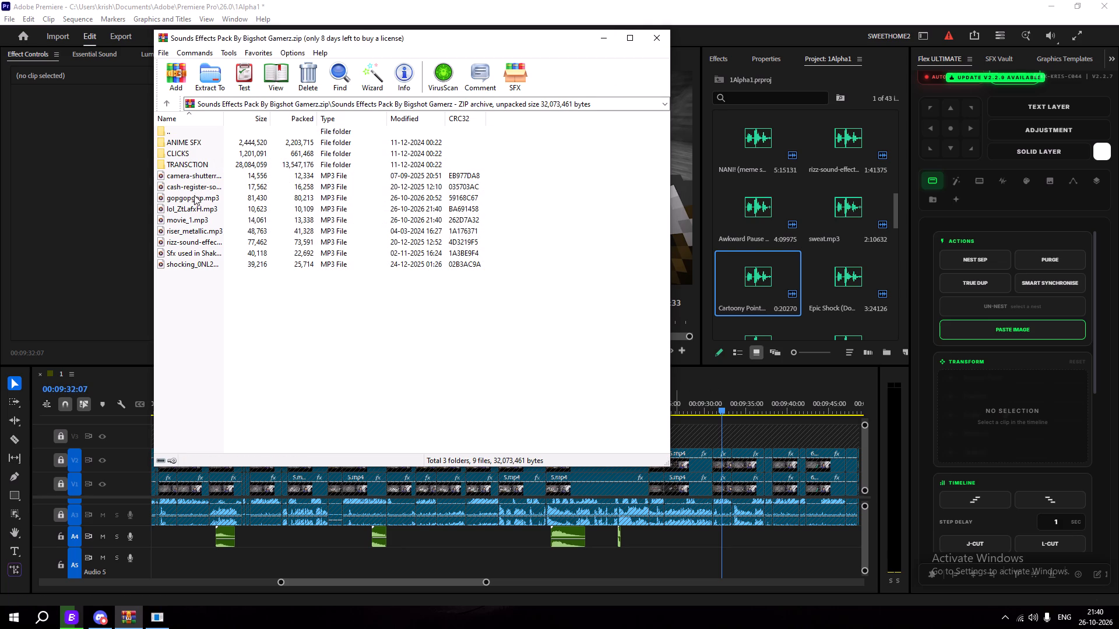
Switch back to Premiere Pro and play the gameplay from 00:09:32:07 to find the sound-effect spot, stopping at 00:09:33:36.
click(603, 38)
key(space)
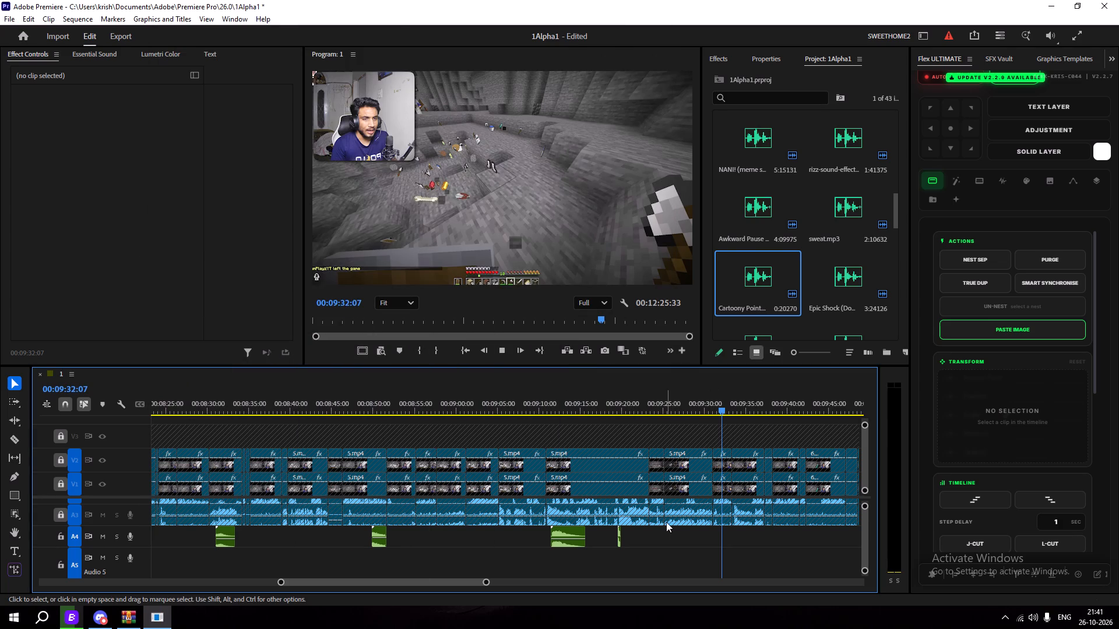
key(space)
alt+scroll(716, 482, up, 2)
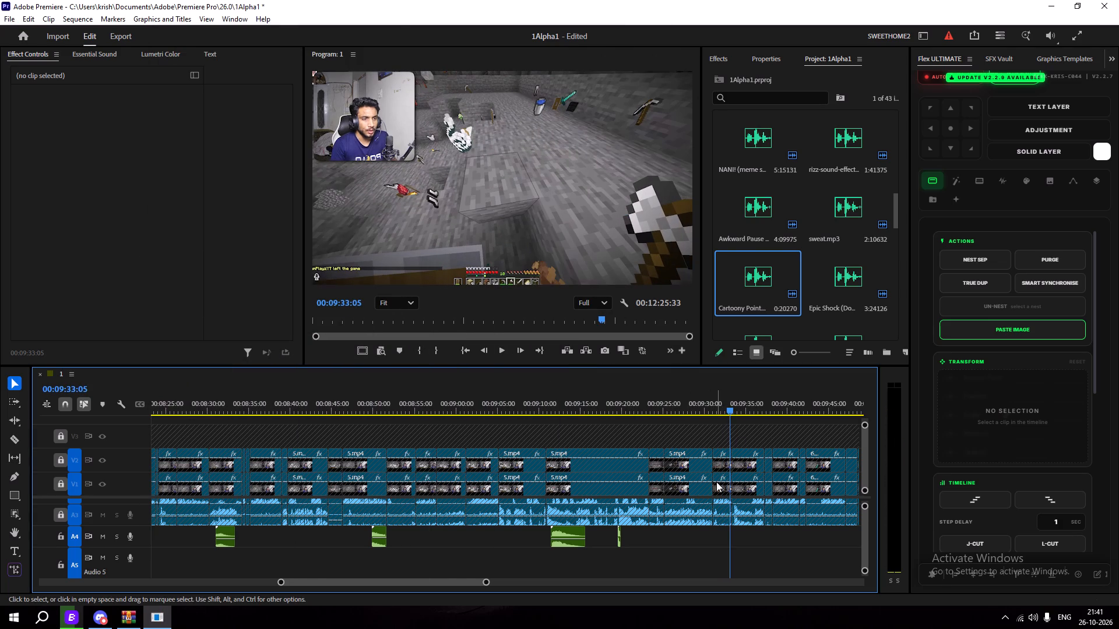
alt+scroll(716, 482, up, 6)
key(space)
key(space)
key(space)
key(space)
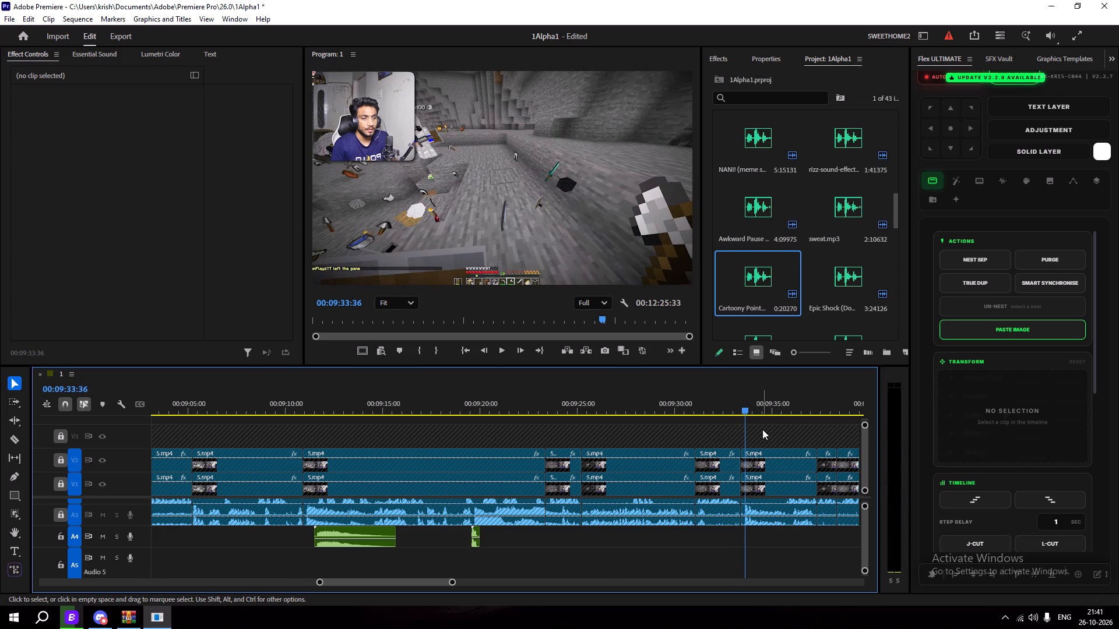
Import lol_ZtLafxH.mp3 from the sound pack archive into the project and place it on track A4 at 00:09:33:36.
click(137, 619)
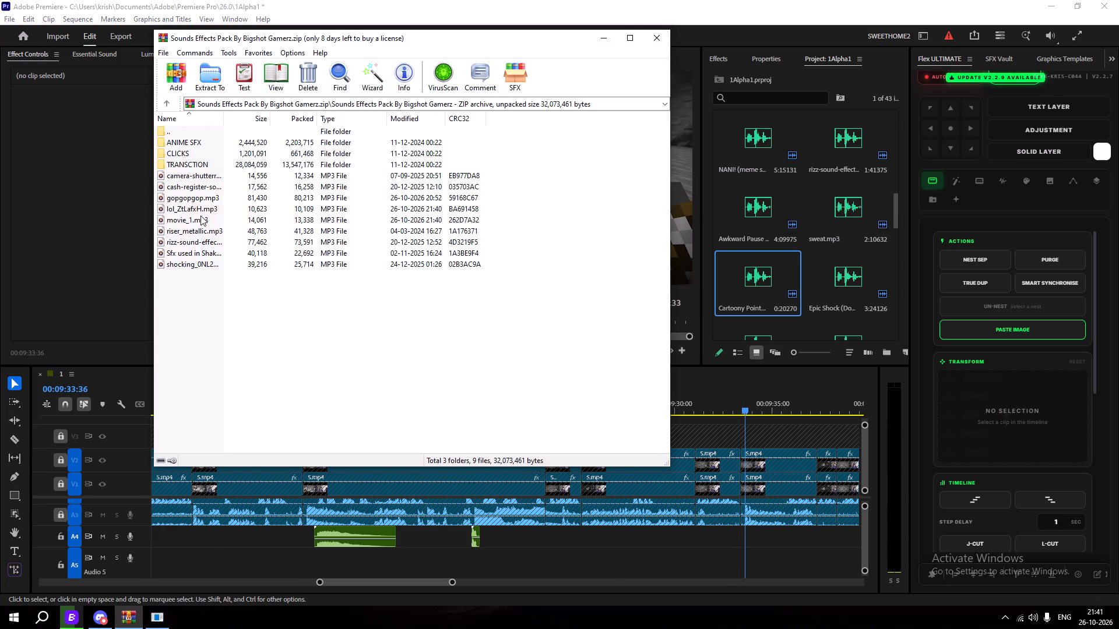
click(204, 210)
drag(209, 209, 819, 308)
drag(828, 287, 743, 528)
Play back the lol clip and shift it earlier on A4 until it starts at about 00:09:32:45.
key(space)
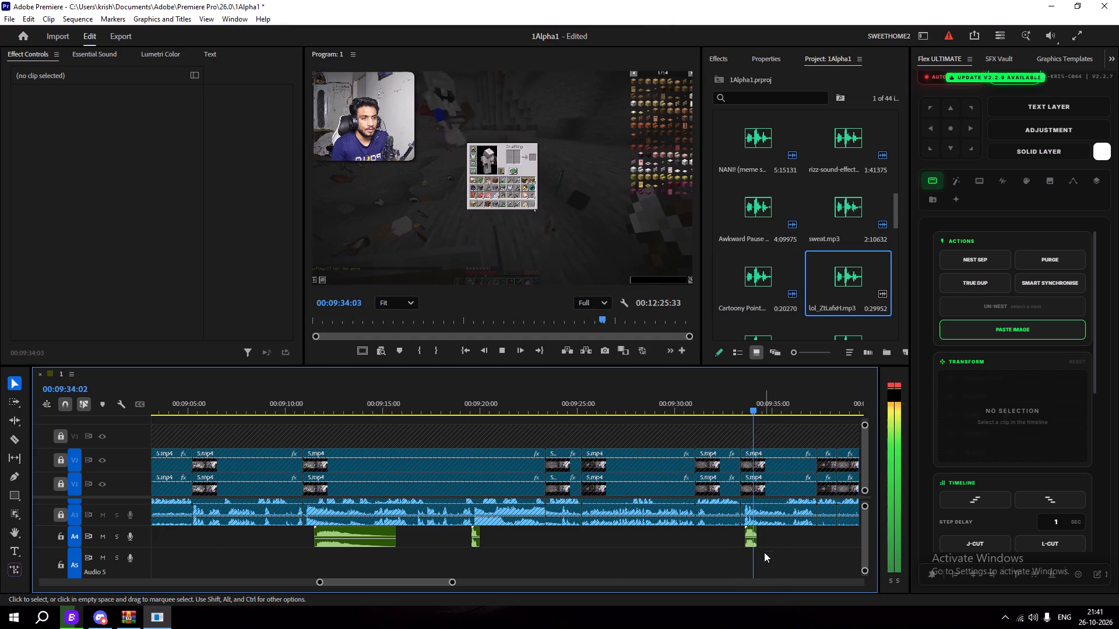
drag(768, 405, 734, 419)
drag(750, 545, 735, 541)
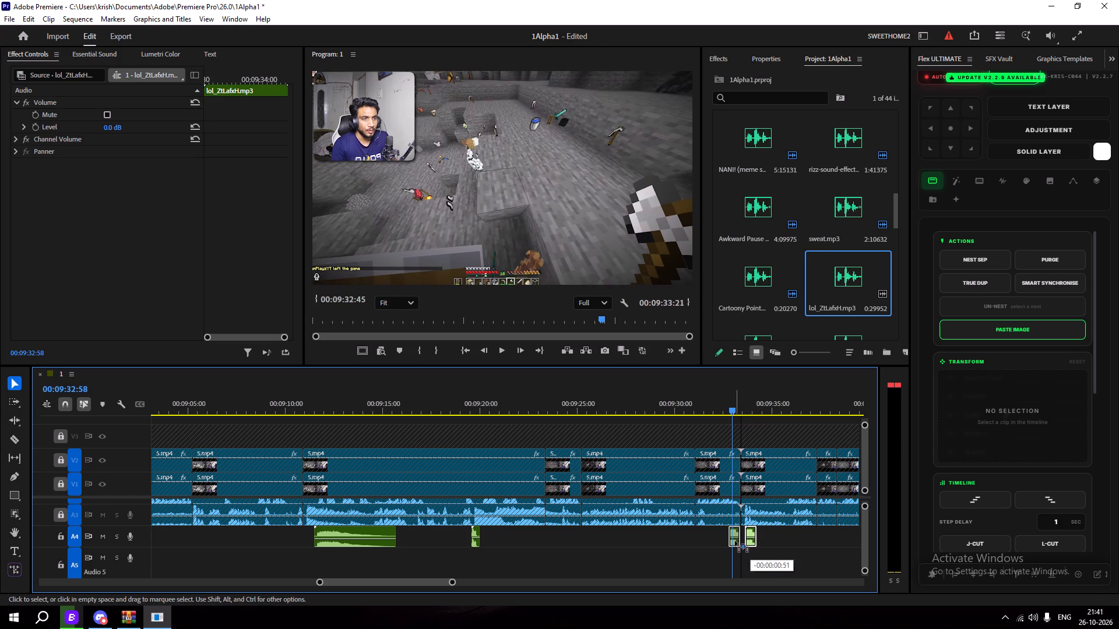
drag(735, 541, 737, 541)
key(space)
key(space)
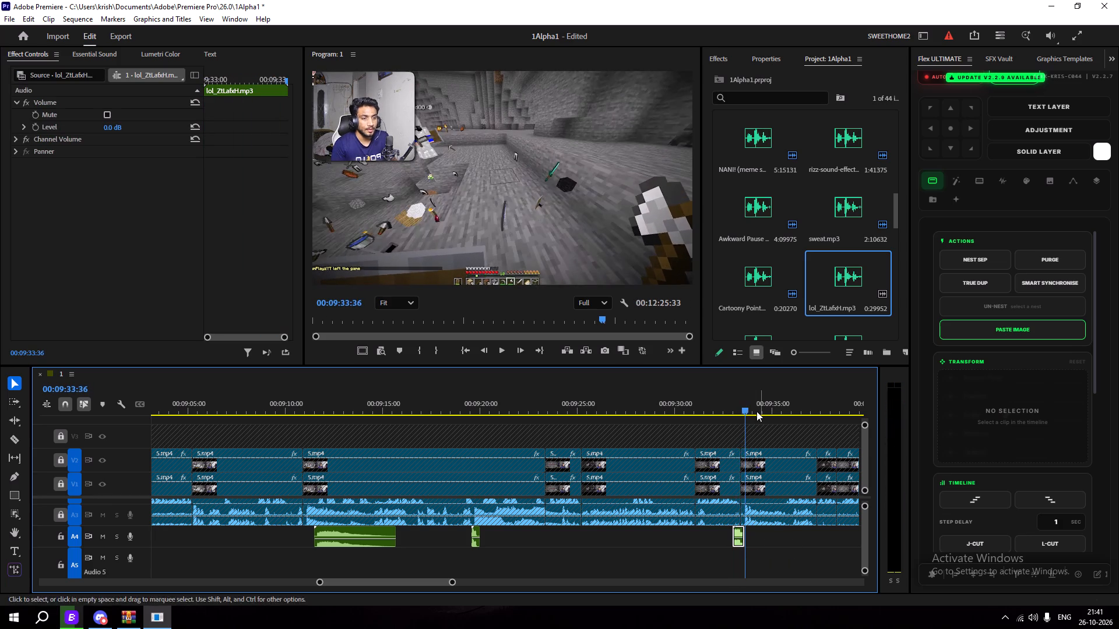
drag(748, 404, 708, 426)
scroll(740, 546, up, 6)
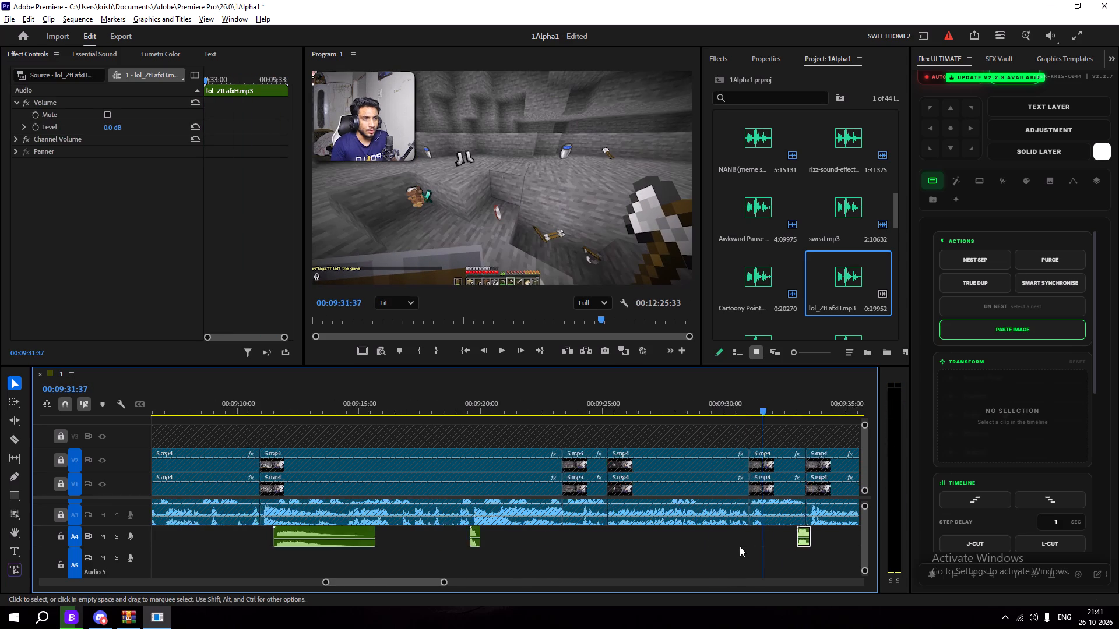
scroll(740, 546, up, 3)
alt+scroll(826, 550, up, 3)
drag(840, 543, 828, 539)
key(space)
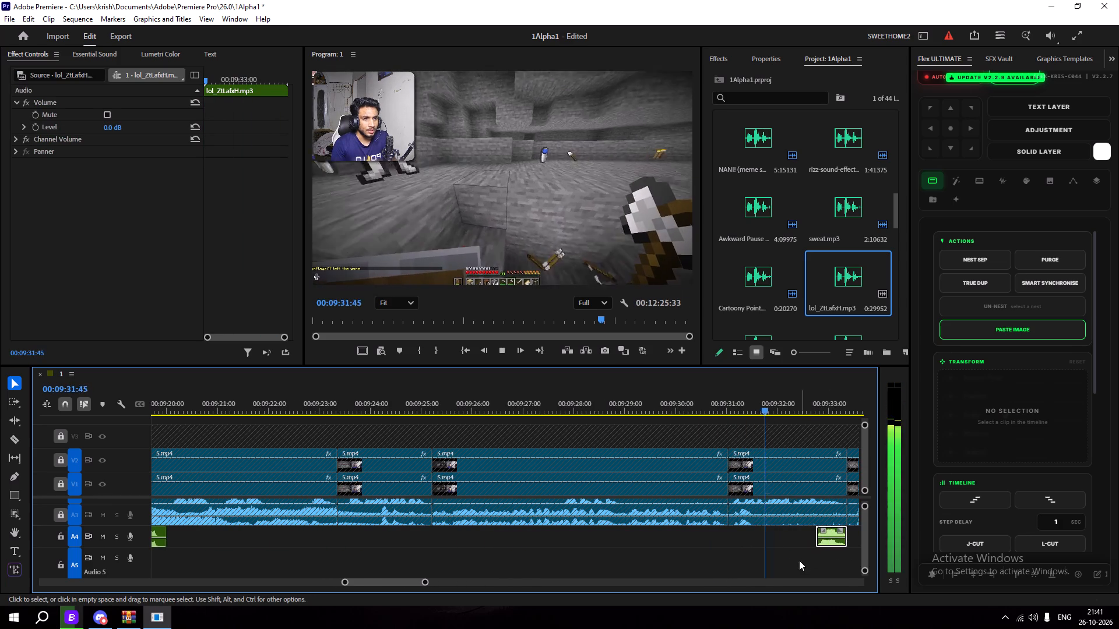
key(space)
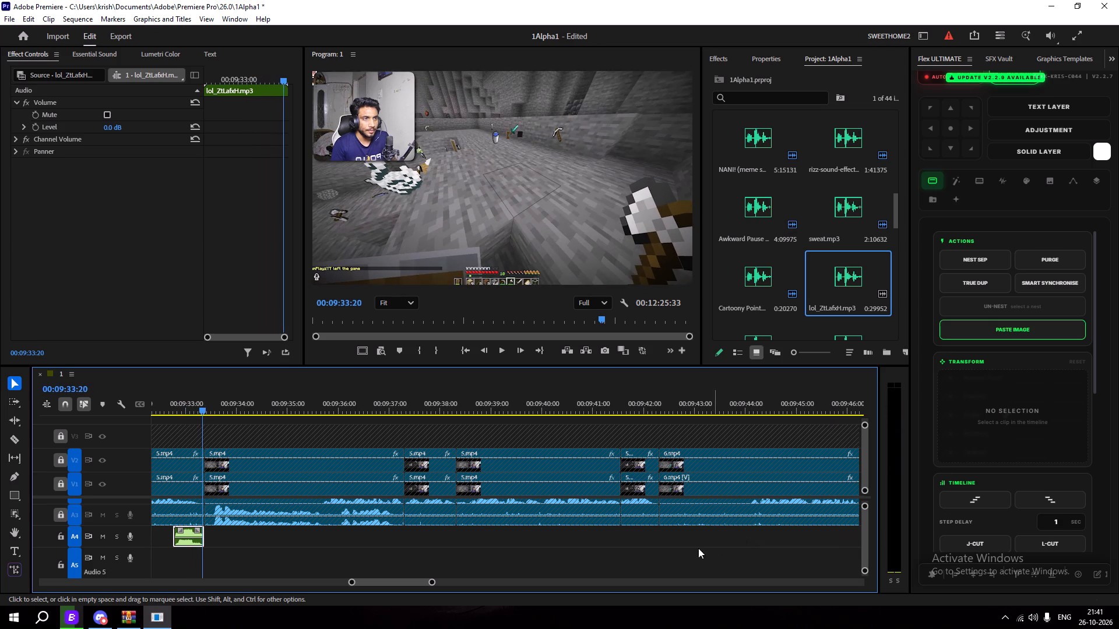
Select the lol clip on track A4 near 00:09:33:00.
click(194, 539)
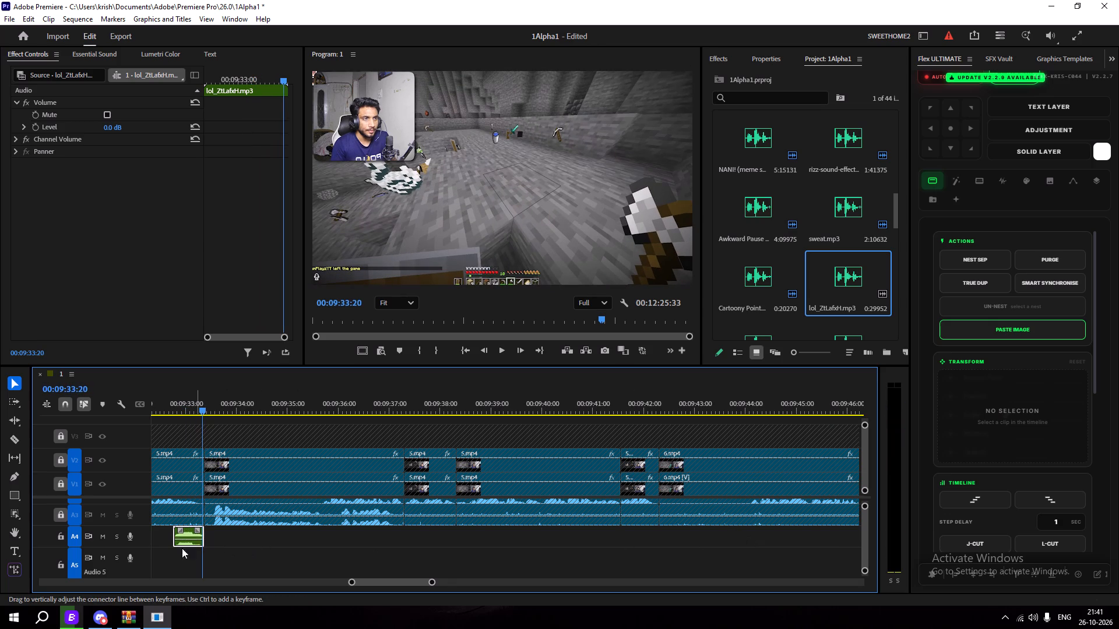
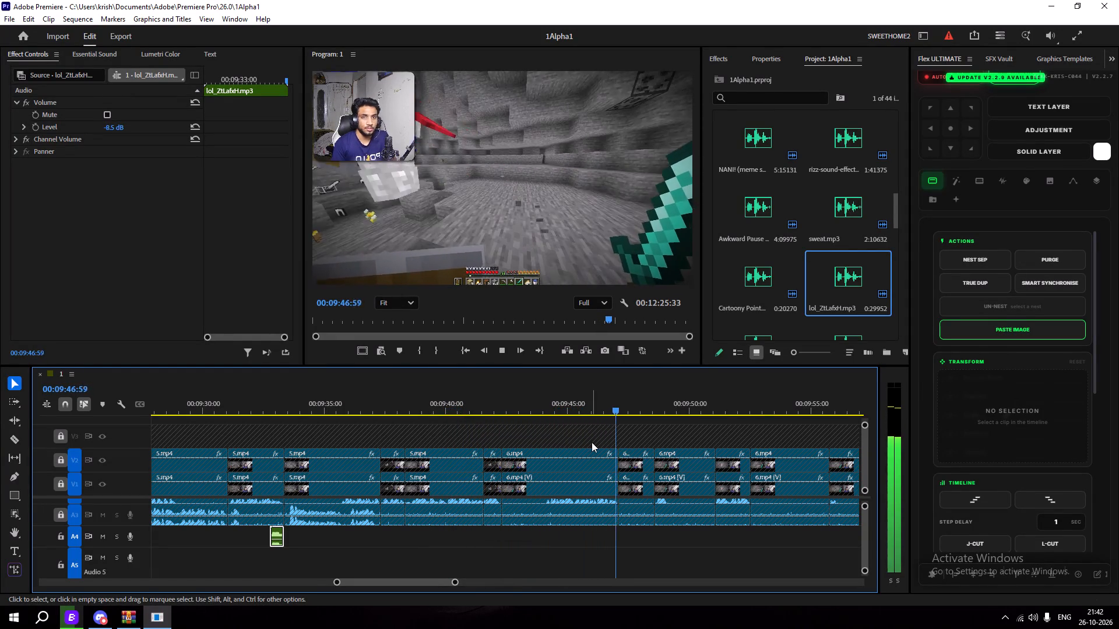
Import riser_metallic.mp3 from the sound pack archive into the project and place it on track A4 at 00:09:43:51.
key(space)
drag(631, 405, 541, 441)
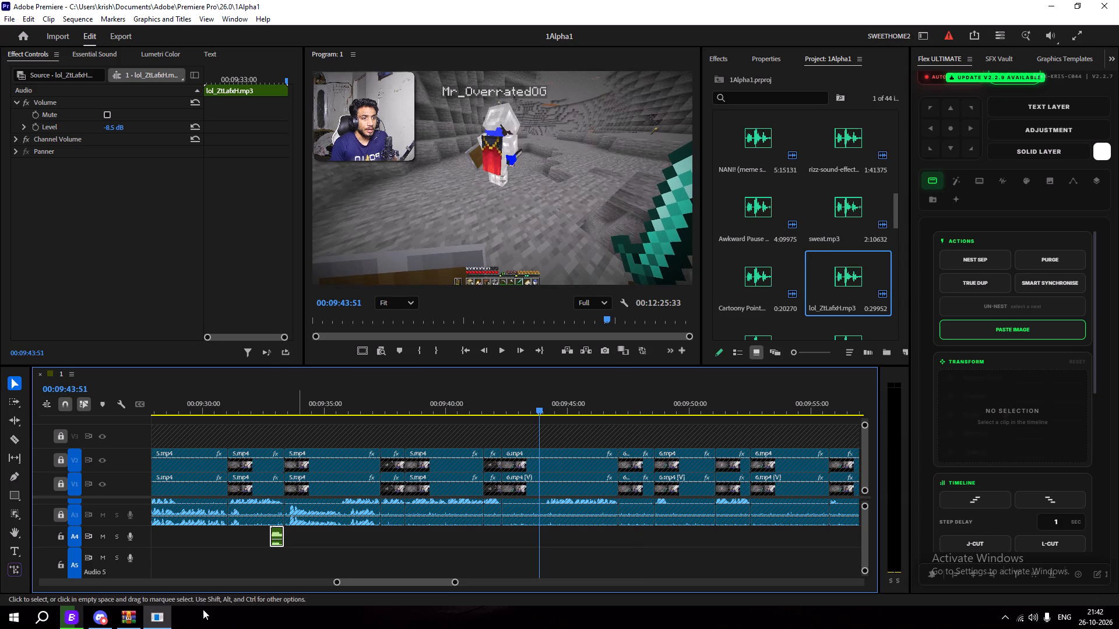
click(123, 622)
click(197, 234)
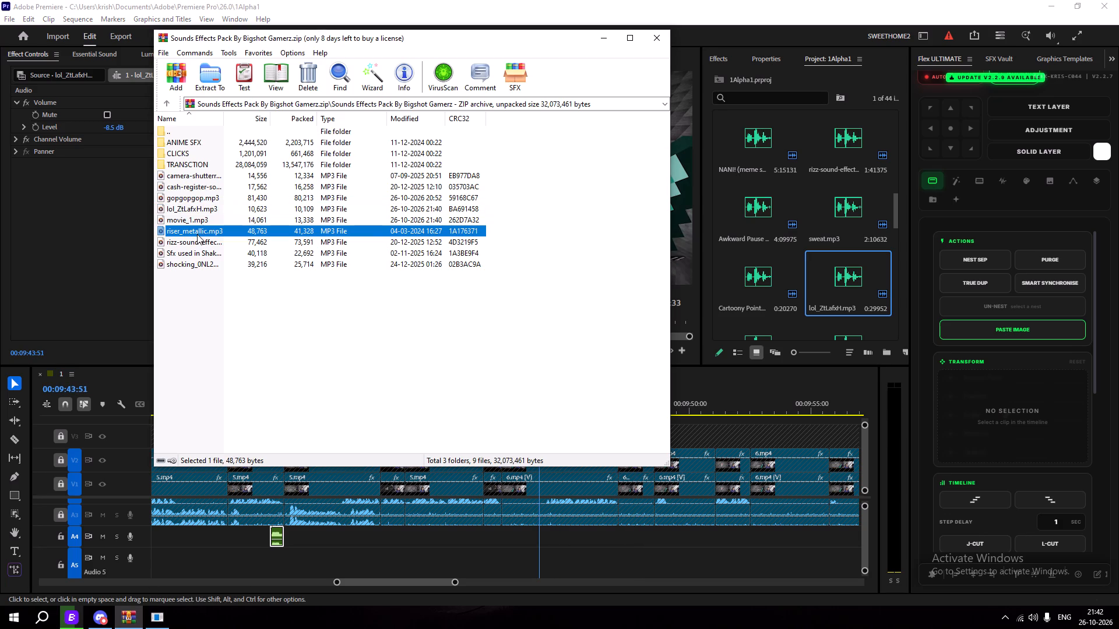
drag(198, 229, 913, 316)
click(138, 614)
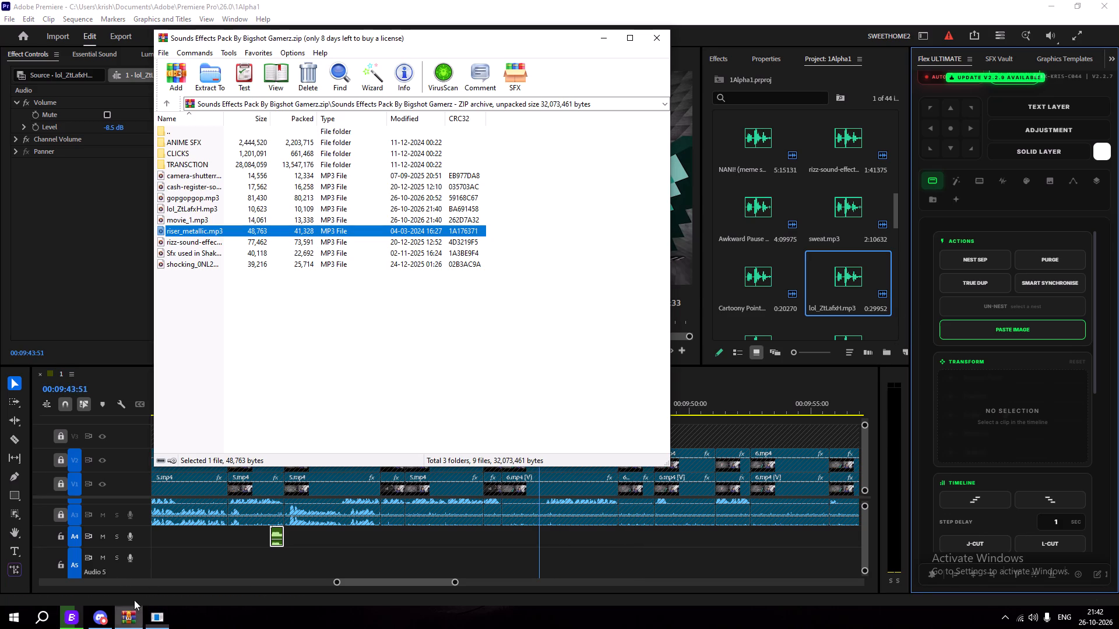
drag(190, 229, 807, 227)
click(614, 45)
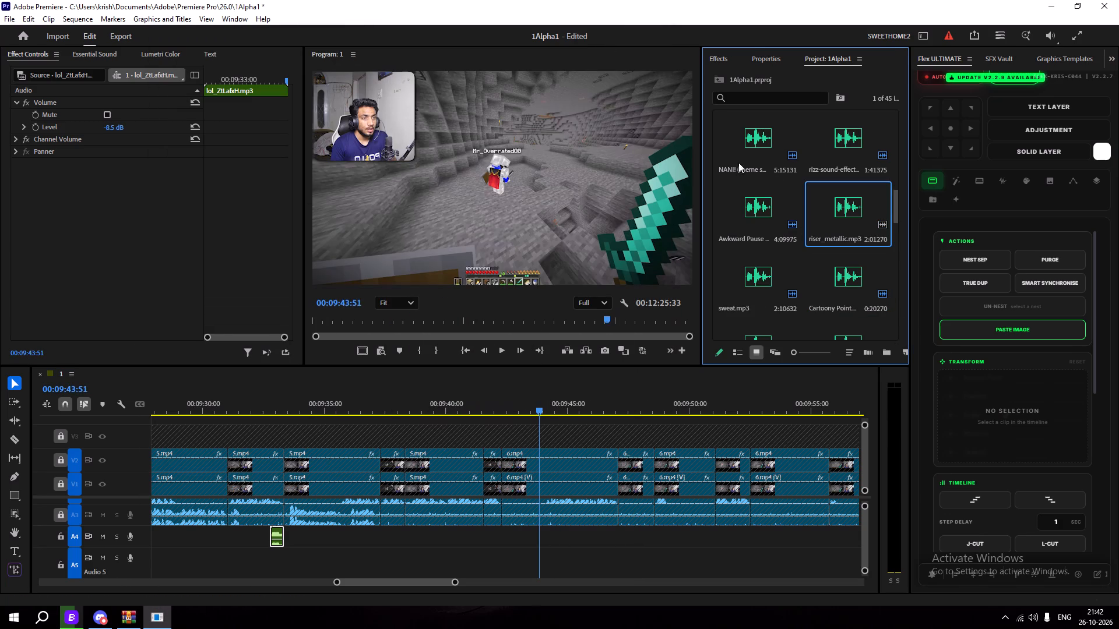
drag(812, 196, 772, 179)
drag(824, 173, 550, 515)
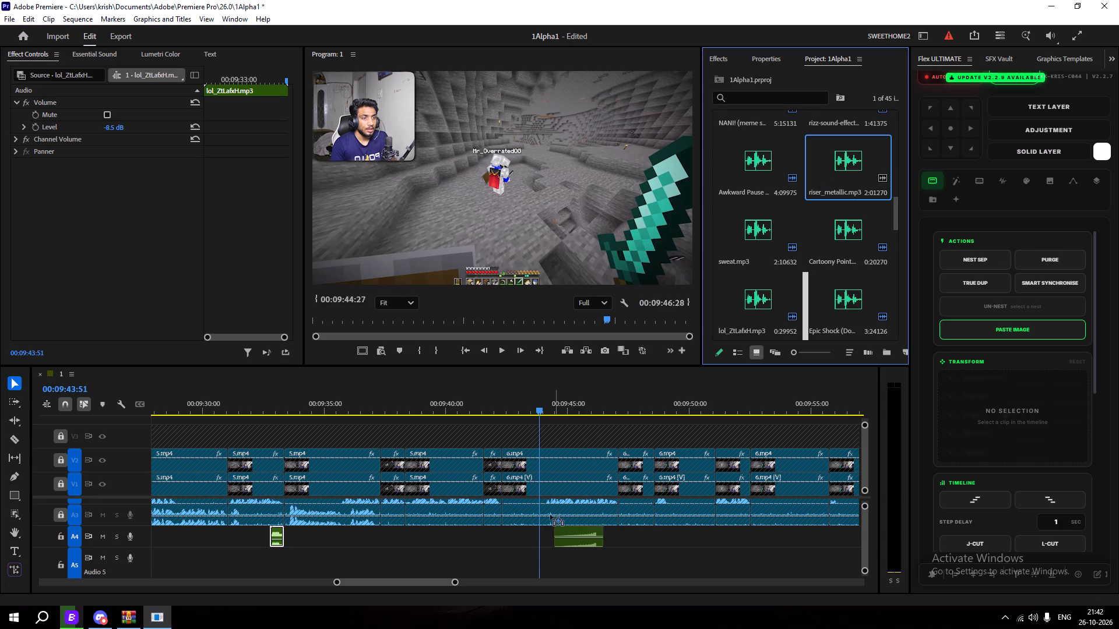
drag(550, 515, 534, 517)
Play the riser_metallic clip briefly and shift it later on A4 to span 00:09:45:03 to 00:09:47:03.
key(space)
key(space)
drag(564, 547, 594, 545)
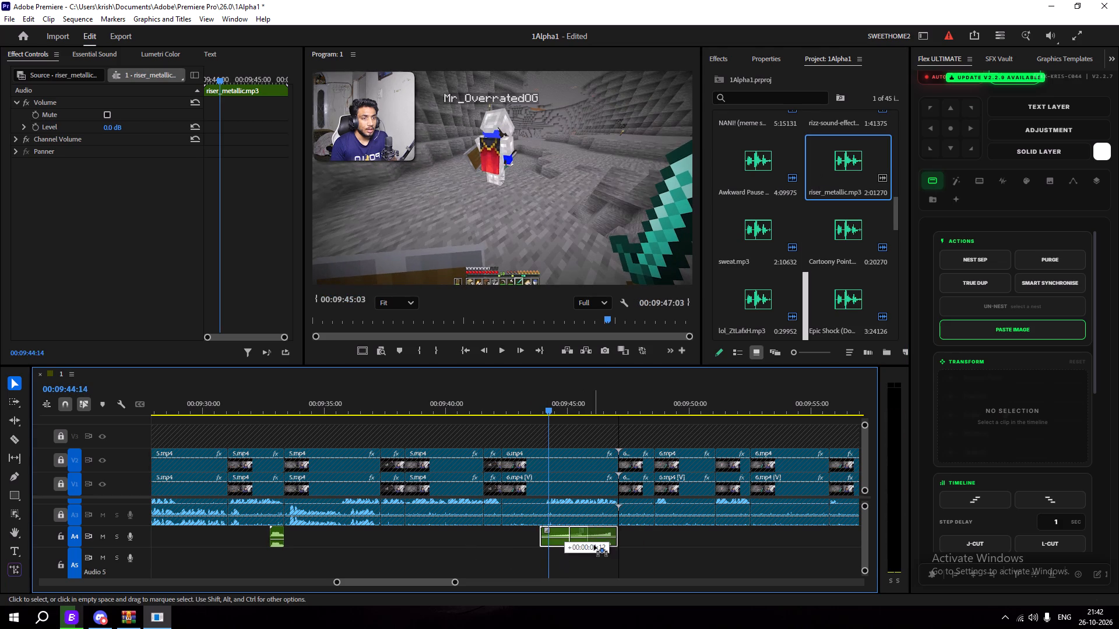
drag(594, 545, 596, 545)
Cut off and delete the short tail of the riser_metallic clip, then slide the rest later on A4 to end at about 00:09:47:03.
key(c)
click(612, 539)
key(v)
click(615, 540)
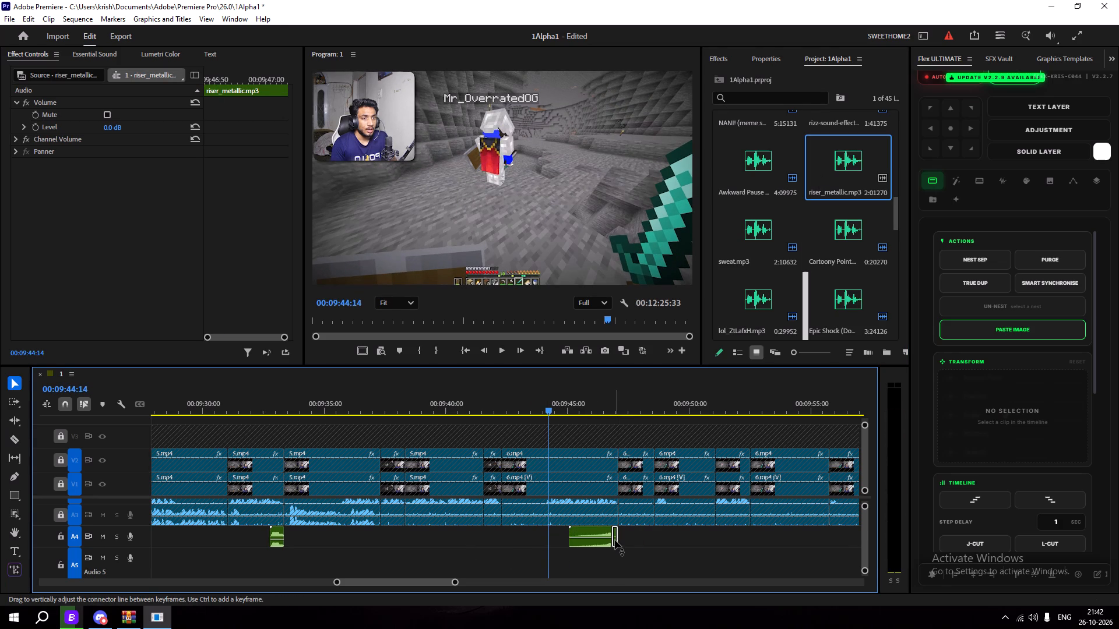
key(Delete)
click(589, 544)
right_click(593, 544)
Play back the riser and the following gameplay, replaying around 00:09:54 to find the next sound-effect spot, and stop at 00:09:55:07.
key(space)
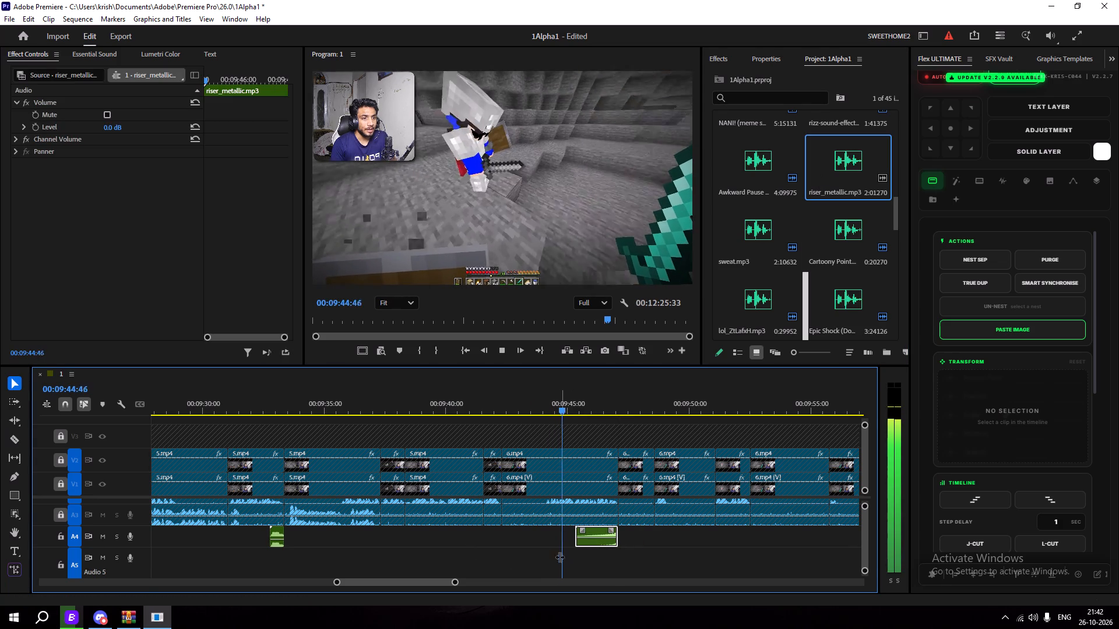
click(558, 557)
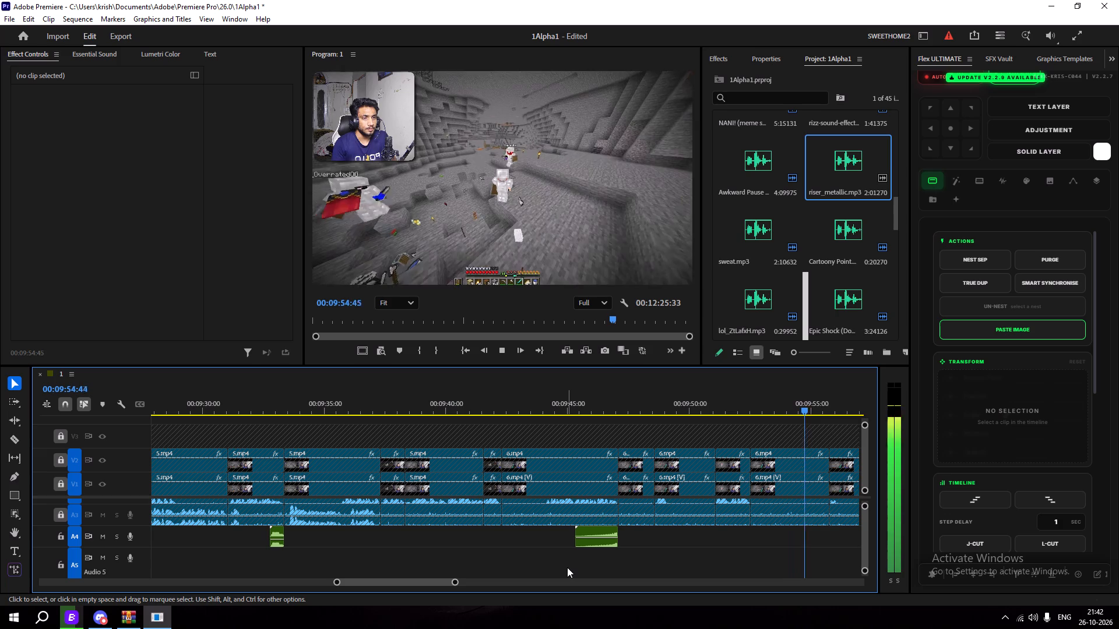
key(space)
drag(814, 412, 789, 432)
key(space)
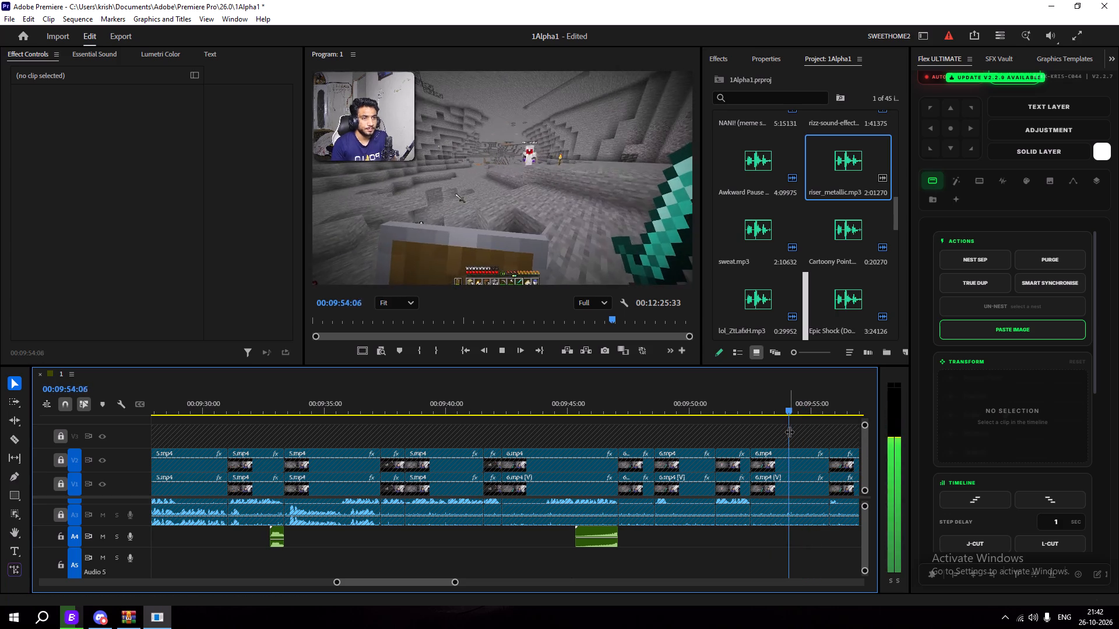
key(space)
key(space)
key(space)
key(space)
key(space)
key(space)
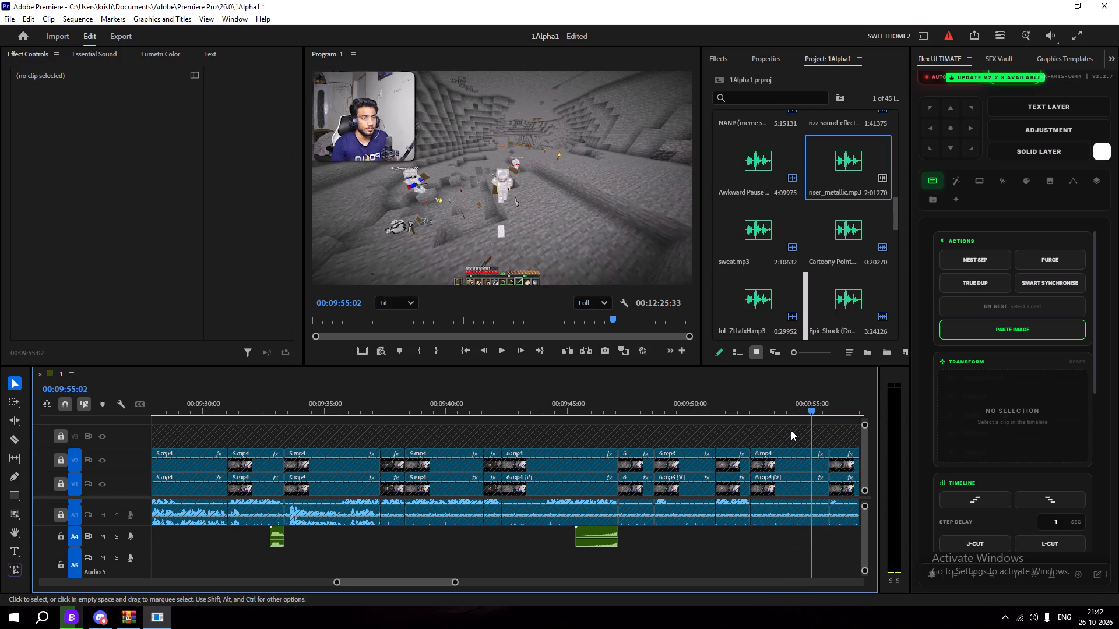
key(space)
Switch to the WinRAR sound pack archive and rename movie_1.mp3 as bruh.mp3.
click(131, 621)
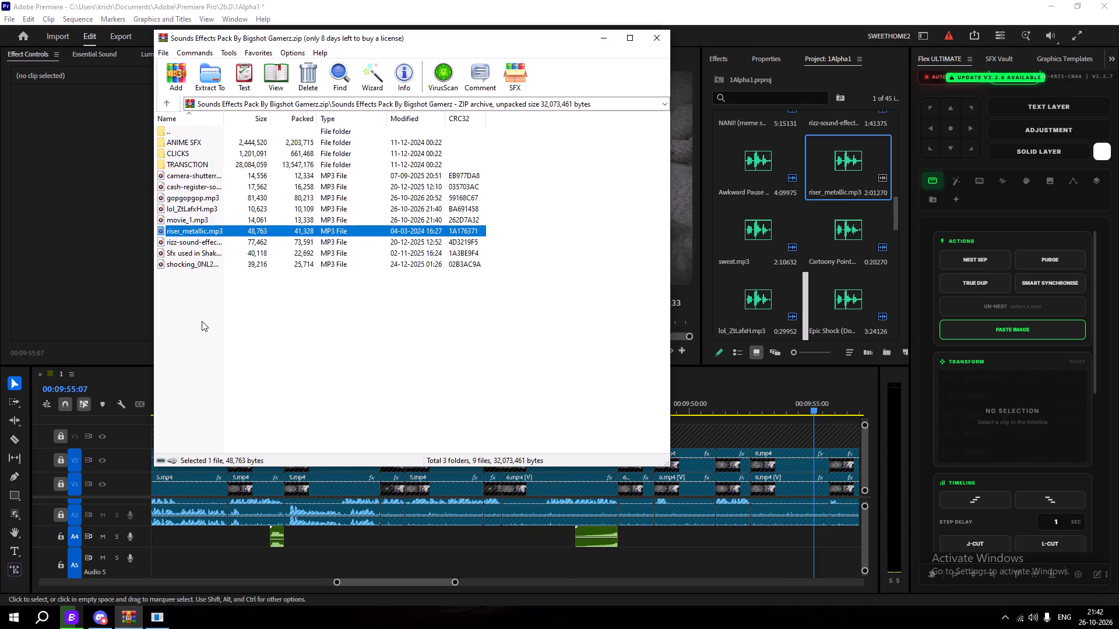
click(189, 217)
click(183, 257)
click(193, 309)
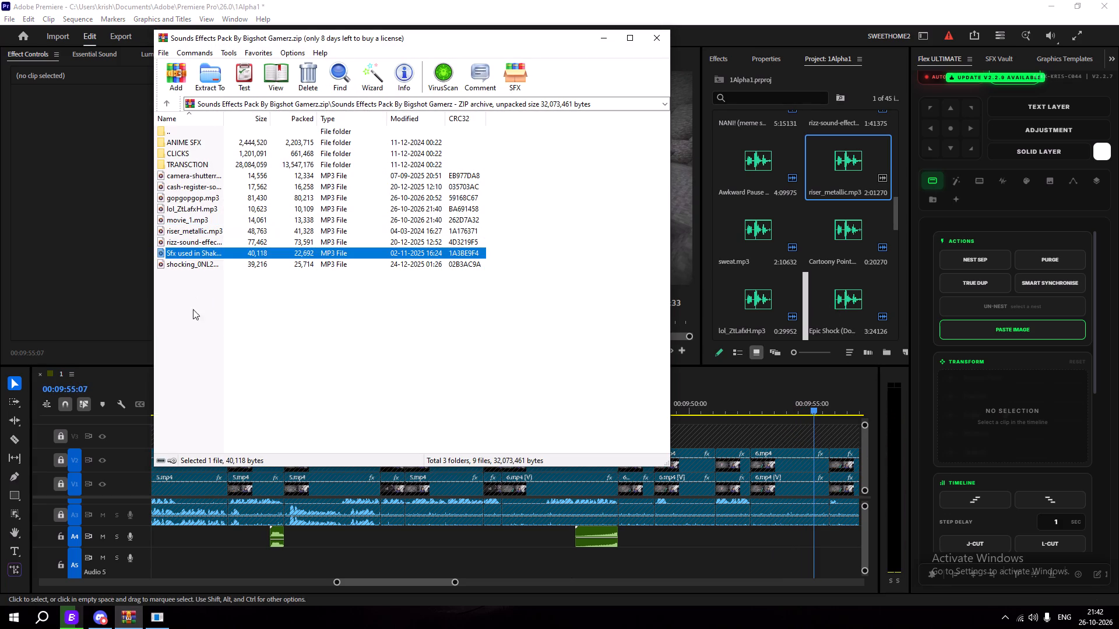
click(195, 207)
click(192, 213)
click(192, 222)
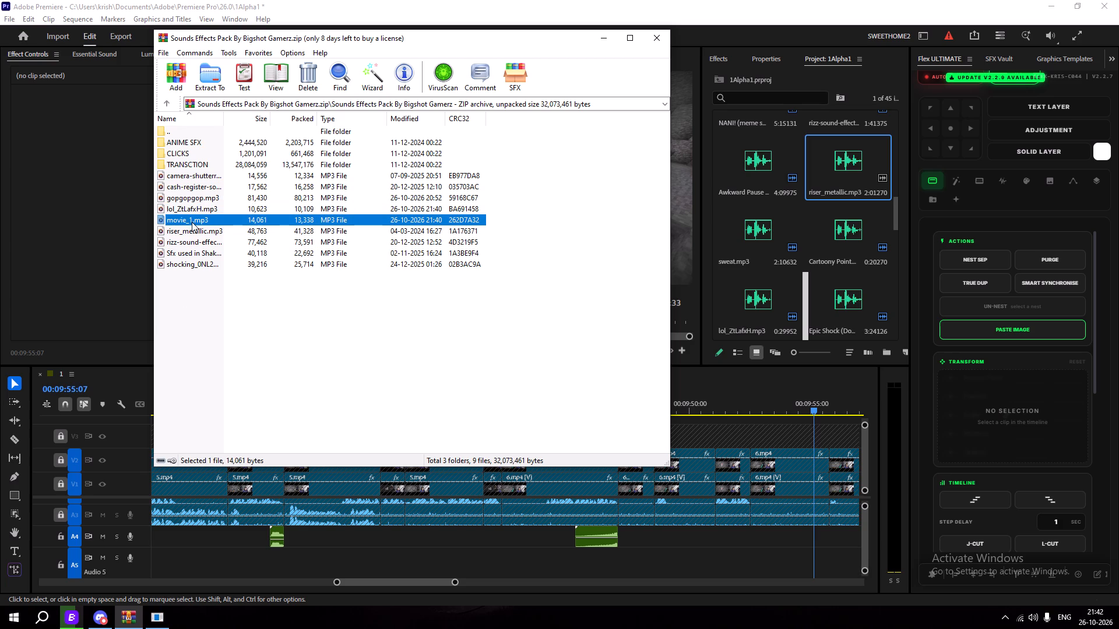
right_click(188, 220)
click(235, 348)
text(bruh.mo3==)
key(BackSpace)
key(BackSpace)
key(BackSpace)
key(BackSpace)
key(BackSpace)
key(BackSpace)
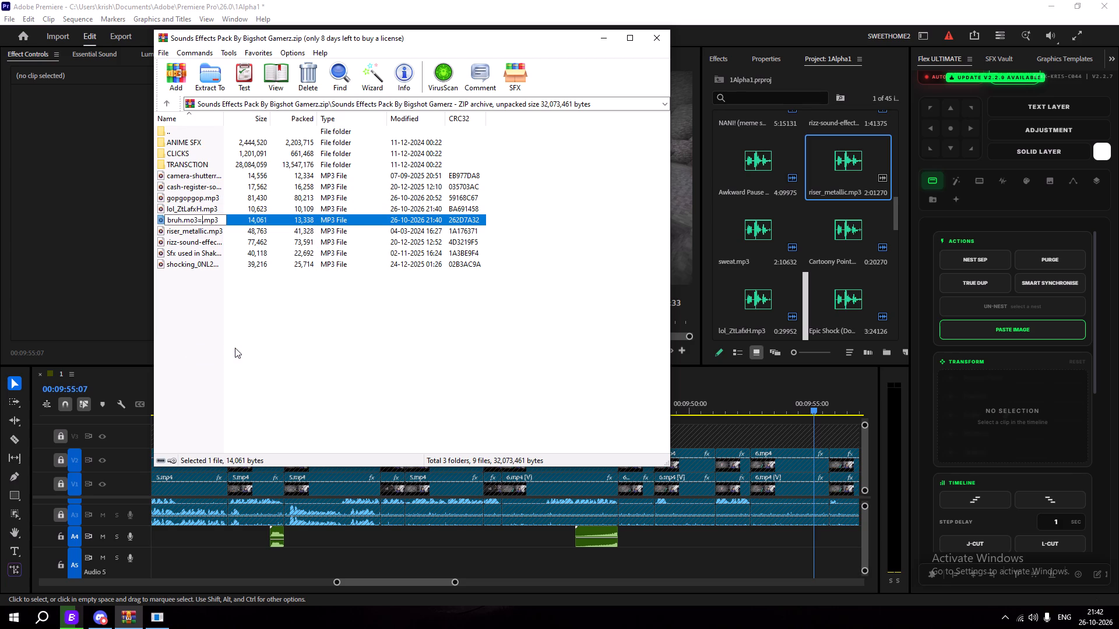
key(BackSpace)
key(h)
key(Return)
click(235, 348)
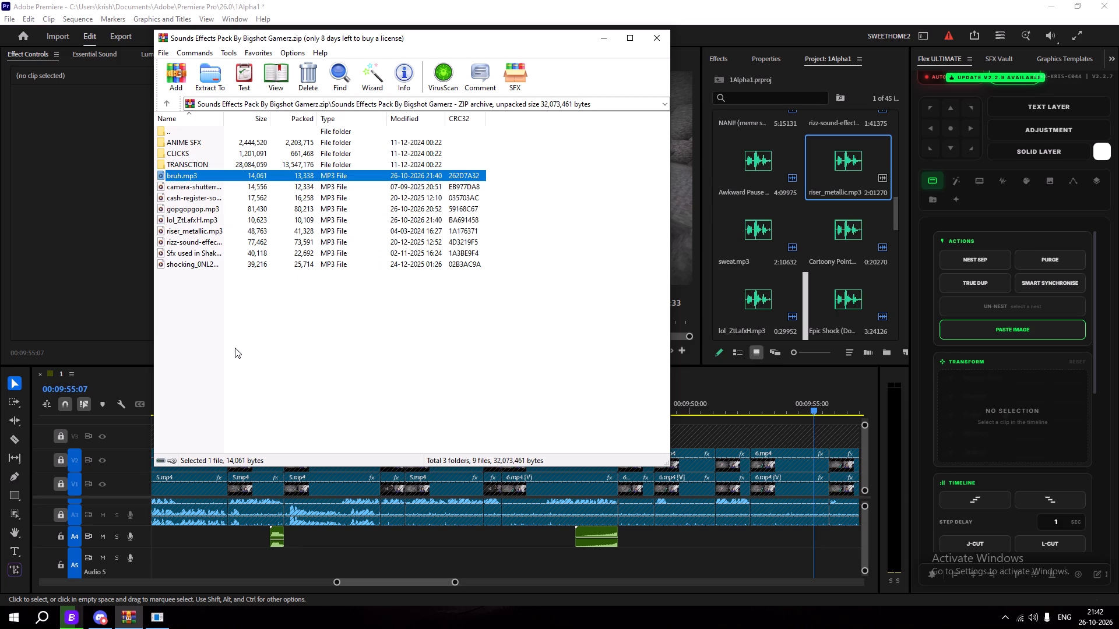
Import bruh.mp3 from the archive into the Premiere Pro project and place it on track A4 at about 00:09:55:00.
drag(189, 173, 856, 317)
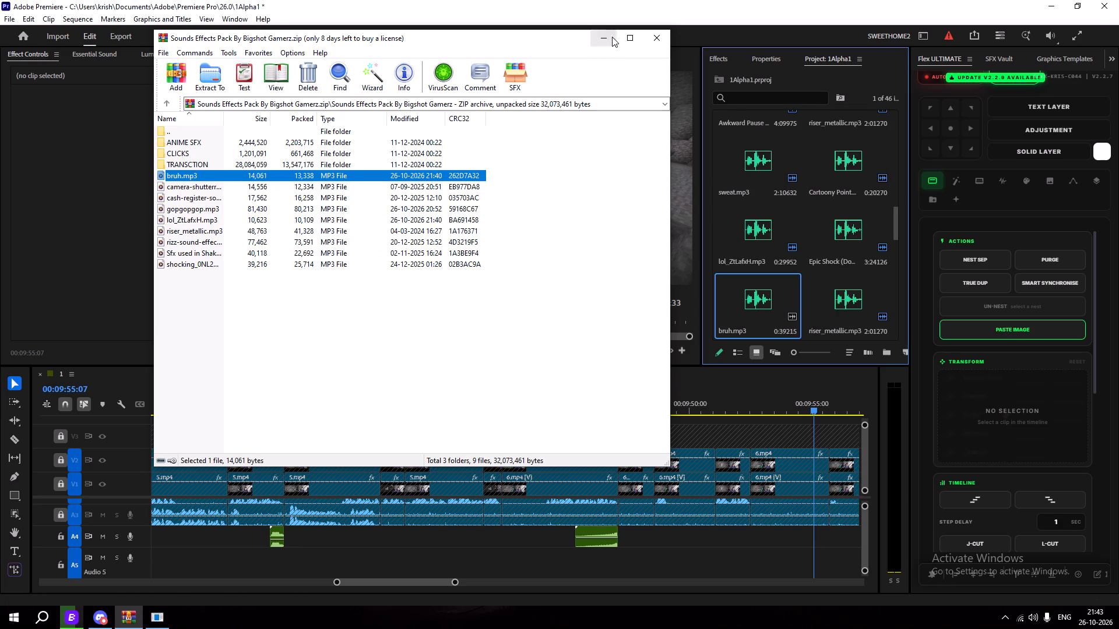
click(611, 37)
drag(743, 298, 810, 536)
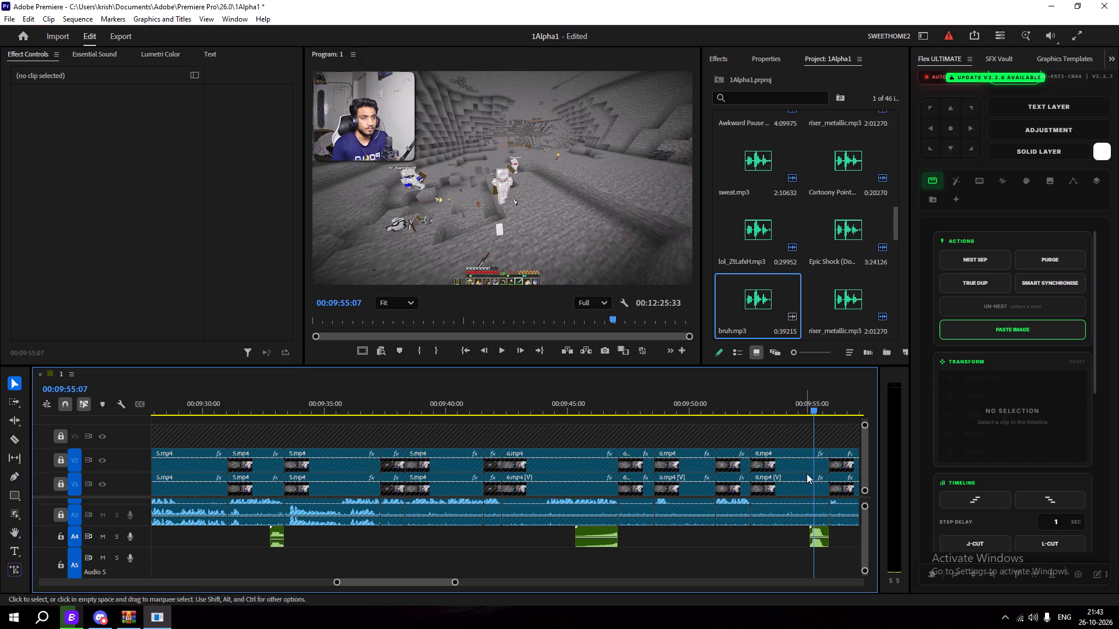
Play back around the bruh clip and shift it slightly later on A4 to start at about 00:09:55:15.
drag(812, 414, 793, 423)
key(space)
key(space)
drag(819, 545, 821, 543)
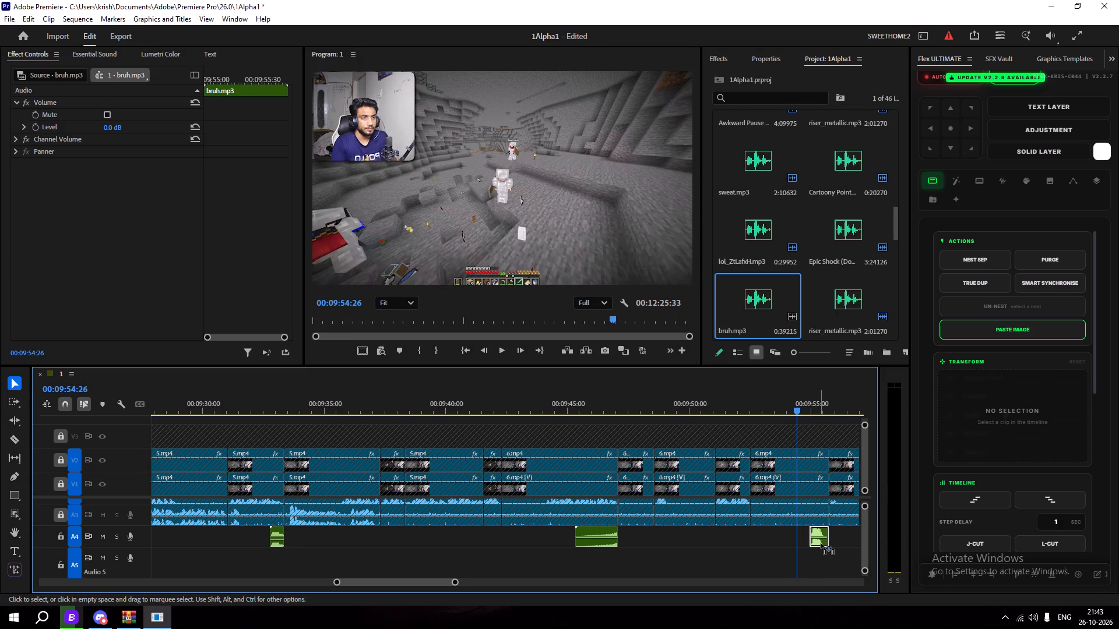
drag(821, 543, 827, 545)
key(space)
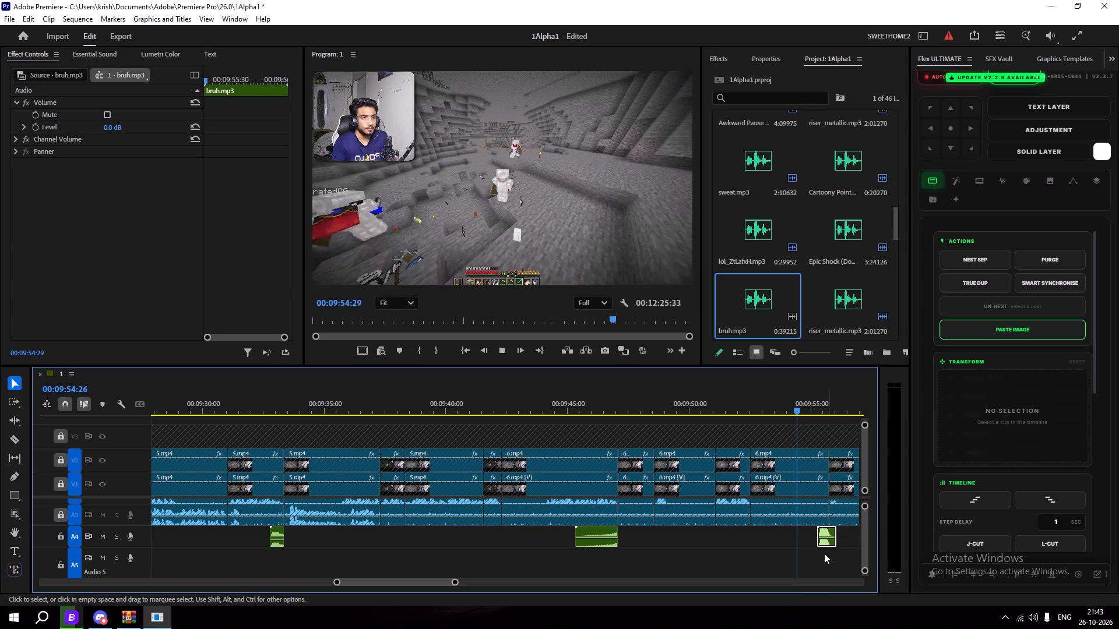
key(space)
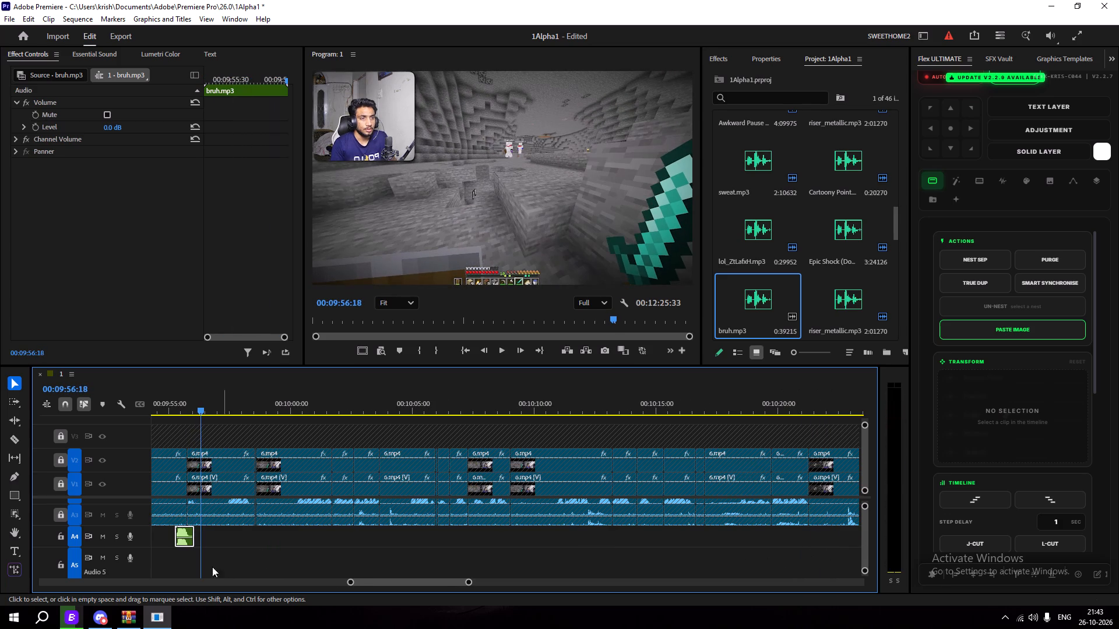
click(194, 544)
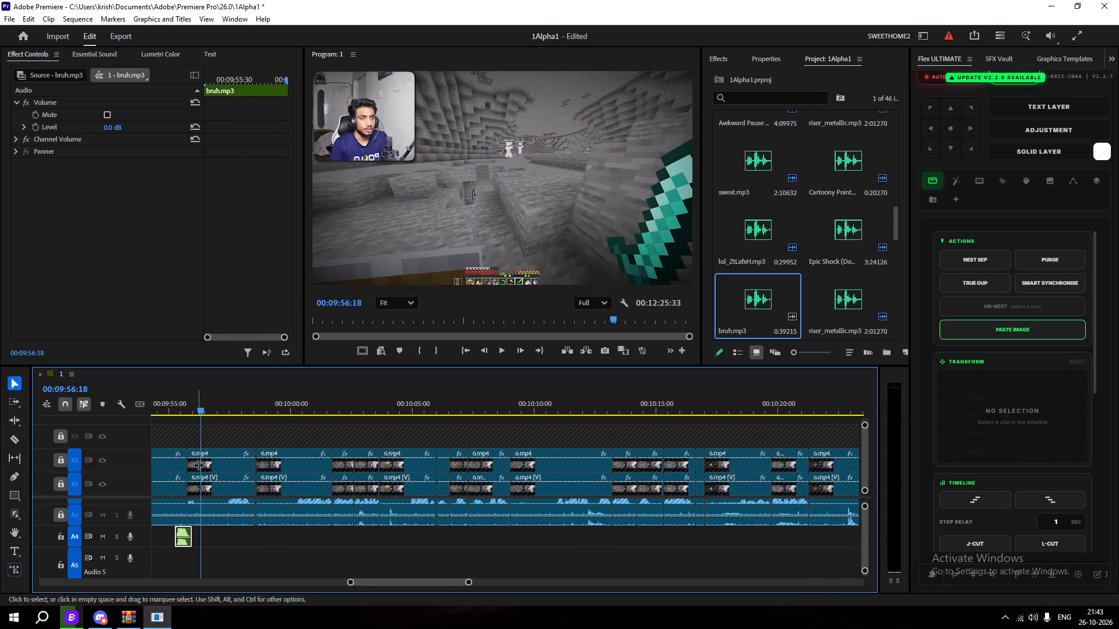
Move the playhead back to about 00:09:51:48 and save the project.
drag(199, 409, 153, 450)
key(space)
key(ctrl+s)
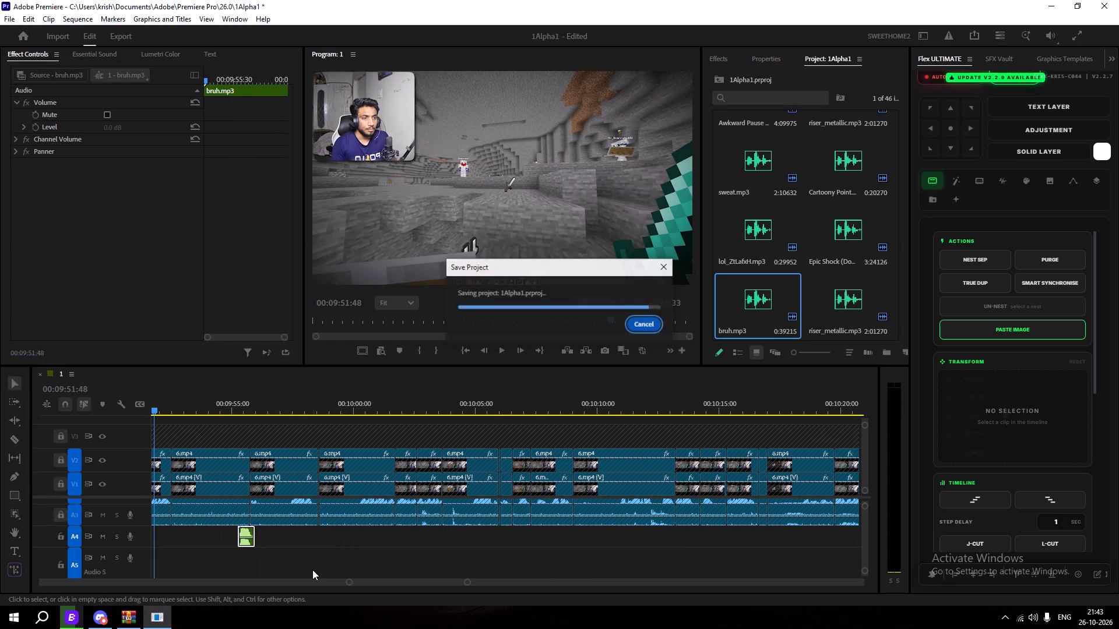
Play the gameplay from about 00:09:51:48 past the bruh clip to find the next sound-effect spot, stopping at 00:10:04:23.
click(245, 539)
click(302, 531)
key(space)
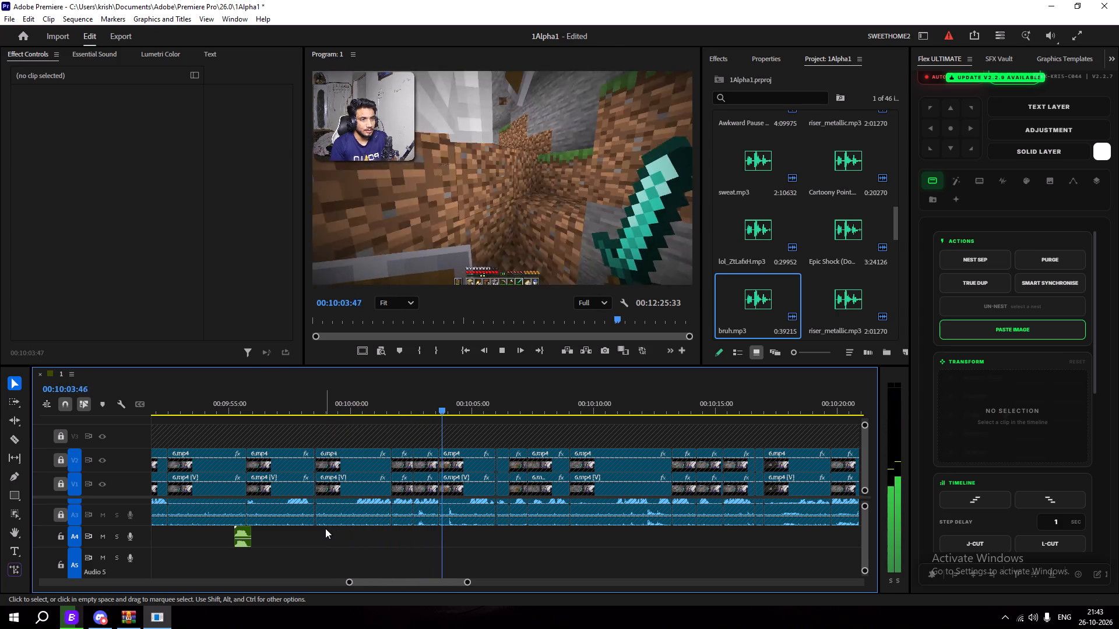
key(space)
Browse the archive's ANIME SFX folder and preview the Wimpy Trumpet, Tense Moment and Stupid Gag 02 sounds.
click(124, 616)
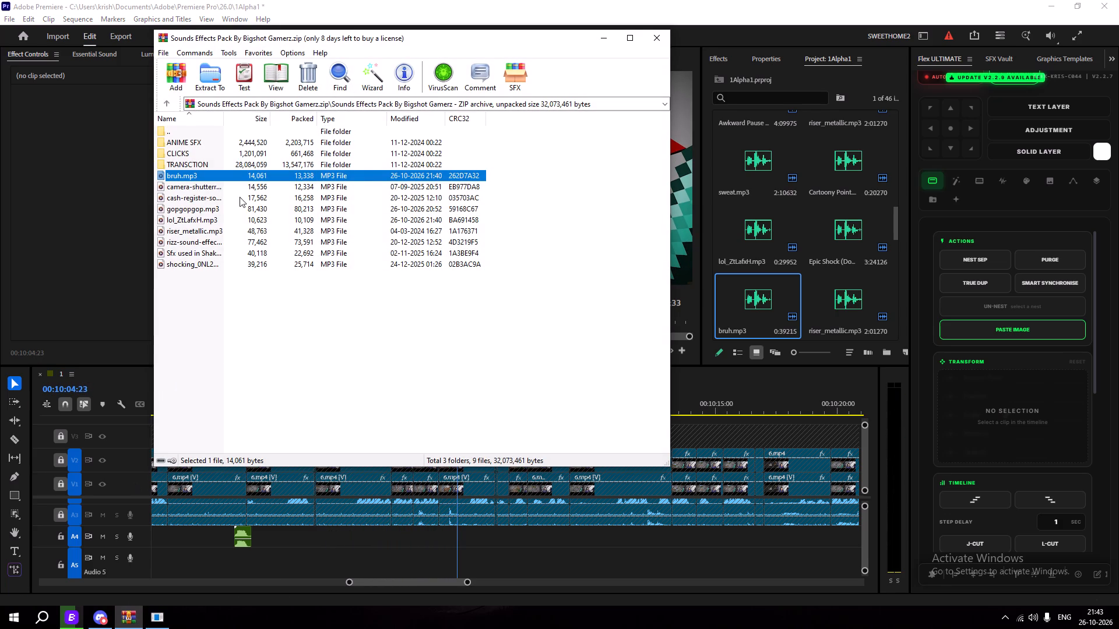
double_click(287, 137)
scroll(235, 359, down, 15)
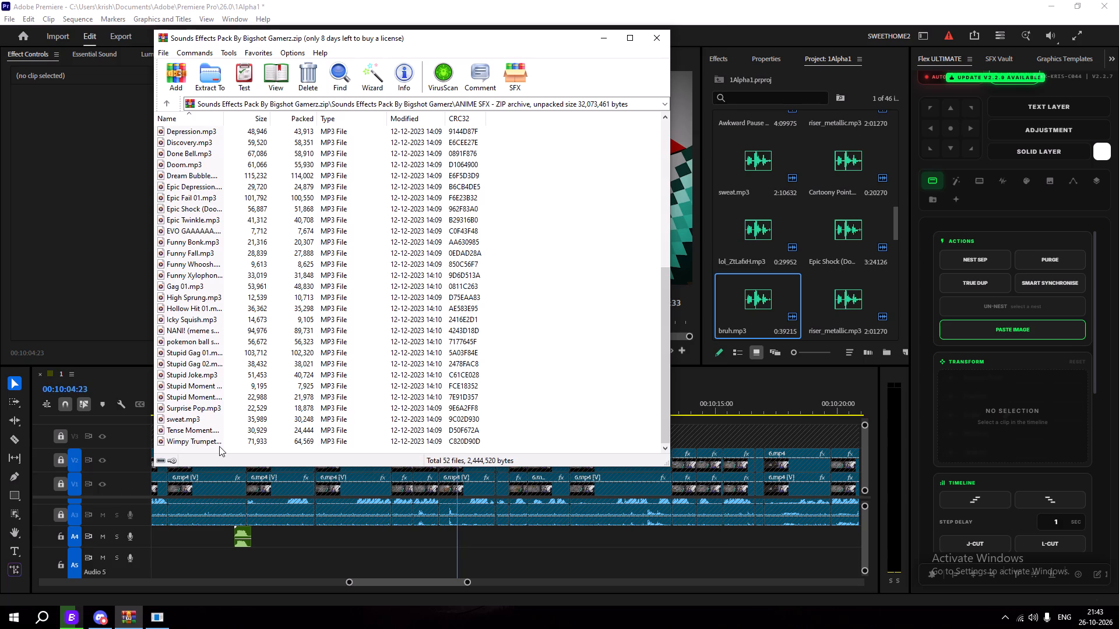
double_click(219, 446)
click(719, 26)
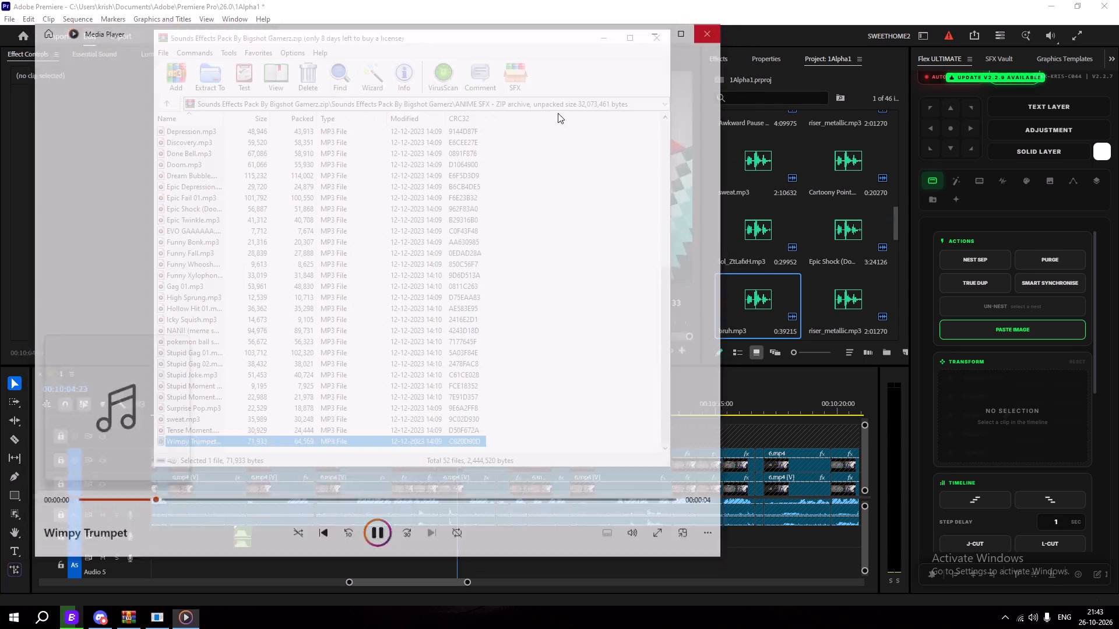
click(197, 424)
double_click(197, 429)
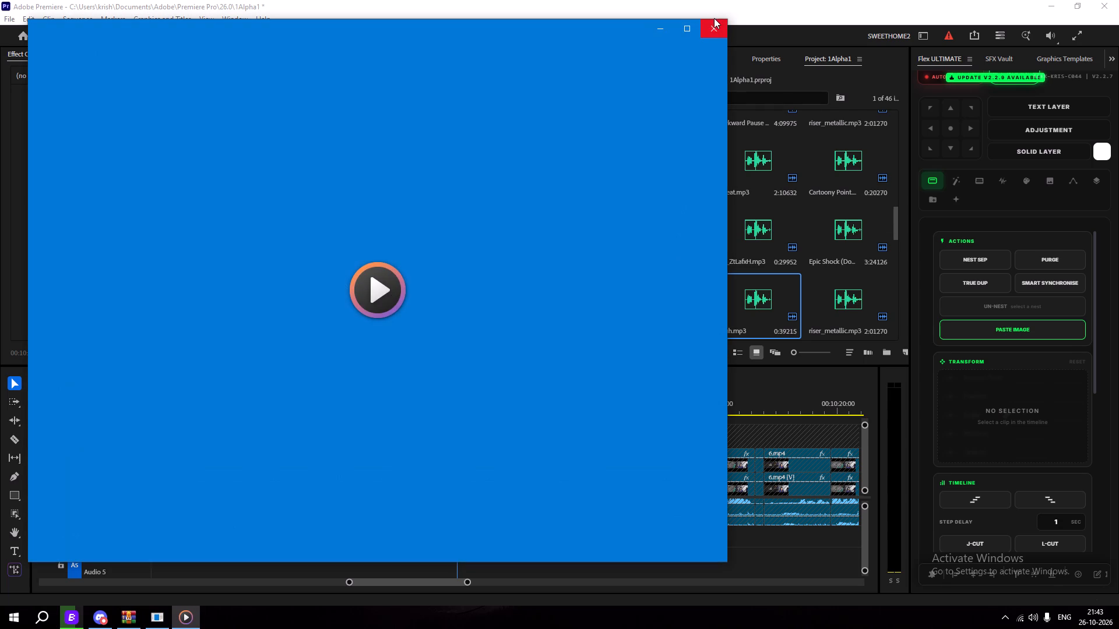
click(715, 30)
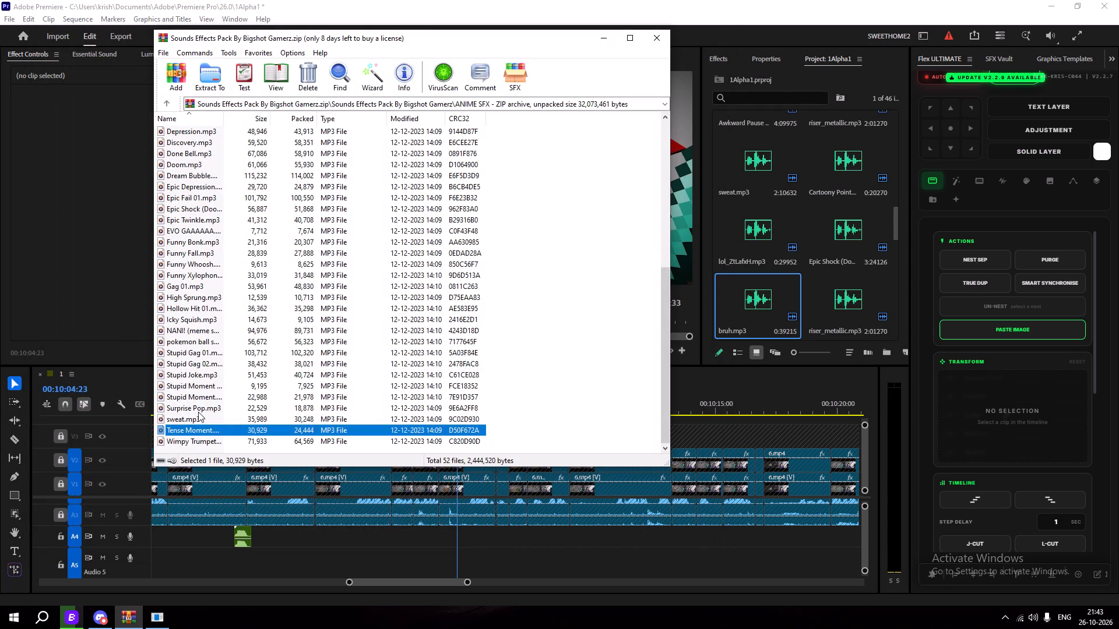
click(198, 412)
click(210, 398)
double_click(214, 367)
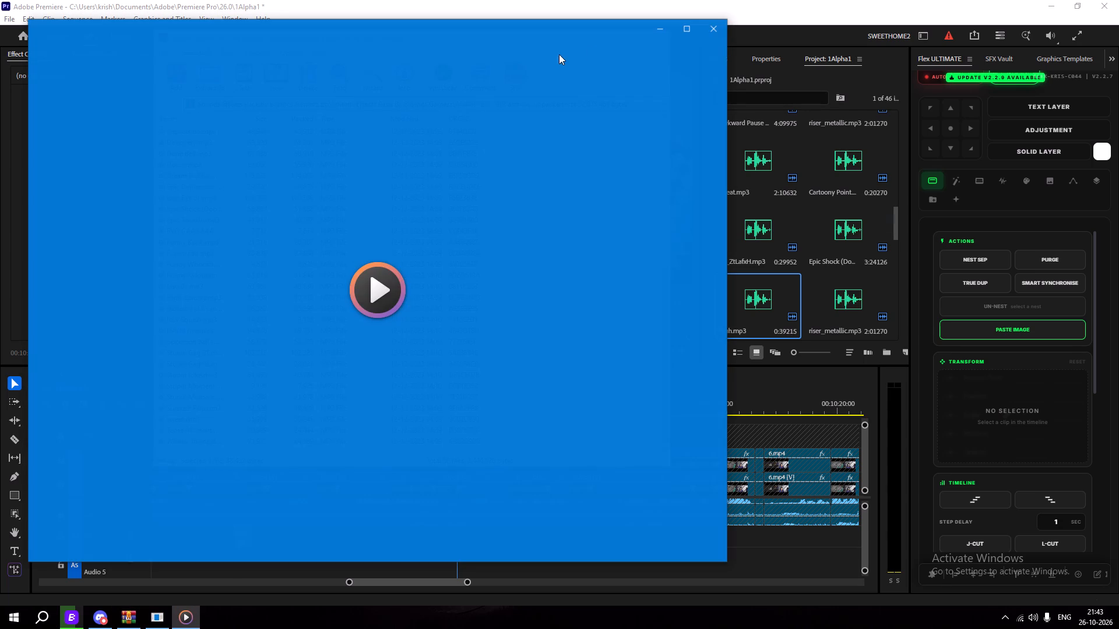
click(720, 25)
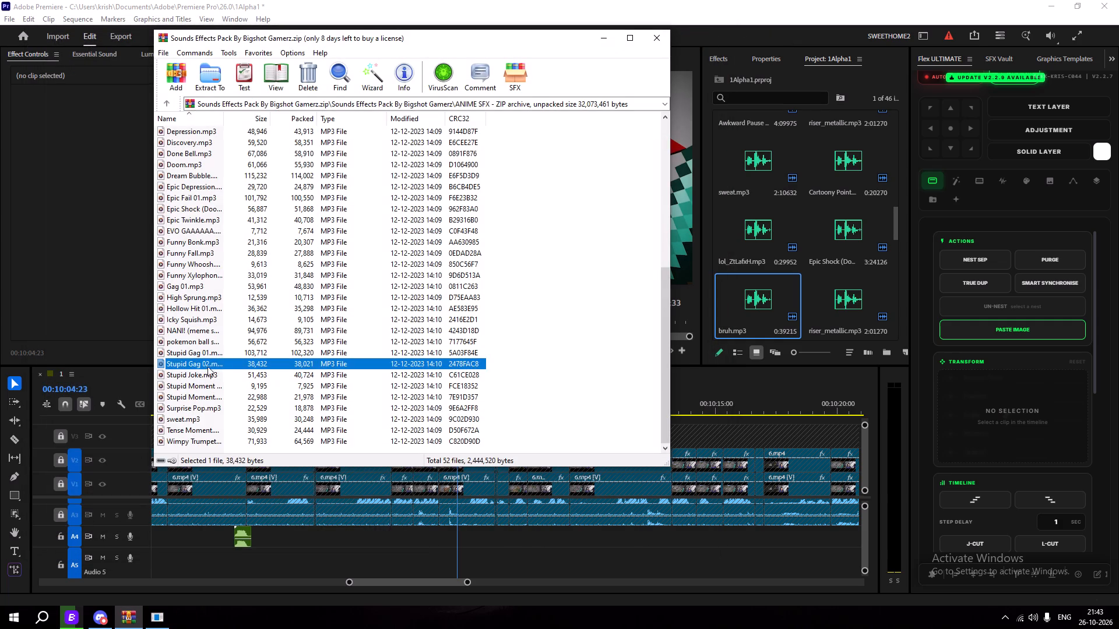
Import Stupid Gag 02.mp3 into the project and place it on track A4 at 00:10:03:16, after replaying the gameplay there.
drag(209, 365, 775, 296)
click(601, 45)
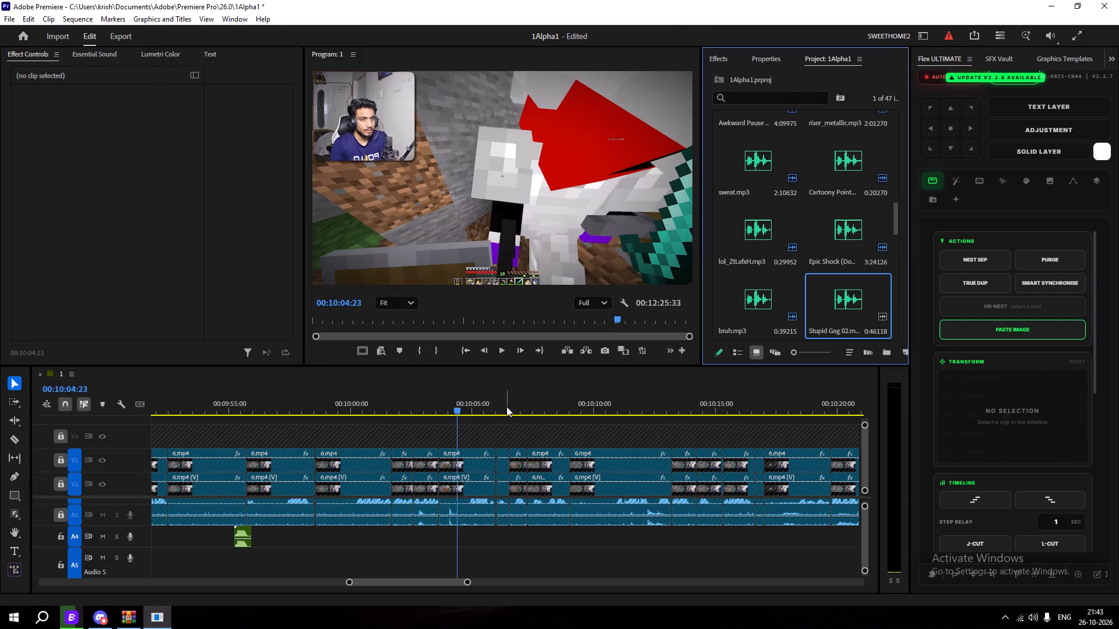
drag(466, 399, 404, 421)
key(space)
key(space)
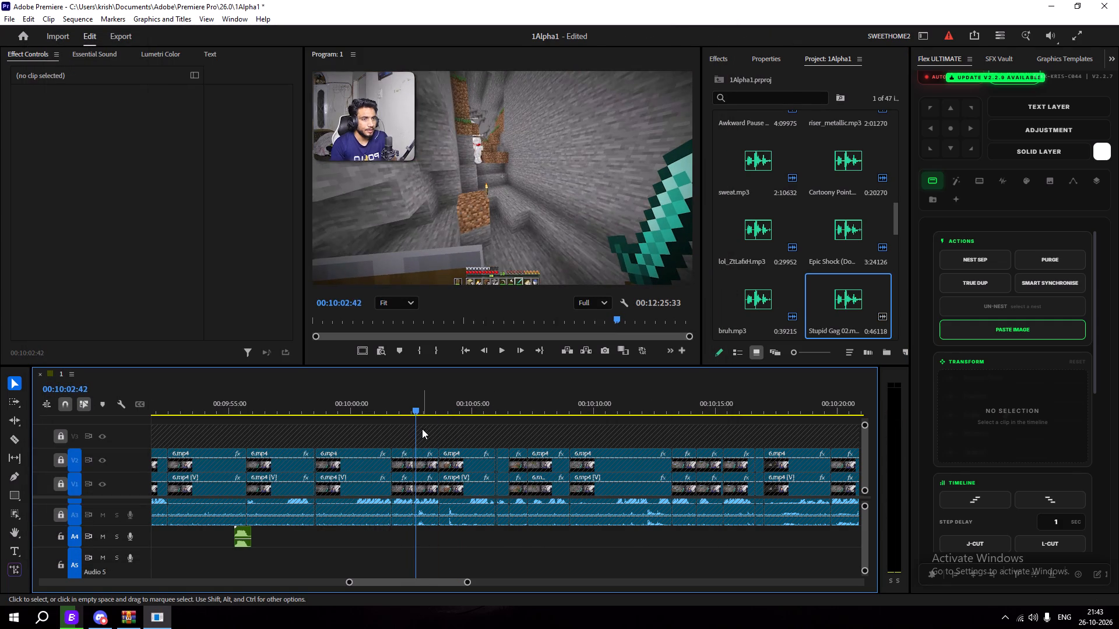
key(space)
key(space)
drag(832, 301, 429, 542)
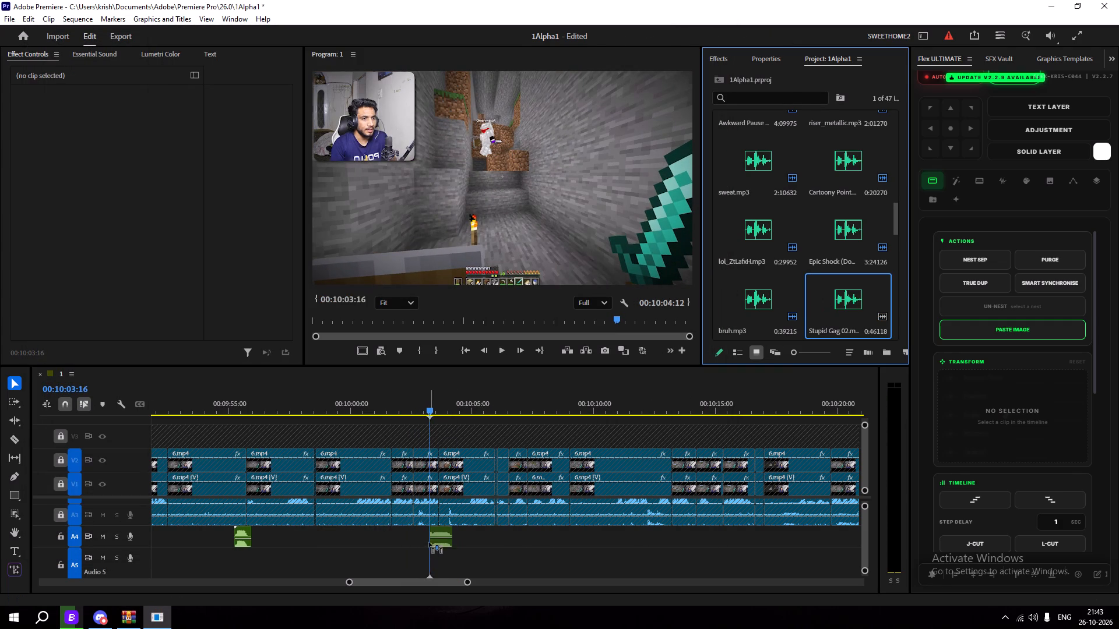
Shift the Stupid Gag 02 clip on track A4 about 0.6 seconds earlier and play it back from 00:10:00:33.
drag(429, 542, 414, 535)
drag(423, 409, 365, 432)
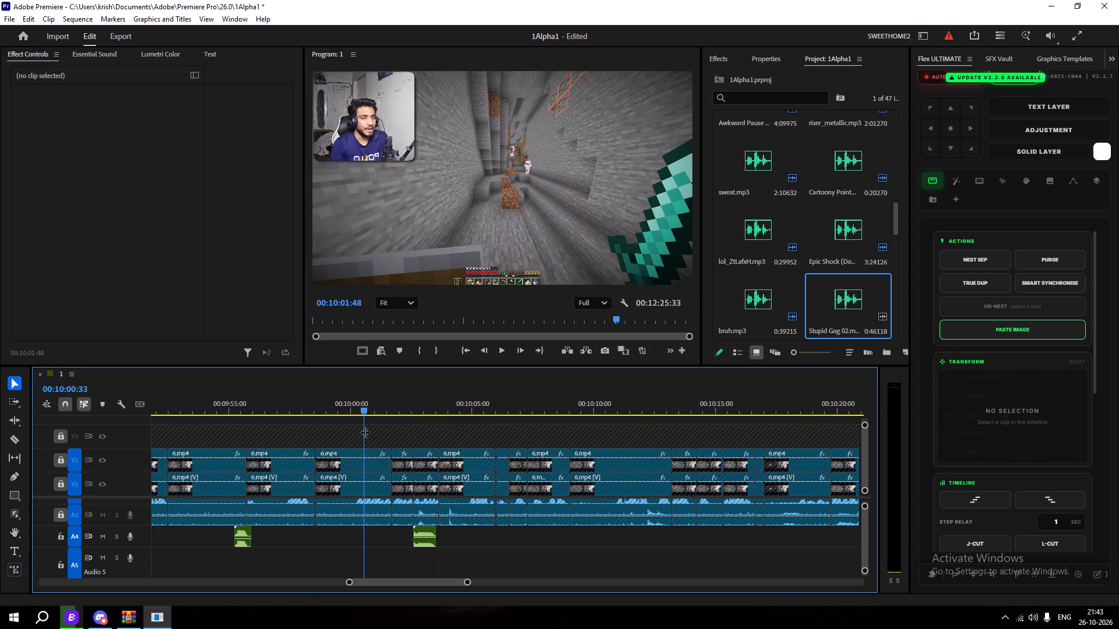
key(space)
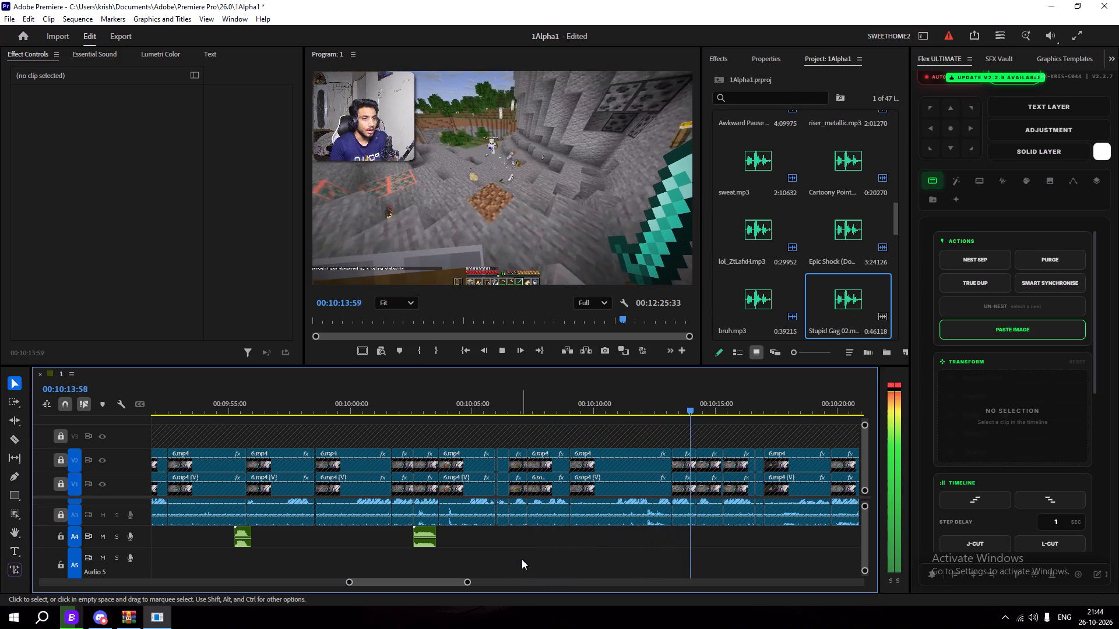
Replay the gameplay from about 00:10:08 to find the next sound-effect spot, stopping at 00:10:11:55.
drag(685, 405, 552, 422)
key(space)
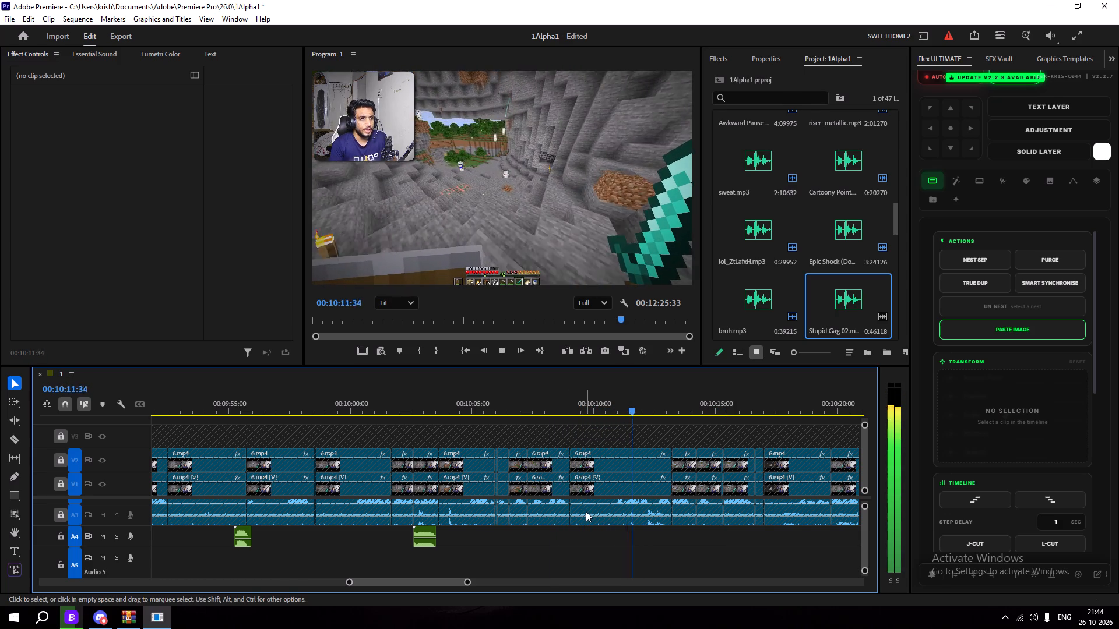
key(space)
key(space)
key(space)
Search the project media for a fitting sound effect with the terms bon and break, and clear the search.
scroll(813, 248, up, 6)
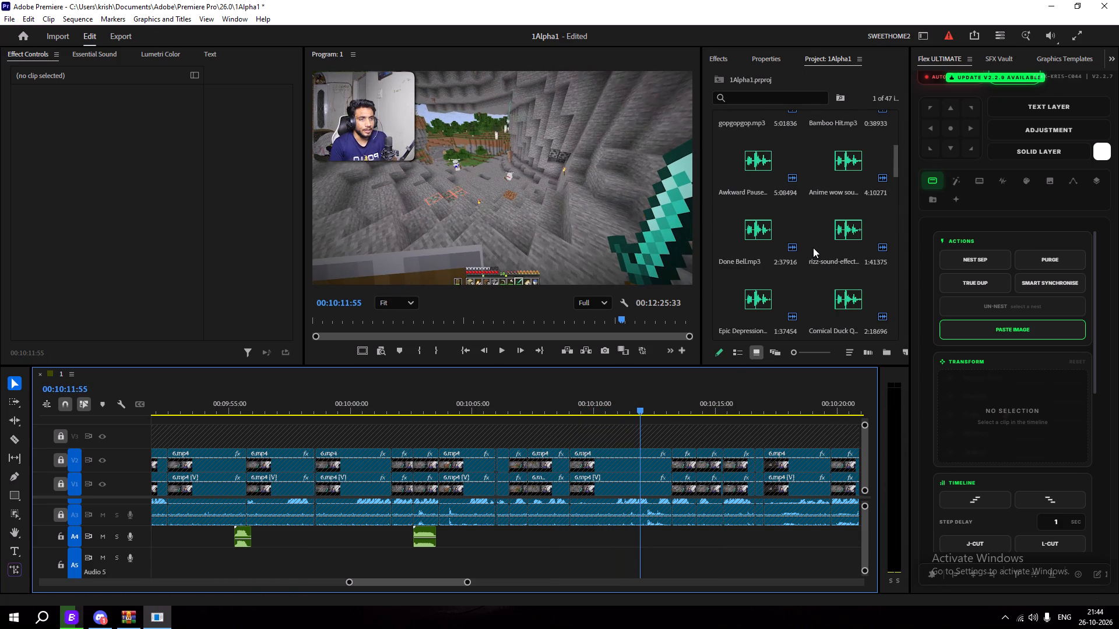
scroll(813, 248, up, 2)
click(764, 101)
key(v)
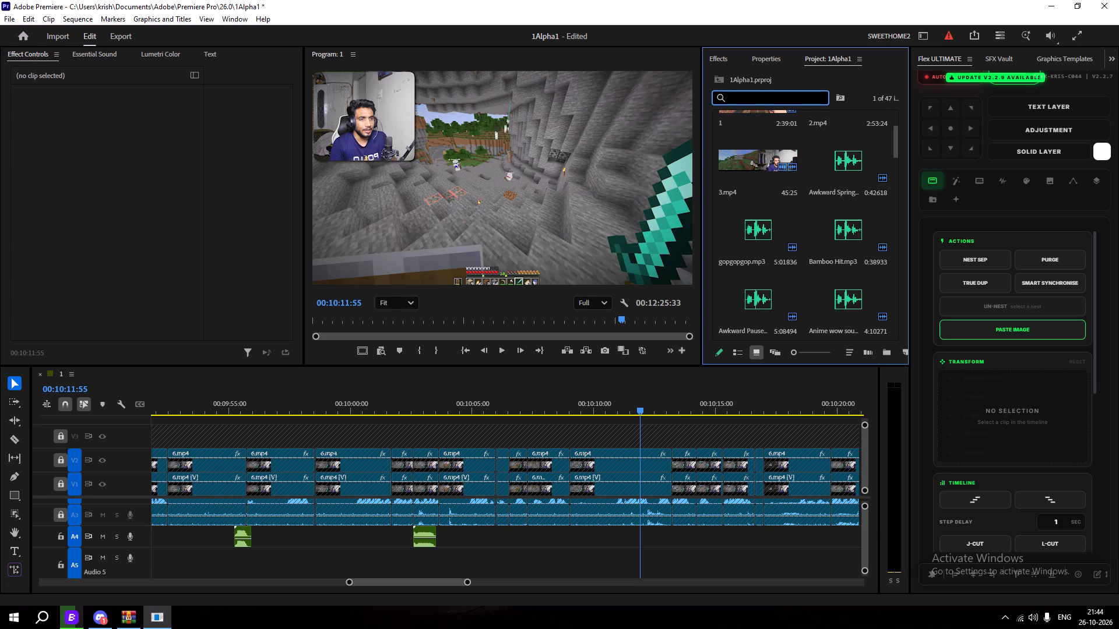
key(BackSpace)
text(bon)
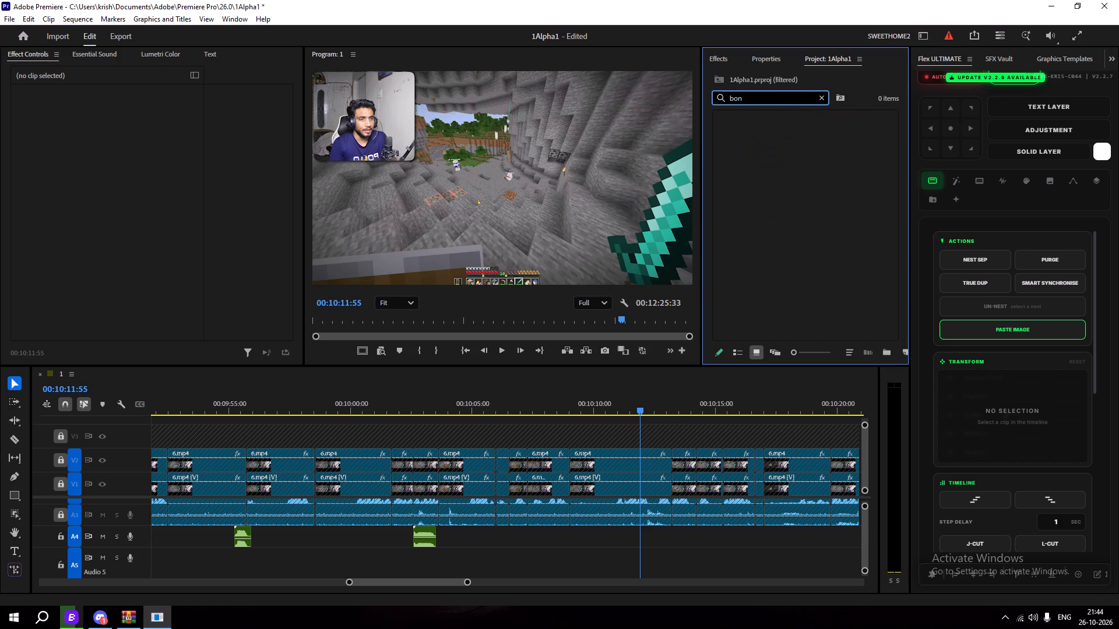
key(BackSpace)
key(BackSpace)
key(BackSpace)
text(brea)
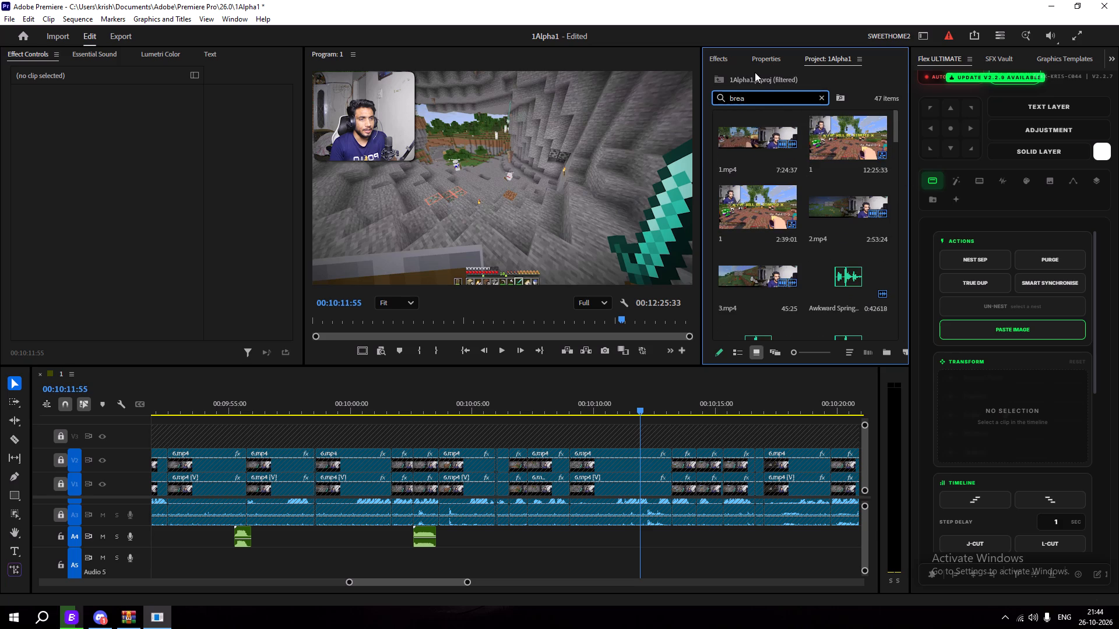
key(k)
click(758, 104)
click(761, 97)
key(Return)
click(821, 99)
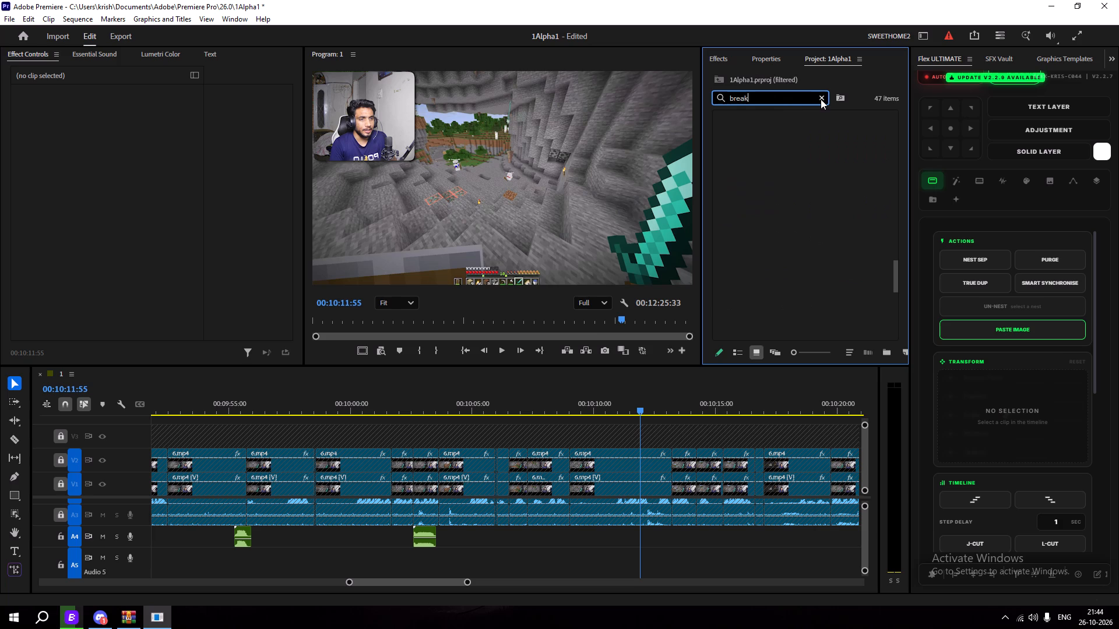
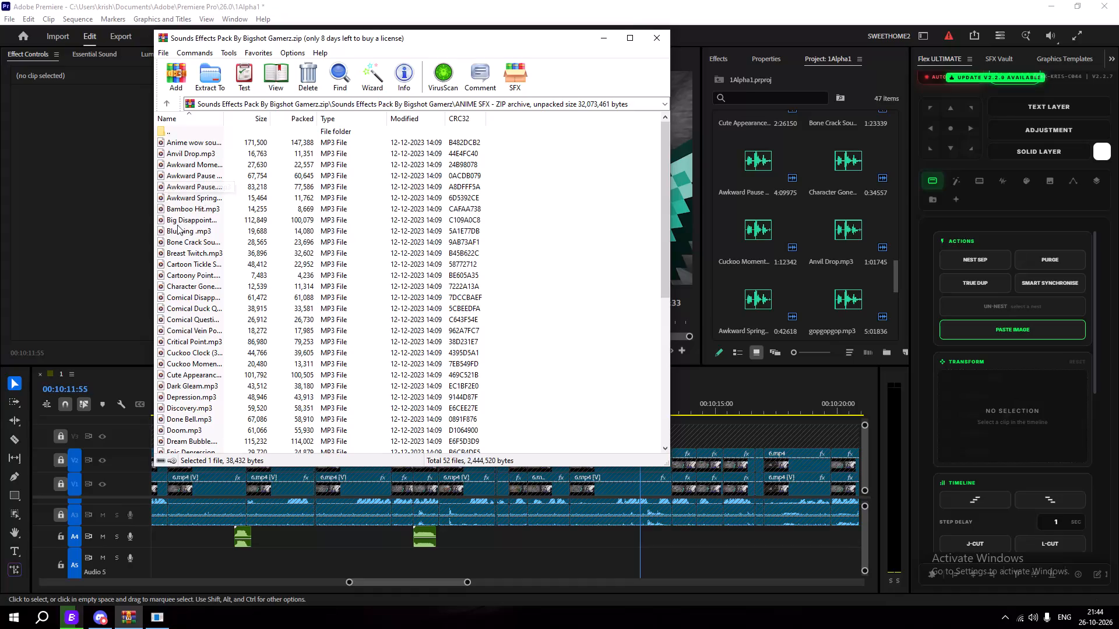
Preview Anvil Drop.mp3 from the sound pack, then import the Bone Crack Sound Effect and place it on track A4 at about 00:10:11:22.
double_click(240, 149)
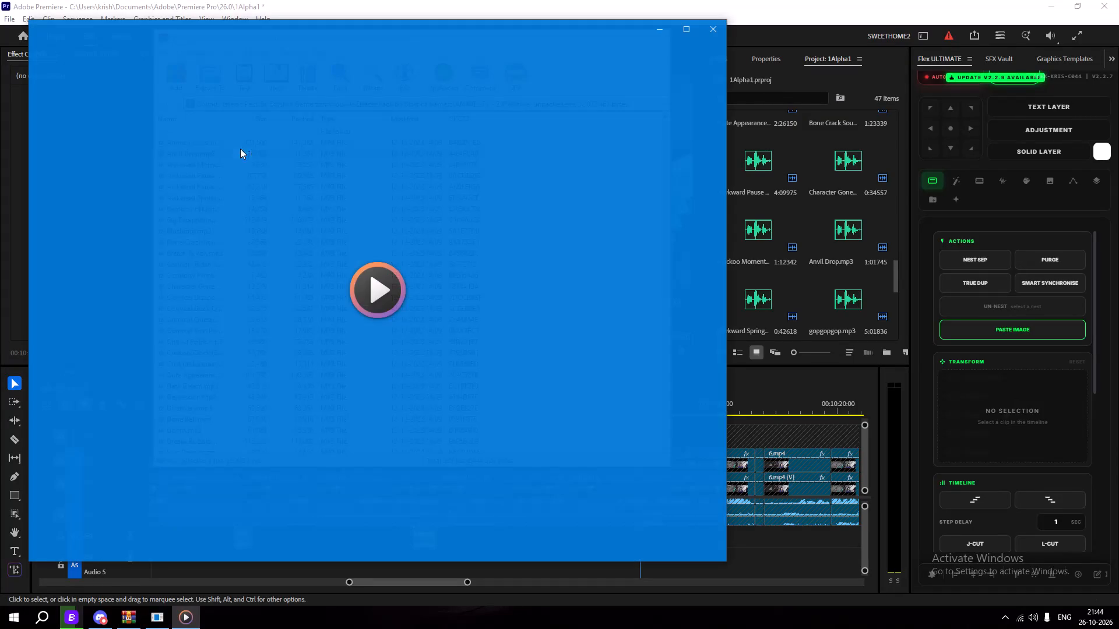
click(710, 27)
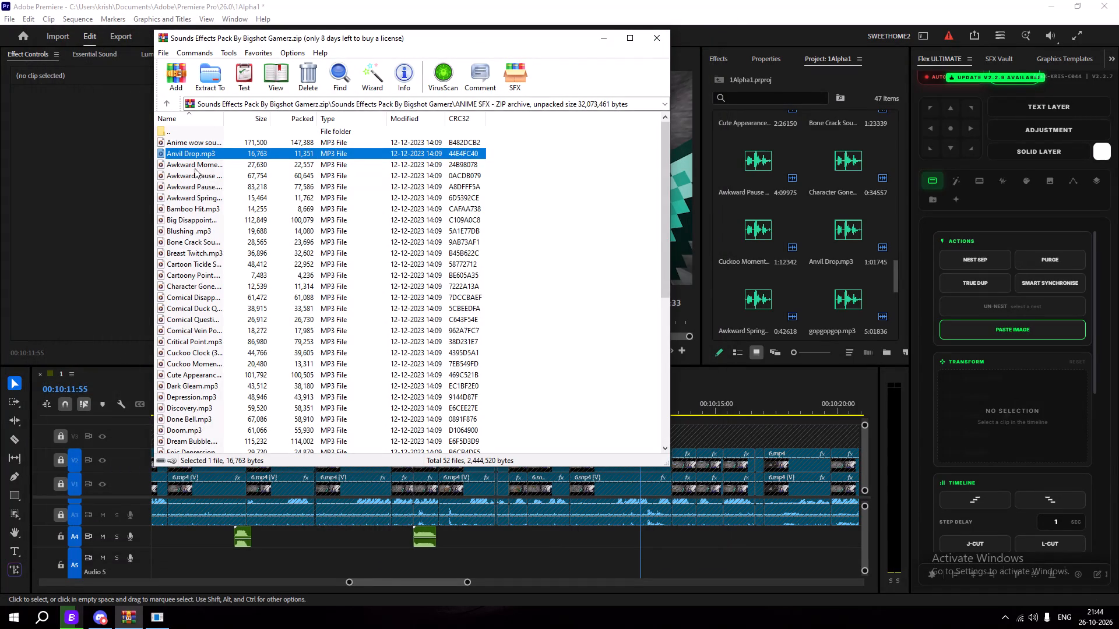
click(205, 246)
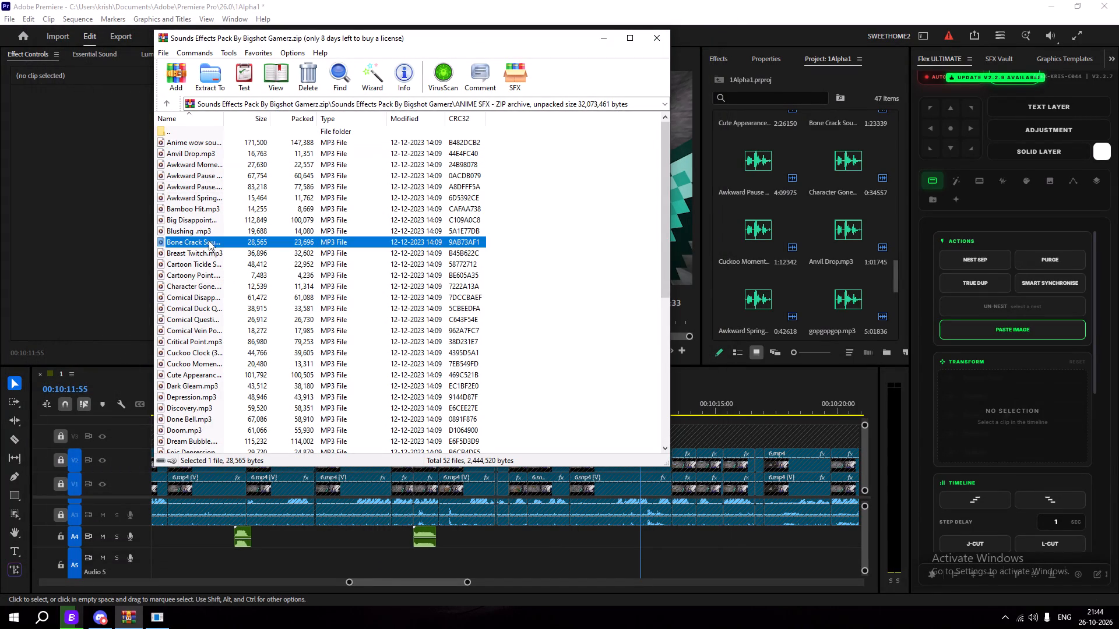
drag(209, 241, 808, 327)
click(599, 46)
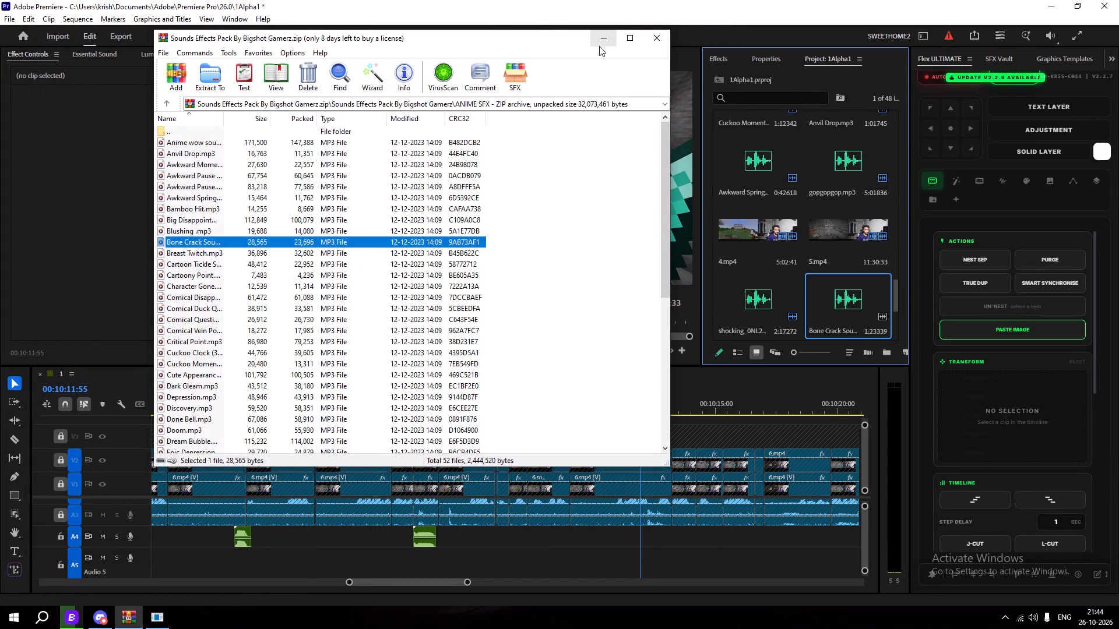
drag(856, 306, 635, 537)
click(635, 537)
drag(650, 546, 642, 545)
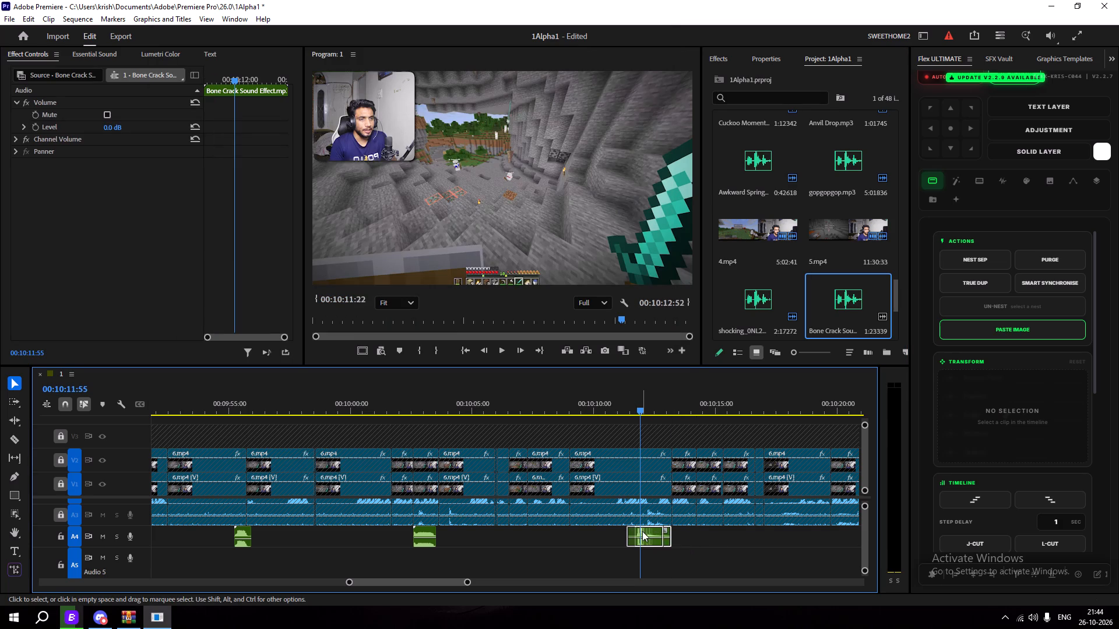
Play back the Bone Crack clip on track A4, shift it about 0.2 seconds later, and replay from just before it.
drag(642, 405, 620, 415)
key(space)
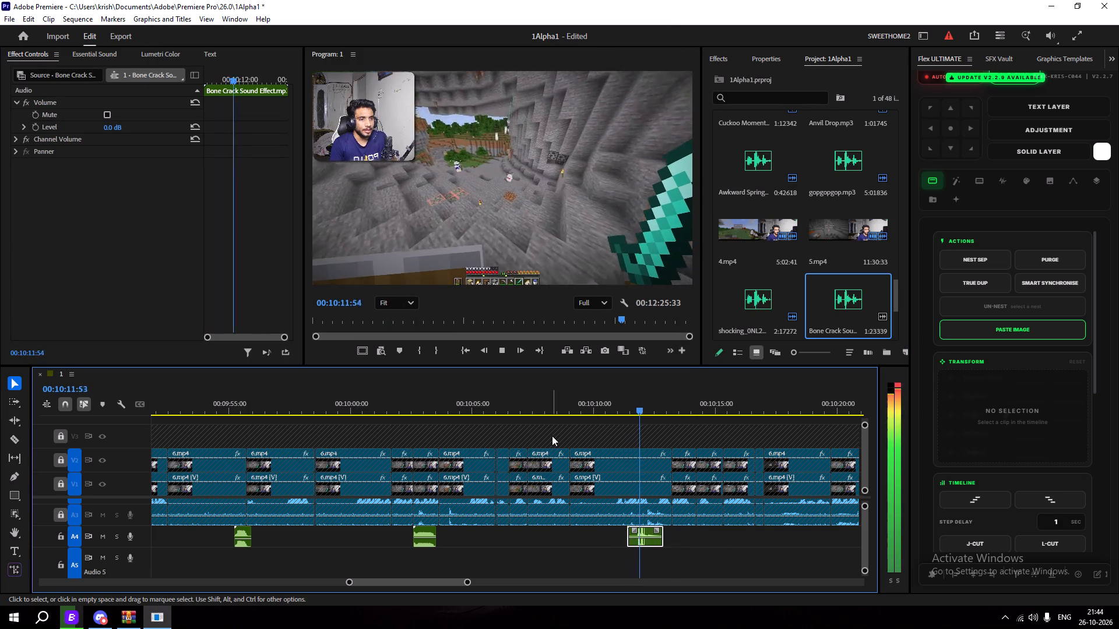
key(space)
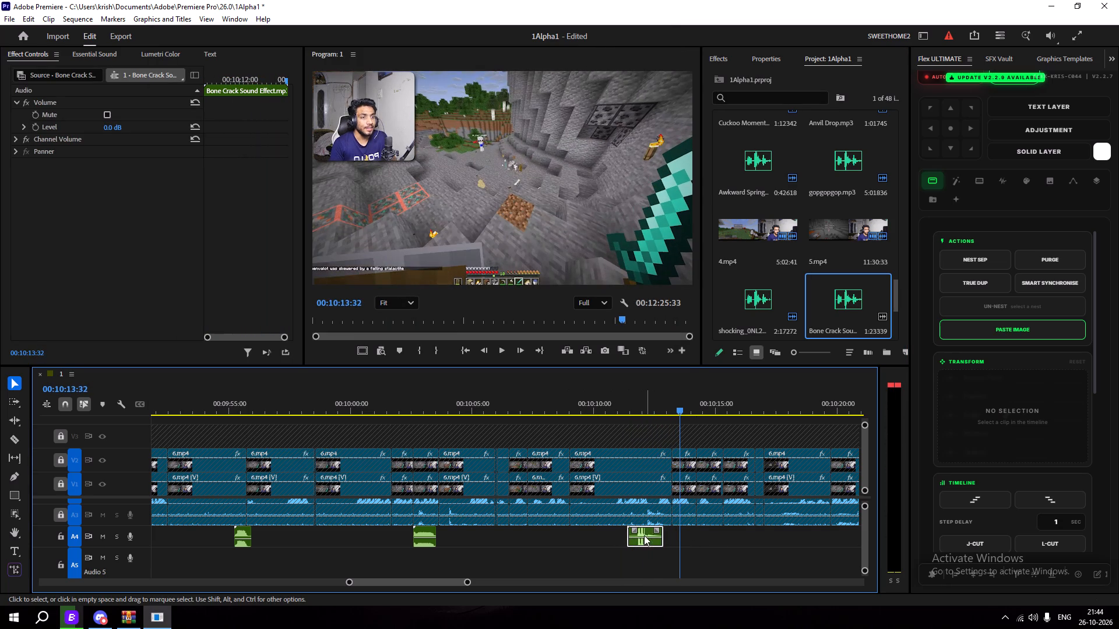
drag(643, 542, 649, 543)
drag(635, 408, 619, 409)
key(space)
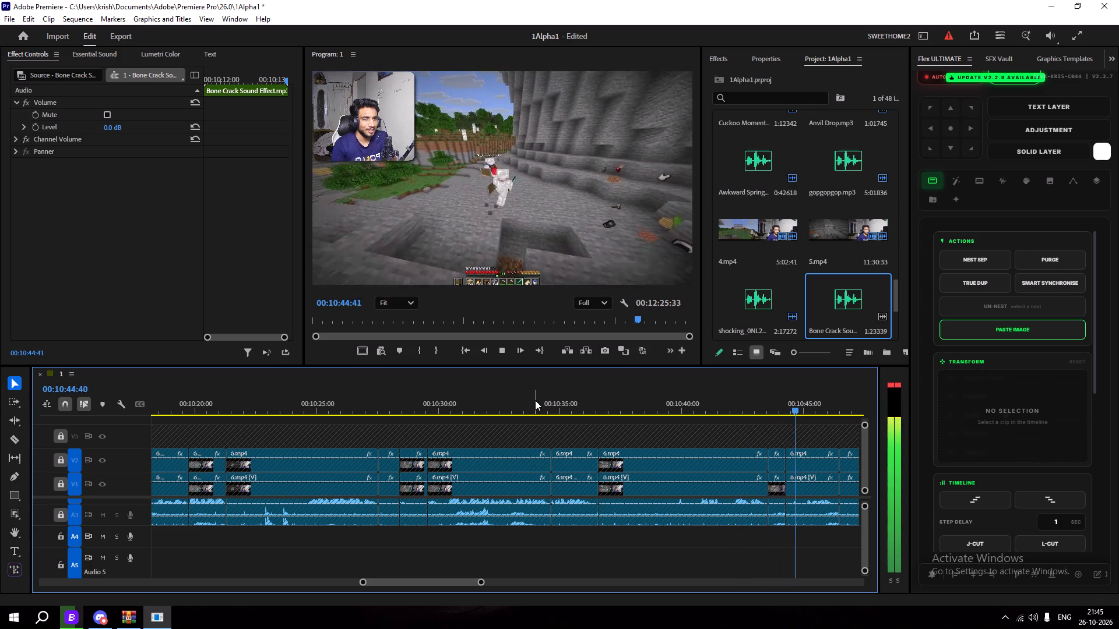
Replay the gameplay between about 00:10:42 and 00:10:44 to pinpoint the next sound-effect spot, stopping at 00:10:42:47.
key(space)
click(761, 407)
key(space)
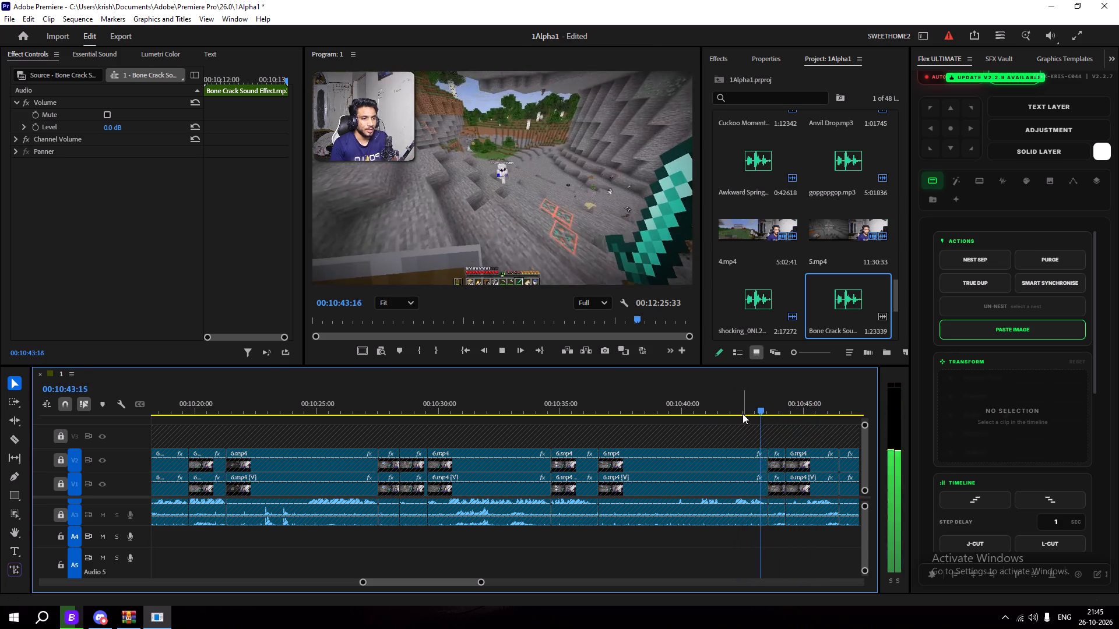
key(space)
drag(782, 405, 730, 405)
key(space)
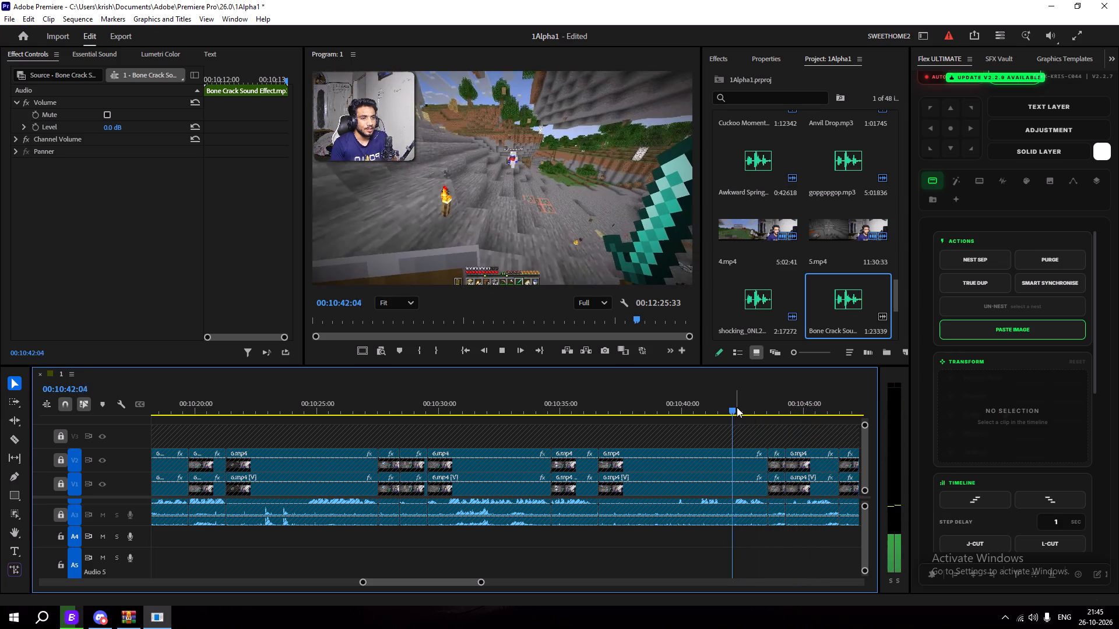
key(space)
key(space)
key(space)
key(space)
key(space)
key(space)
key(space)
key(space)
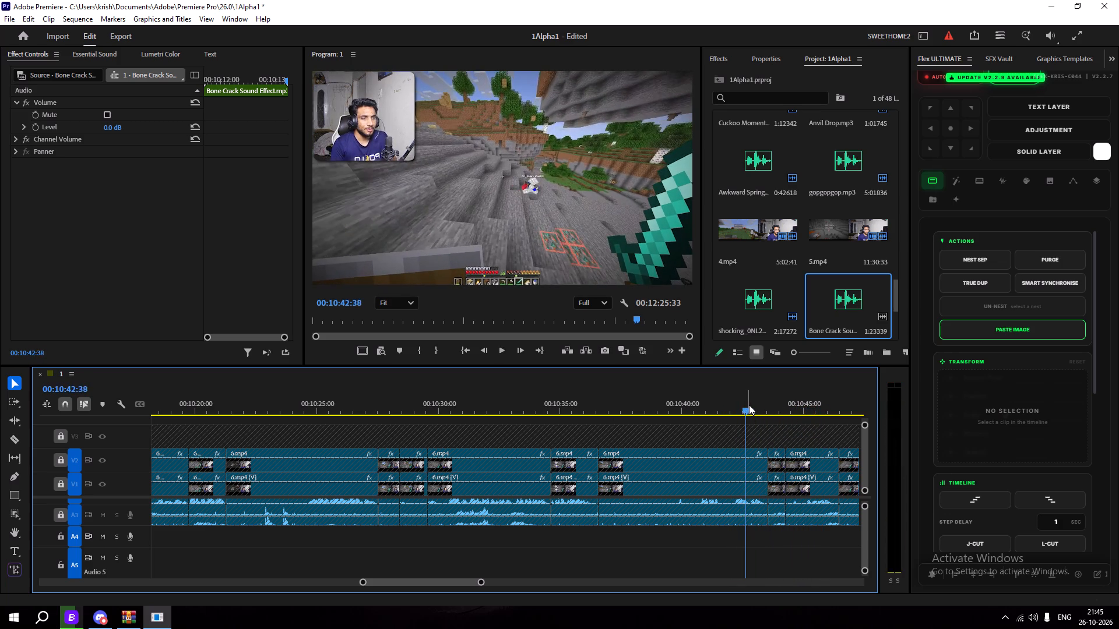
key(space)
key(space)
key(space)
click(754, 404)
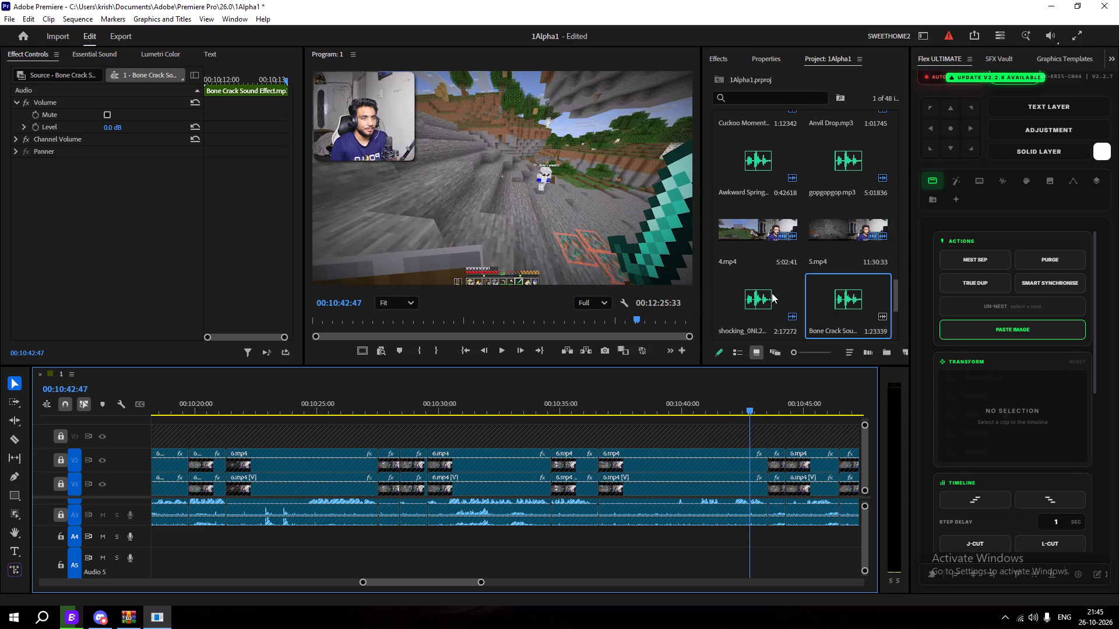
Preview shocking_0NL2w3I.mp3 from the project media and place it on track A4 around 00:10:42:47.
drag(772, 293, 765, 297)
click(764, 298)
double_click(754, 281)
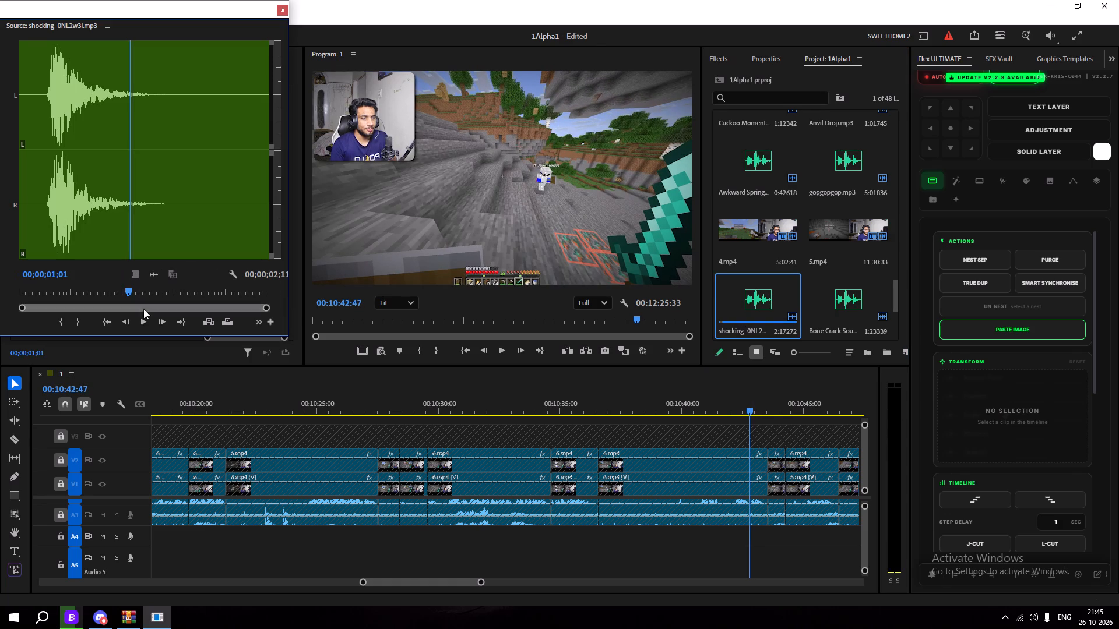
click(143, 325)
drag(86, 215, 6, 264)
click(141, 323)
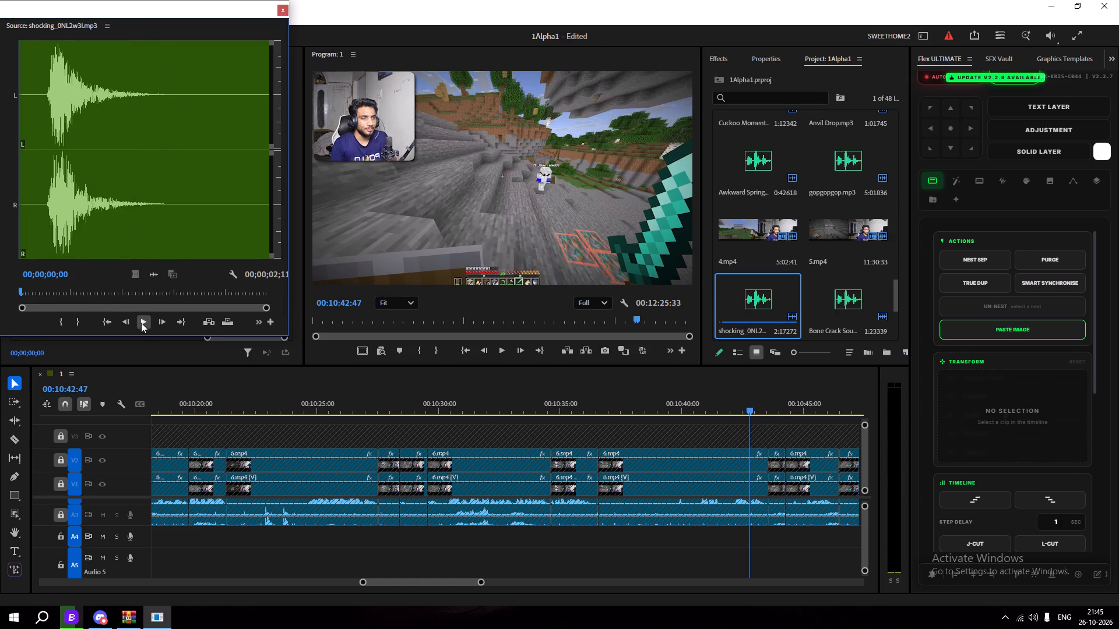
click(281, 7)
drag(743, 277, 747, 529)
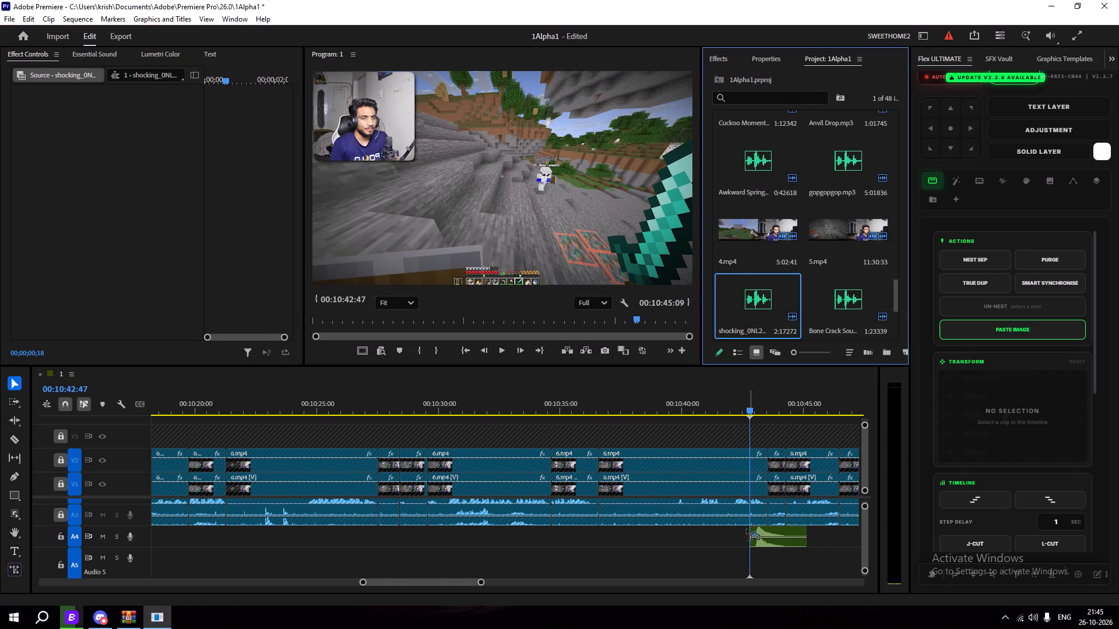
drag(747, 529, 741, 529)
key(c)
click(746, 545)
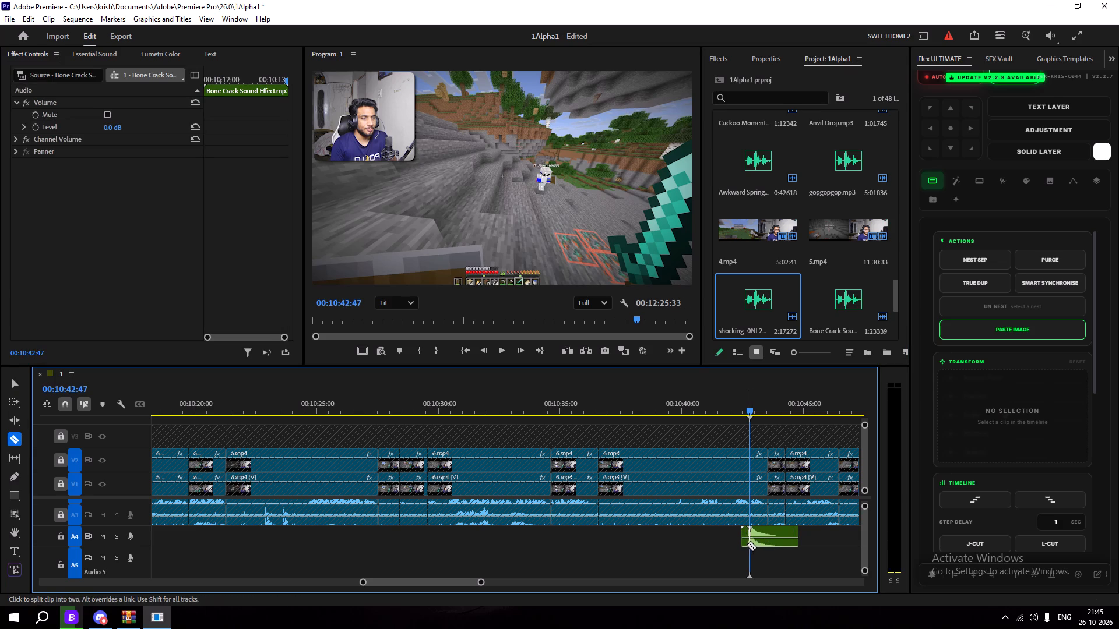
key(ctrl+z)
Cut and delete the quiet start and tail of the shocking clip on track A4, aligning the remaining part to 00:10:42:47.
key(v)
drag(761, 546, 775, 544)
key(x)
key(c)
click(755, 541)
key(v)
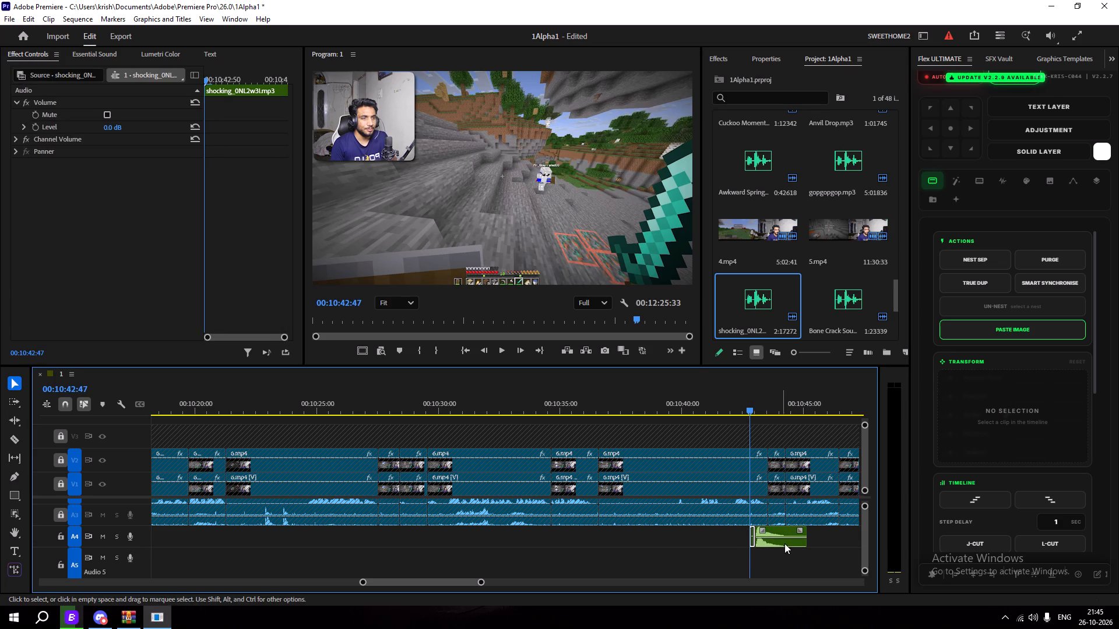
key(c)
click(782, 542)
key(v)
click(789, 543)
click(794, 546)
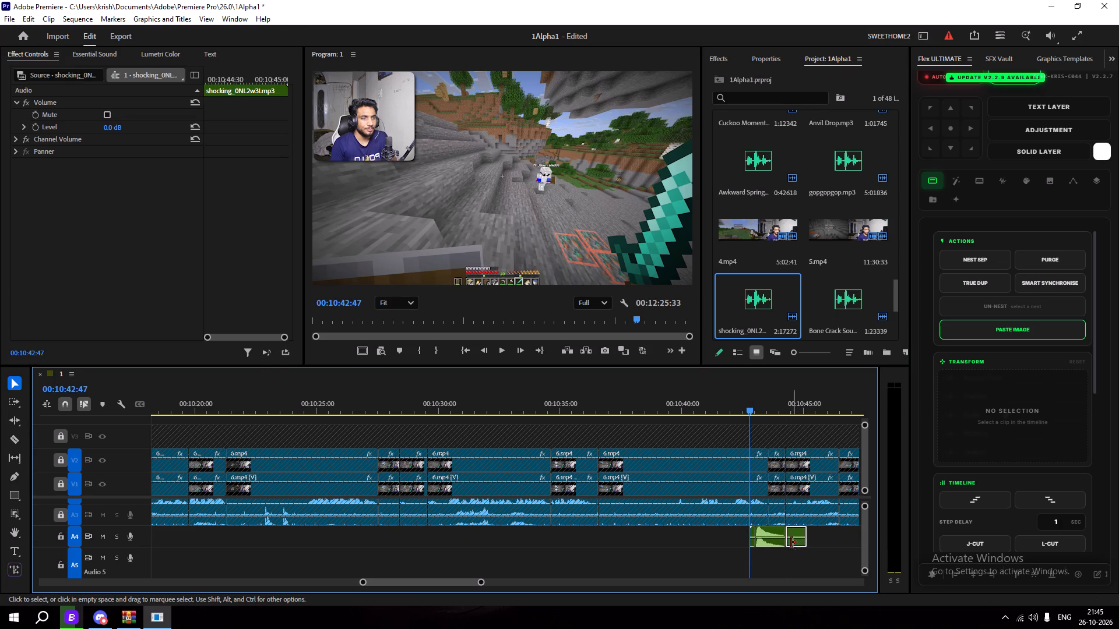
key(Delete)
click(755, 538)
key(Delete)
drag(766, 546, 760, 545)
Play back the trimmed shocking clip from about 00:10:42:47 to check its timing and loudness.
click(775, 429)
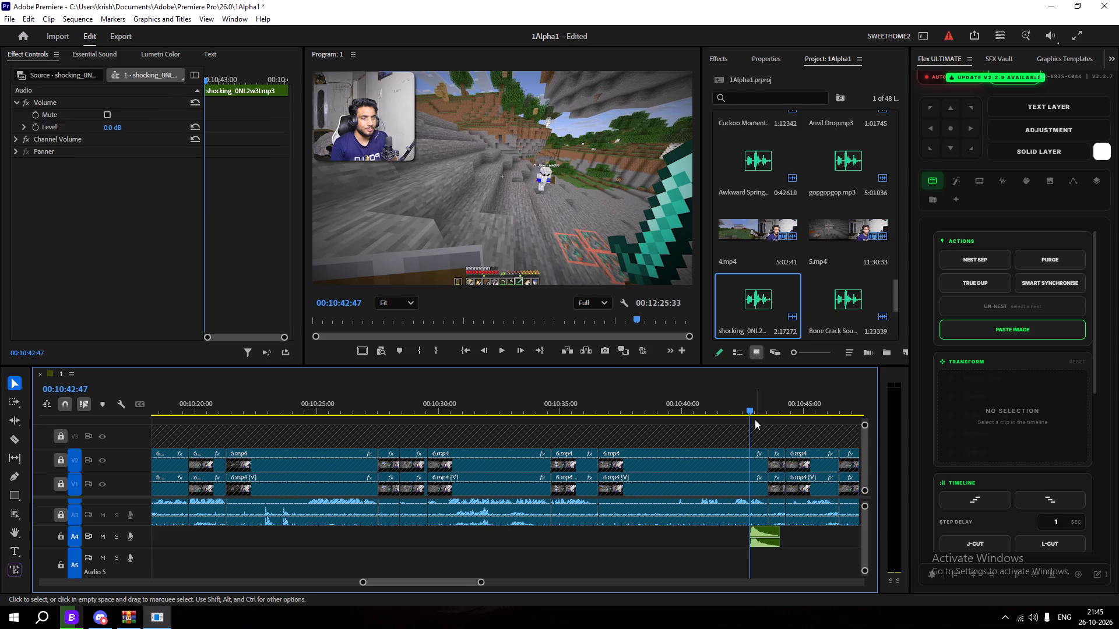
click(748, 412)
key(space)
key(space)
key(space)
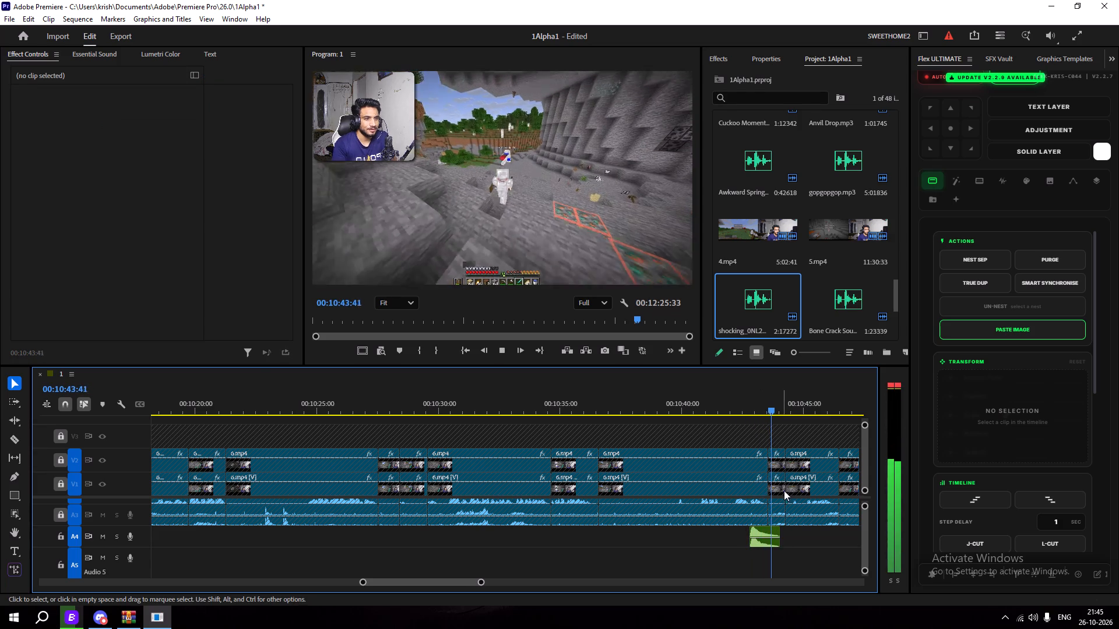
key(space)
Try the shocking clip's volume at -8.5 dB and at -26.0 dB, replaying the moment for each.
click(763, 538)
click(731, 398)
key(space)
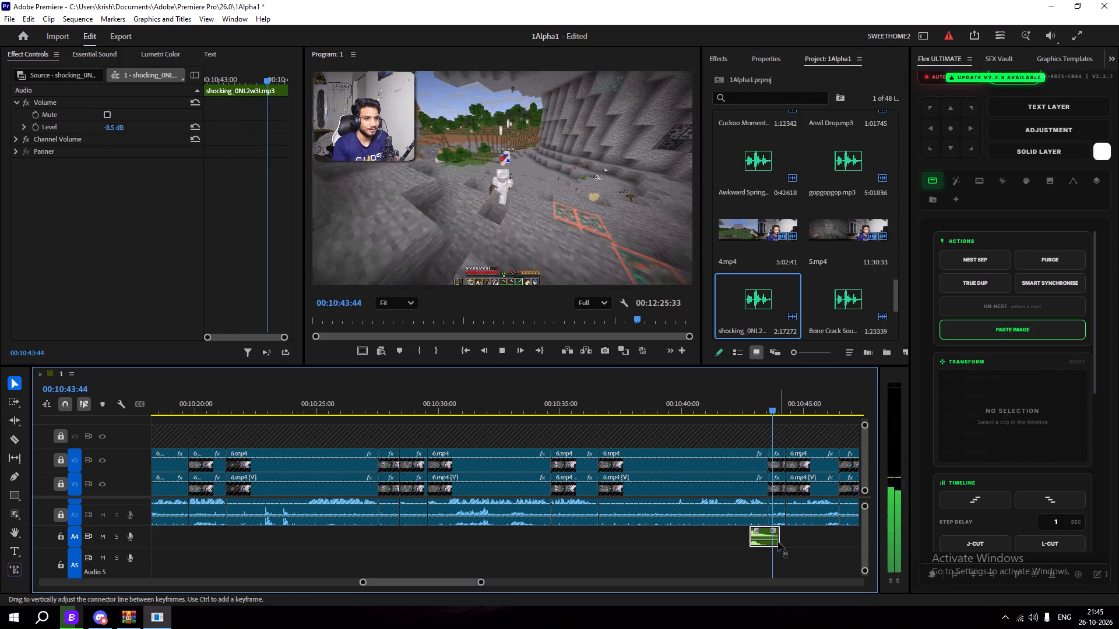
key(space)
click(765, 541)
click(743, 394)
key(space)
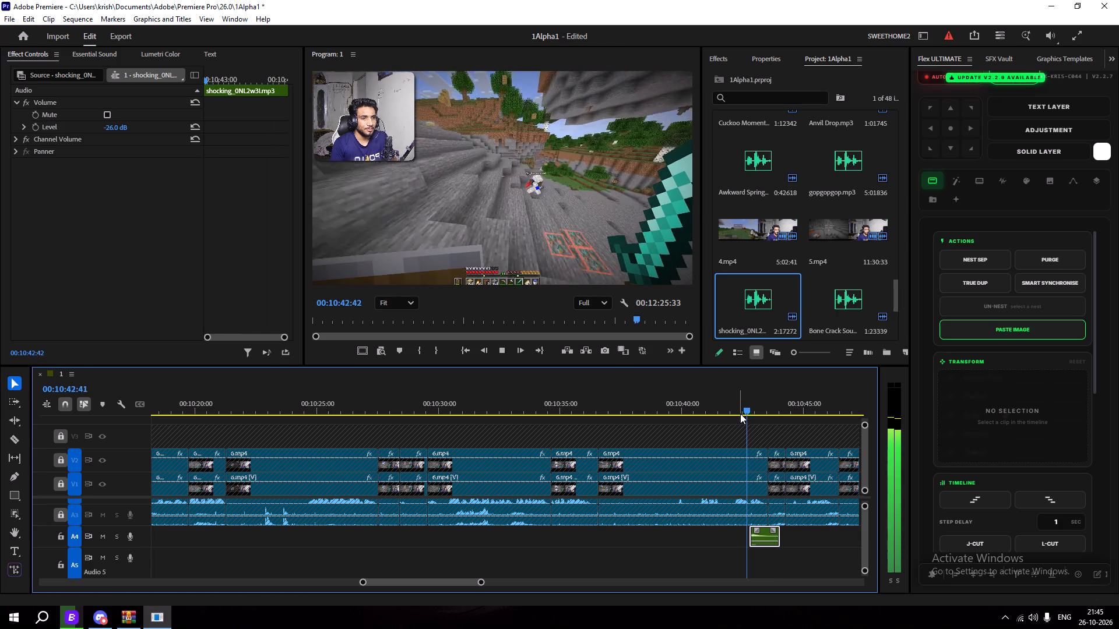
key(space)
Set the shocking clip's volume level to -12.8 dB, replay it from about 00:10:42:39, and save the project.
click(768, 539)
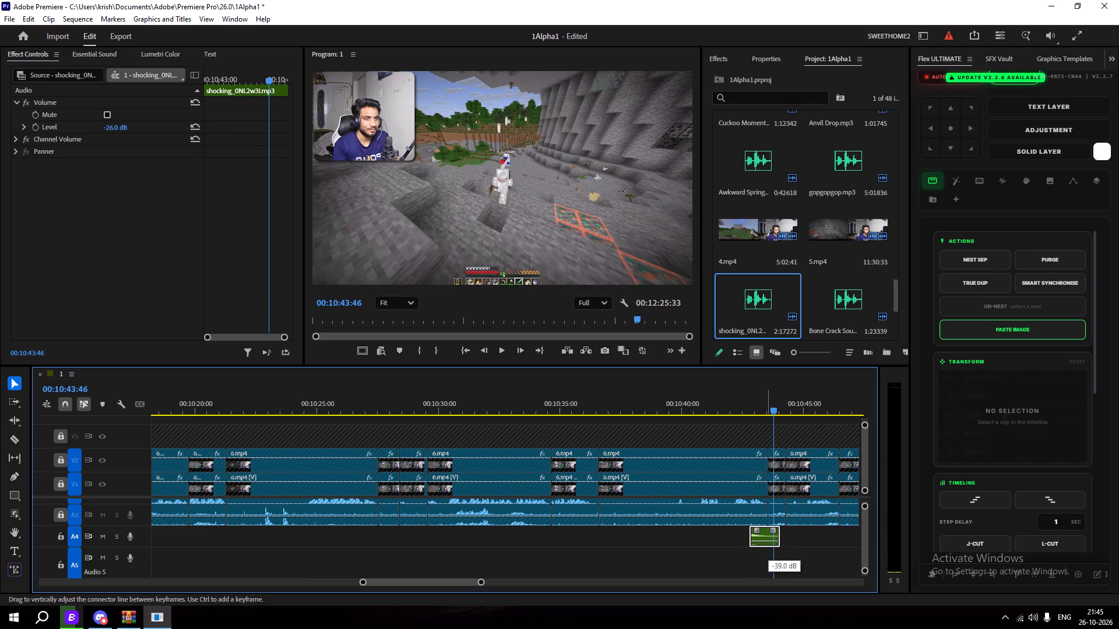
click(744, 397)
key(space)
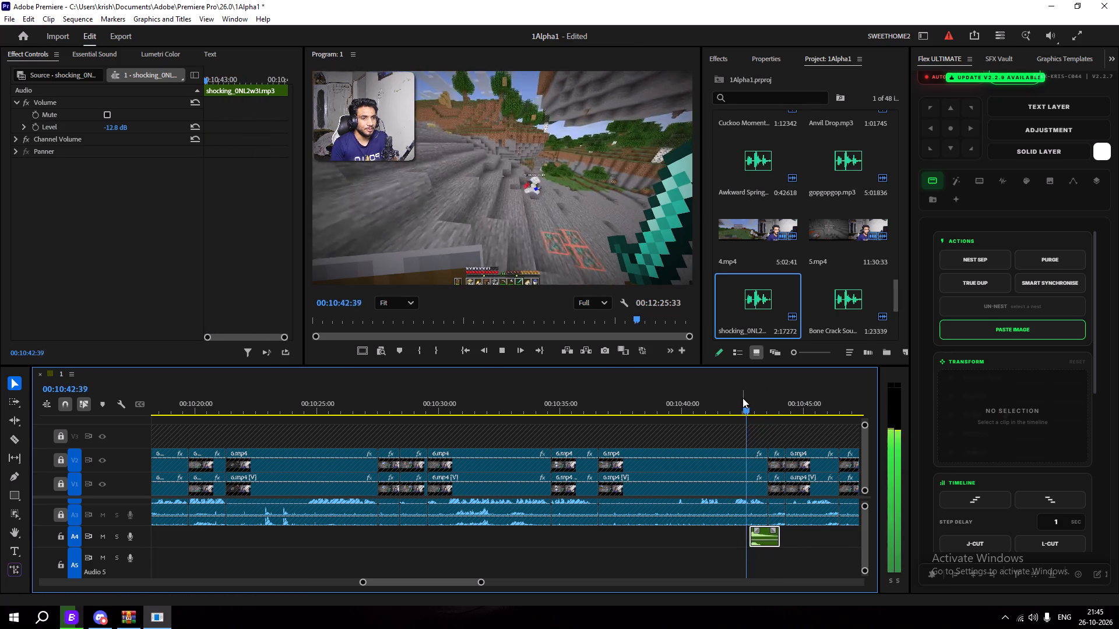
key(ctrl+s)
key(space)
key(space)
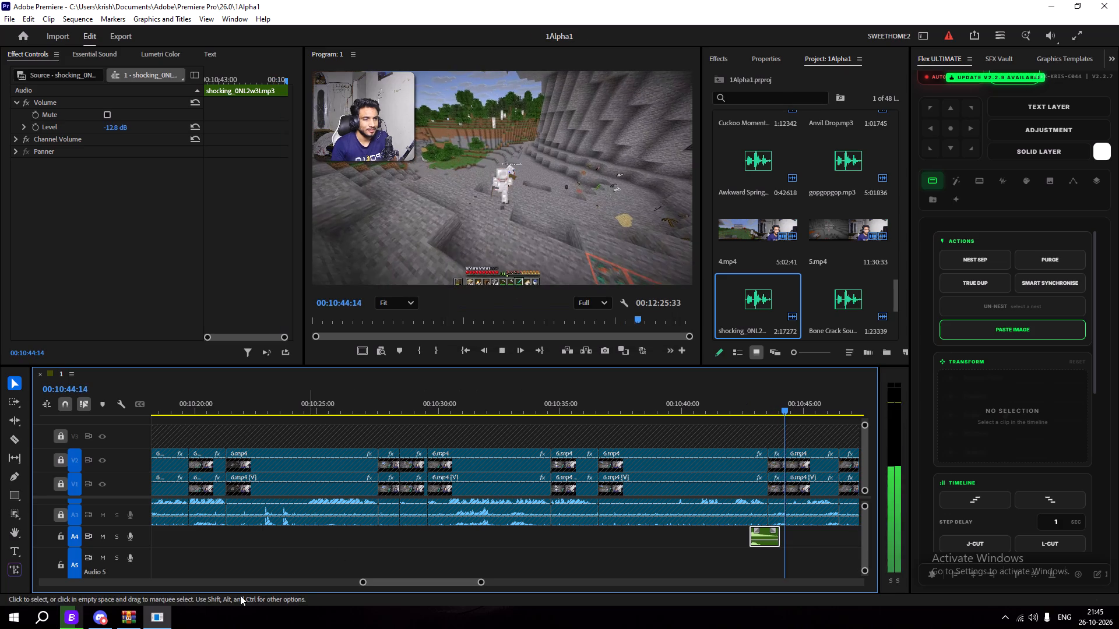
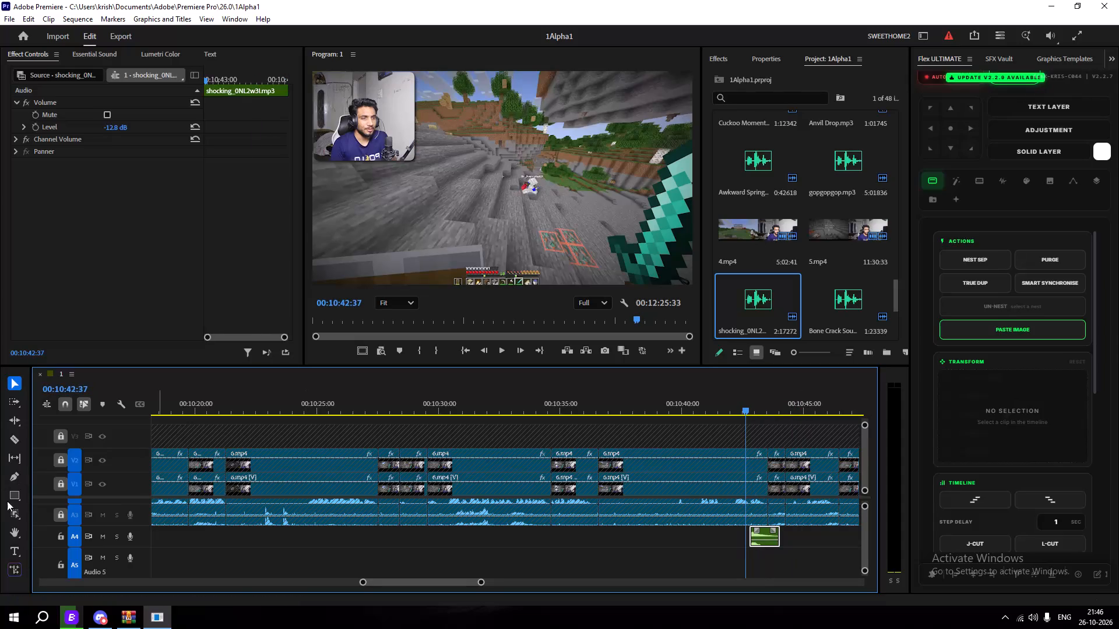
Play the sequence on from 00:10:42:37 and park the playhead at 00:10:48:47, where the next 6.mp4 segment starts.
key(space)
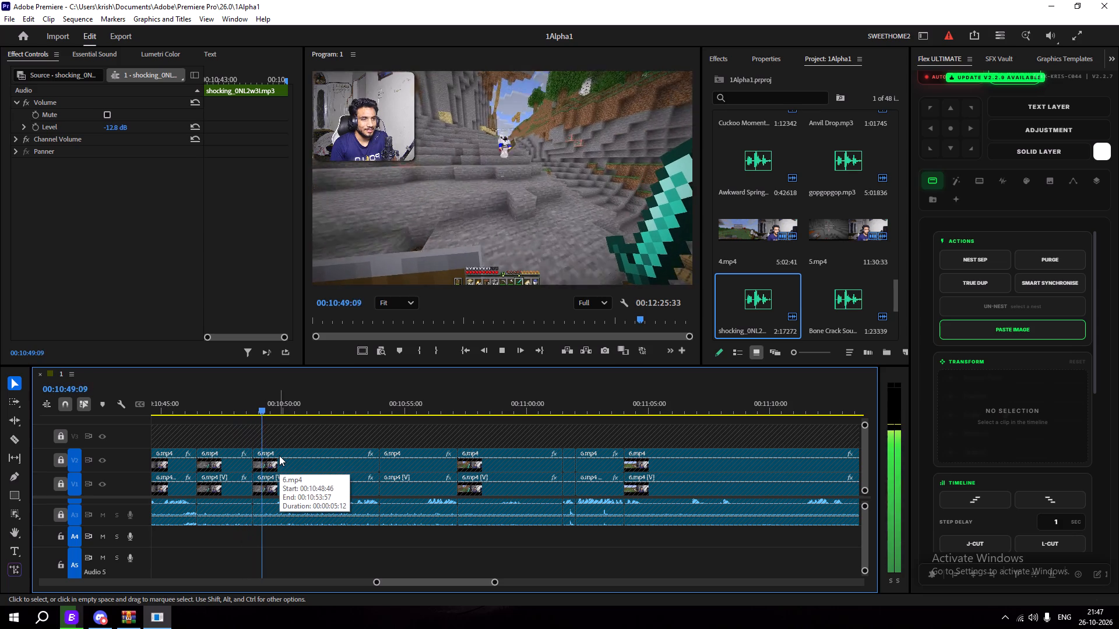
key(space)
drag(269, 406, 256, 408)
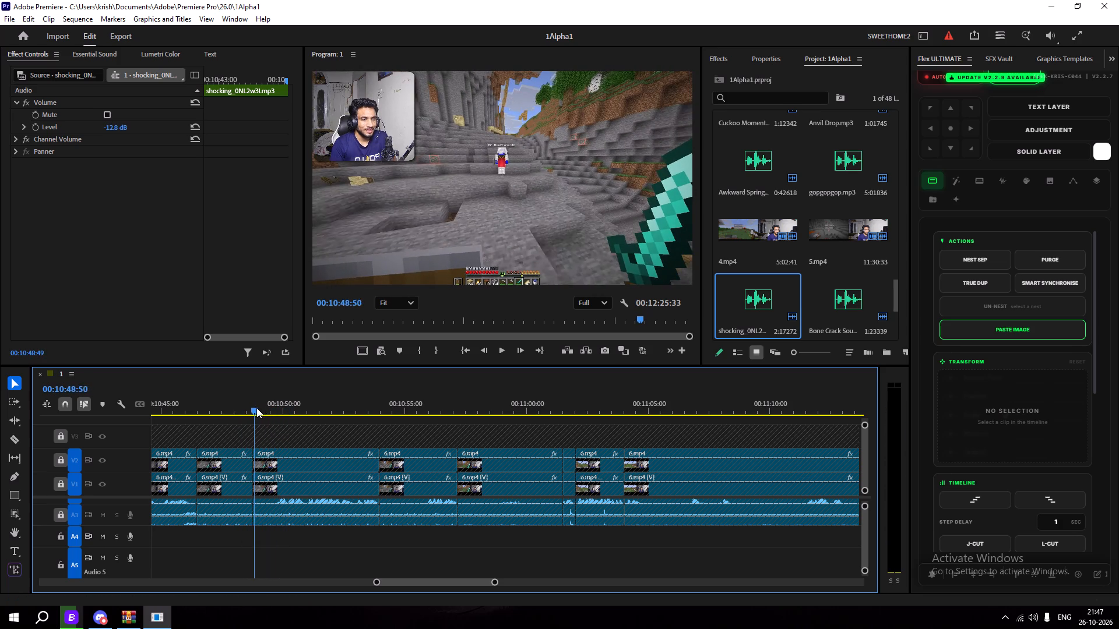
drag(256, 408, 255, 408)
In the sound pack archive, go up to its main folder and preview the camera-shutter and cash-register sounds.
click(130, 621)
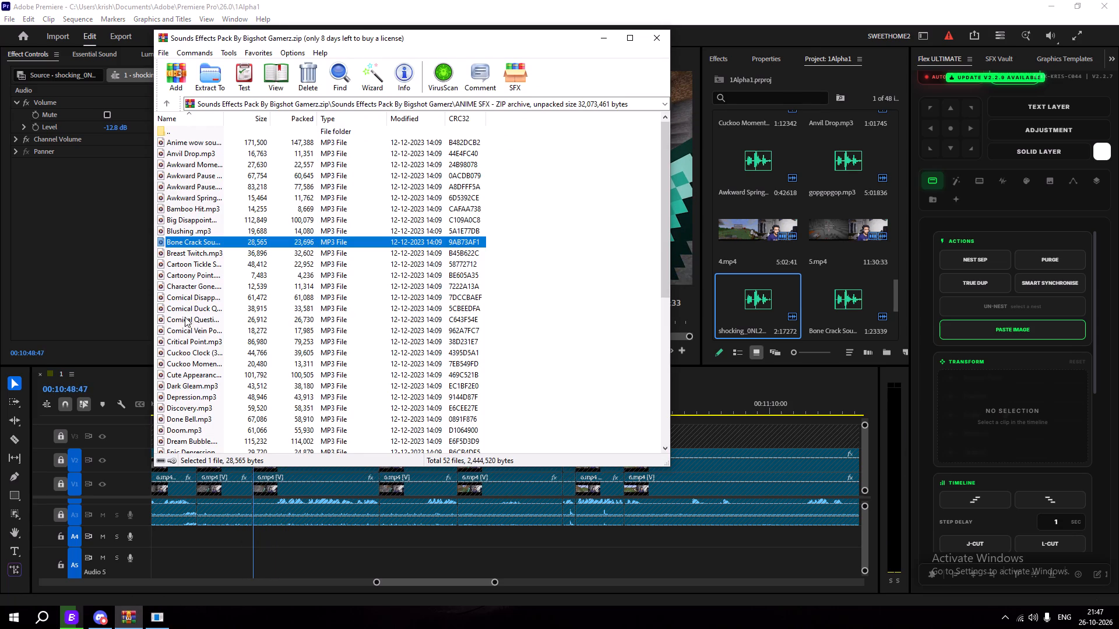
double_click(198, 130)
click(223, 402)
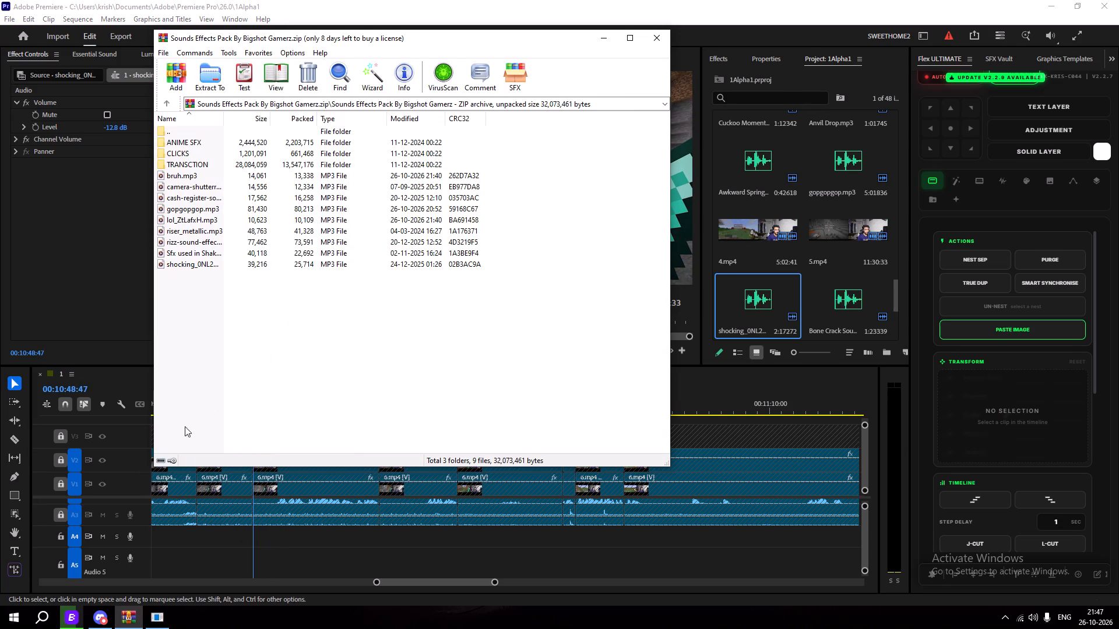
drag(270, 350, 258, 349)
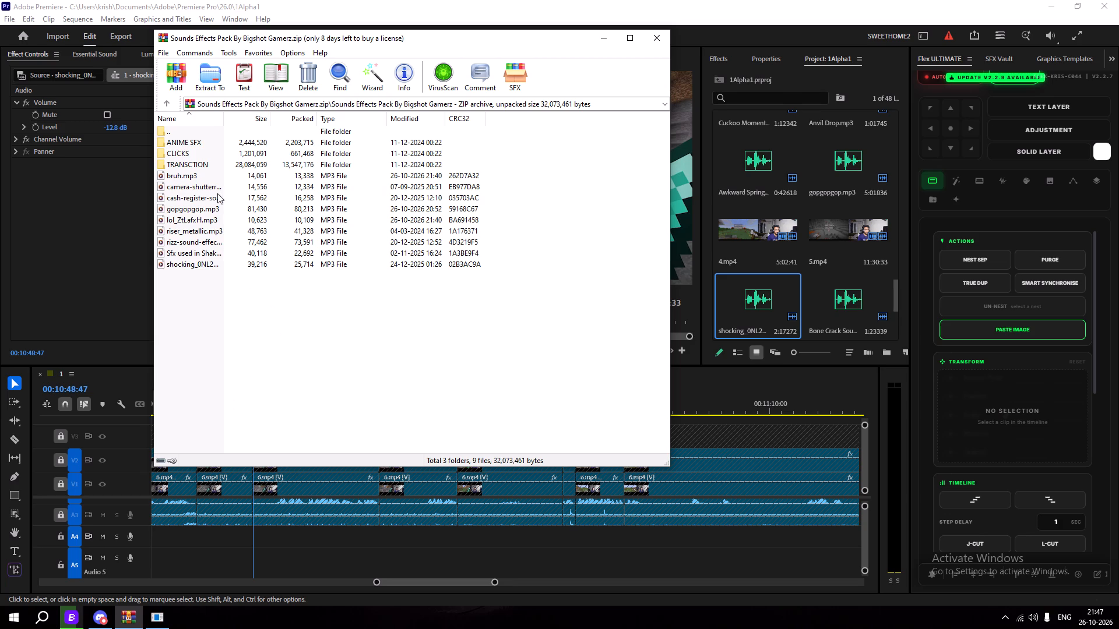
double_click(226, 186)
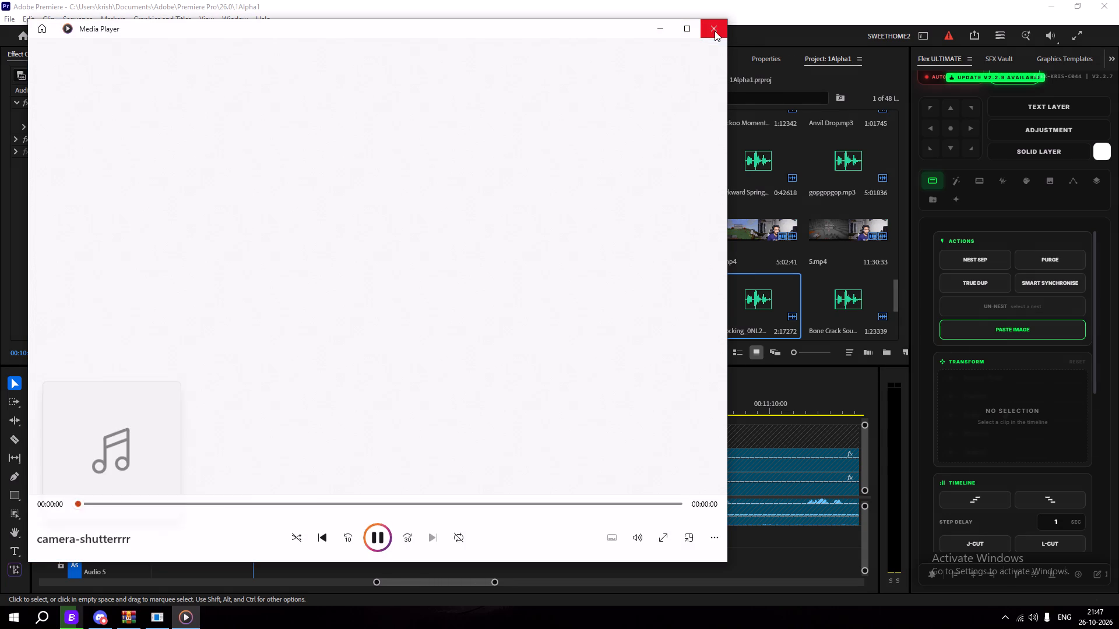
click(715, 27)
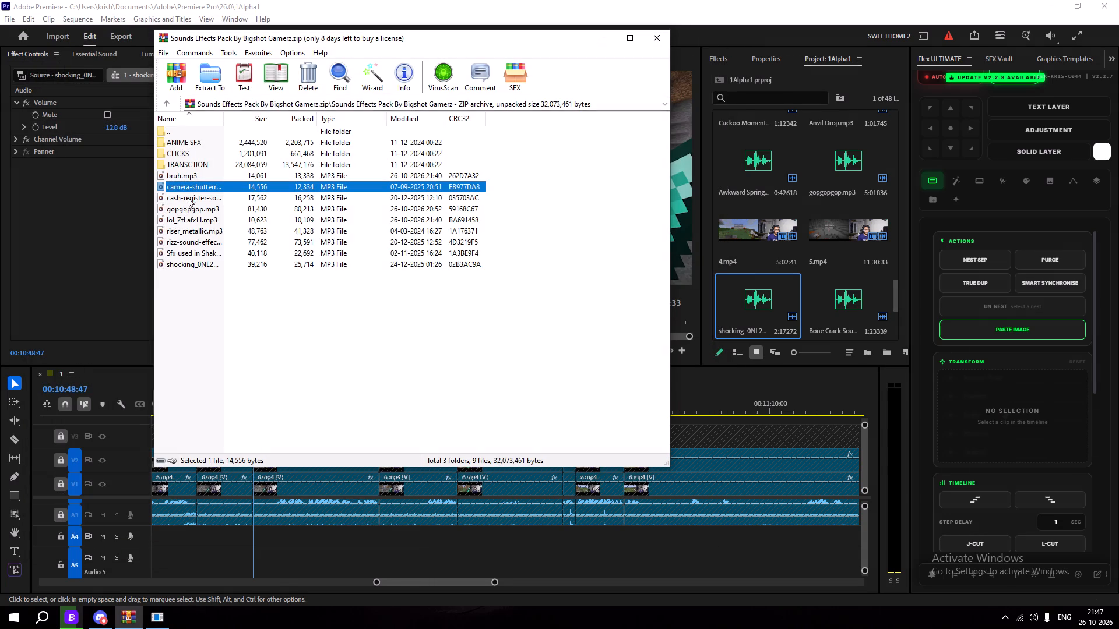
double_click(189, 195)
click(709, 31)
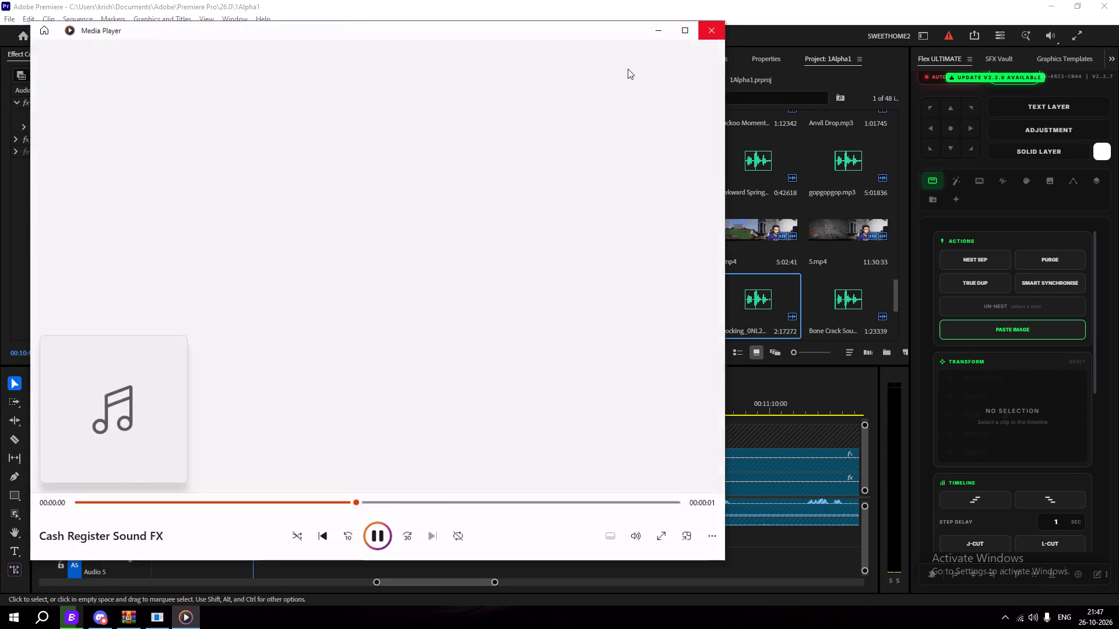
click(171, 310)
click(199, 255)
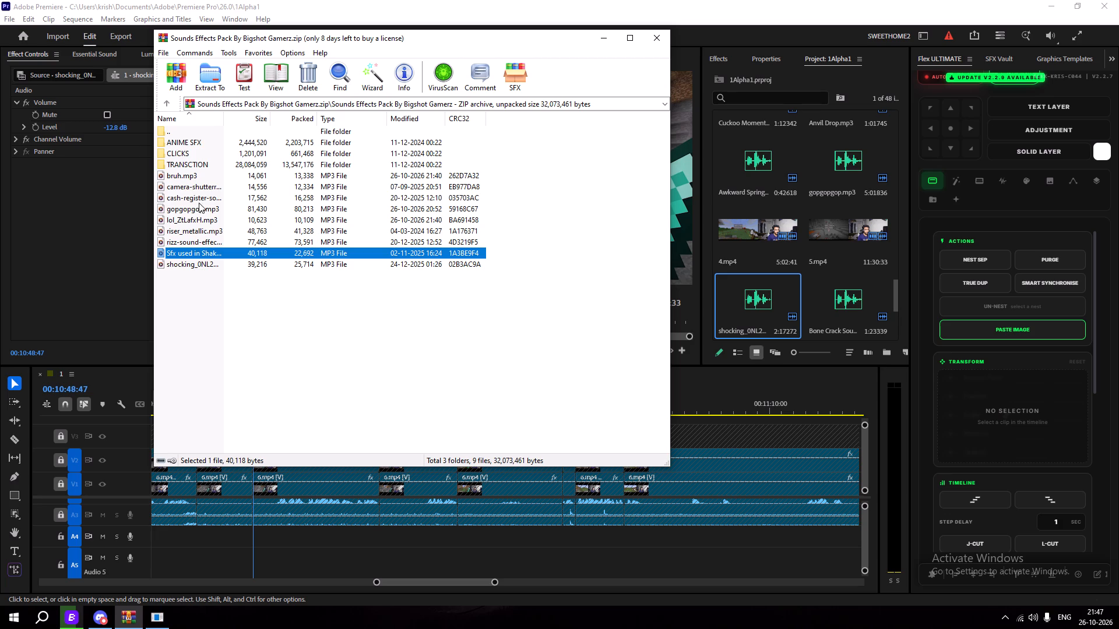
Import the cash-register sound from the pack into the project and place it on track A4 at 00:10:48:47.
click(200, 197)
drag(200, 197, 806, 298)
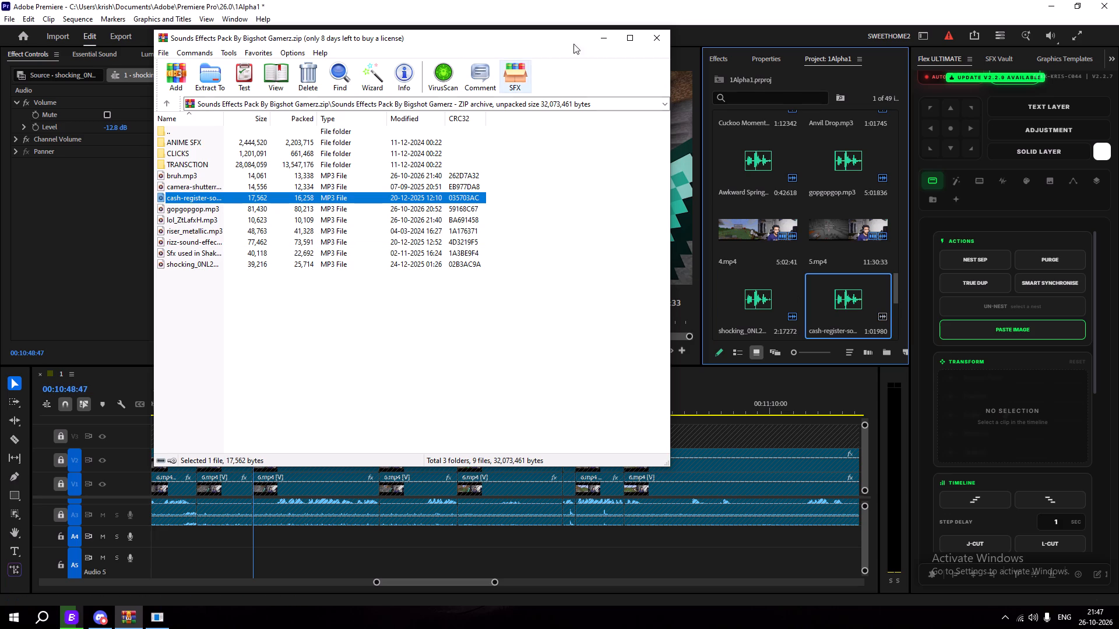
click(592, 36)
drag(832, 310, 255, 543)
Play back the cash-register moment and the following footage, replay from around 00:10:54, and stop at 00:10:54:45.
key(space)
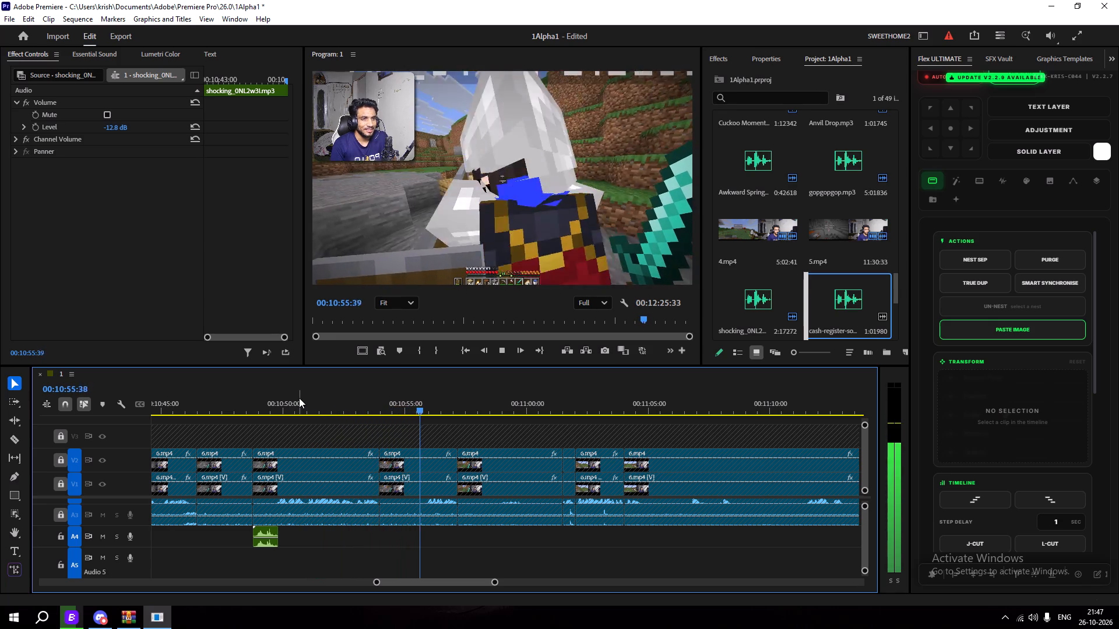
key(space)
click(364, 395)
key(space)
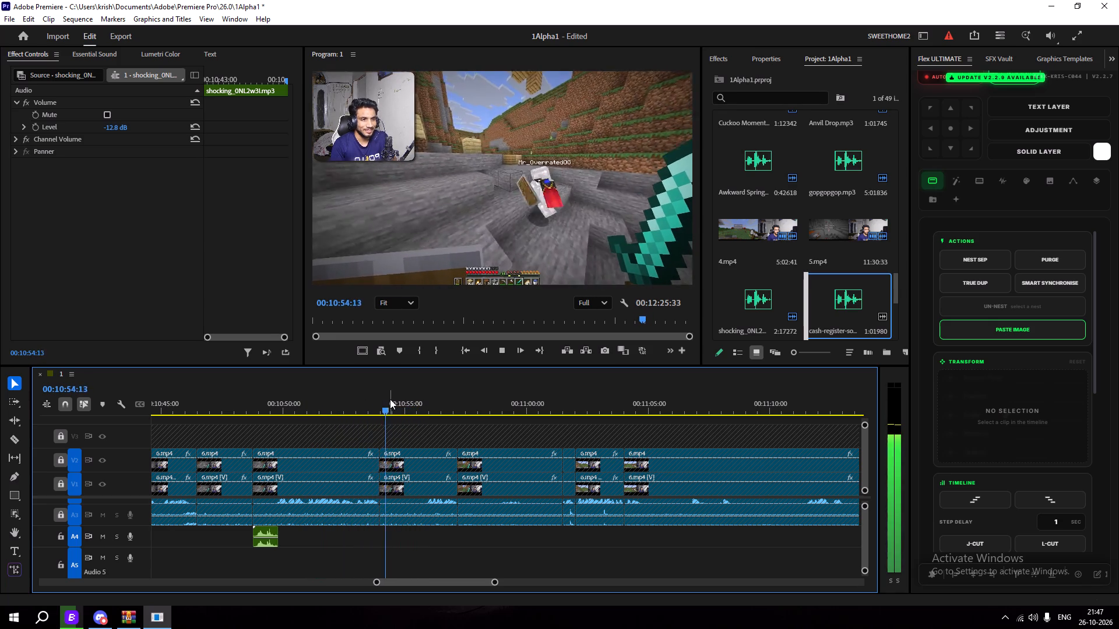
key(space)
key(space)
key(space)
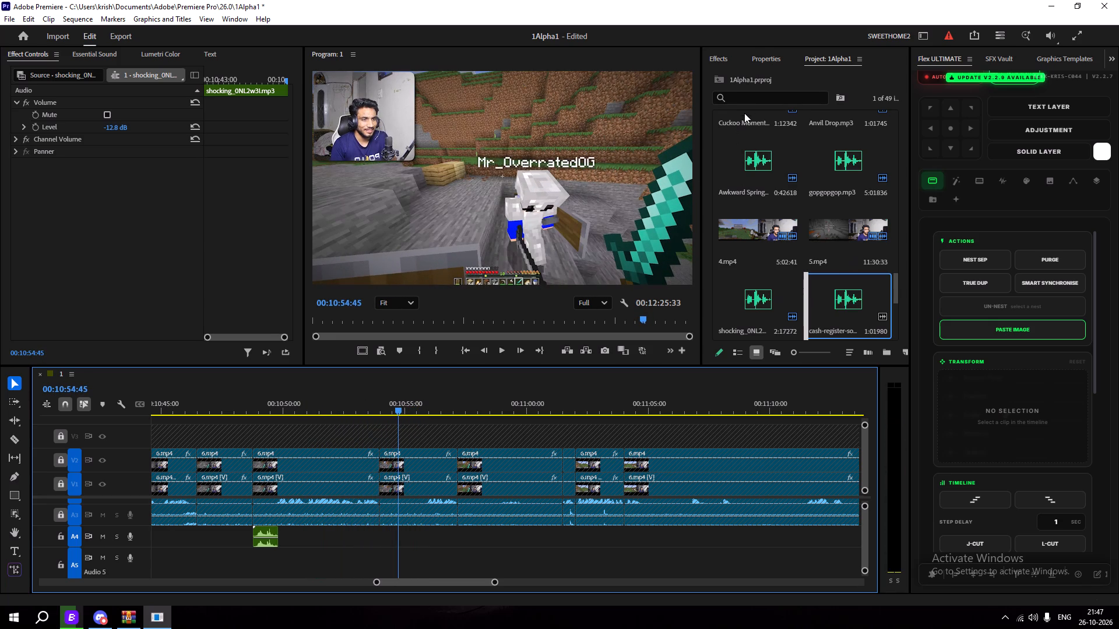
Search the project media for "bruh" and clear the search.
click(747, 103)
click(777, 97)
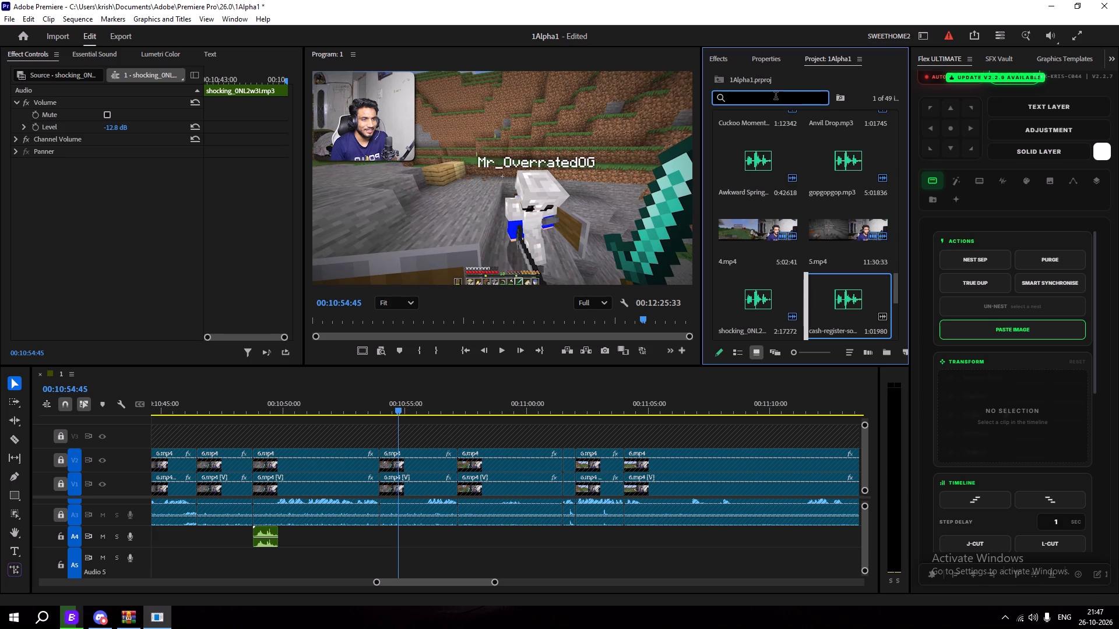
text(bruh)
text(\\)
key(BackSpace)
key(BackSpace)
key(Return)
click(821, 102)
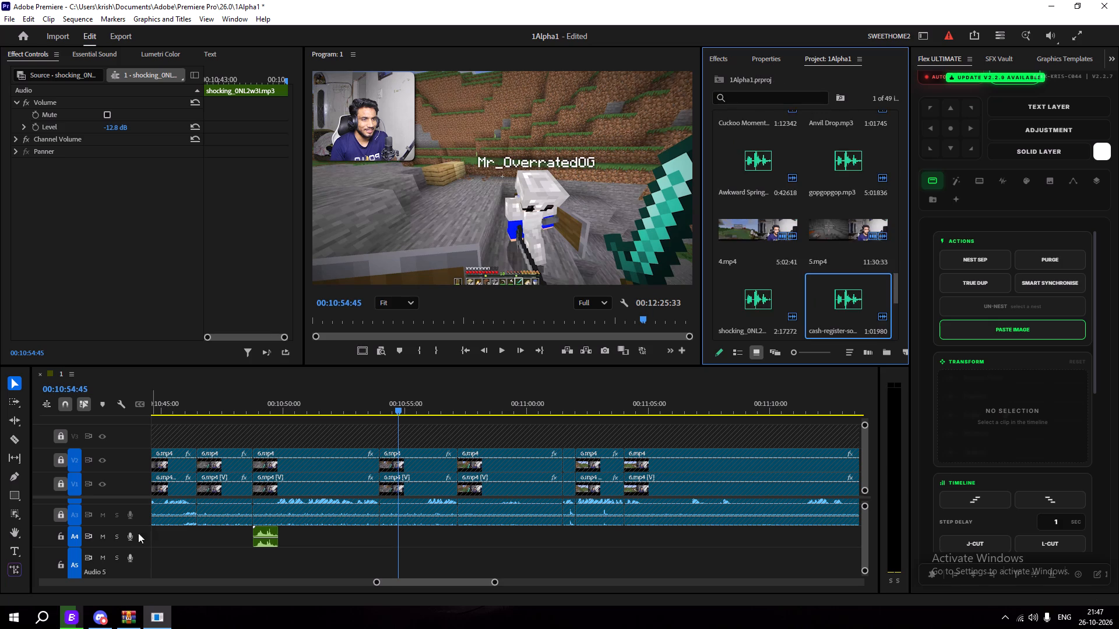
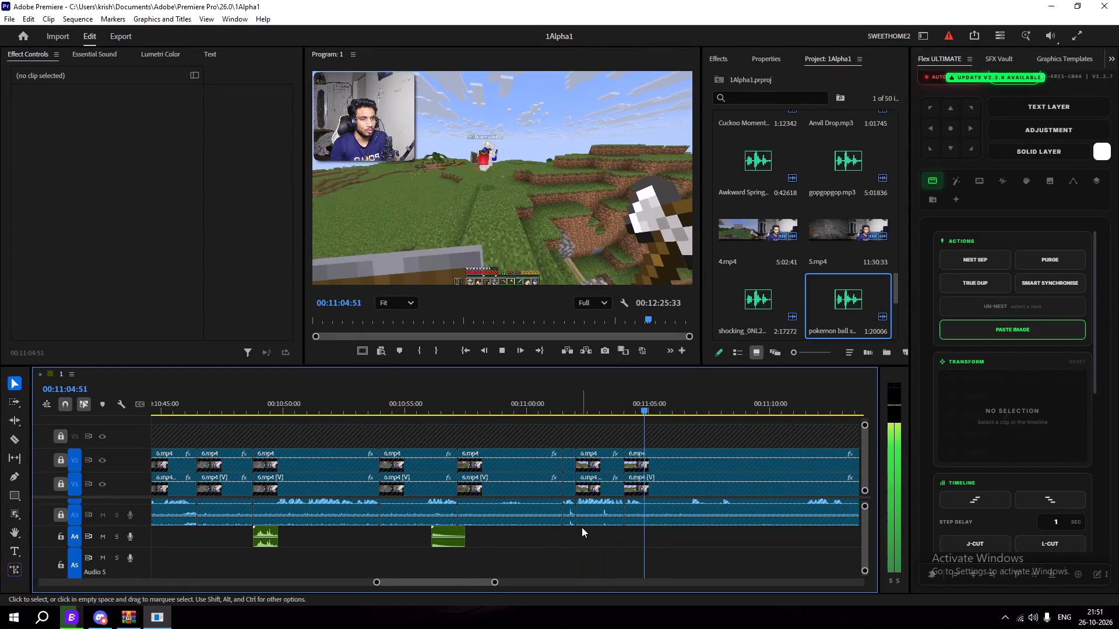
Stop playback and park the playhead at 00:11:04:00.
key(space)
drag(654, 406, 625, 421)
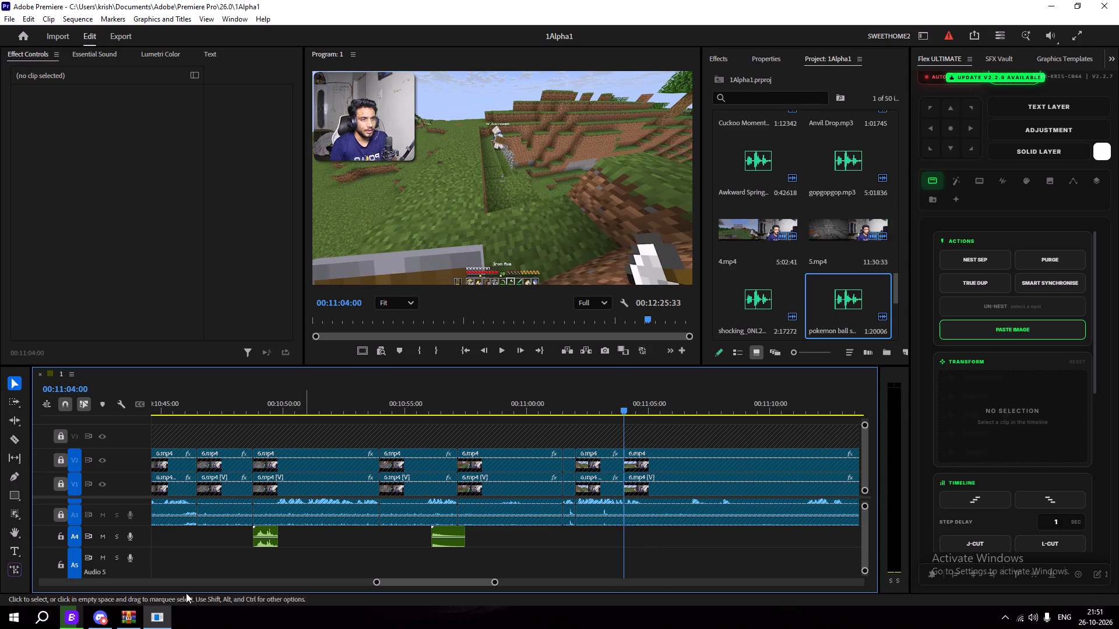
Switch to Google Chrome, search the web for "sus" and look through the results.
click(49, 628)
key(c)
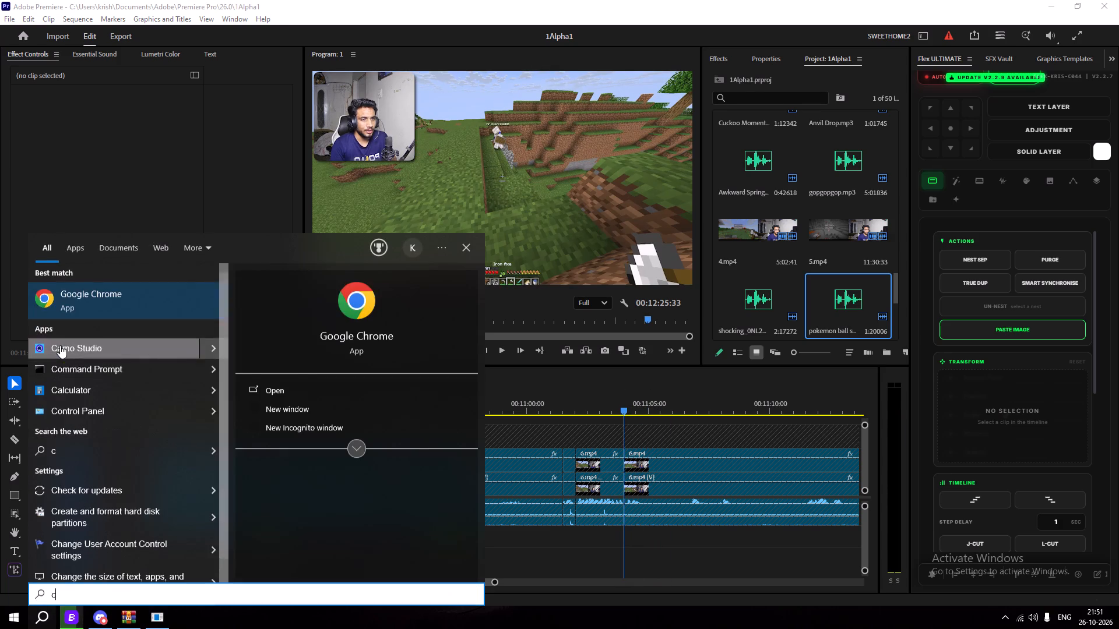
click(110, 292)
click(754, 403)
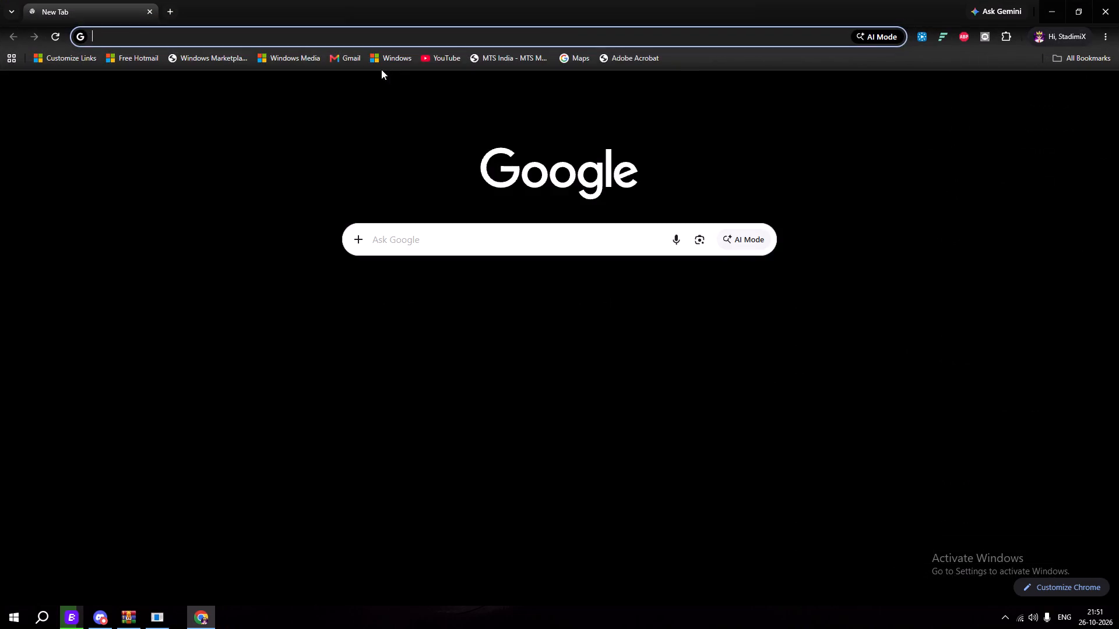
click(408, 39)
text(sus)
key(Return)
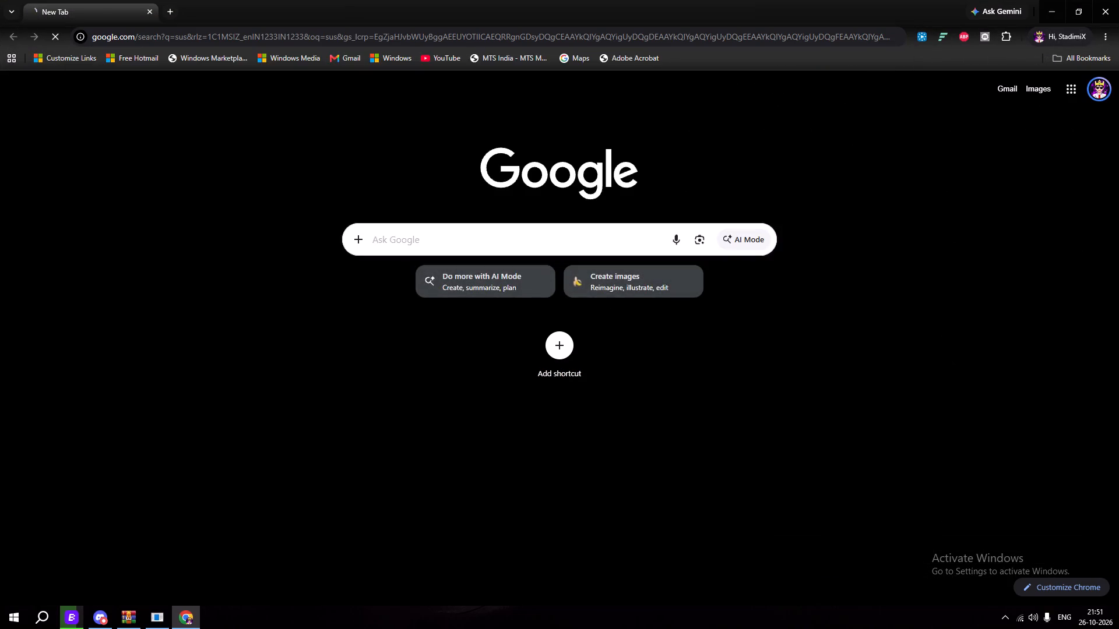
scroll(76, 383, down, 5)
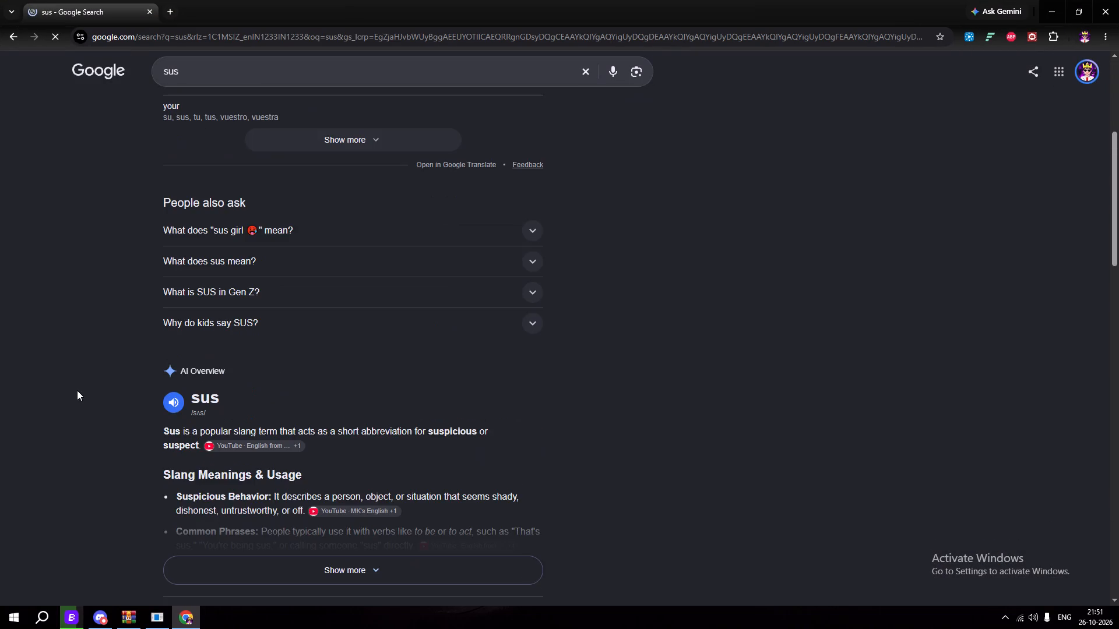
scroll(89, 386, up, 8)
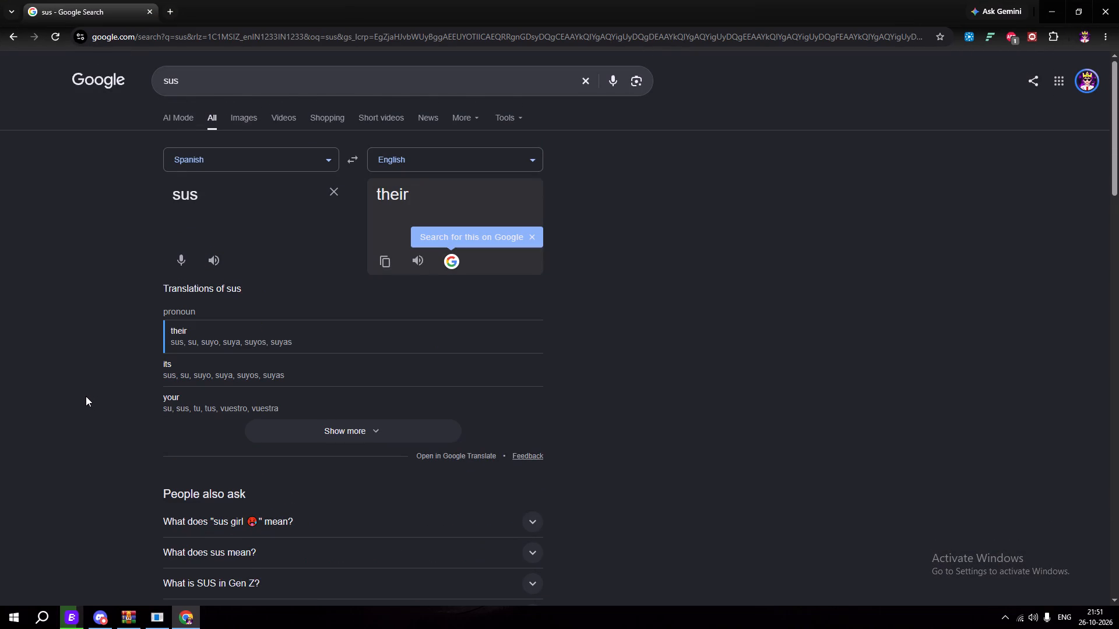
Refine the web search to "sus meme" and further to "sus meme sound effect".
click(242, 93)
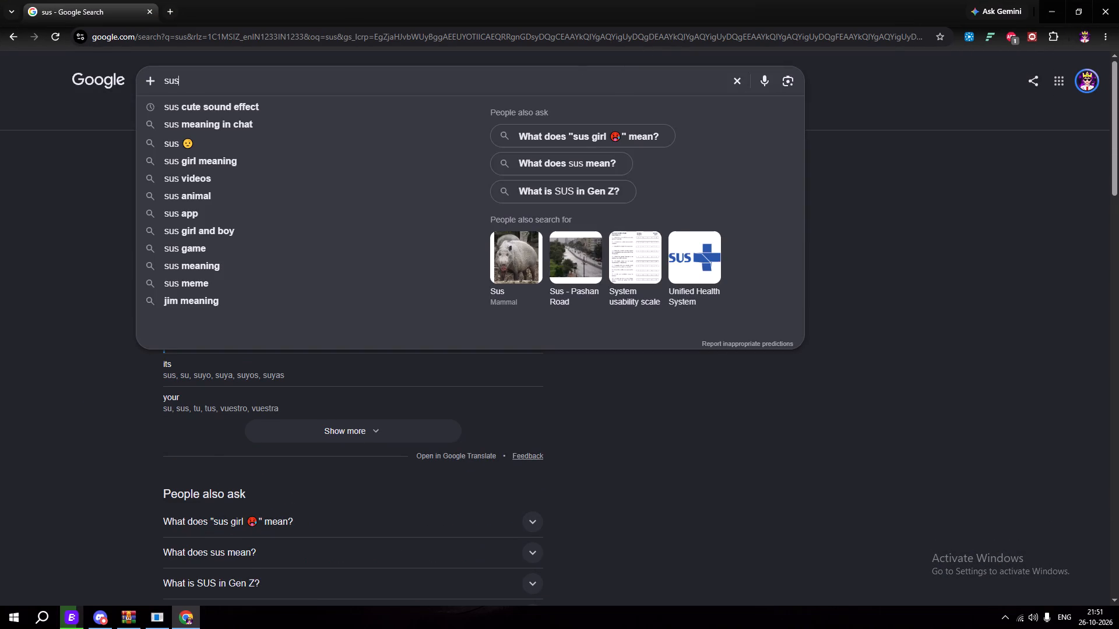
key(space)
text(meme)
key(Return)
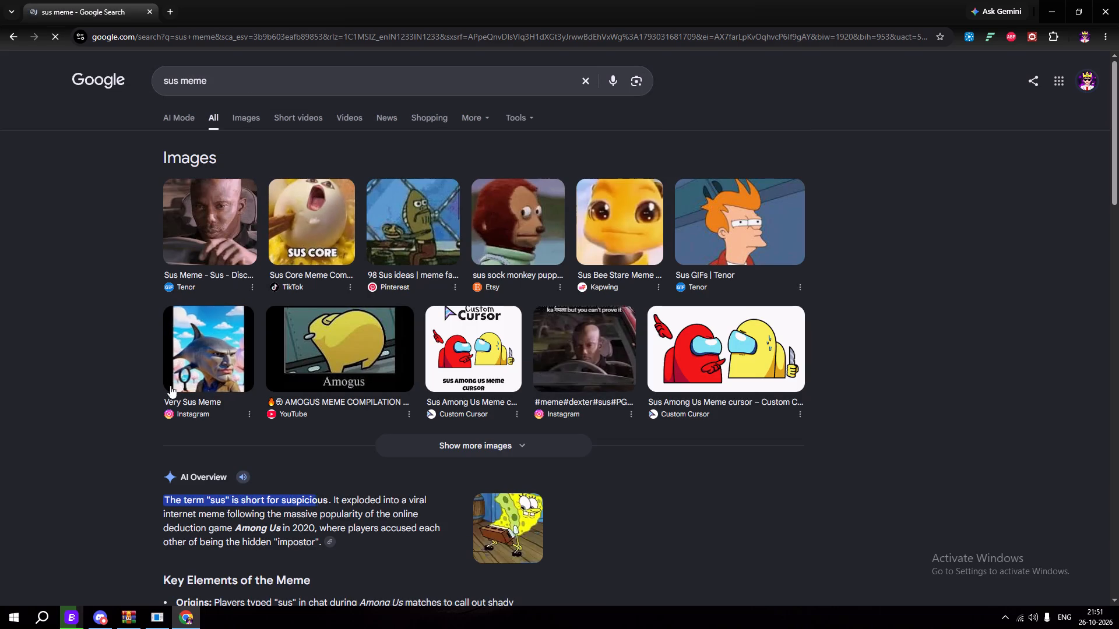
click(234, 85)
key(space)
text(sound effect)
key(Return)
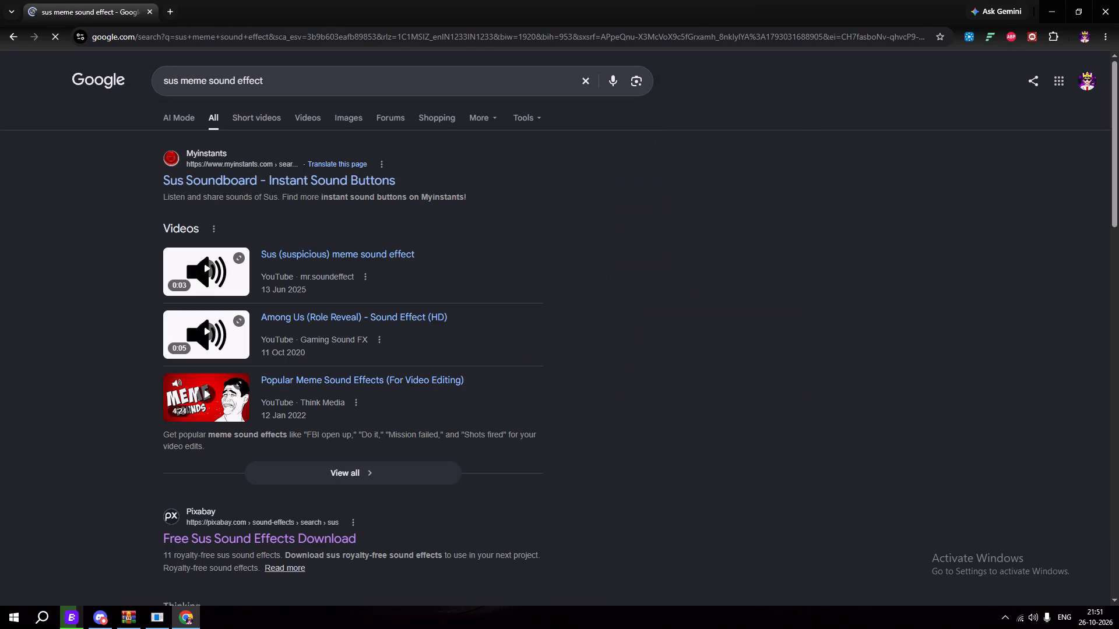
Open the Myinstants Sus Soundboard and preview the BRUH sound effect and Amongus Sus sounds.
click(245, 188)
click(247, 182)
click(316, 228)
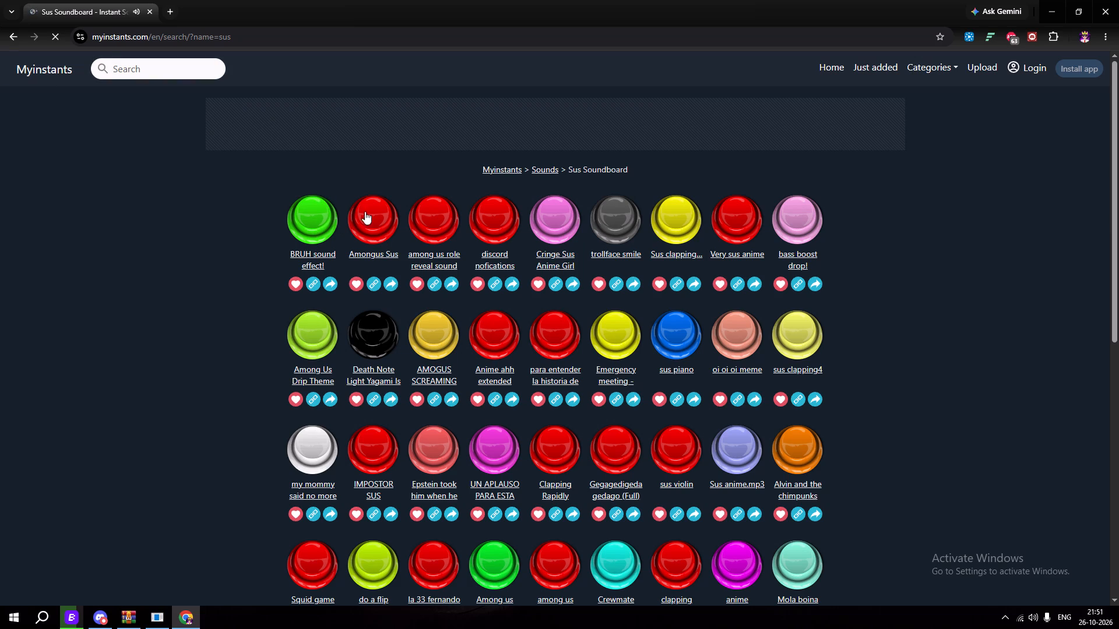
click(371, 209)
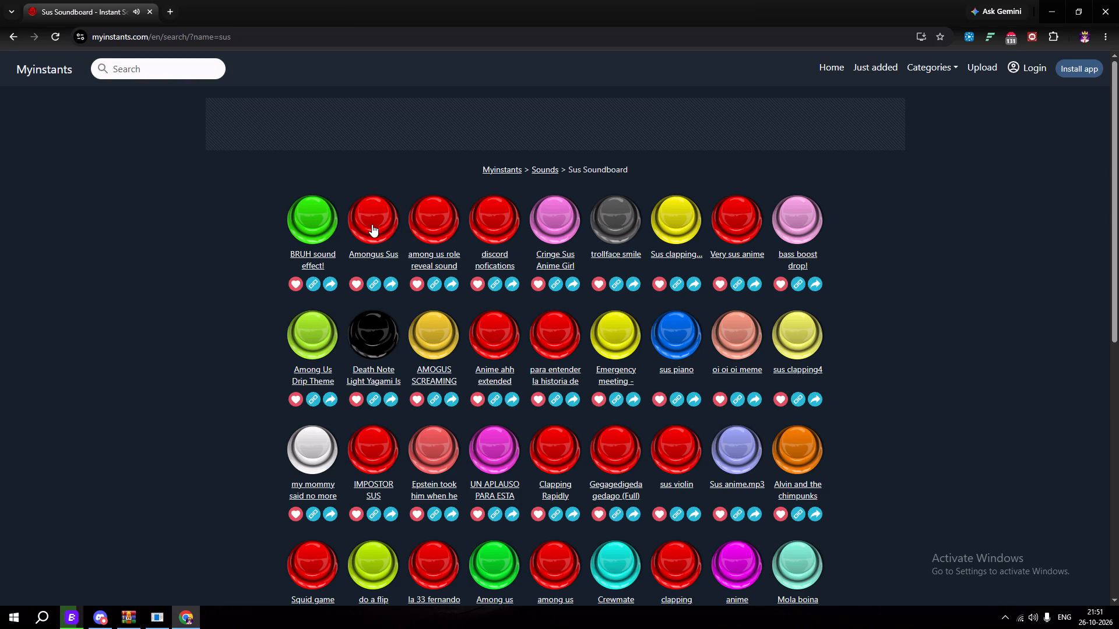
Open the Amongus Sus sound's page, replay it, download its MP3 to the Downloads folder and close the download manager and browser.
click(380, 254)
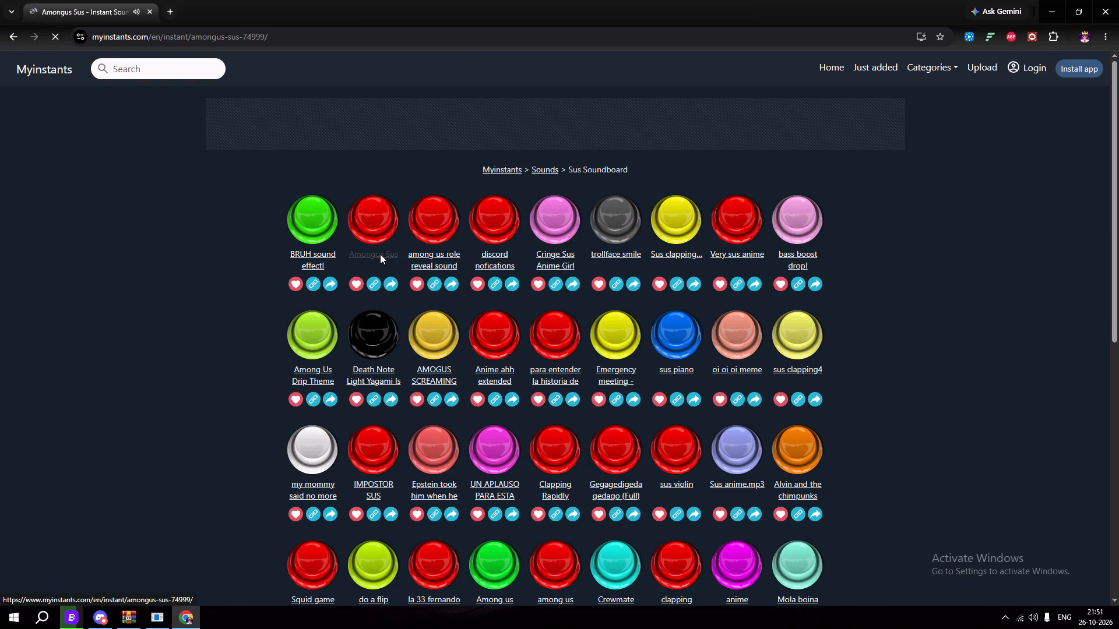
click(562, 310)
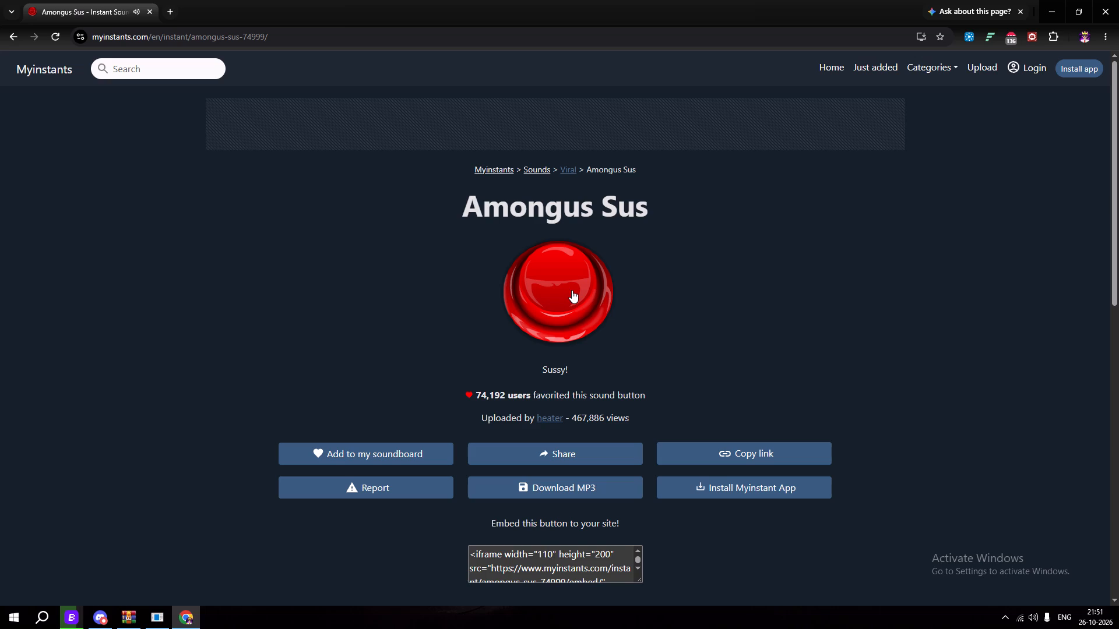
click(565, 487)
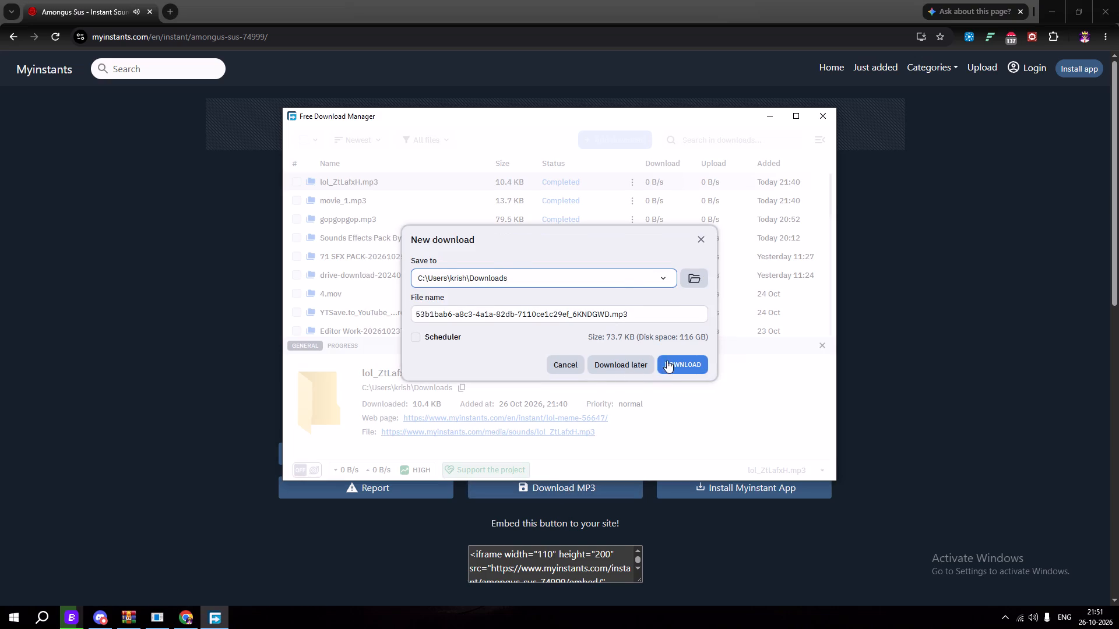
click(667, 360)
click(818, 116)
click(1118, 0)
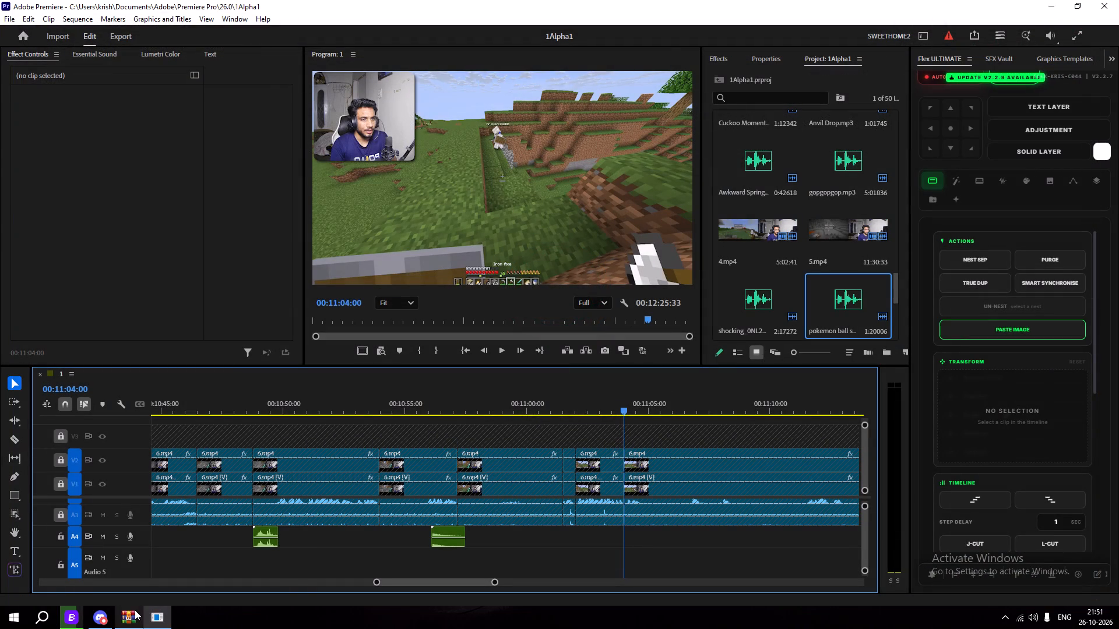
Bring up the sound pack archive, open the Downloads folder in File Explorer and preview the newly downloaded MP3.
click(135, 610)
click(38, 624)
click(115, 326)
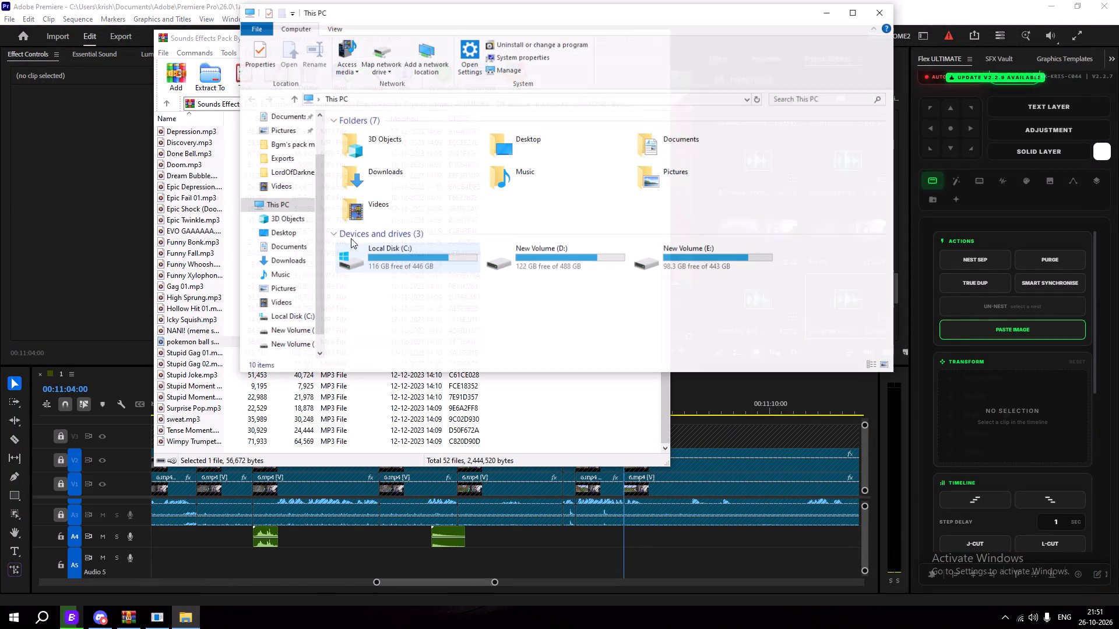
double_click(382, 180)
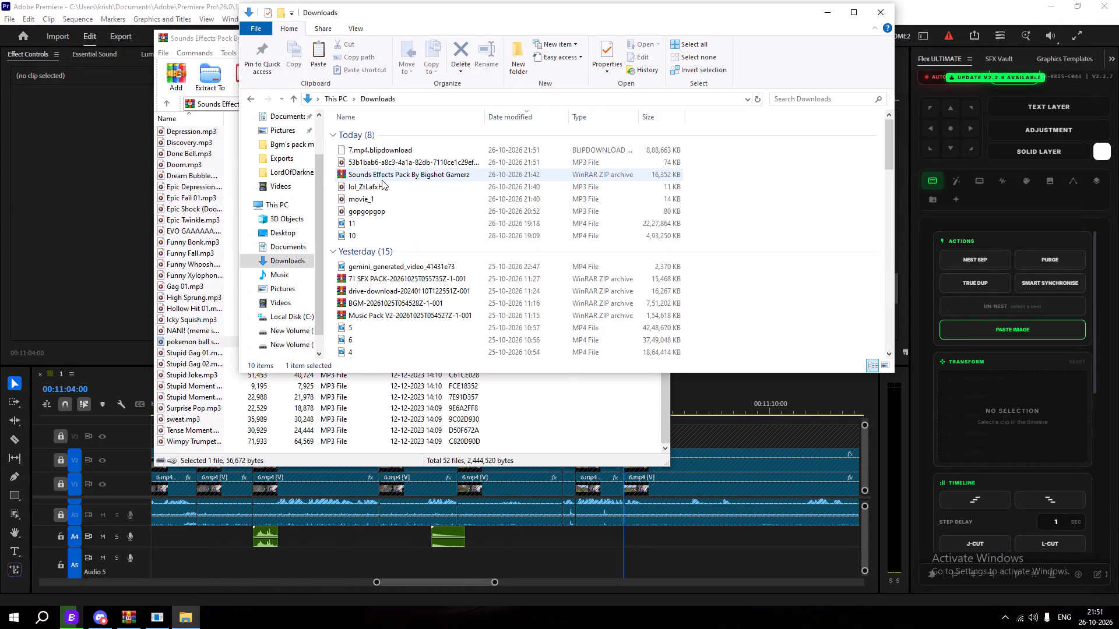
click(329, 161)
double_click(345, 162)
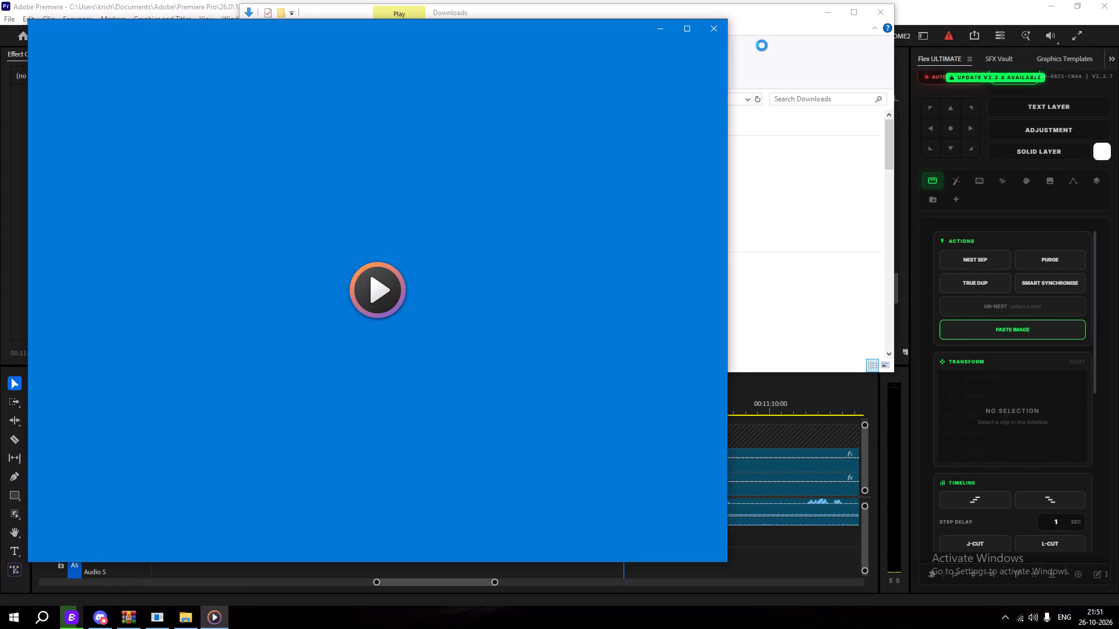
click(712, 22)
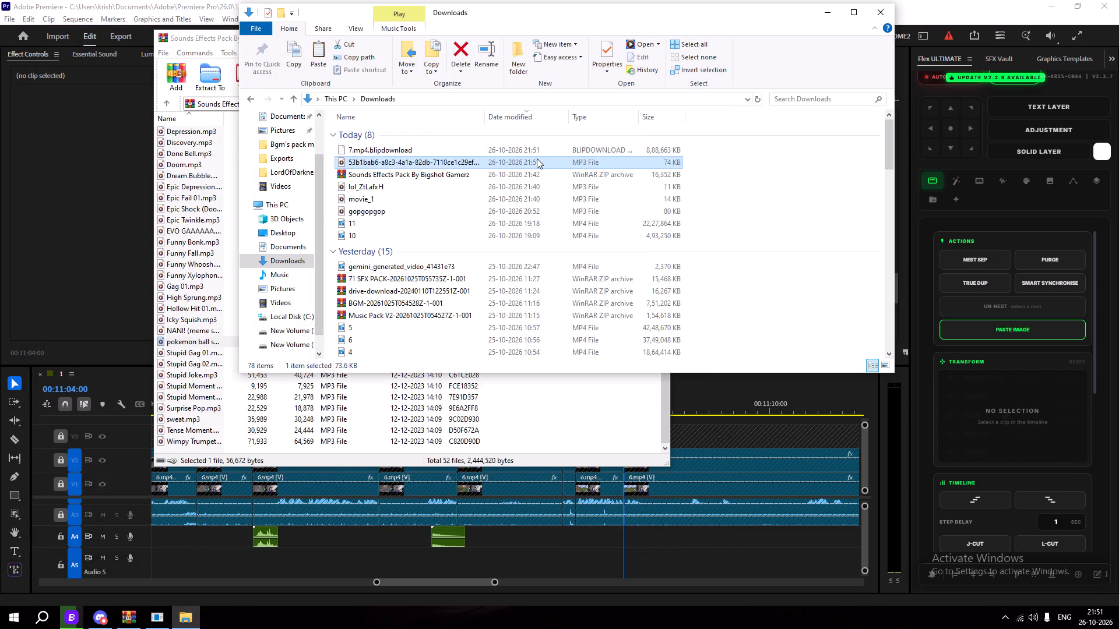
Rename the newly downloaded MP3 as sus.
right_click(516, 165)
click(578, 436)
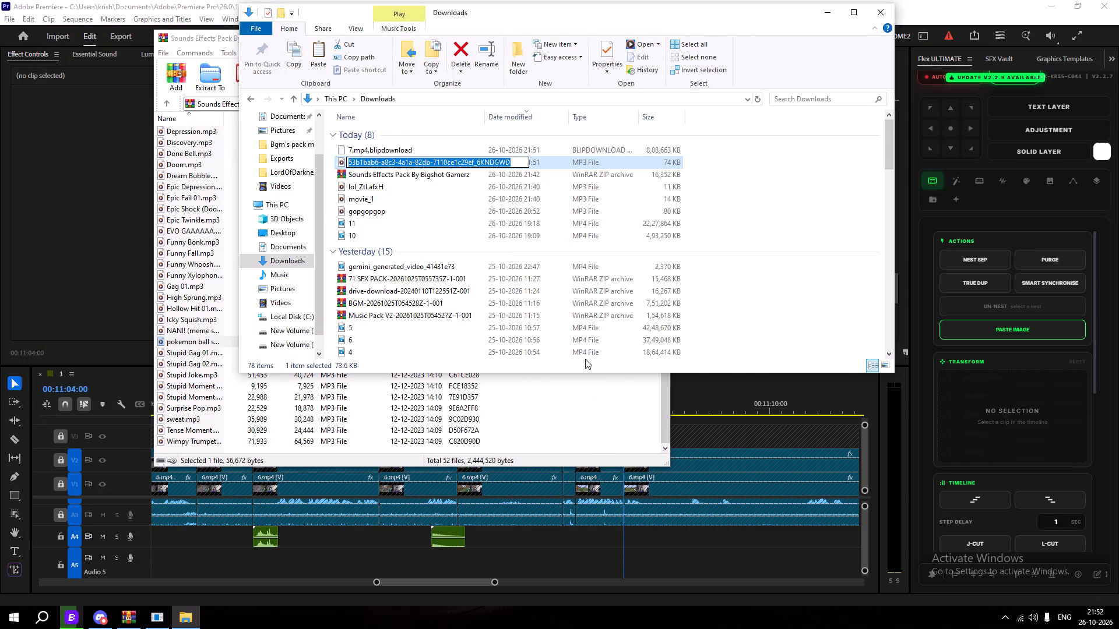
key(BackSpace)
text(sus)
key(Return)
Add sus.mp3 to the sound pack archive's main folder with the default archive settings and close the Downloads window.
scroll(191, 175, up, 16)
double_click(184, 136)
click(791, 308)
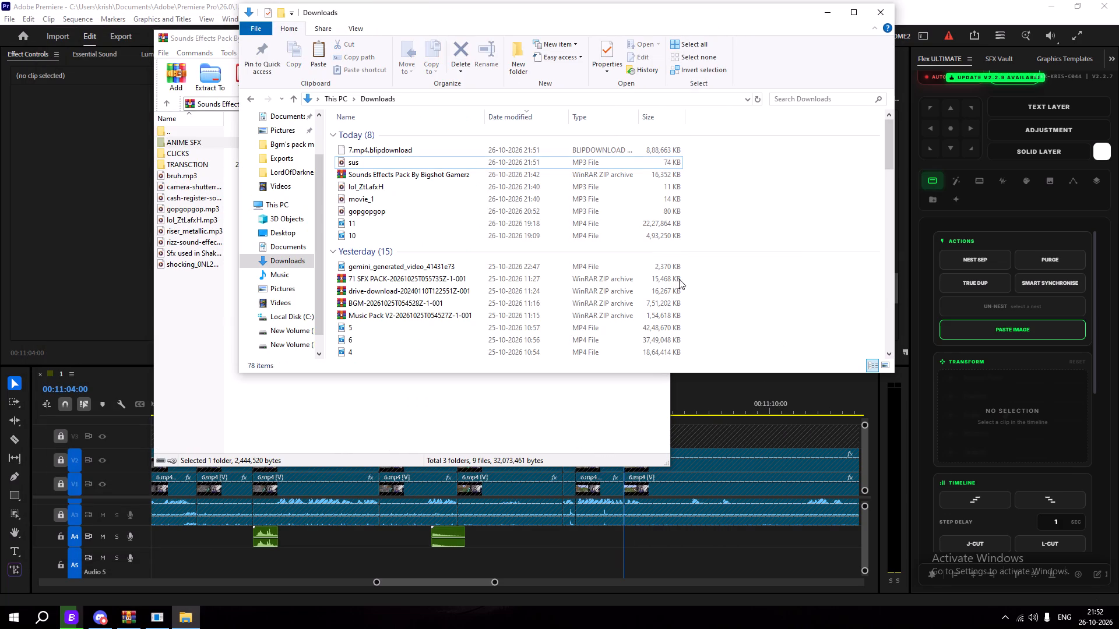
click(411, 157)
drag(405, 158, 211, 347)
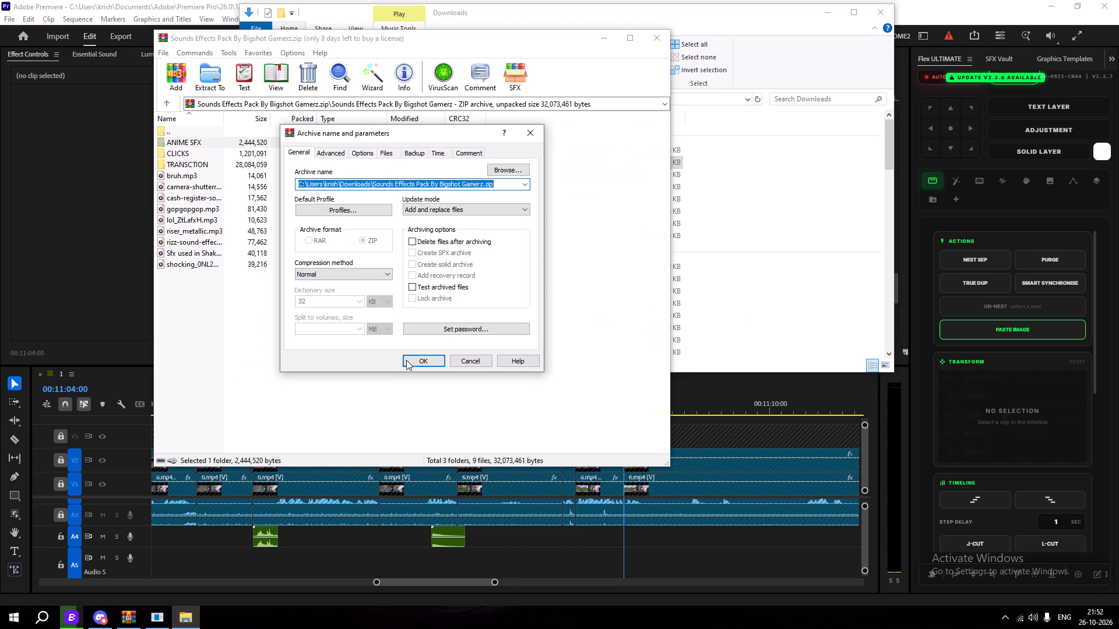
click(417, 358)
click(864, 12)
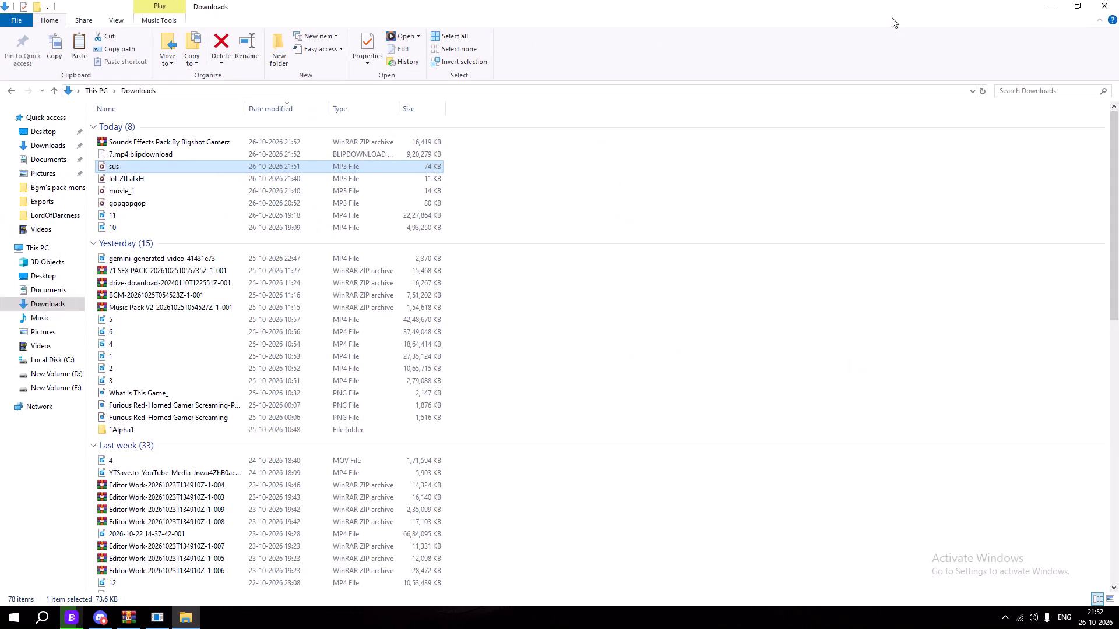
click(1072, 3)
click(878, 16)
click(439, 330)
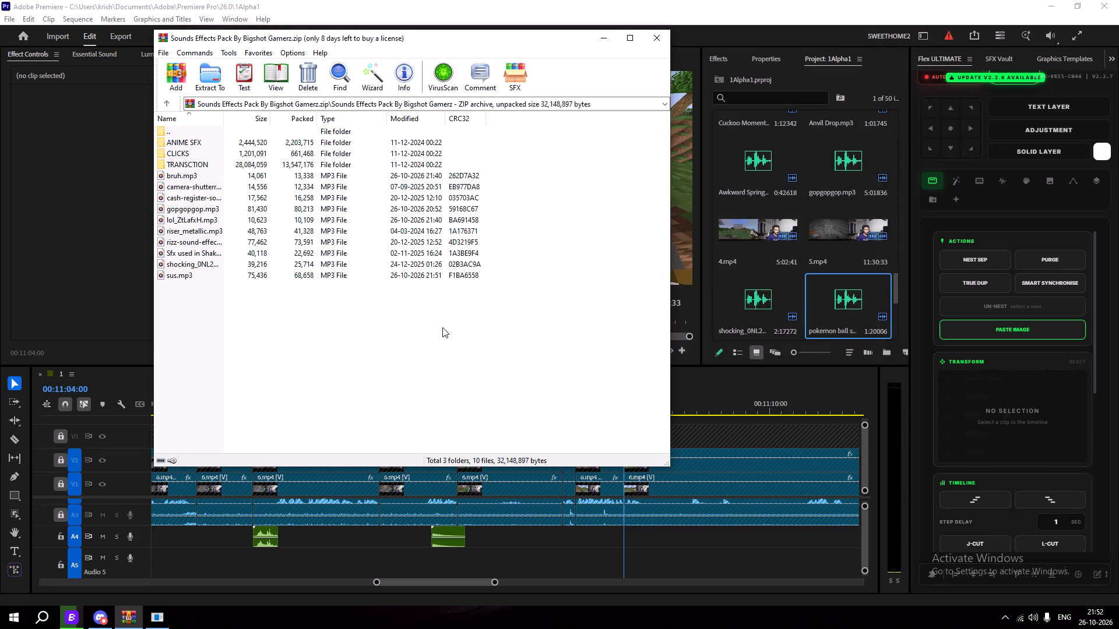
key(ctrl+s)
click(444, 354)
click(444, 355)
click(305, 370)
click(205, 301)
Import sus.mp3 from the archive into the Premiere Pro project and place it on track A4 just before 00:11:04:00.
click(196, 277)
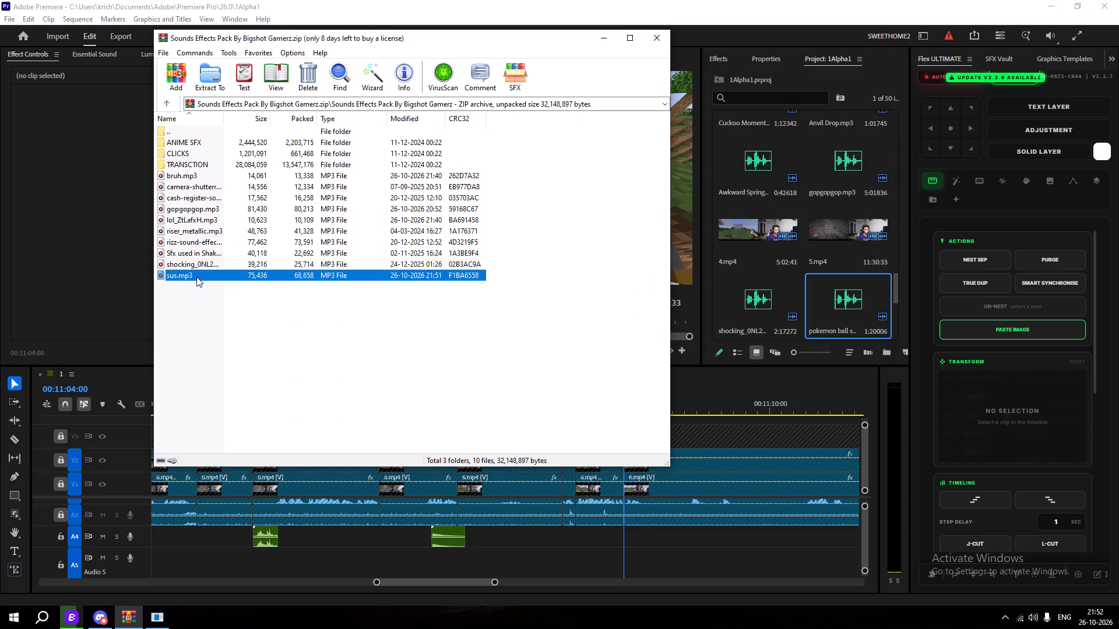
drag(202, 276, 807, 327)
click(613, 44)
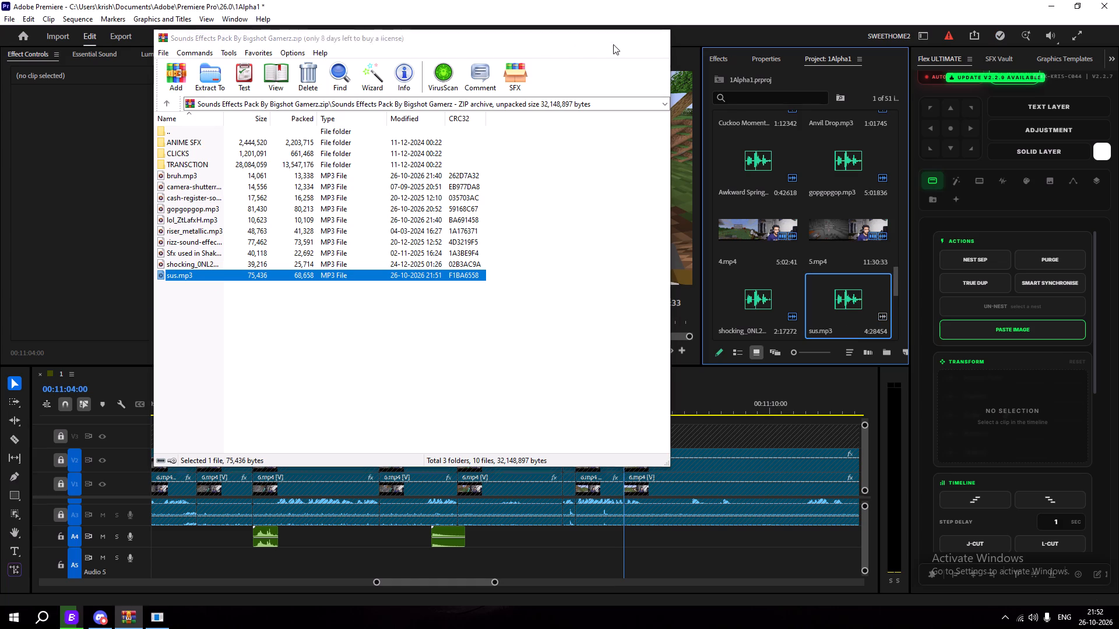
drag(863, 302, 610, 544)
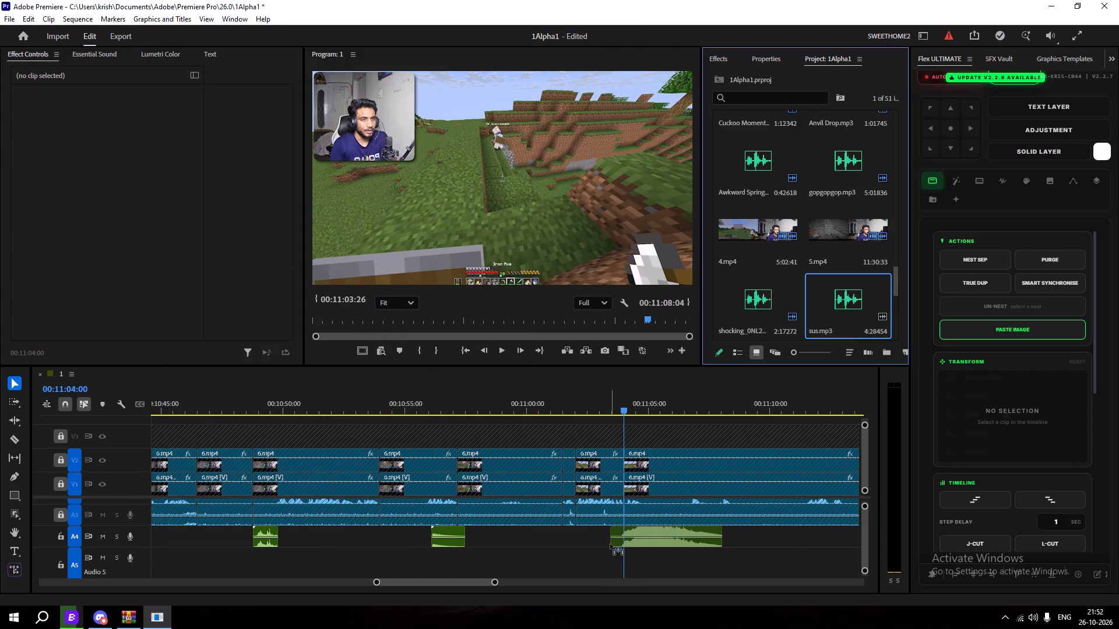
drag(610, 544, 613, 544)
Cut the sus.mp3 clip at 00:11:04:00 and about 3.5 seconds after that, and delete its short first and last pieces.
key(c)
click(622, 545)
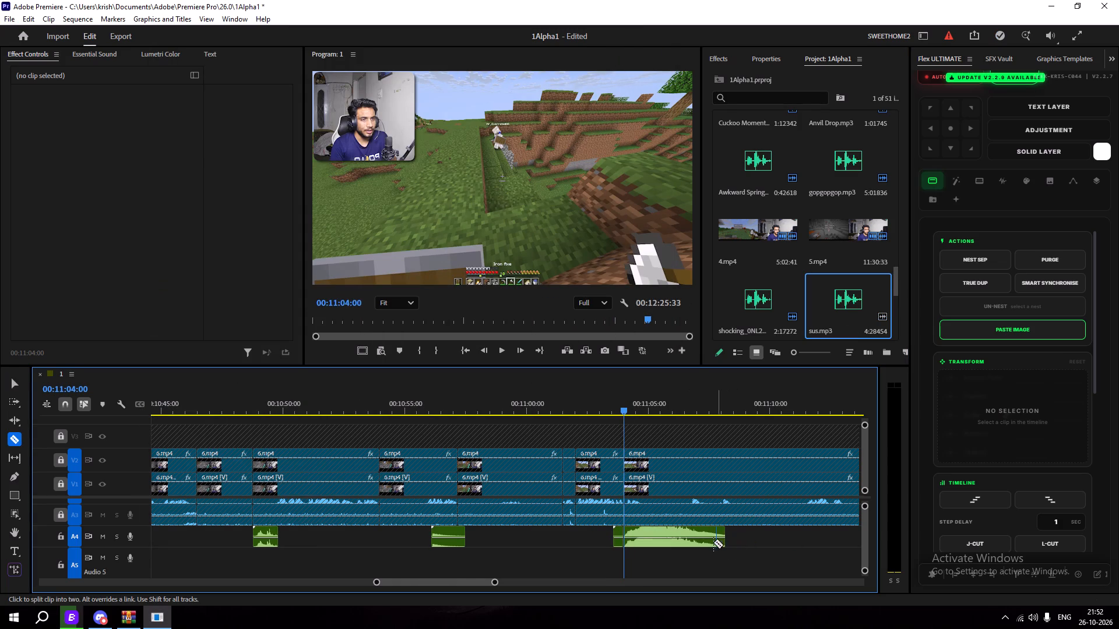
click(709, 541)
key(v)
click(719, 544)
key(Delete)
click(614, 536)
key(Delete)
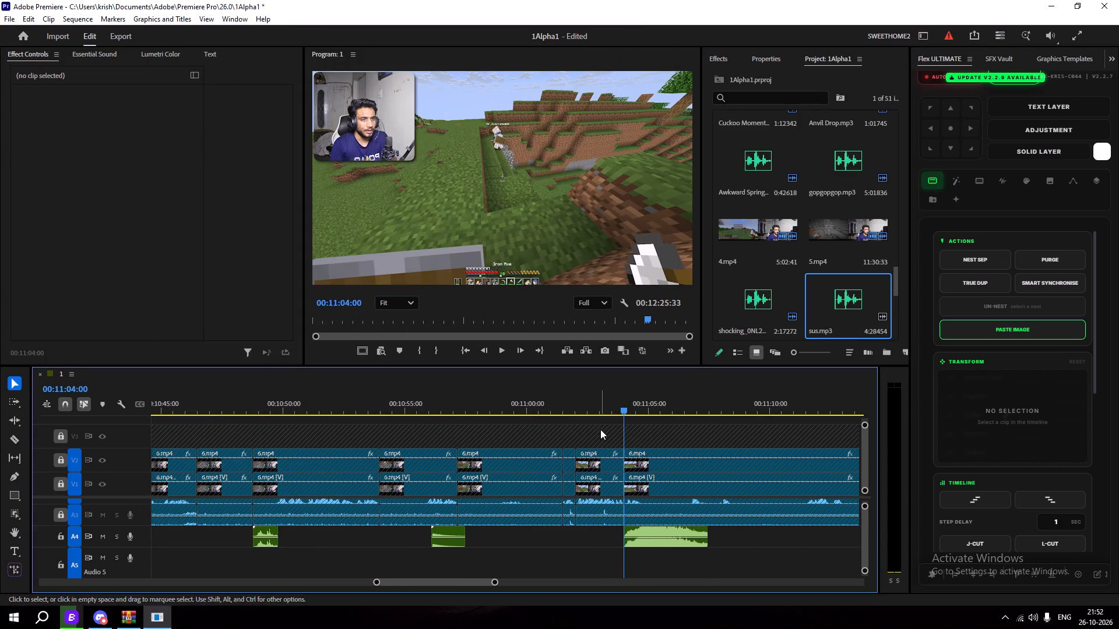
drag(615, 411, 596, 412)
key(space)
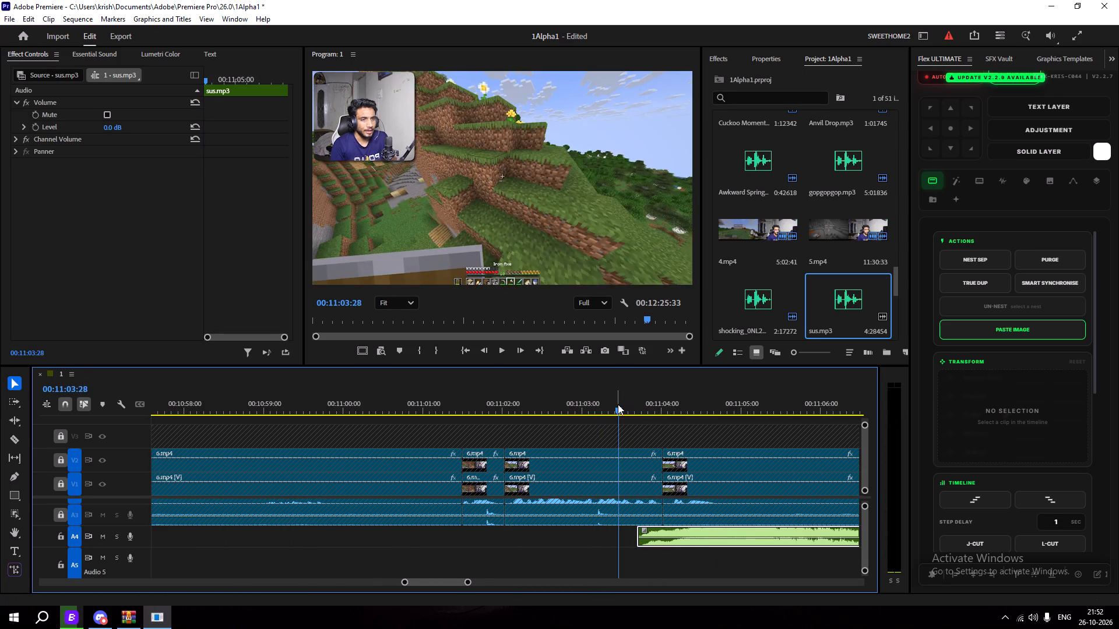
key(space)
key(space)
drag(625, 408, 631, 411)
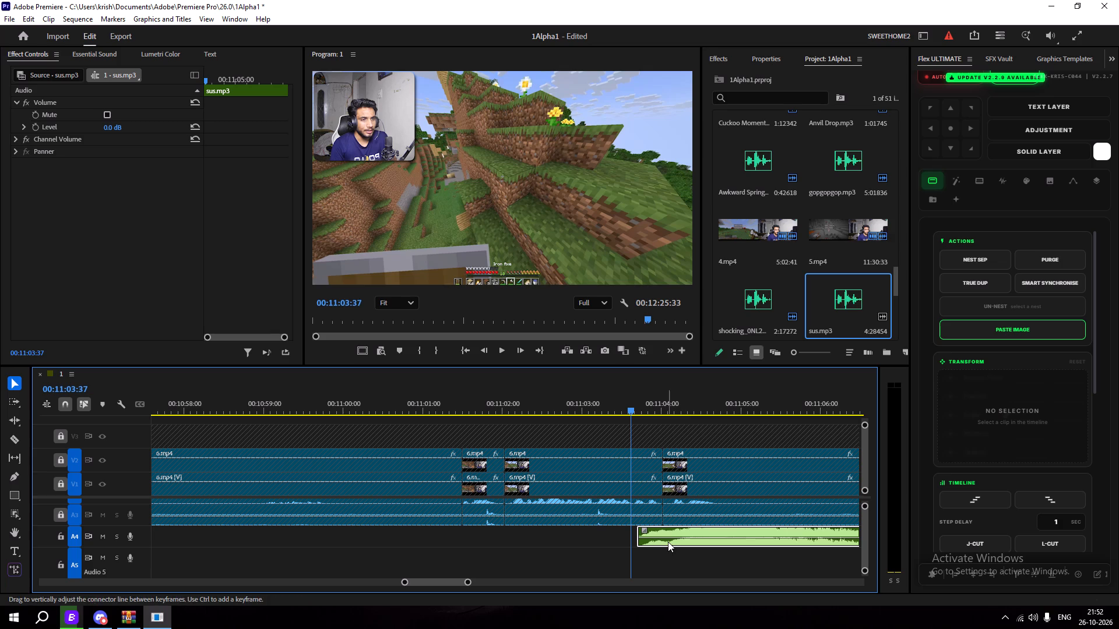
drag(668, 542, 661, 543)
click(636, 422)
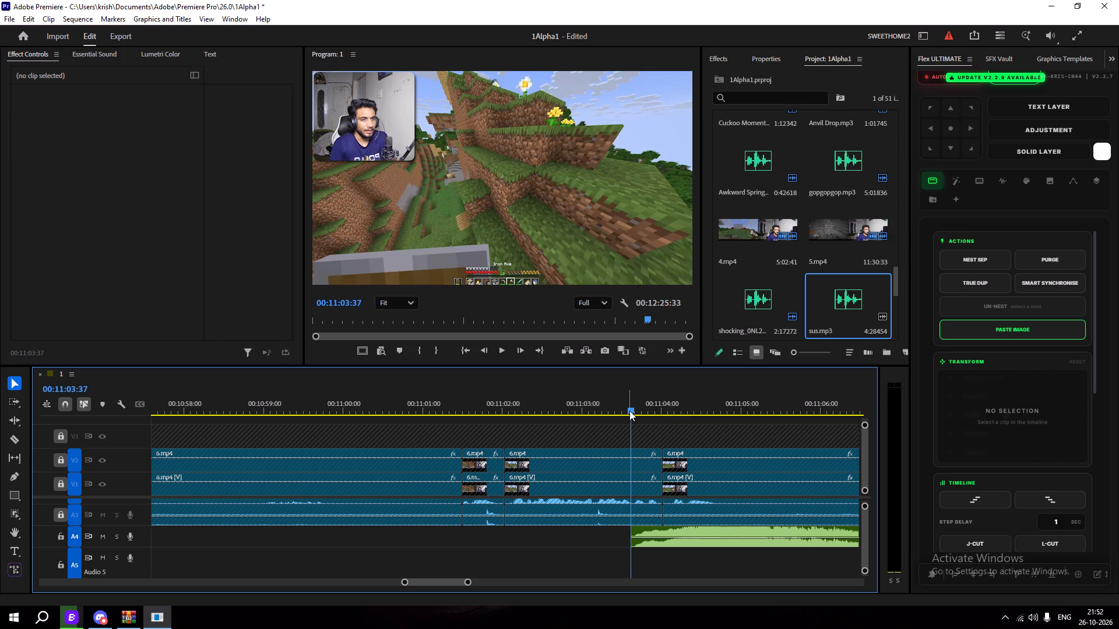
Lower the sus.mp3 clip's volume level to -12.8 dB, playing back its opening before and after the change.
drag(629, 411, 614, 412)
key(space)
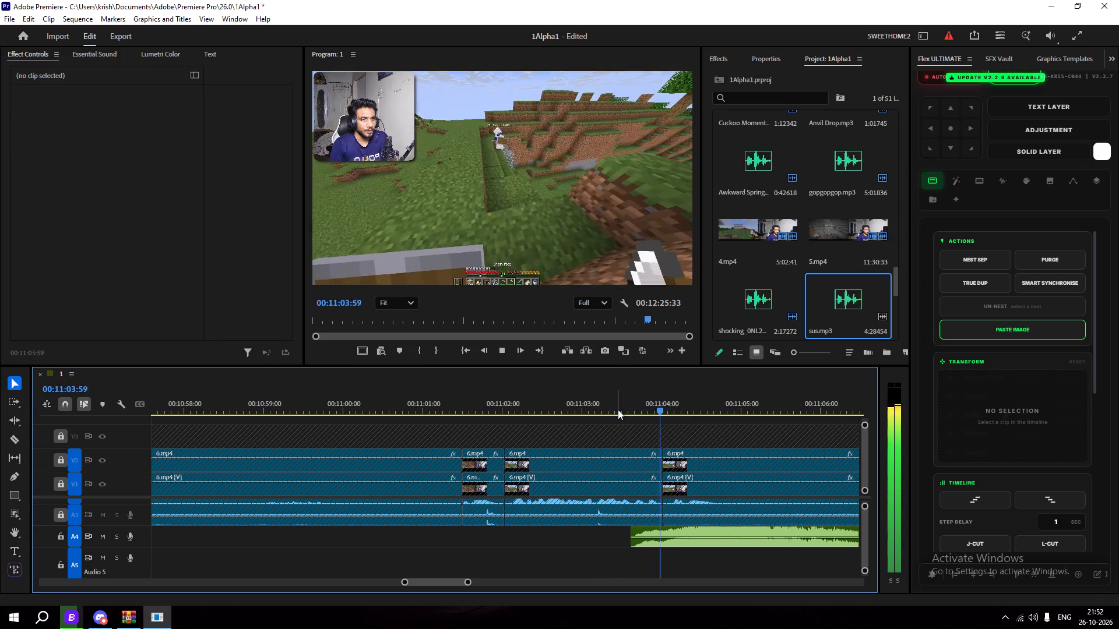
key(space)
click(758, 535)
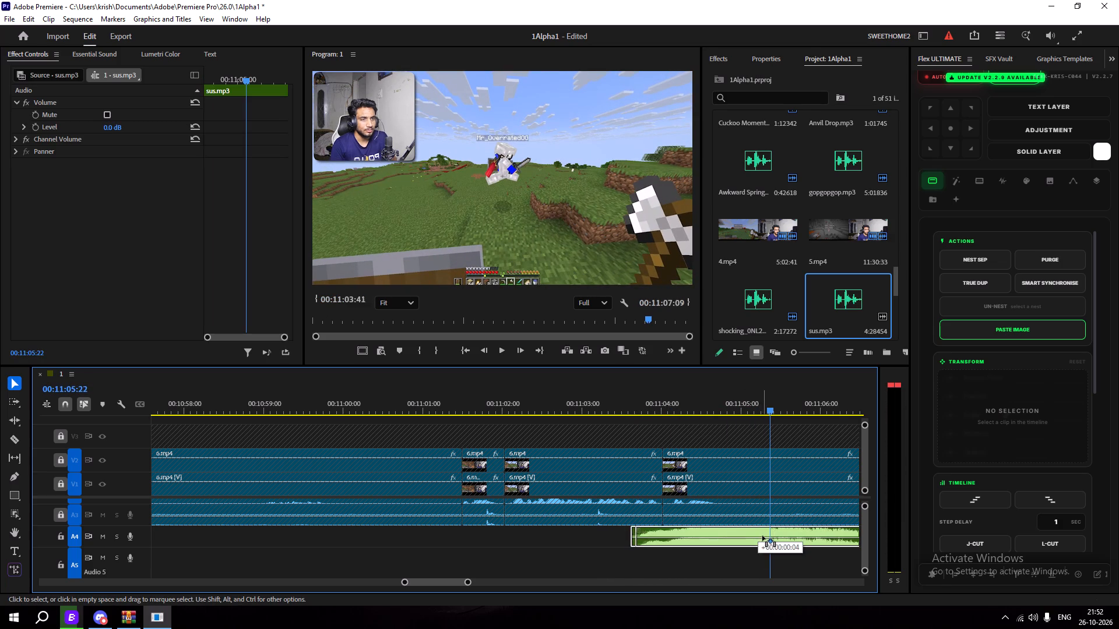
click(761, 539)
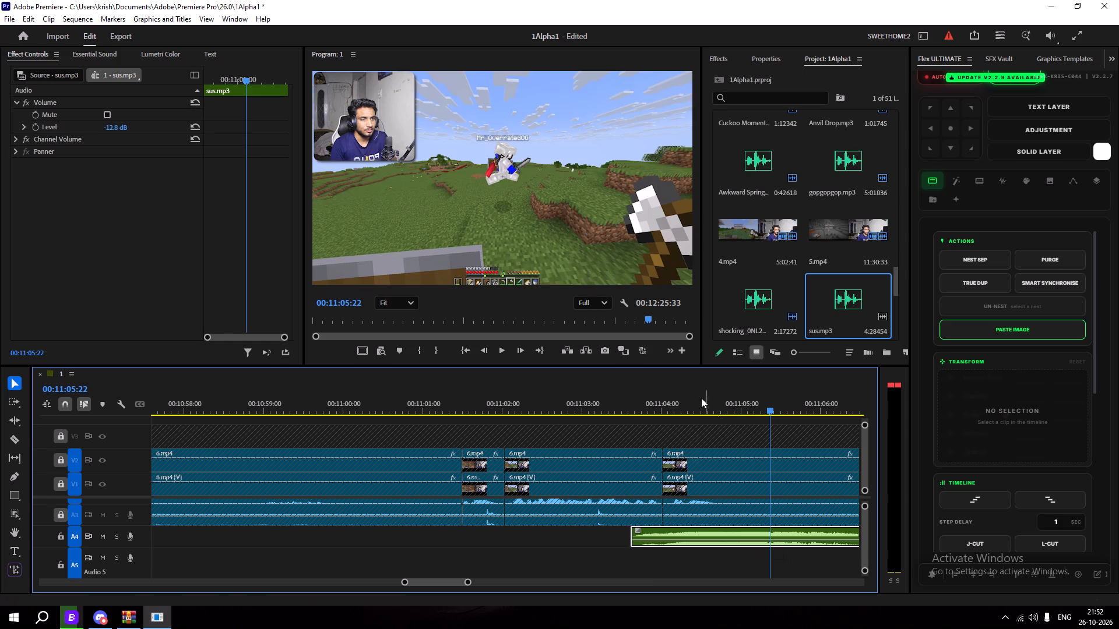
drag(698, 397, 645, 412)
key(space)
drag(644, 412, 627, 420)
key(space)
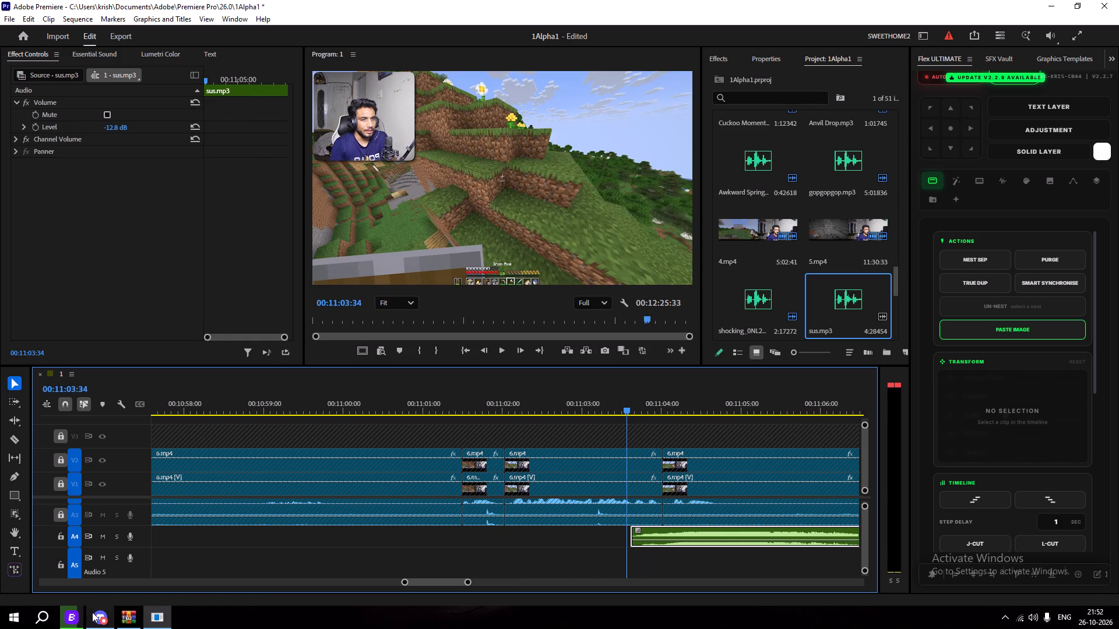
key(space)
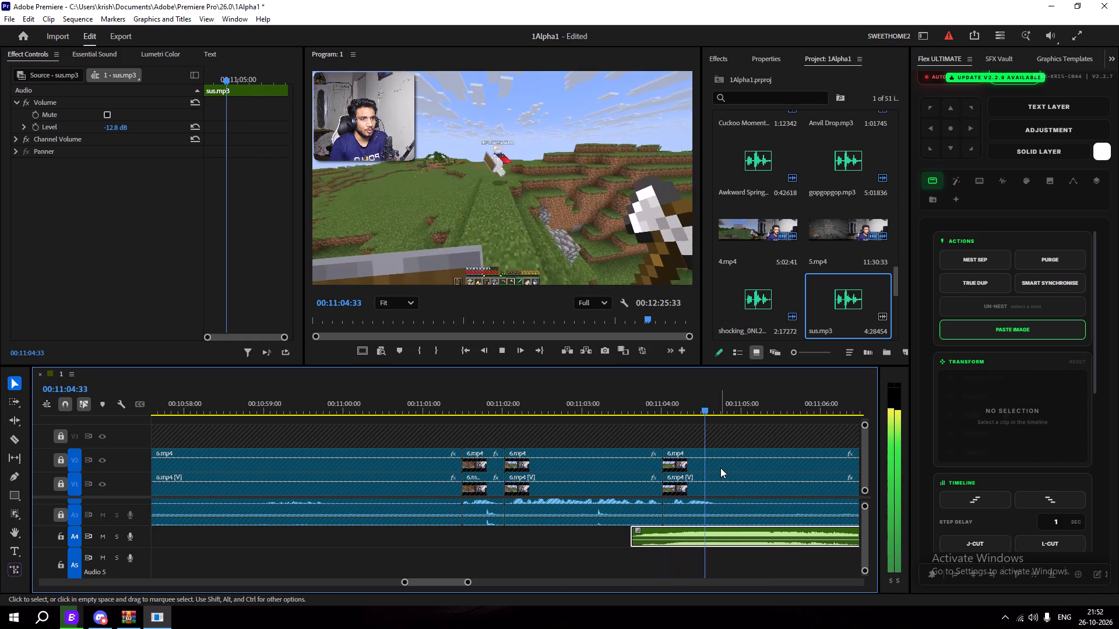
key(space)
Cut the sus.mp3 clip at 00:11:03:58, delete its short first piece, and move the remainder earlier to start at about 00:11:03:29.
drag(762, 394, 666, 406)
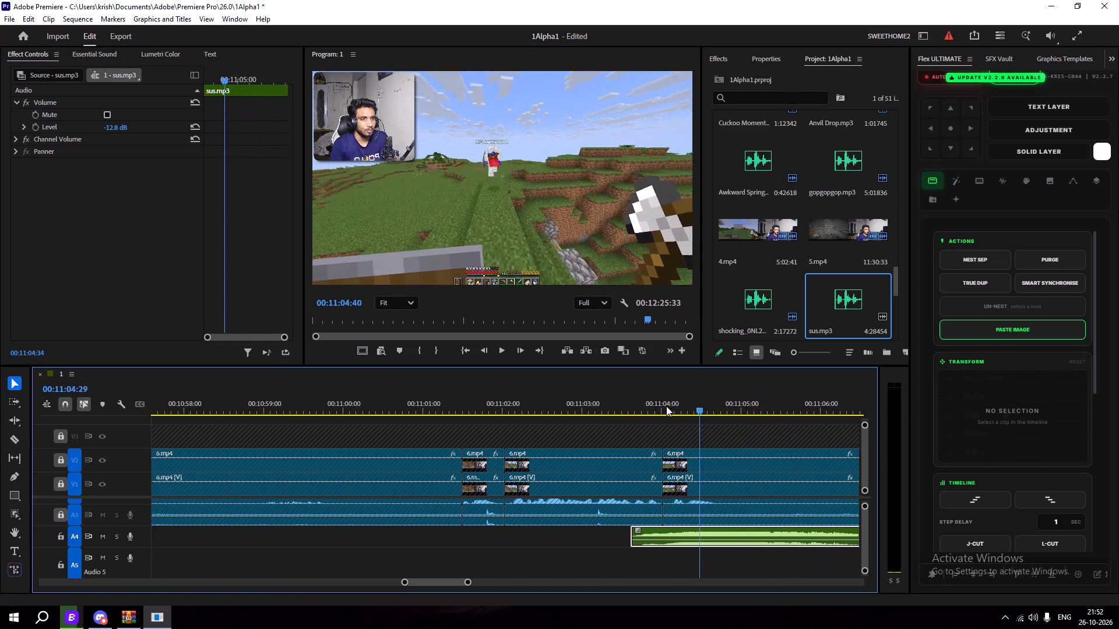
drag(666, 406, 634, 422)
key(space)
key(space)
key(c)
click(659, 540)
key(v)
click(643, 541)
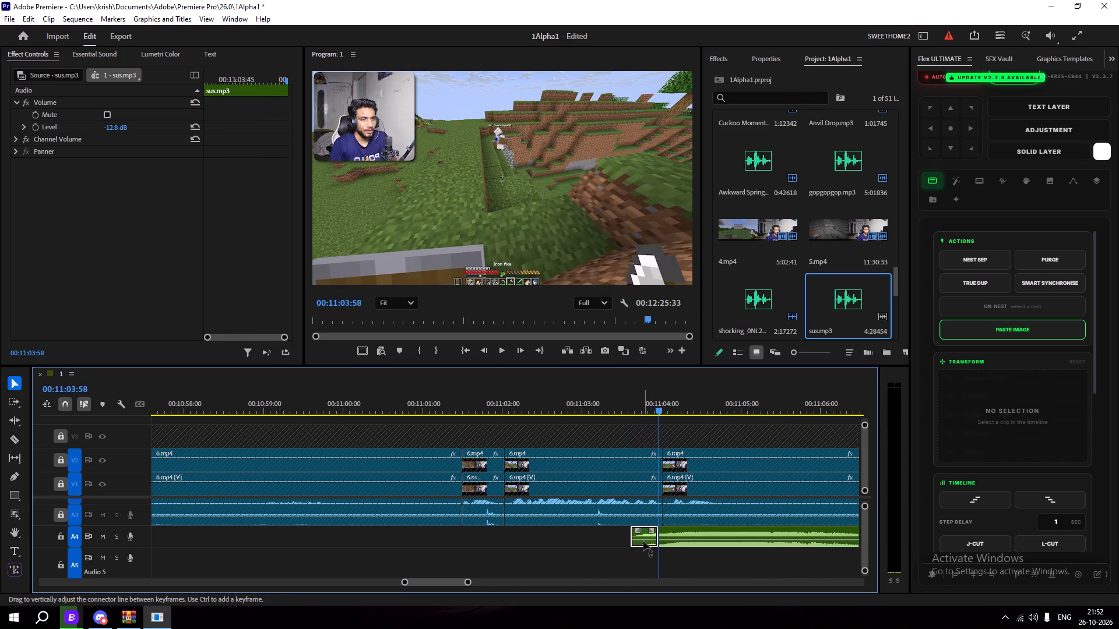
key(Delete)
drag(683, 546, 652, 543)
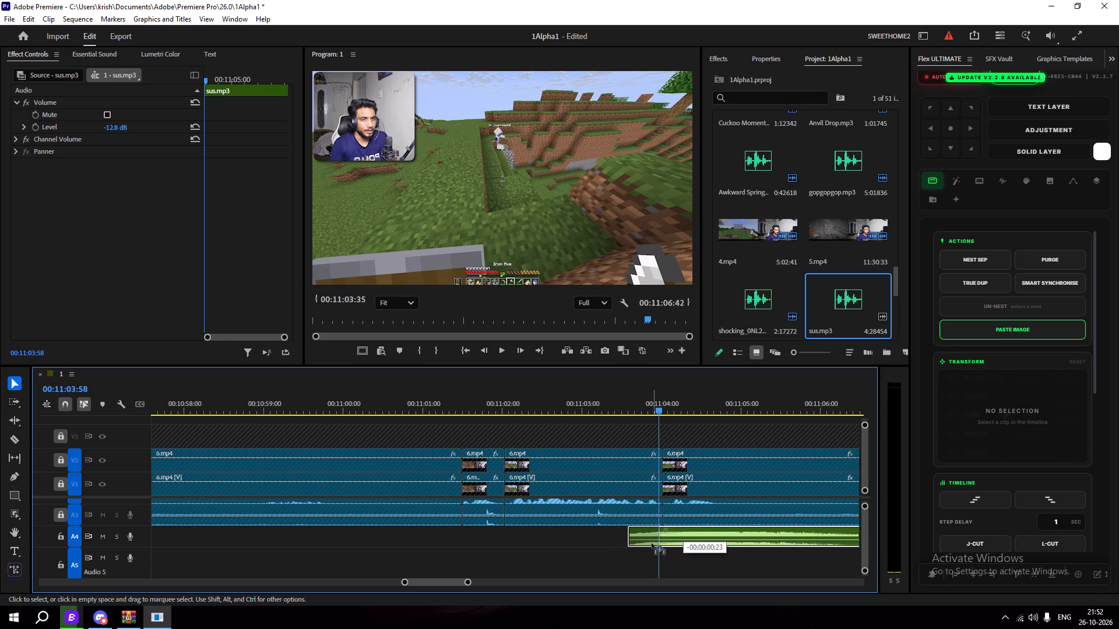
drag(652, 543, 643, 545)
Play the sus.mp3 clip through to find its end point, cut it at 00:11:04:47 and delete the rest after the cut.
click(605, 403)
key(space)
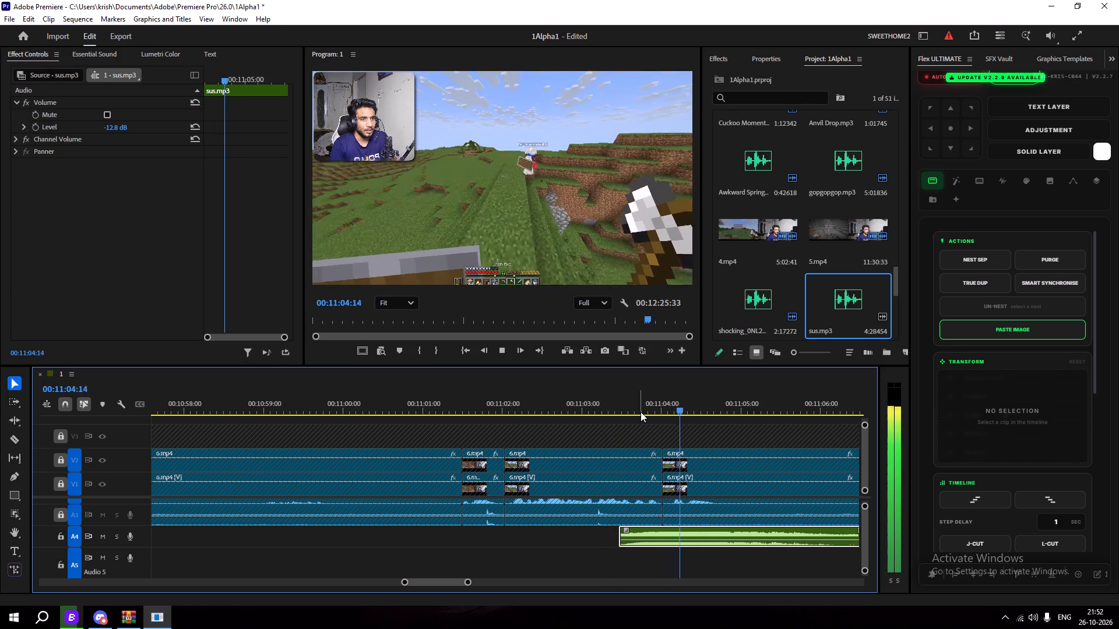
key(space)
key(space)
key(space)
key(space)
key(space)
key(c)
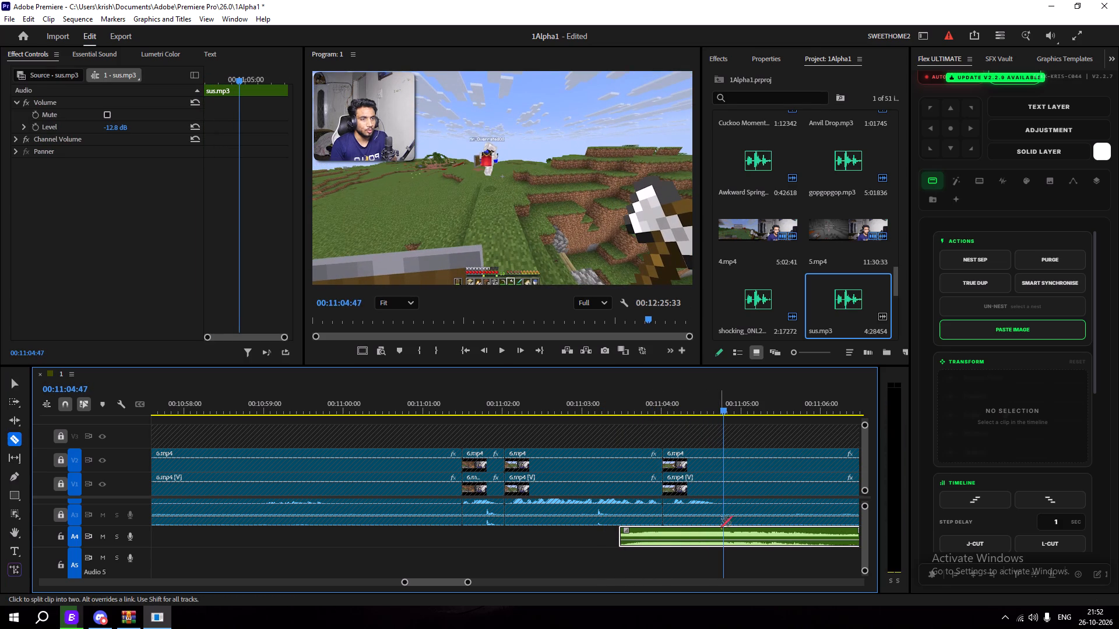
click(724, 533)
key(v)
click(751, 547)
key(Delete)
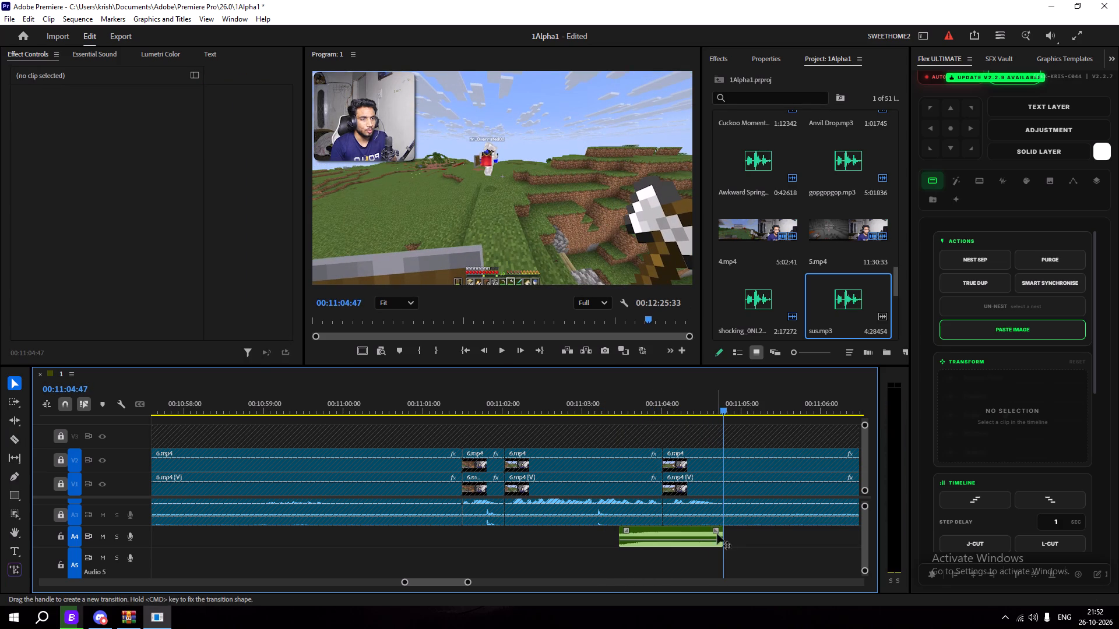
Add a fade-out of about 22 frames at the end of the sus.mp3 clip and play back its opening.
drag(717, 531, 693, 531)
drag(692, 401, 596, 429)
key(space)
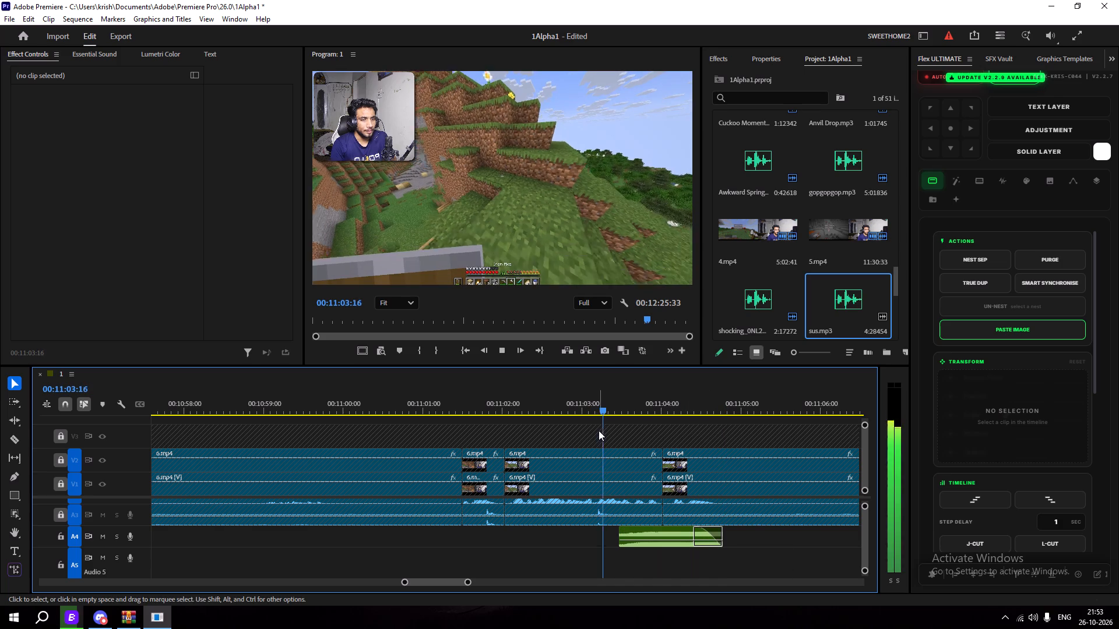
key(space)
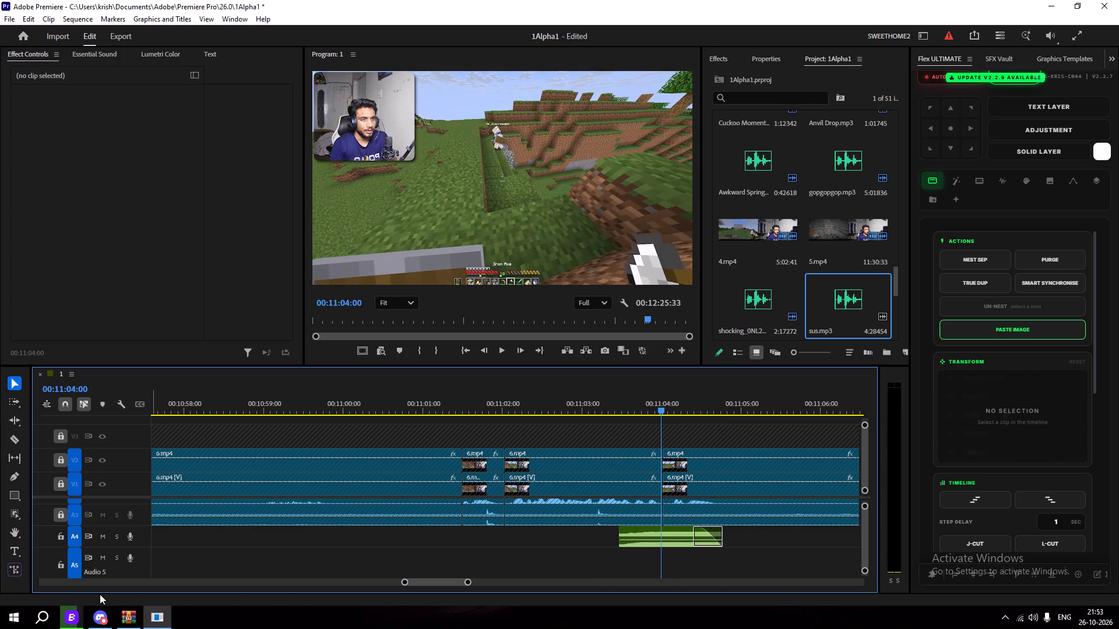
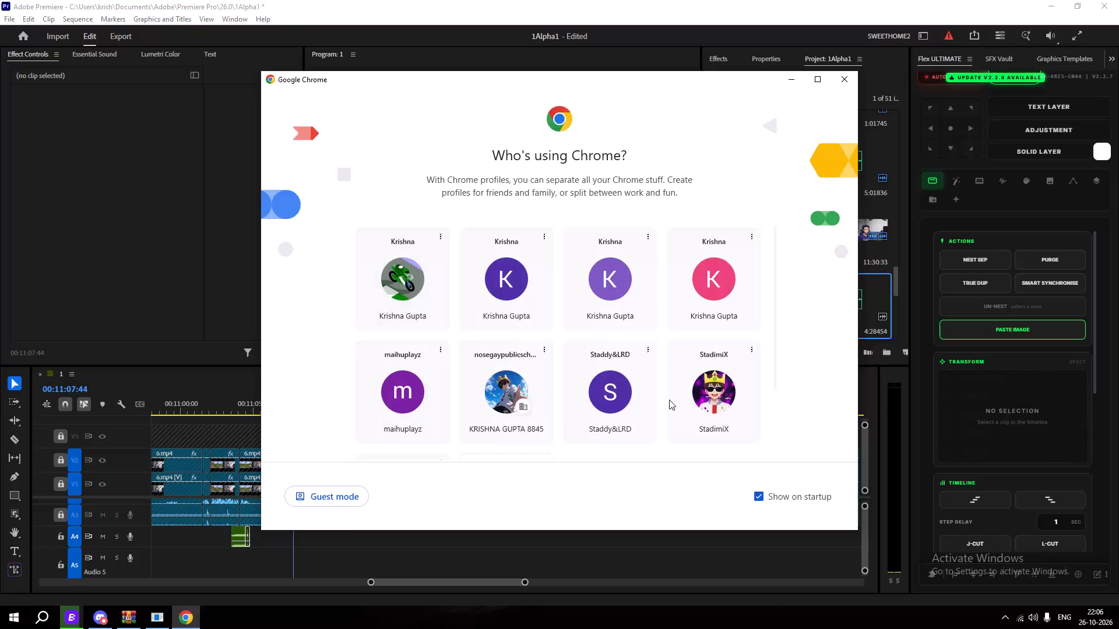
Search the web in Chrome for "romantic meme sound effect" and download the "romantic" sound as an MP3 from Myinstants.
click(684, 398)
click(409, 34)
text(romantic meme sound effect)
key(Return)
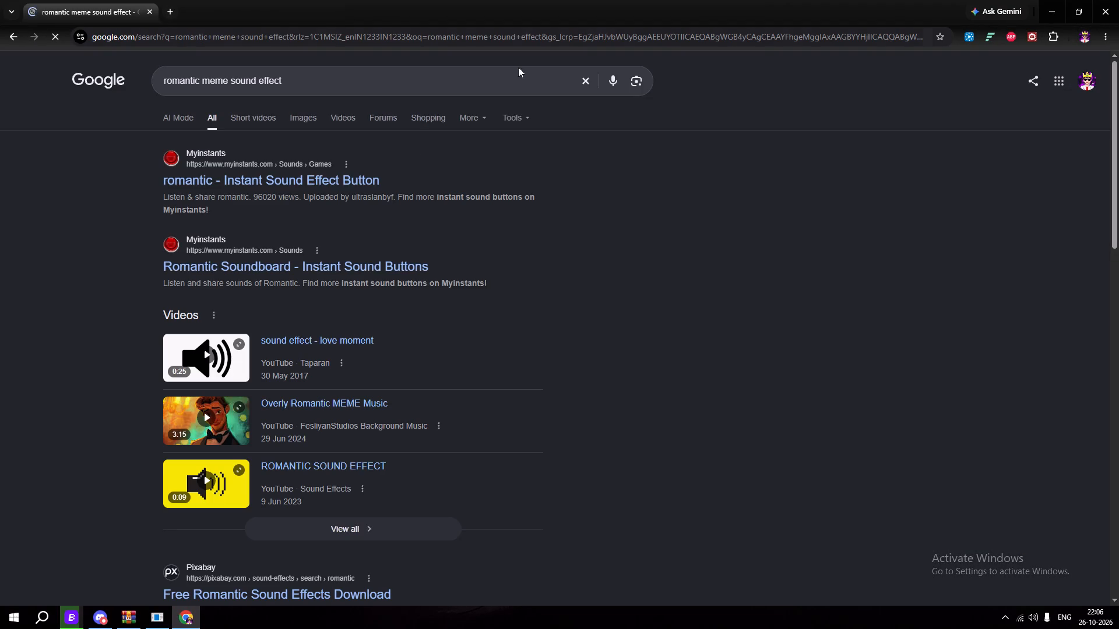
click(290, 178)
click(544, 288)
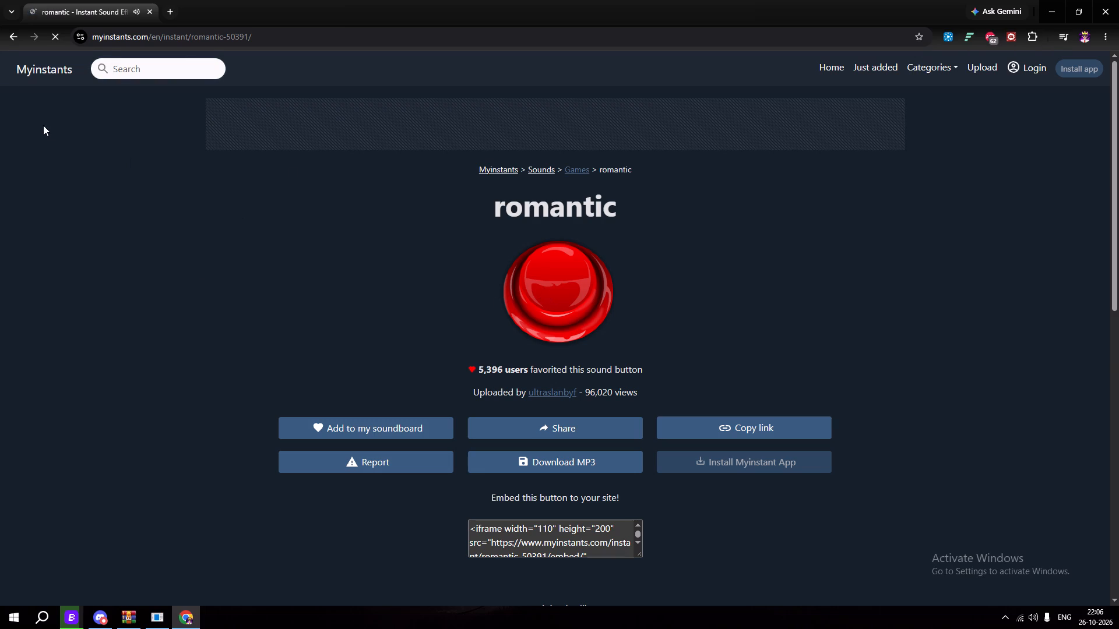
click(523, 464)
click(677, 363)
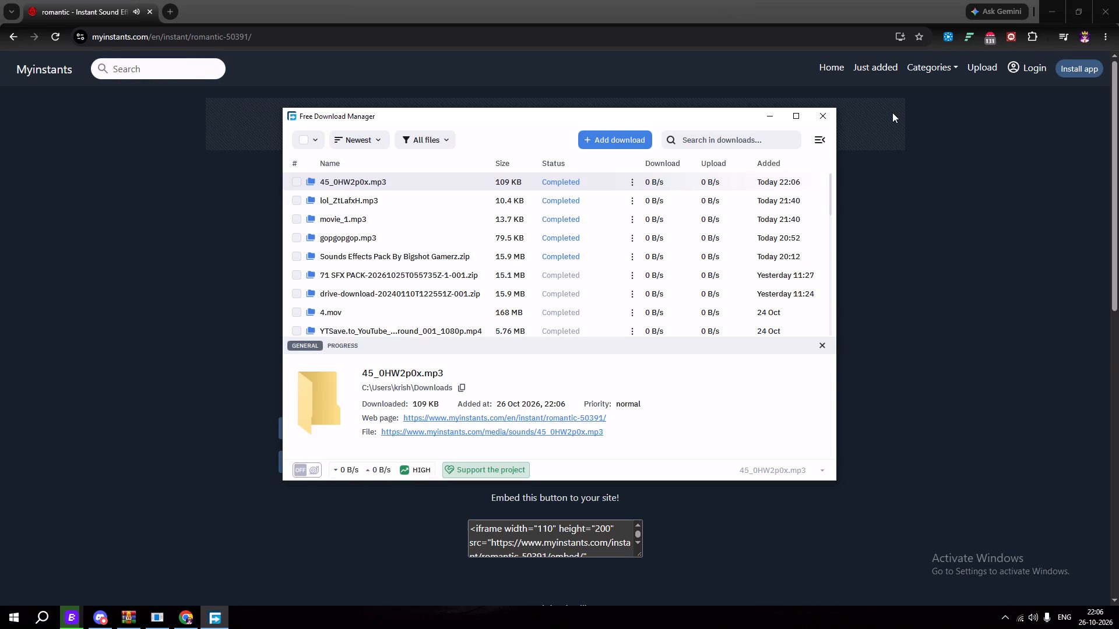
click(819, 121)
click(1118, 0)
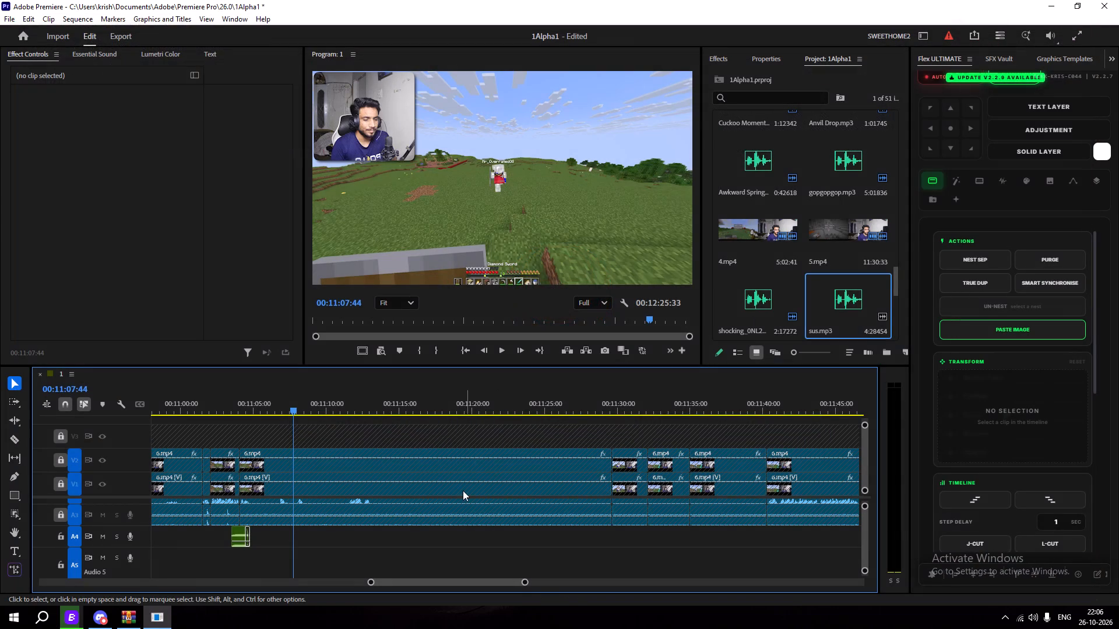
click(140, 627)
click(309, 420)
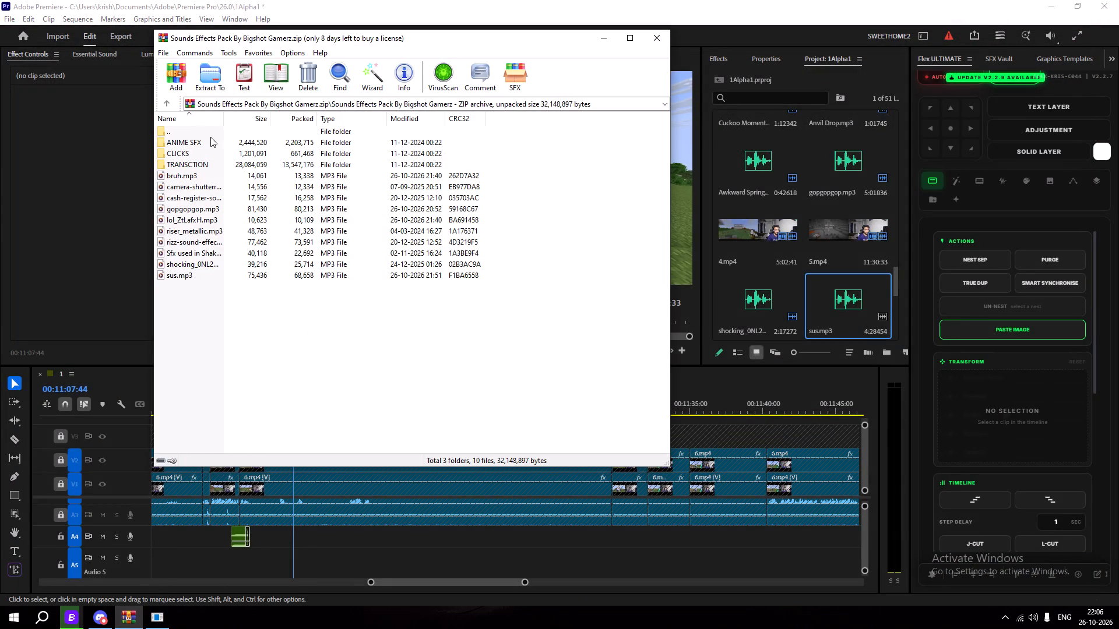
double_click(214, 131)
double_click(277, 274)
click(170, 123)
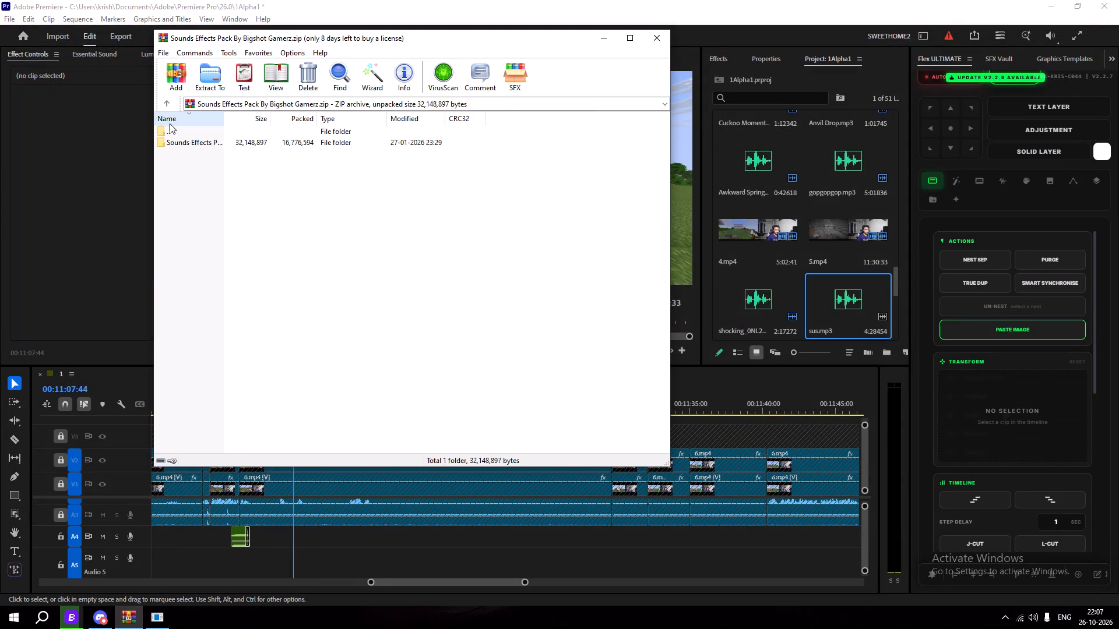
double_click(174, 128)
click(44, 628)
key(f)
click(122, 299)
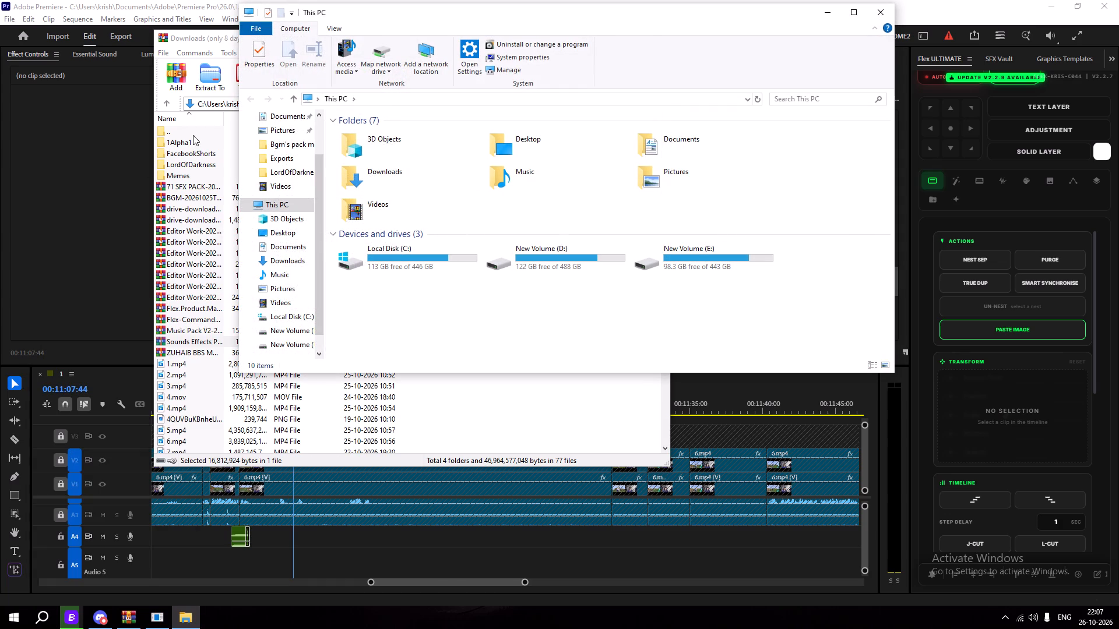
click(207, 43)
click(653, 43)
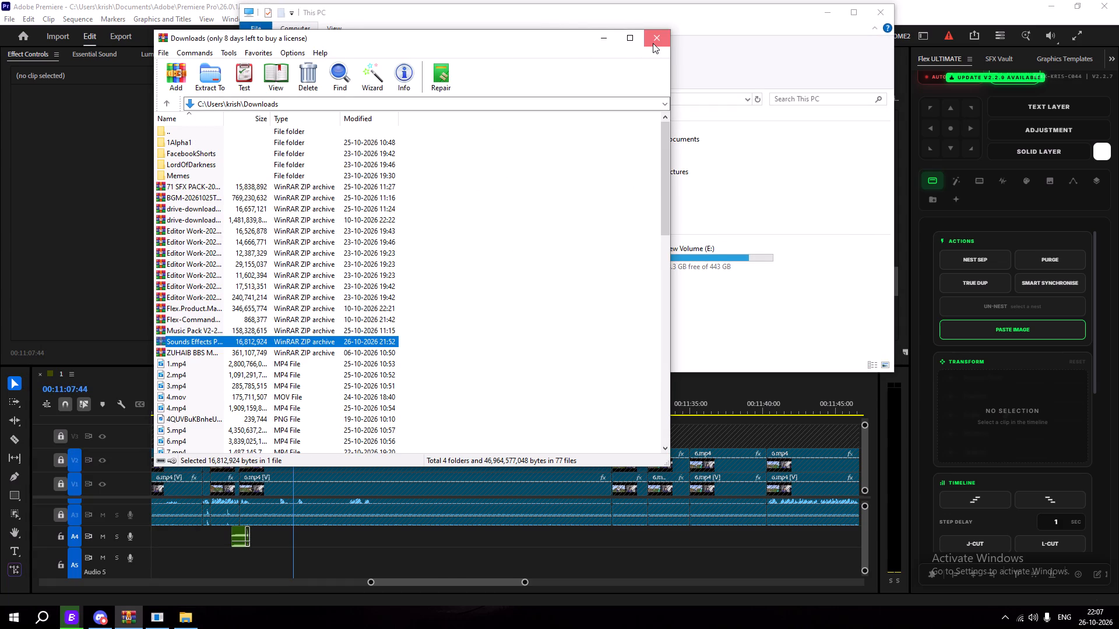
Open the Sounds Effects Pack By Bigshot Gamerz archive from the Downloads folder and go into its inner folder.
click(42, 621)
click(100, 308)
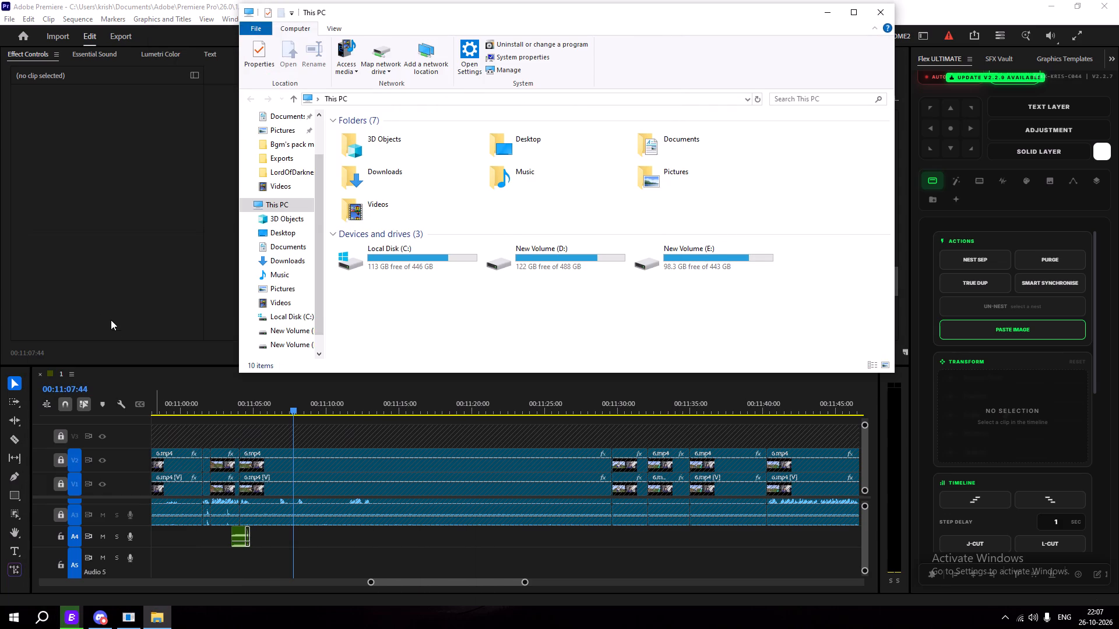
click(275, 246)
click(278, 262)
double_click(385, 176)
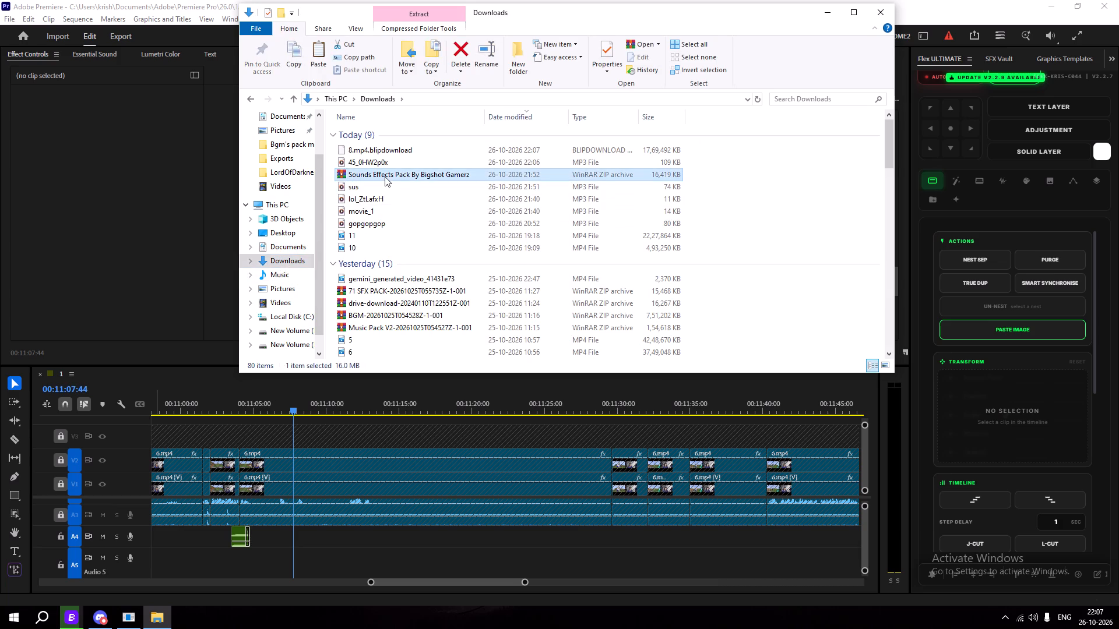
double_click(337, 141)
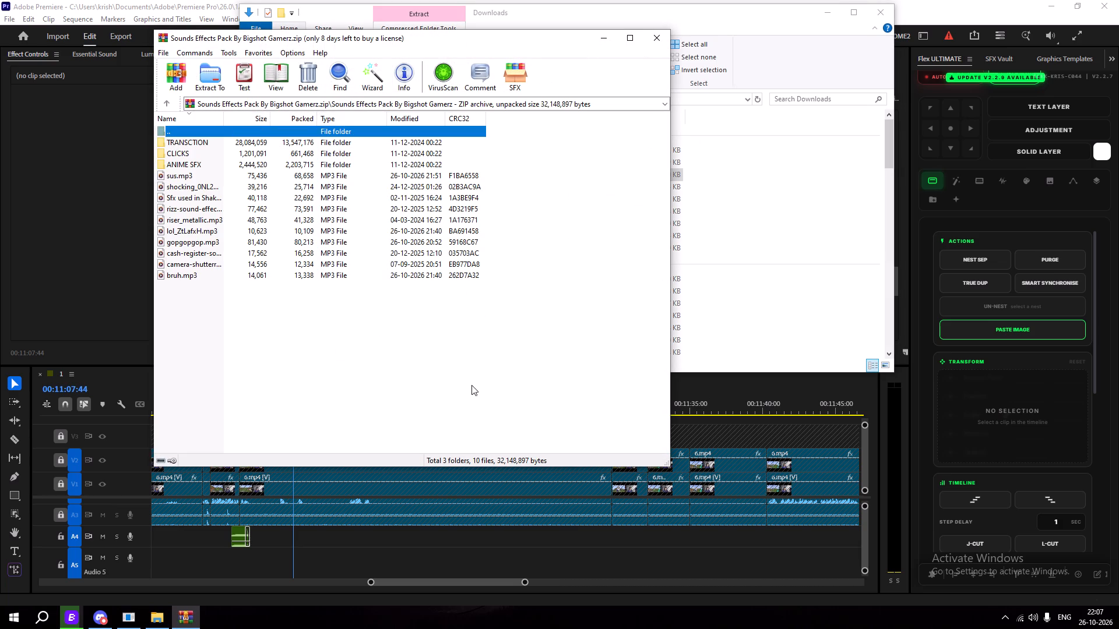
click(471, 385)
click(876, 17)
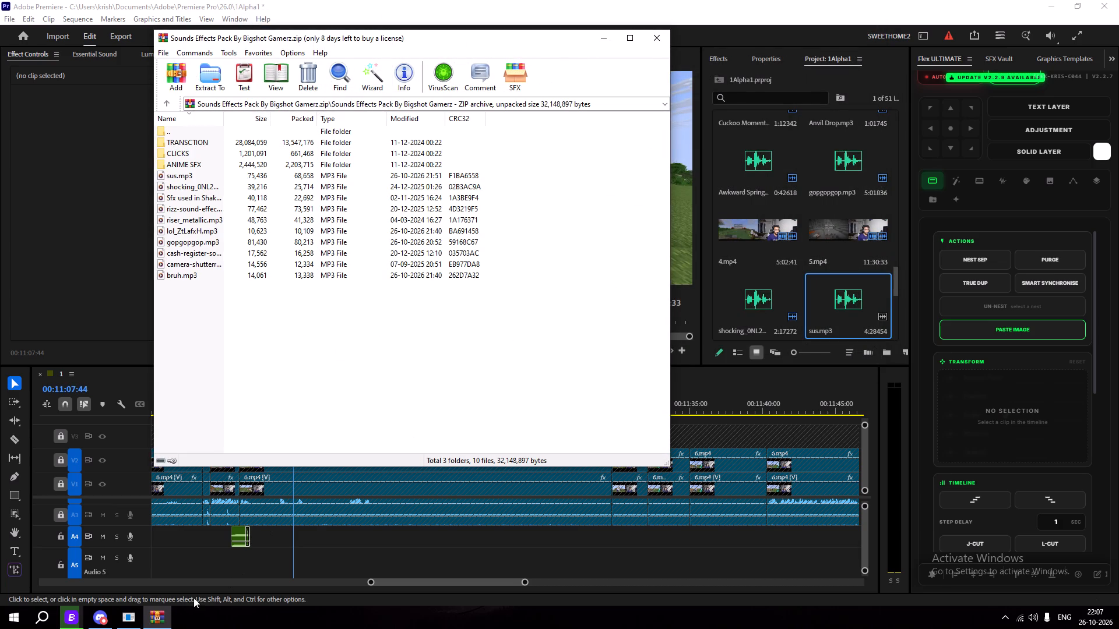
Preview the downloaded 45_0HW2p0x.mp3 from Downloads and add it to the open sound effects pack archive.
click(33, 624)
click(131, 316)
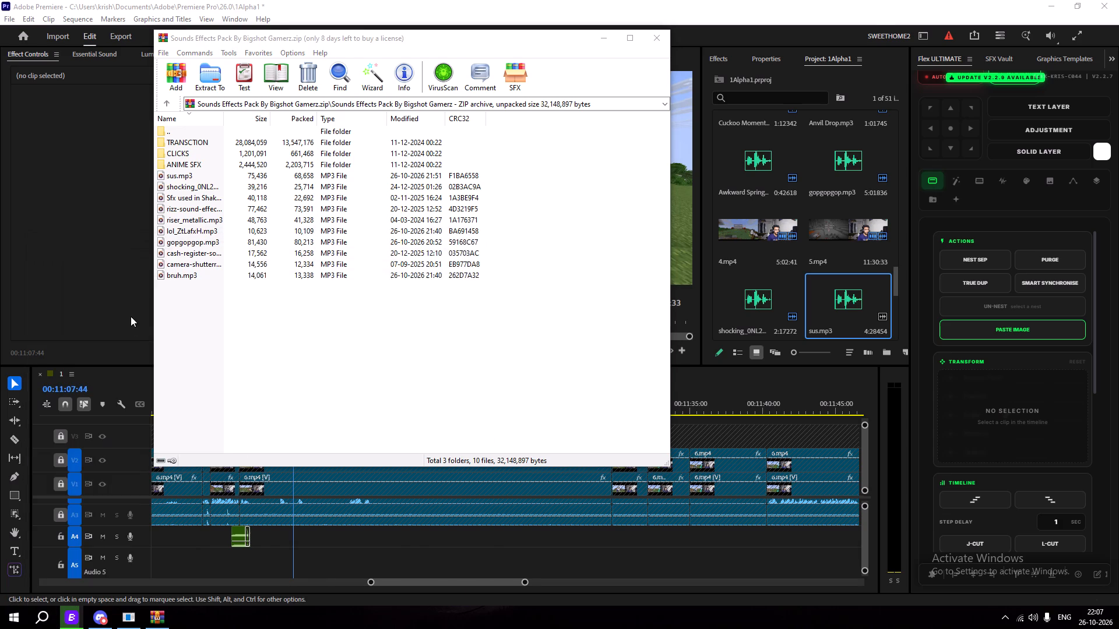
scroll(285, 176, up, 4)
click(287, 160)
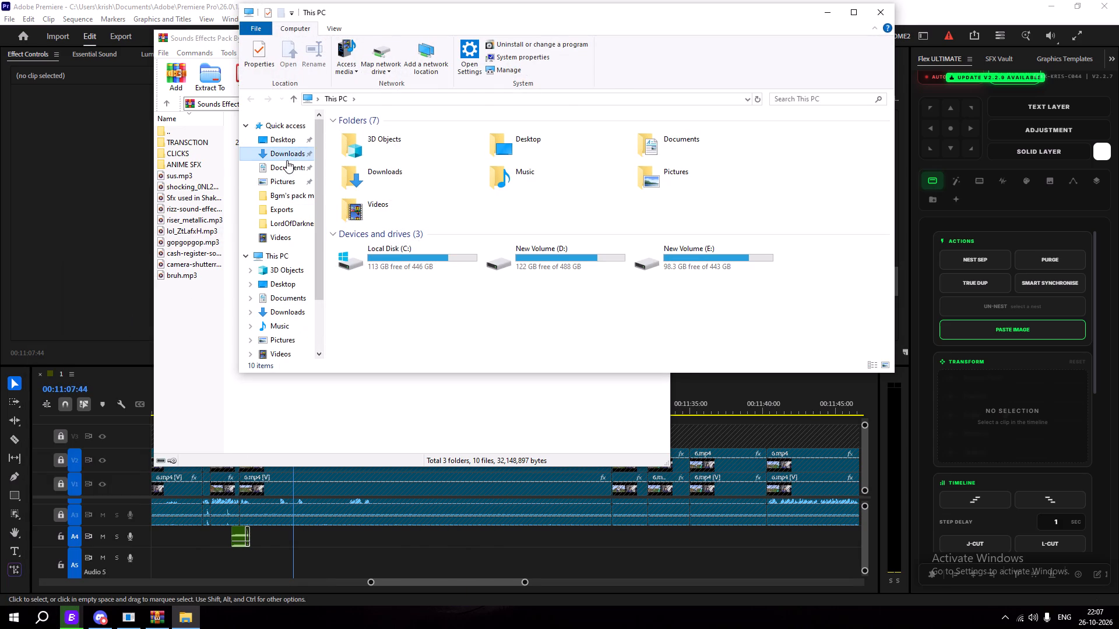
double_click(385, 167)
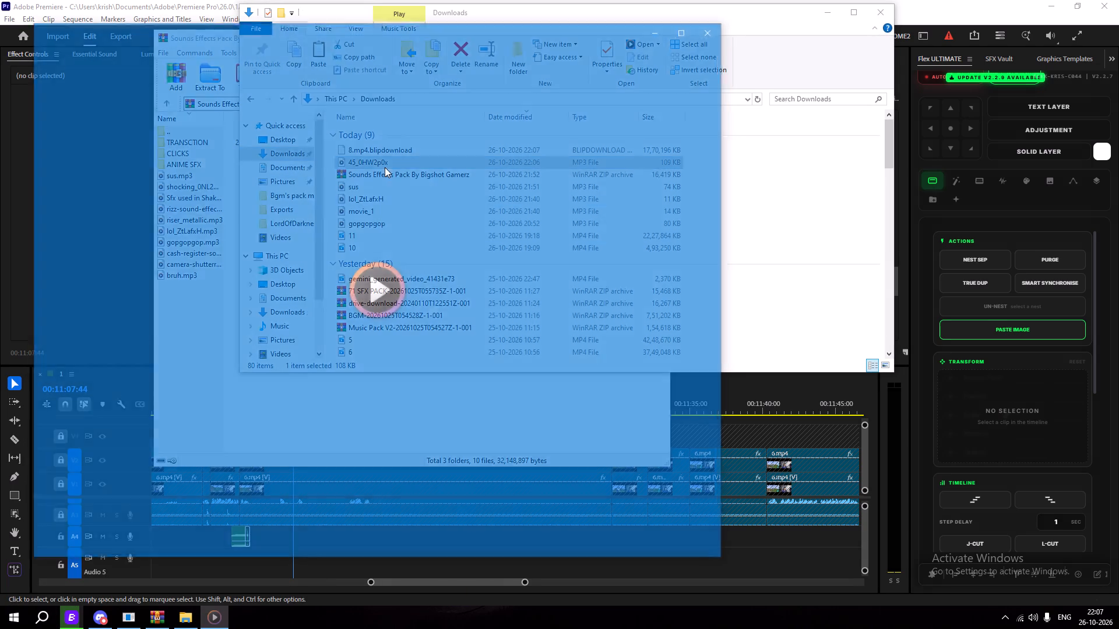
click(717, 31)
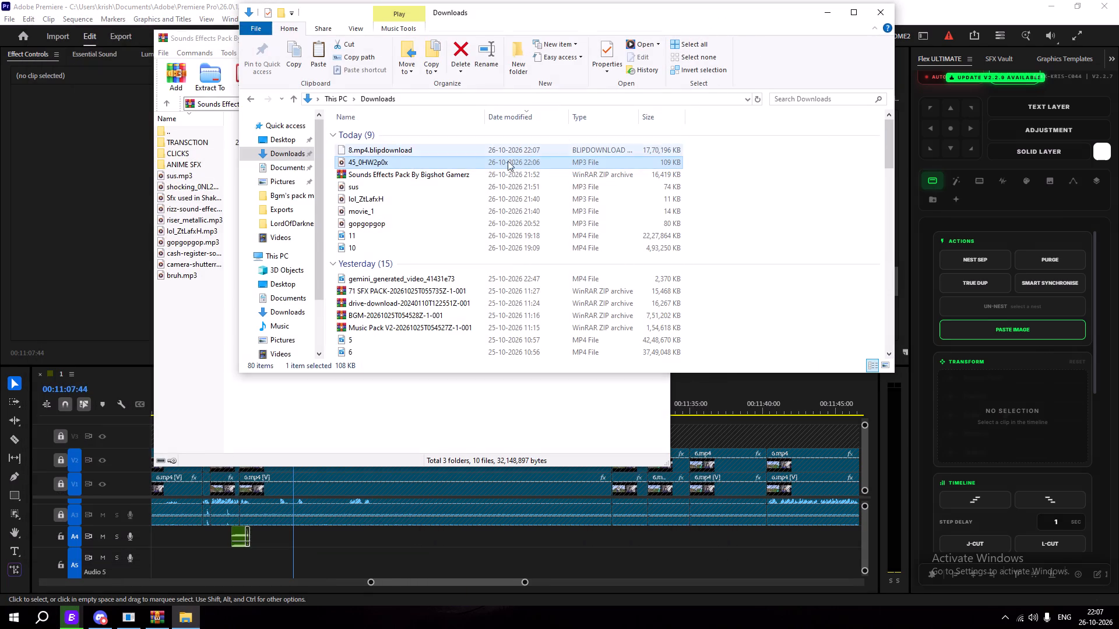
drag(466, 164, 215, 324)
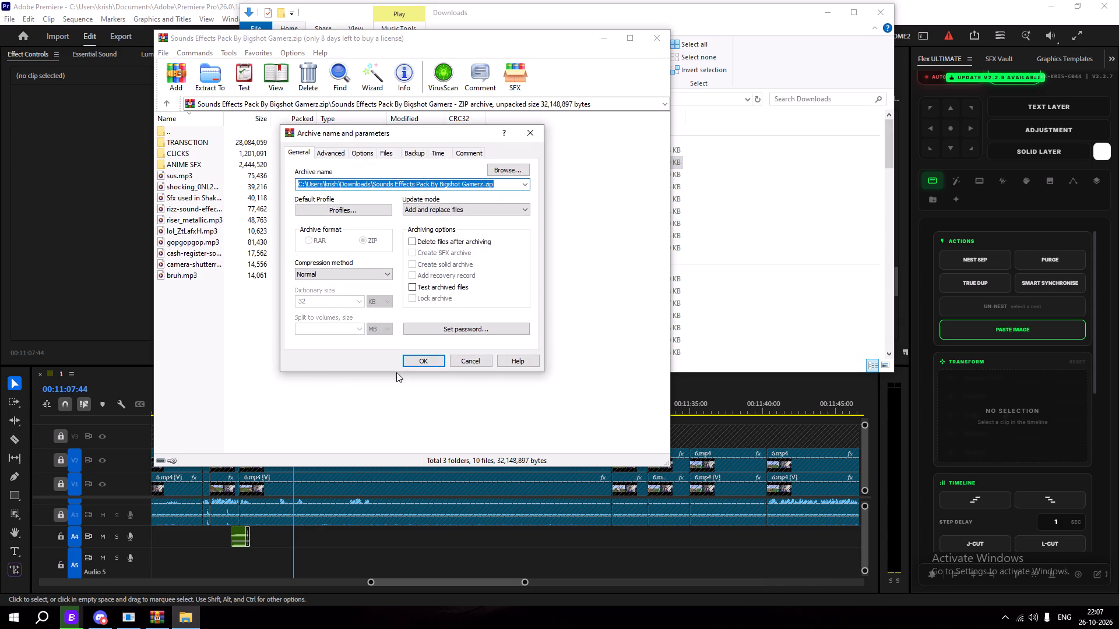
click(404, 362)
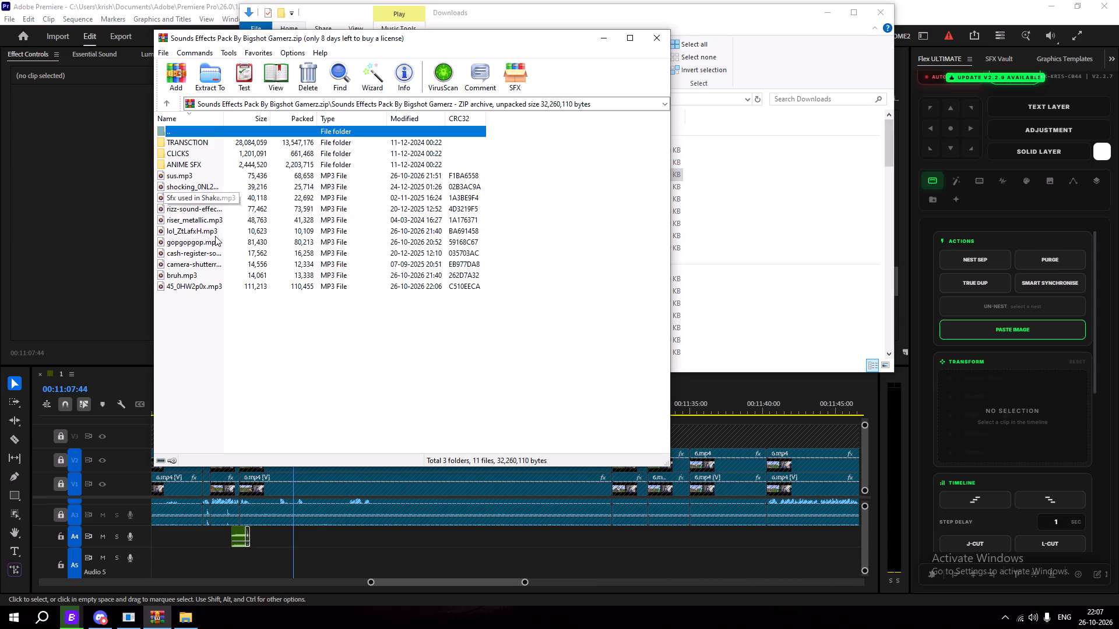
Rename 45_0HW2p0x.mp3 inside the archive as Romanticmusic.mp3 and close the Downloads window.
right_click(200, 288)
click(275, 425)
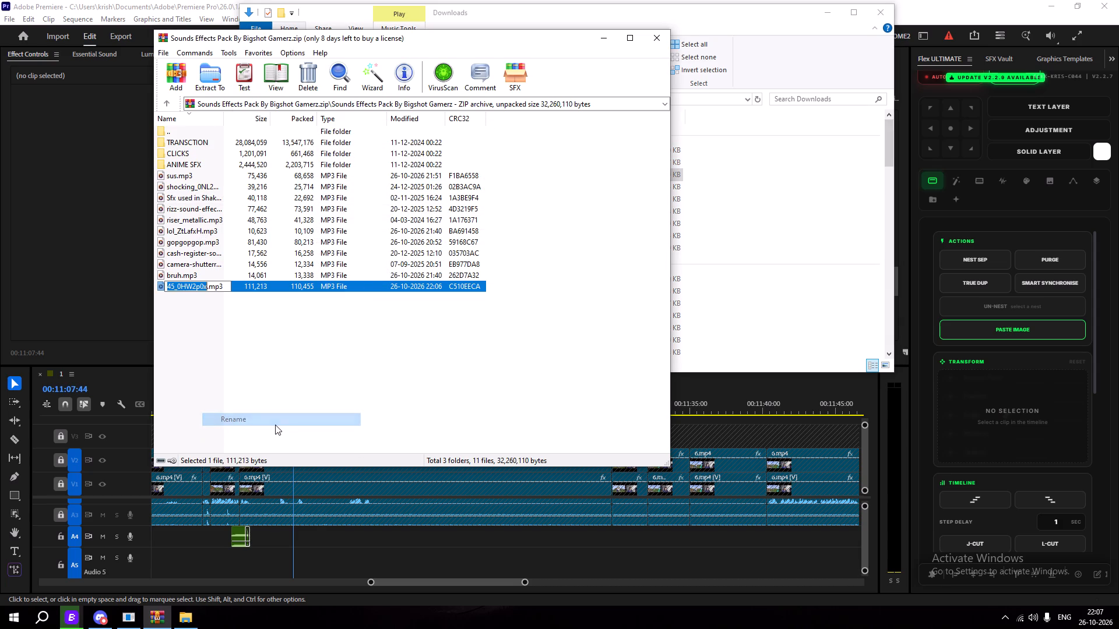
text(Remonaa)
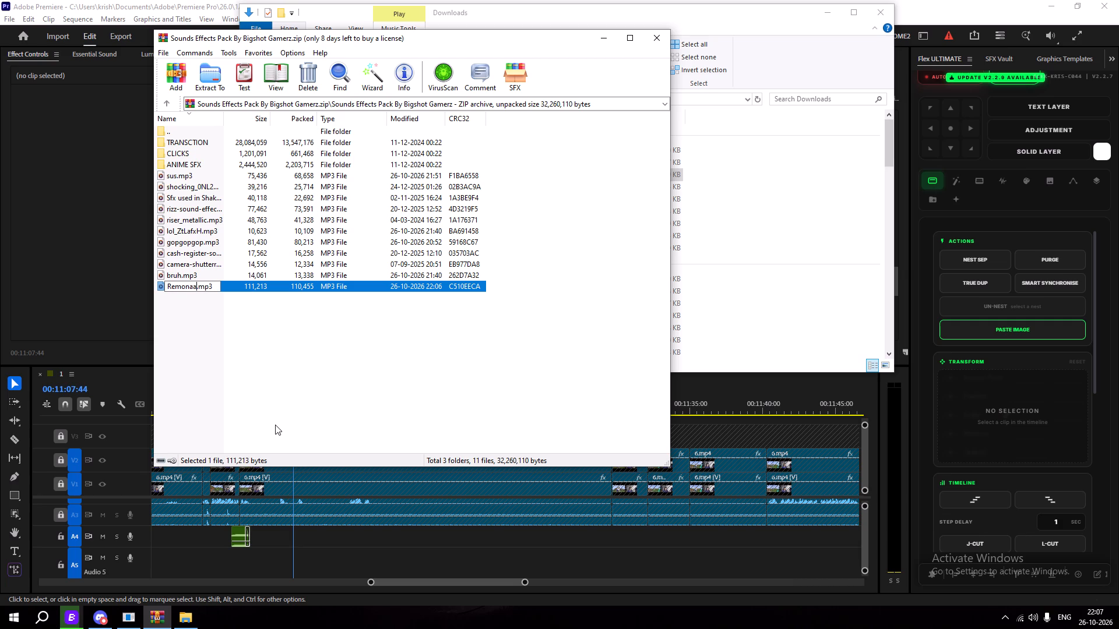
key(BackSpace)
key(BackSpace)
key(BackSpace)
key(BackSpace)
key(BackSpace)
key(BackSpace)
text(omanticmusic')
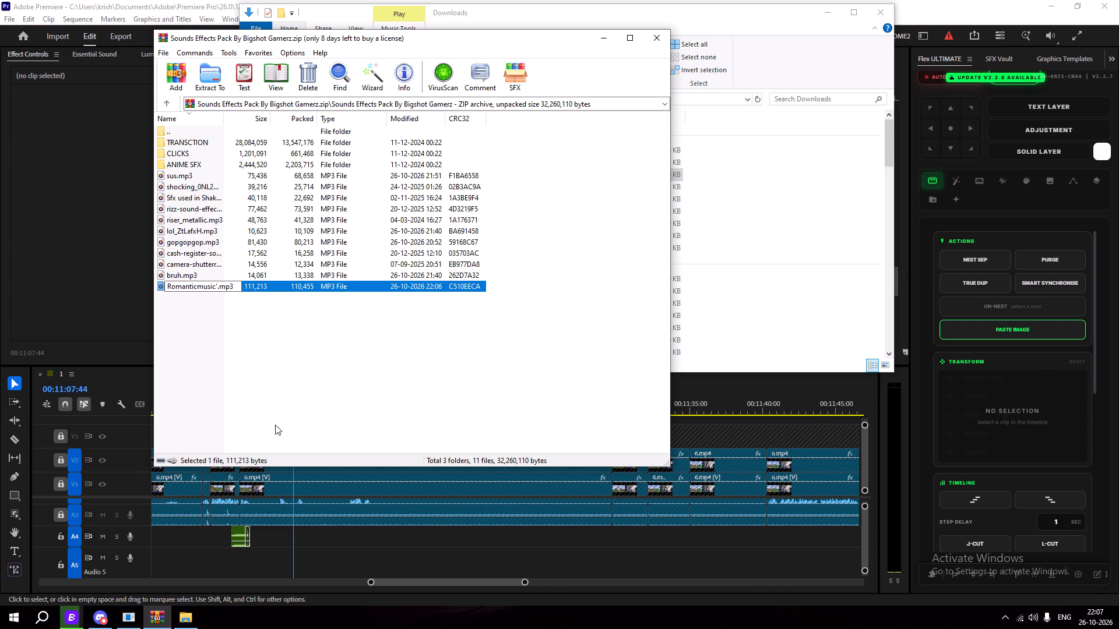
key(BackSpace)
key(Return)
drag(275, 424, 256, 411)
click(889, 13)
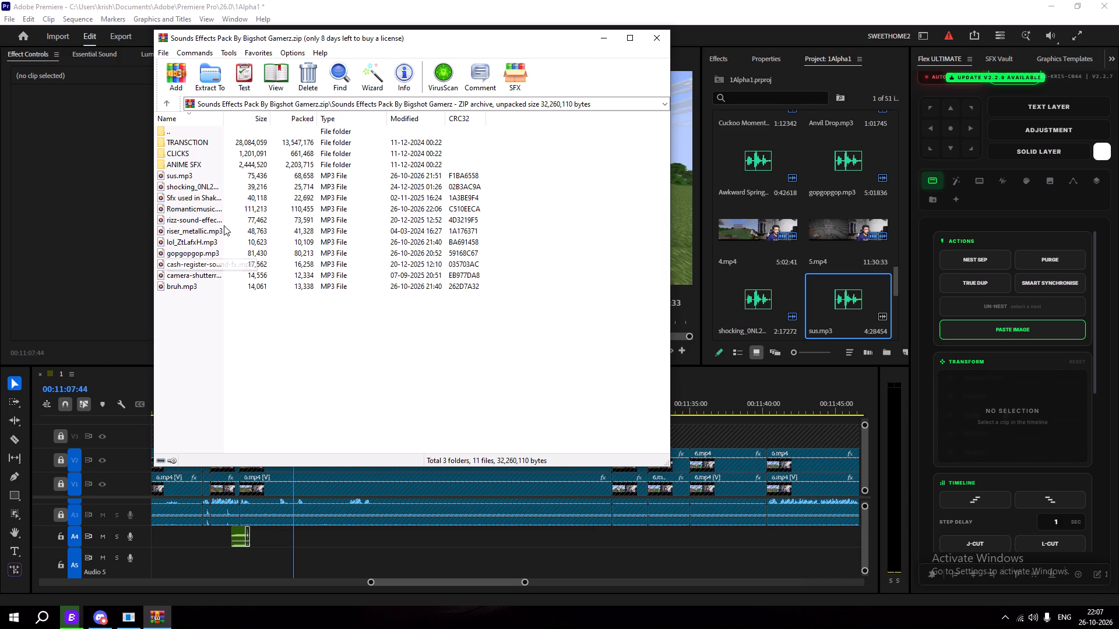
Import Romanticmusic.mp3 from the archive into the Premiere Pro project, close the archive and cancel the media relinking.
click(192, 202)
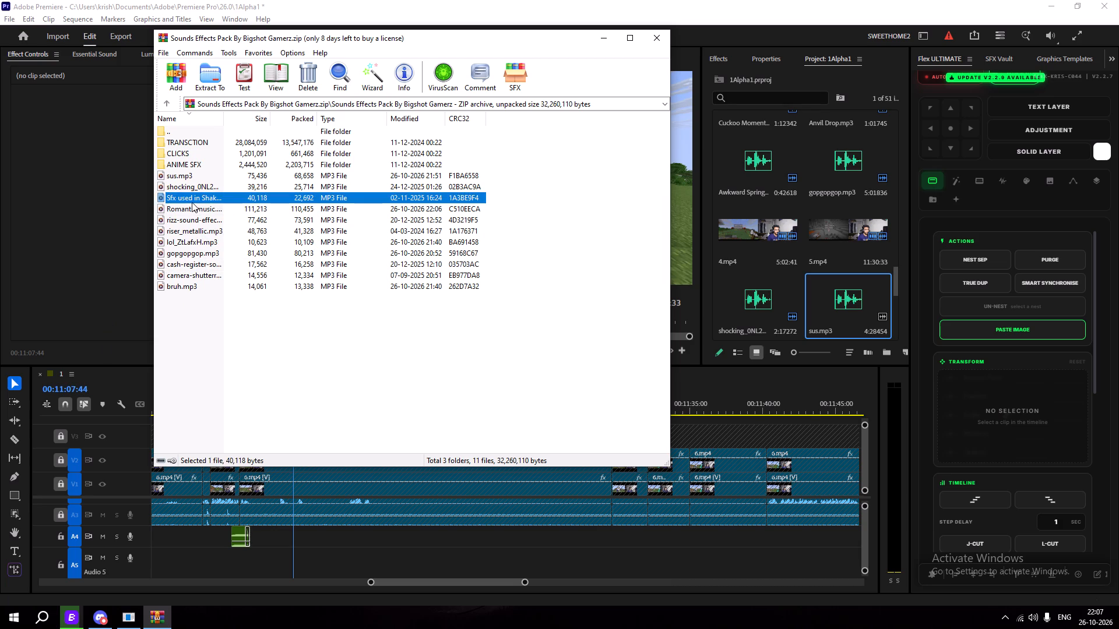
click(195, 211)
drag(195, 207, 787, 302)
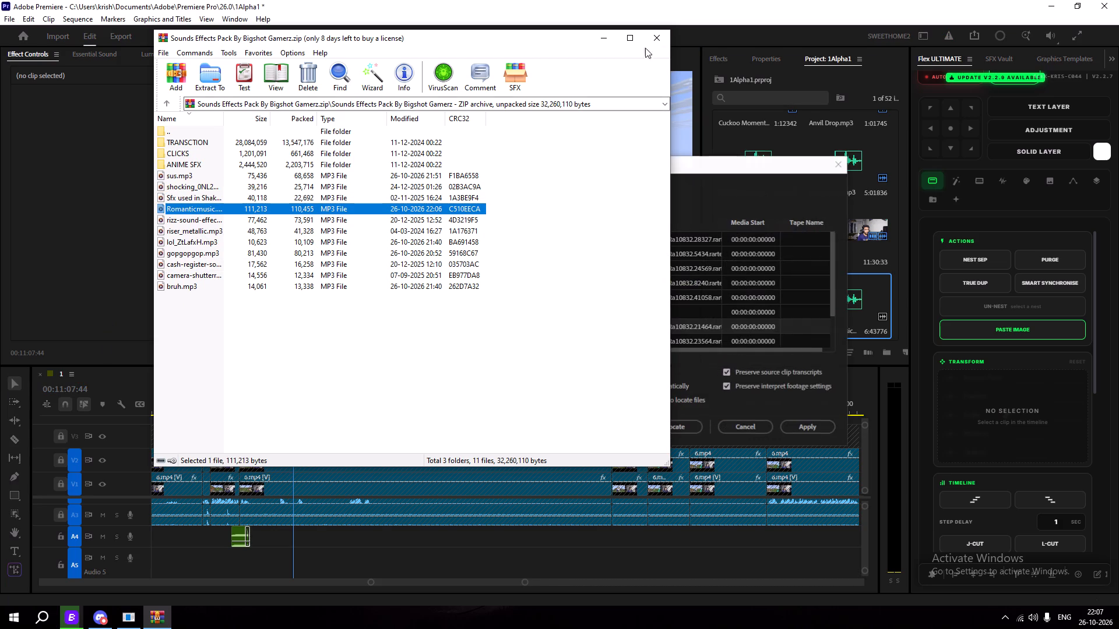
click(652, 41)
click(764, 423)
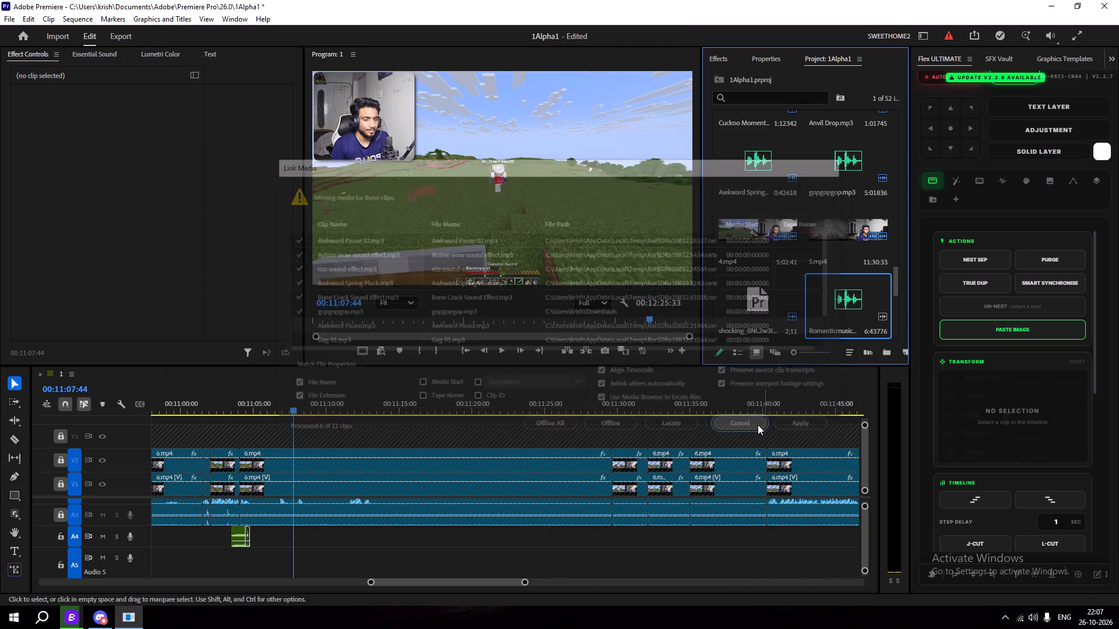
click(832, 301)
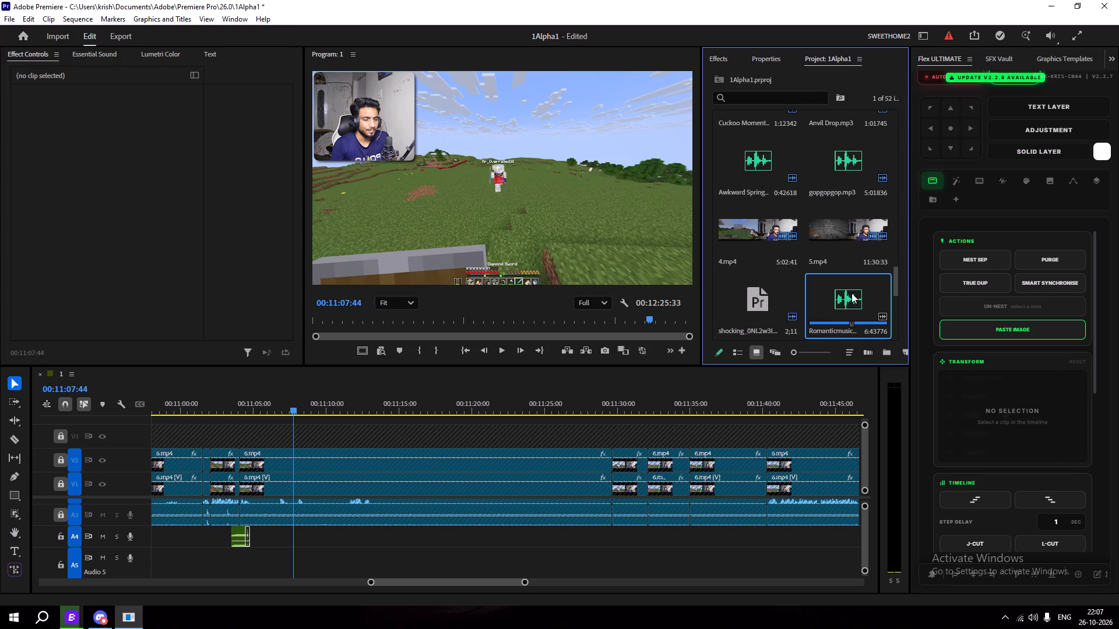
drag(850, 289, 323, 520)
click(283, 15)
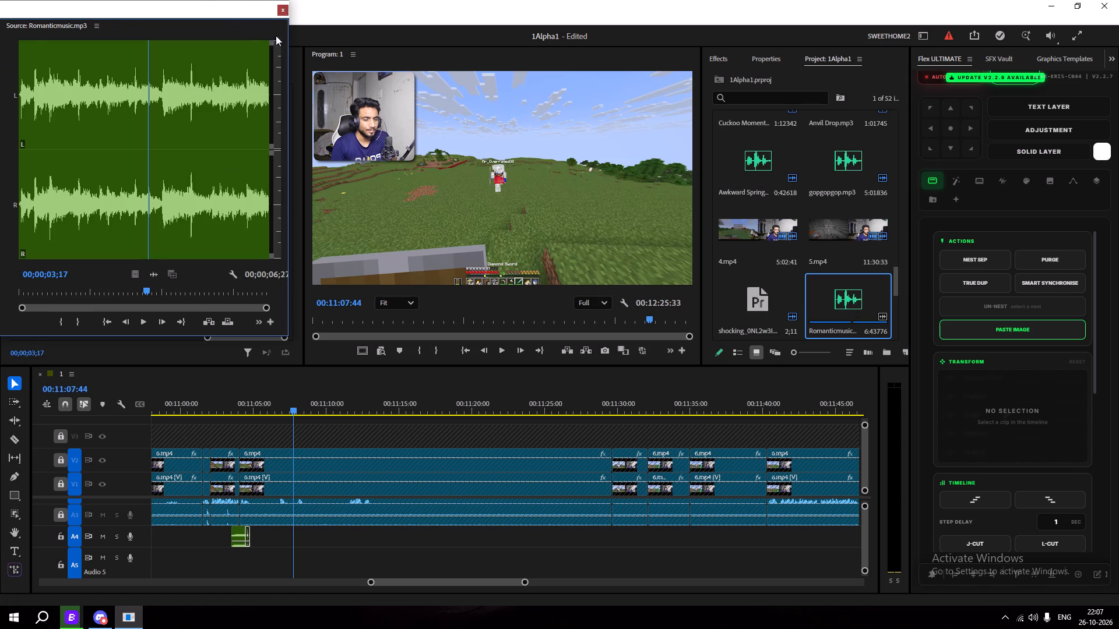
Save the project, place Romanticmusic.mp3 on audio track A4, and use playback to shift it to start at about 00:11:13:09.
key(ctrl+s)
drag(840, 292, 290, 536)
key(space)
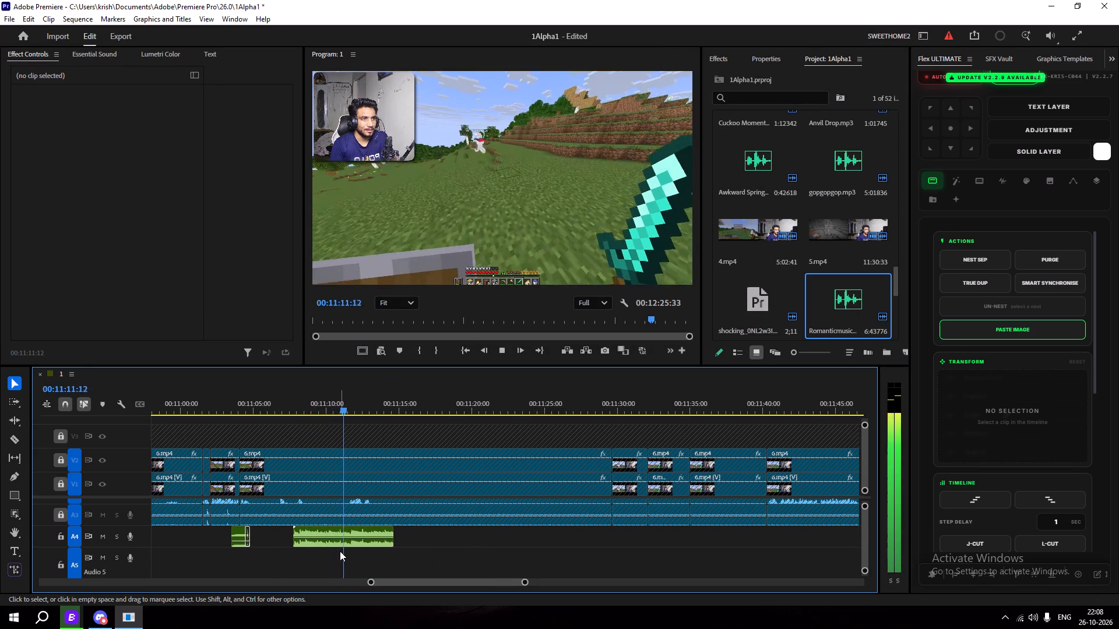
key(space)
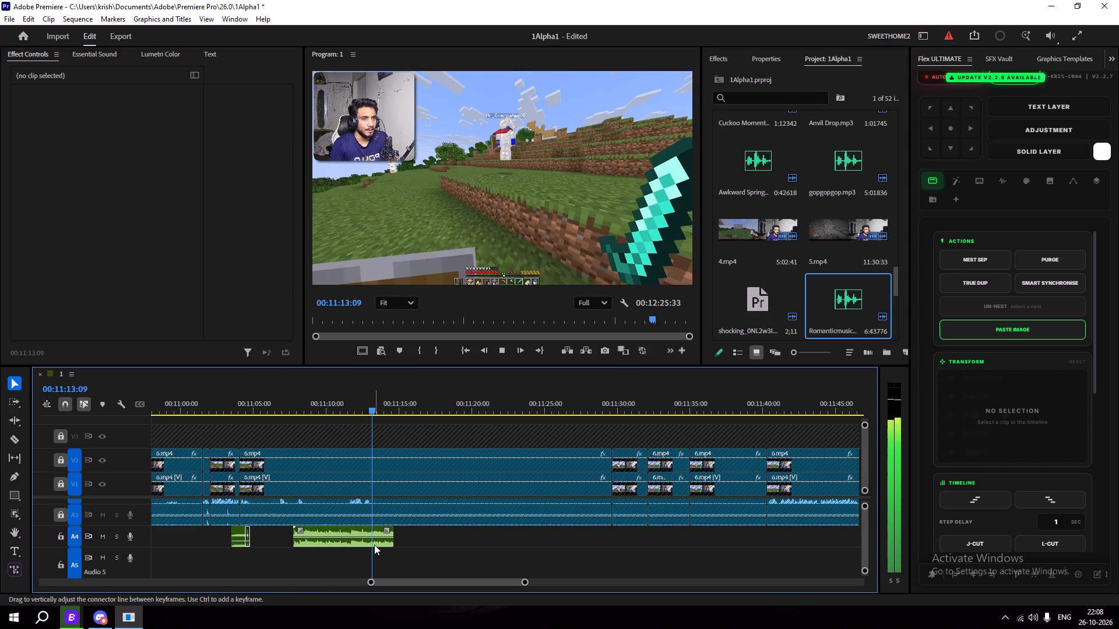
drag(361, 545, 440, 545)
key(space)
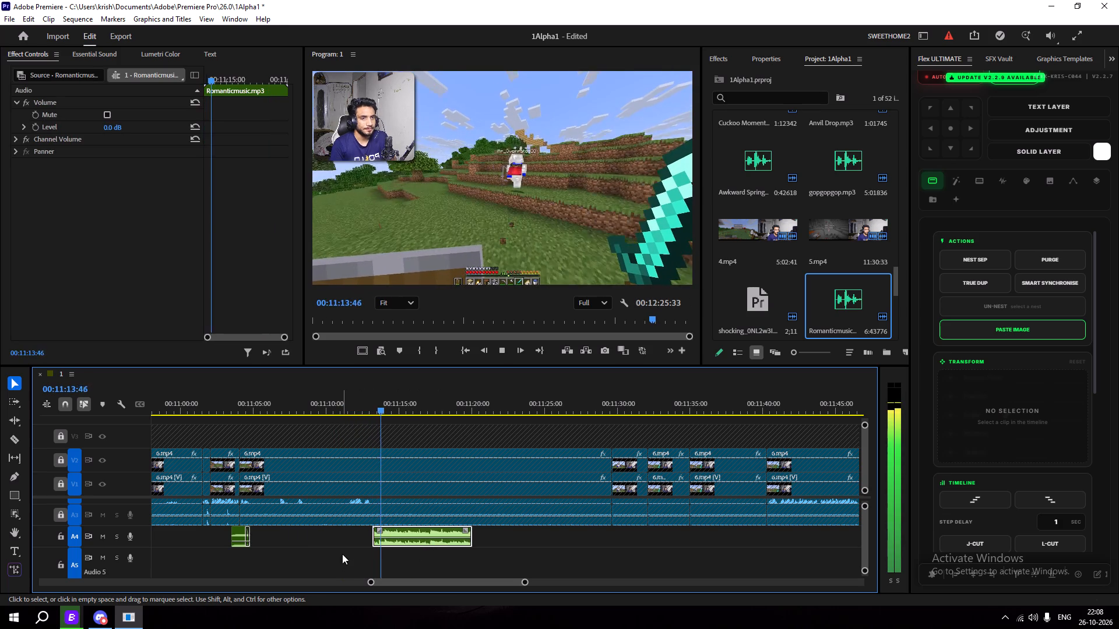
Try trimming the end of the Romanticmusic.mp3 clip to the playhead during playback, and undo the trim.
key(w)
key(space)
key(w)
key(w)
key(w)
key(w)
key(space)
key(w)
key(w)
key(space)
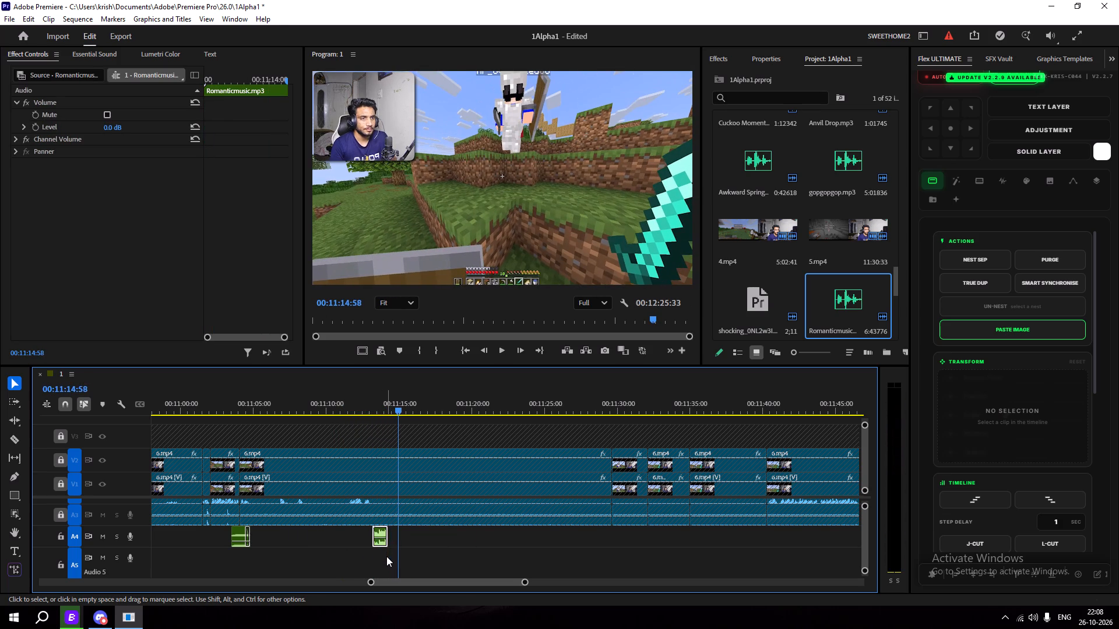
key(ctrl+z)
Play the footage briefly and move the Romanticmusic.mp3 clip later to start at about 00:11:15:15.
key(space)
key(space)
drag(418, 545, 448, 543)
Lower the Romanticmusic.mp3 clip's volume level to -18.3 dB and play back from 00:11:12:44 into its opening.
click(429, 397)
drag(418, 400, 368, 415)
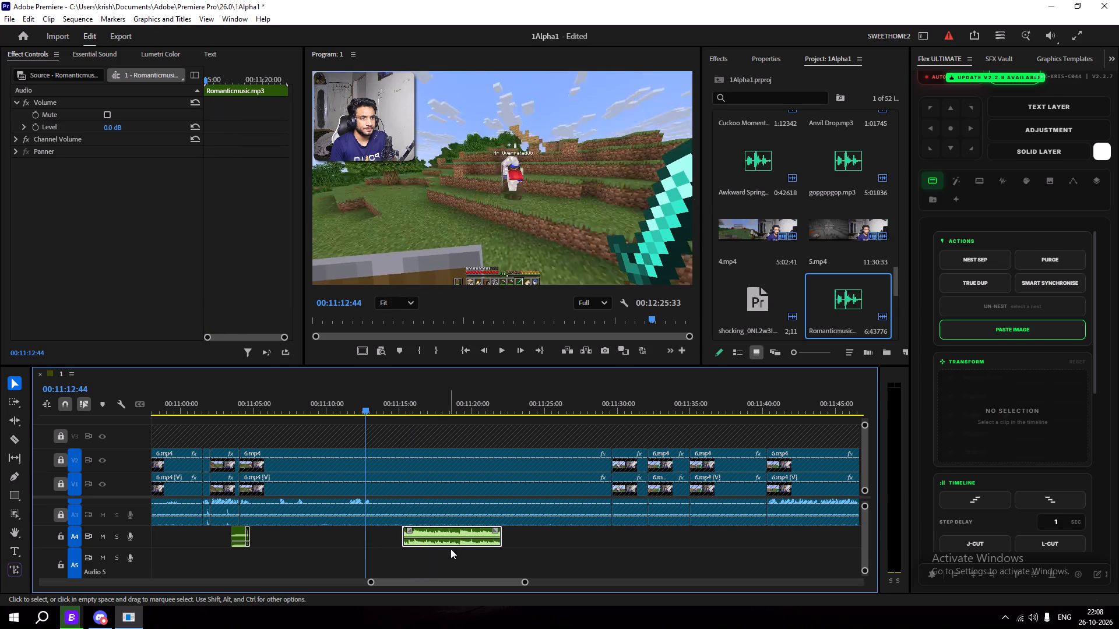
click(449, 539)
key(space)
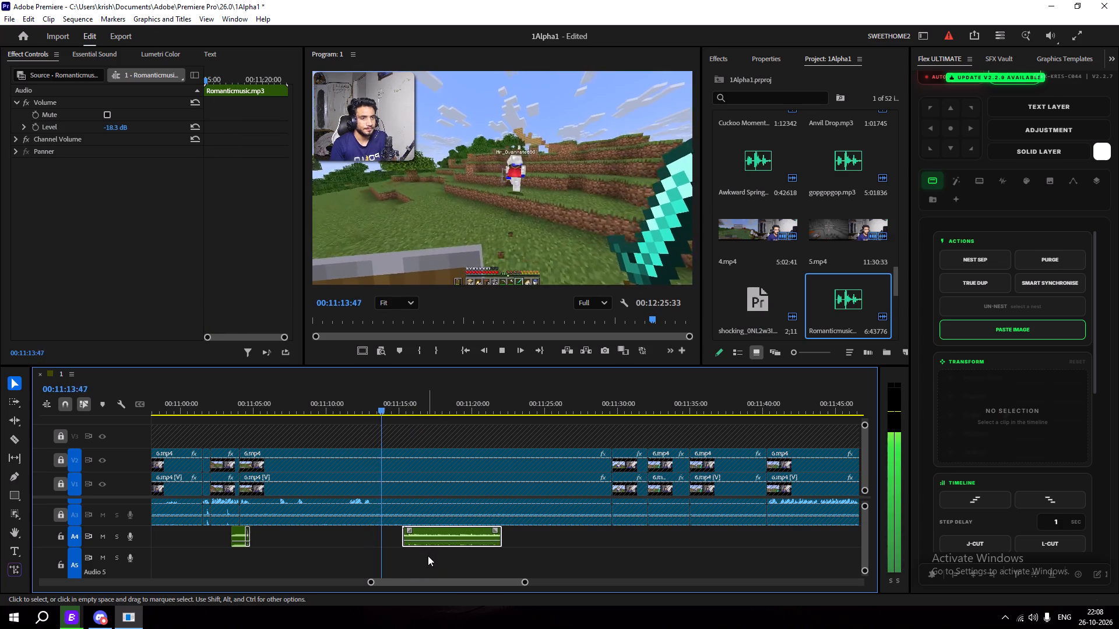
key(space)
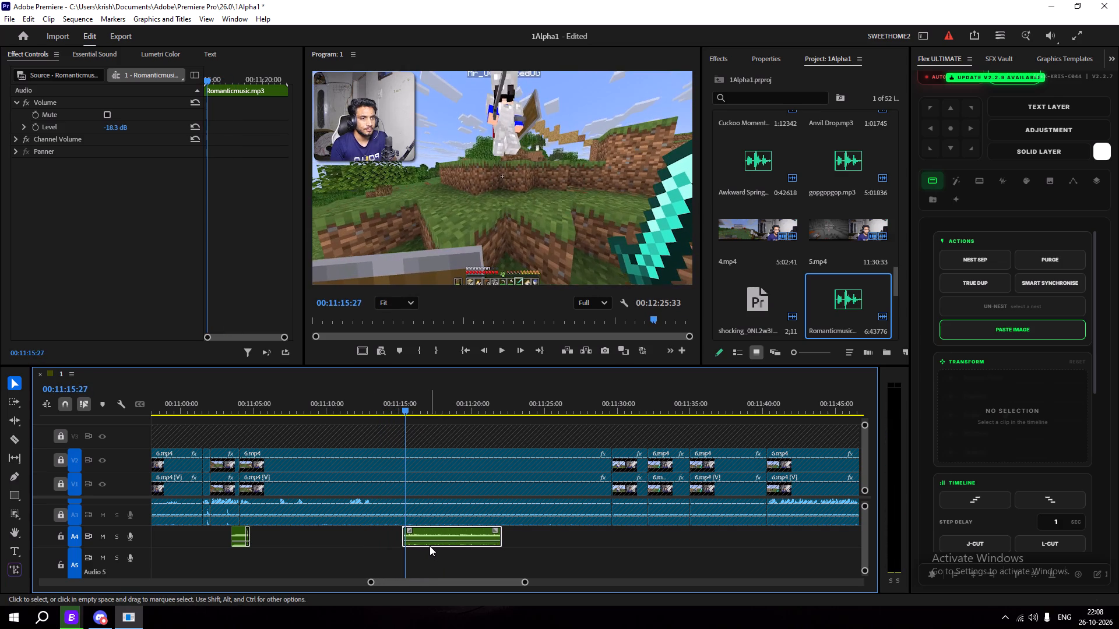
key(space)
key(space)
Move the Romanticmusic.mp3 clip slightly earlier to start at about 00:11:14:45 and play back the lead-in.
drag(427, 544, 420, 543)
click(388, 409)
key(space)
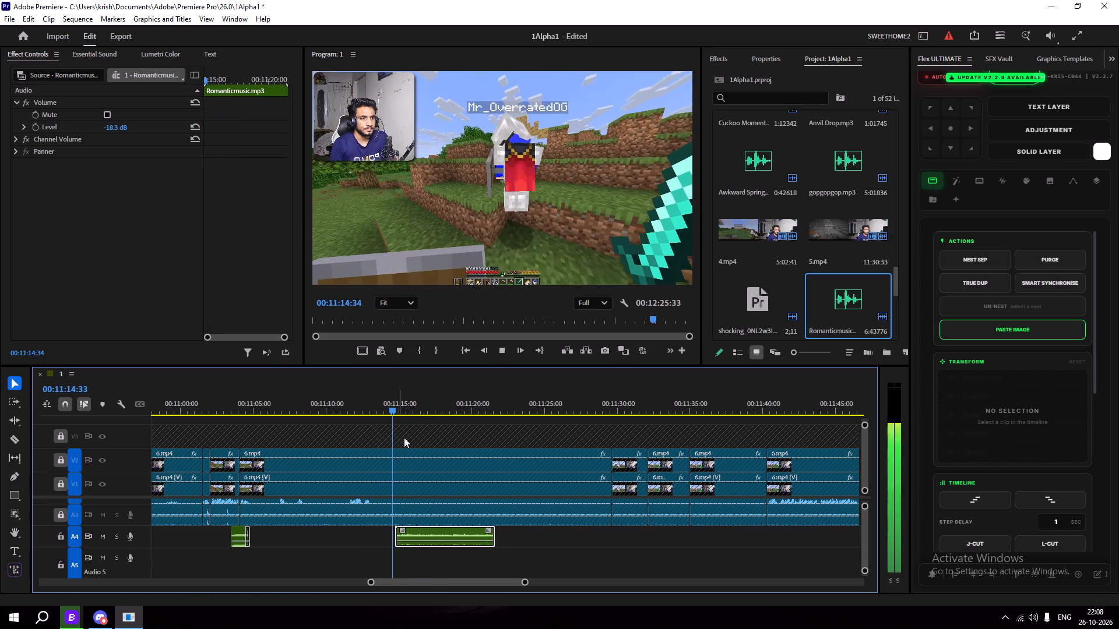
Raise the Romanticmusic.mp3 clip's volume level to -12.8 dB and replay from just before its start.
key(space)
key(space)
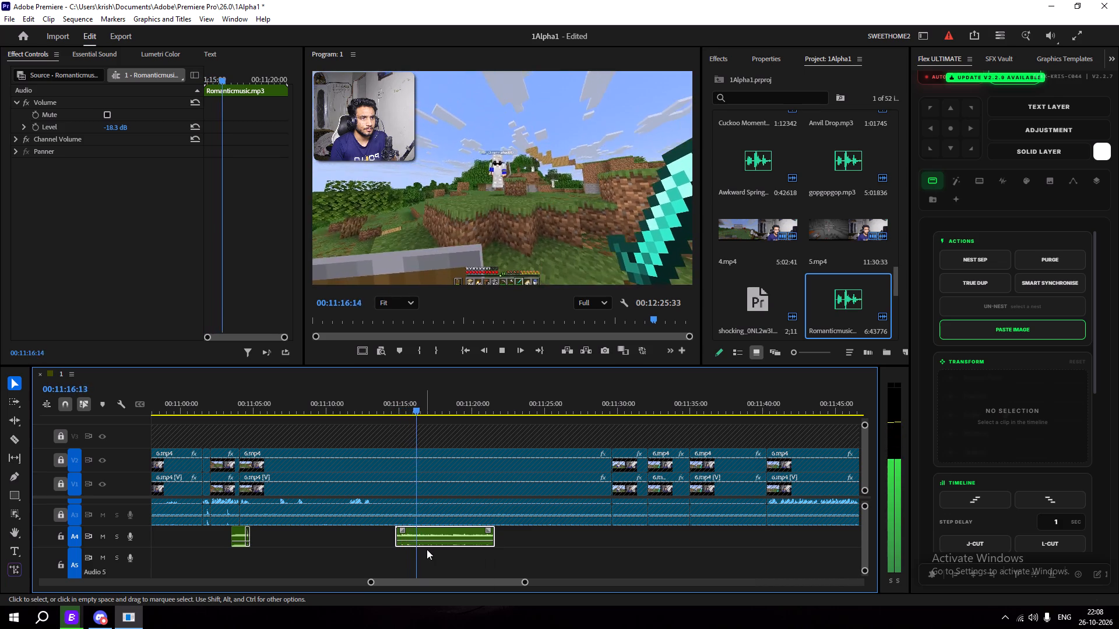
click(440, 540)
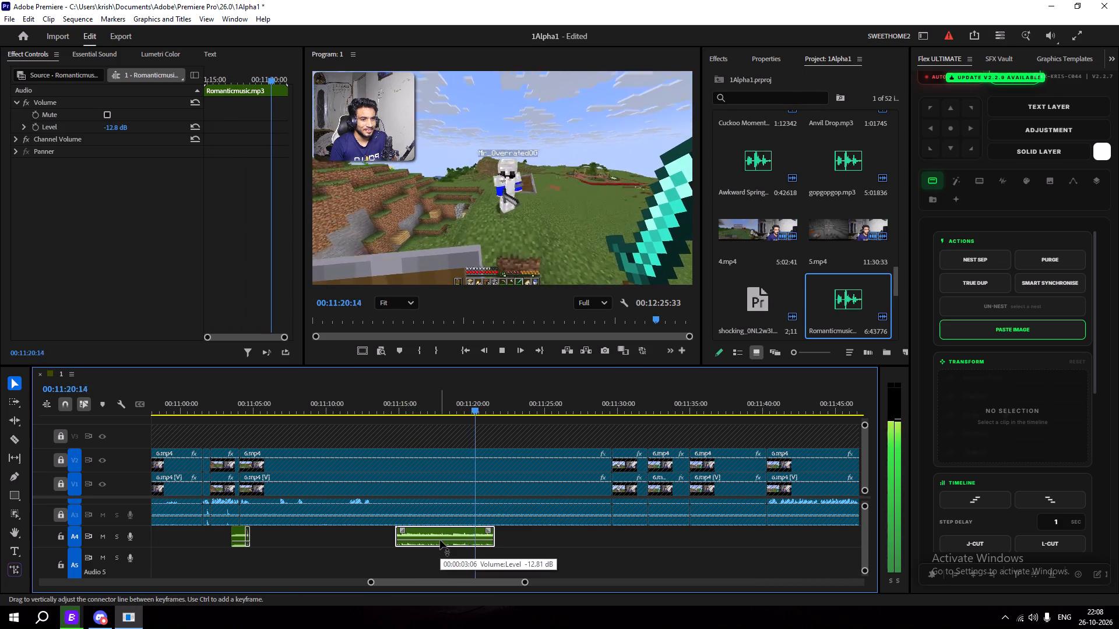
key(space)
drag(458, 402, 366, 424)
key(space)
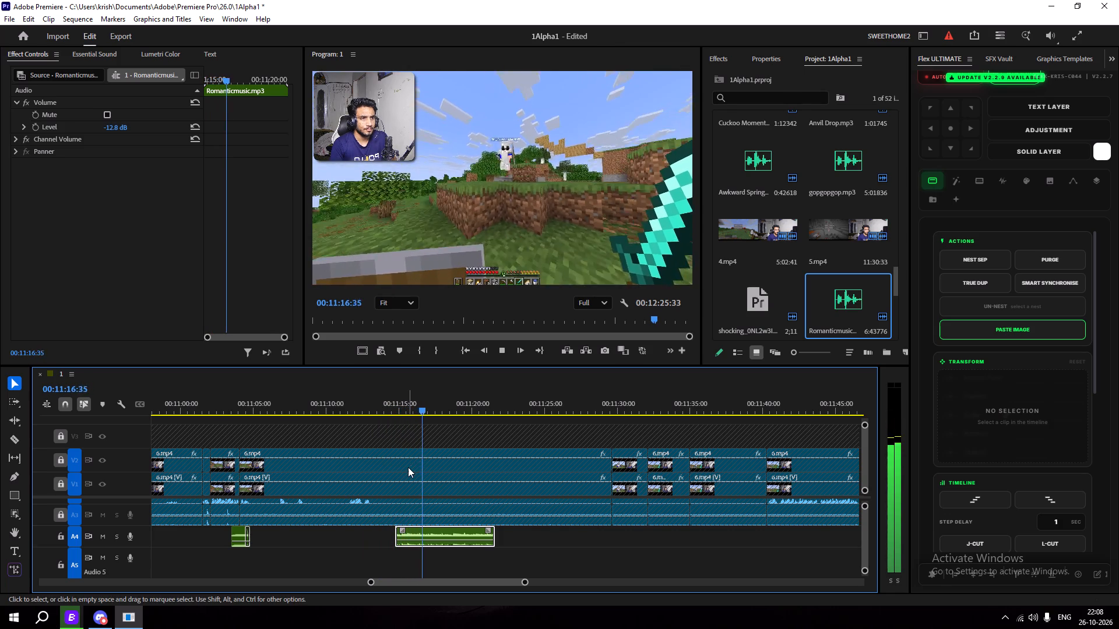
Play to 00:11:18:39, split the Romanticmusic.mp3 clip there with the Razor tool, and delete the part after the cut.
key(space)
key(space)
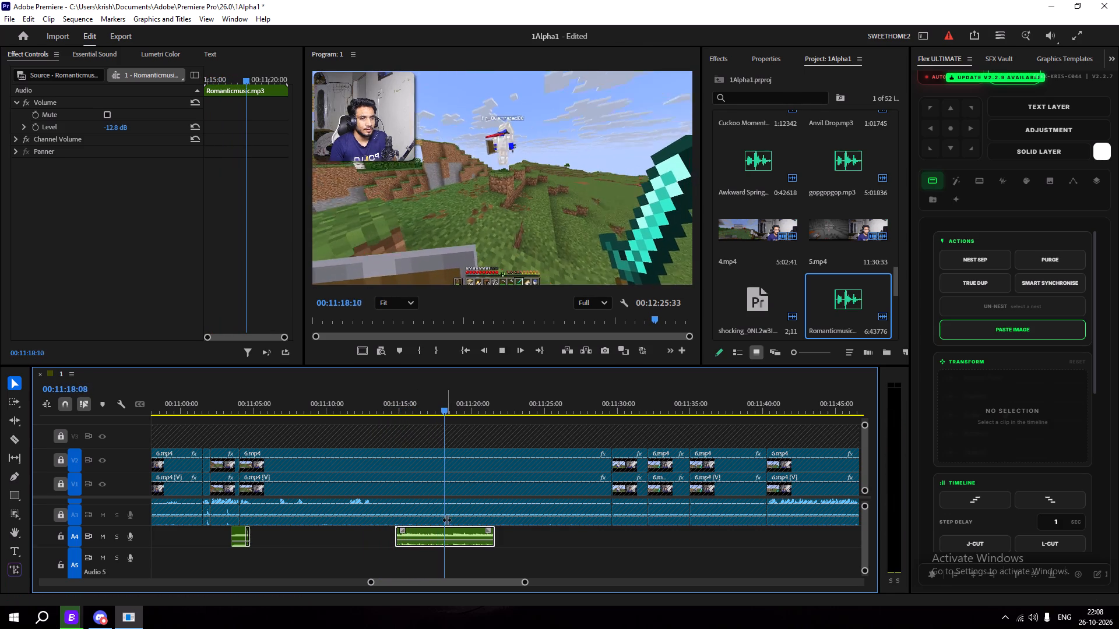
key(space)
key(space)
key(space)
text(c)
key(space)
key(space)
key(space)
key(space)
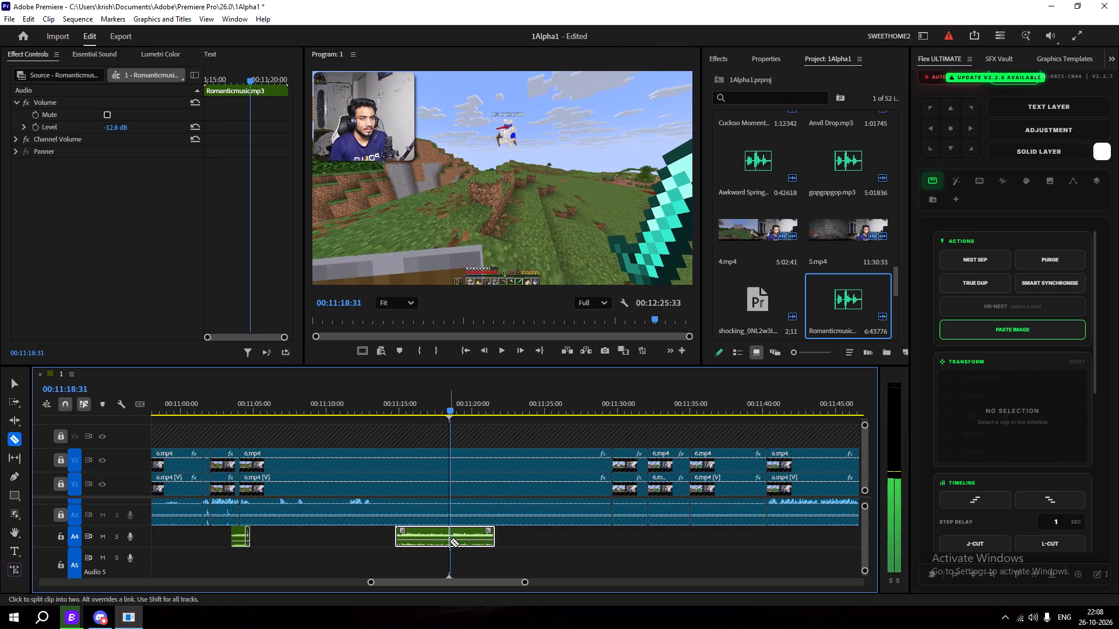
key(space)
key(space)
click(453, 538)
key(v)
click(466, 539)
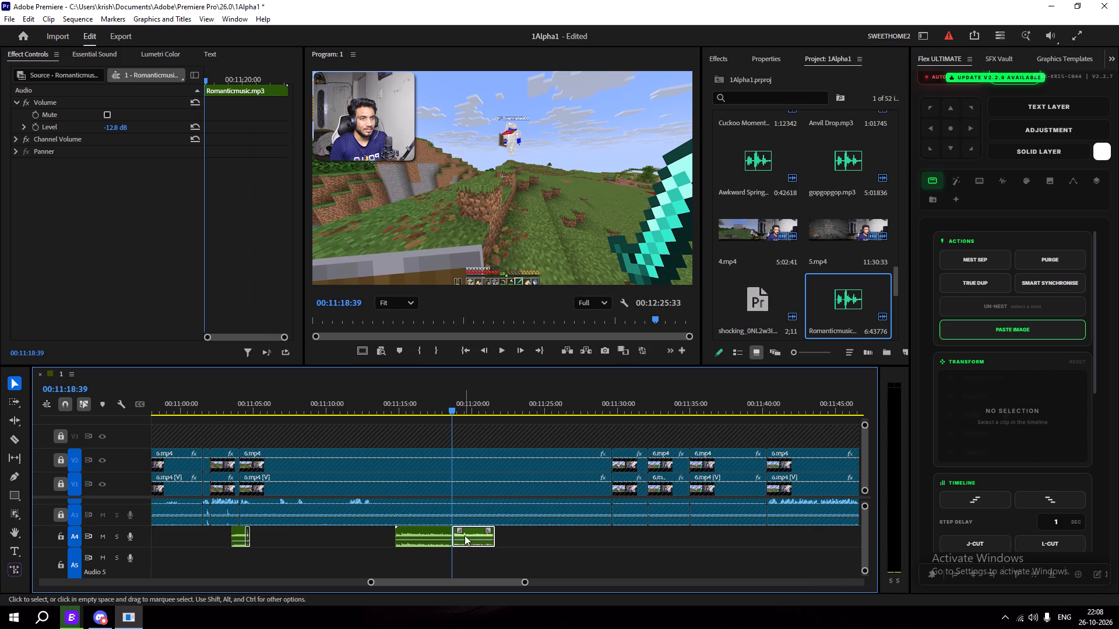
key(Delete)
Add a short fade-out at the end of the Romanticmusic.mp3 clip and play back from about 00:11:14:11 to 00:11:26:41.
drag(445, 531, 438, 530)
drag(399, 413, 388, 412)
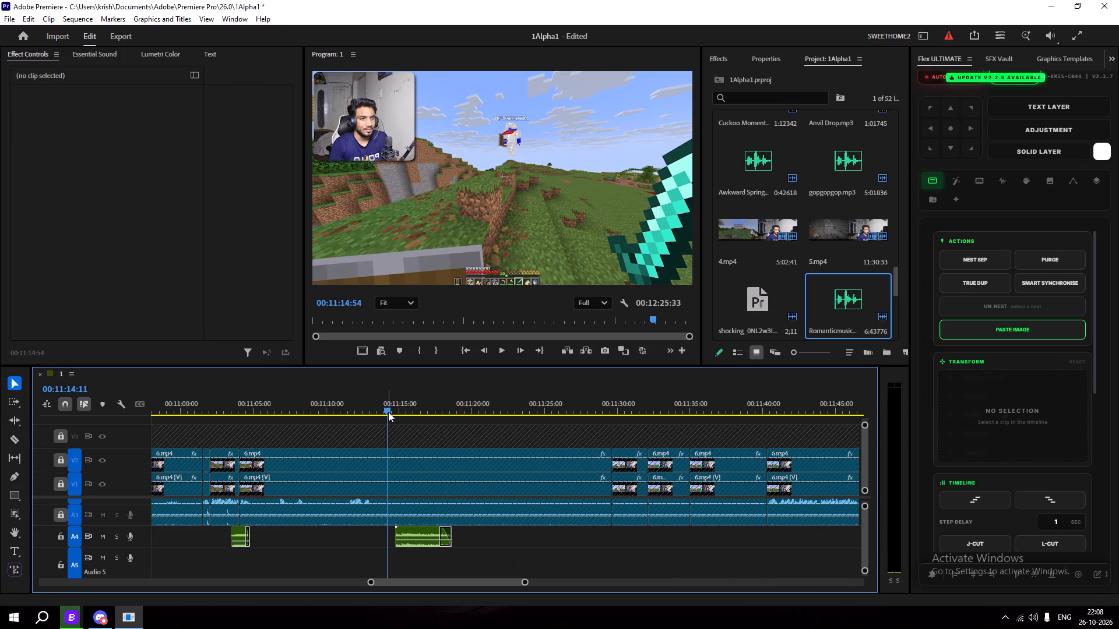
key(space)
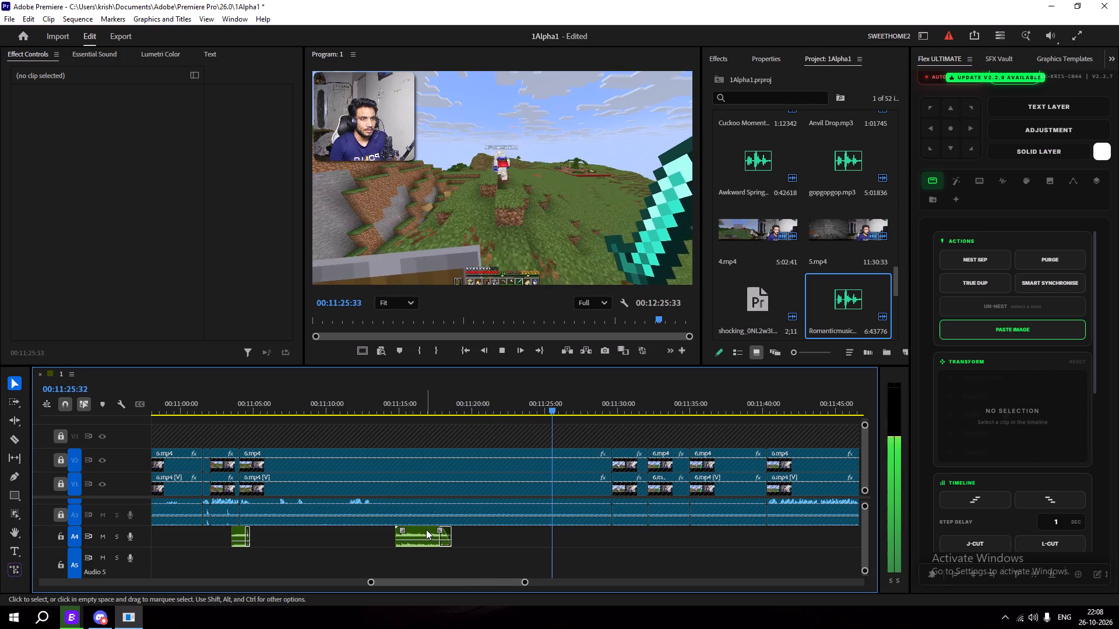
key(space)
Browse the project's sound effects and audition Done Bell.mp3 in the source preview.
scroll(801, 286, up, 9)
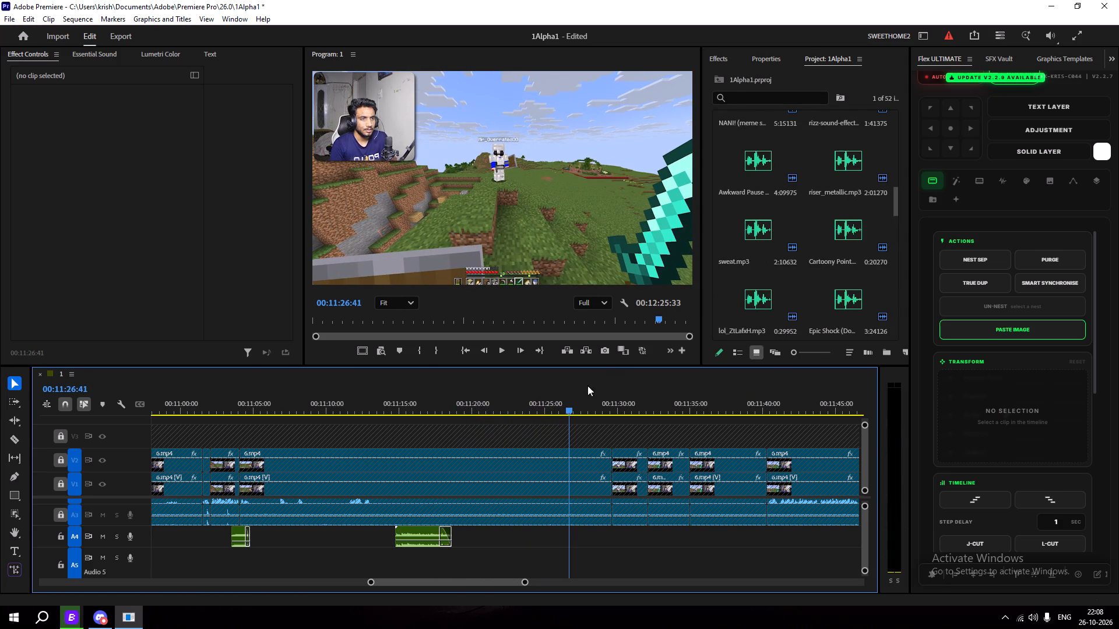
scroll(814, 275, up, 8)
scroll(781, 270, down, 2)
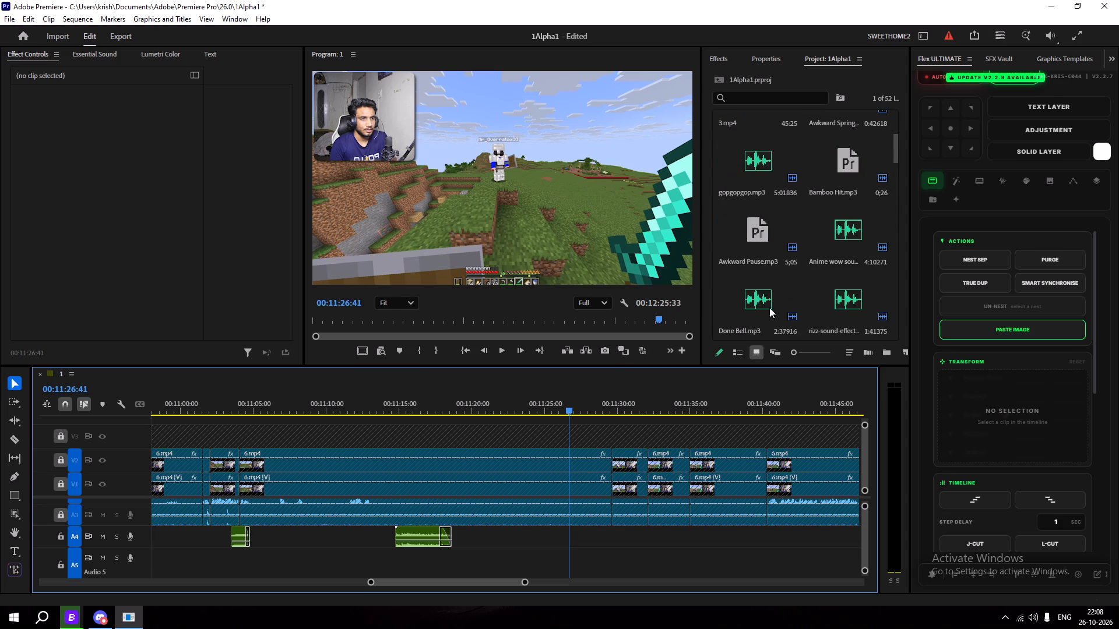
click(762, 310)
double_click(745, 312)
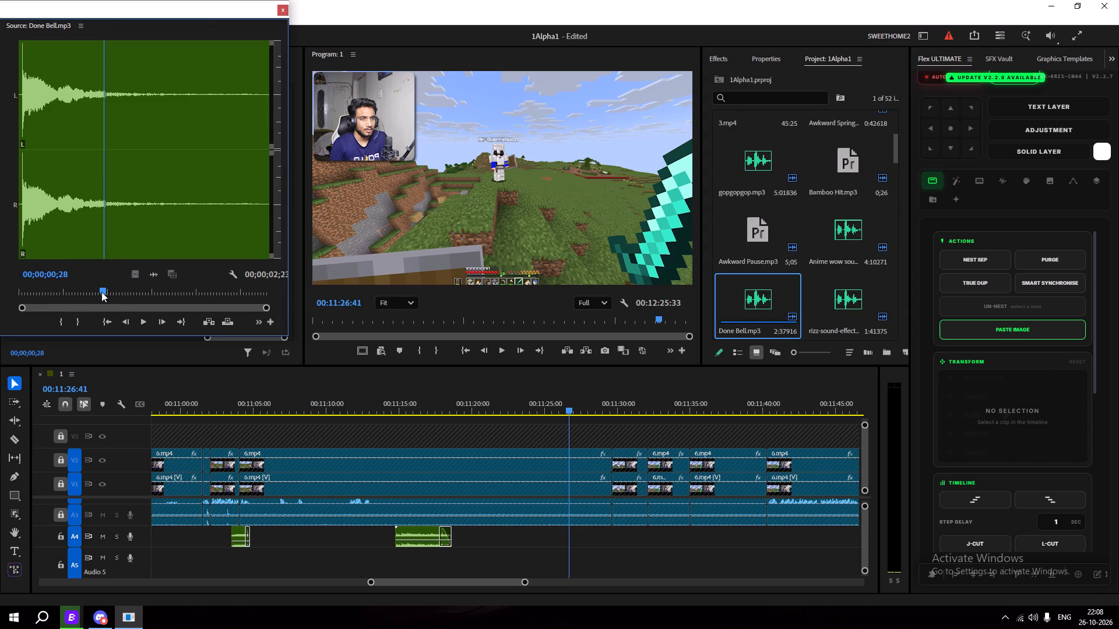
drag(75, 190, 0, 202)
click(141, 321)
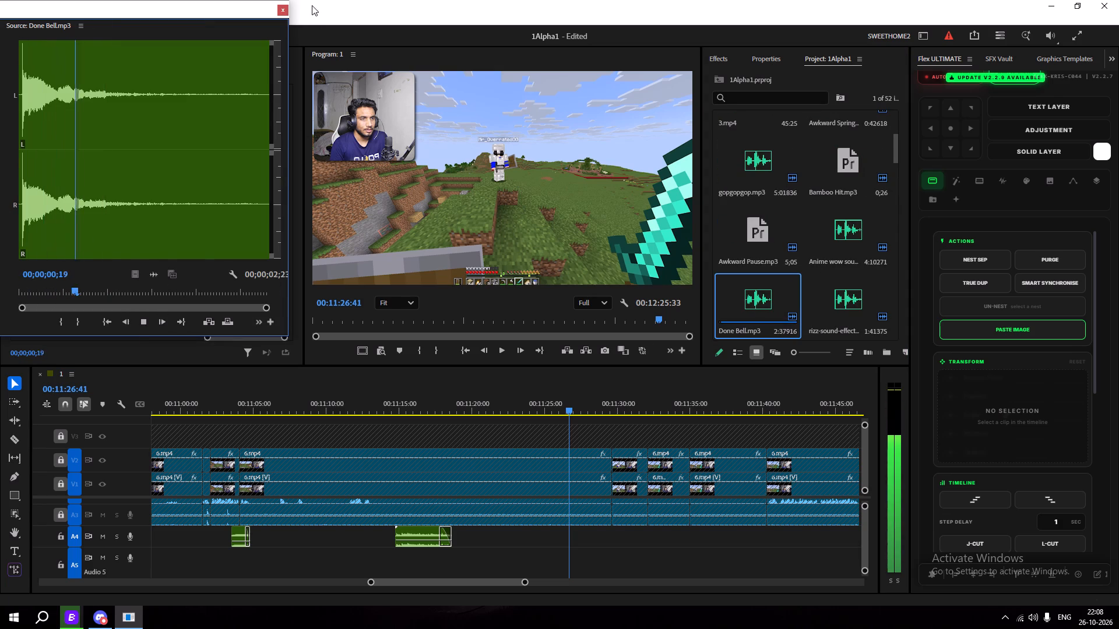
click(286, 11)
scroll(849, 330, down, 1)
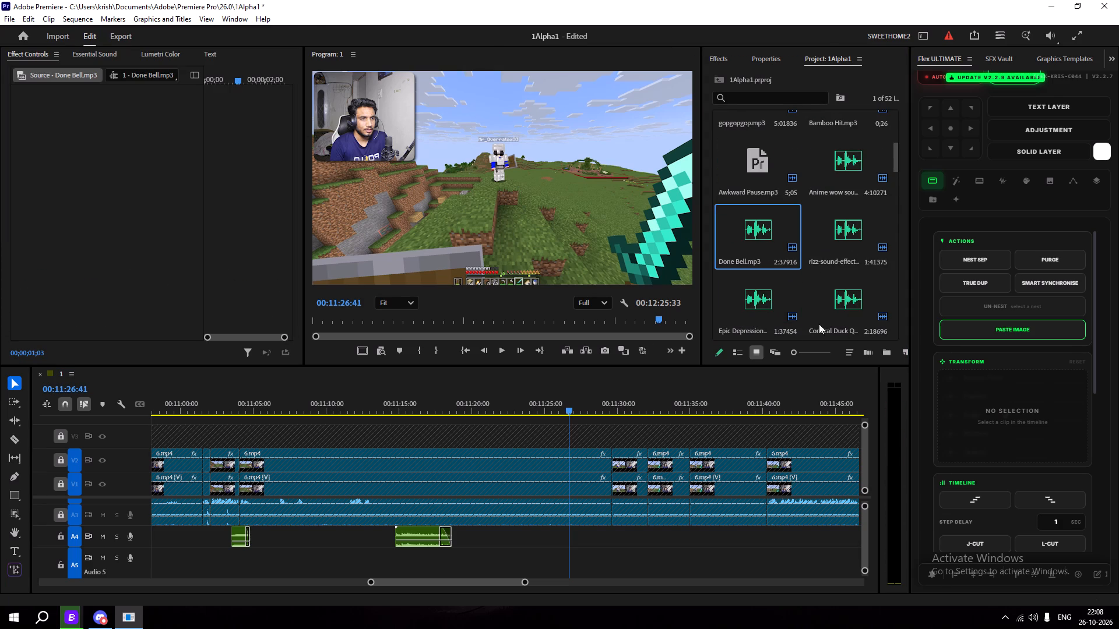
Switch to Google Chrome, search for "ok sound" and open the Myinstants Okay Soundboard results.
click(55, 606)
click(48, 619)
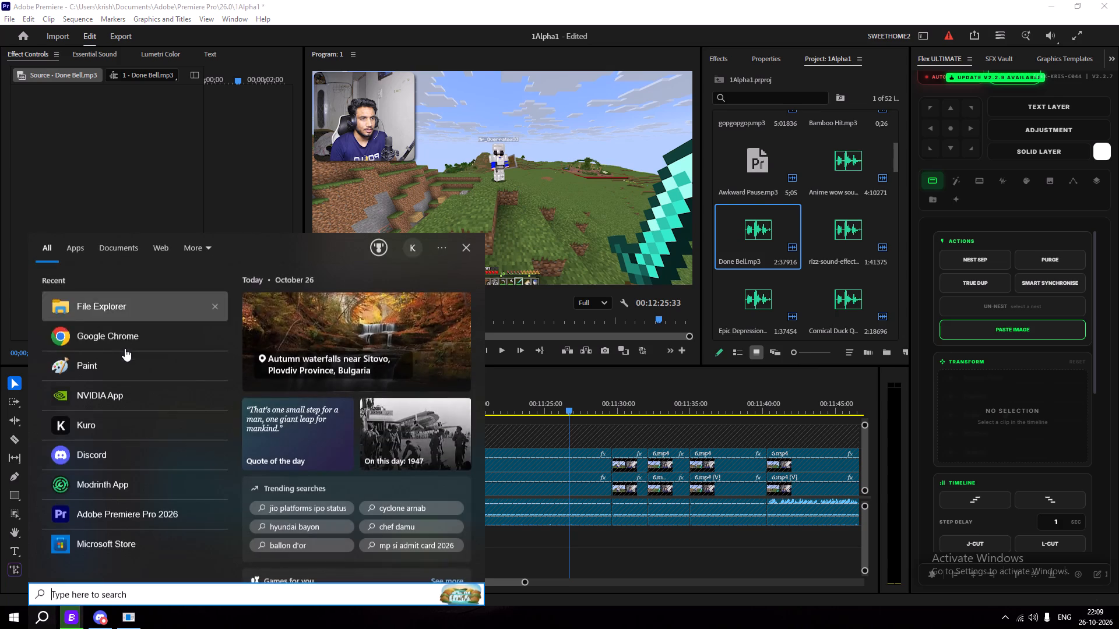
click(125, 344)
click(719, 416)
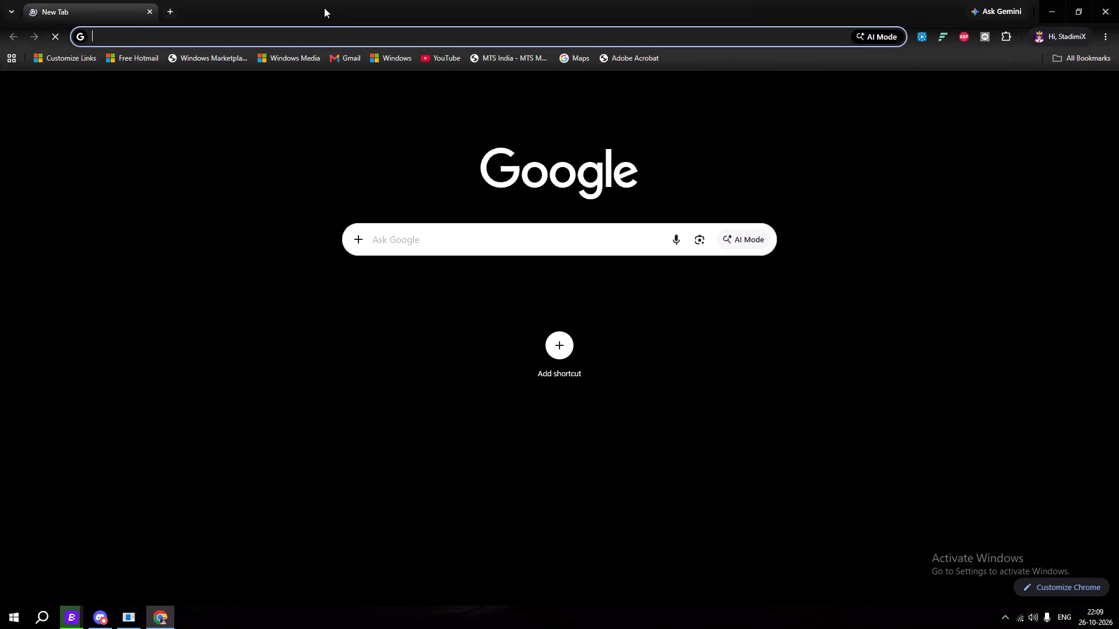
click(318, 32)
text(OK sou)
key(Return)
click(276, 183)
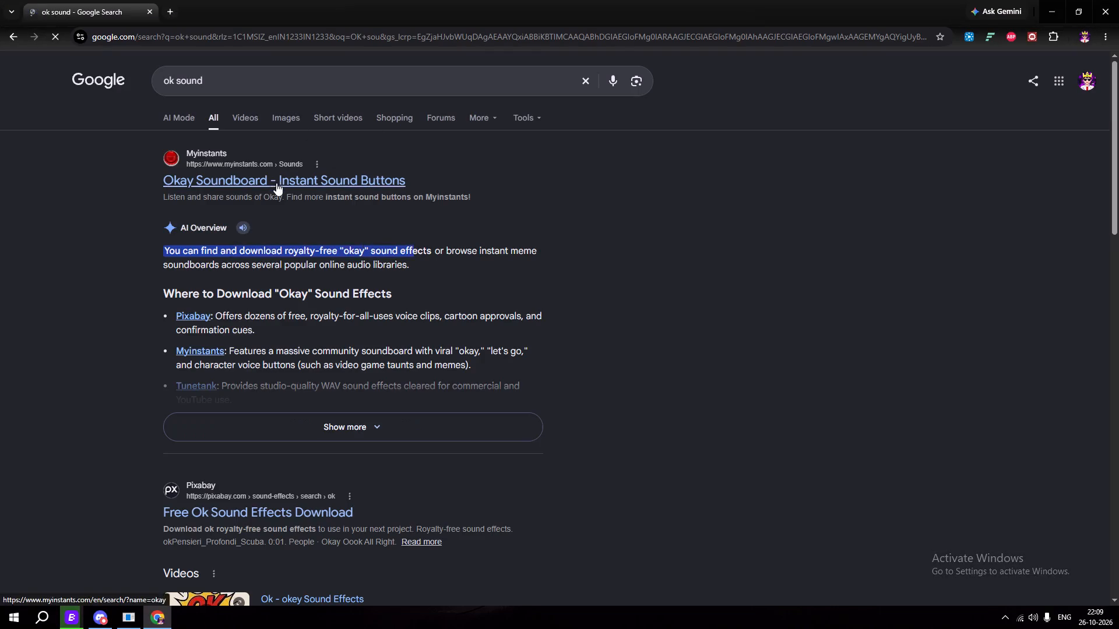
Audition the first okay sounds on Myinstants and download "okayyy" to the Downloads folder as okay-guy.mp3.
click(301, 238)
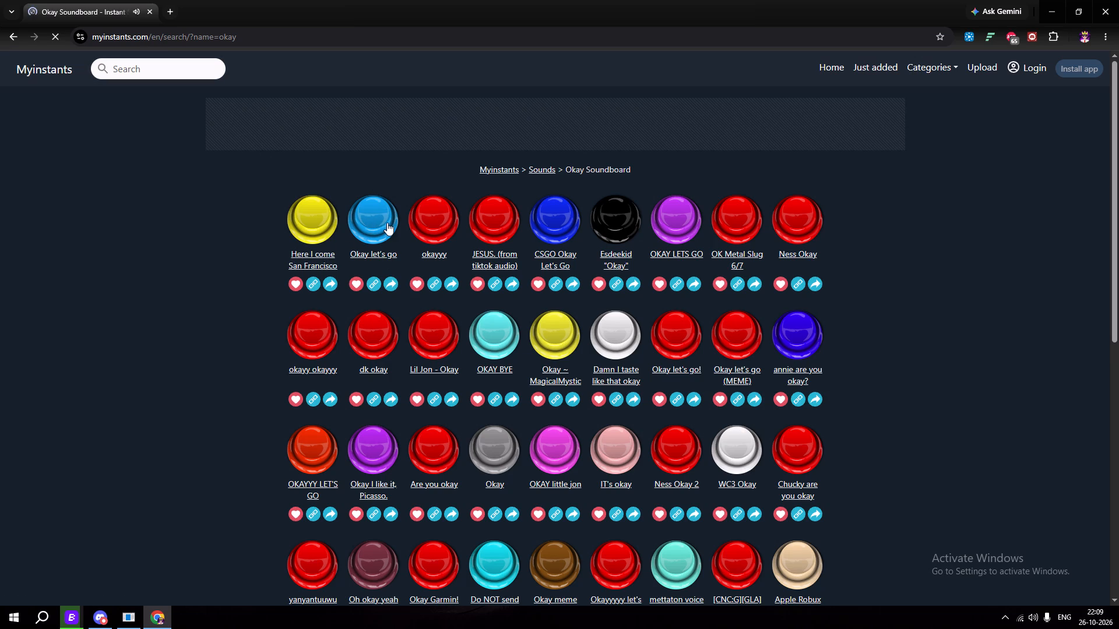
click(387, 222)
click(430, 222)
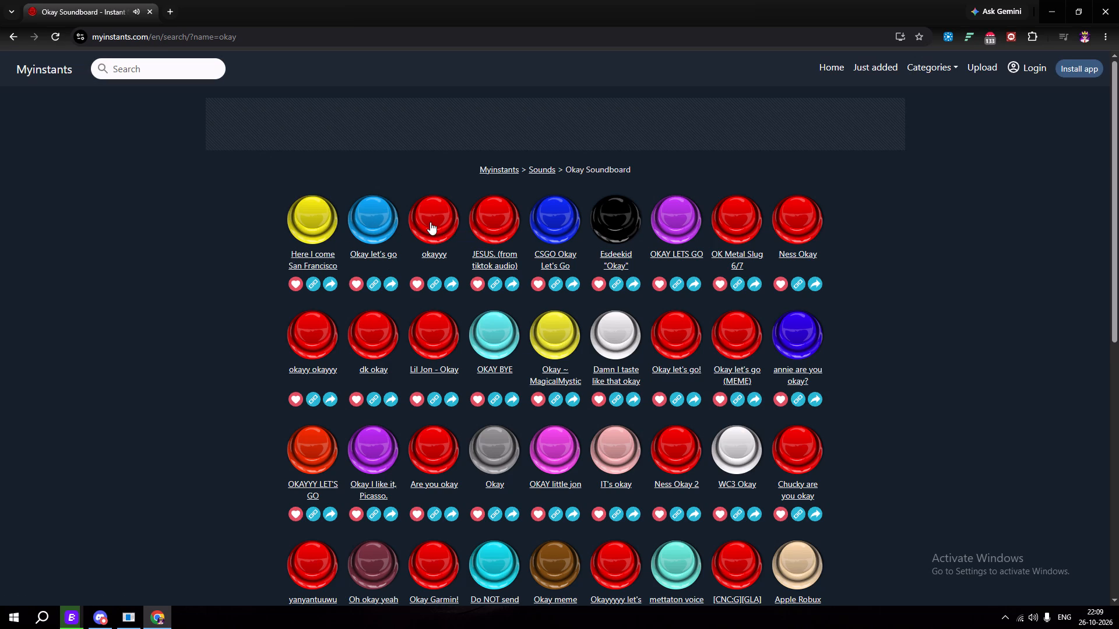
click(435, 257)
click(580, 465)
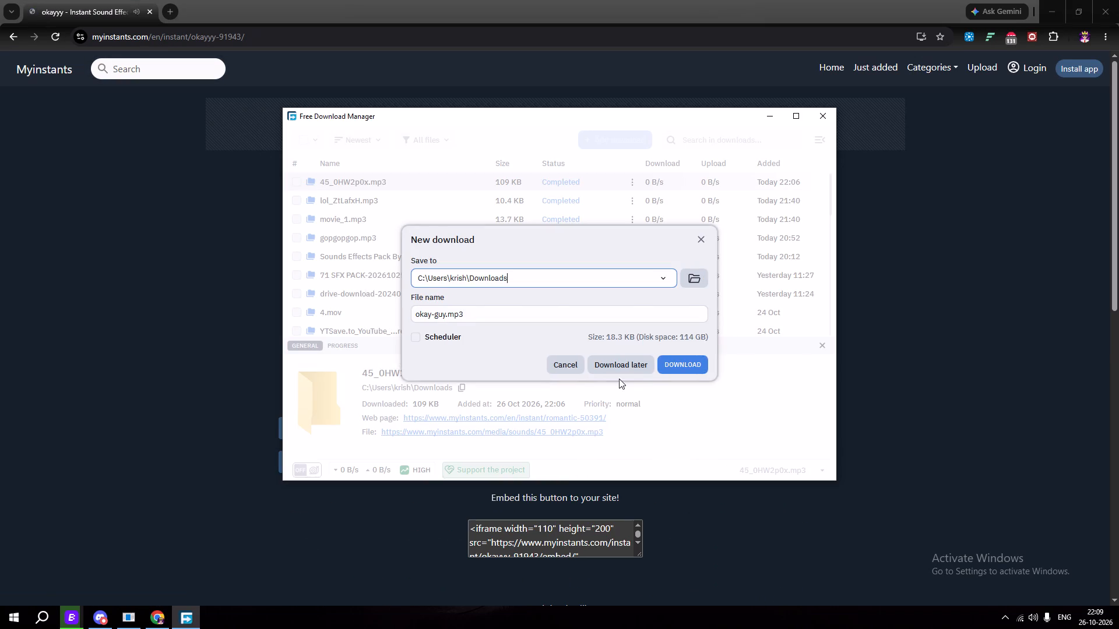
click(658, 368)
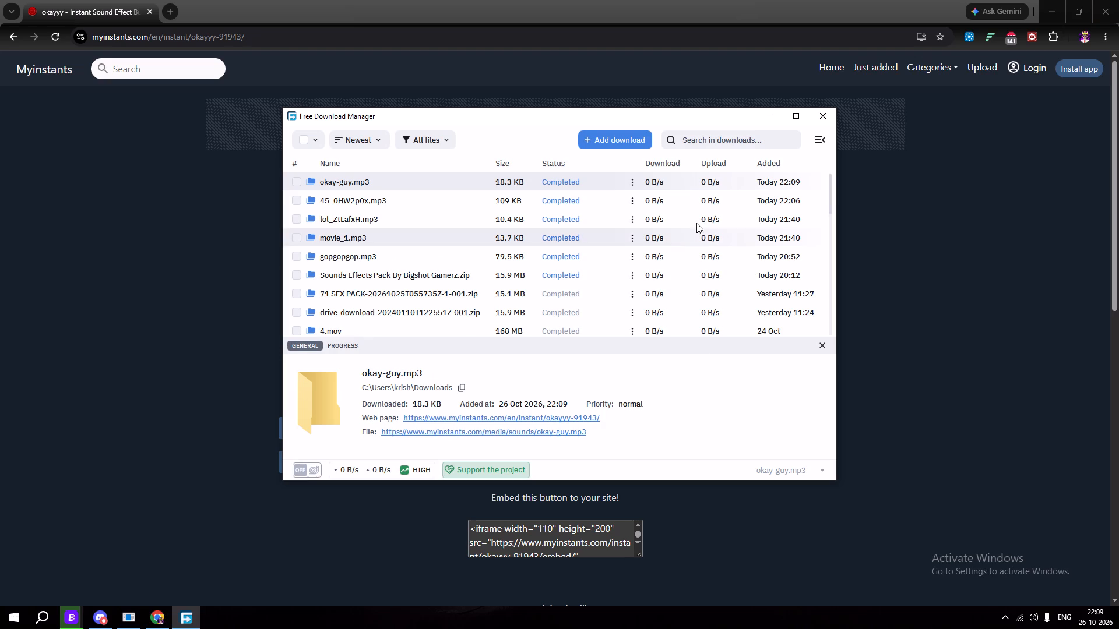
Move okay-guy.mp3 from the Downloads folder into the inner folder of the Sounds Effects Pack By Bigshot Gamerz.zip archive.
right_click(407, 188)
click(437, 176)
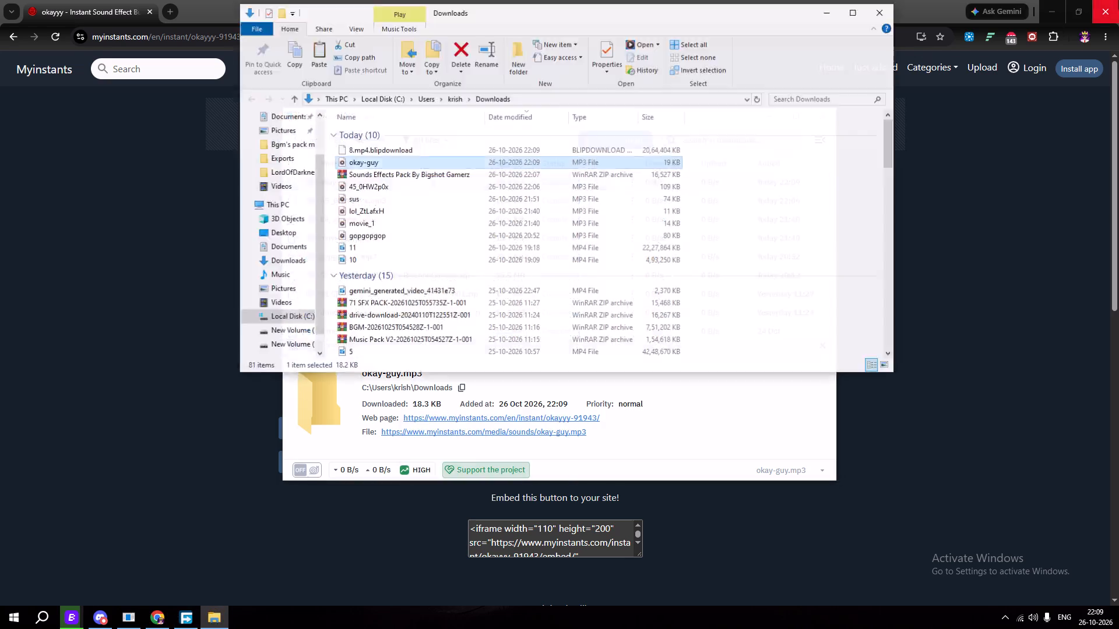
click(1118, 0)
right_click(437, 162)
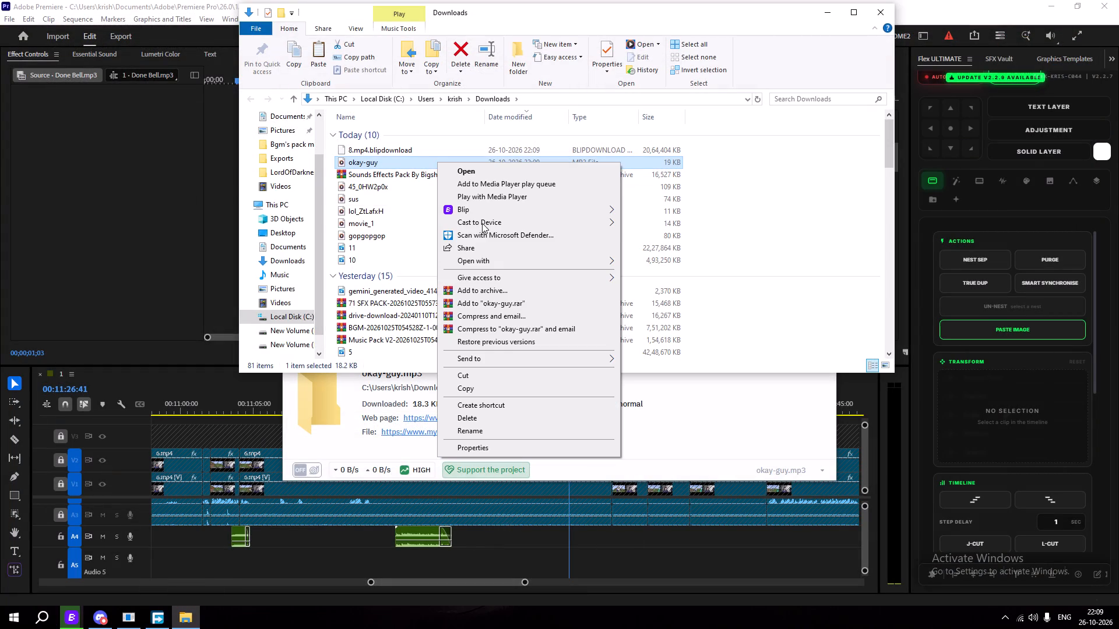
click(484, 378)
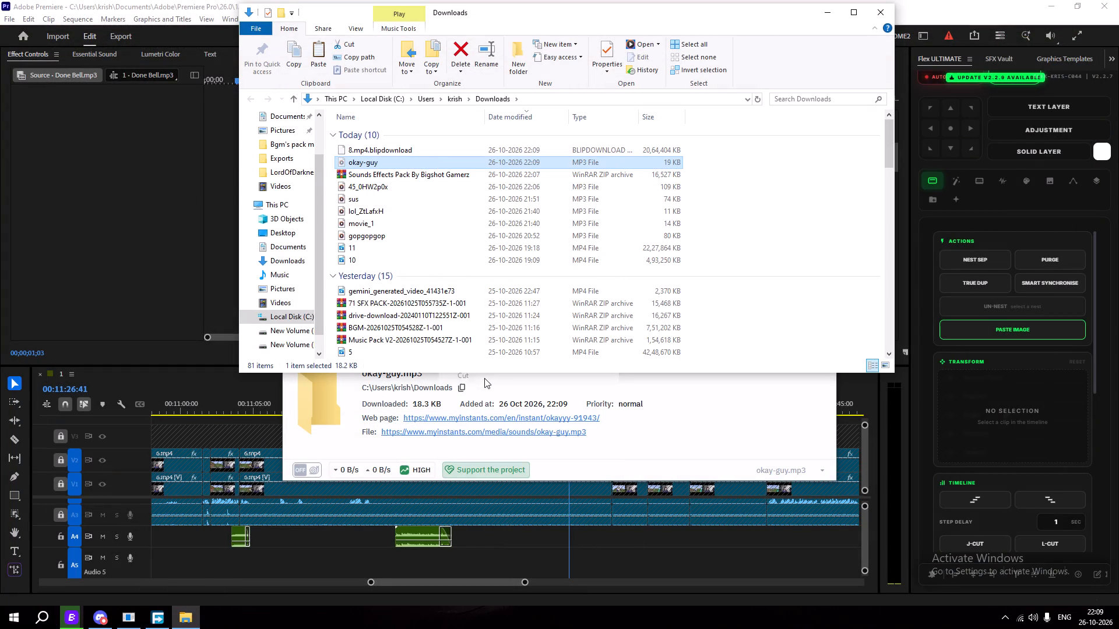
click(692, 433)
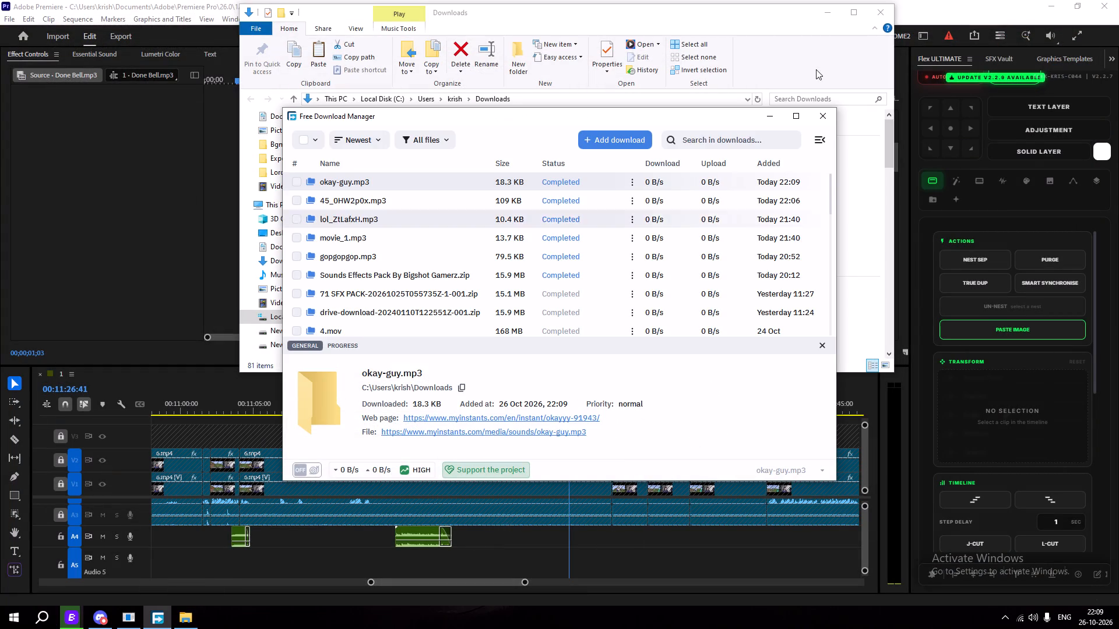
click(827, 118)
double_click(396, 178)
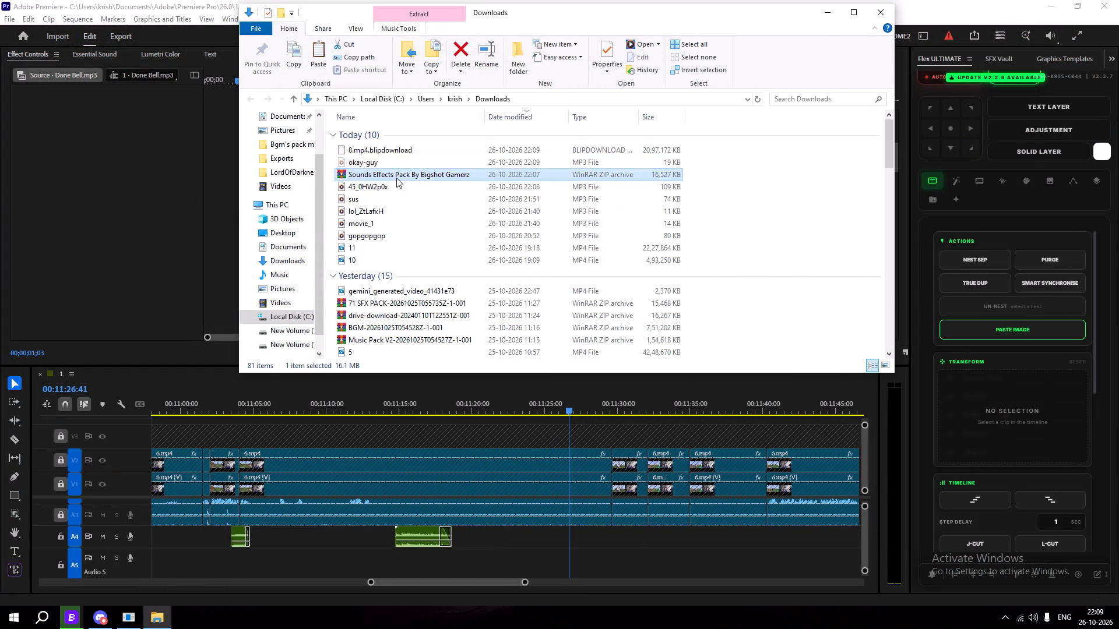
double_click(346, 144)
click(390, 363)
key(ctrl+v)
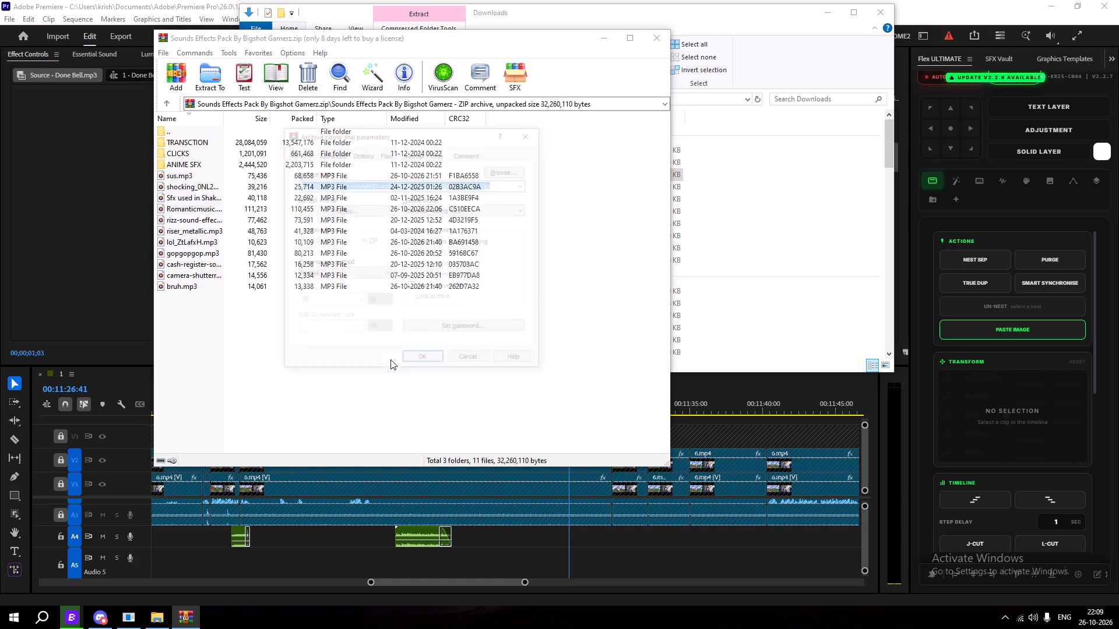
click(424, 361)
click(882, 12)
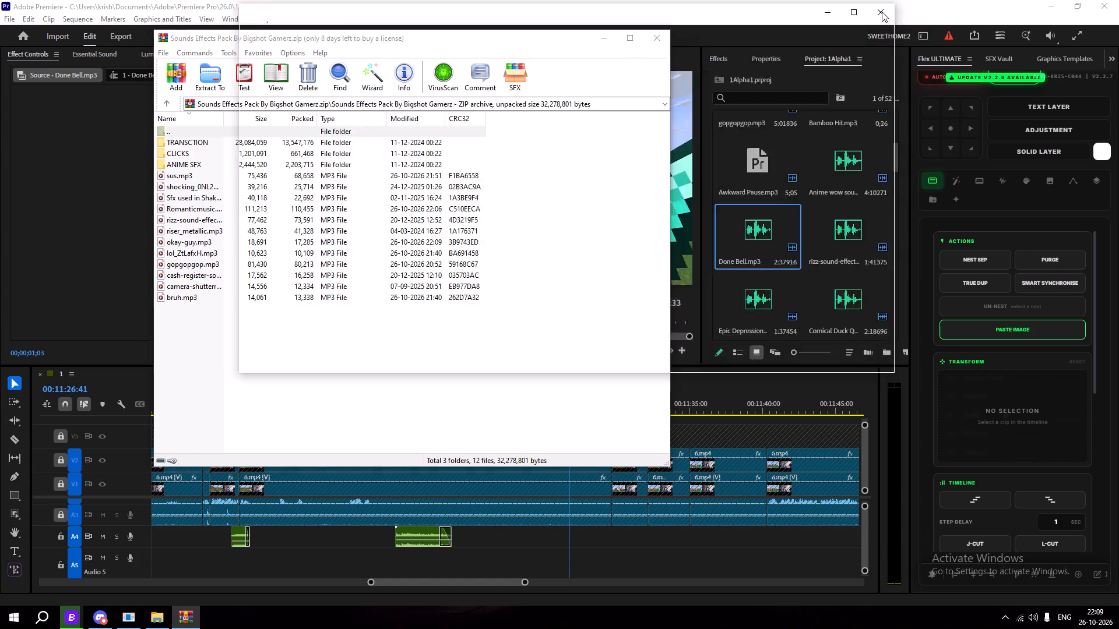
Import okay-guy.mp3 from the open archive into the Premiere Pro project and cancel the missing-media relinking.
click(206, 296)
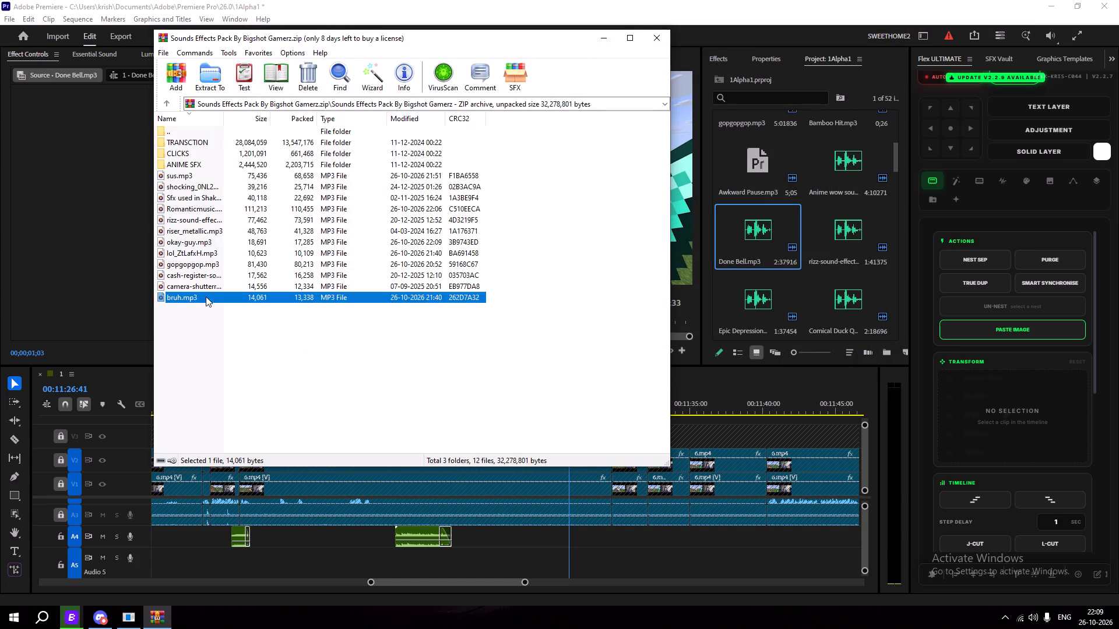
click(206, 282)
click(201, 245)
drag(201, 243, 769, 328)
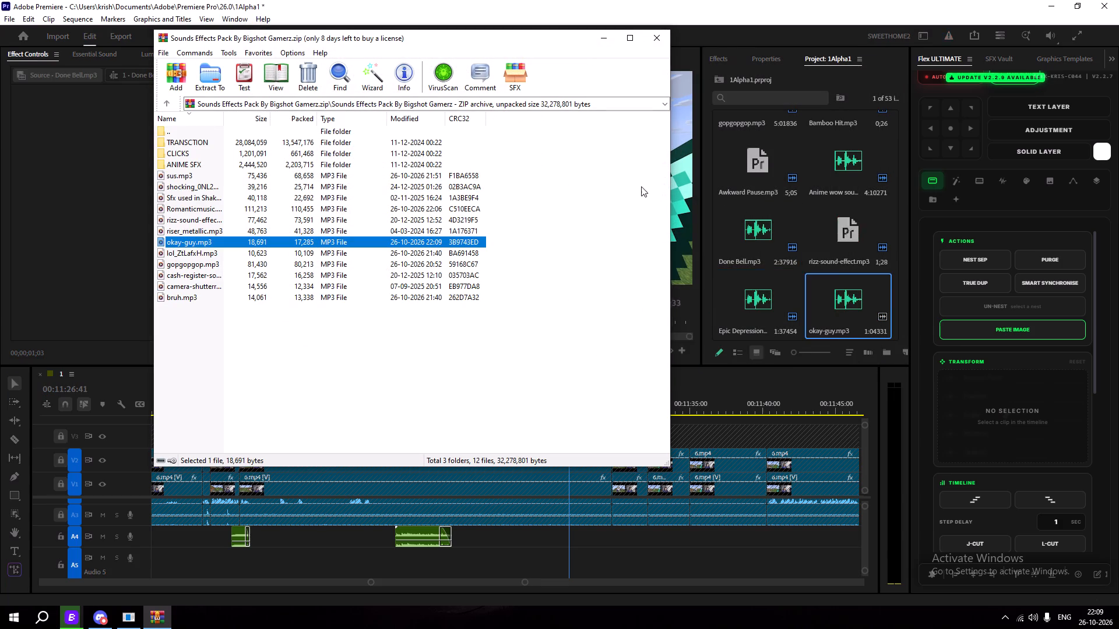
click(752, 427)
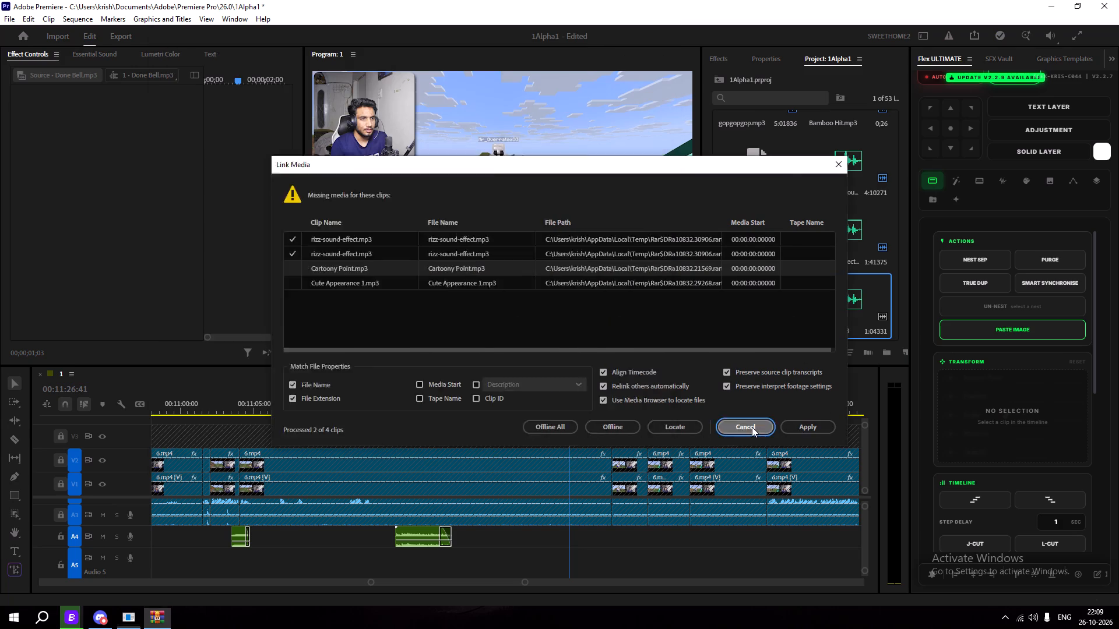
Place okay-guy.mp3 on track A4 at 00:11:26:41 and play the footage.
drag(858, 302, 571, 538)
key(space)
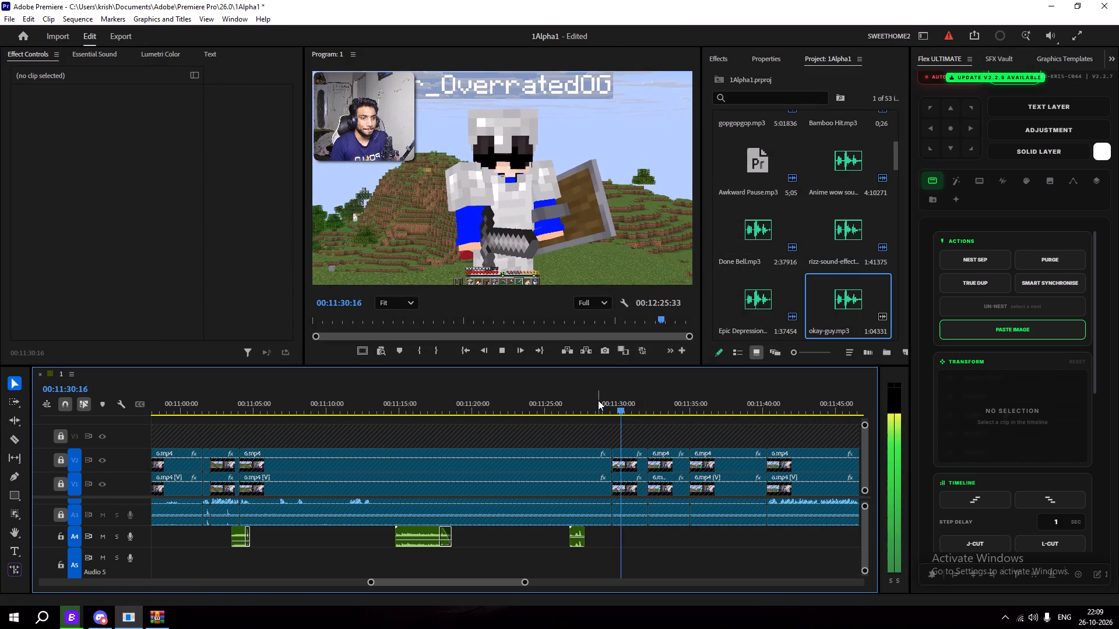
Replay the lead-in to 00:11:26:03, move the okay-guy.mp3 clip to start there, and play on to 00:11:43:42.
drag(598, 400, 494, 418)
key(space)
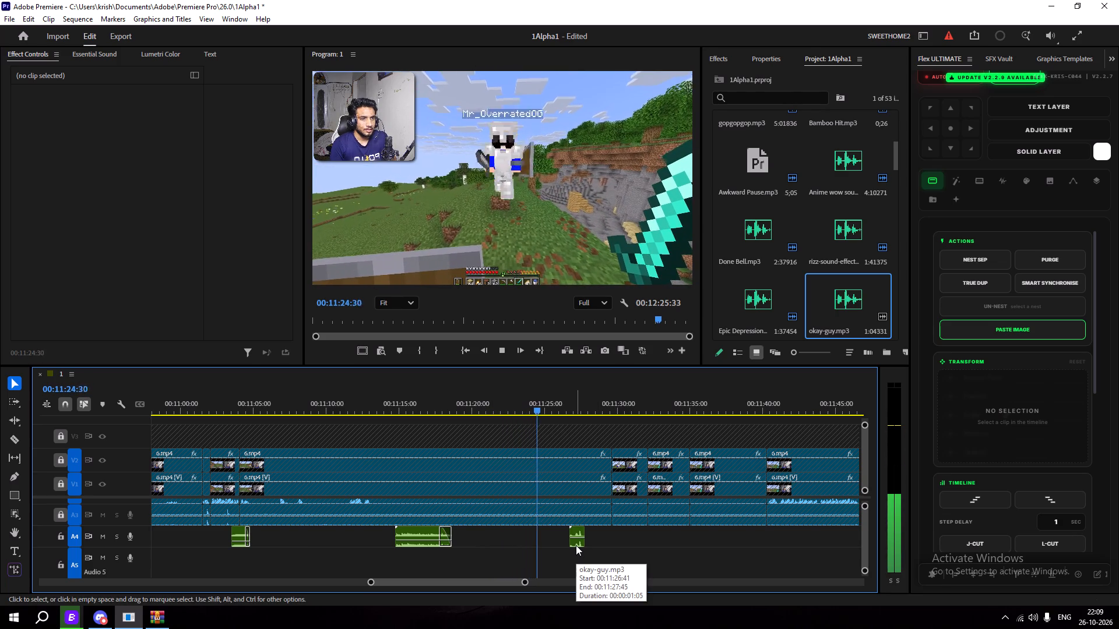
key(space)
drag(578, 542, 571, 542)
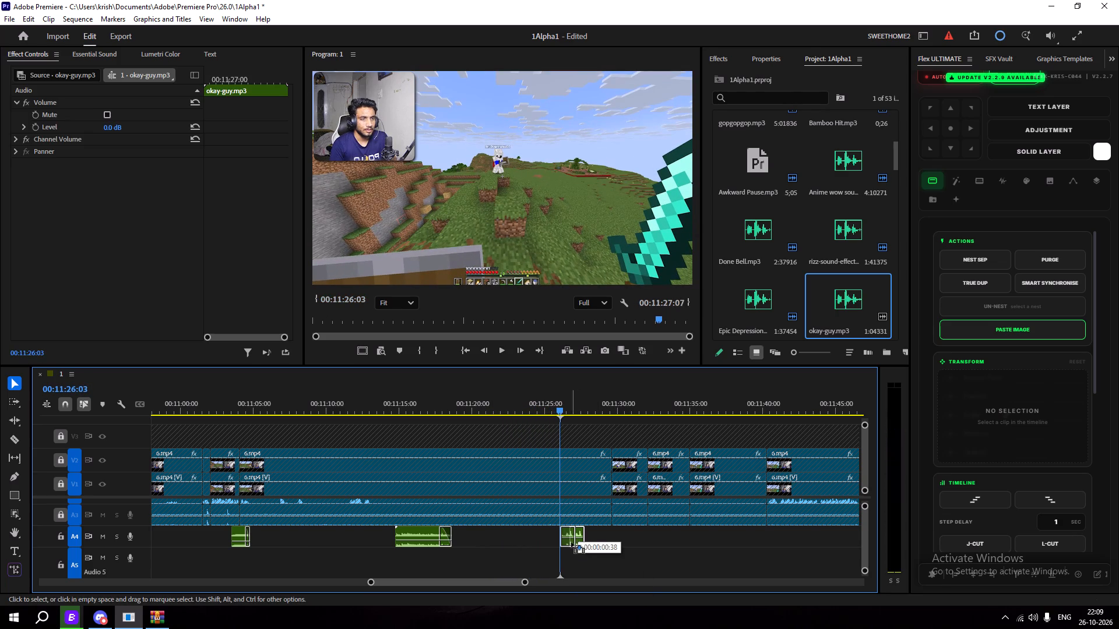
drag(571, 542, 569, 541)
key(space)
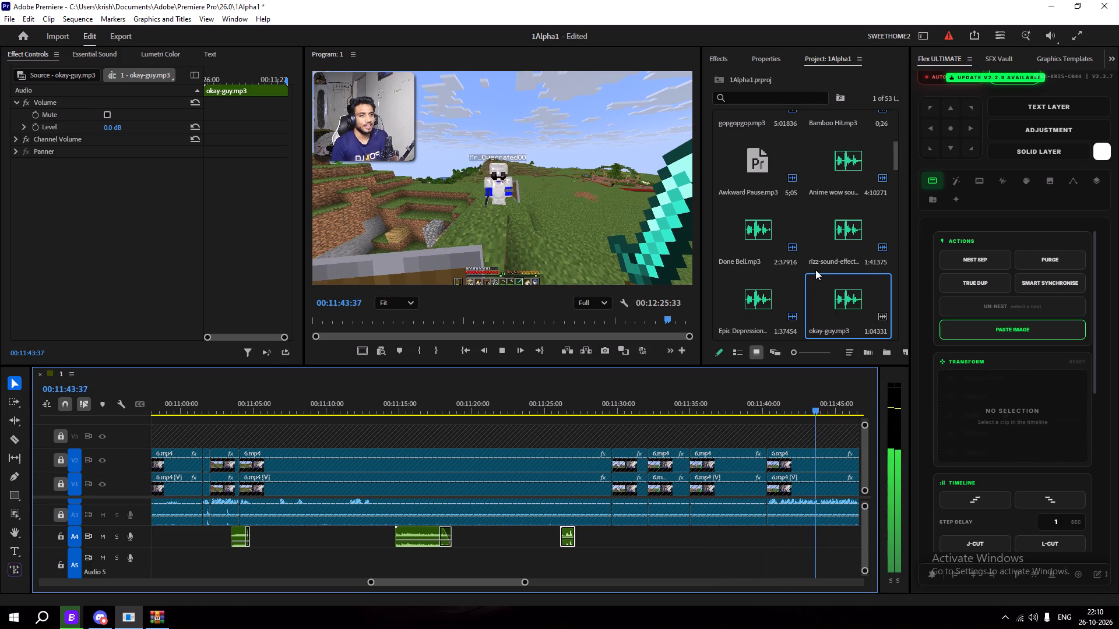
key(space)
Find Awkward Pause 02.mp3 among the project's sound effects and audition it from its start in the Source Monitor.
scroll(818, 270, up, 8)
scroll(831, 271, down, 7)
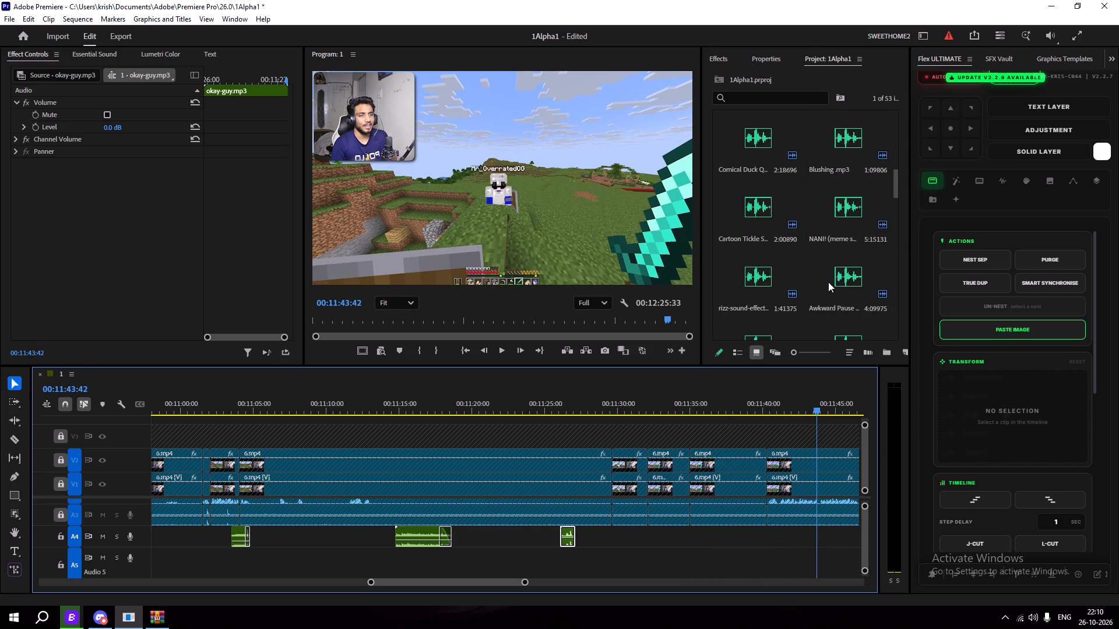
scroll(830, 278, down, 1)
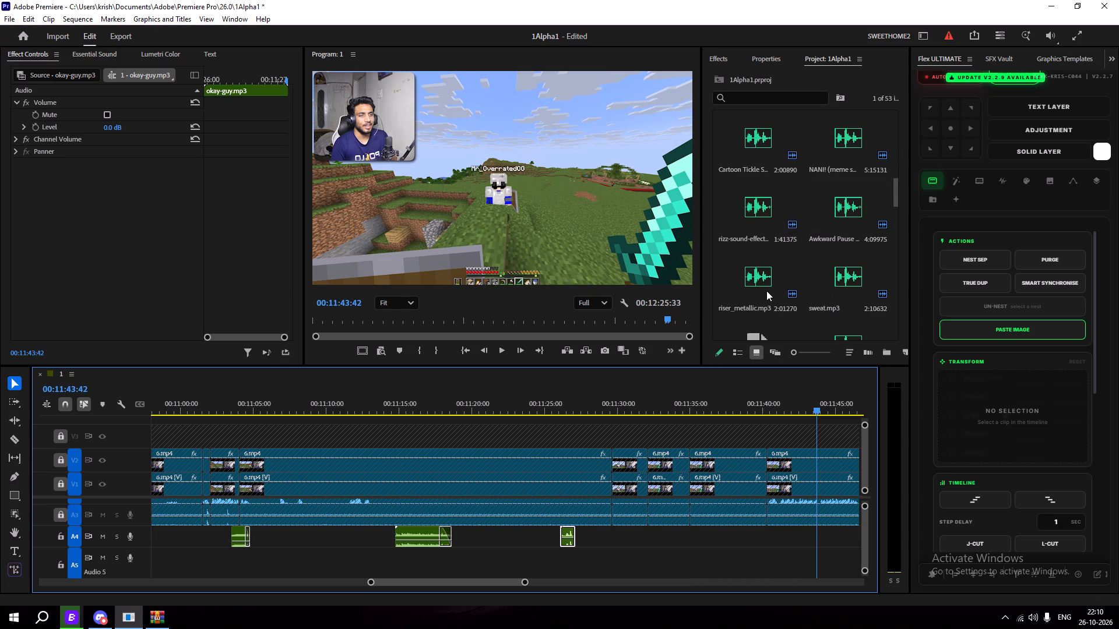
double_click(843, 221)
drag(97, 214, 0, 235)
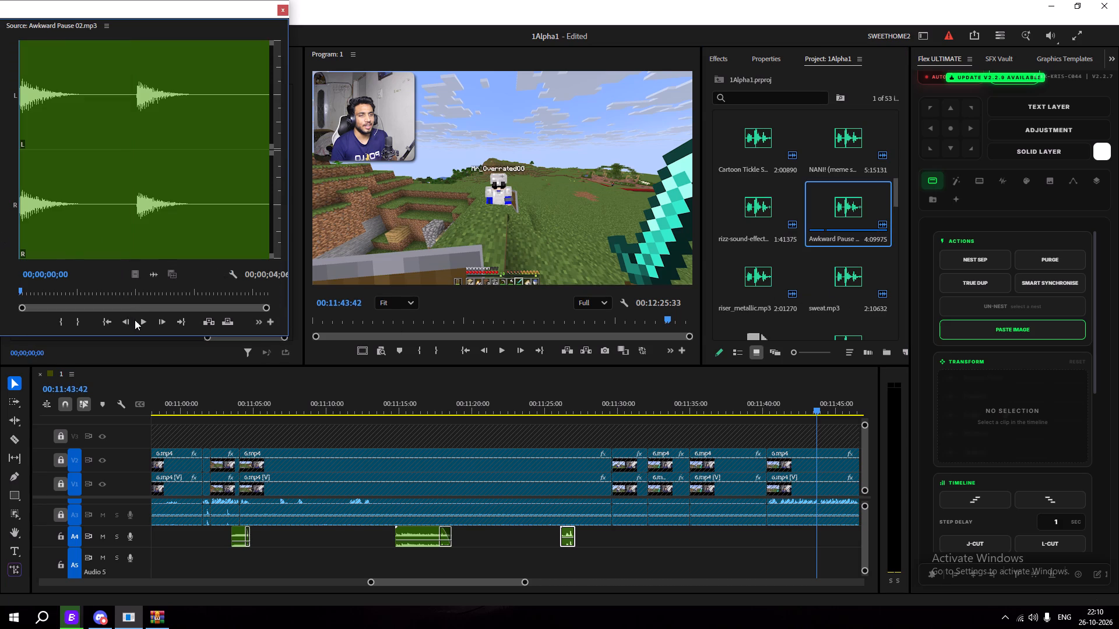
click(135, 320)
click(140, 319)
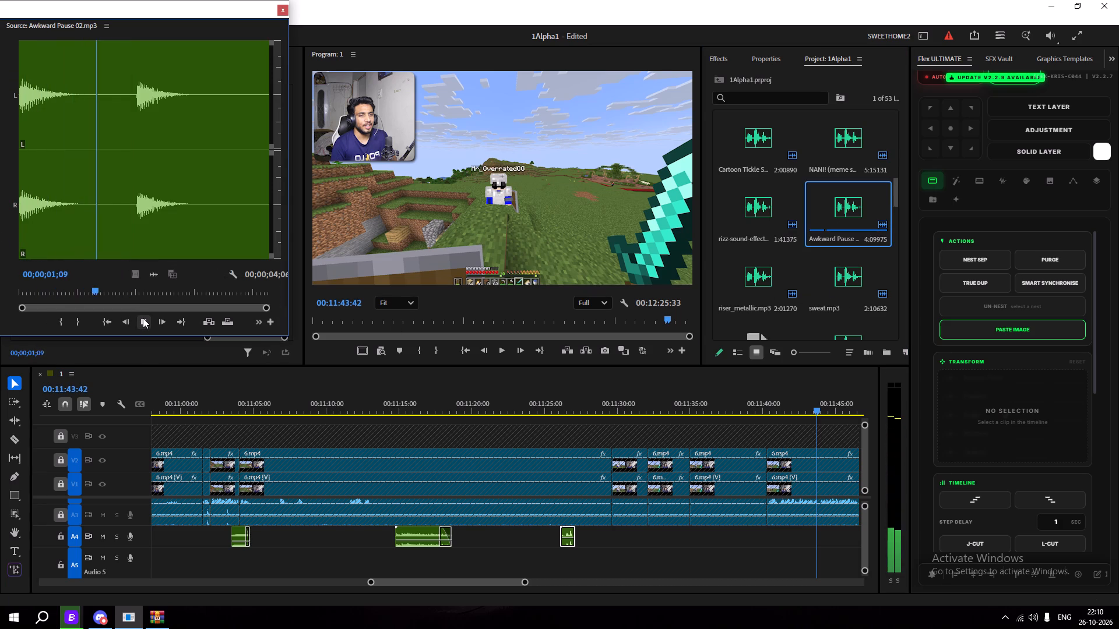
click(143, 318)
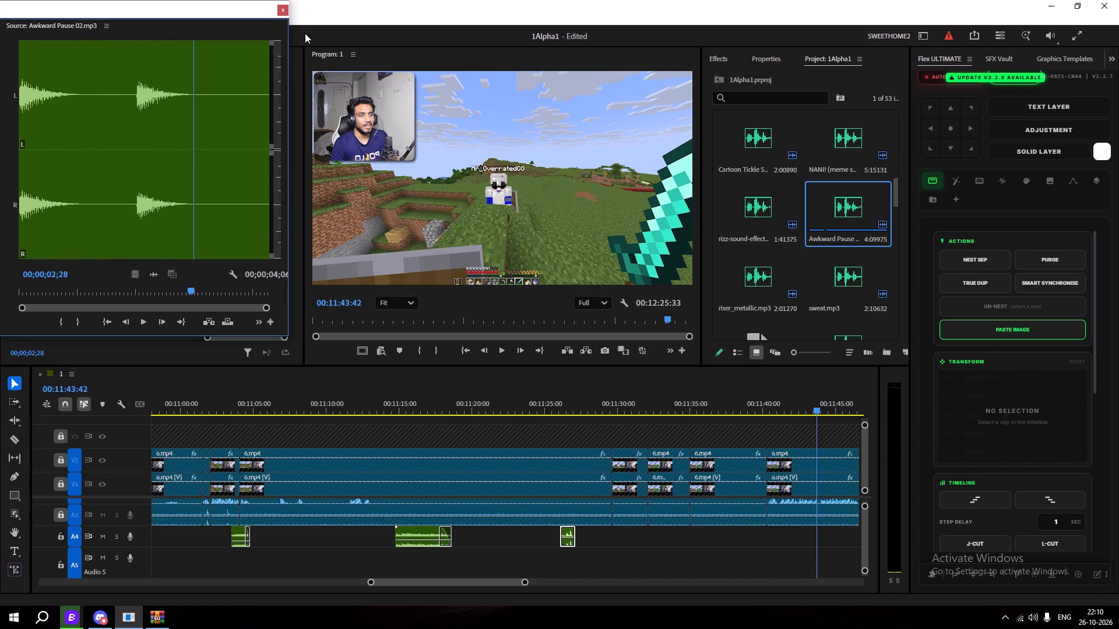
click(283, 9)
Place Awkward Pause 02.mp3 on track A4 at the cut just after 00:11:40 and play it against the footage.
drag(807, 207, 819, 232)
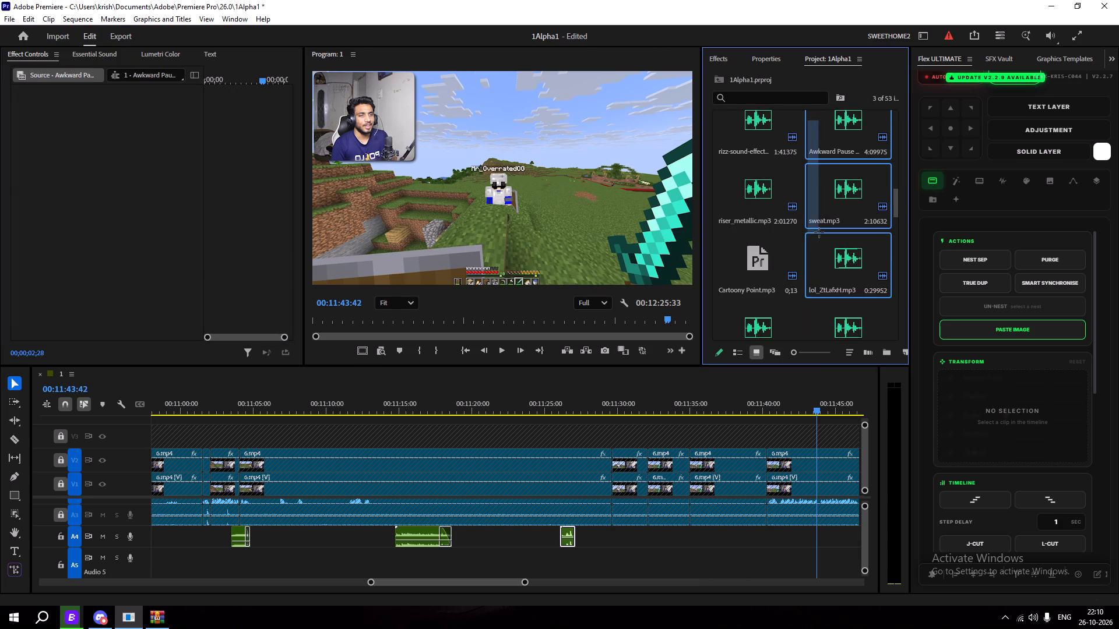
drag(819, 232, 826, 176)
click(835, 146)
drag(839, 125, 838, 123)
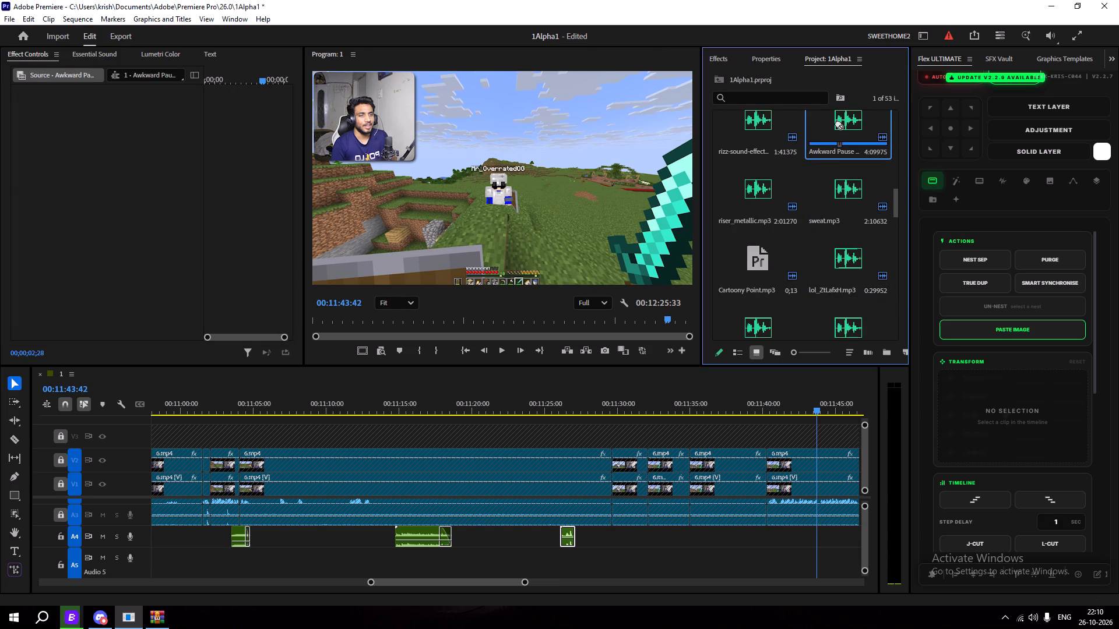
drag(838, 123, 770, 538)
drag(771, 409, 766, 418)
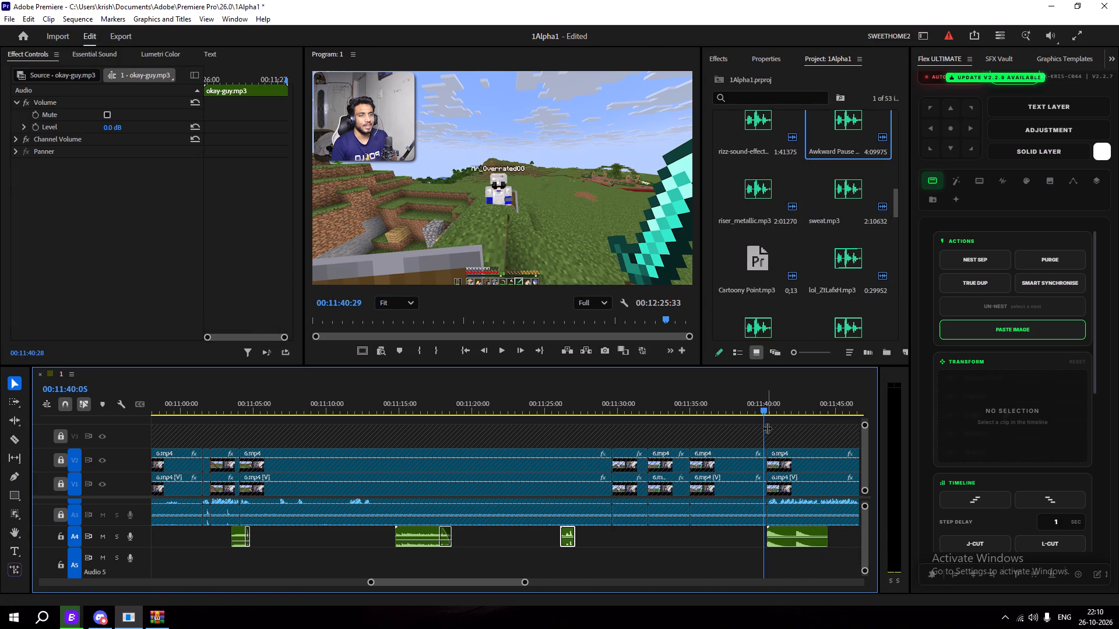
key(space)
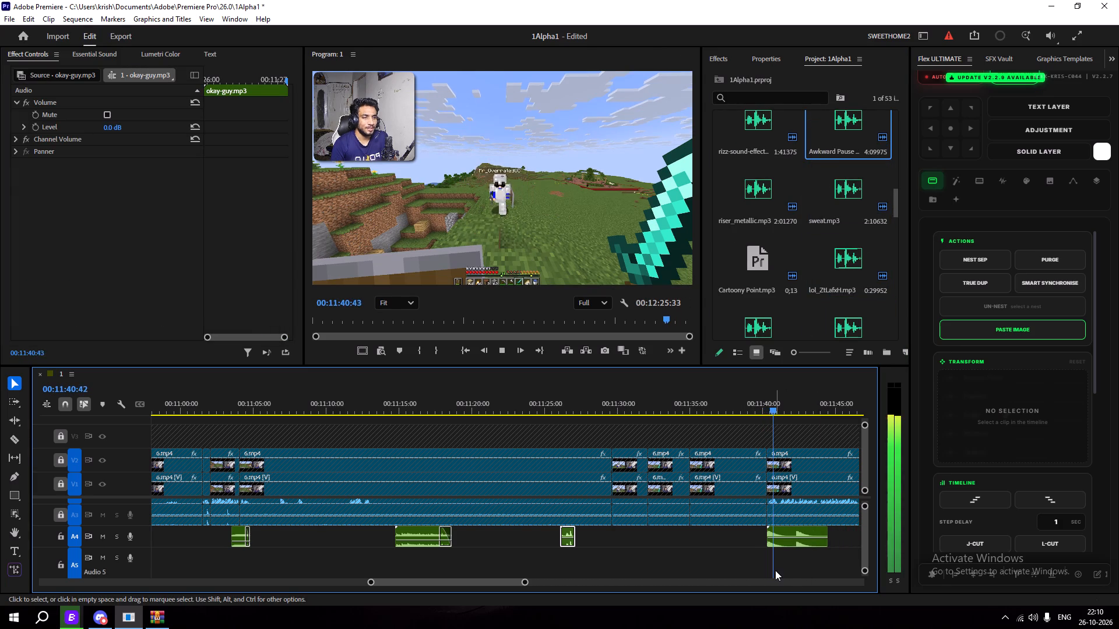
Shift the Awkward Pause 02.mp3 clip later on A4 to start at about 00:11:43:00, checking its timing by playback.
key(space)
drag(791, 546, 807, 547)
key(space)
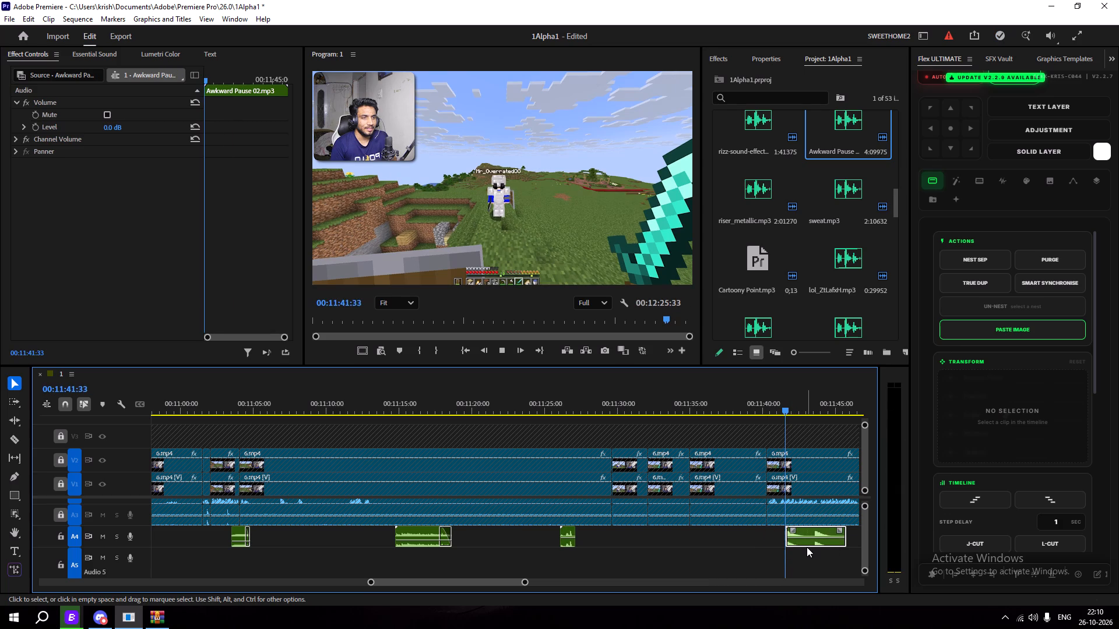
key(space)
drag(810, 546, 822, 545)
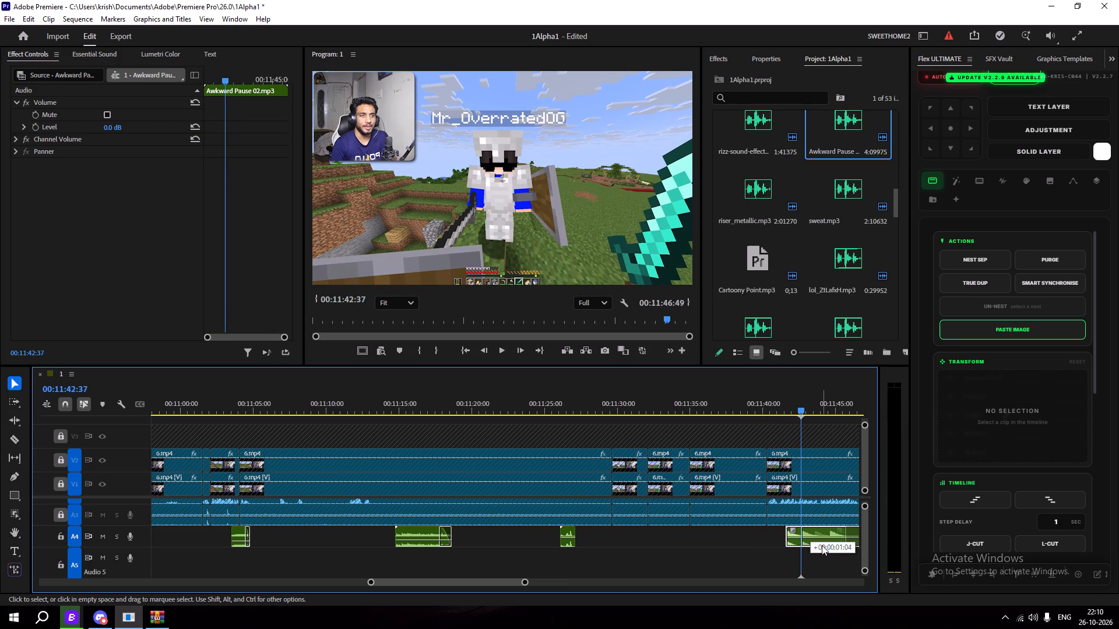
key(space)
key(space)
key(space)
key(space)
click(817, 545)
key(space)
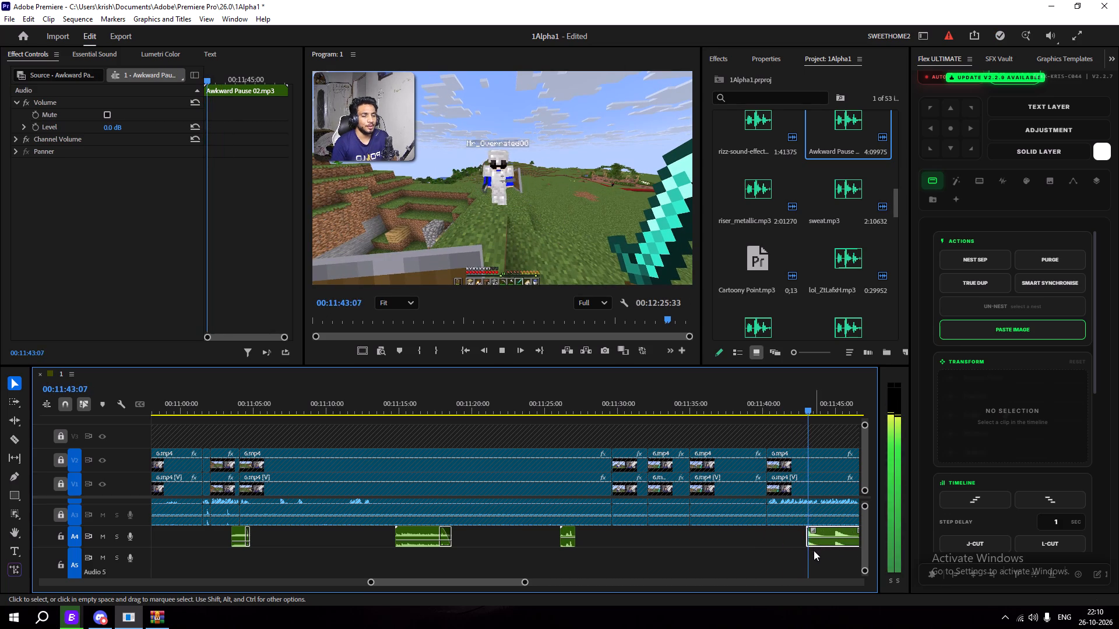
key(space)
click(805, 404)
key(space)
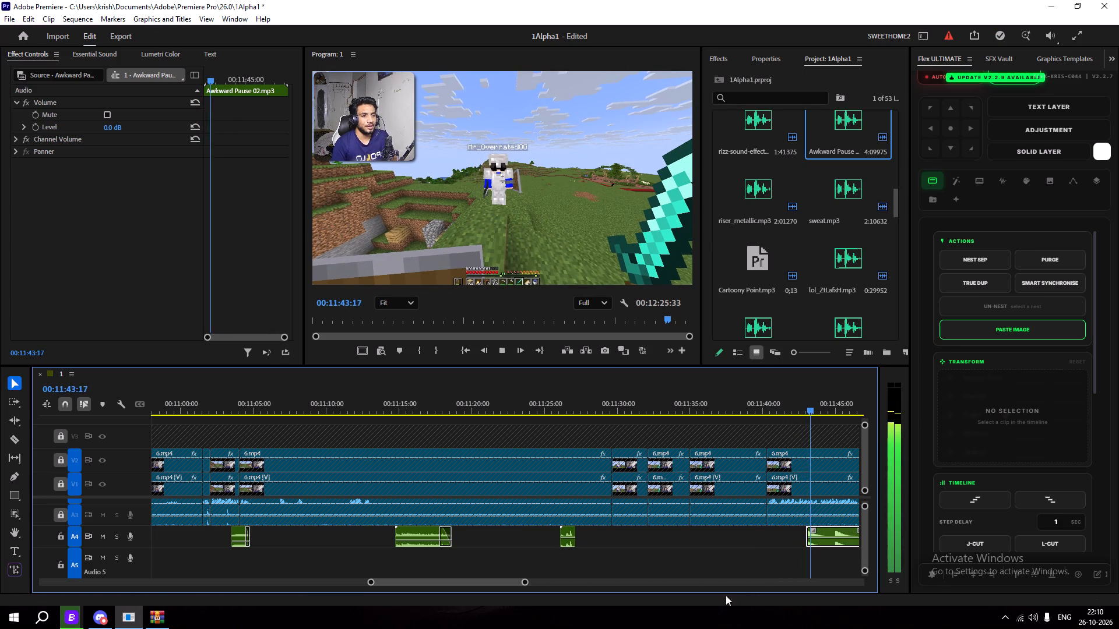
key(space)
Play on and split the Awkward Pause 02.mp3 clip just before its second hit, at about 00:11:44:53.
key(space)
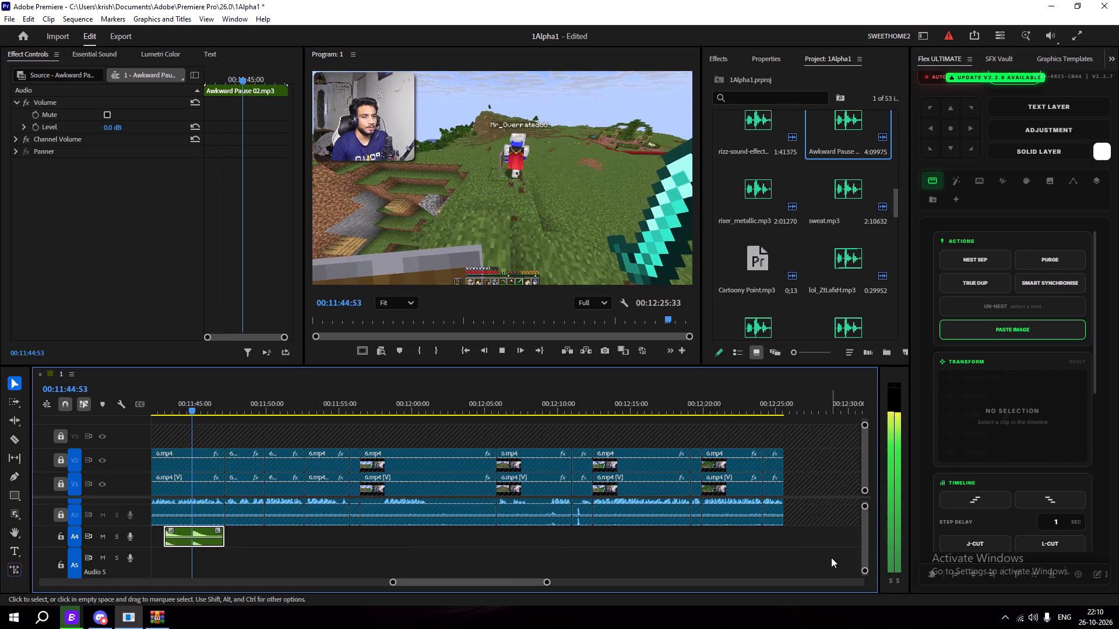
key(space)
key(c)
click(192, 539)
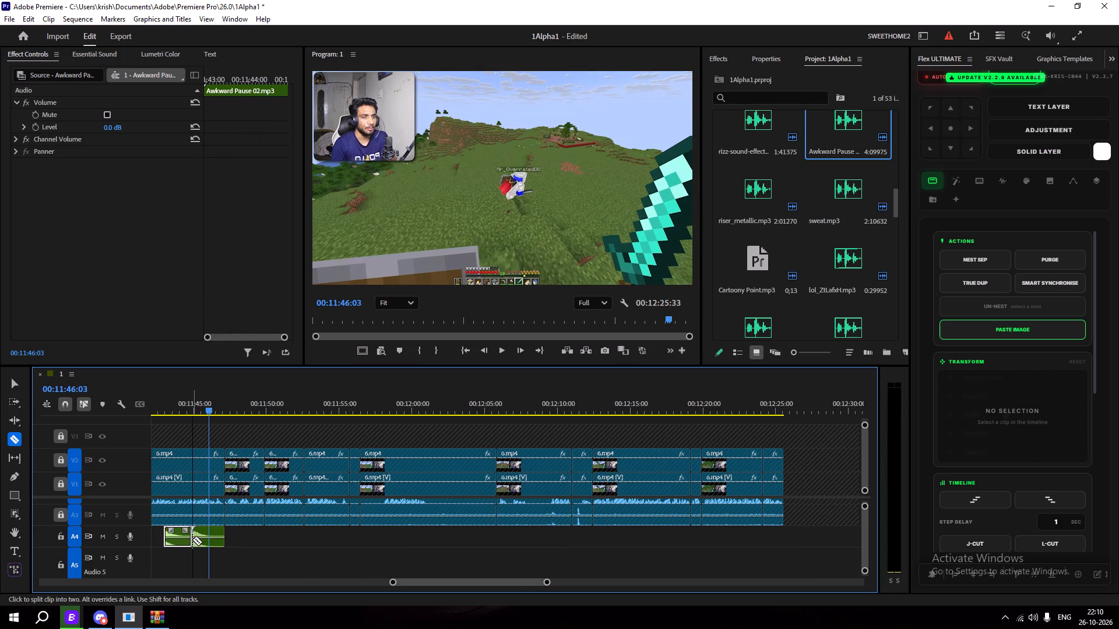
Move the second half of Awkward Pause 02.mp3 to start at about 00:11:48:20 on A4 and play through to 00:11:59:10.
key(v)
drag(209, 543, 244, 540)
key(space)
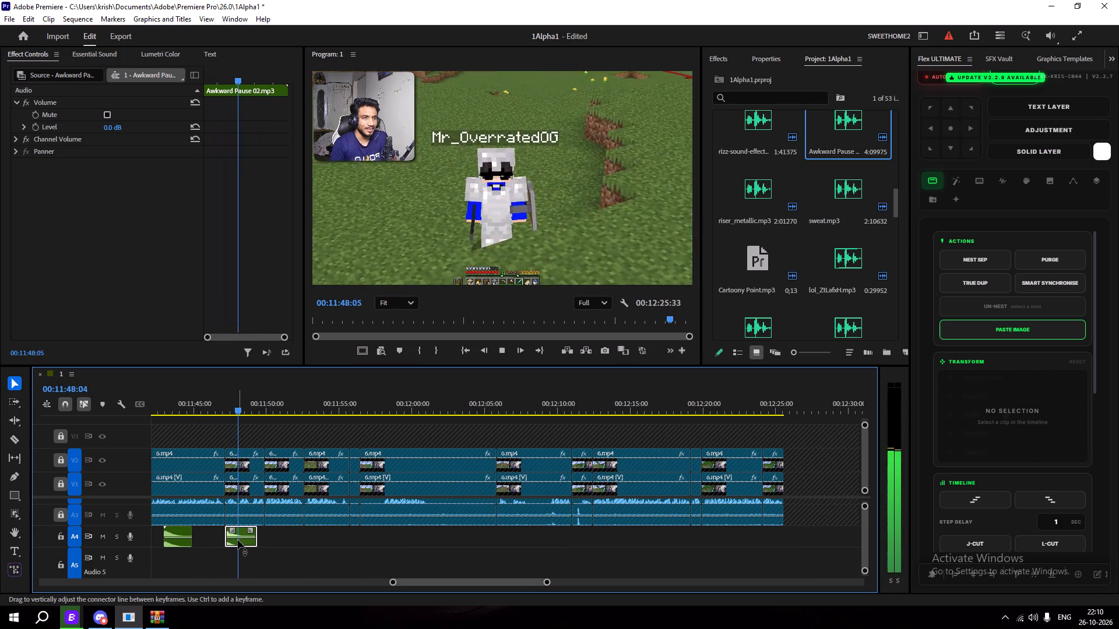
key(space)
drag(241, 542, 251, 542)
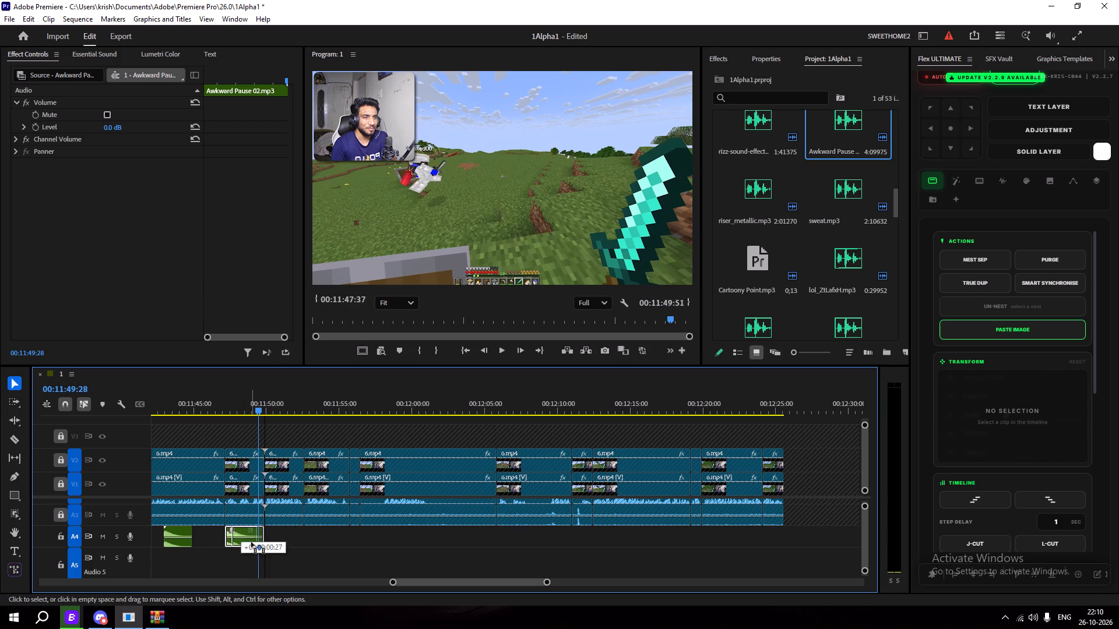
drag(251, 542, 258, 542)
click(240, 400)
drag(240, 402, 228, 409)
key(space)
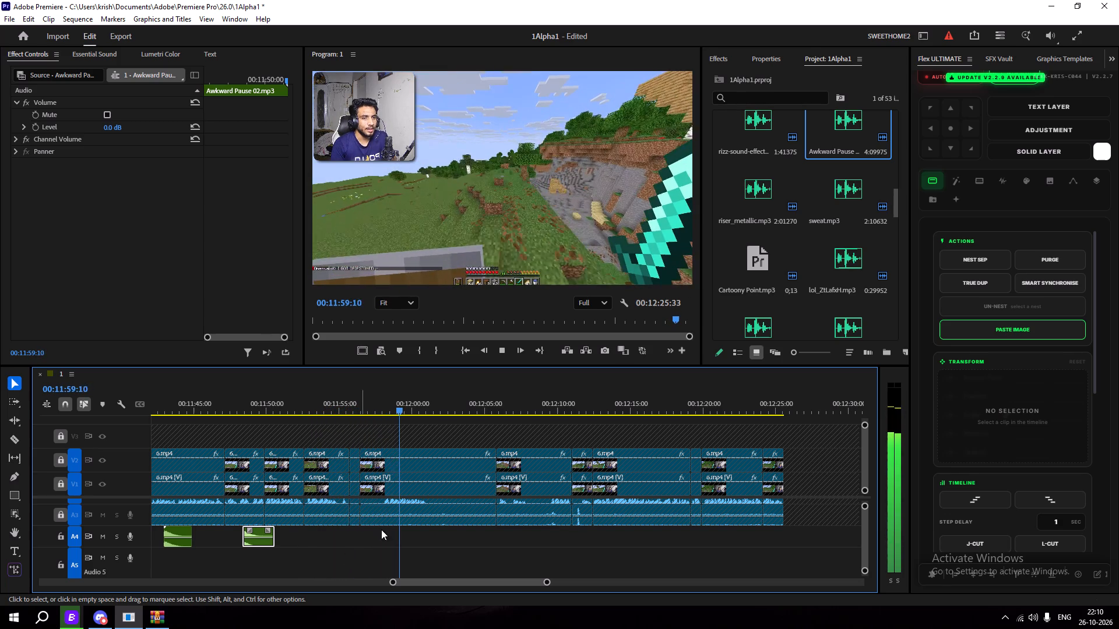
Replay the footage to 00:11:58:36, place riser_metallic.mp3 on A4 at about 00:11:52:36, and play it against the video.
key(space)
click(332, 411)
key(space)
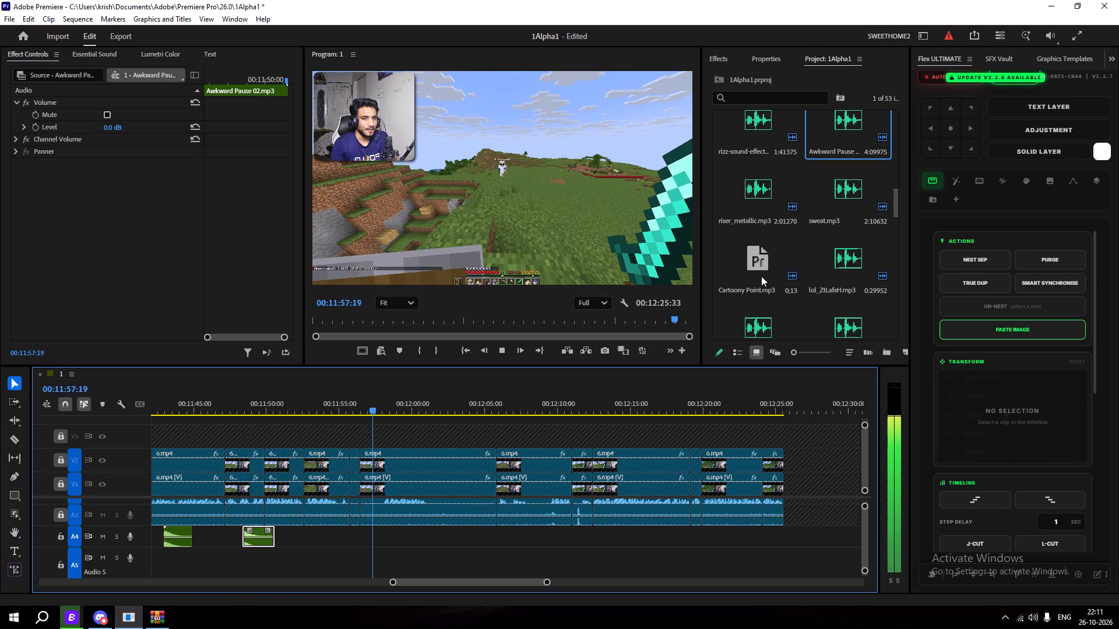
scroll(768, 273, up, 4)
scroll(770, 273, down, 4)
key(space)
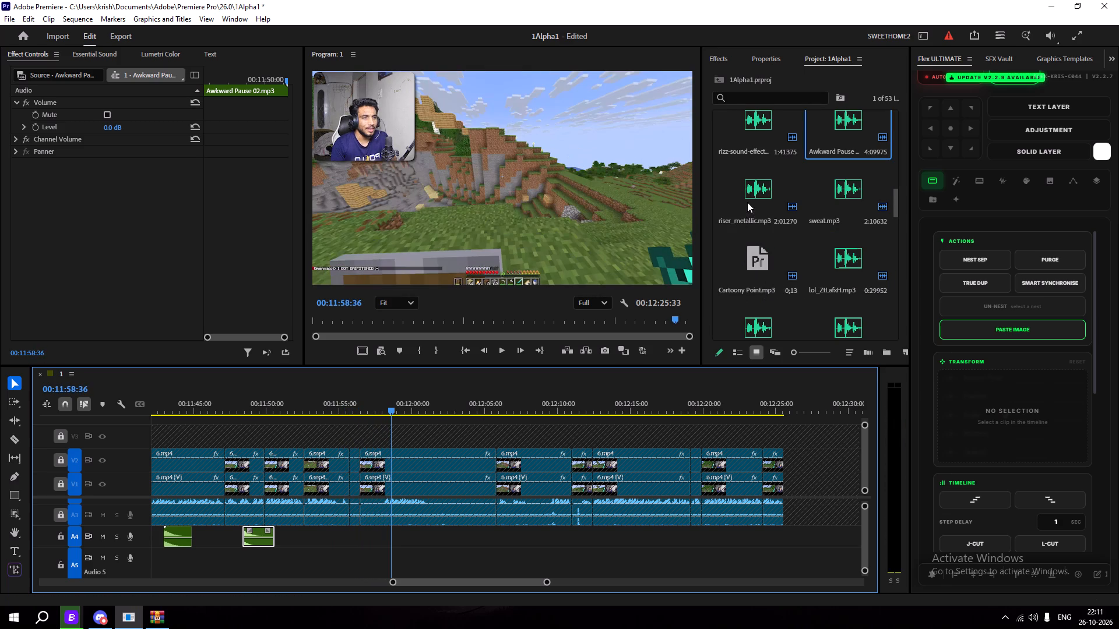
drag(747, 191, 300, 529)
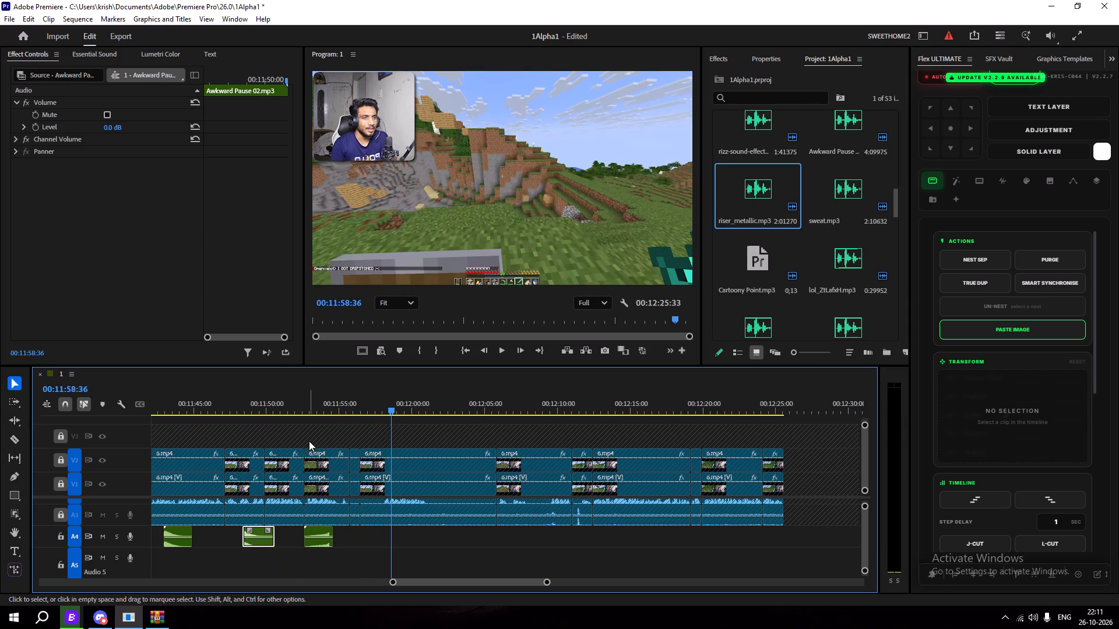
click(309, 399)
key(space)
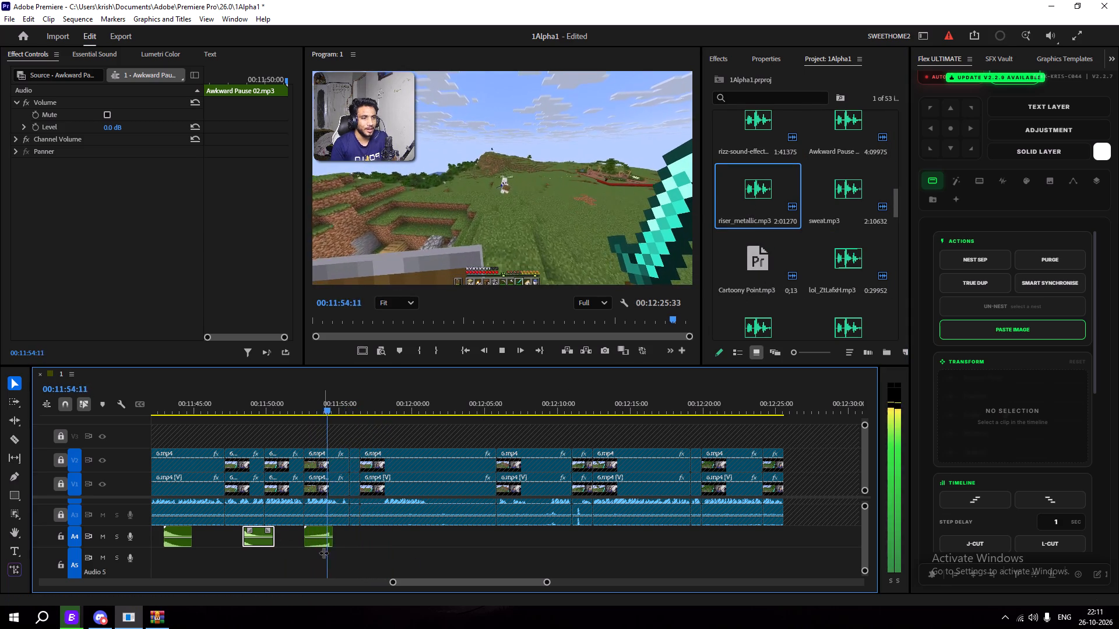
key(space)
click(325, 545)
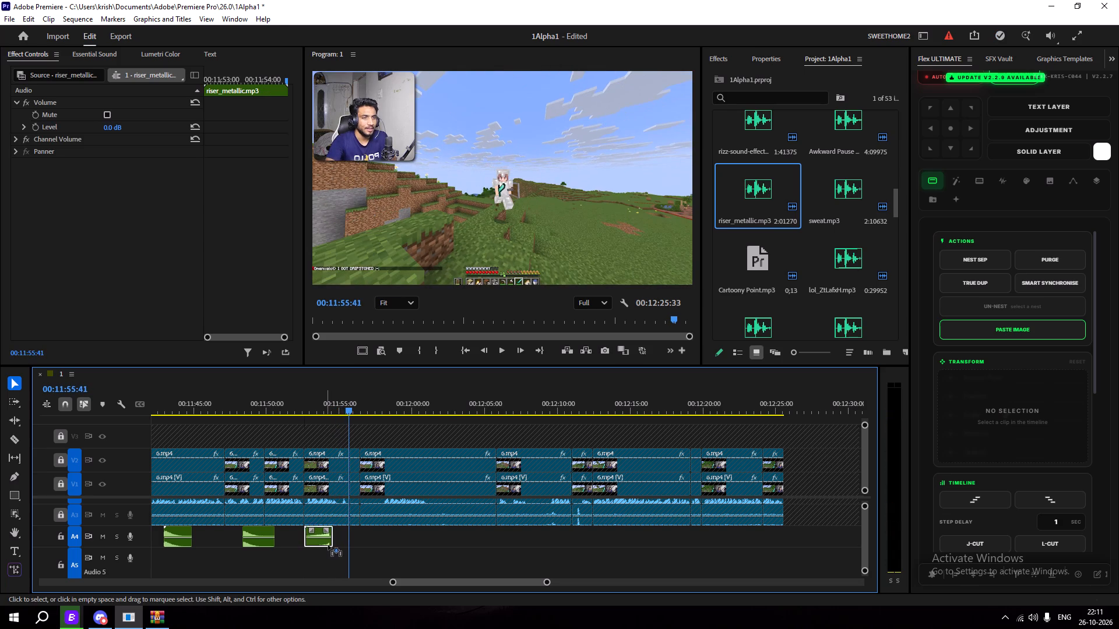
alt+scroll(329, 539, up, 8)
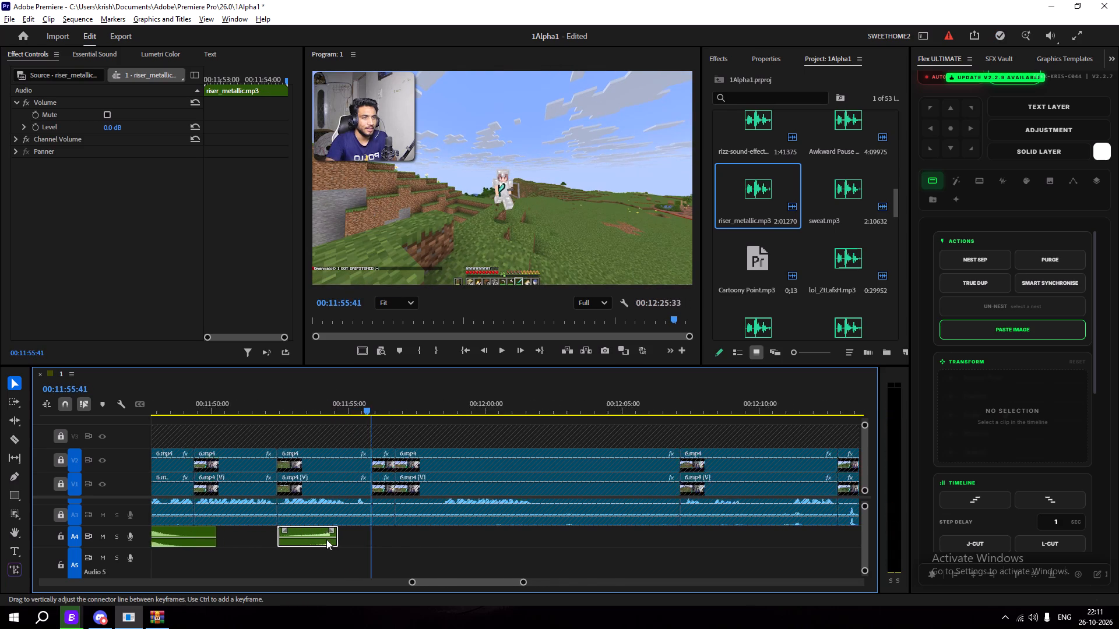
alt+scroll(326, 539, up, 1)
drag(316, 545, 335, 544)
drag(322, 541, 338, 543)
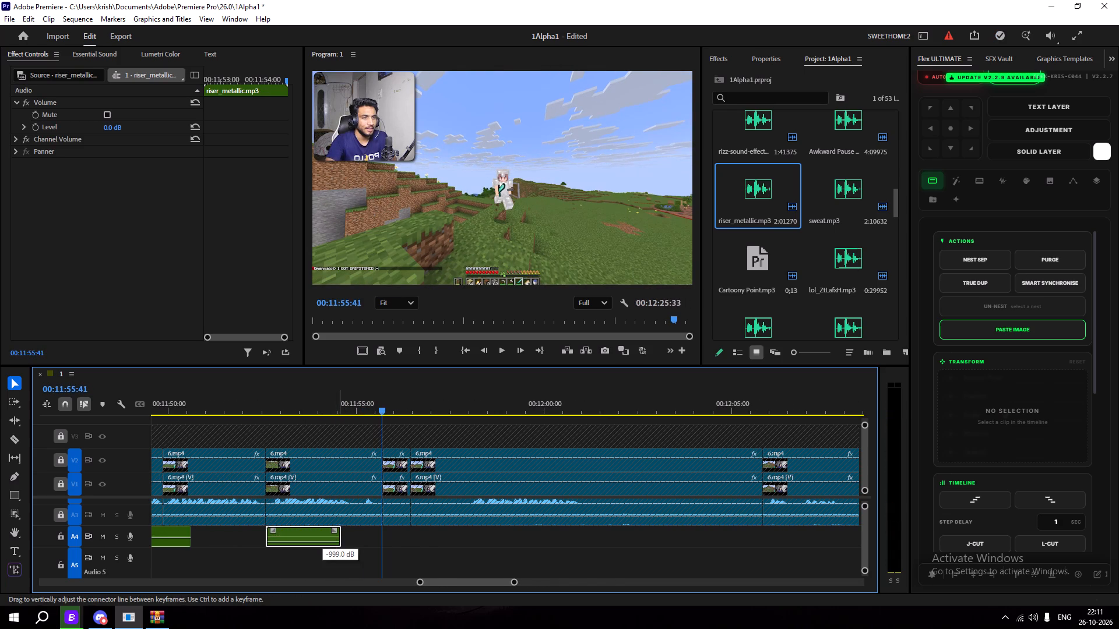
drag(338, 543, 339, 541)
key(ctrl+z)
Move the riser_metallic.mp3 clip 34 frames later to start at 00:11:53:10, and play the footage on to 00:12:13:58.
drag(320, 543, 341, 546)
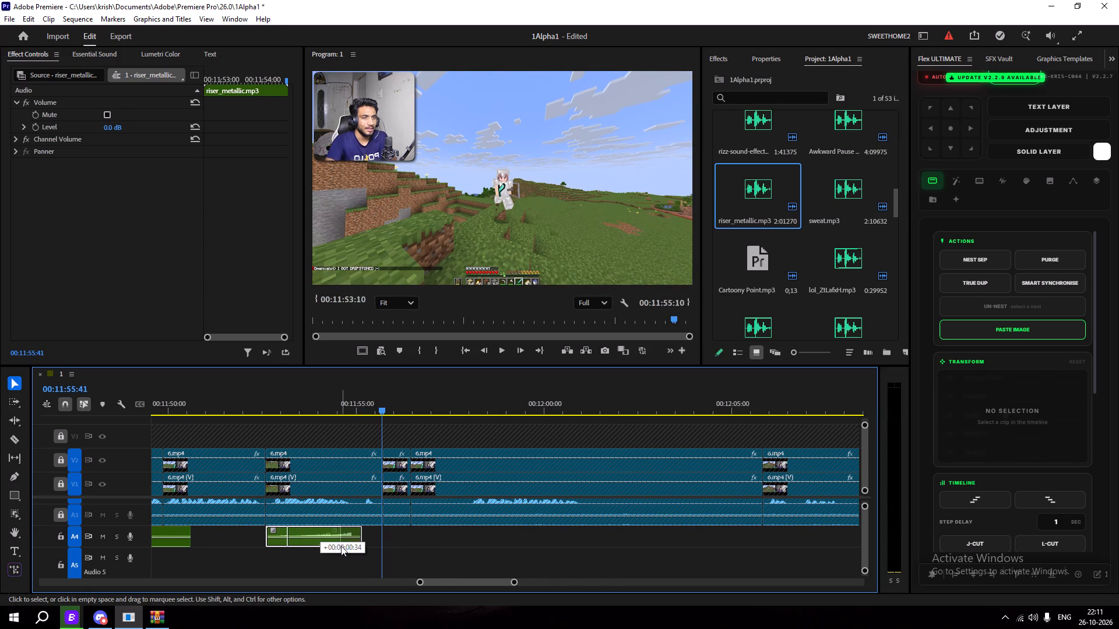
drag(322, 400, 244, 414)
key(space)
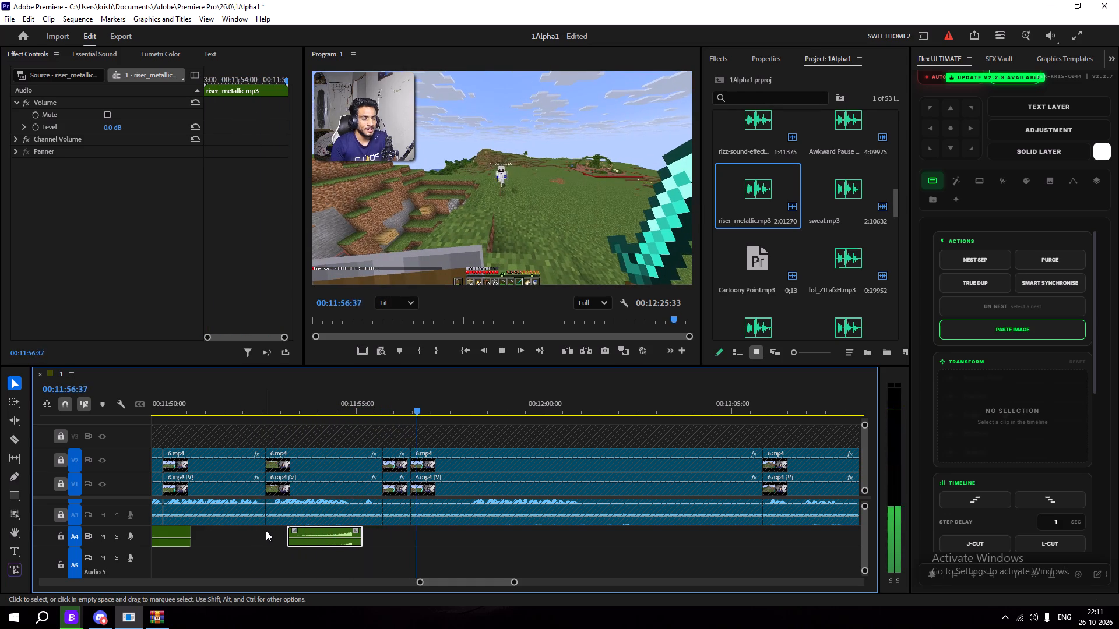
alt+scroll(406, 518, down, 5)
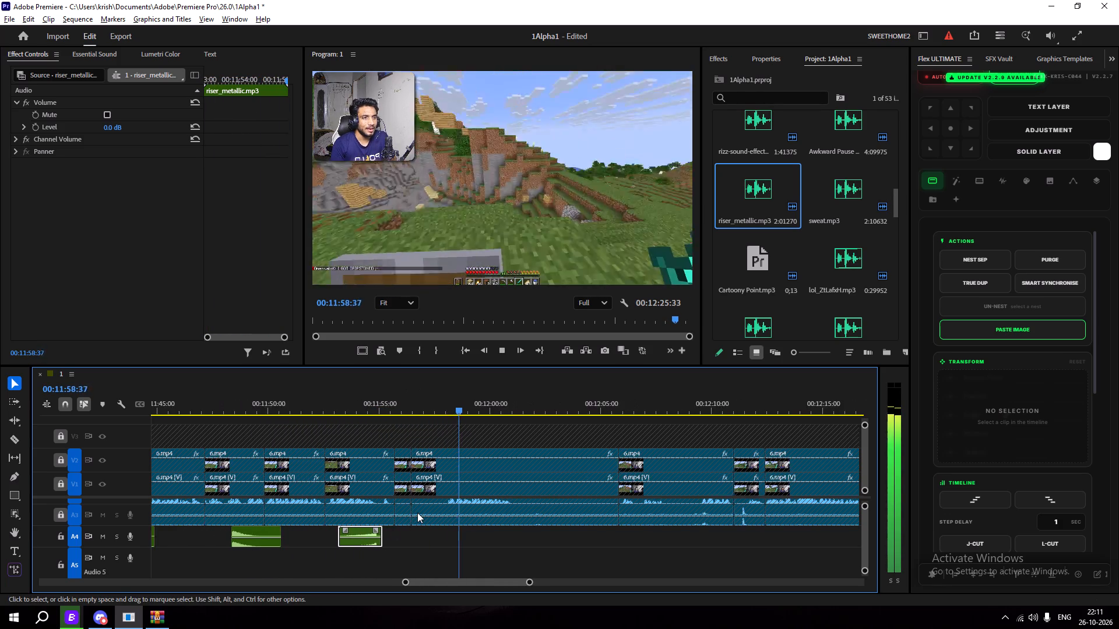
alt+scroll(417, 513, down, 2)
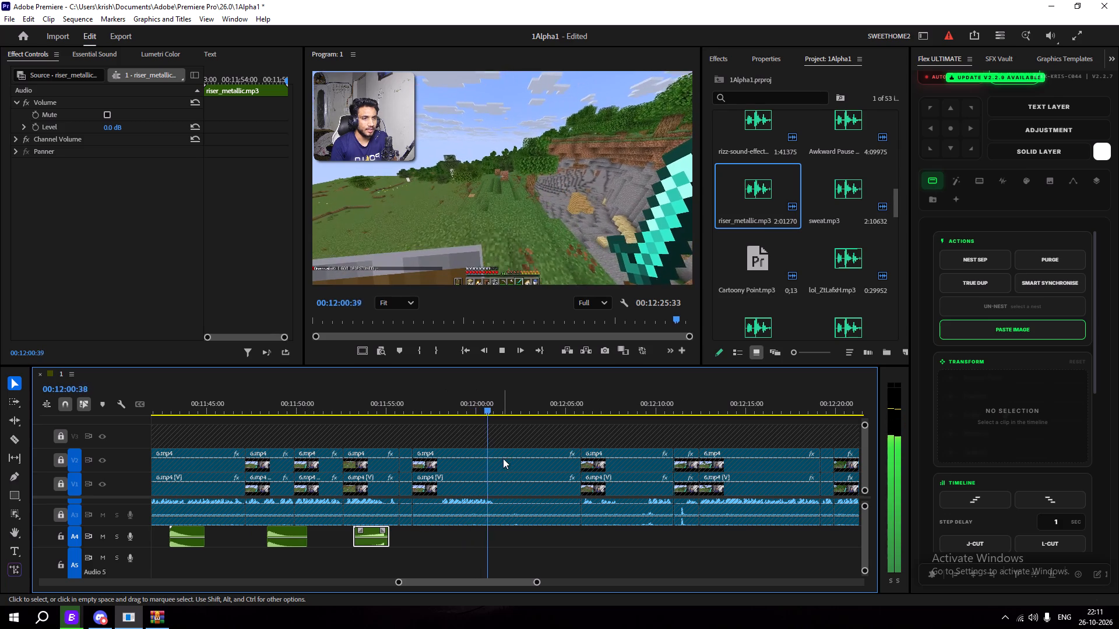
key(space)
drag(492, 415, 469, 418)
key(space)
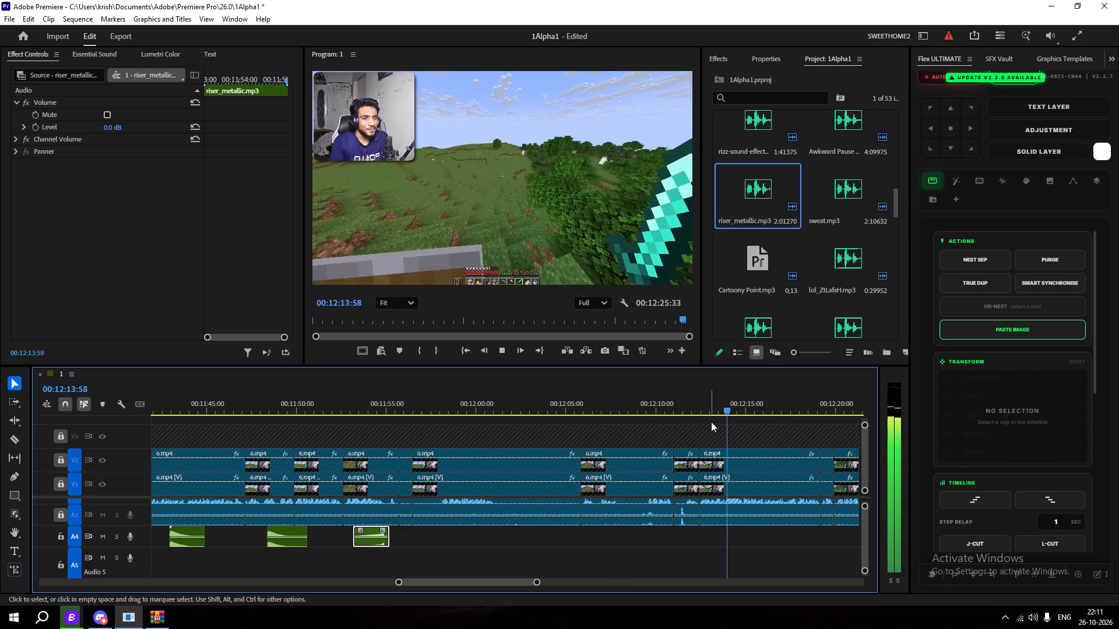
Return to 00:12:12:28 in the sequence and audition Funny Bonk.mp3 from its start in the Source Monitor.
drag(720, 405, 701, 413)
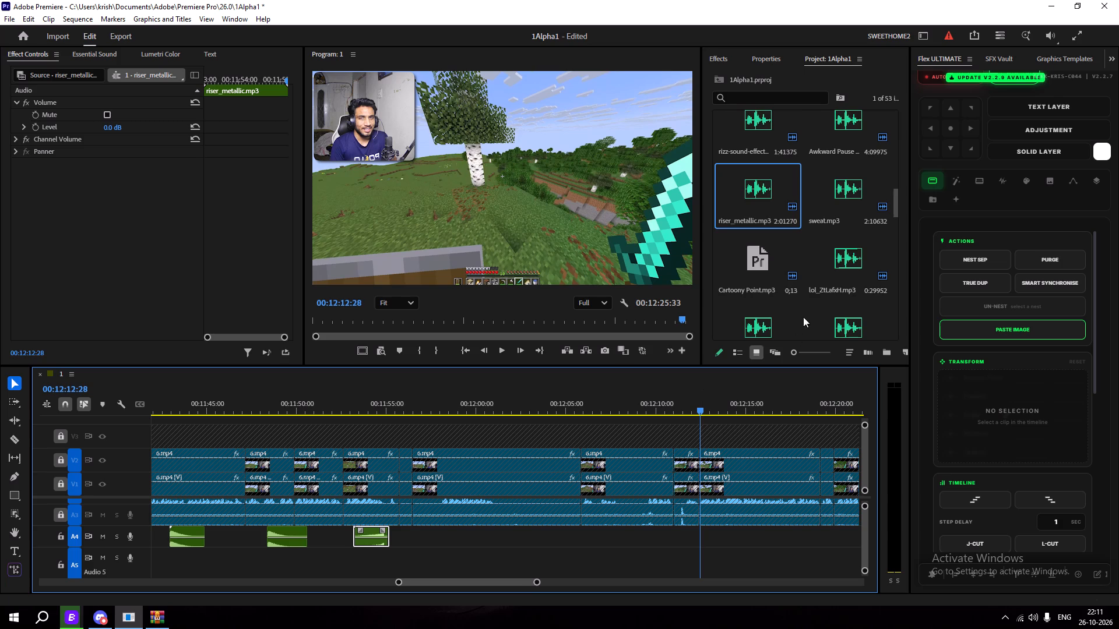
scroll(804, 309, down, 5)
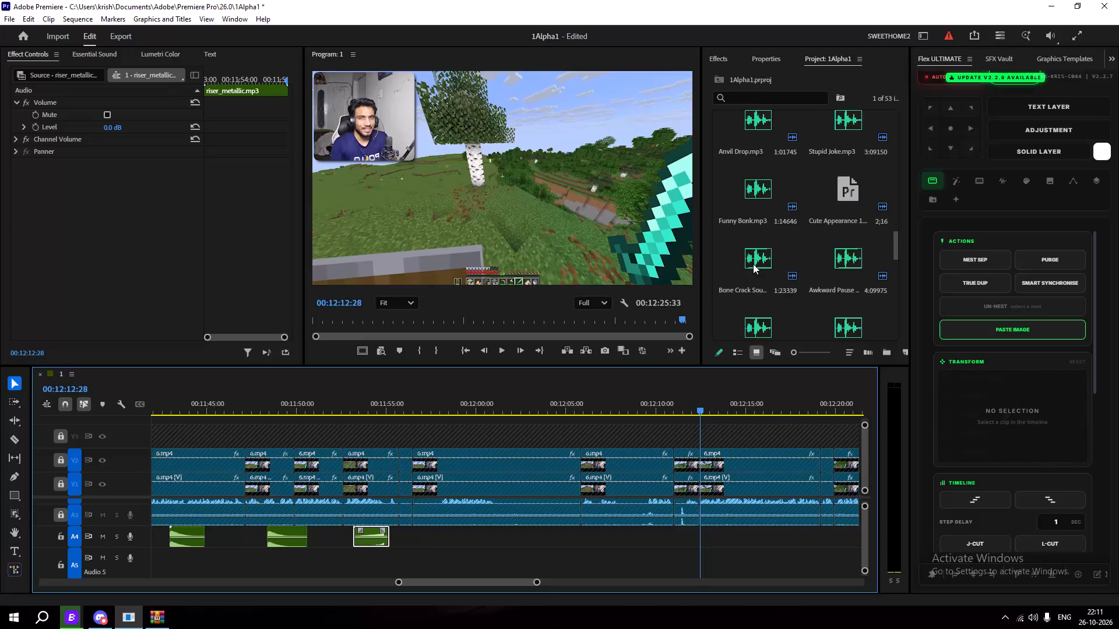
double_click(766, 193)
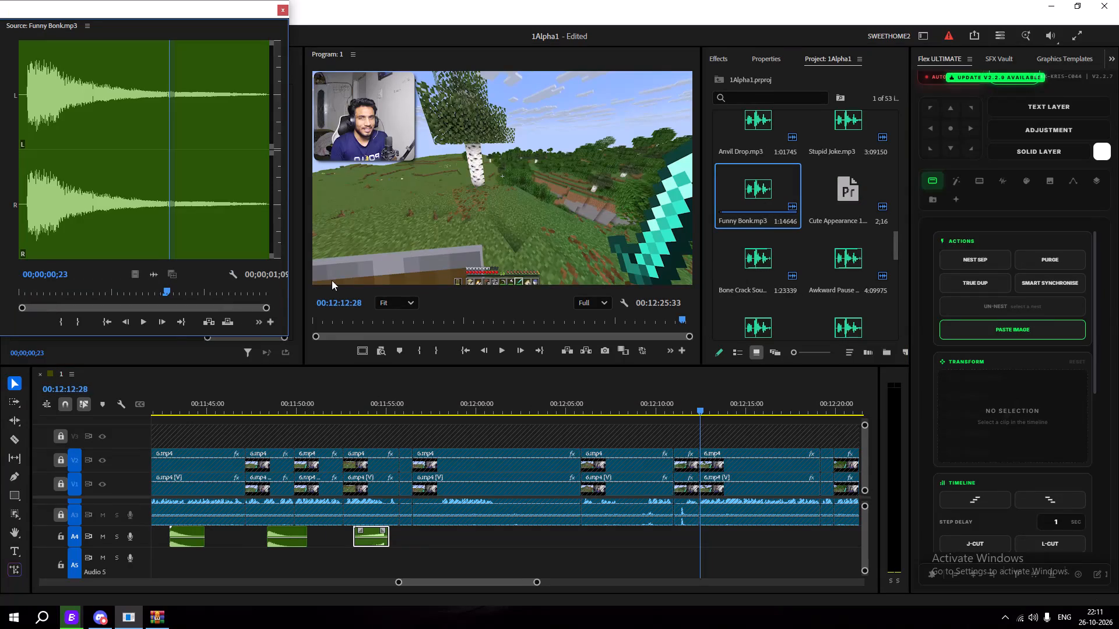
drag(59, 292, 0, 301)
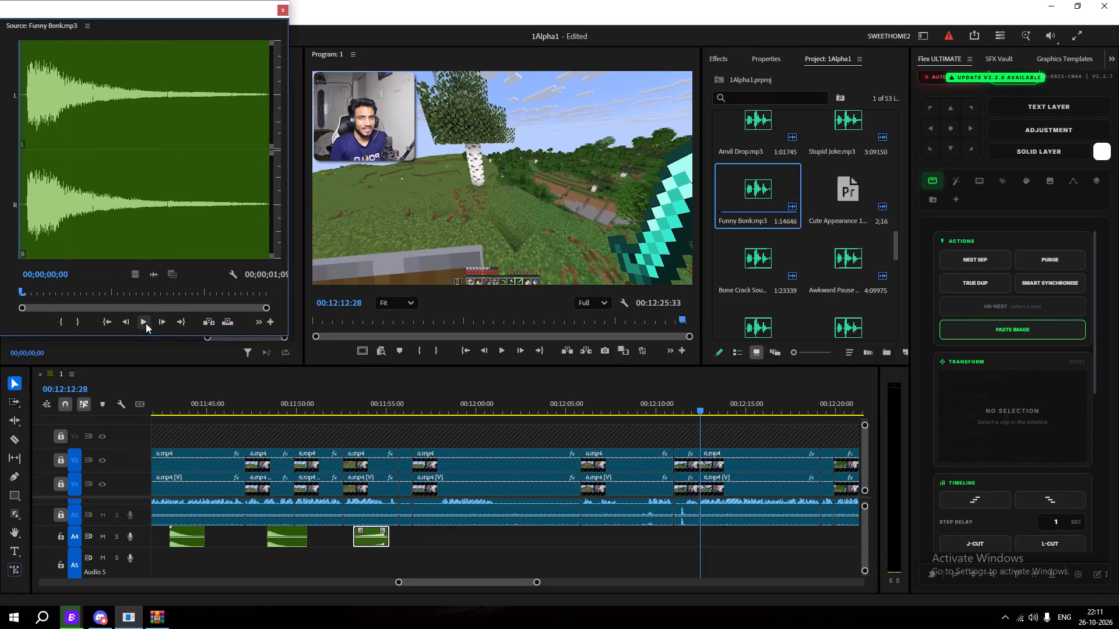
click(144, 324)
key(space)
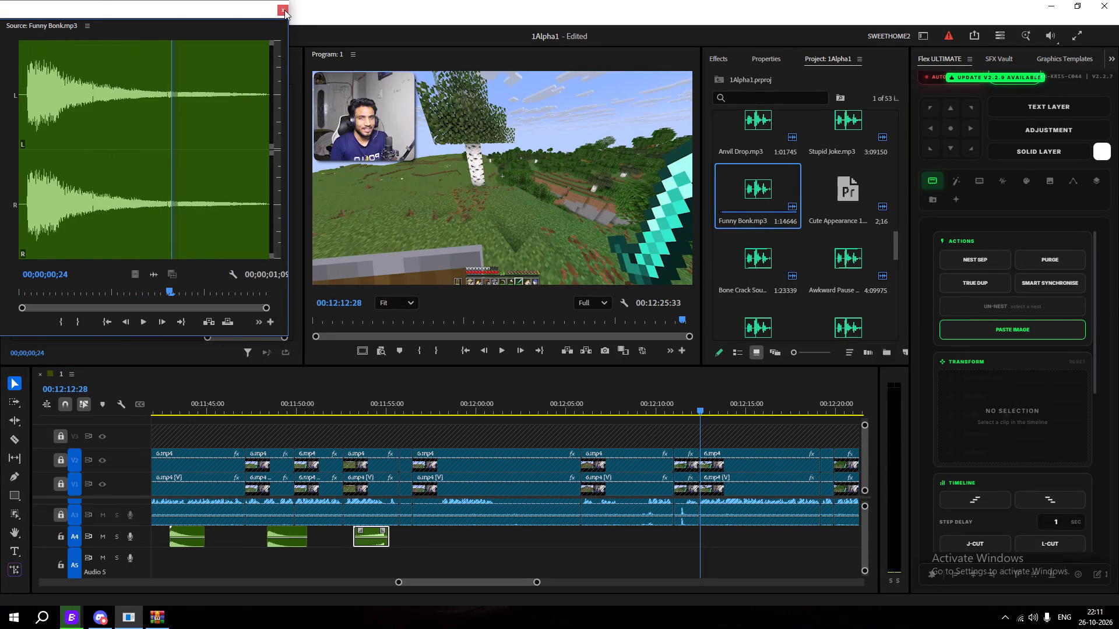
Place Funny Bonk.mp3 on A4 at 00:12:12:28 and set its volume level to -2.0 dB while playing it with the footage.
click(284, 10)
drag(742, 190, 699, 531)
key(space)
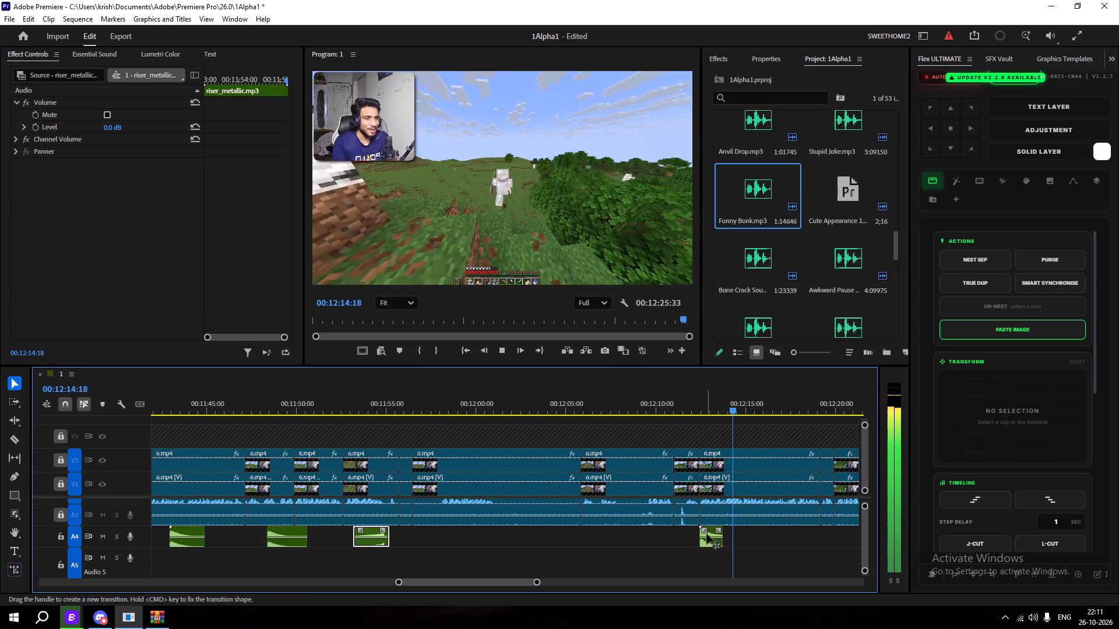
drag(711, 536, 717, 538)
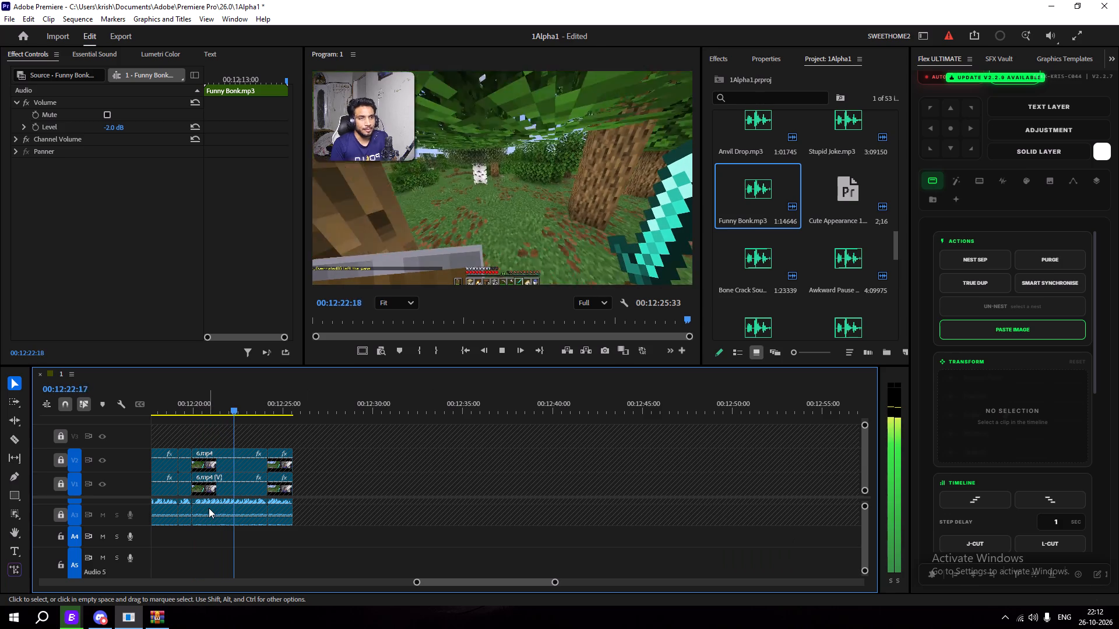
Save the project.
key(ctrl+s)
Replay the footage between about 00:12:23:16 and 00:12:23:48 to find the exact moment for a sound effect.
key(space)
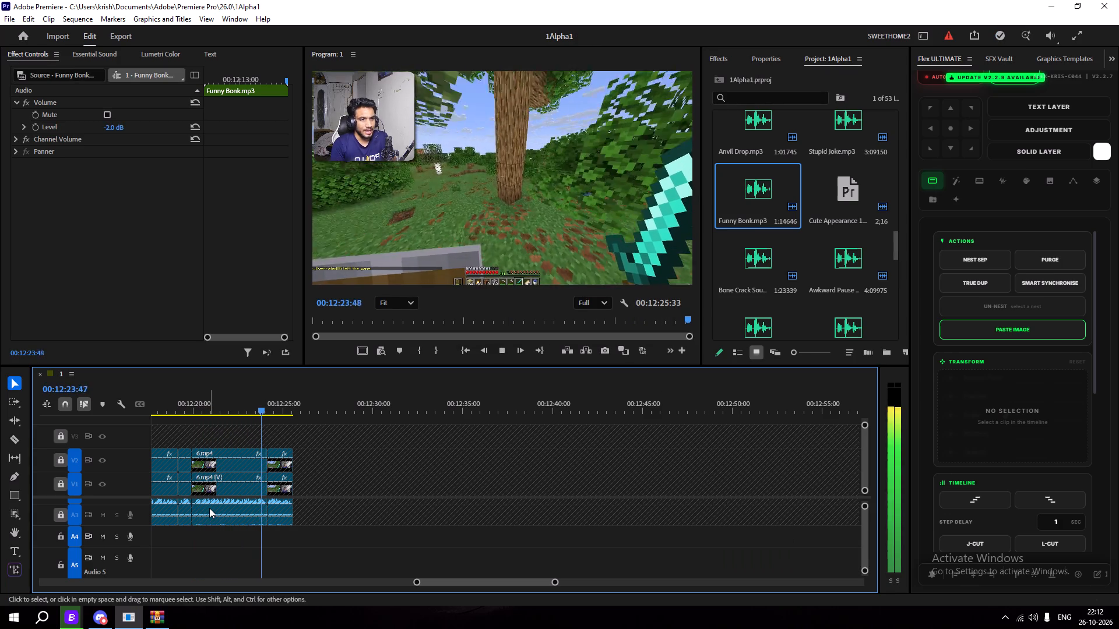
key(space)
click(253, 408)
key(space)
key(space)
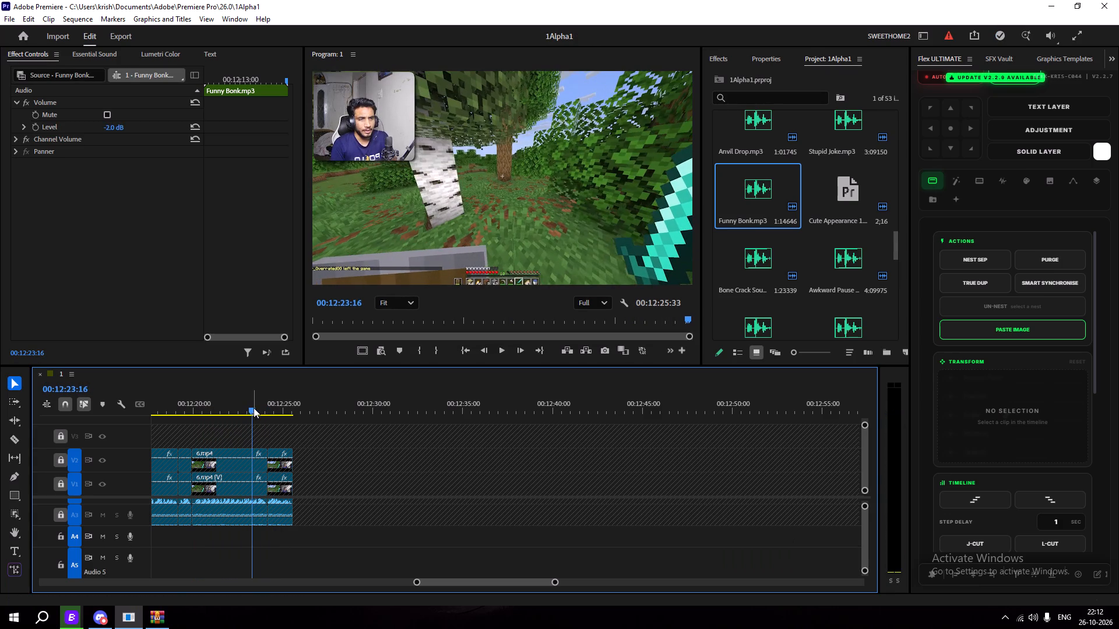
key(space)
key(space)
key(space)
key(space)
key(space)
key(space)
click(258, 405)
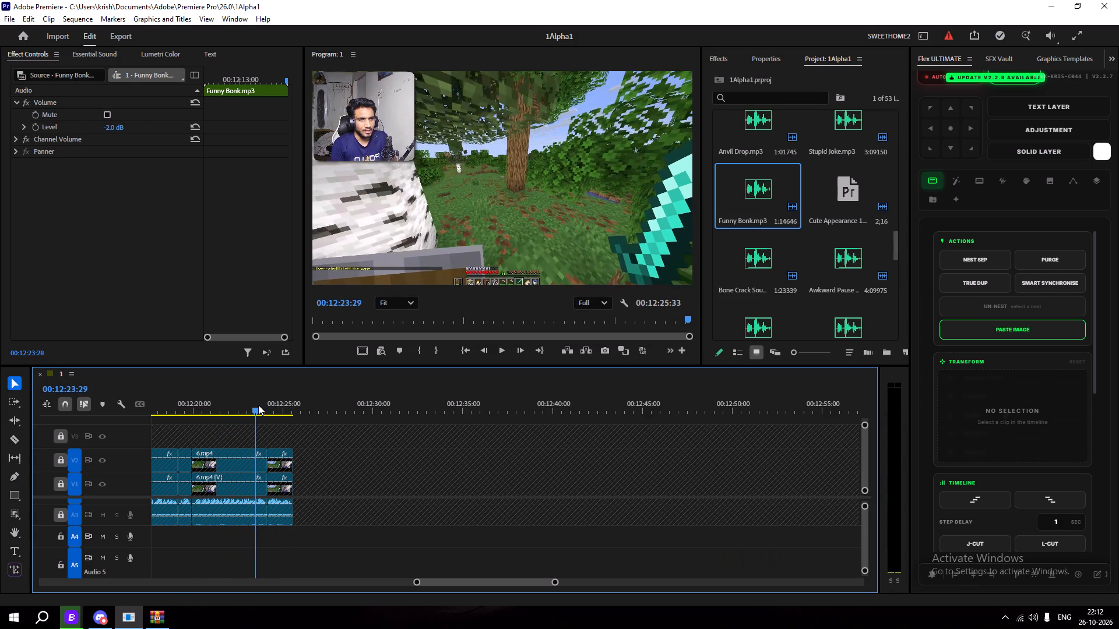
key(space)
key(space)
click(261, 402)
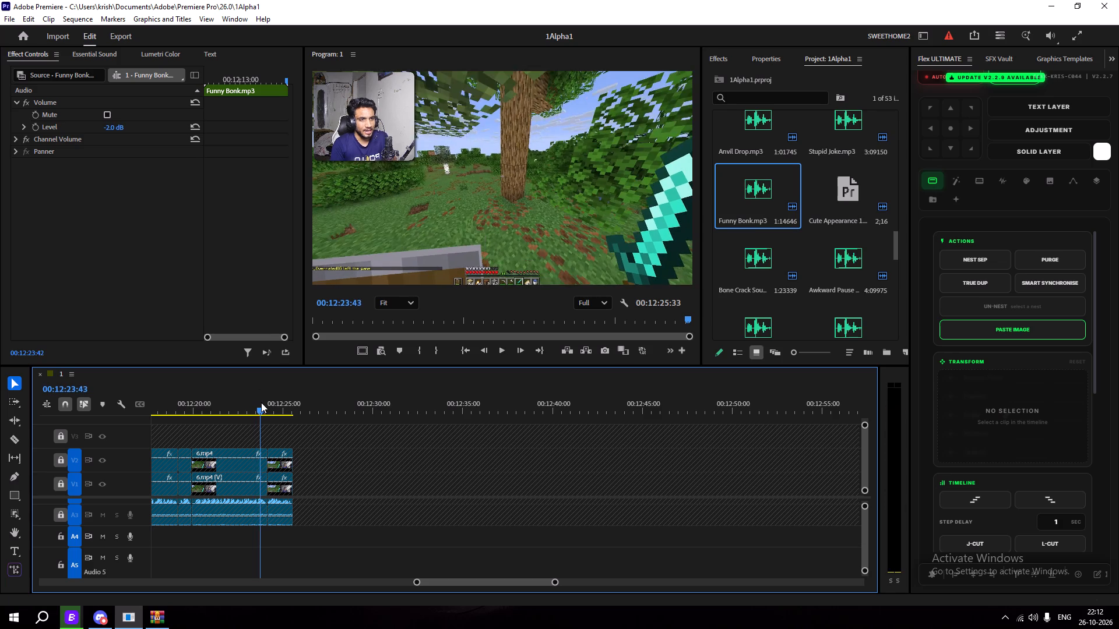
Place NANI!! (meme sound effect).mp3 on A4 at 00:12:23:37.
scroll(769, 277, down, 2)
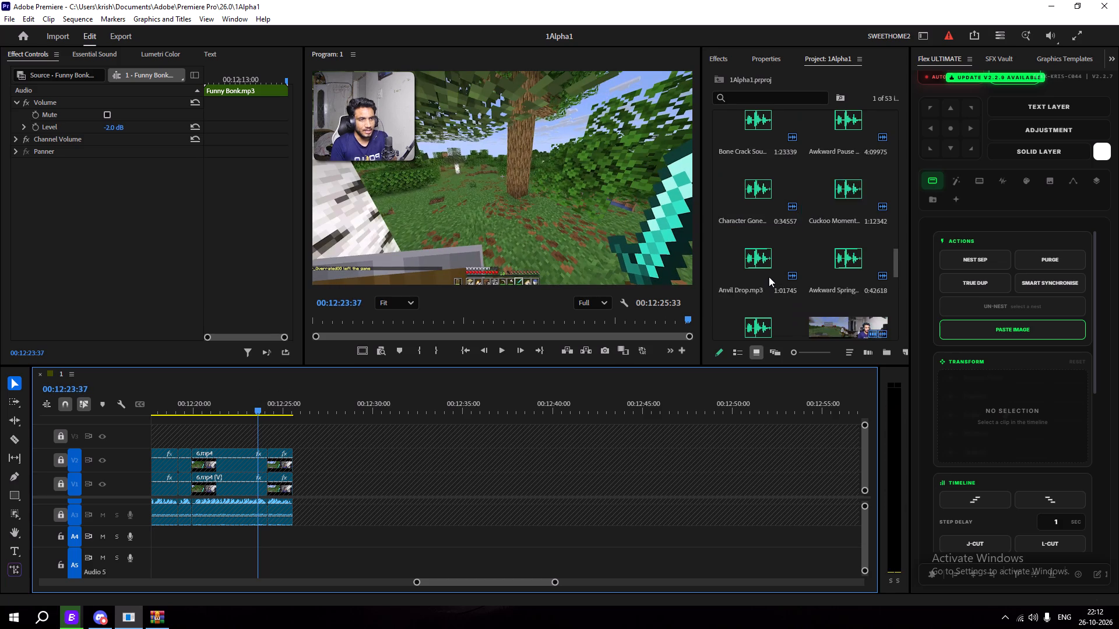
scroll(769, 277, down, 11)
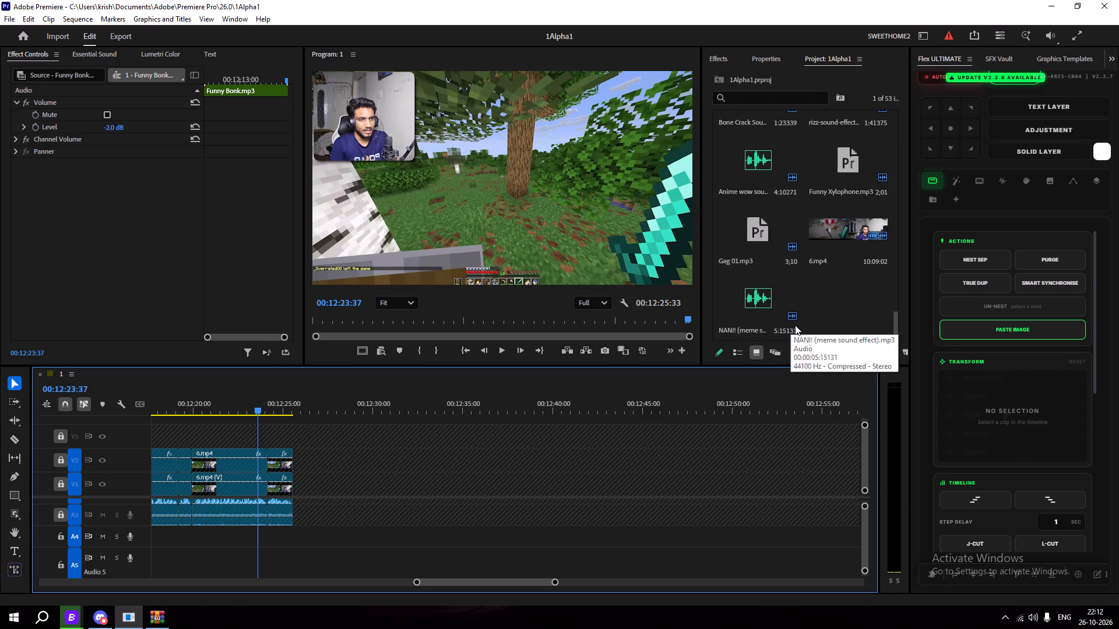
drag(758, 301, 259, 523)
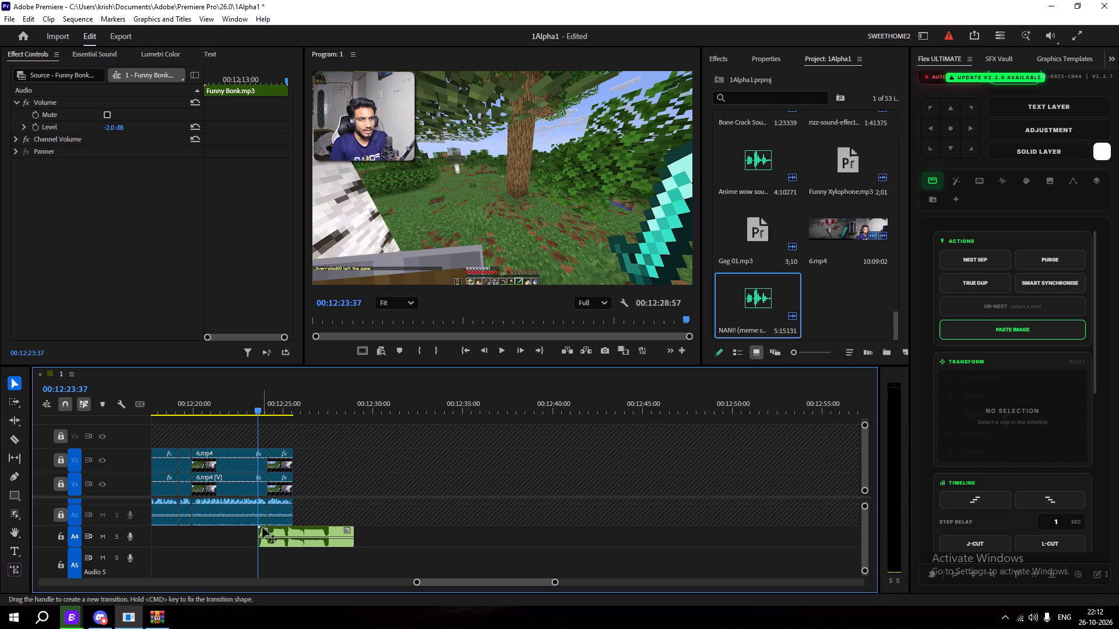
Split the NANI!! clip on A4 at 00:12:24:16 and delete the part after the cut.
key(space)
key(space)
key(c)
click(272, 536)
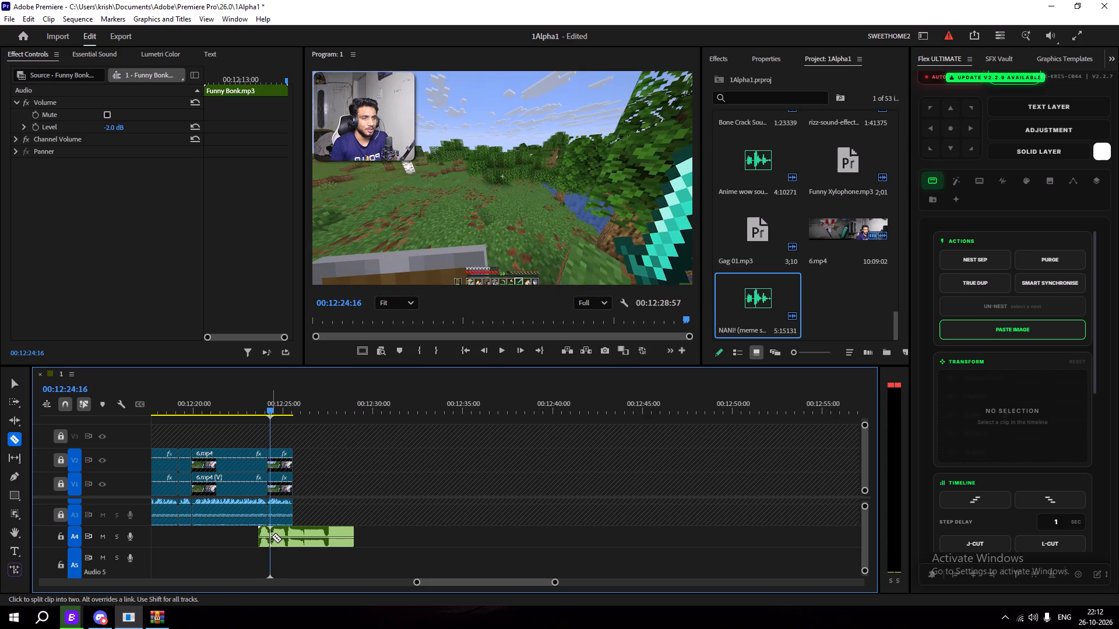
key(v)
click(286, 540)
key(Delete)
Replay the lead-in and move the trimmed NANI!! clip about 10 frames earlier, ending at the 6.mp4 cut at about 00:12:24:06.
drag(263, 402, 227, 420)
key(space)
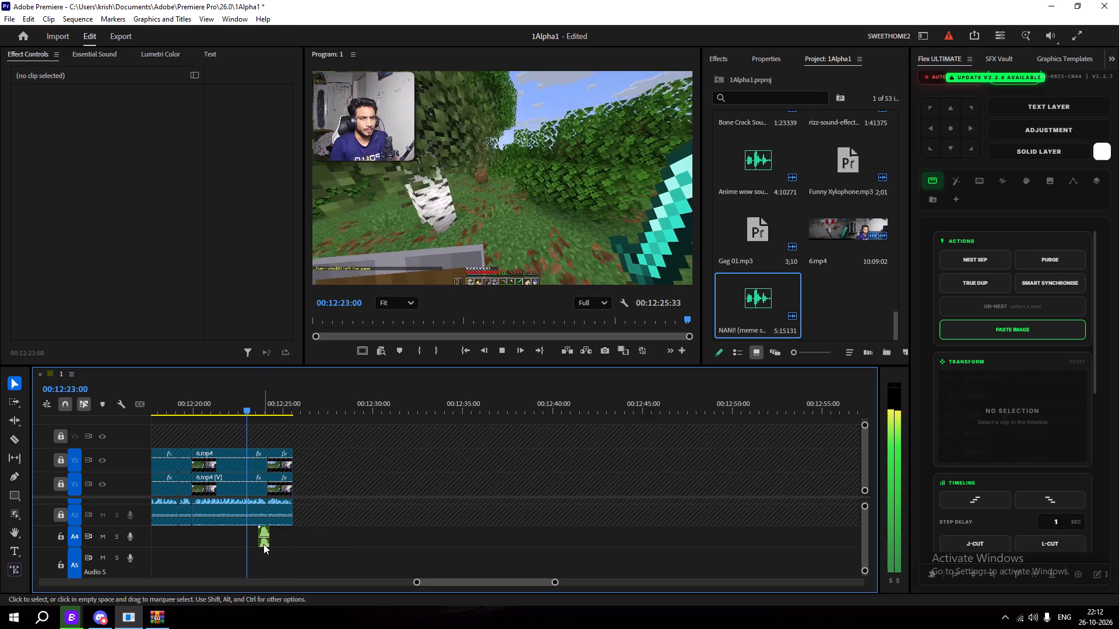
key(space)
alt+scroll(263, 538, up, 20)
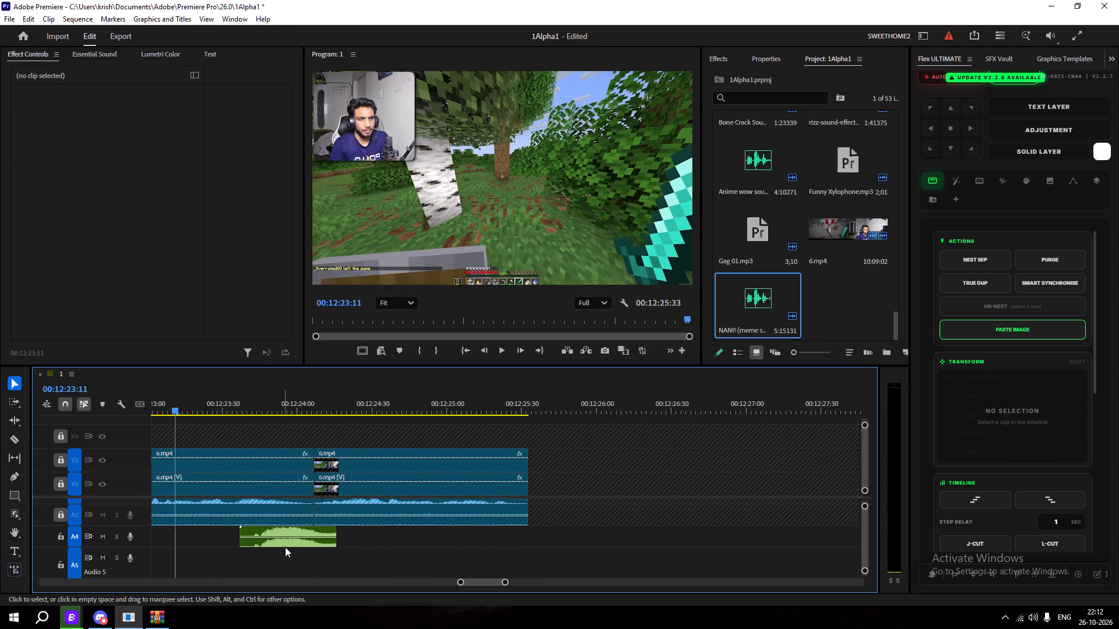
drag(285, 546, 263, 543)
Play the repositioned NANI!! clip against the video and set its volume level to -8.5 dB.
key(space)
alt+scroll(272, 533, down, 4)
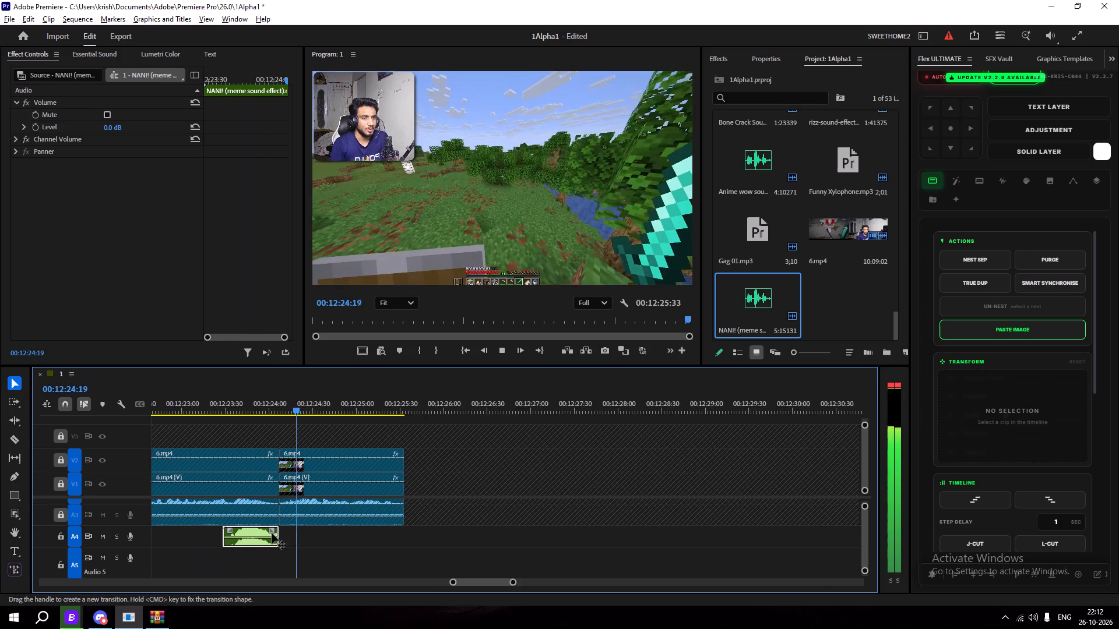
alt+scroll(272, 533, down, 5)
key(space)
click(257, 538)
key(space)
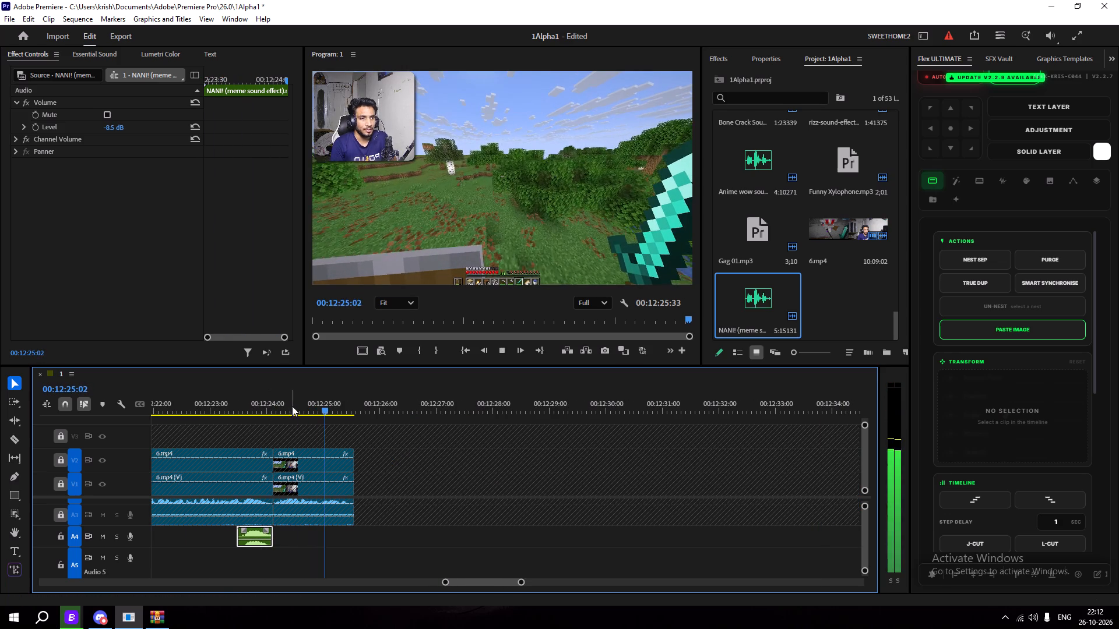
Replay the NANI!! clip with its lowered volume, and play the footage from 00:12:24:06 on to 00:12:25:19.
key(space)
drag(314, 401, 233, 414)
key(space)
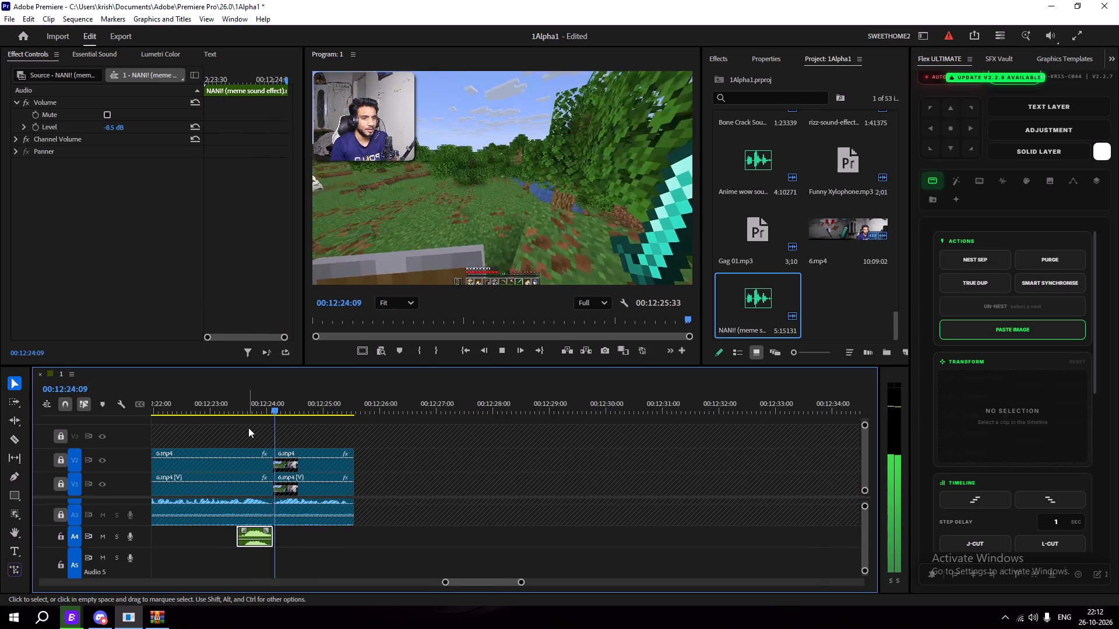
key(space)
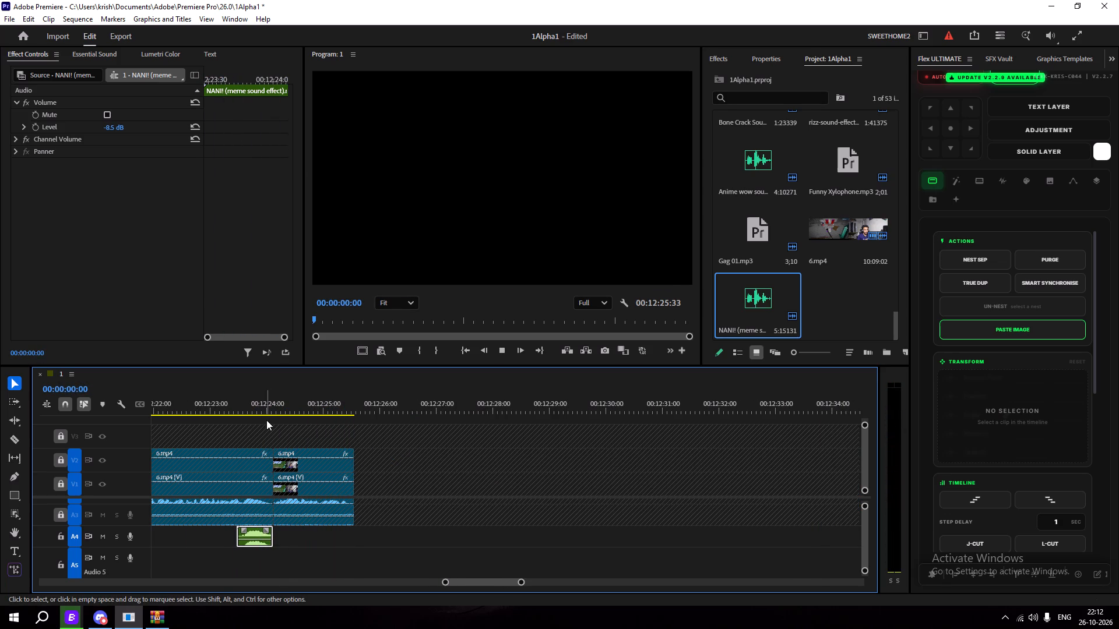
drag(317, 405, 274, 435)
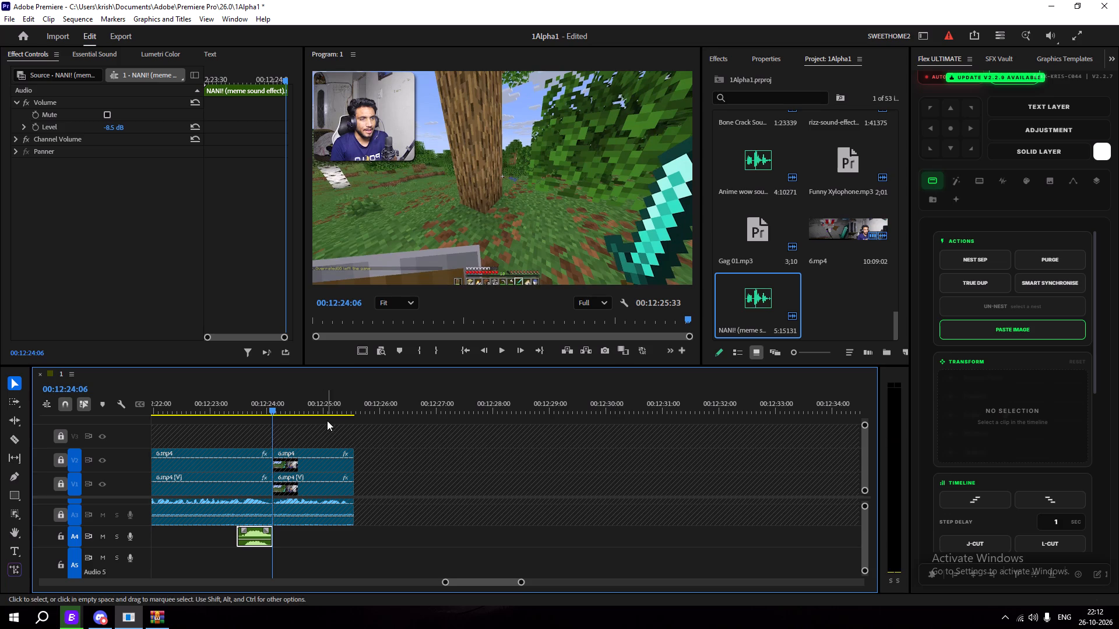
key(space)
key(space)
key(space)
key(space)
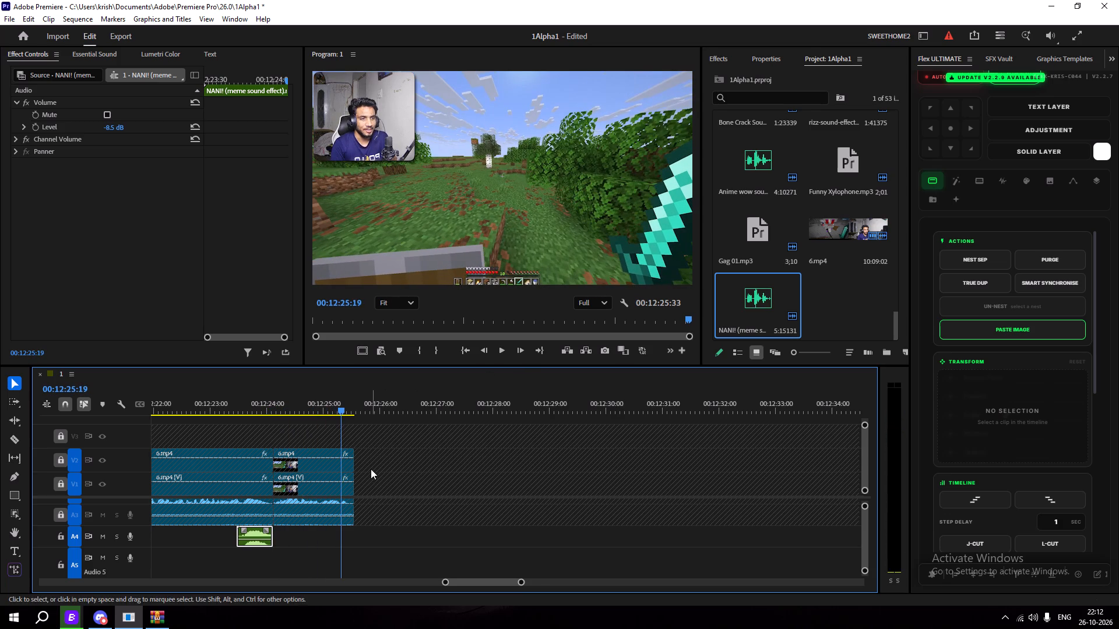
Add a sequence marker at 00:12:24:46.
alt+scroll(343, 469, down, 13)
click(328, 408)
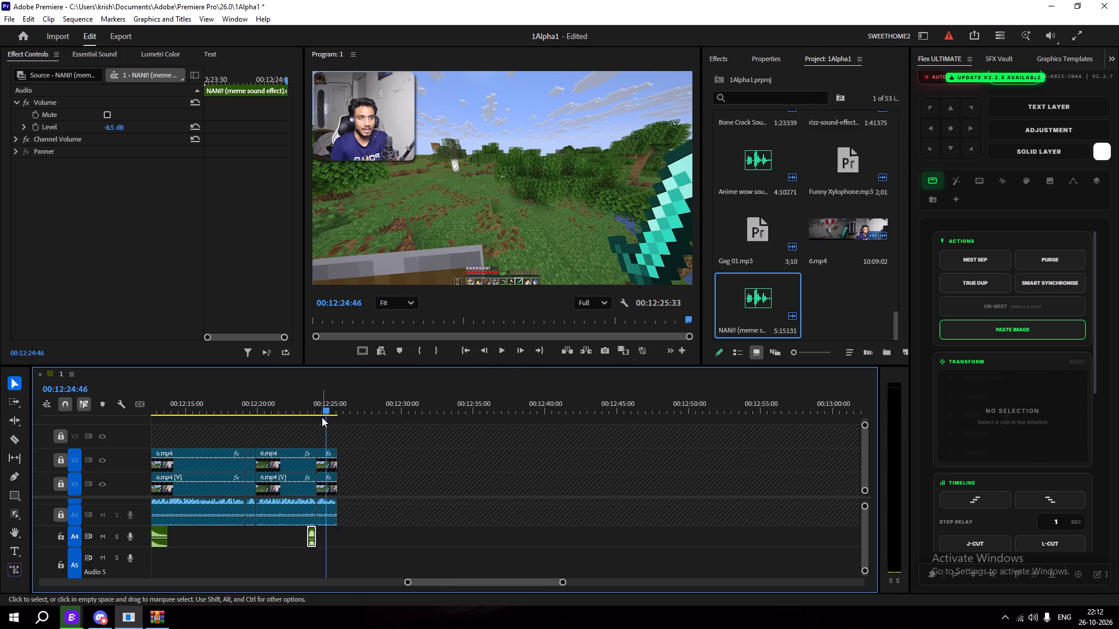
key(m)
click(375, 426)
alt+scroll(283, 416, down, 5)
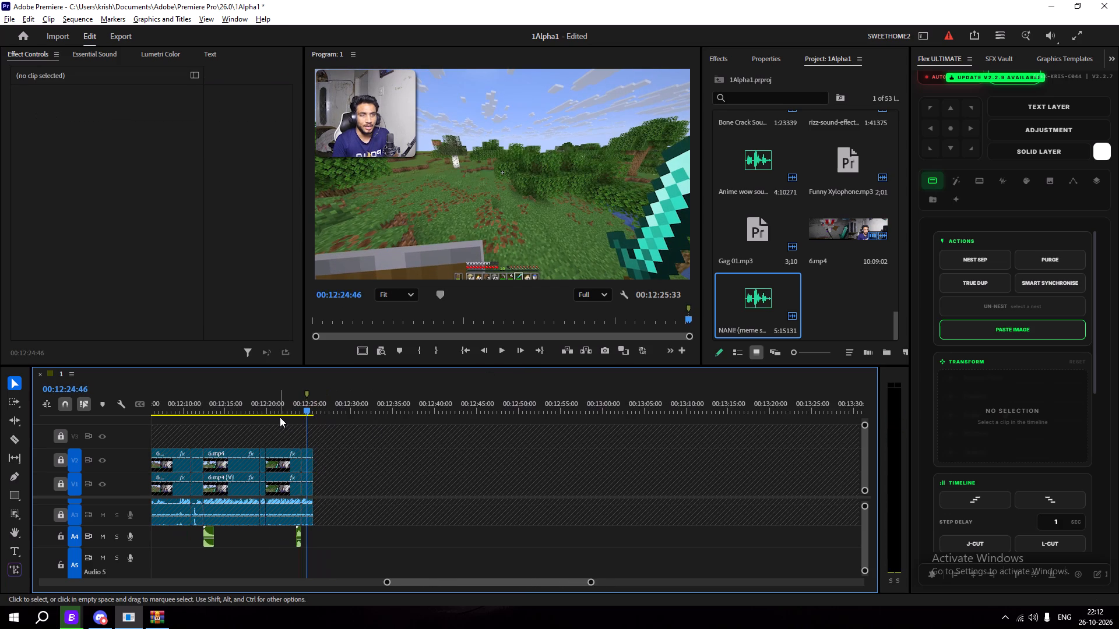
alt+scroll(280, 417, down, 2)
key(ctrl+z)
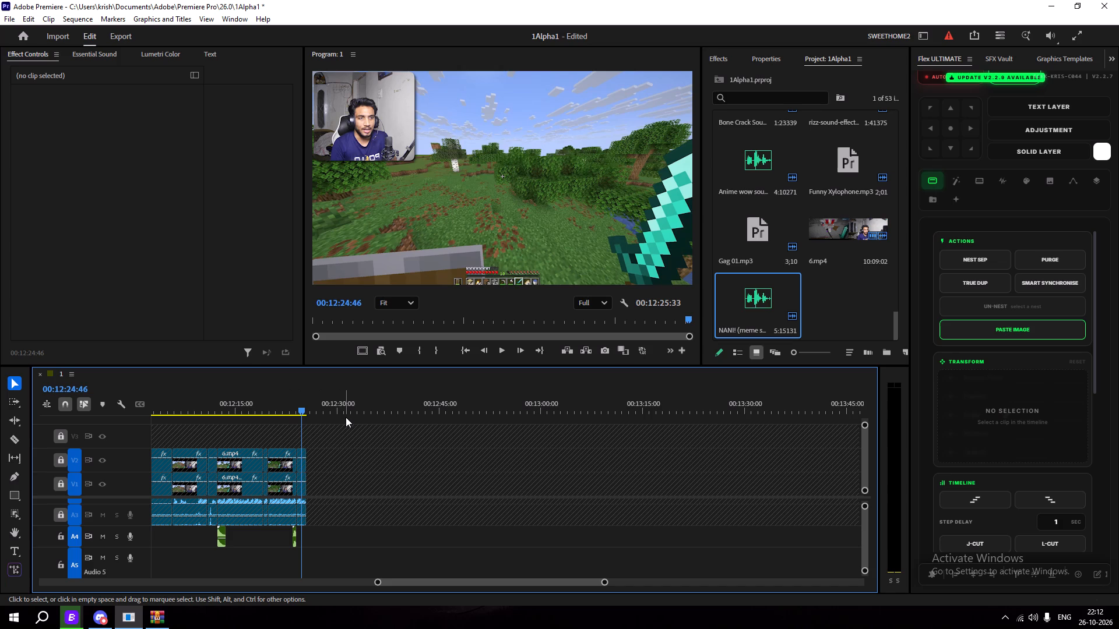
key(m)
click(378, 415)
Go back along the sequence and play the footage around 00:12:15 up to 00:12:16:53.
drag(282, 407, 140, 439)
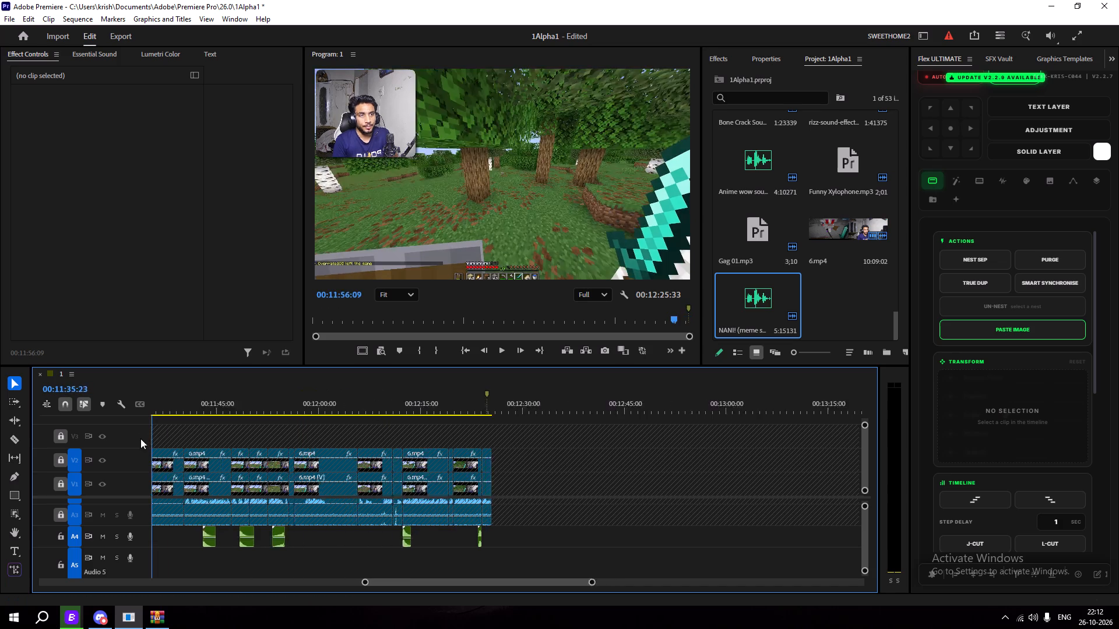
drag(140, 439, 509, 439)
key(space)
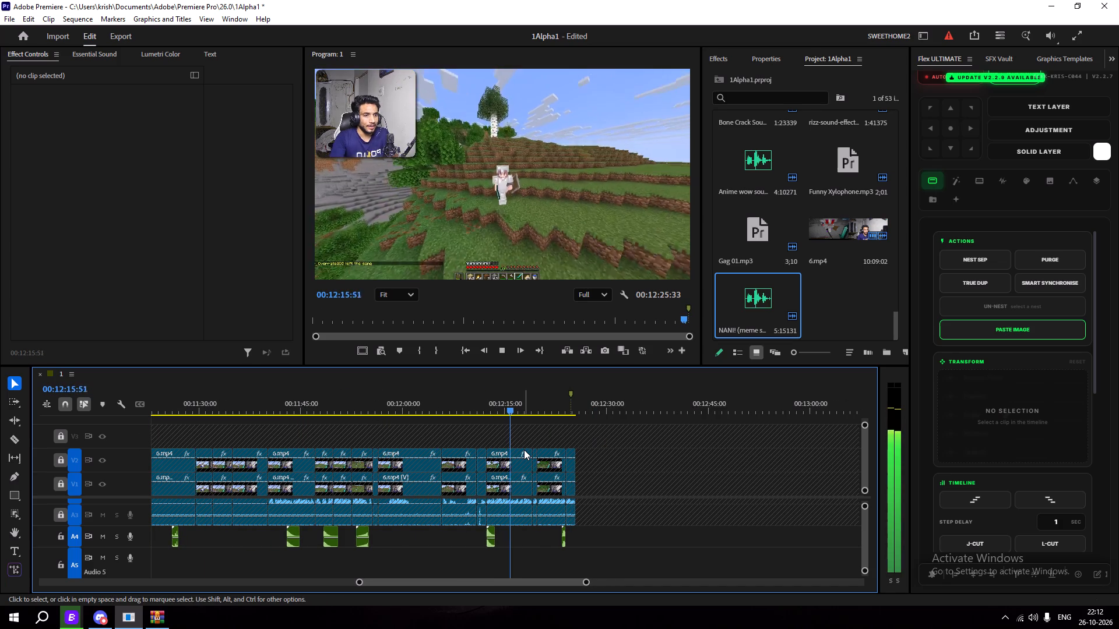
key(space)
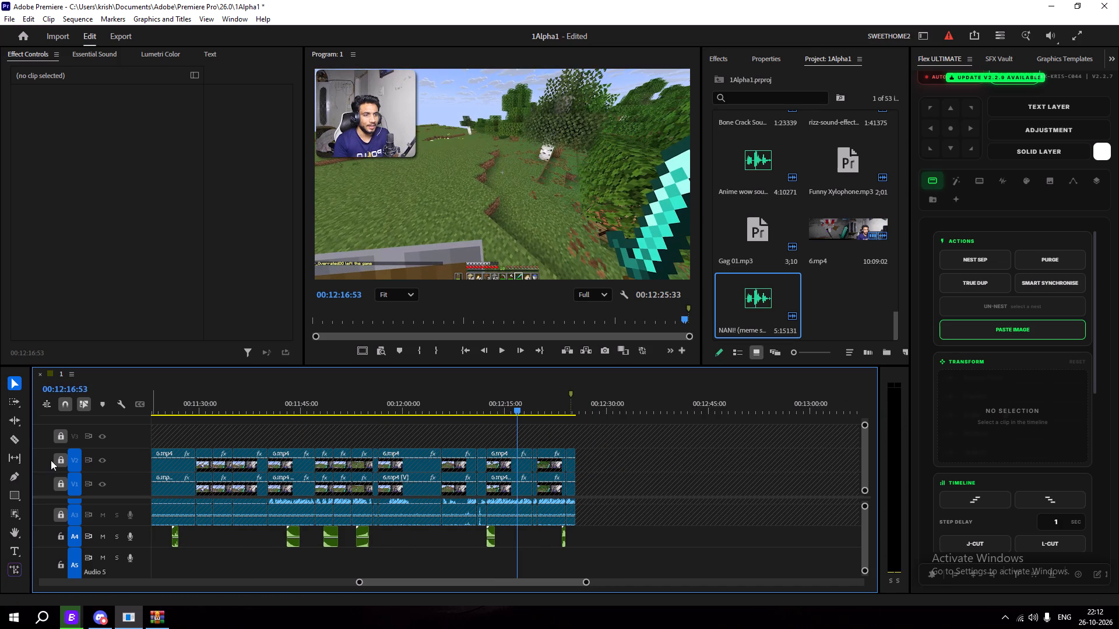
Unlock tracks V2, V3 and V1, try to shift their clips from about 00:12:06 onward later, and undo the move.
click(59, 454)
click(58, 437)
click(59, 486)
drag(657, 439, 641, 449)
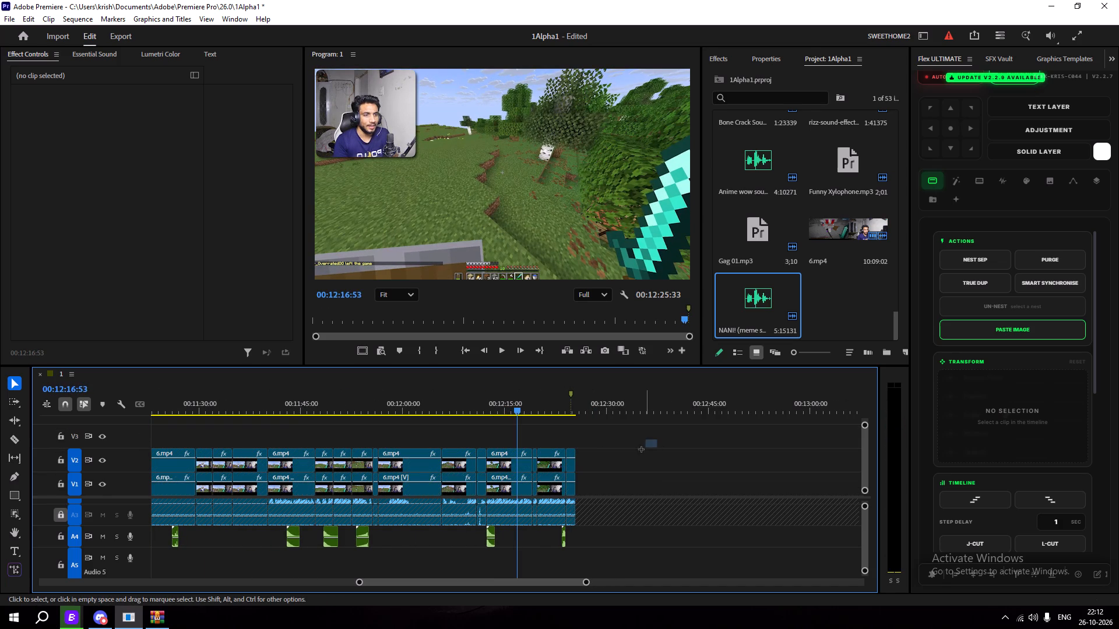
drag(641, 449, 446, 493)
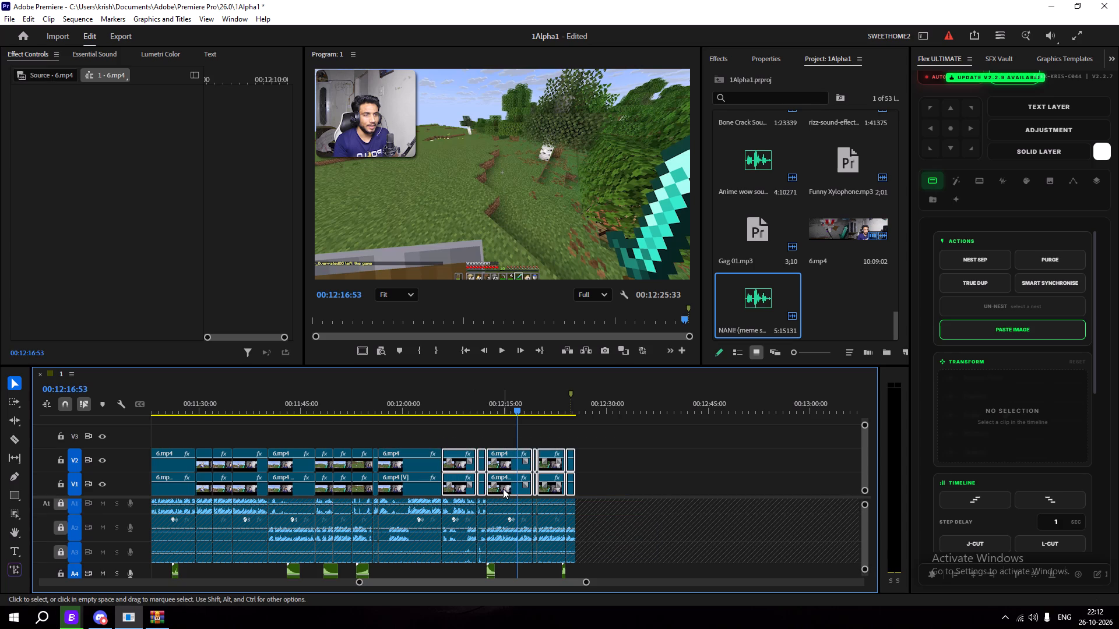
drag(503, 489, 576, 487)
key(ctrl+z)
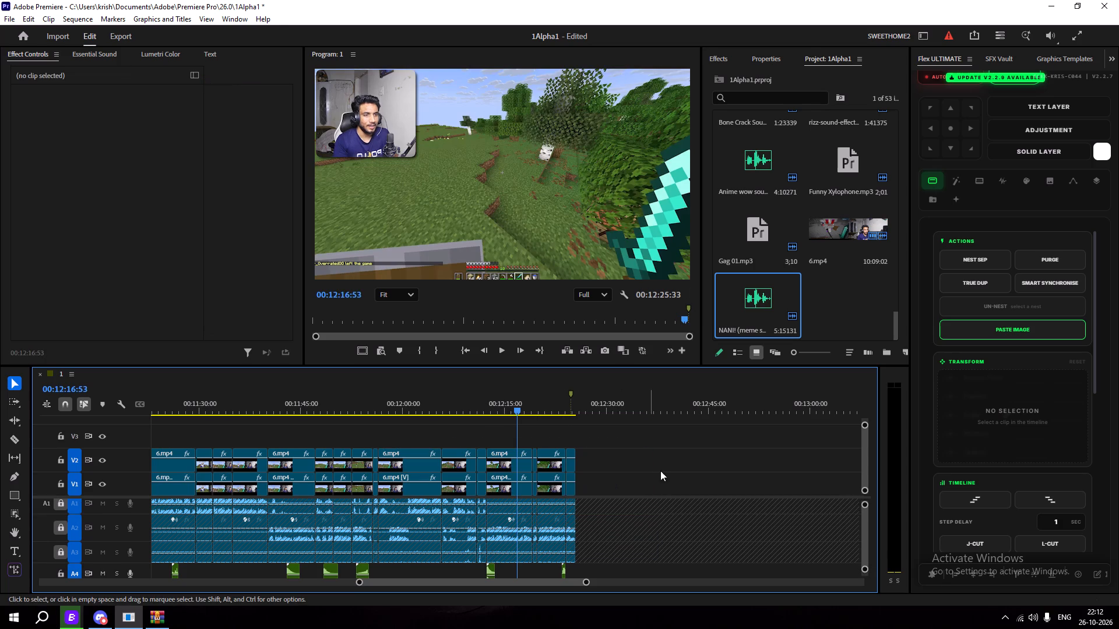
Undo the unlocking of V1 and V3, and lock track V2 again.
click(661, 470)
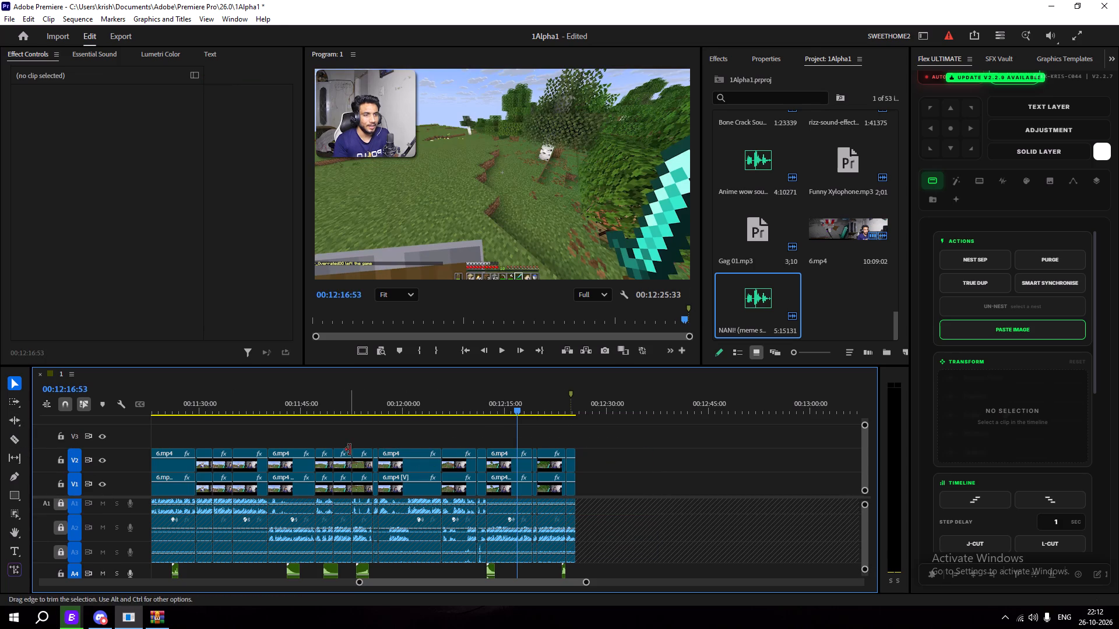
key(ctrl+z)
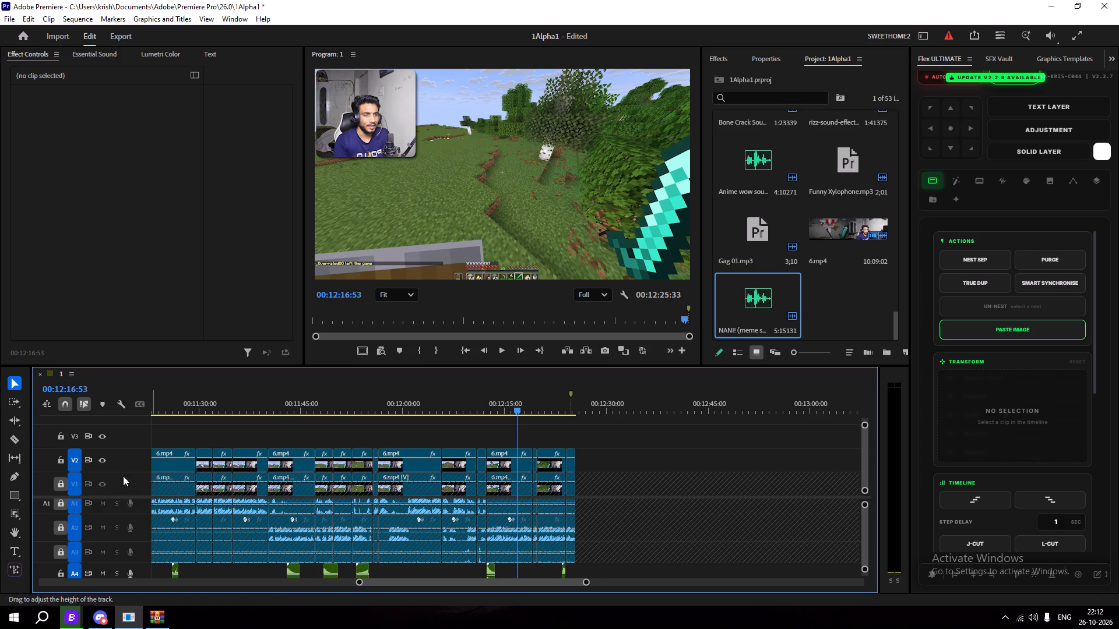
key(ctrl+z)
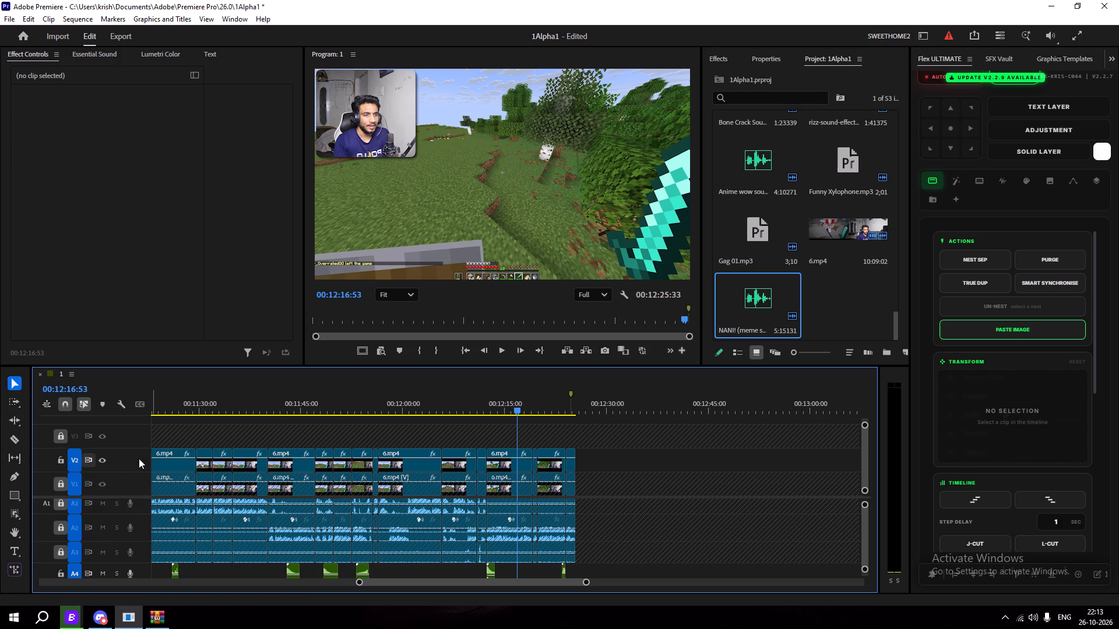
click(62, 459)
Unlock track V3 and save the project.
click(59, 434)
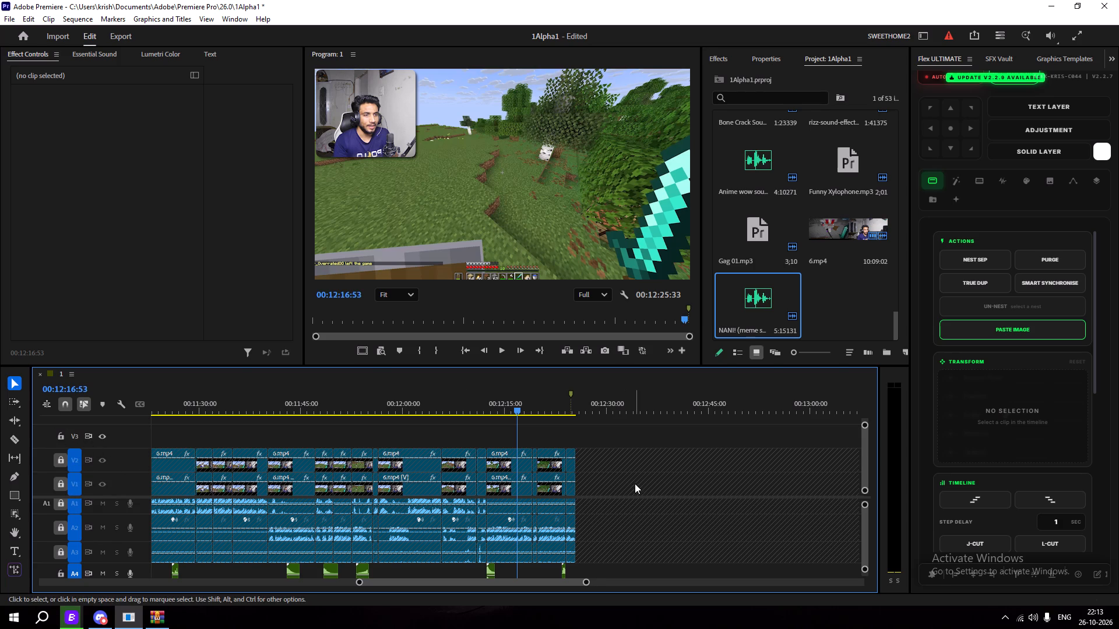
key(ctrl+s)
Play the footage from 00:12:16:53 through to the end of the sequence and save the project again.
click(615, 449)
key(space)
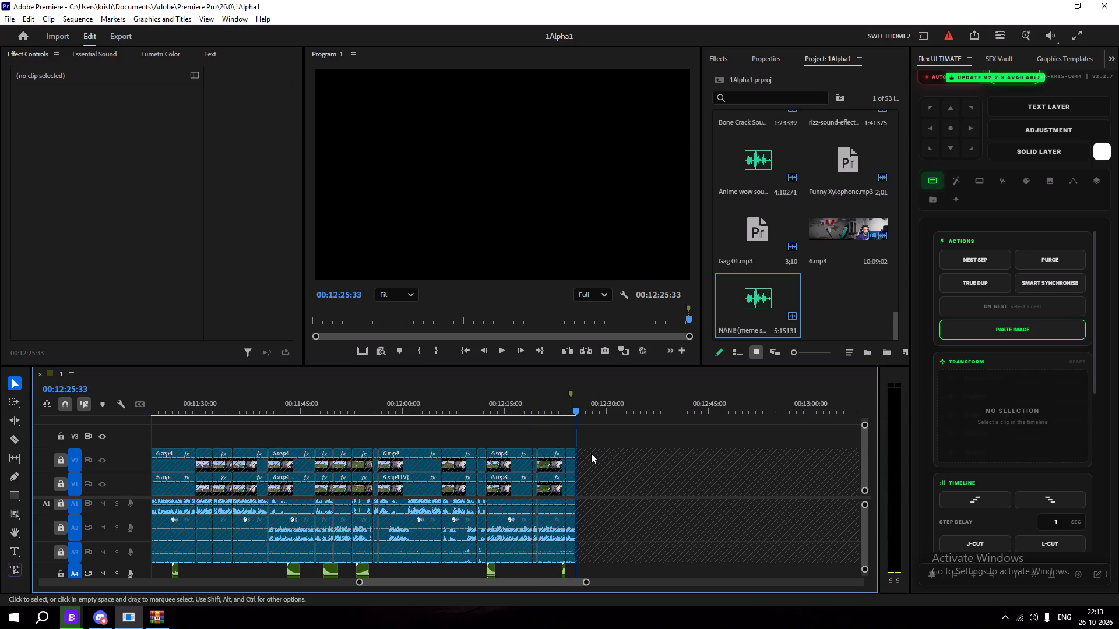
key(ctrl+s)
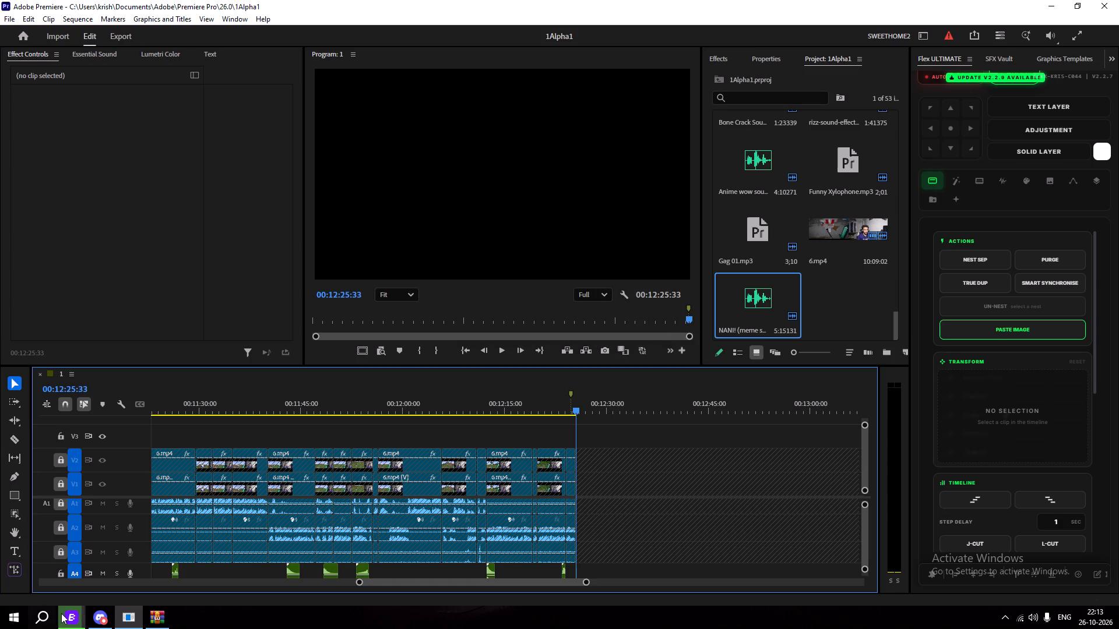
Return the playhead to the start of the sequence at 00:00:00:00.
drag(331, 396, 33, 429)
drag(235, 397, 45, 417)
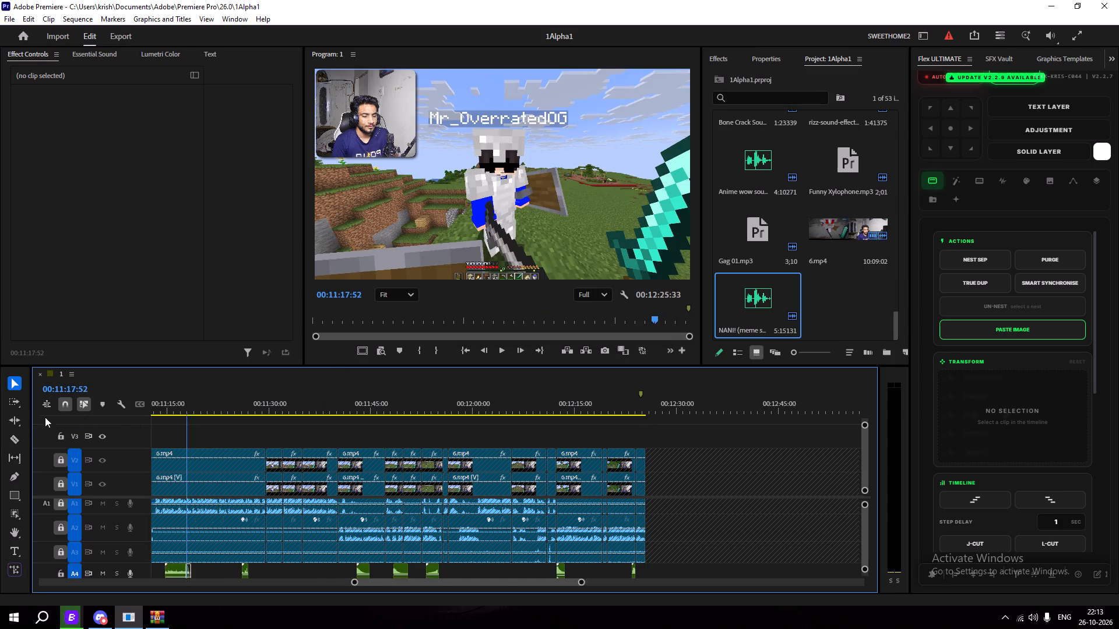
drag(45, 417, 19, 421)
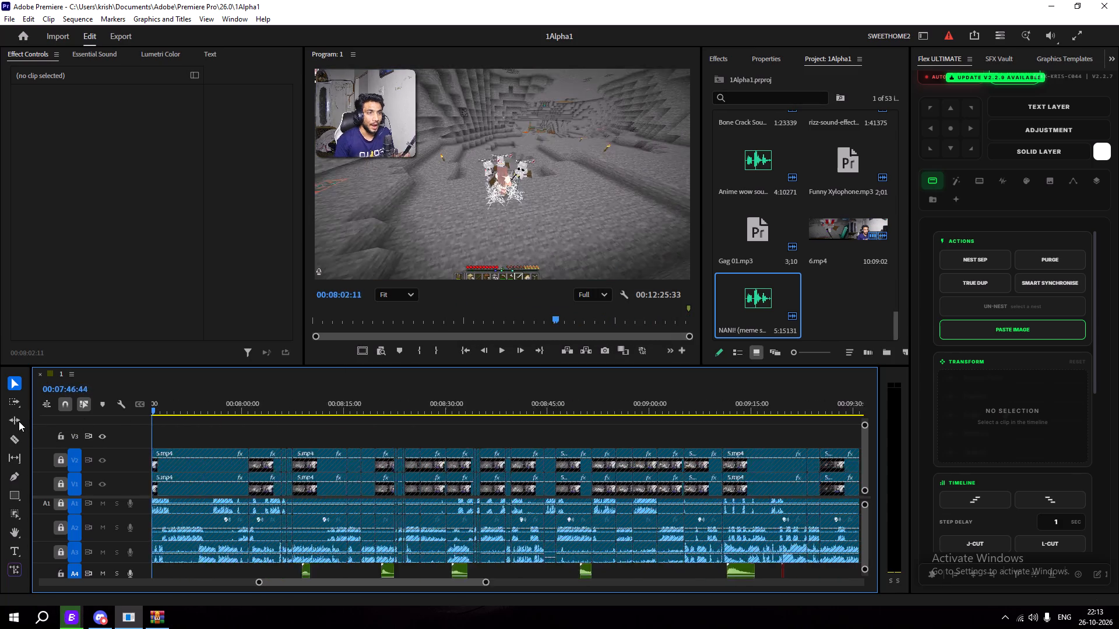
drag(19, 421, 0, 427)
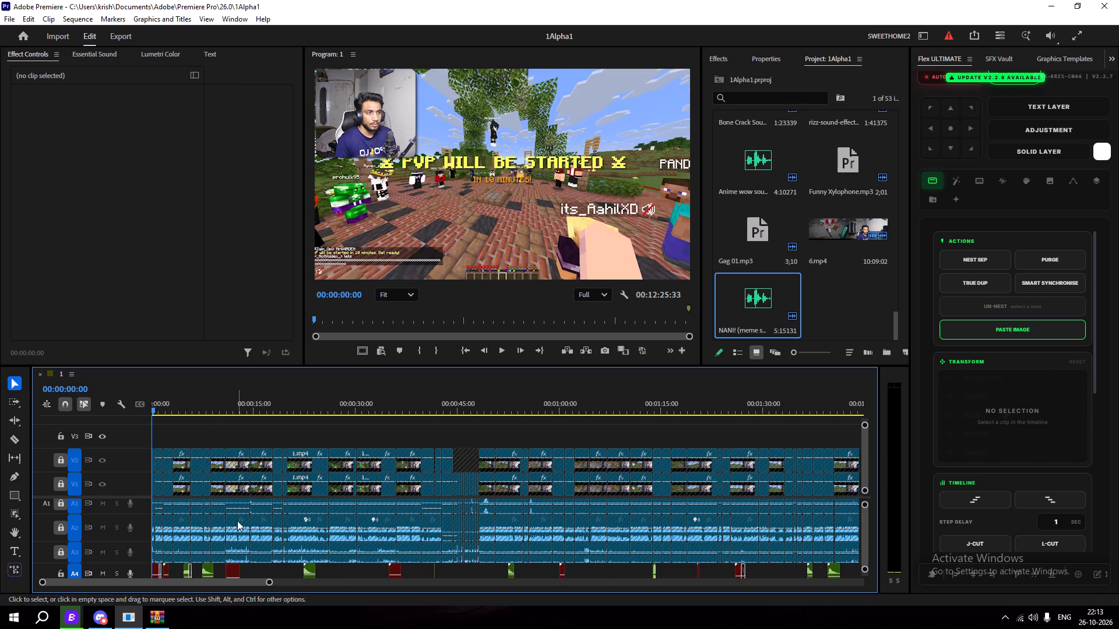
scroll(254, 514, down, 3)
click(865, 534)
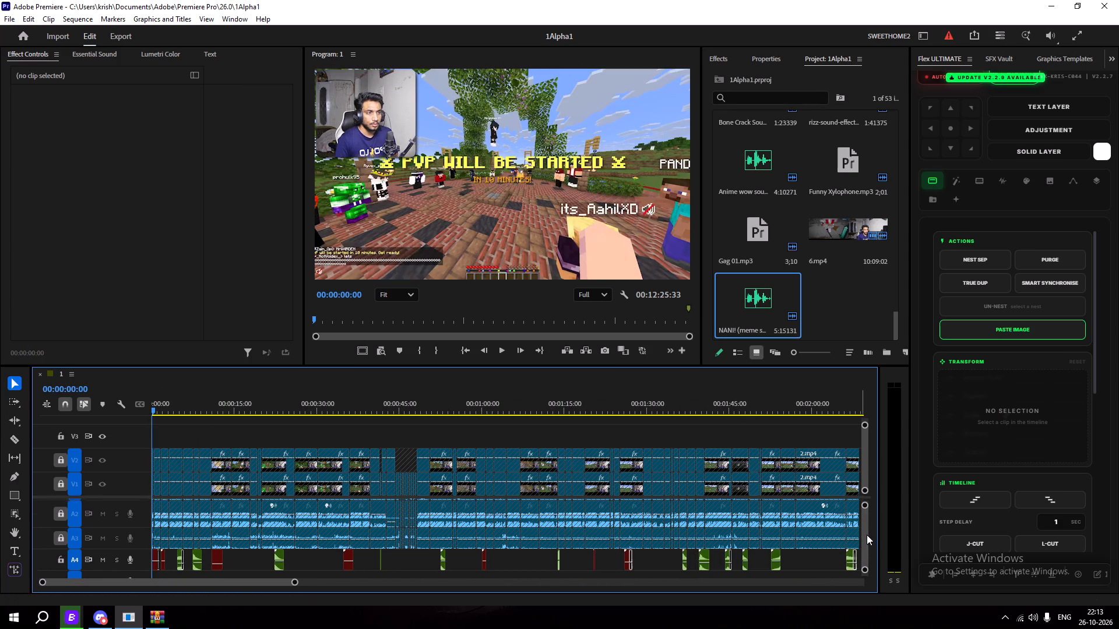
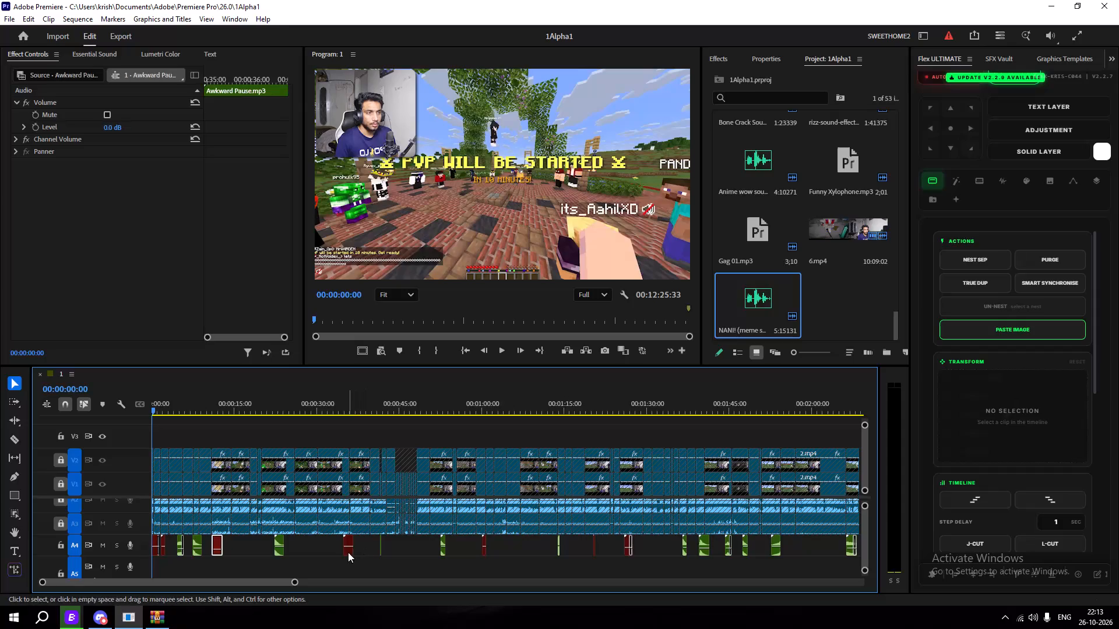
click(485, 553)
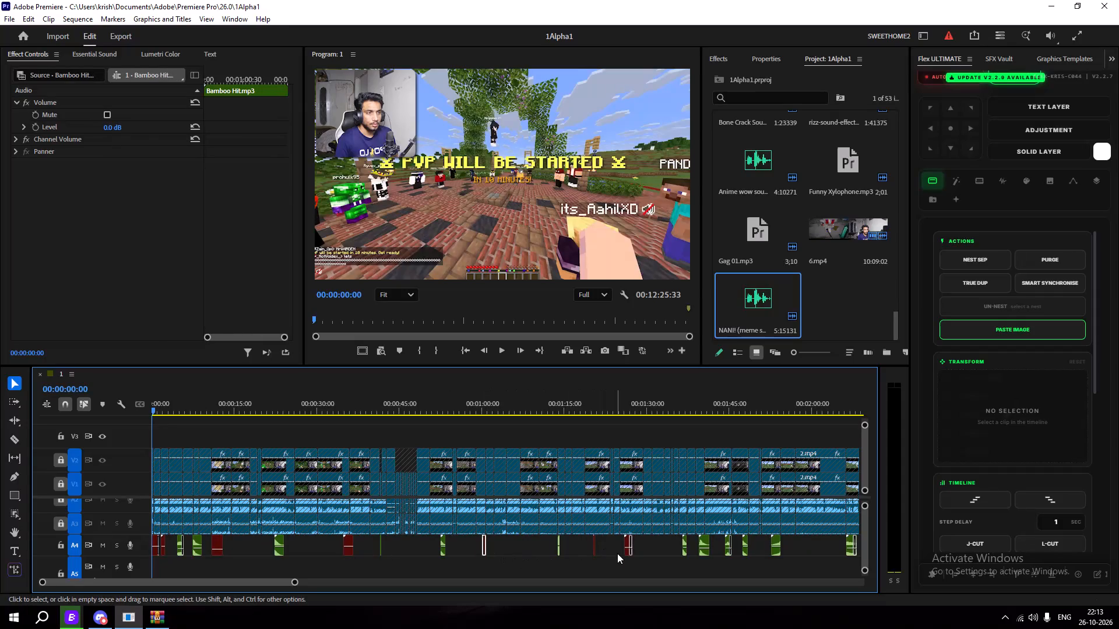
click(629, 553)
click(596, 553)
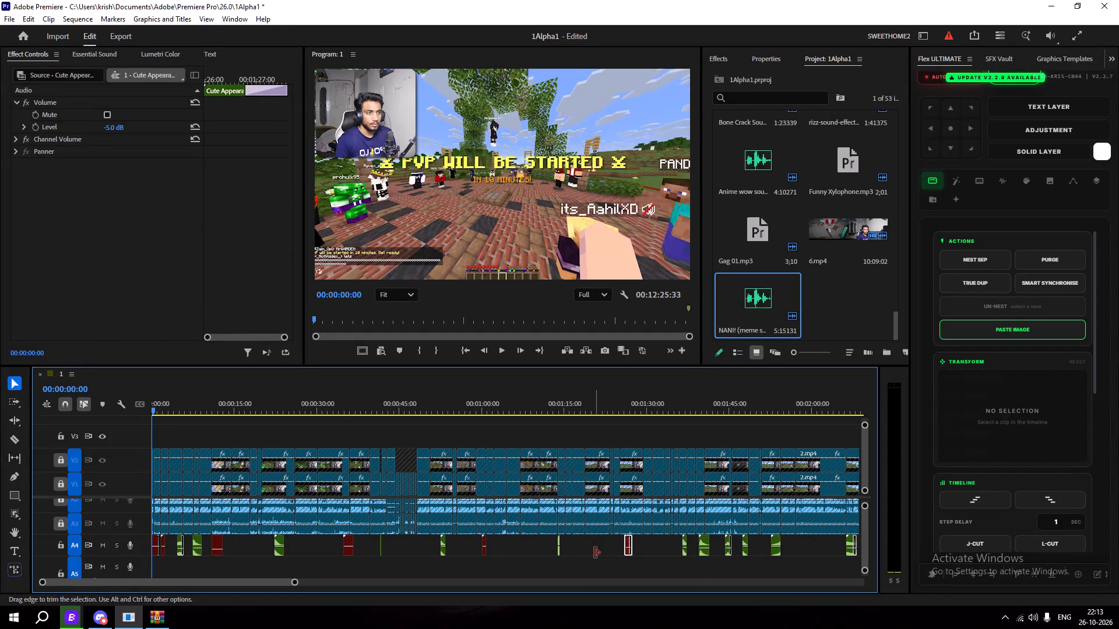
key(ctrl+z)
Save the project.
key(ctrl+s)
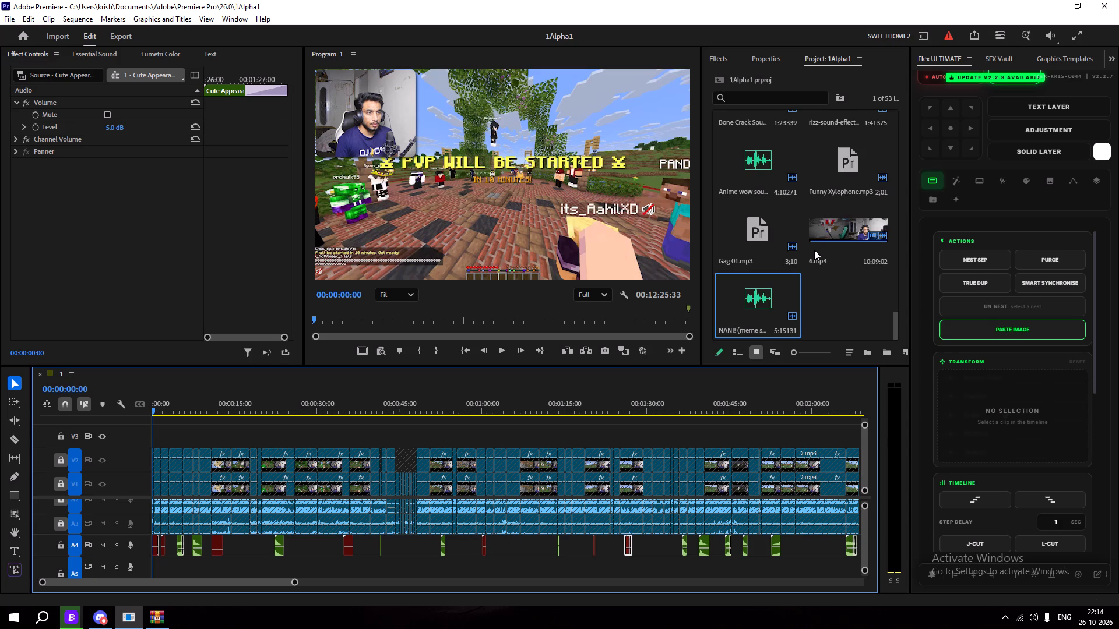
Inspect the offline file properties of Funny Xylophone.mp3 in the project bin and close them without changes.
scroll(814, 250, up, 4)
scroll(814, 249, down, 6)
click(844, 189)
click(846, 185)
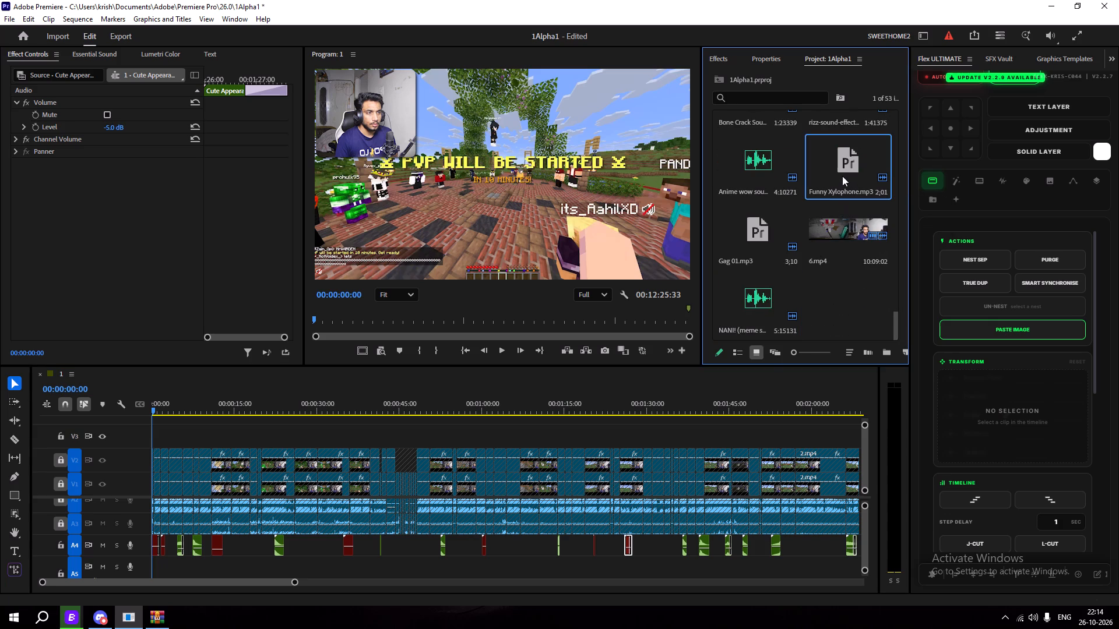
double_click(842, 176)
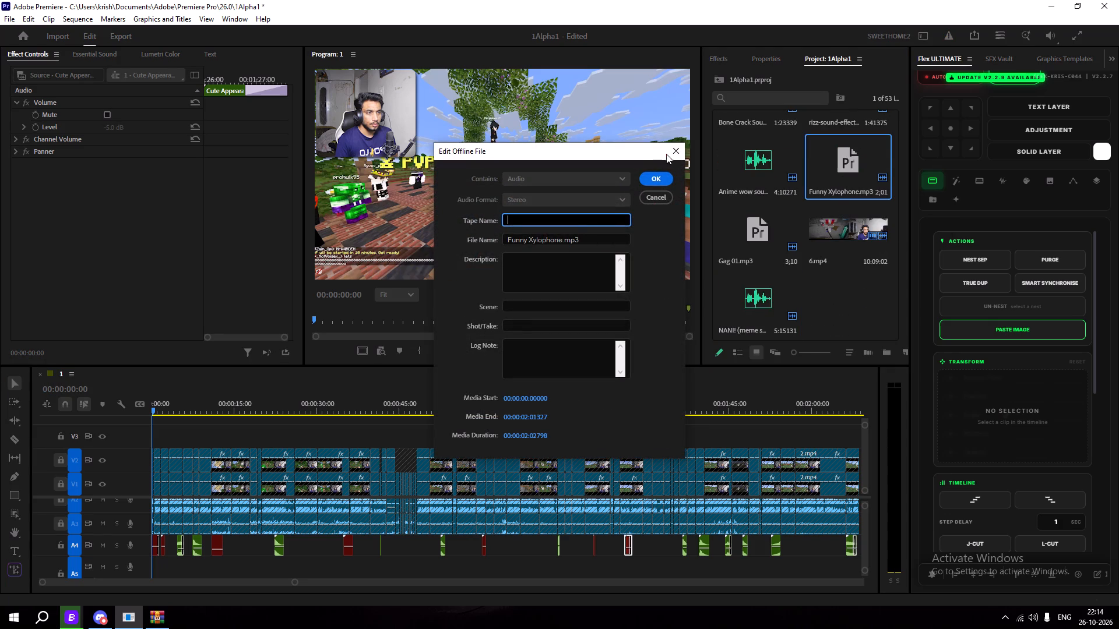
click(667, 153)
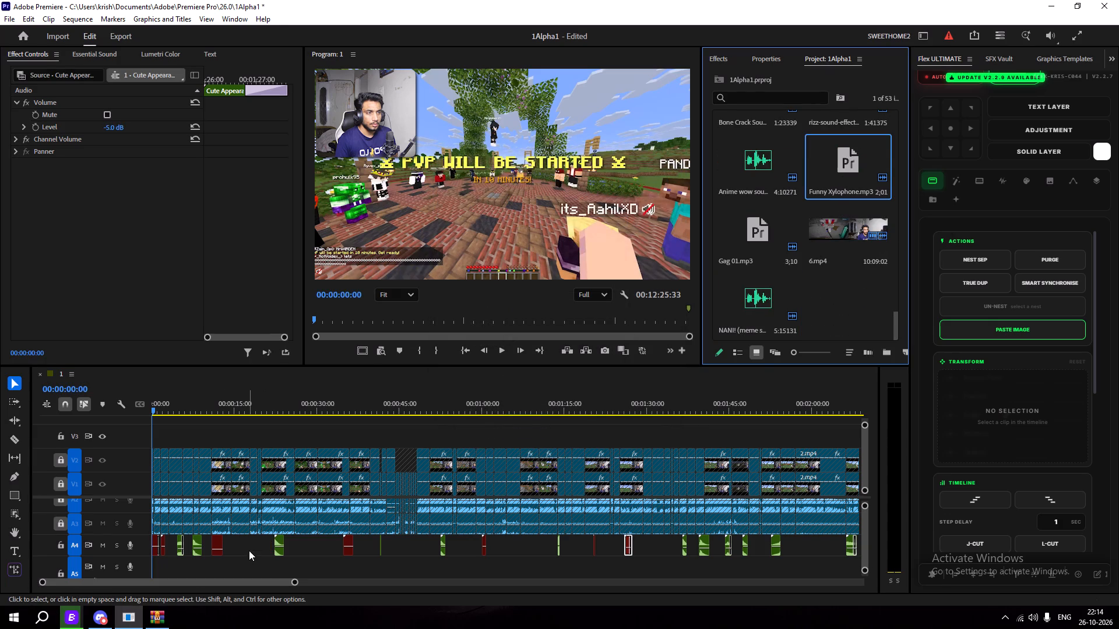
Select all the sound-effect clips on the unlocked tracks, open Link Media for them and start locating Awkward Pause.mp3.
click(249, 550)
click(249, 550)
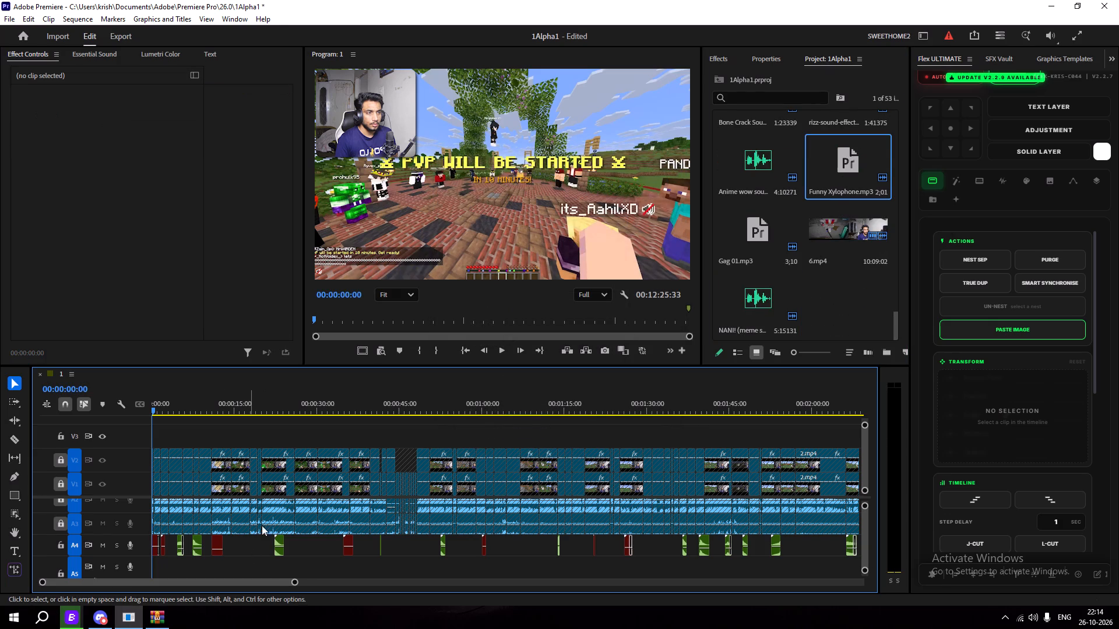
scroll(741, 273, up, 8)
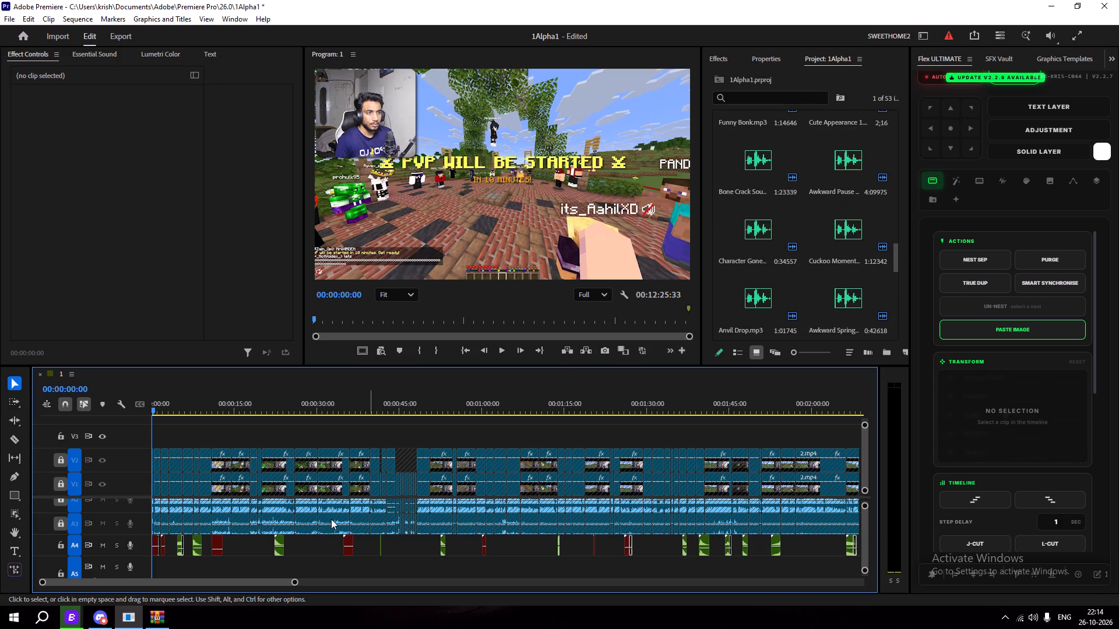
key(ctrl+a)
key(ctrl+a)
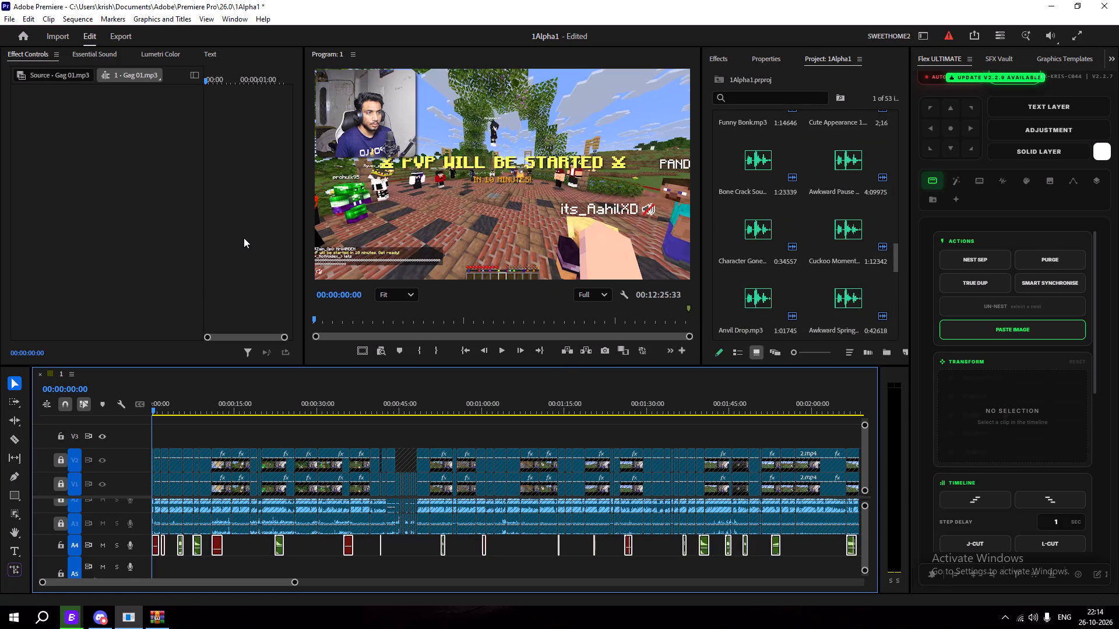
right_click(214, 554)
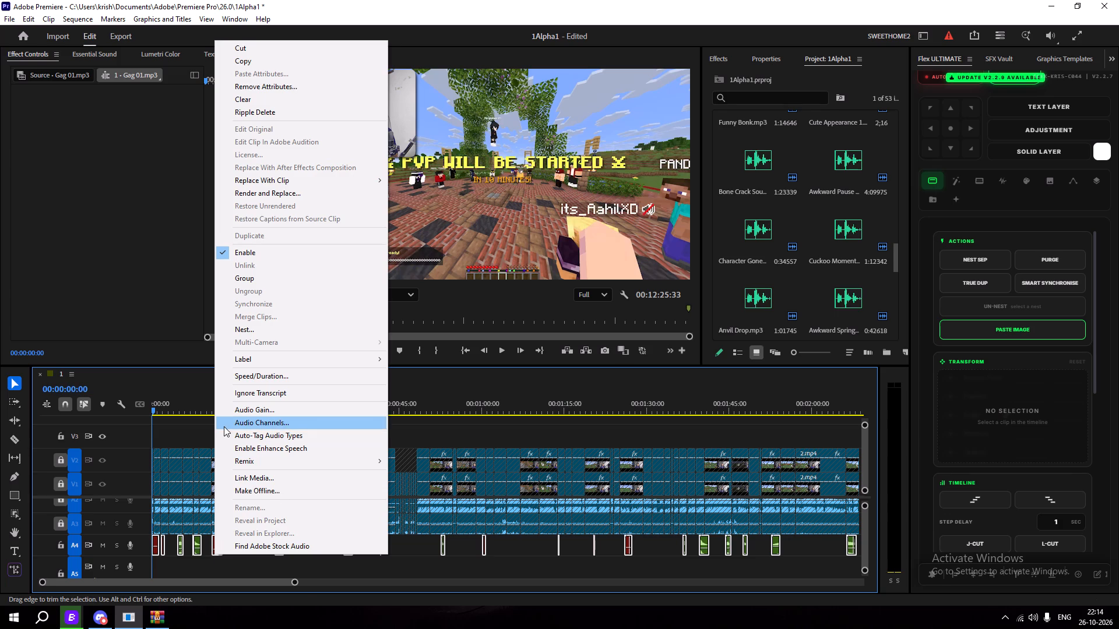
click(275, 480)
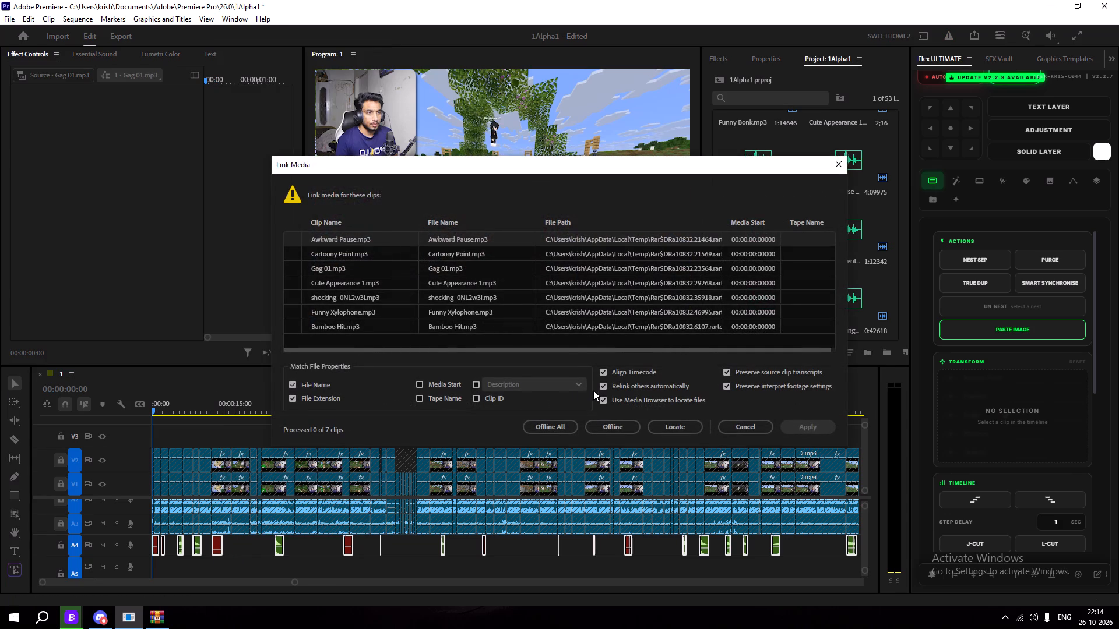
click(684, 423)
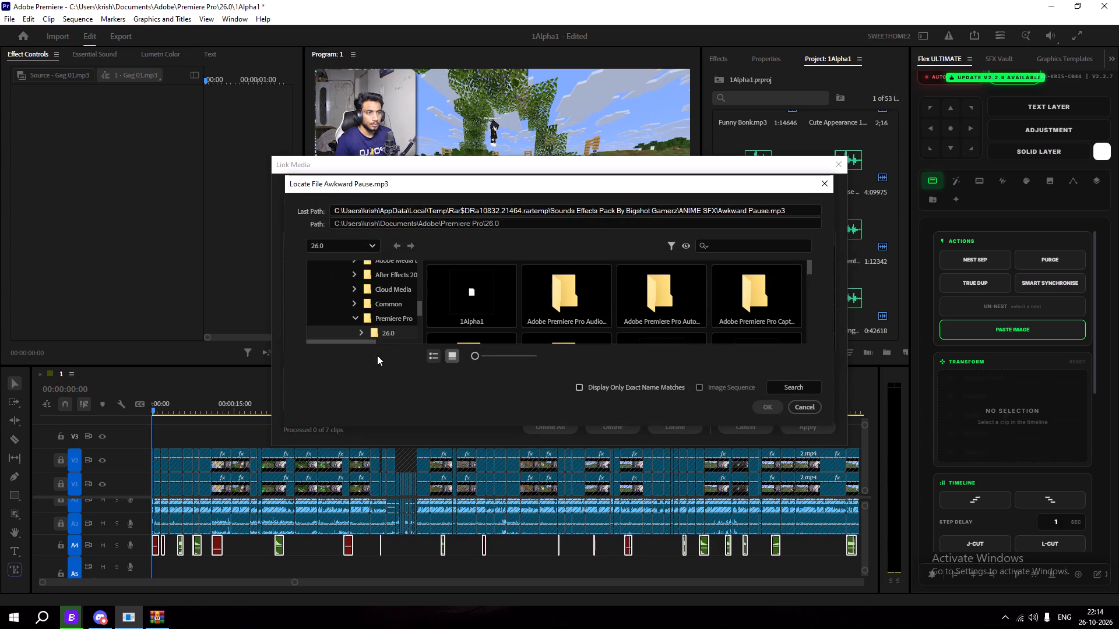
Browse the folder tree of the file locator from Premiere Pro's 26.0 folder to Downloads.
scroll(367, 313, up, 18)
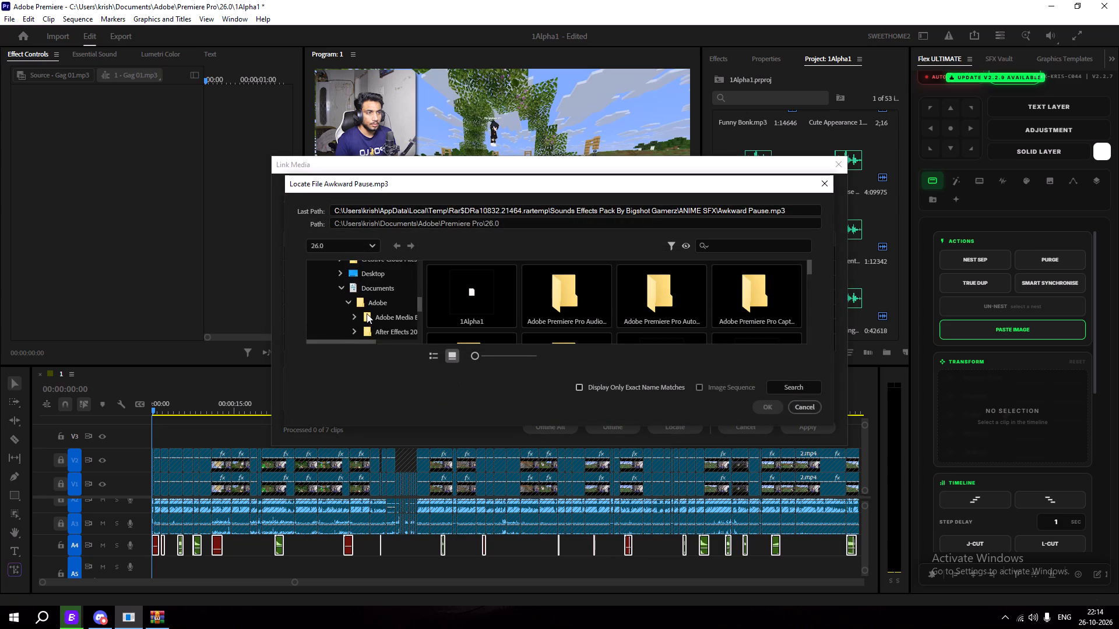
scroll(367, 313, up, 20)
scroll(367, 313, up, 12)
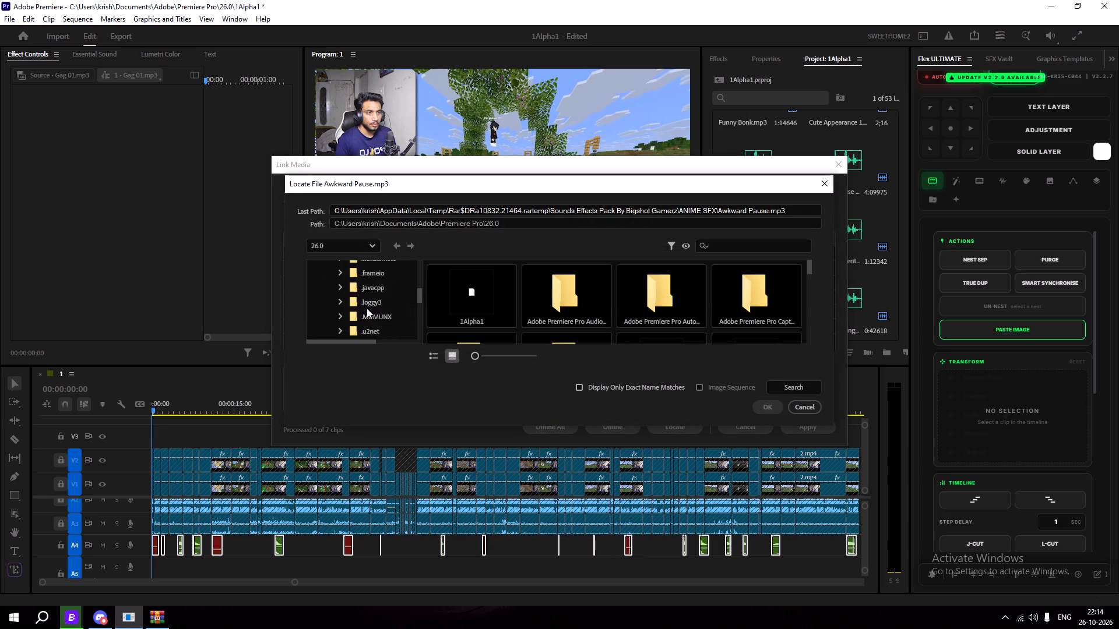
scroll(367, 308, up, 17)
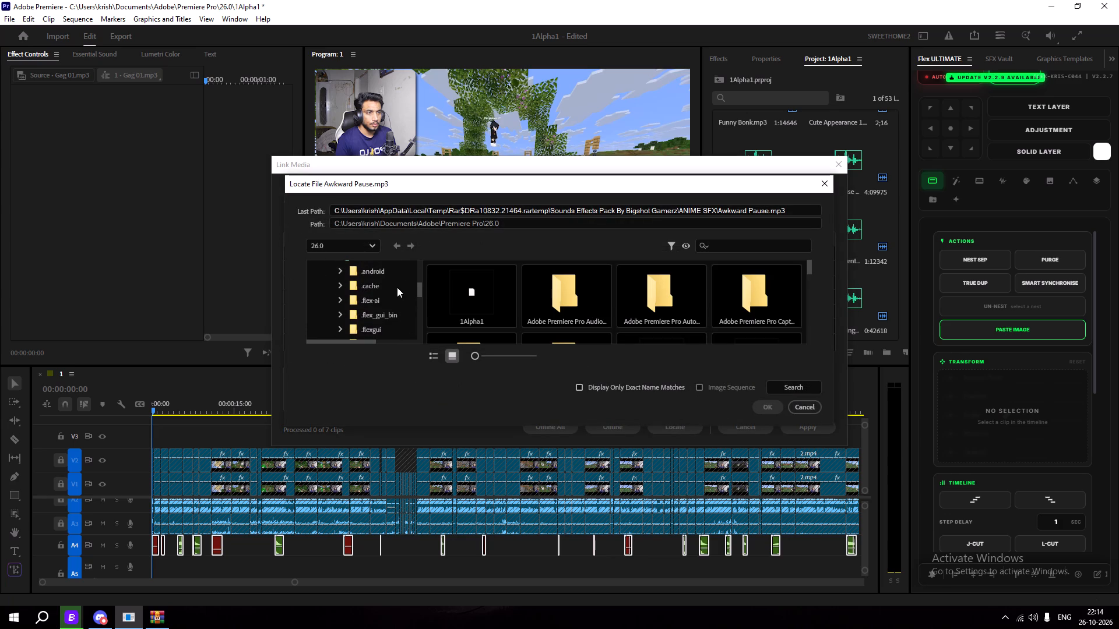
scroll(376, 295, up, 20)
scroll(376, 295, up, 19)
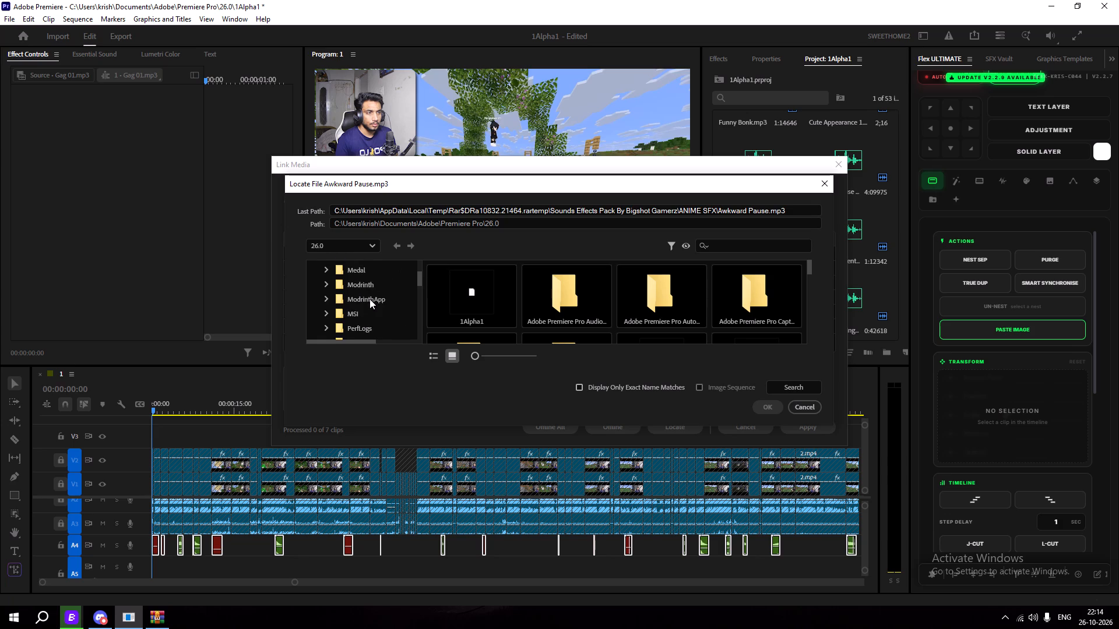
scroll(370, 299, up, 20)
scroll(370, 299, up, 16)
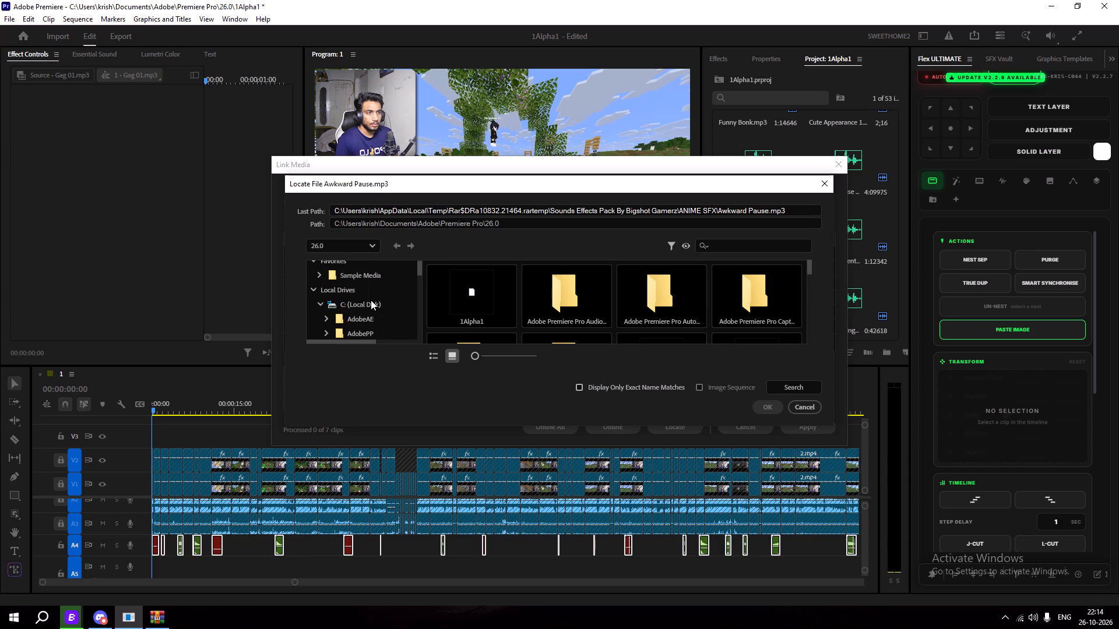
scroll(371, 300, up, 10)
click(371, 305)
scroll(371, 309, down, 10)
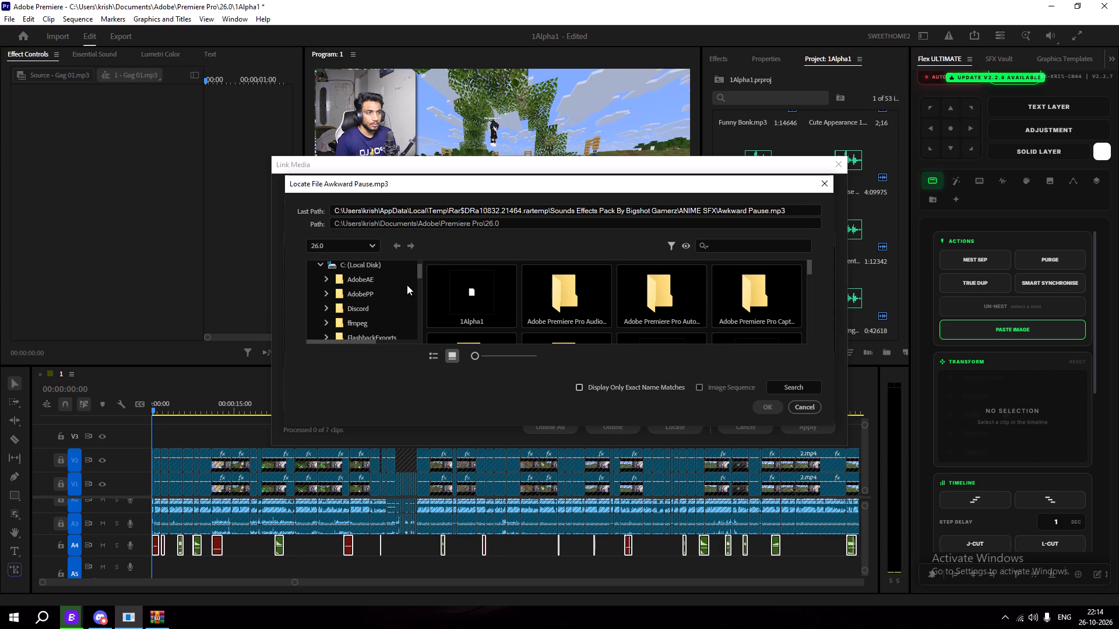
drag(421, 273, 421, 303)
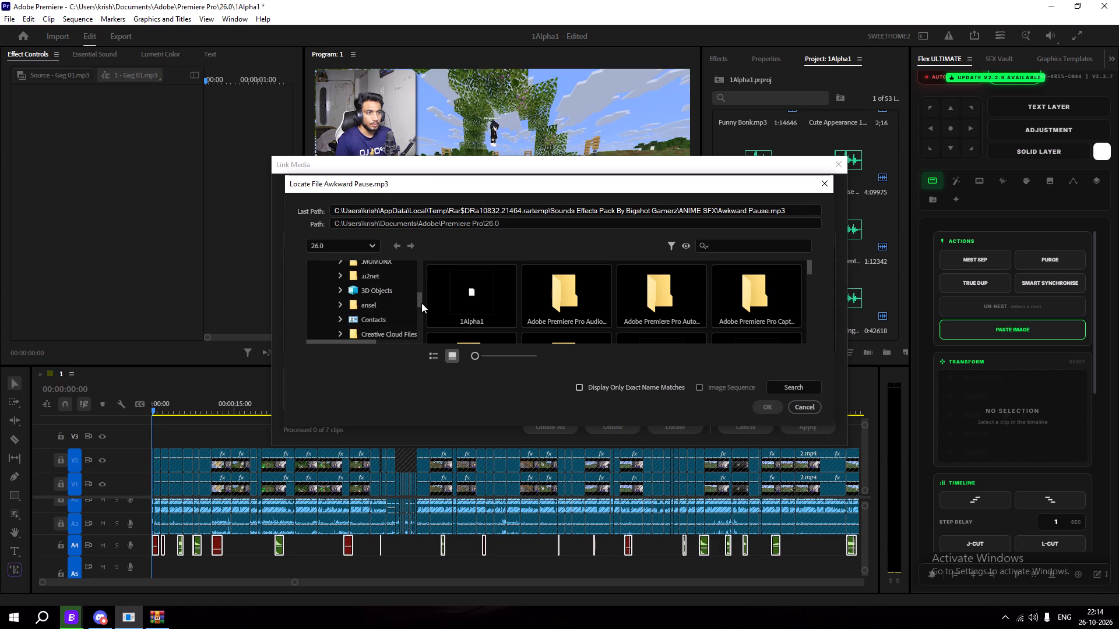
drag(421, 303, 422, 305)
scroll(372, 325, down, 10)
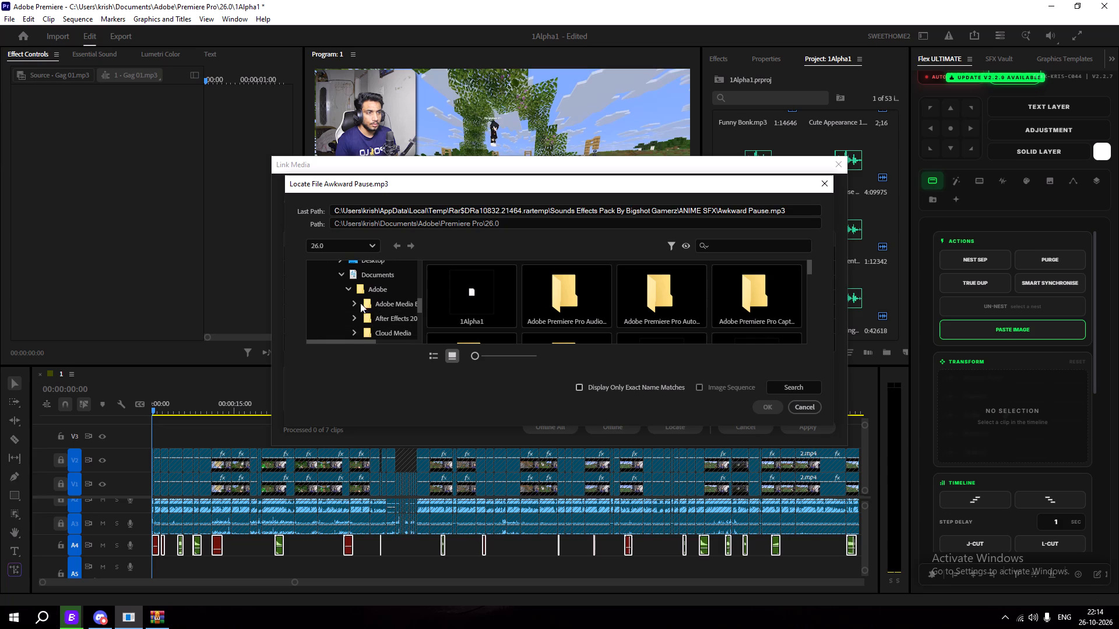
click(343, 272)
double_click(362, 285)
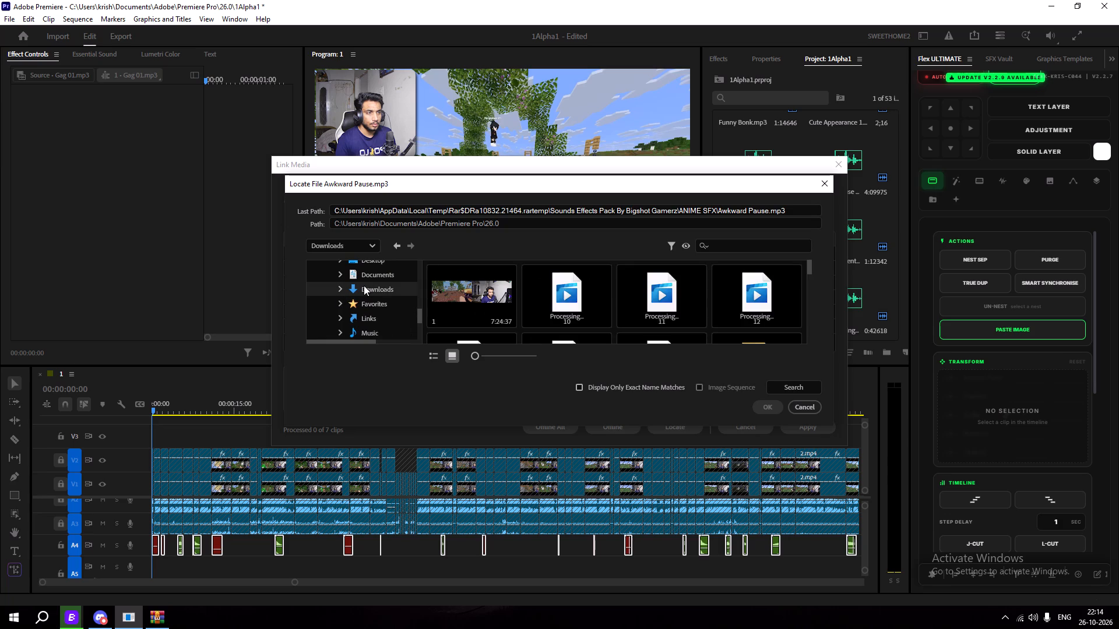
Look through the files and subfolders of Downloads for the missing Awkward Pause.mp3.
scroll(675, 302, down, 10)
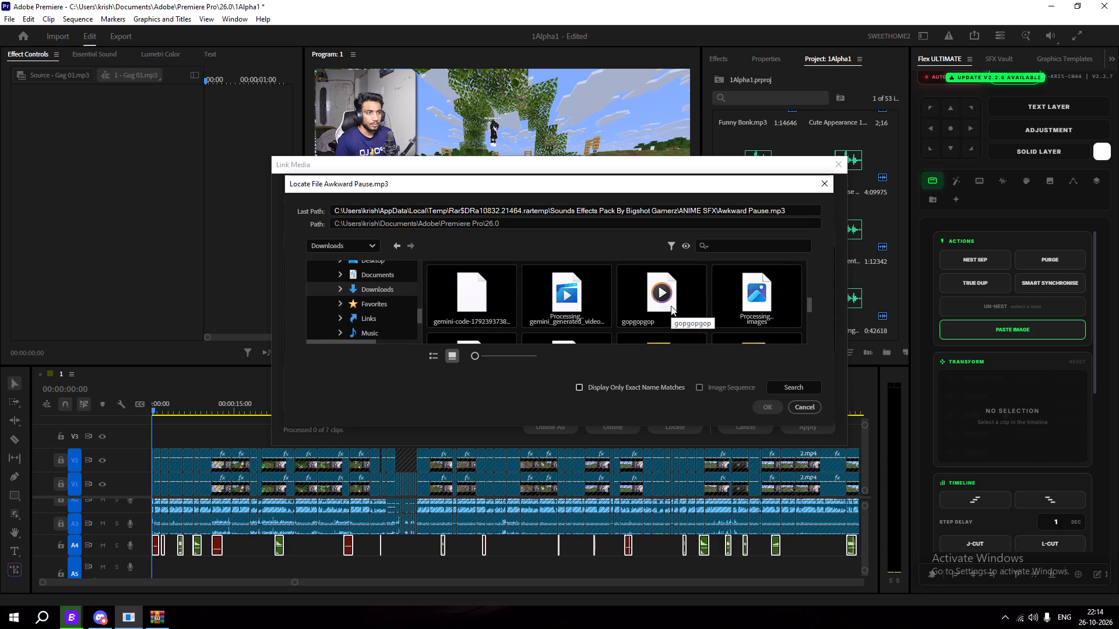
scroll(671, 306, down, 7)
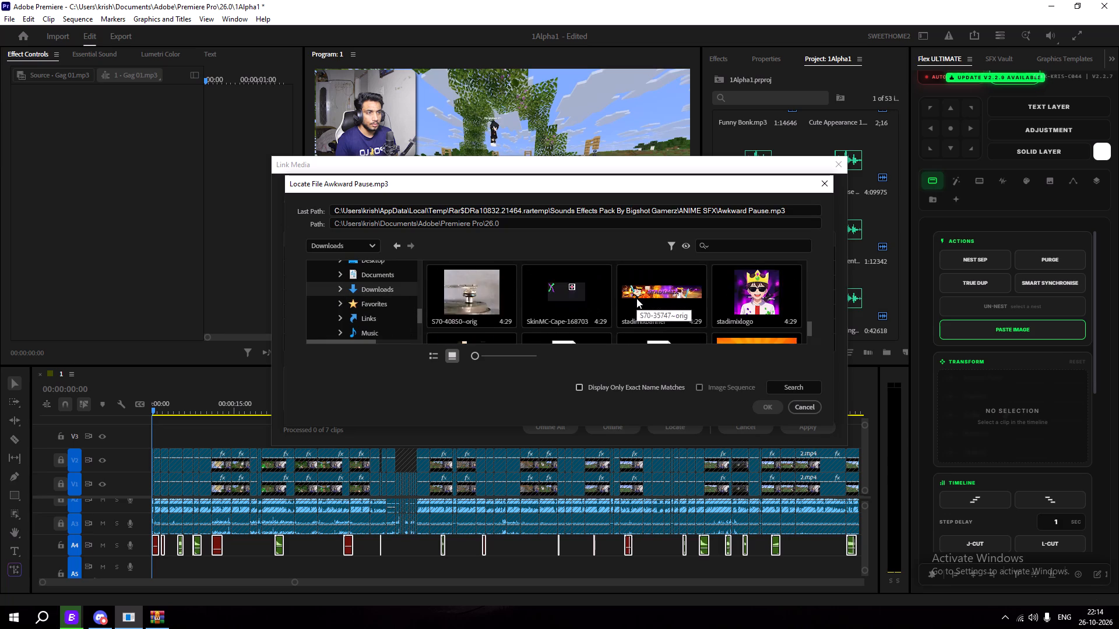
scroll(636, 298, down, 4)
scroll(636, 299, up, 2)
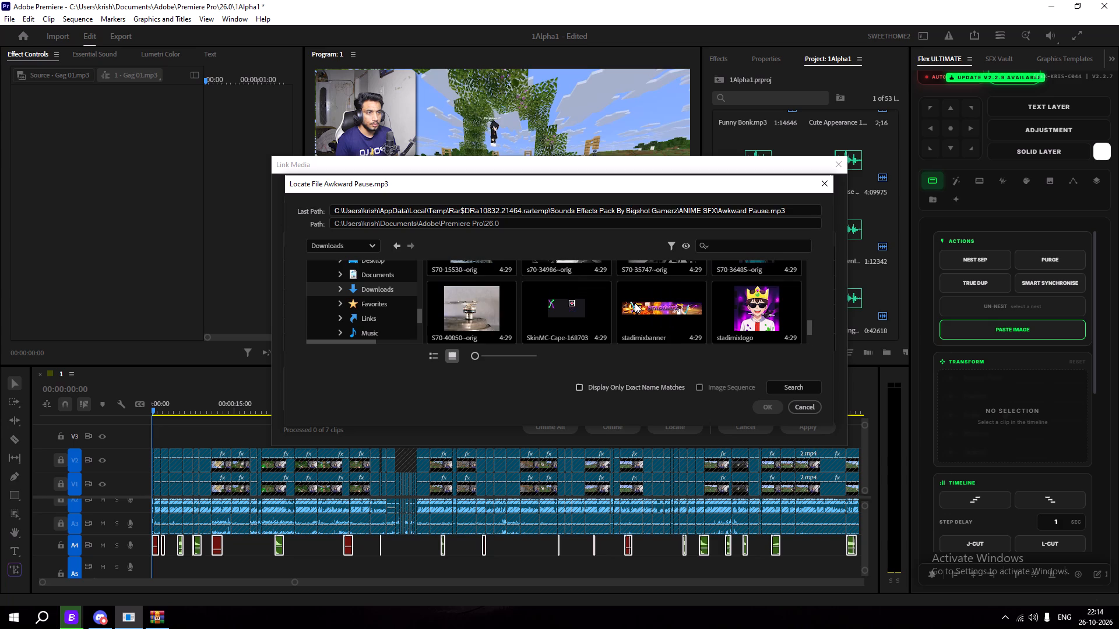
scroll(635, 303, up, 1)
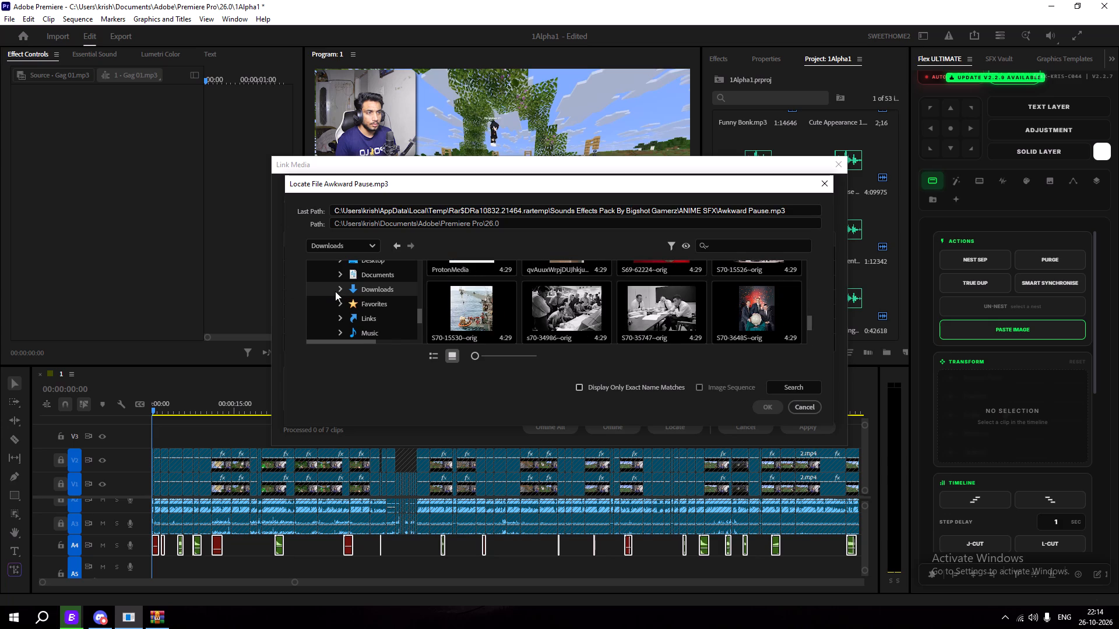
click(337, 291)
scroll(330, 291, down, 9)
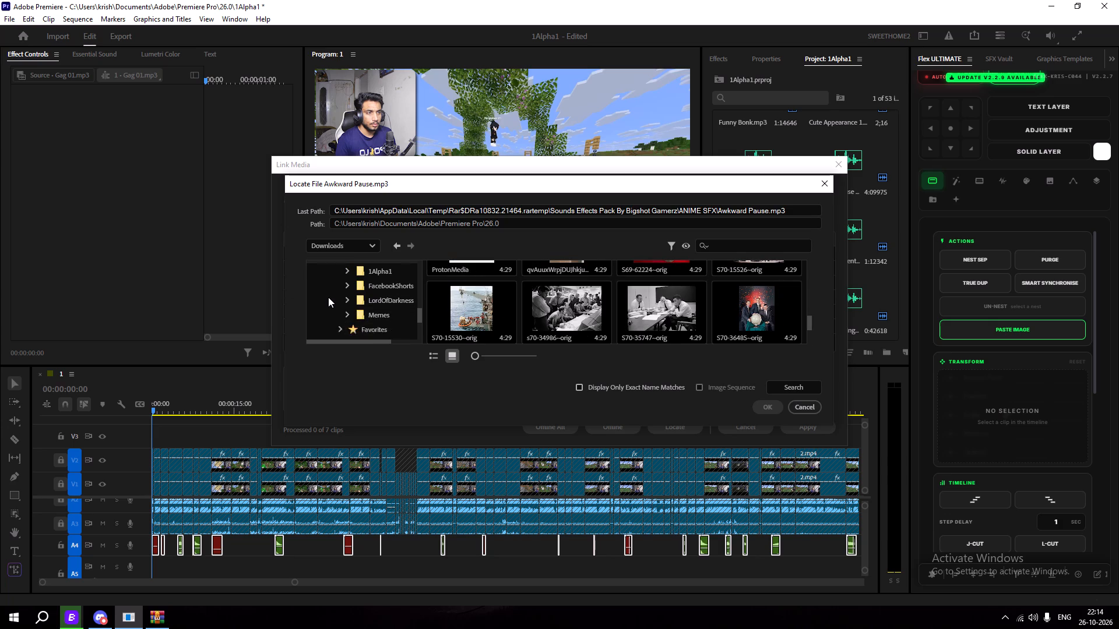
scroll(328, 297, down, 4)
scroll(330, 300, up, 10)
click(344, 270)
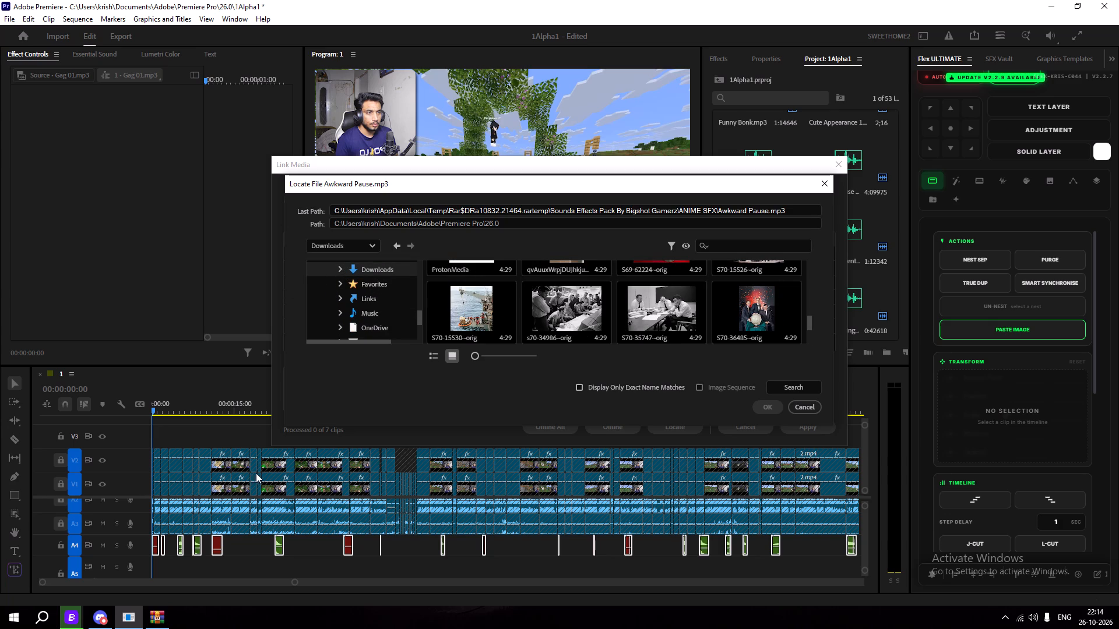
Check the Sounds Effects Pack By Bigshot Gamerz archive in WinRAR and return to the file locator.
click(163, 619)
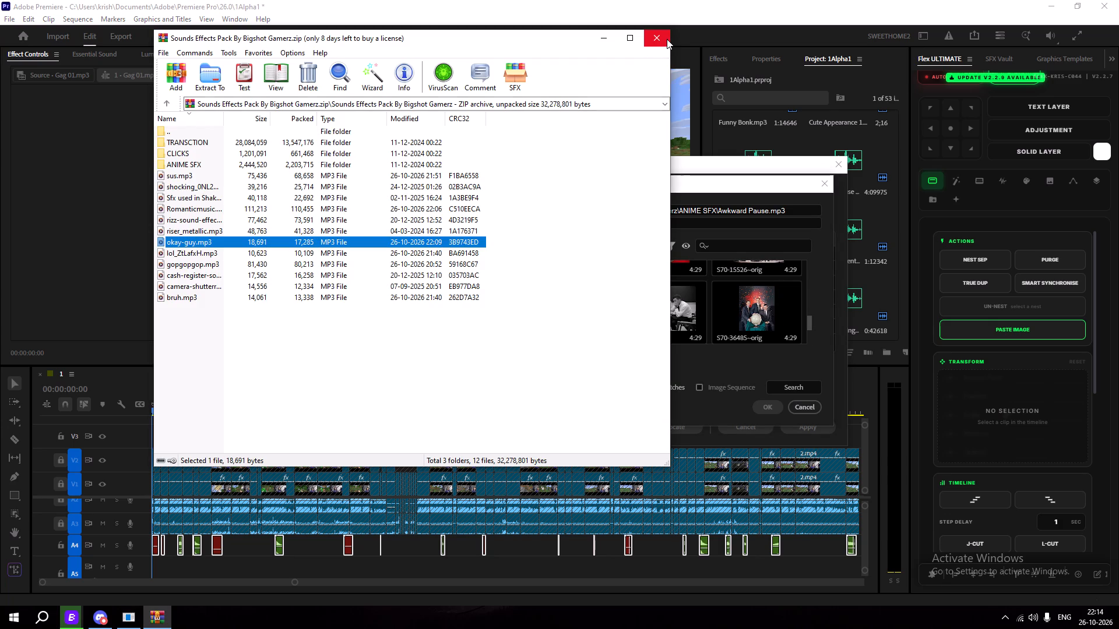
click(615, 41)
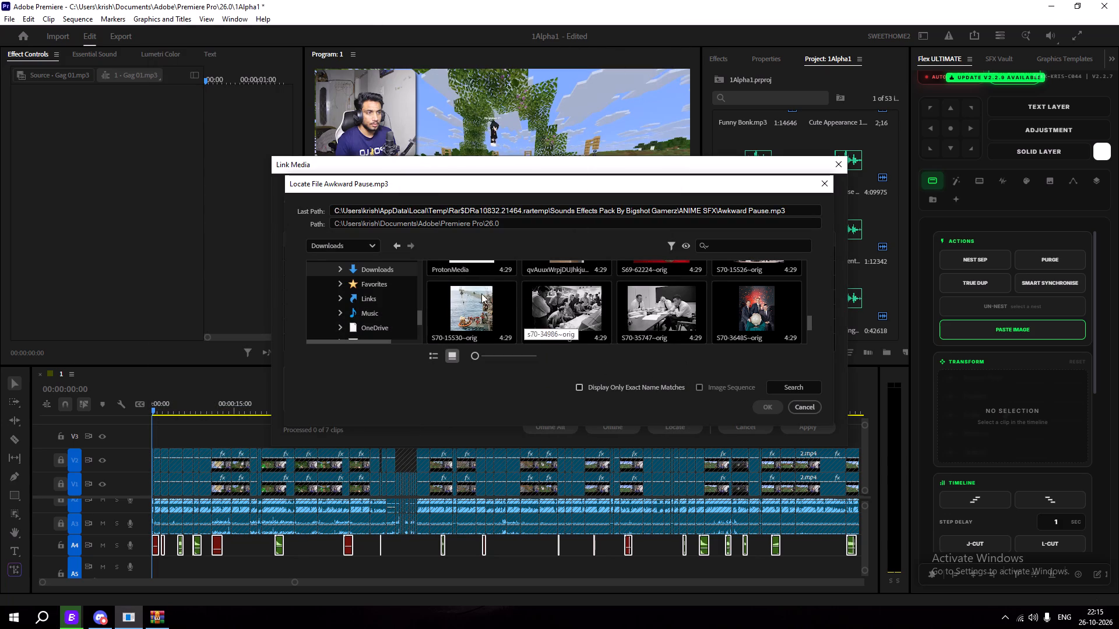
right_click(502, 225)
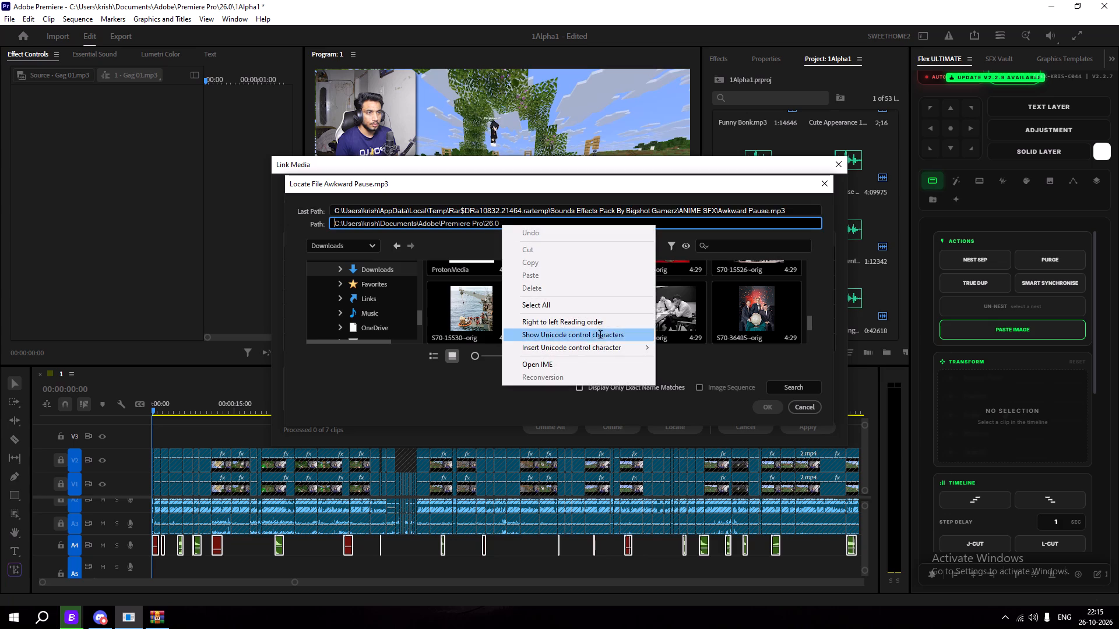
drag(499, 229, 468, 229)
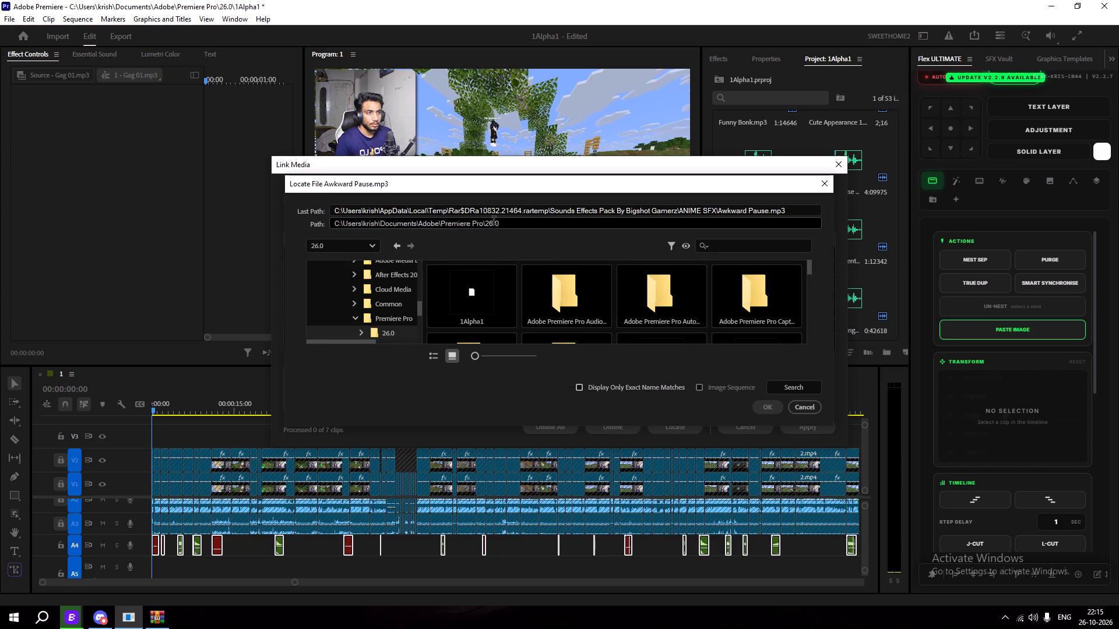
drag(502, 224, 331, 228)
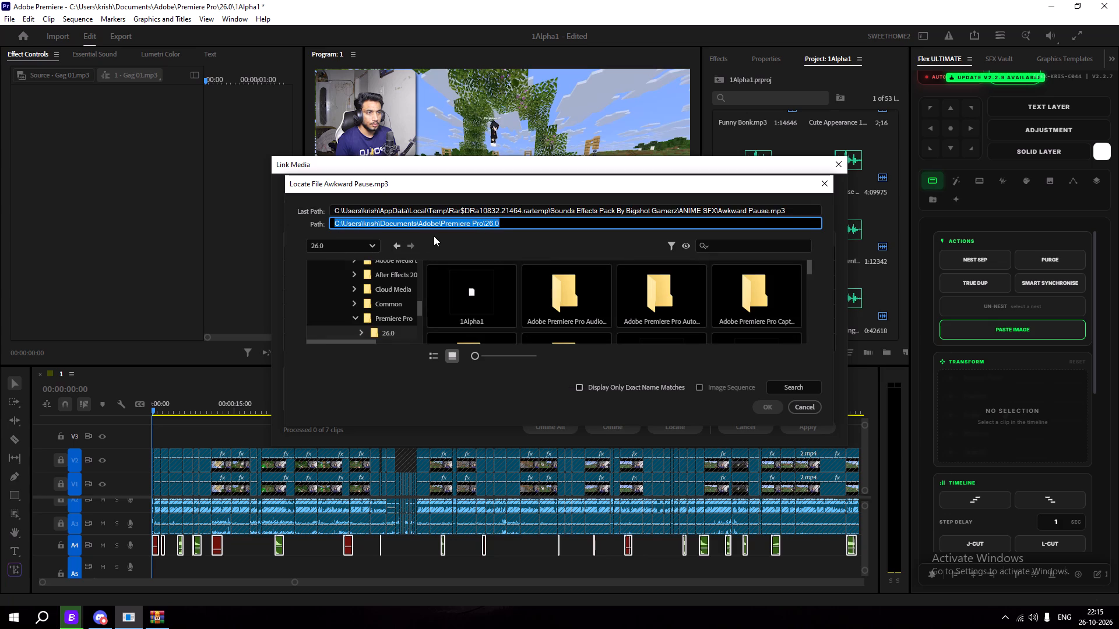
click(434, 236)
In File Explorer, open the Sounds Effects Pack By Bigshot Gamerz archive from Downloads and check the contents of its inner folder.
click(31, 626)
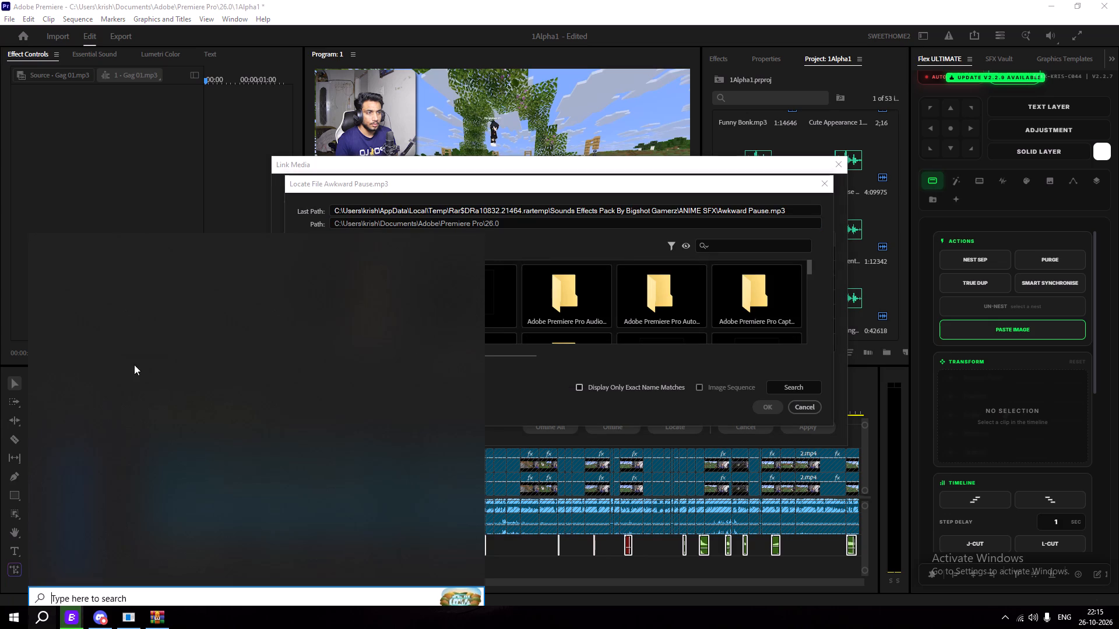
click(152, 293)
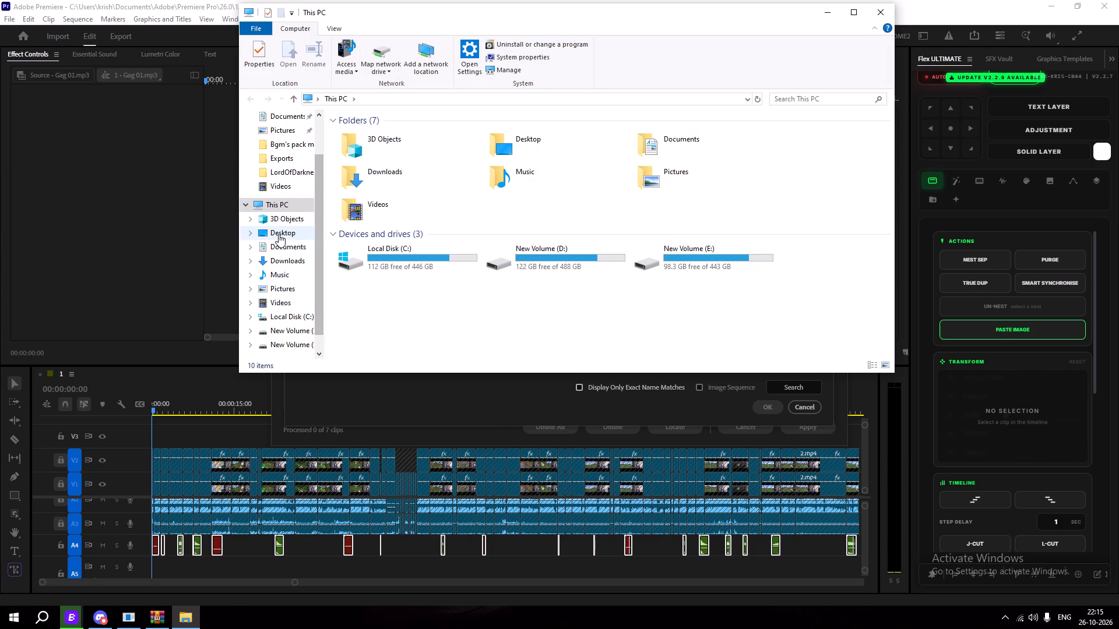
click(288, 253)
click(289, 259)
double_click(381, 160)
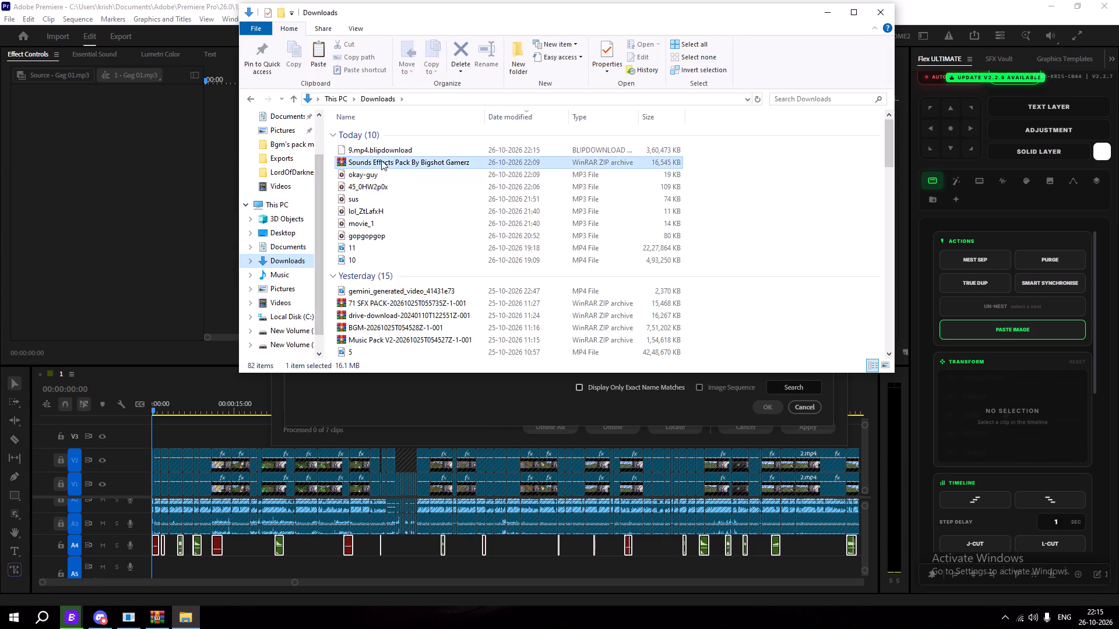
double_click(365, 149)
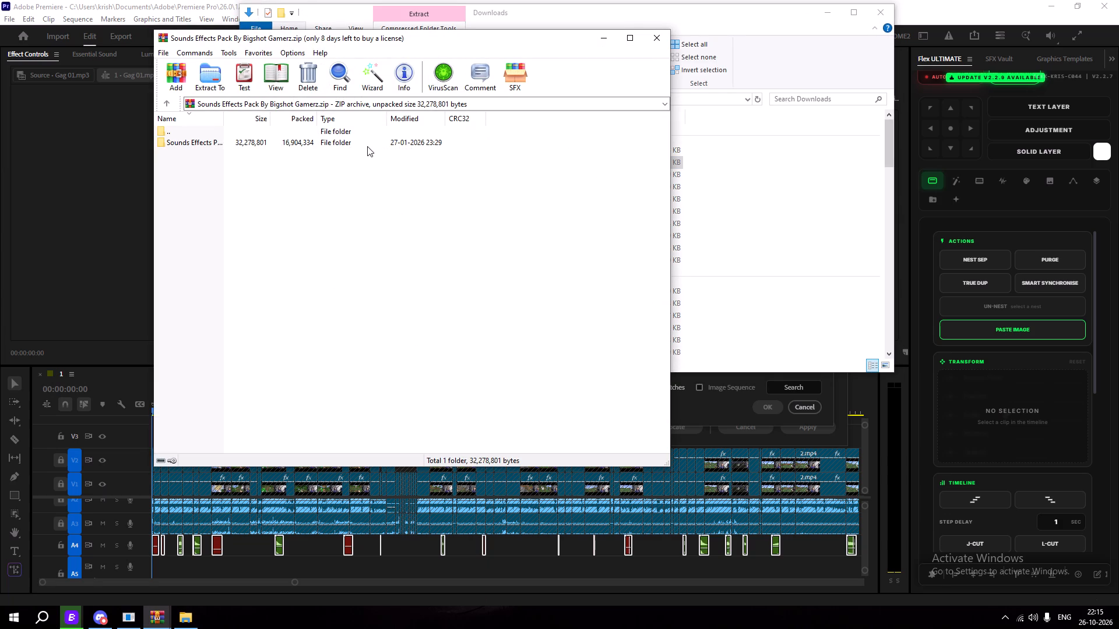
double_click(370, 144)
click(650, 193)
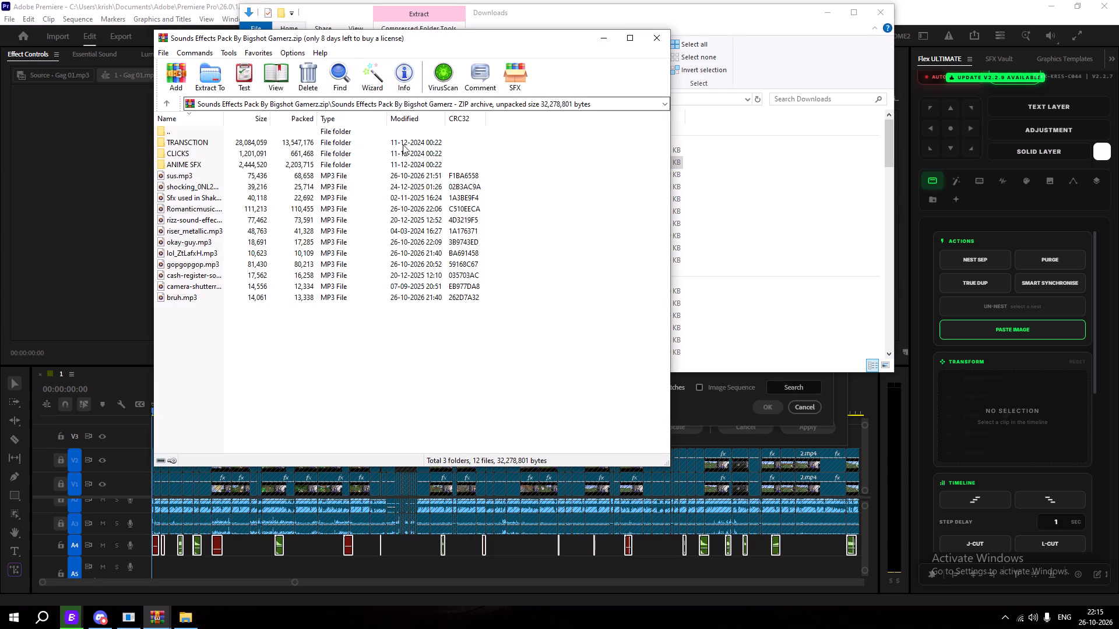
right_click(282, 102)
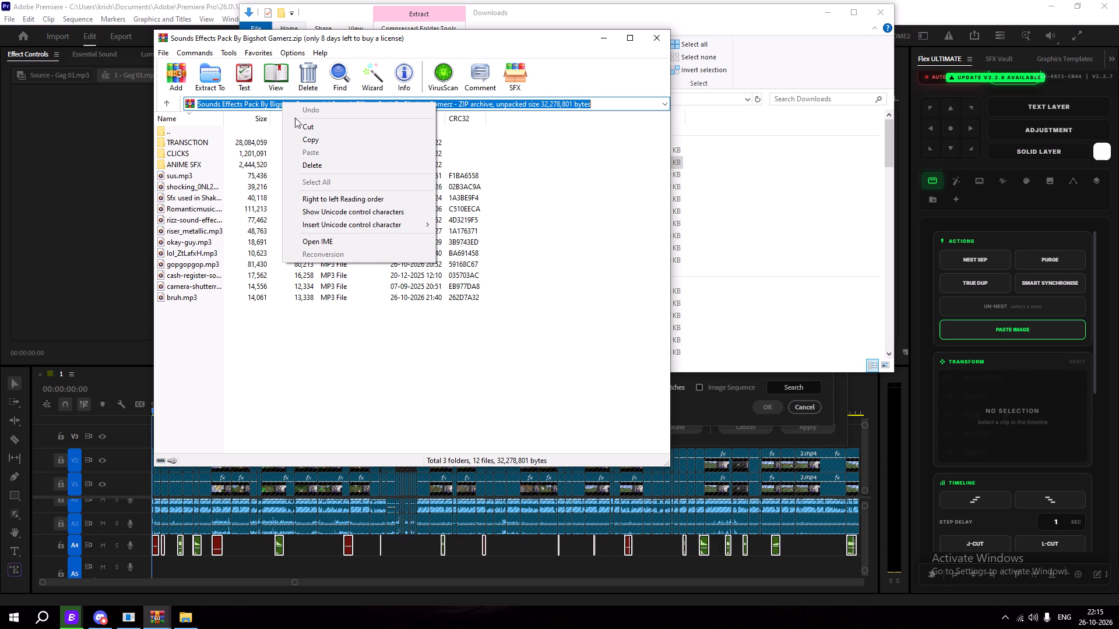
click(339, 376)
scroll(324, 266, up, 4)
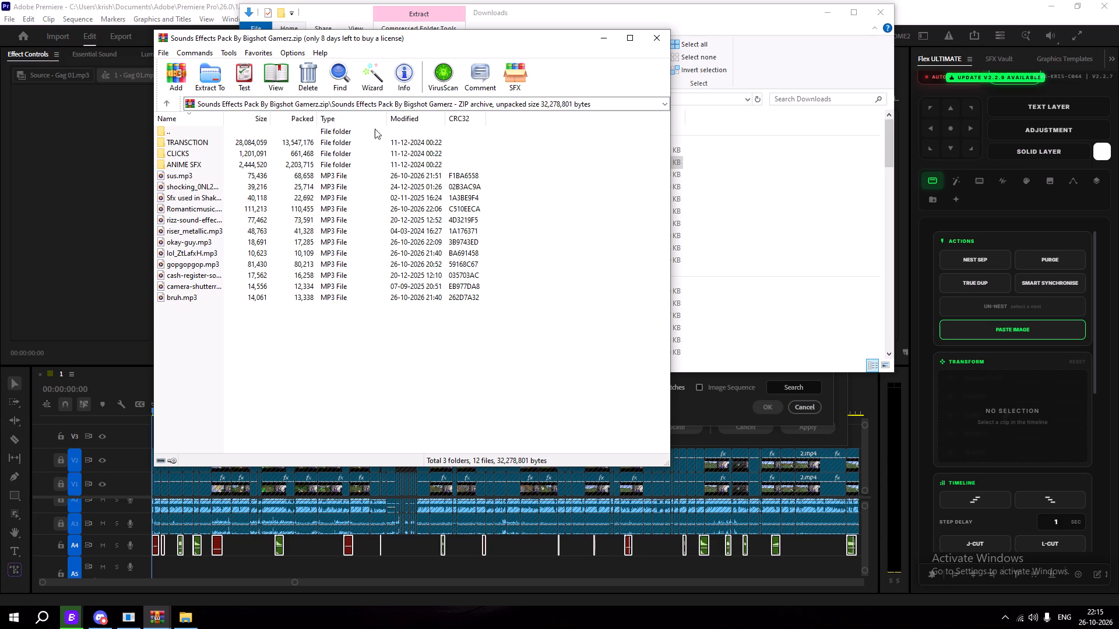
click(649, 34)
Extract the Sounds Effects Pack By Bigshot Gamerz archive into its own folder in Downloads and return to Premiere Pro's file locator.
right_click(453, 162)
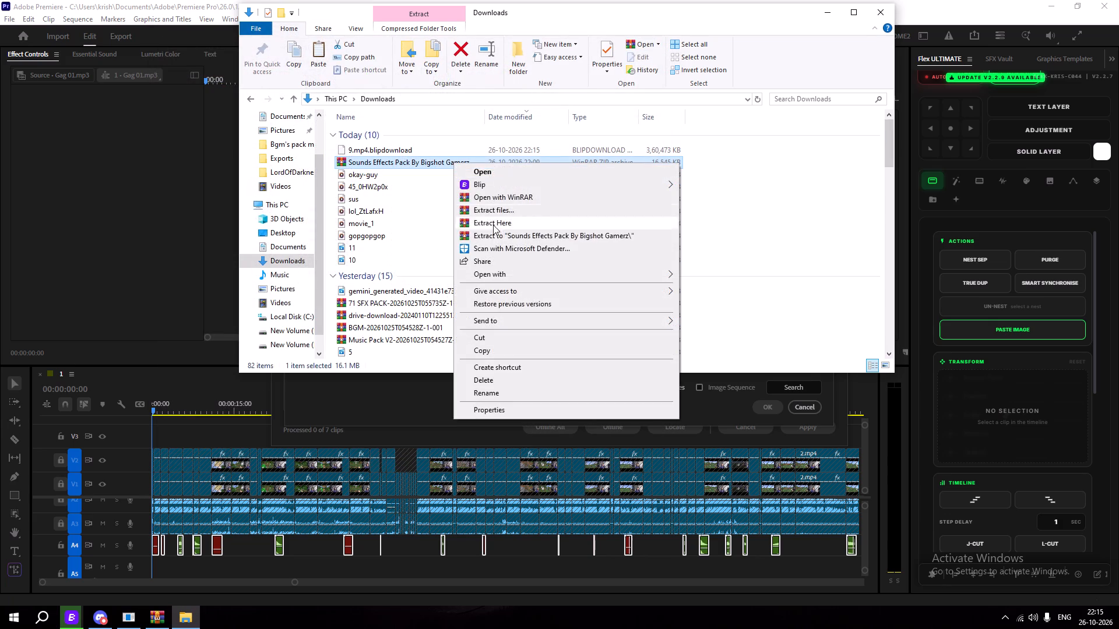
click(502, 236)
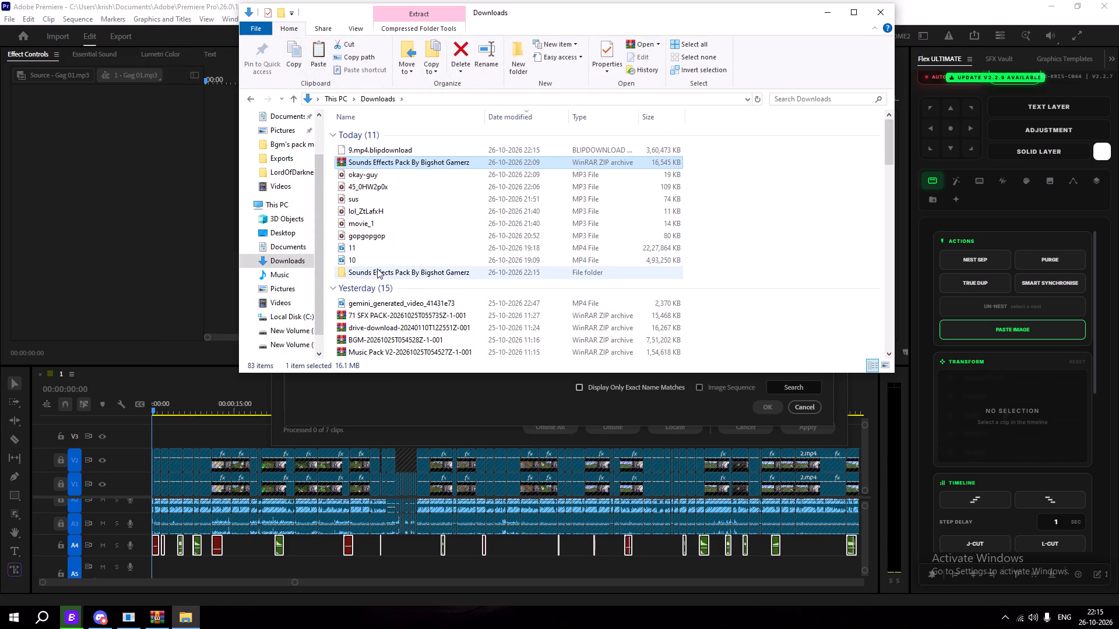
click(878, 12)
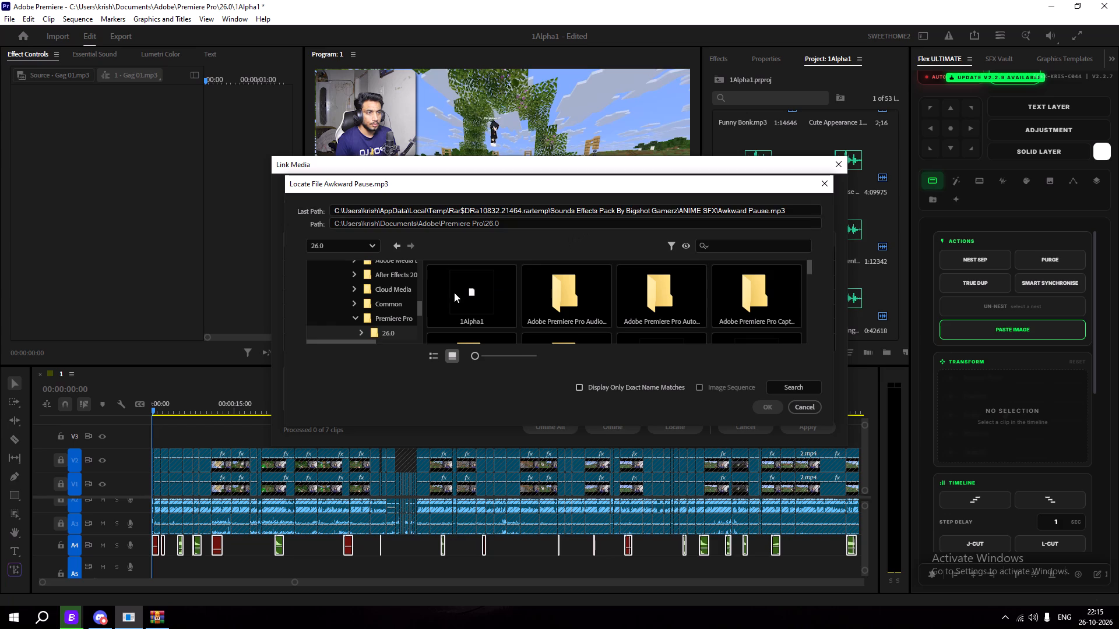
Collapse the Documents branch in the file locator's folder tree and open Downloads.
scroll(403, 318, down, 3)
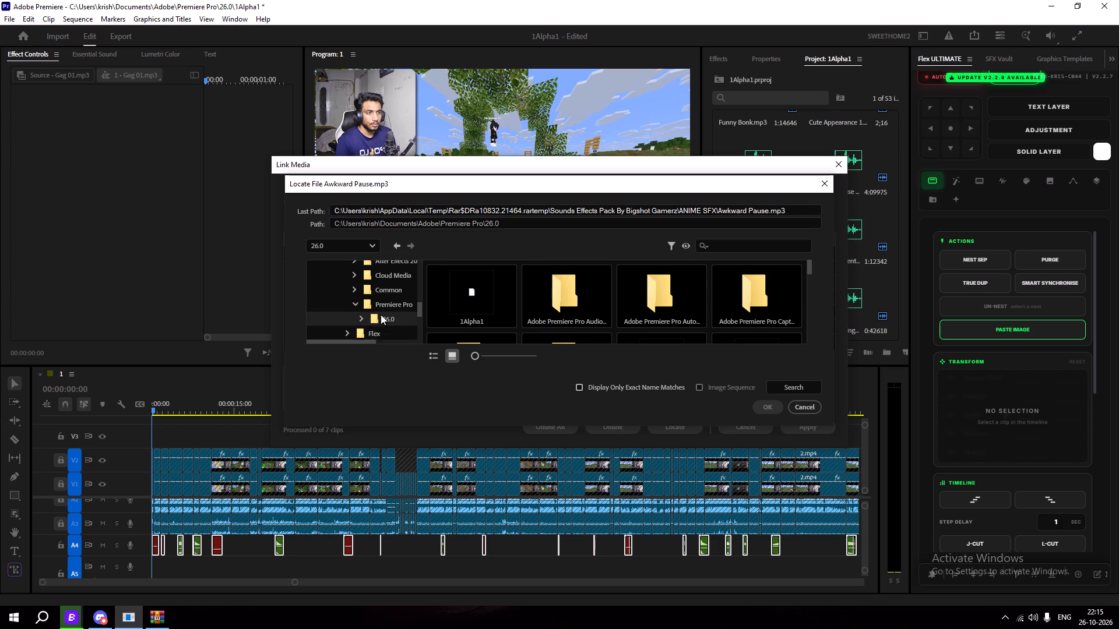
scroll(381, 314, down, 1)
scroll(377, 314, up, 13)
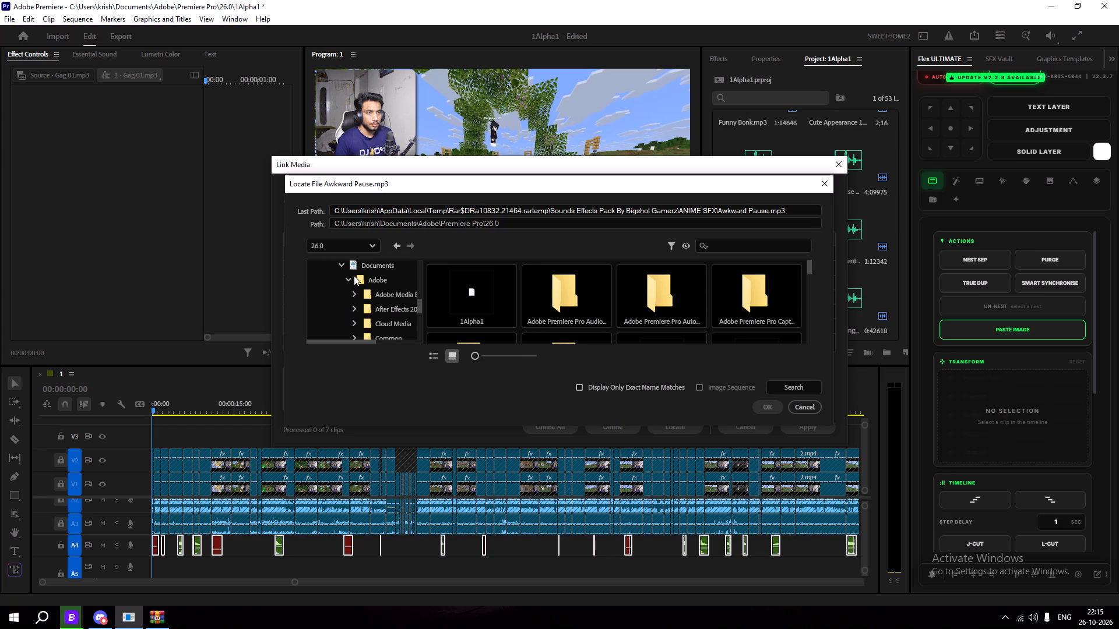
click(348, 278)
click(339, 266)
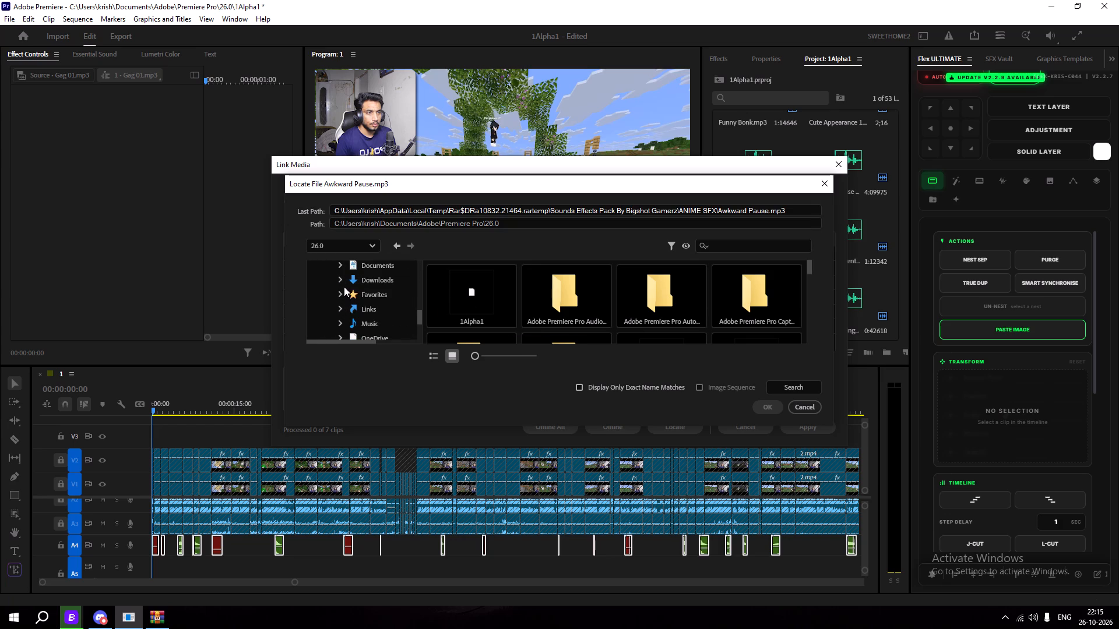
click(344, 281)
scroll(367, 295, down, 5)
scroll(383, 303, up, 4)
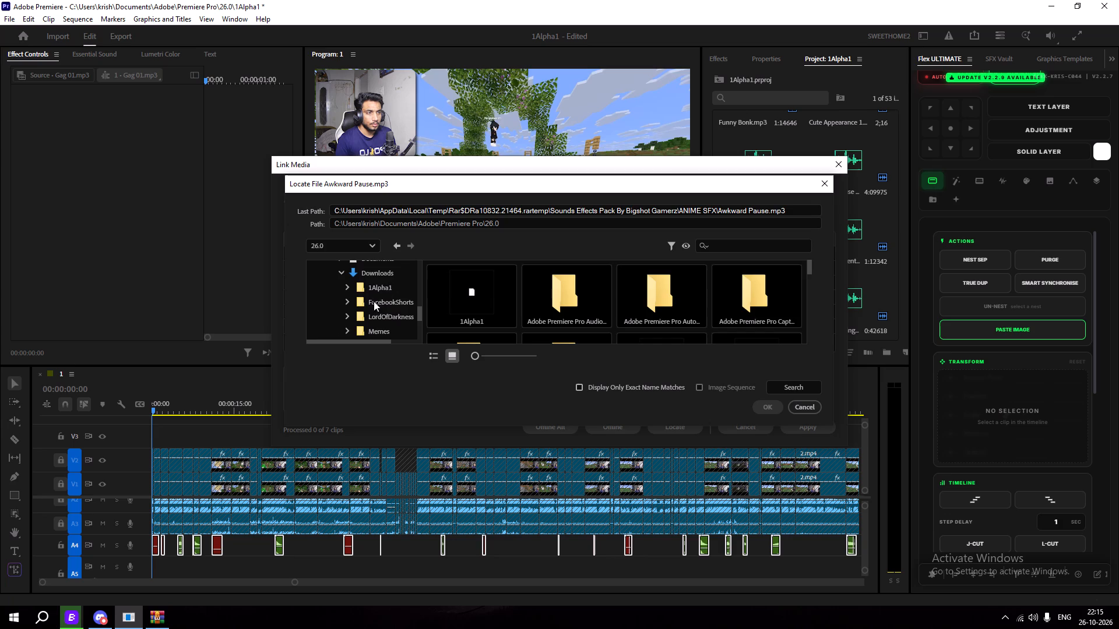
double_click(372, 271)
Select the extracted Sounds Effects Pack By Bigshot Gamerz folder in Downloads and search it for Awkward Pause.mp3.
scroll(593, 307, down, 10)
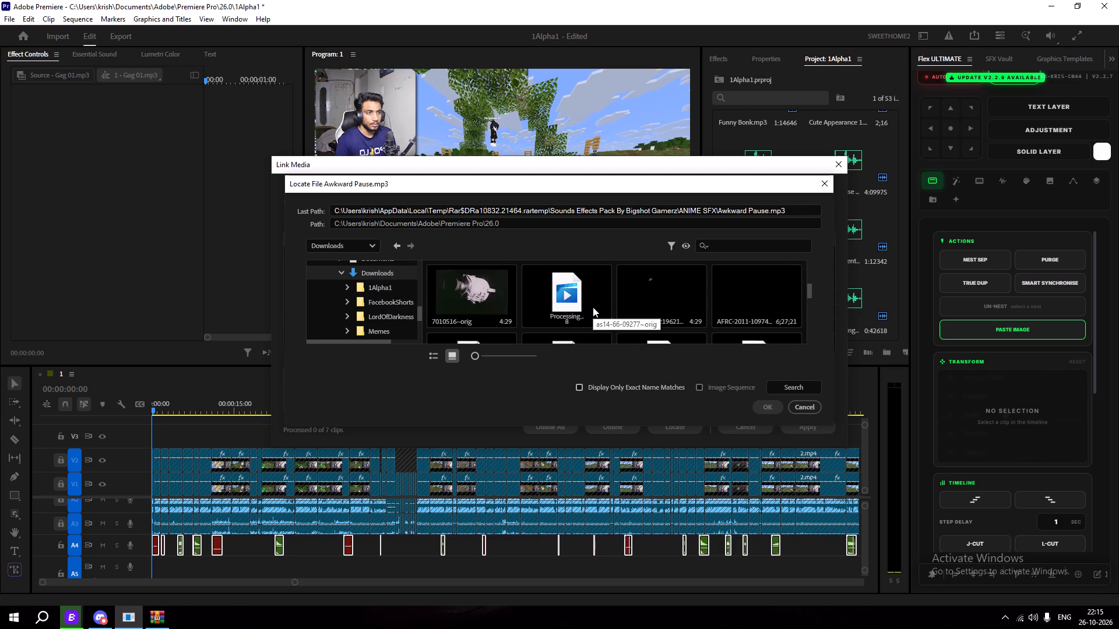
scroll(593, 307, down, 1)
scroll(584, 307, up, 1)
scroll(498, 317, down, 3)
scroll(498, 317, up, 1)
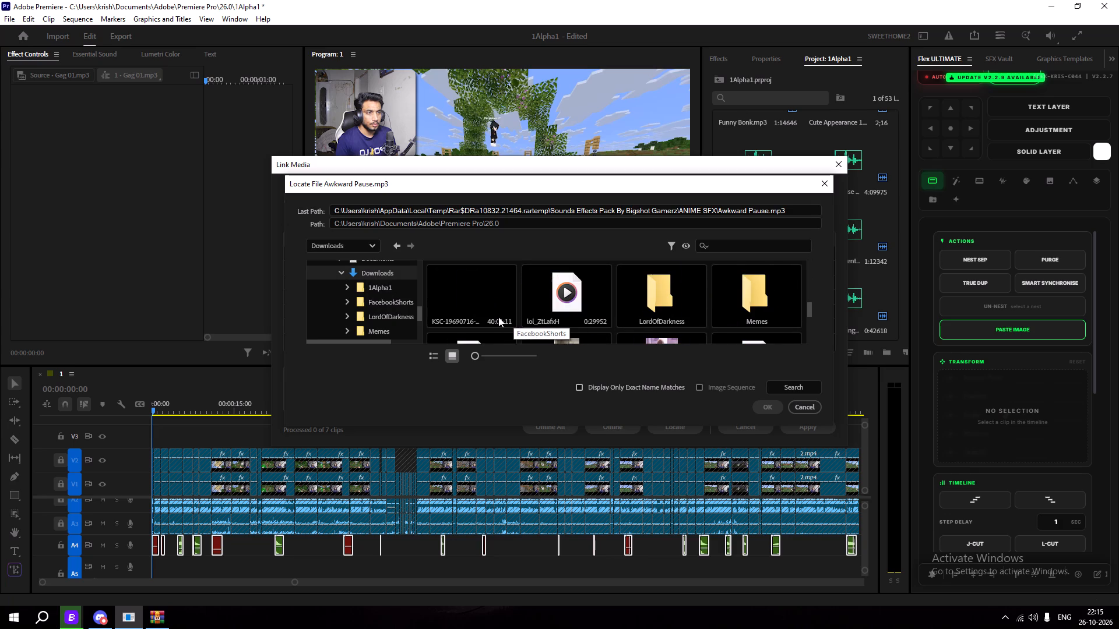
scroll(498, 317, down, 5)
scroll(498, 317, up, 1)
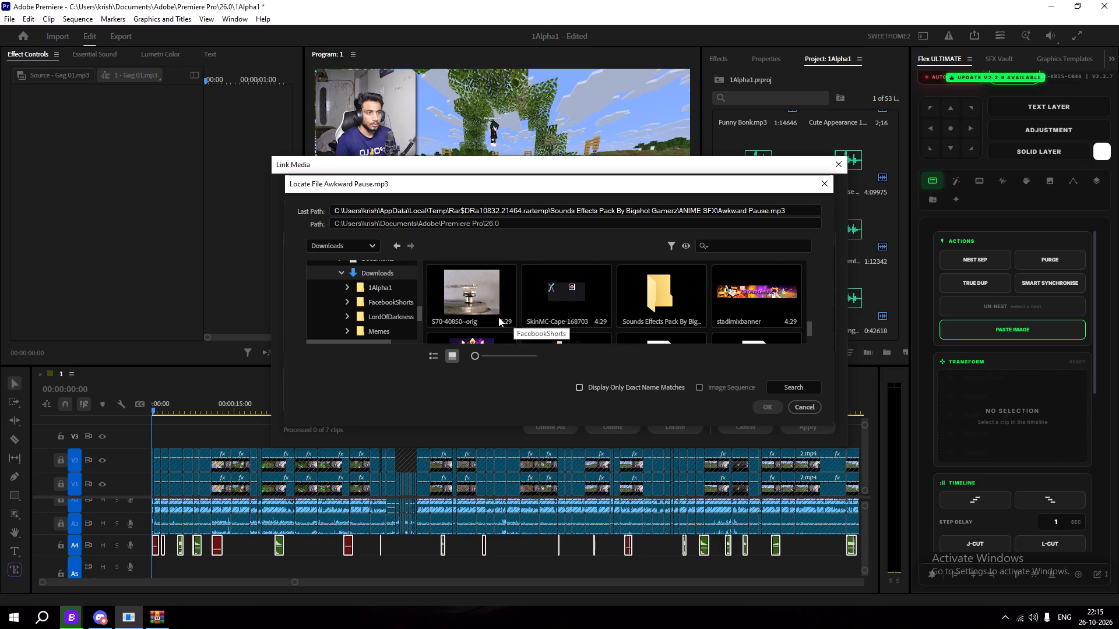
double_click(667, 313)
double_click(667, 305)
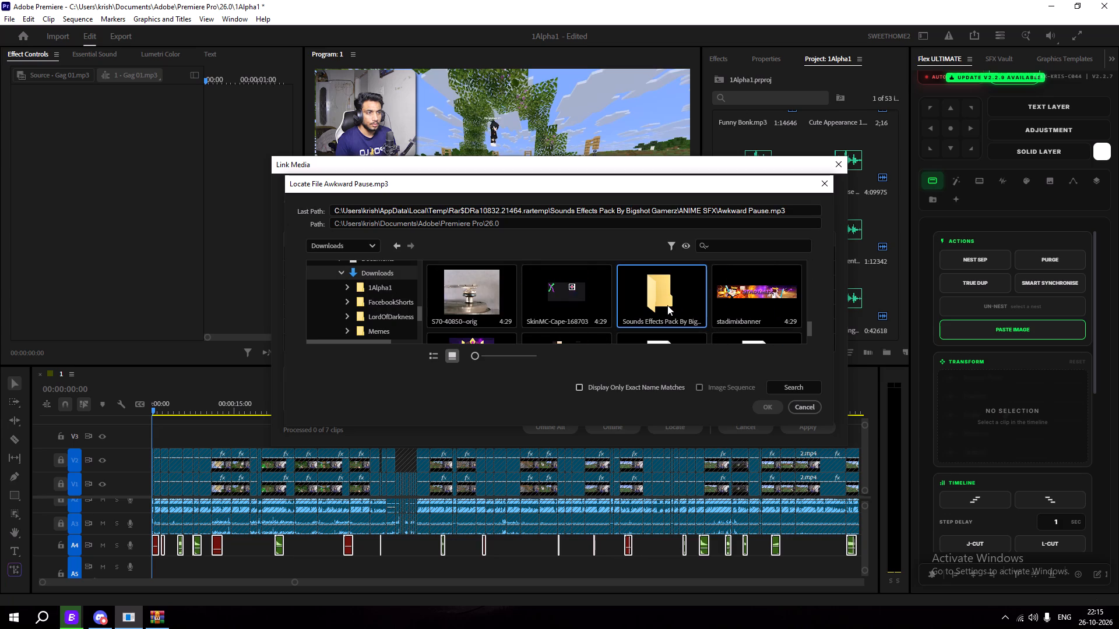
click(797, 390)
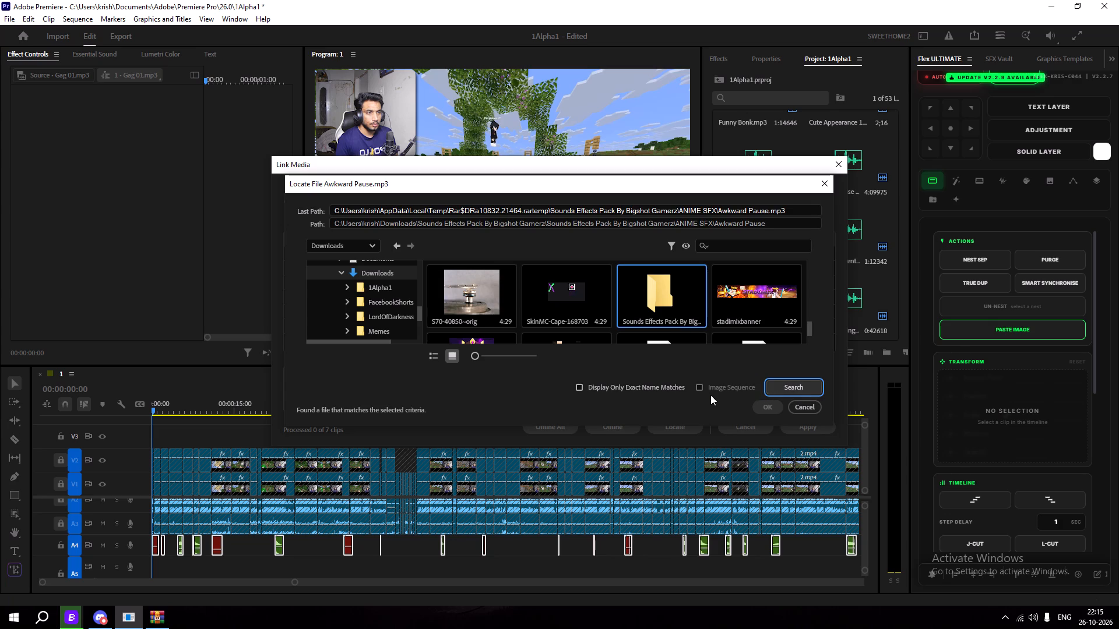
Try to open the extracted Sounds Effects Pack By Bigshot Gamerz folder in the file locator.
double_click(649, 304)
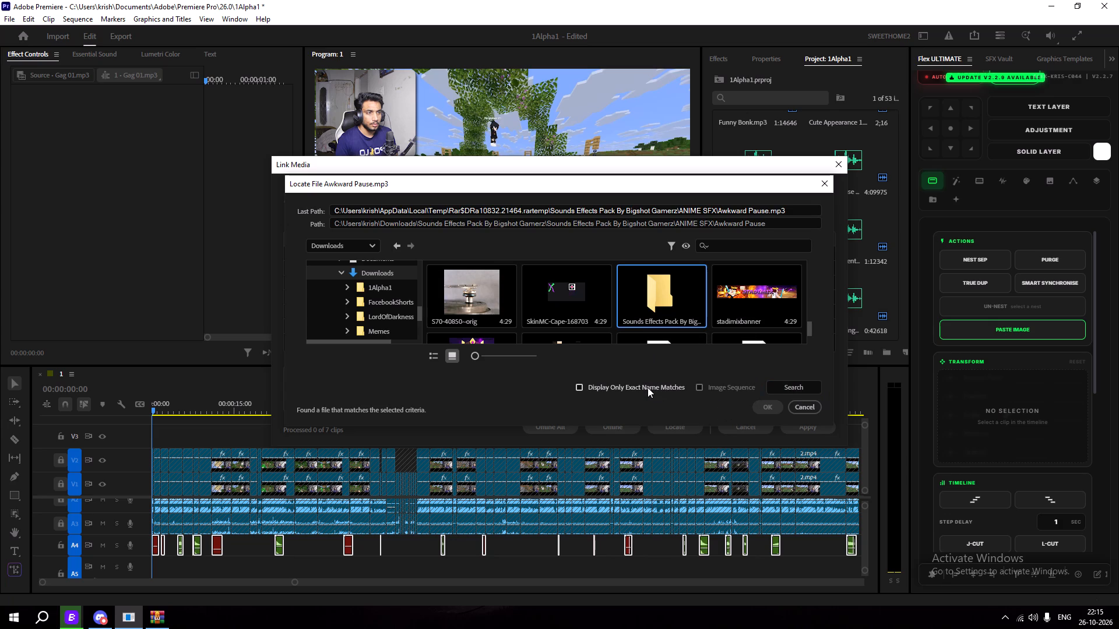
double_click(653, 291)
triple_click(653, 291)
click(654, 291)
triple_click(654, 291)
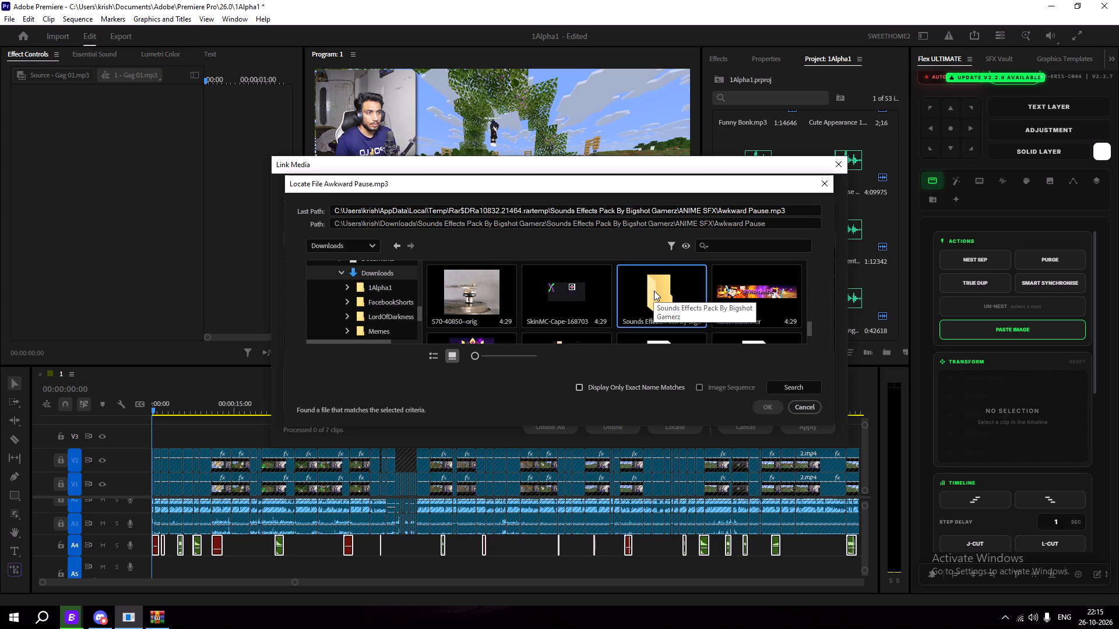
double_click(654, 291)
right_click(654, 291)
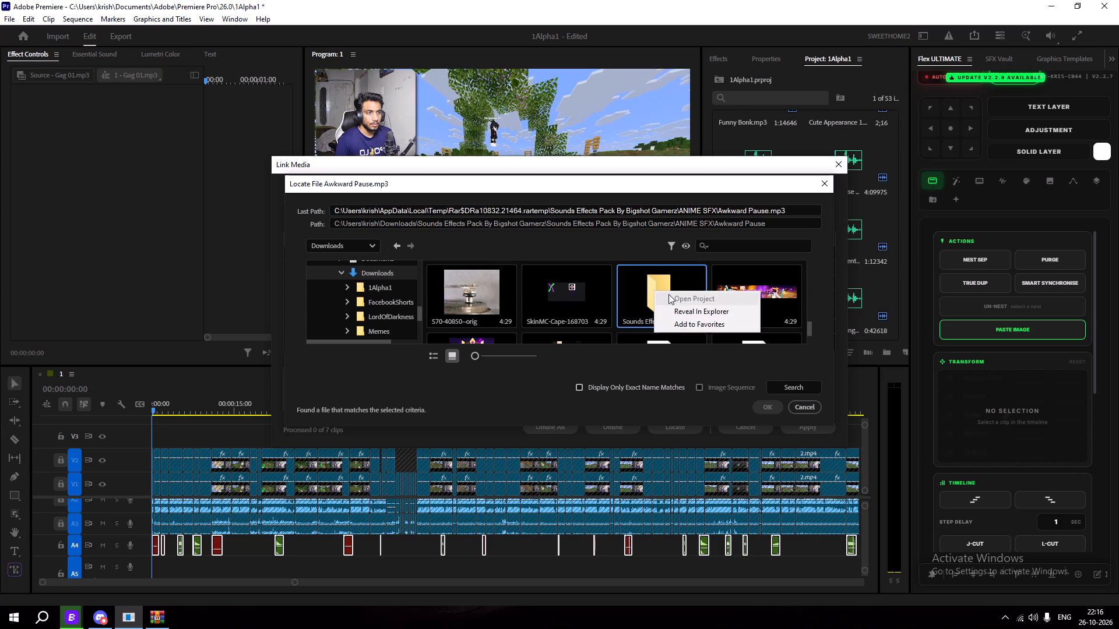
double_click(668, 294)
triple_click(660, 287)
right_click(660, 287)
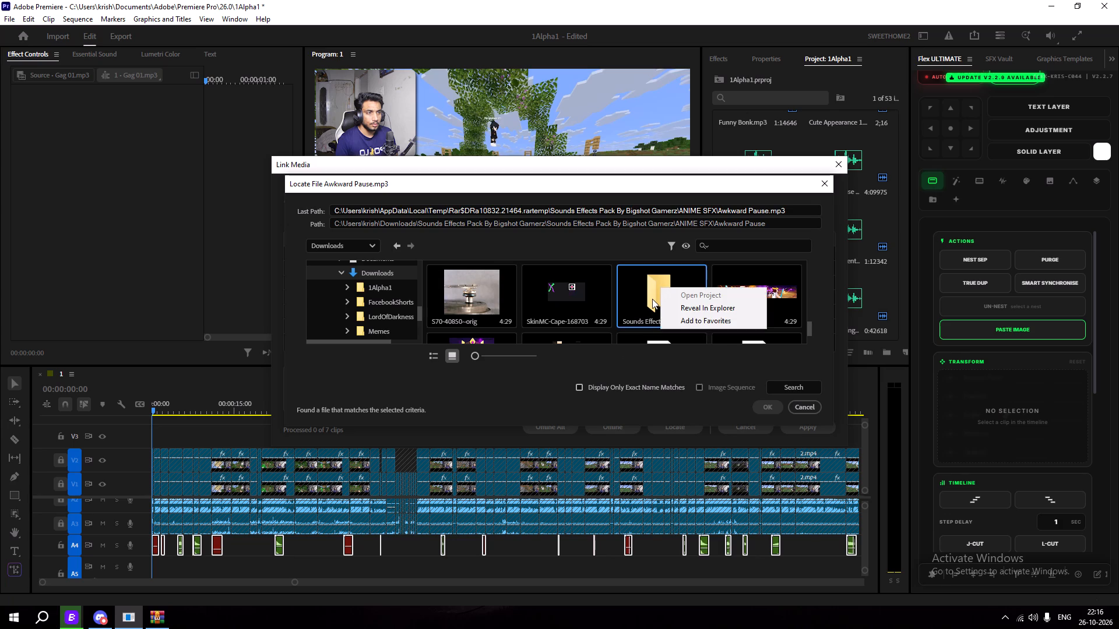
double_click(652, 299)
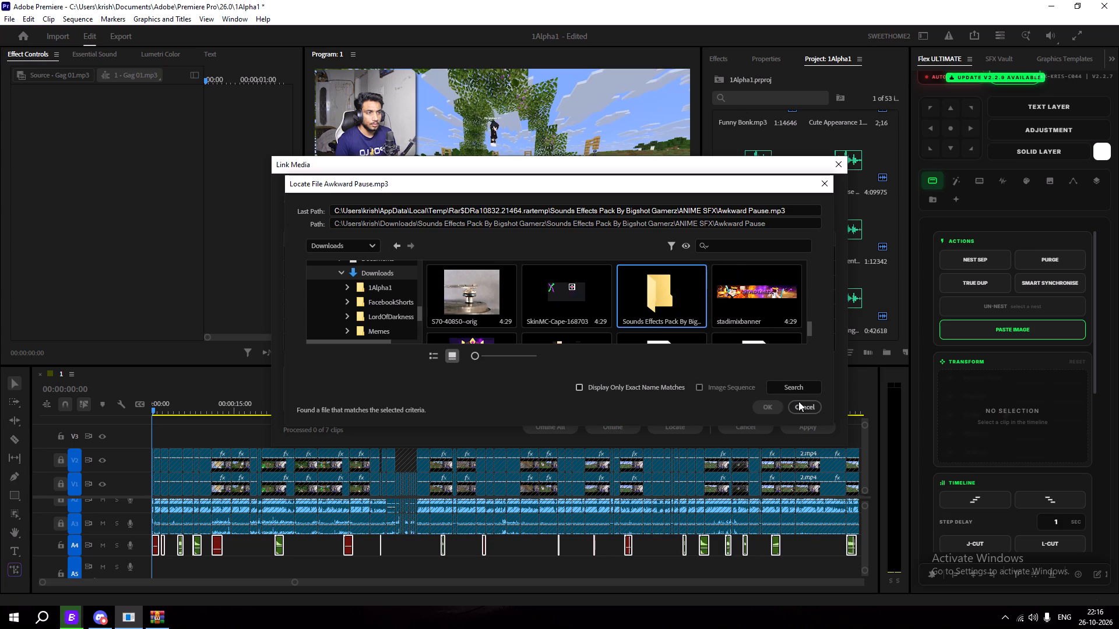
Run the search for Awkward Pause.mp3 again and reselect the extracted sound pack folder.
click(801, 386)
click(818, 385)
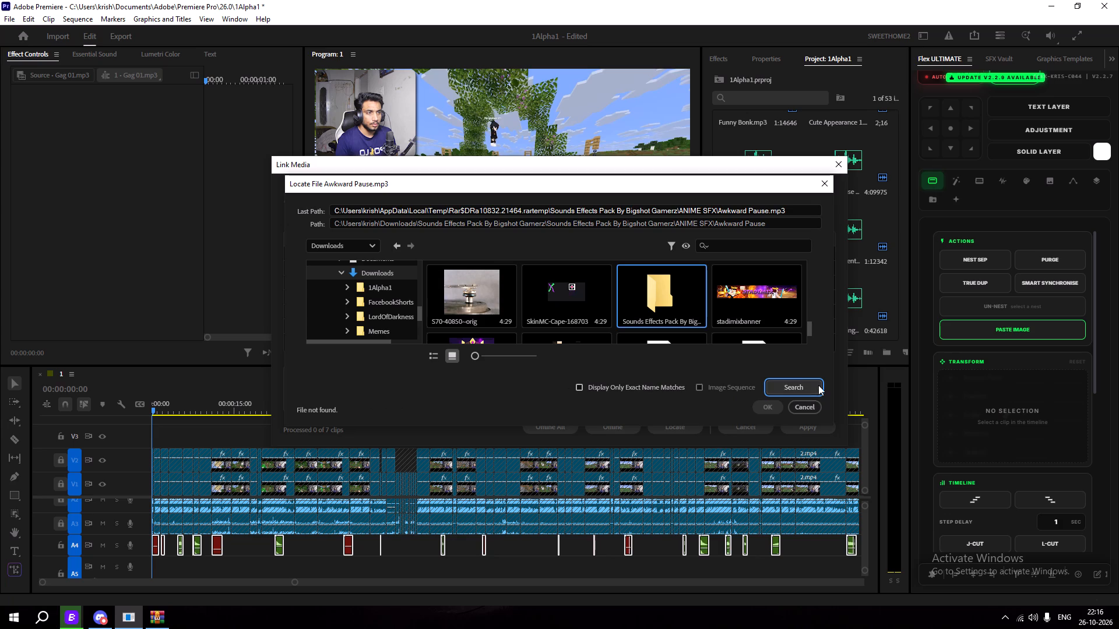
click(608, 372)
click(623, 295)
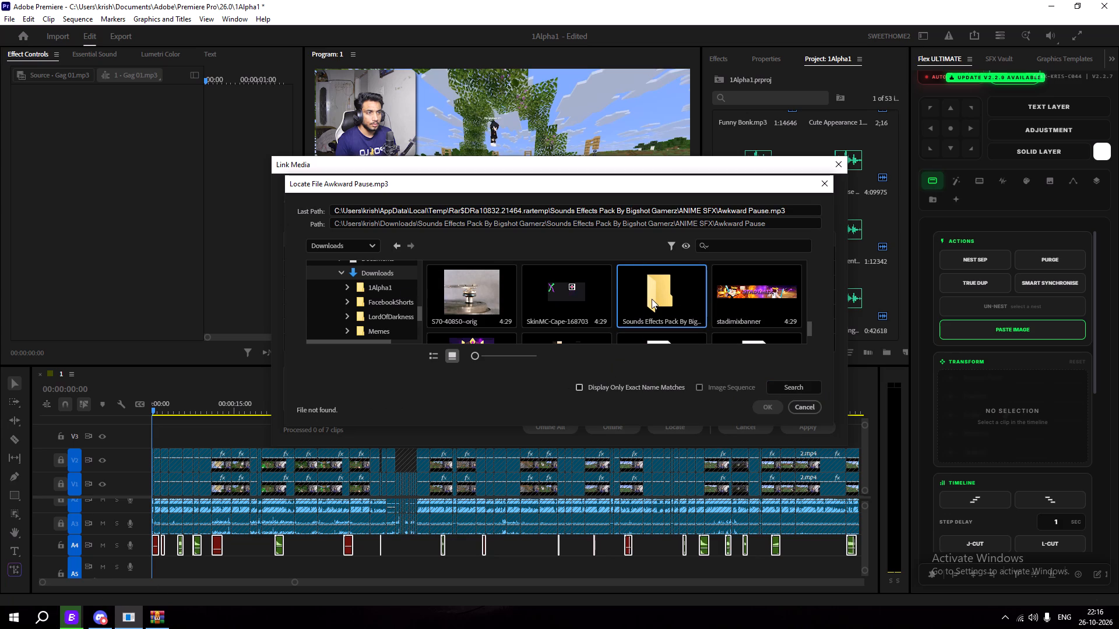
In File Explorer, copy the address of the inner Sounds Effects Pack By Bigshot Gamerz folder in Downloads and return to Premiere Pro.
click(46, 623)
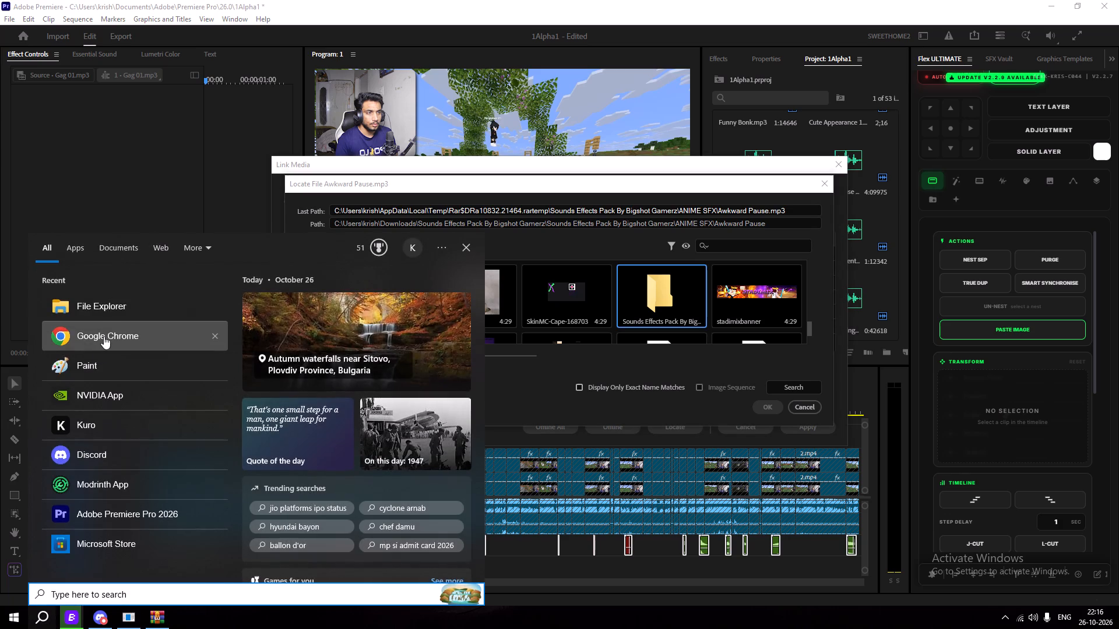
click(115, 314)
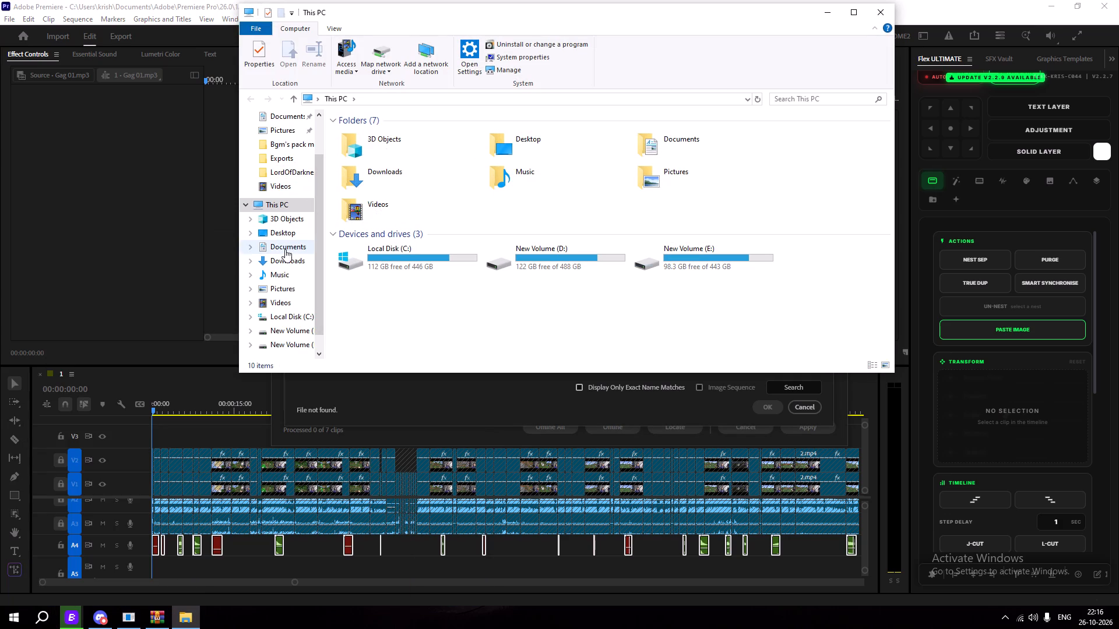
click(285, 263)
double_click(402, 275)
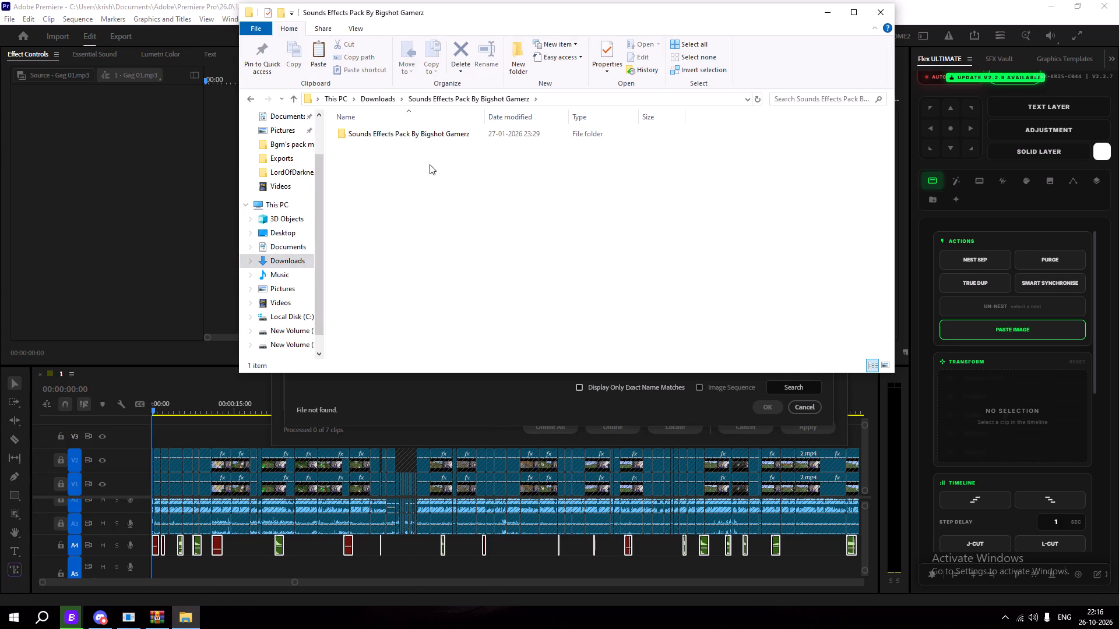
double_click(443, 133)
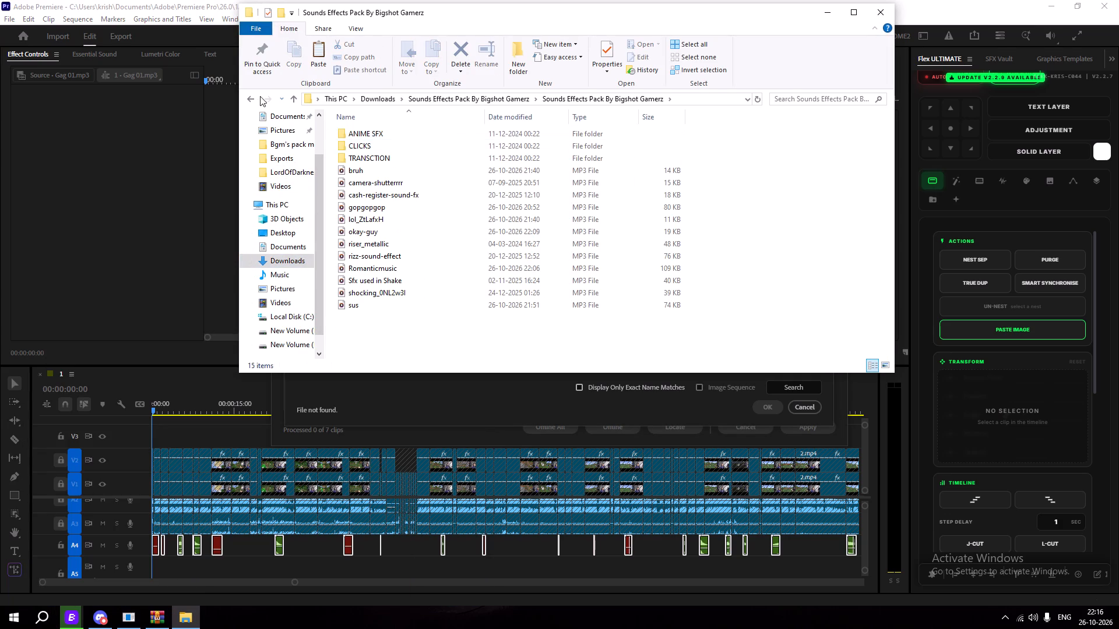
click(253, 96)
click(512, 175)
click(519, 140)
double_click(522, 136)
right_click(680, 100)
click(692, 106)
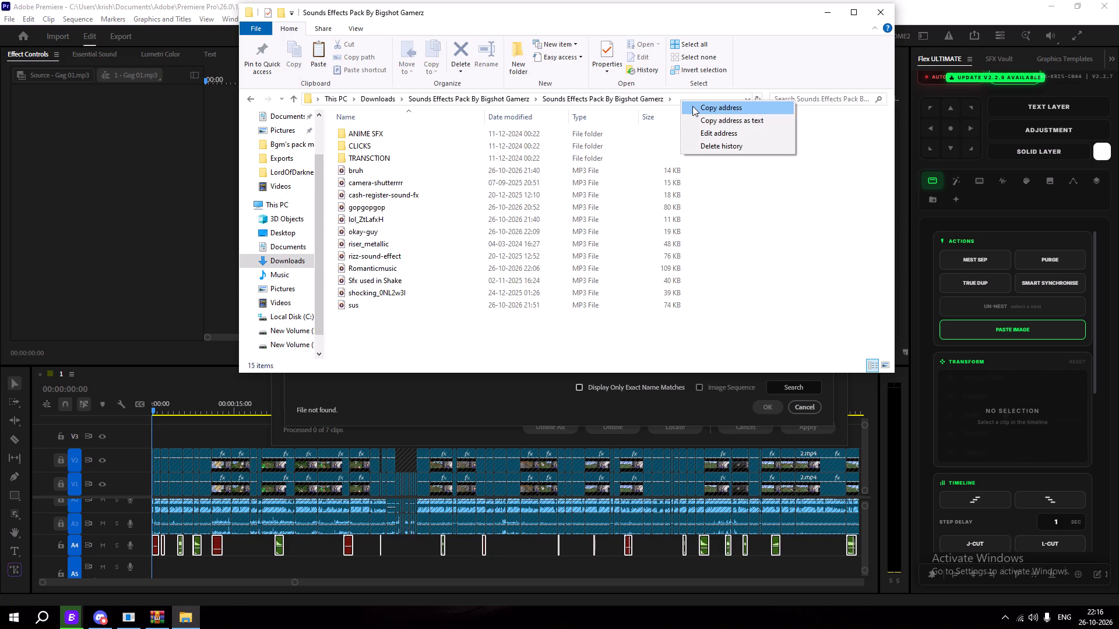
click(834, 12)
Replace the locator's path with the copied address of the inner Sounds Effects Pack By Bigshot Gamerz folder and search for Awkward Pause.mp3.
click(686, 231)
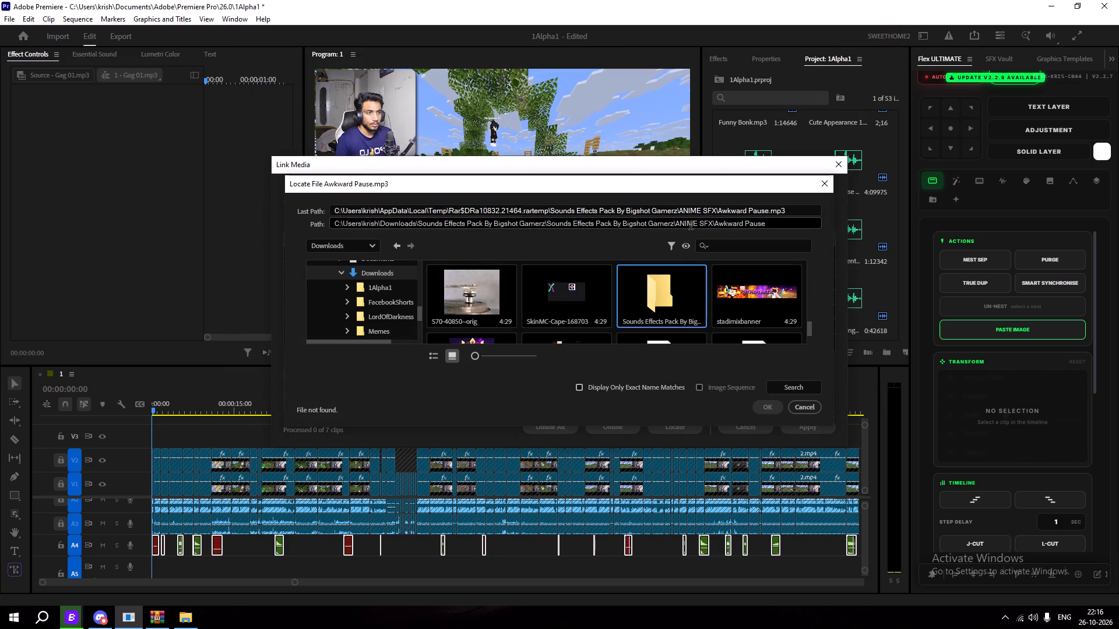
click(691, 227)
key(ctrl+a)
key(ctrl+a)
key(ctrl+v)
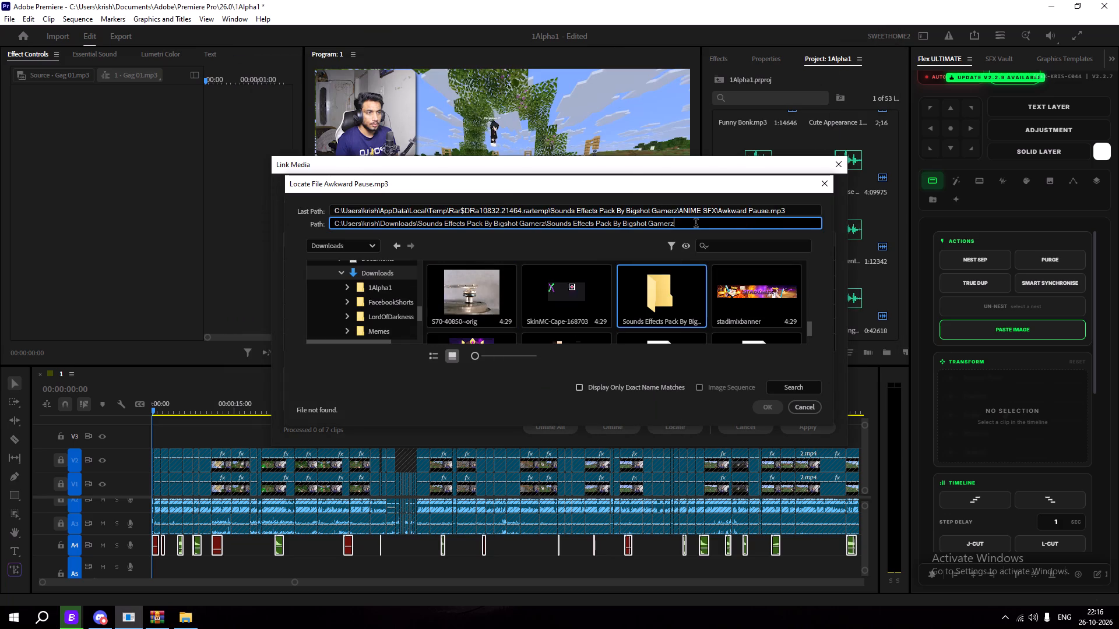
click(786, 380)
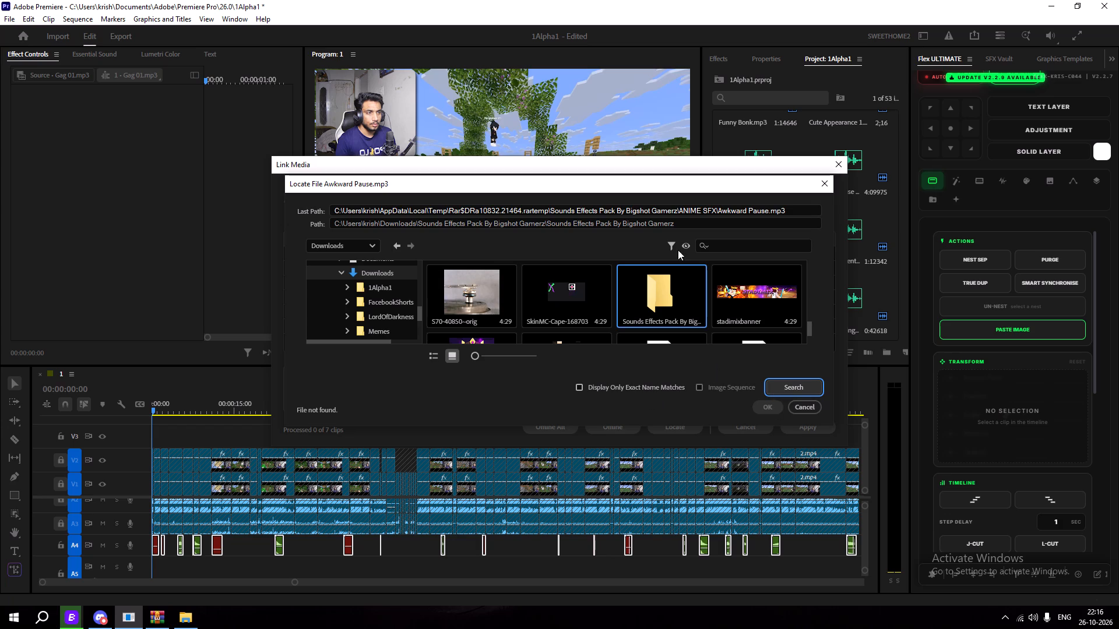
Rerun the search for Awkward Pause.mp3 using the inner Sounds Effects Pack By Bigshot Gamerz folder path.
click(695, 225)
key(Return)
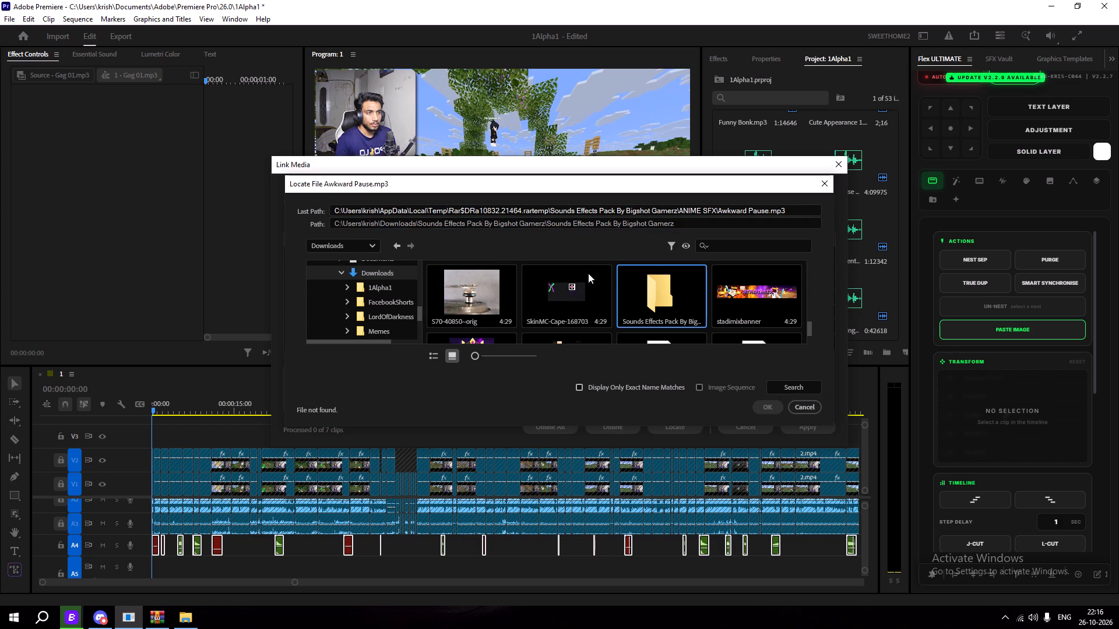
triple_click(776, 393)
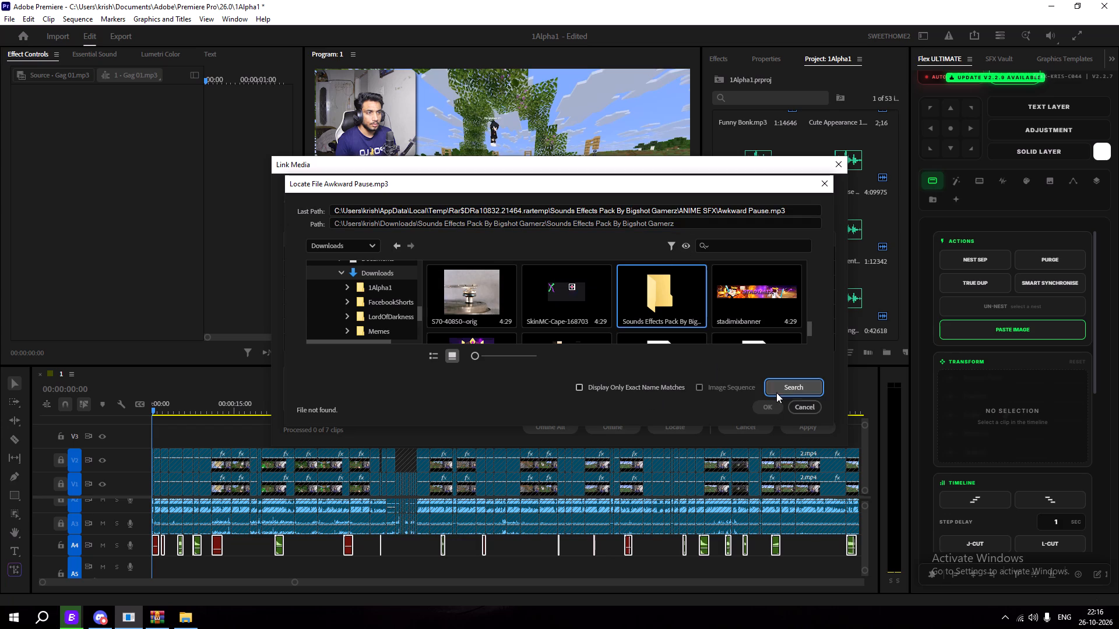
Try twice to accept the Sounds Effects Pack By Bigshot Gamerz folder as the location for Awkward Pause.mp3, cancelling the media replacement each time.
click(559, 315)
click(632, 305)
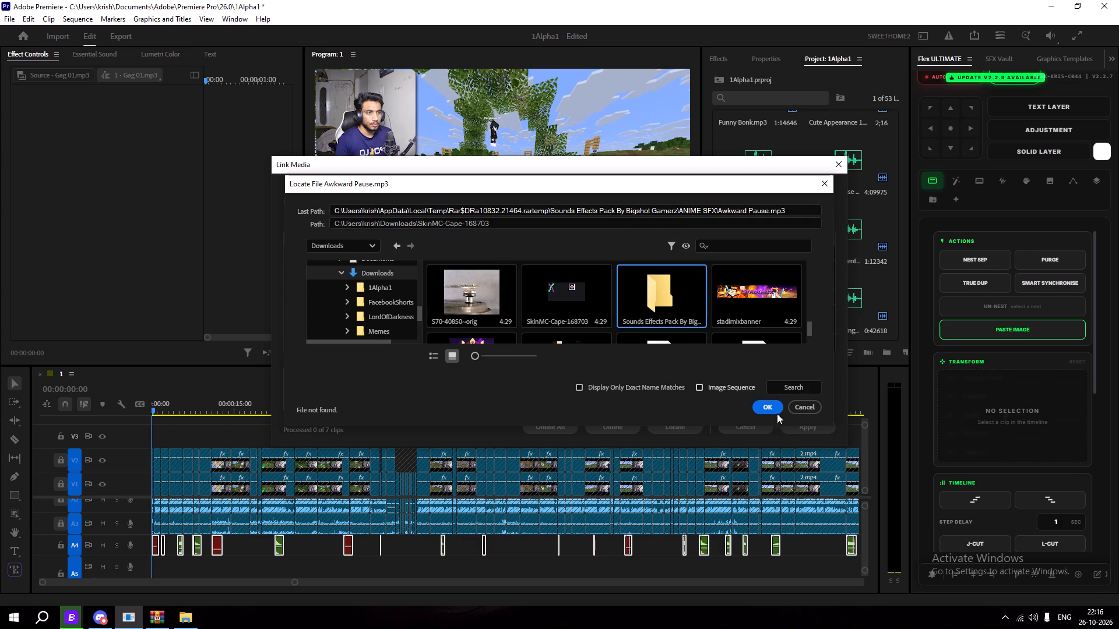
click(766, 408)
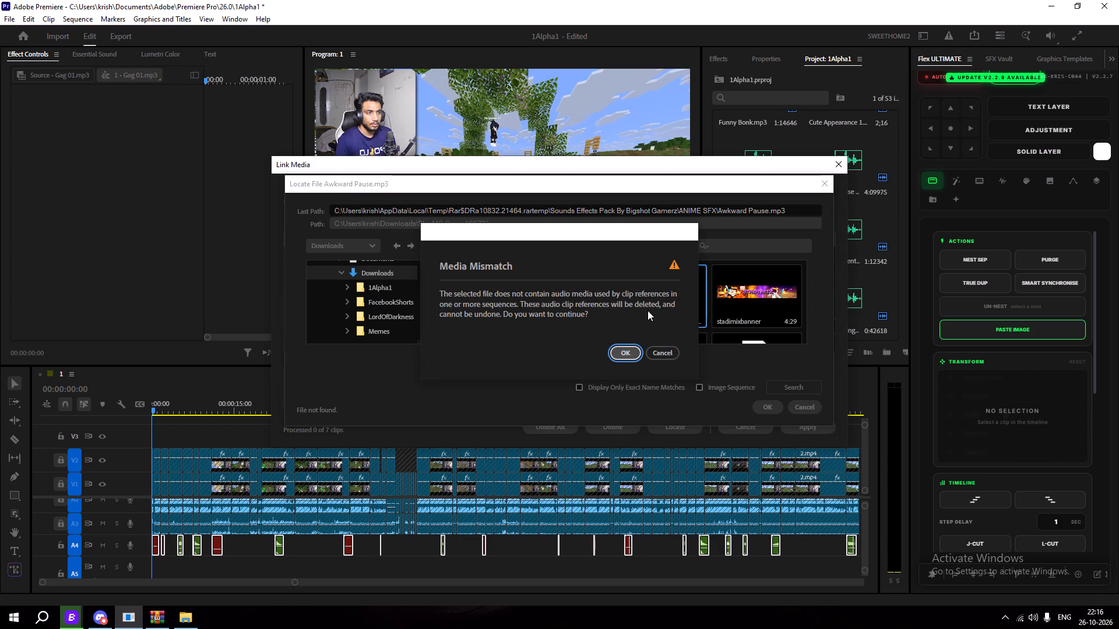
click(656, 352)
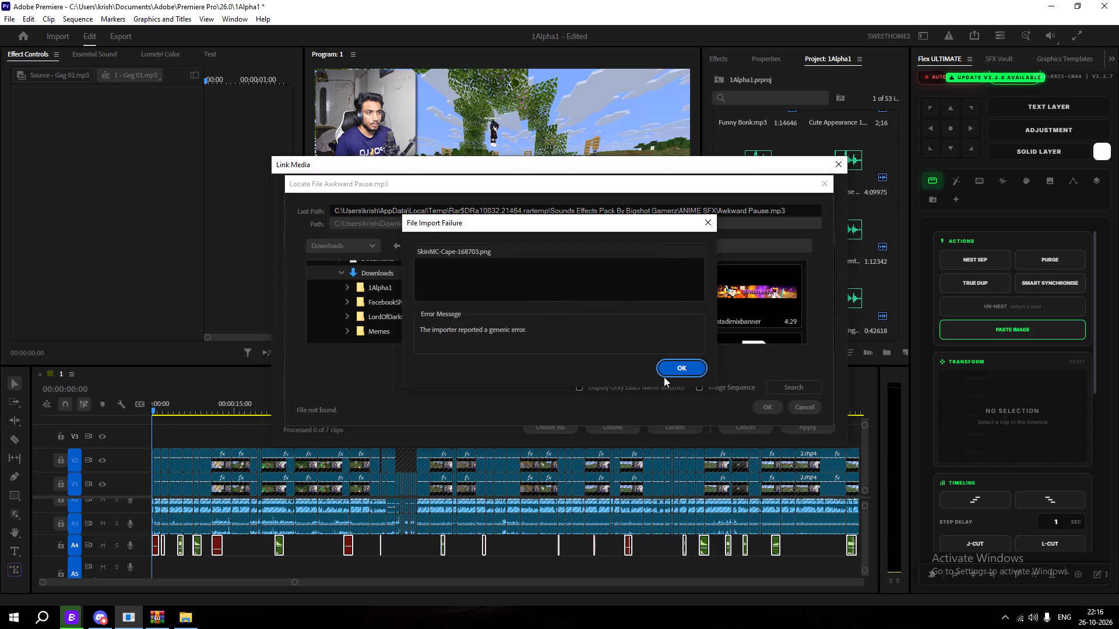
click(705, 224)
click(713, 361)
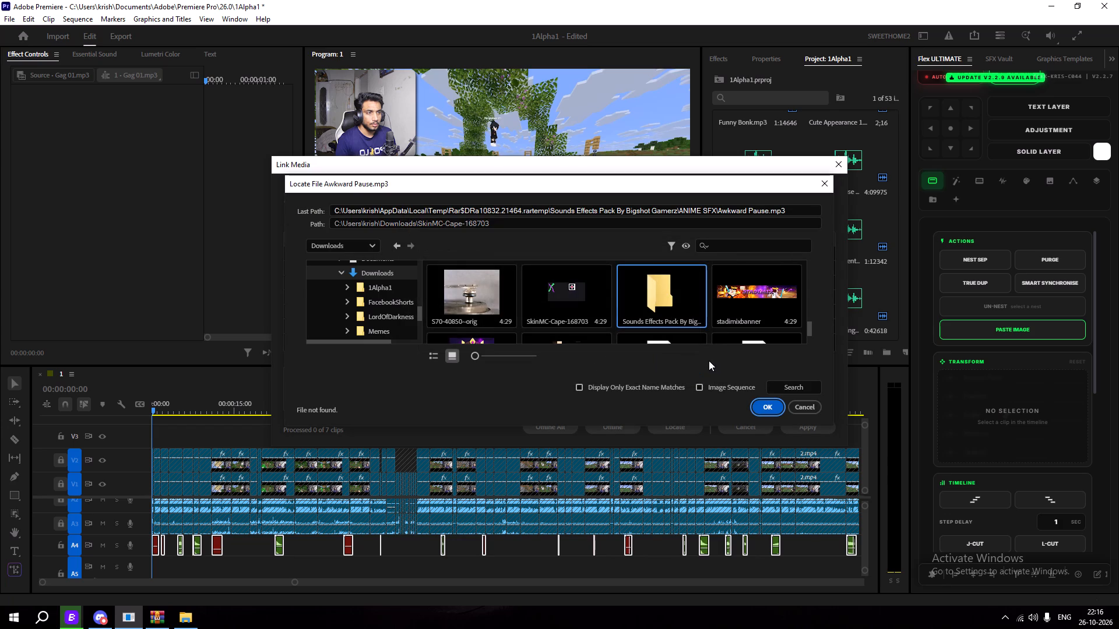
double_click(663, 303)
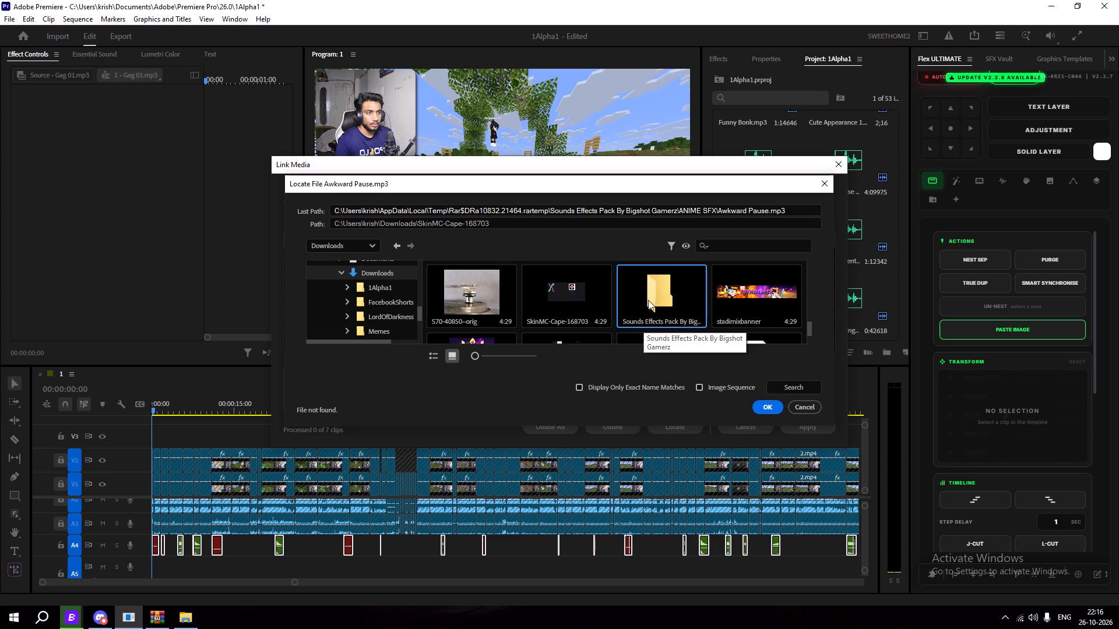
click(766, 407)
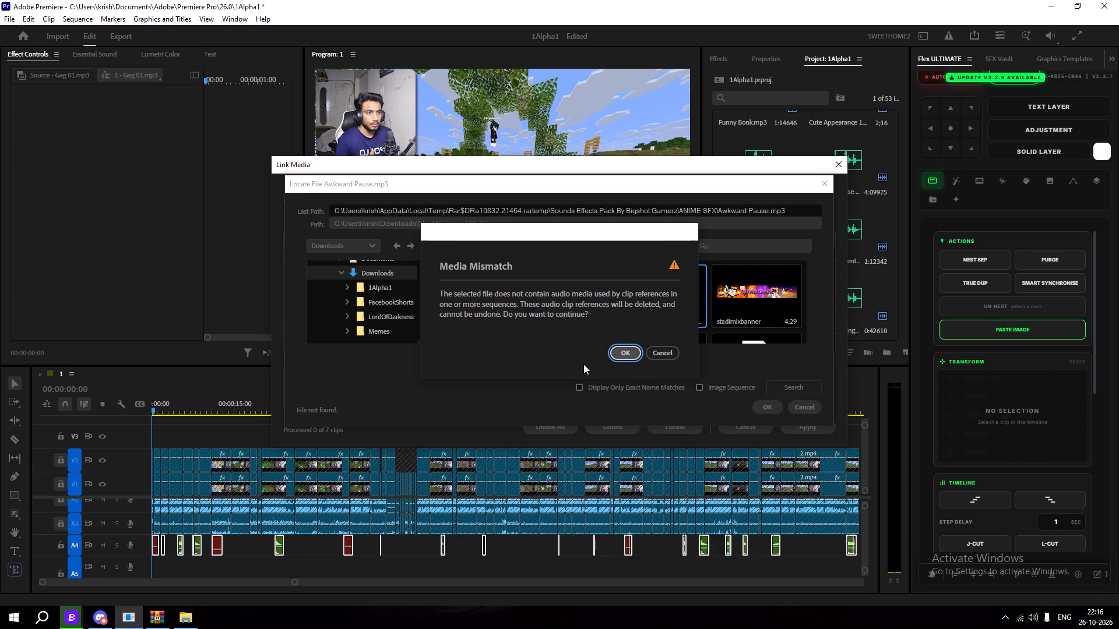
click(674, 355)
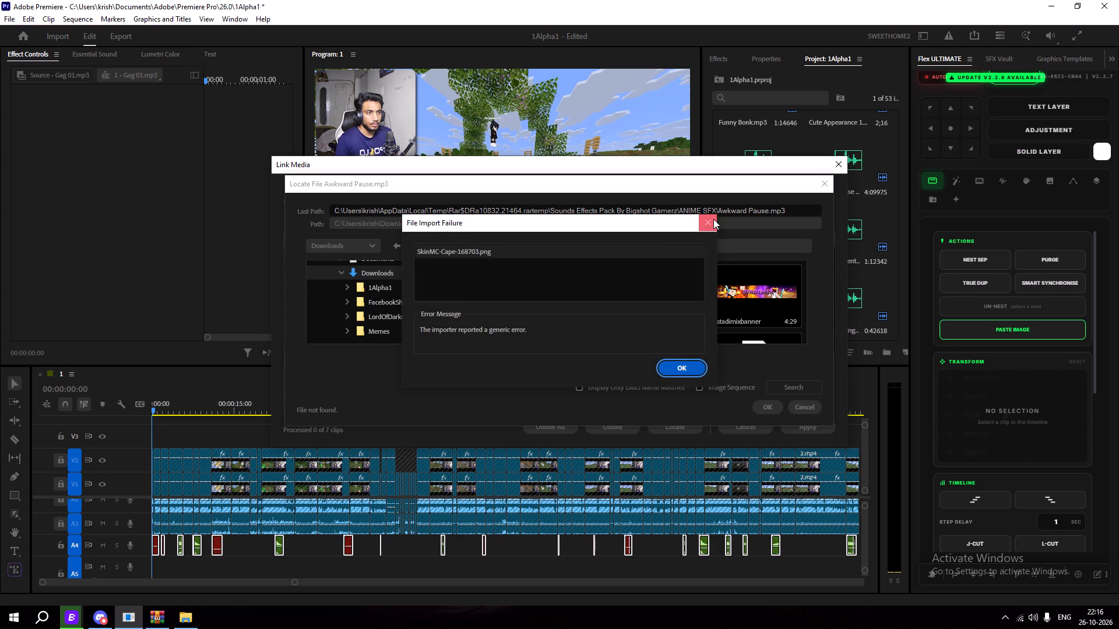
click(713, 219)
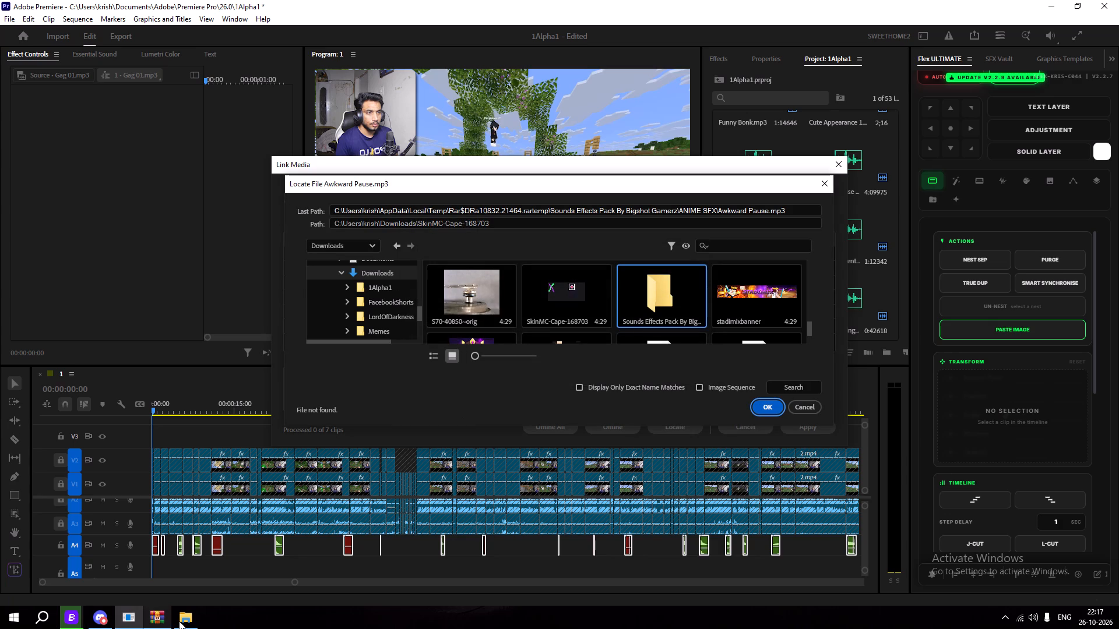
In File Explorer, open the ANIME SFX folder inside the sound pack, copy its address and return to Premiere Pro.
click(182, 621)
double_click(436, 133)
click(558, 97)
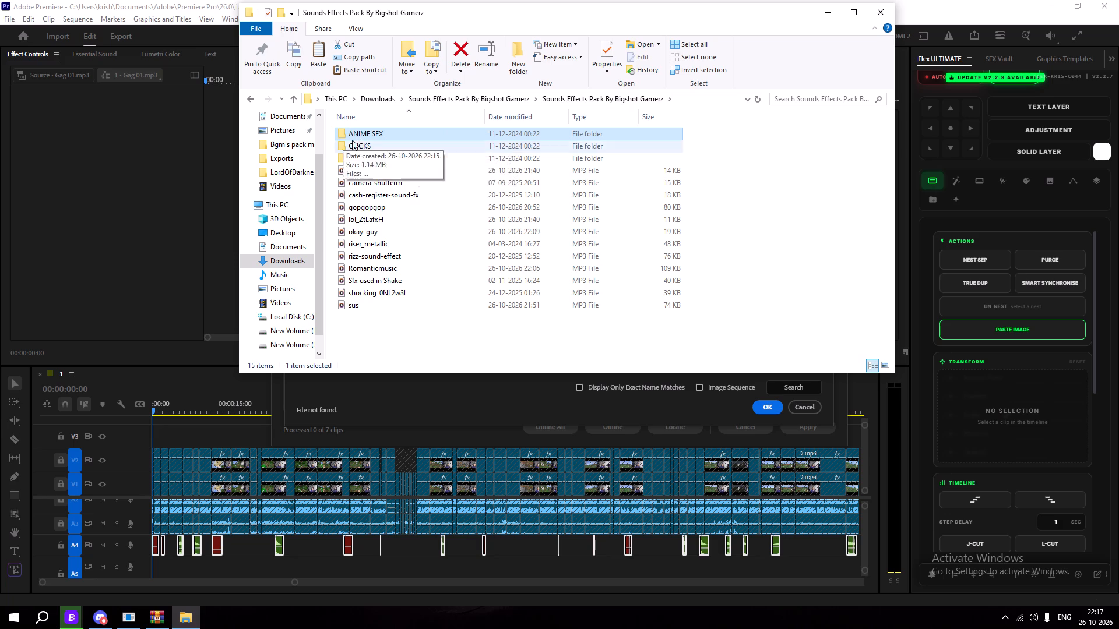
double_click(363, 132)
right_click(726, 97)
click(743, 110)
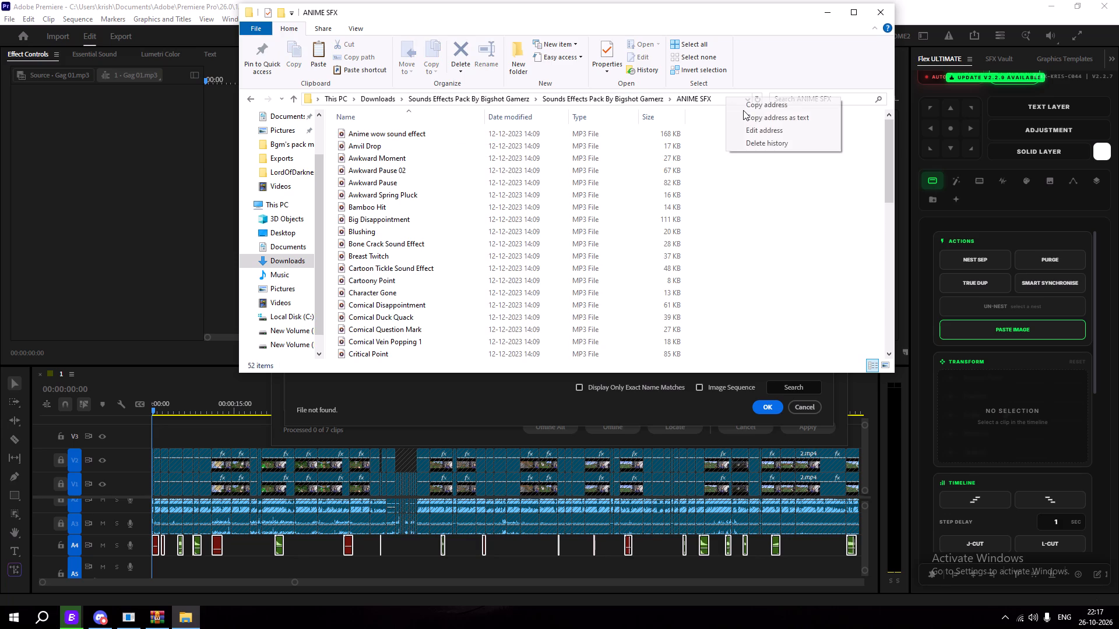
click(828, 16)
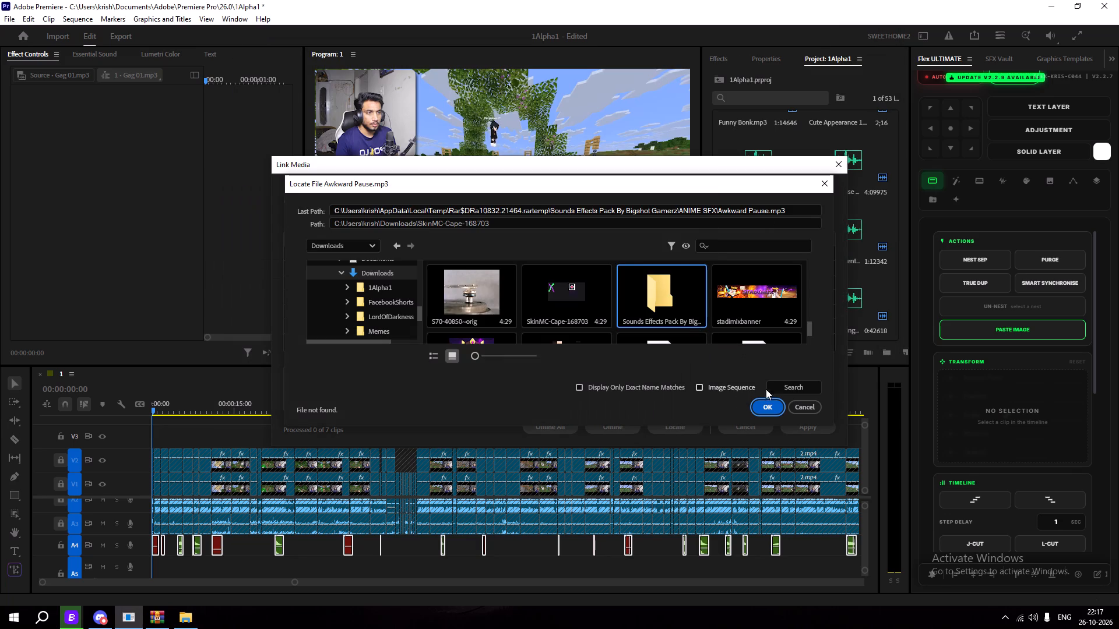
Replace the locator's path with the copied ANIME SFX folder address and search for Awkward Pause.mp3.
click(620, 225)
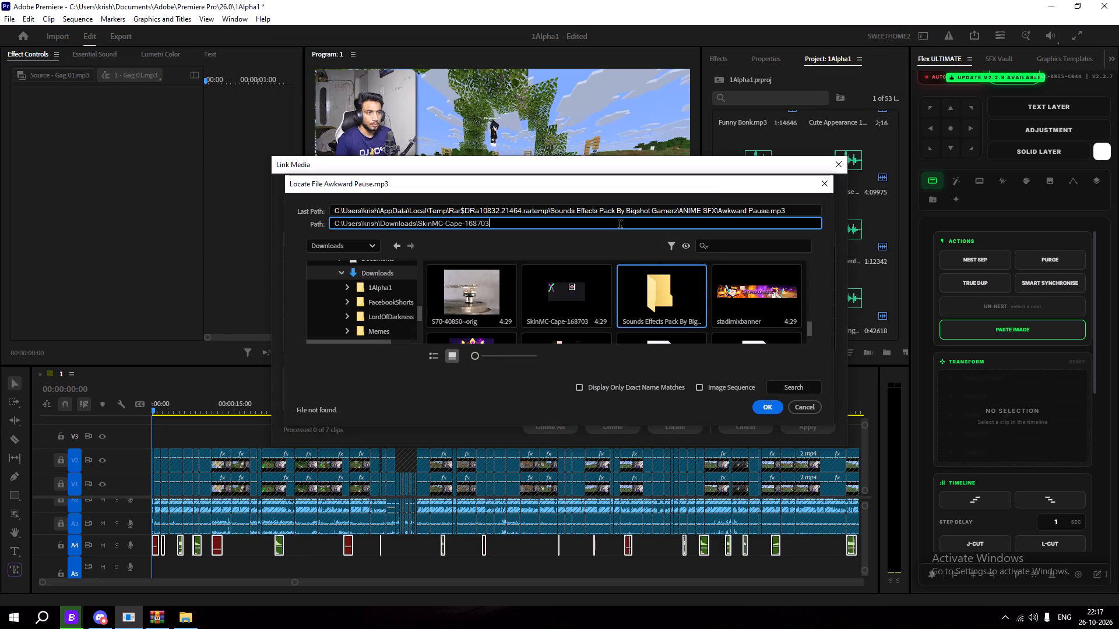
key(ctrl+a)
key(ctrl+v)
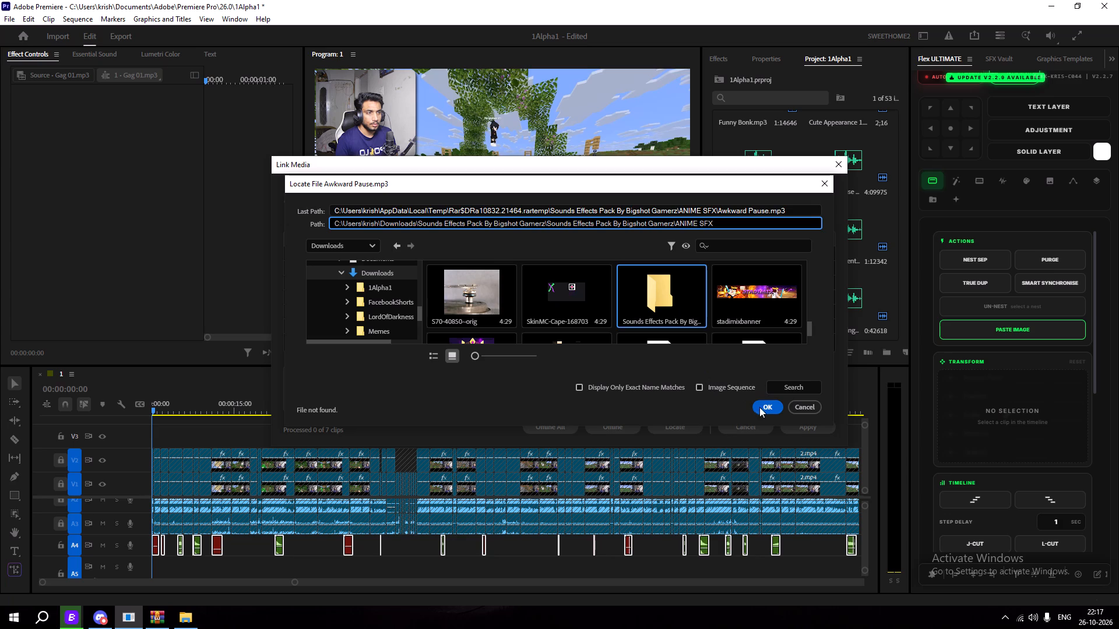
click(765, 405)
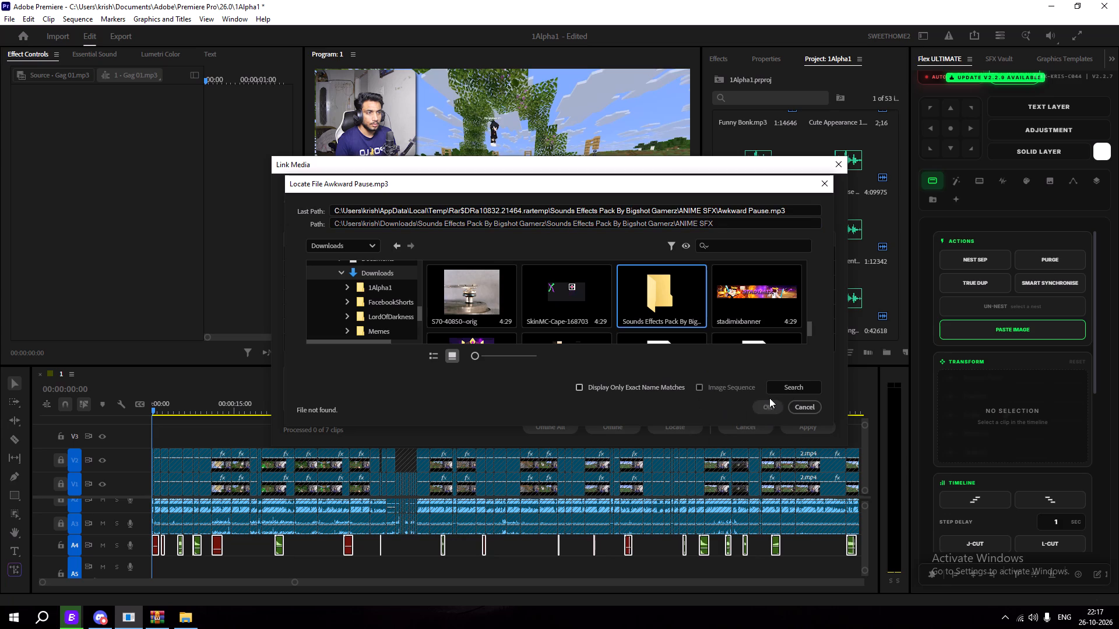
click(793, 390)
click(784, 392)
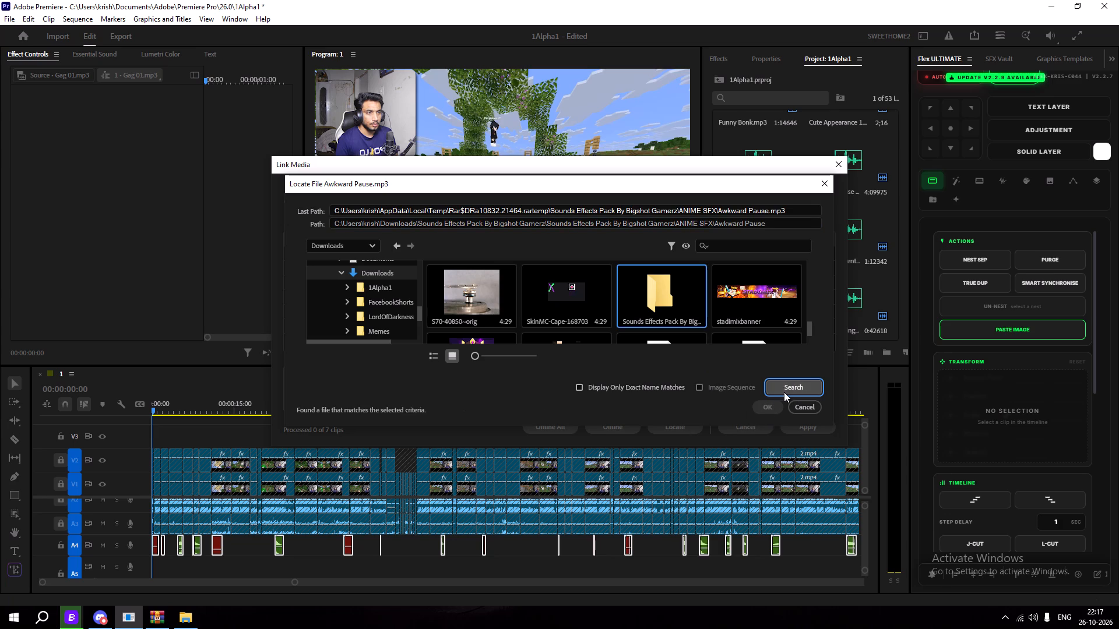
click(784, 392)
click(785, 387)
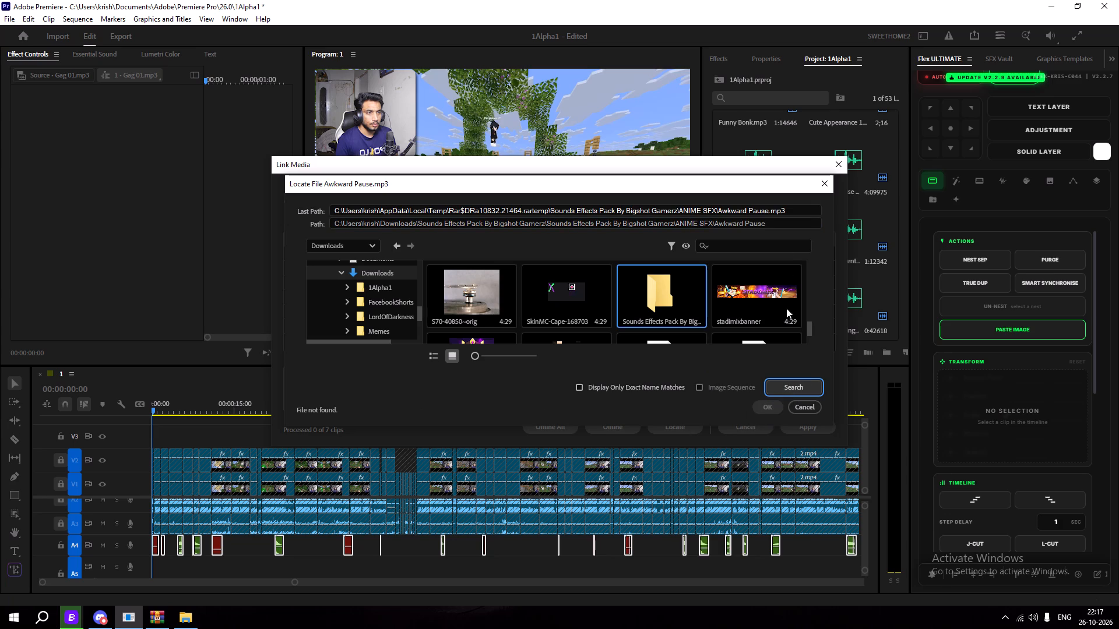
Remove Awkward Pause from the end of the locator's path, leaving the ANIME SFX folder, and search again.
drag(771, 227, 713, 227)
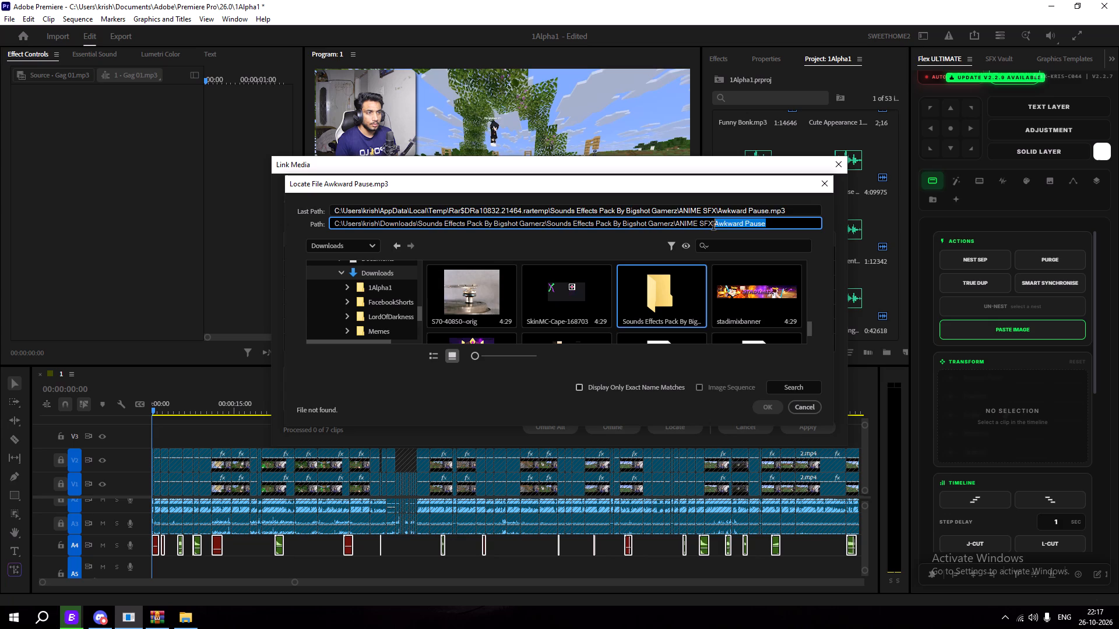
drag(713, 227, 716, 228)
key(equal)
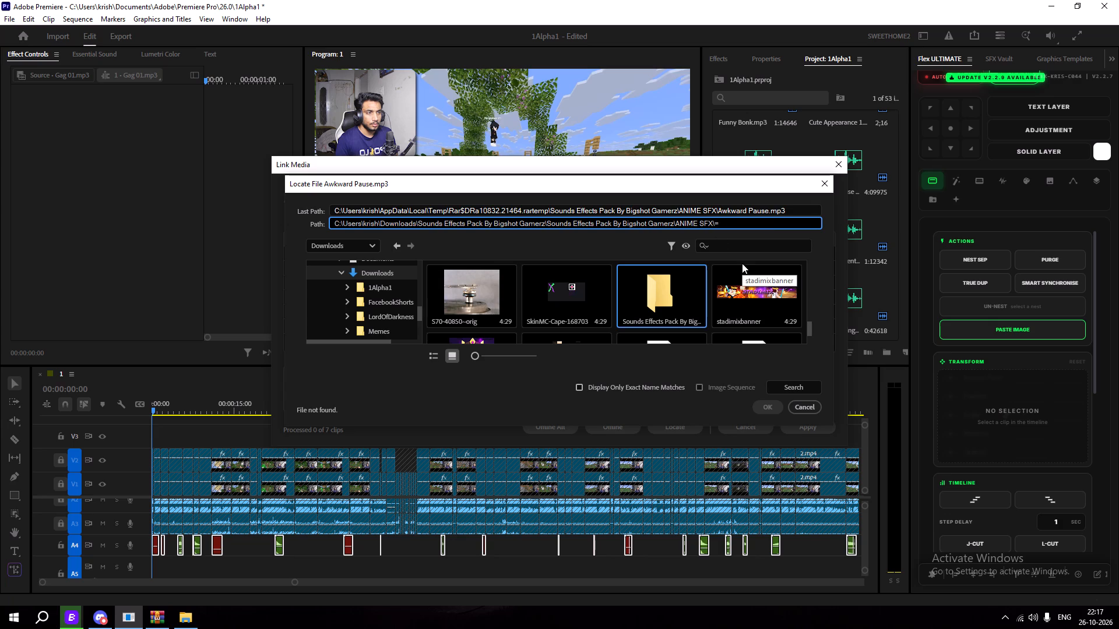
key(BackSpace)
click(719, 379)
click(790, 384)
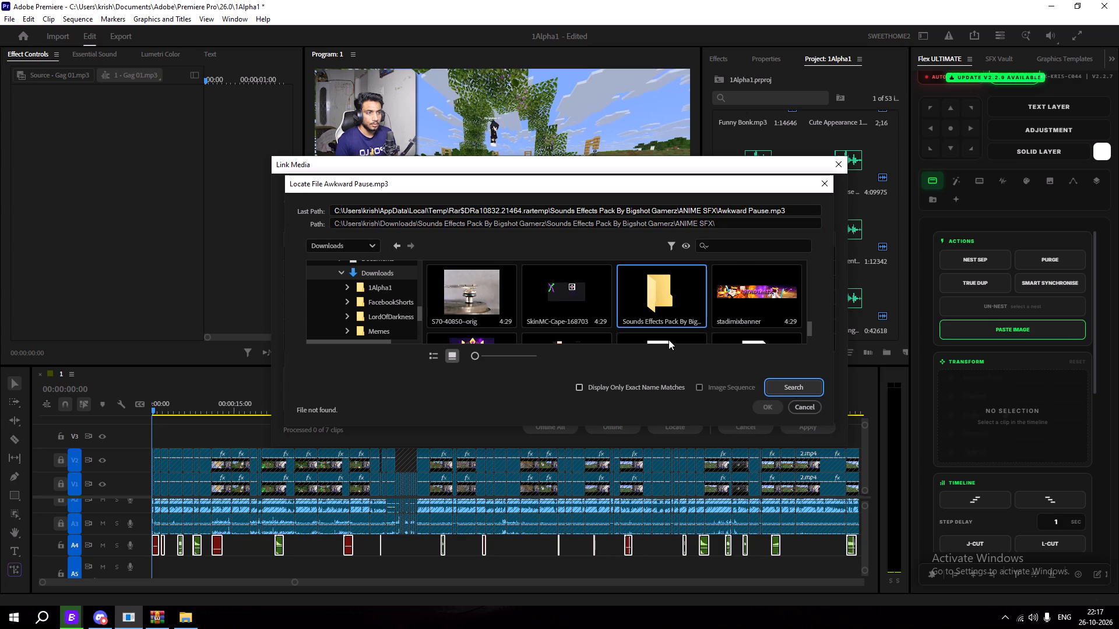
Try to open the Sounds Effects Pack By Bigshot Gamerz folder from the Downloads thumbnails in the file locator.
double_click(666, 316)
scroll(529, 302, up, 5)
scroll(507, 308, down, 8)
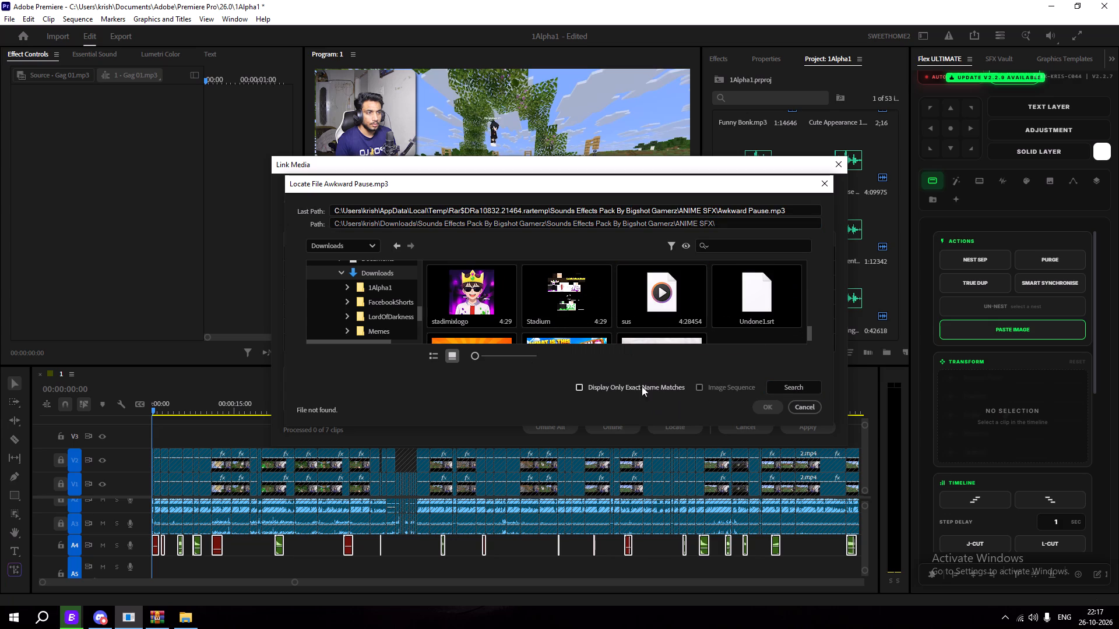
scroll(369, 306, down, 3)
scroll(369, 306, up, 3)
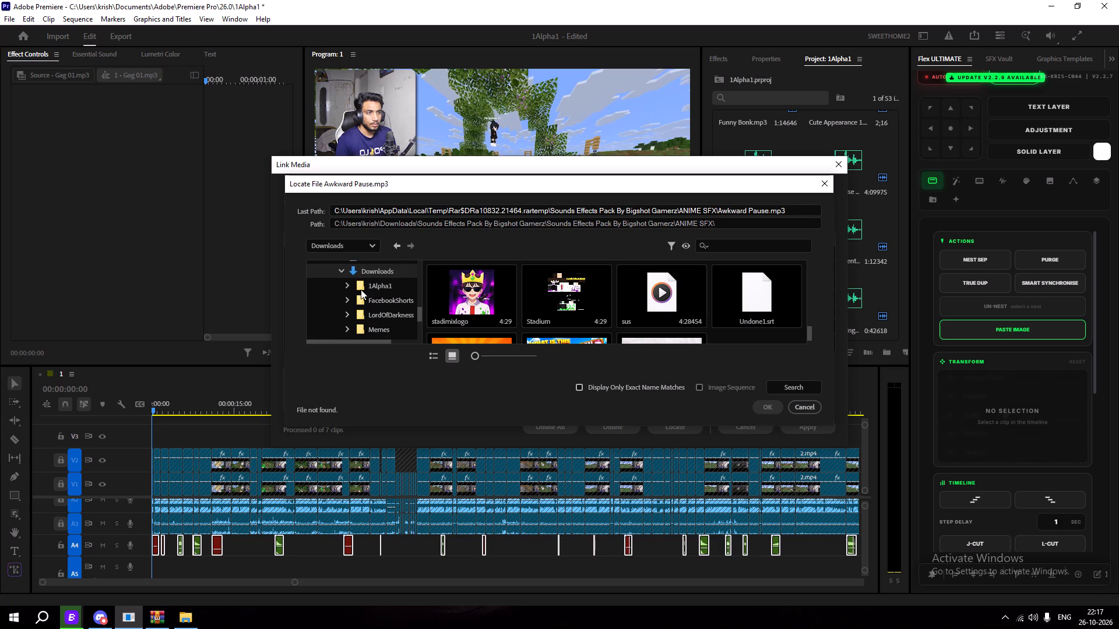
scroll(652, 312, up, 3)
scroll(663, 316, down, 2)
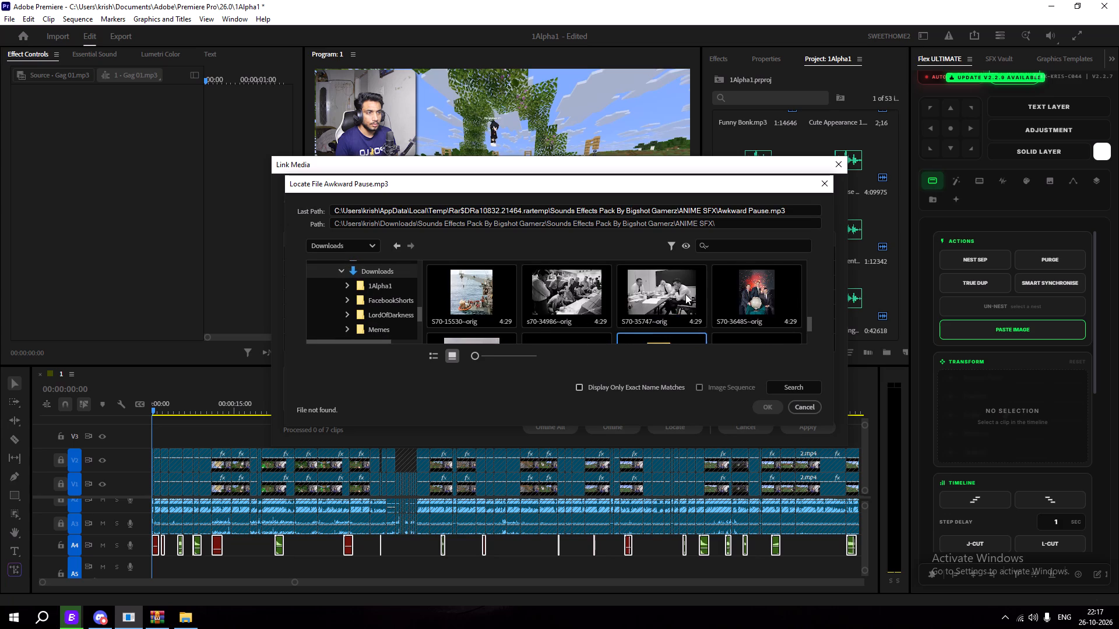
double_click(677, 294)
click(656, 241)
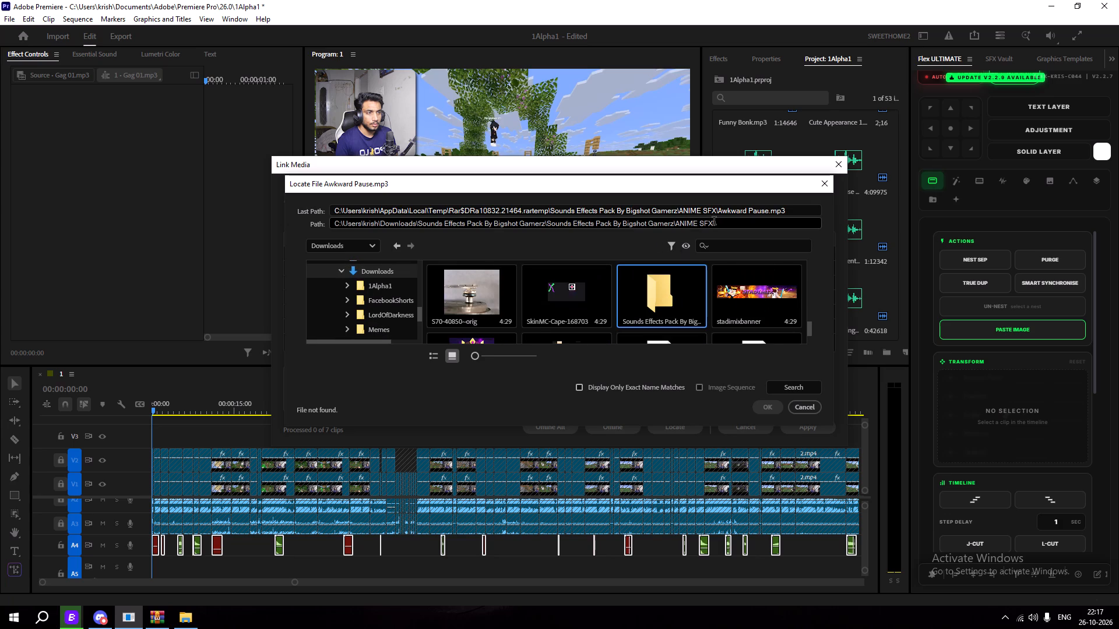
Remove ANIME SFX from the locator's path, check the file type filter, and search the inner sound pack folder for Awkward Pause.mp3.
drag(720, 223, 702, 224)
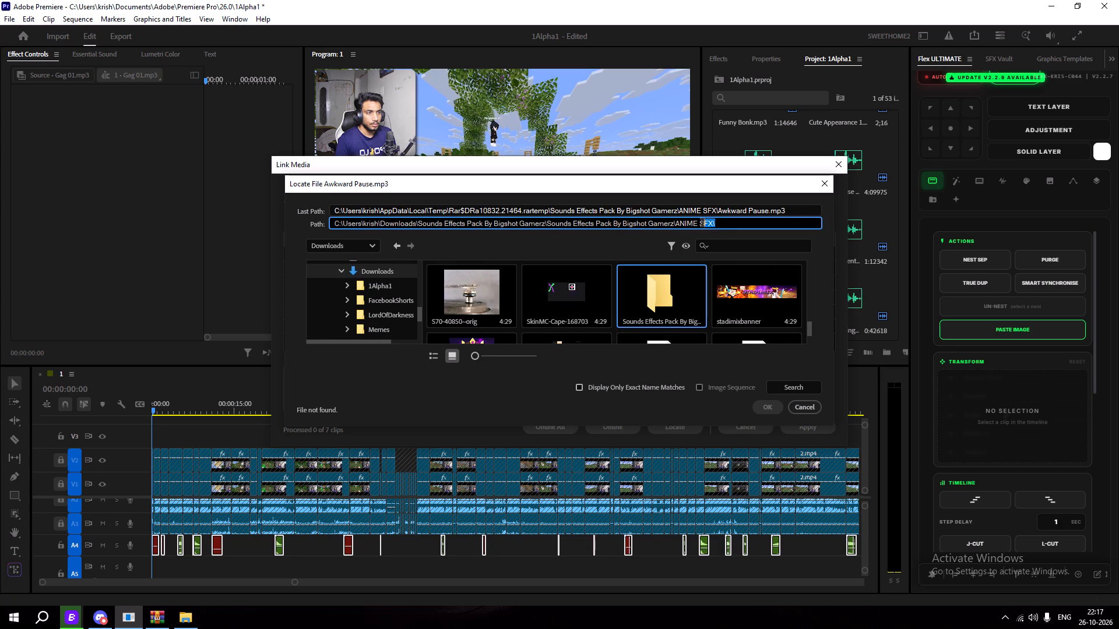
drag(702, 224, 677, 225)
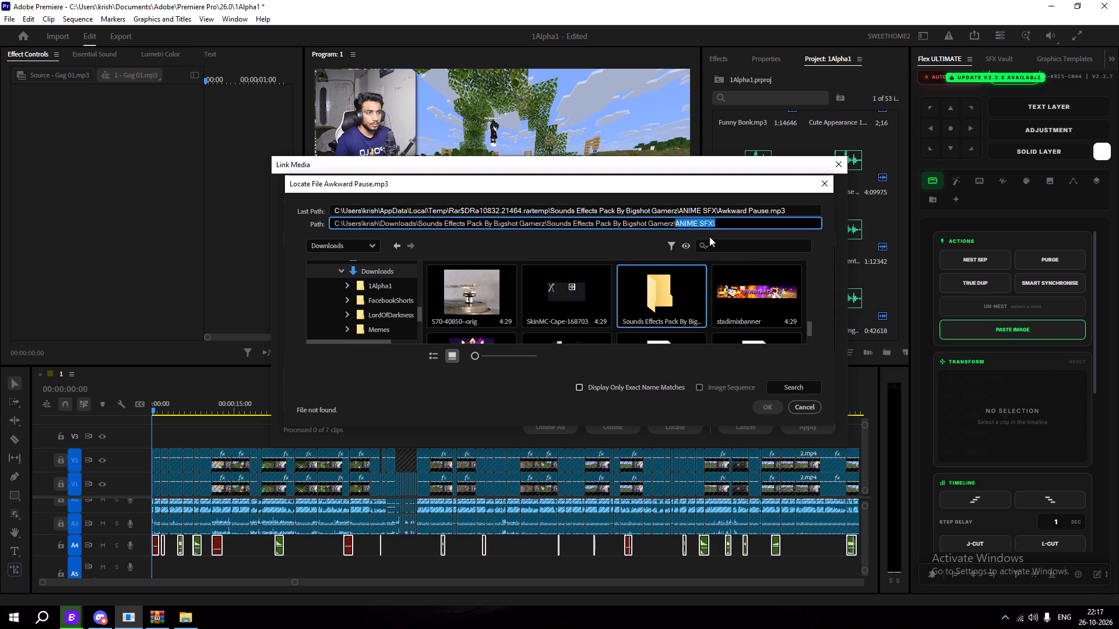
key(BackSpace)
double_click(714, 234)
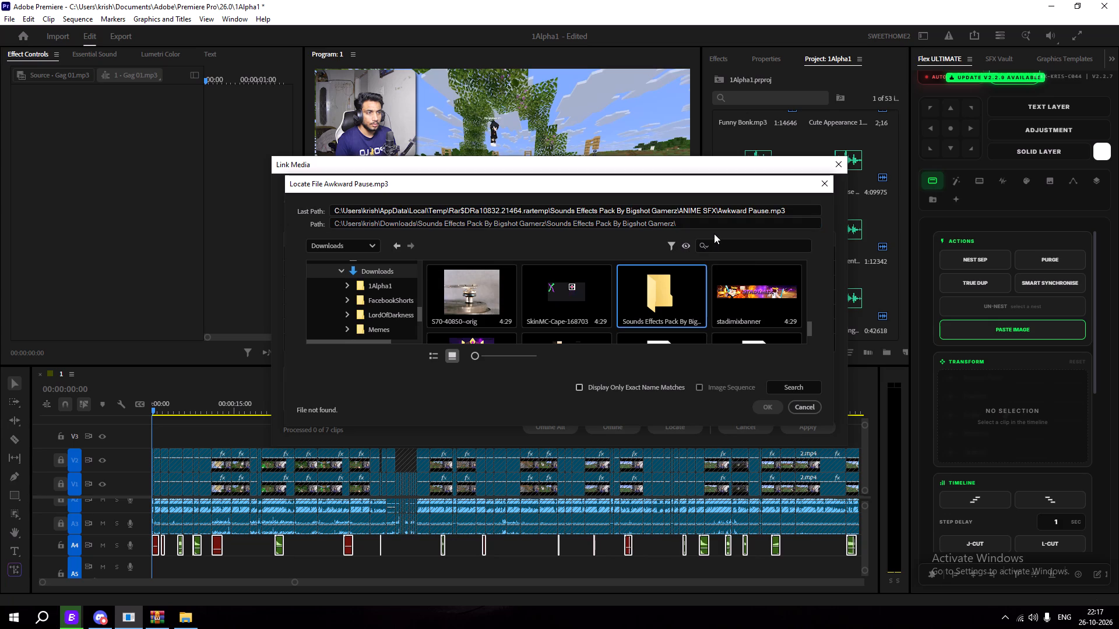
click(684, 250)
click(684, 250)
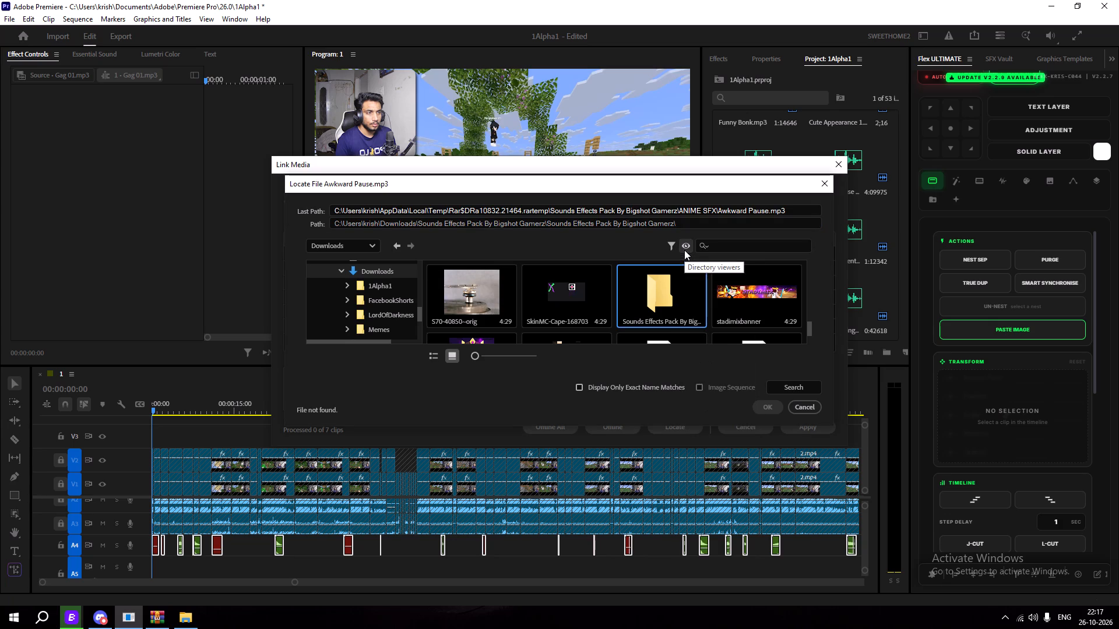
click(670, 252)
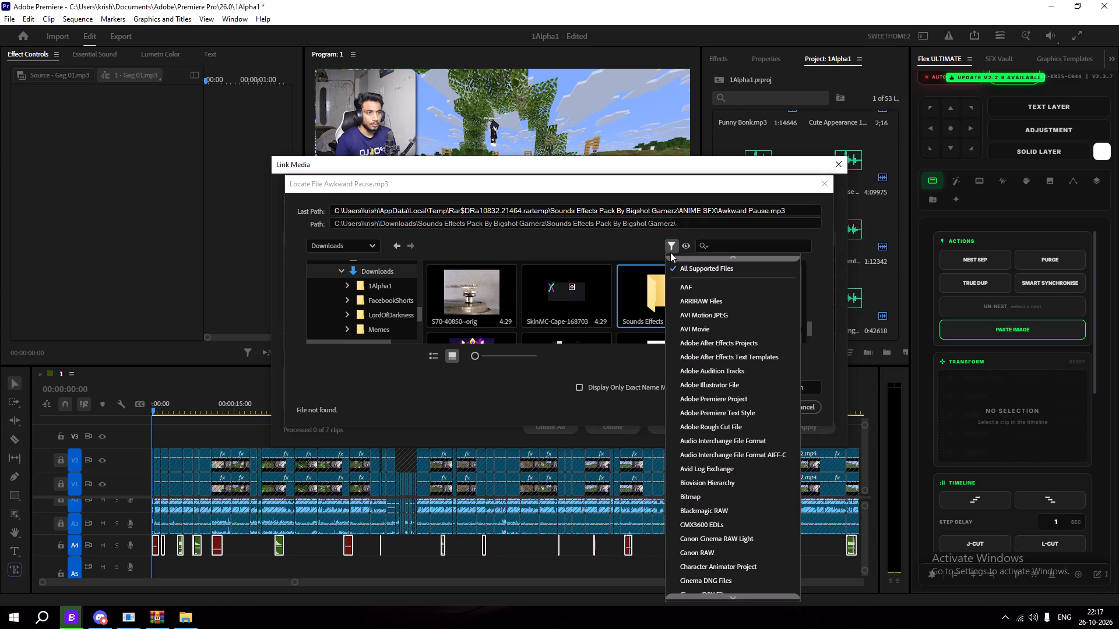
click(670, 252)
click(642, 250)
click(783, 369)
click(785, 387)
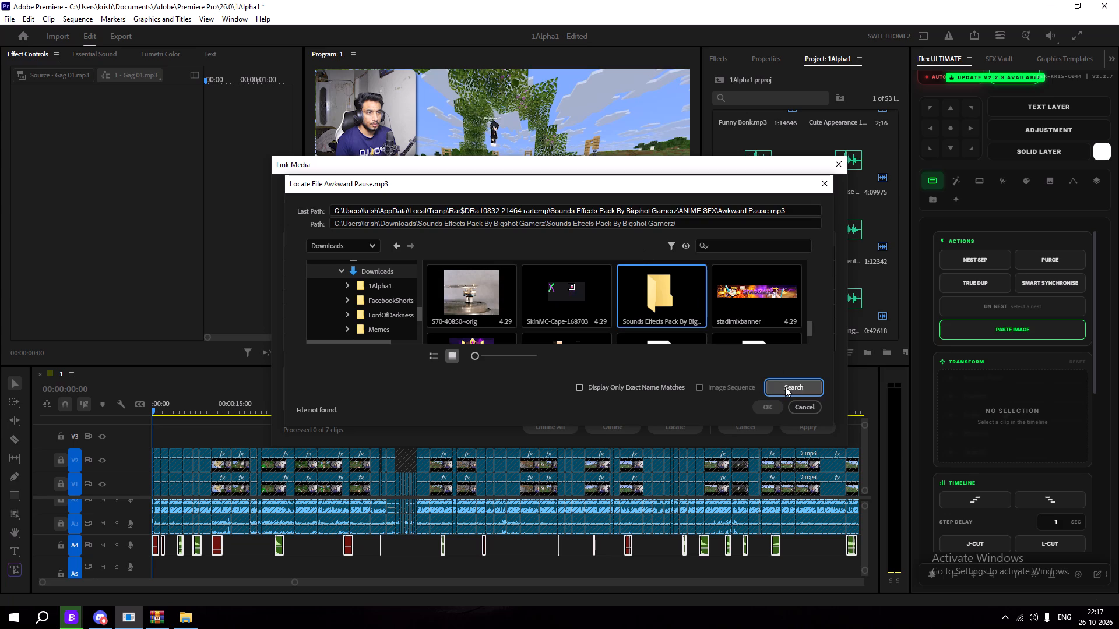
click(785, 387)
click(756, 361)
Reveal the Downloads sound pack folder in File Explorer, check what it contains, and cancel the file locator.
right_click(641, 305)
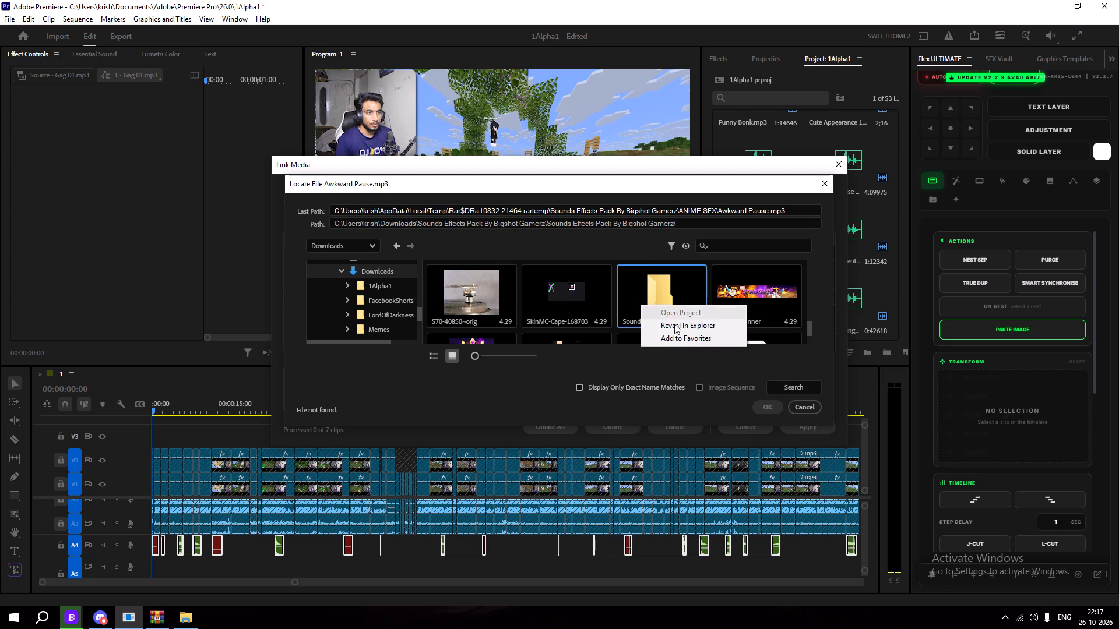
click(674, 324)
double_click(473, 292)
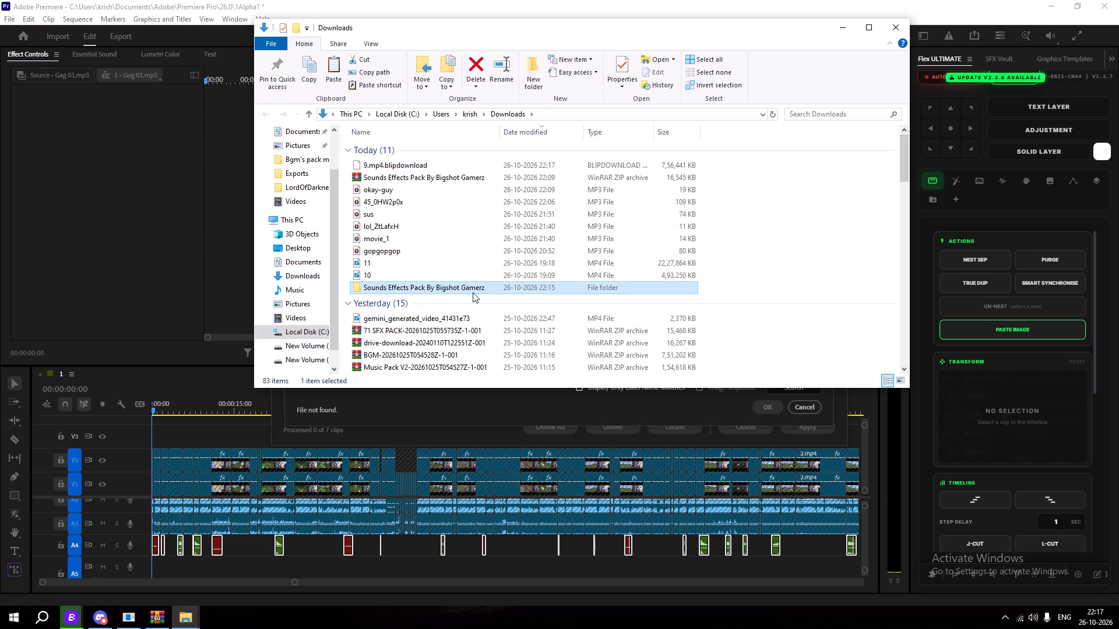
drag(482, 290, 484, 285)
click(893, 23)
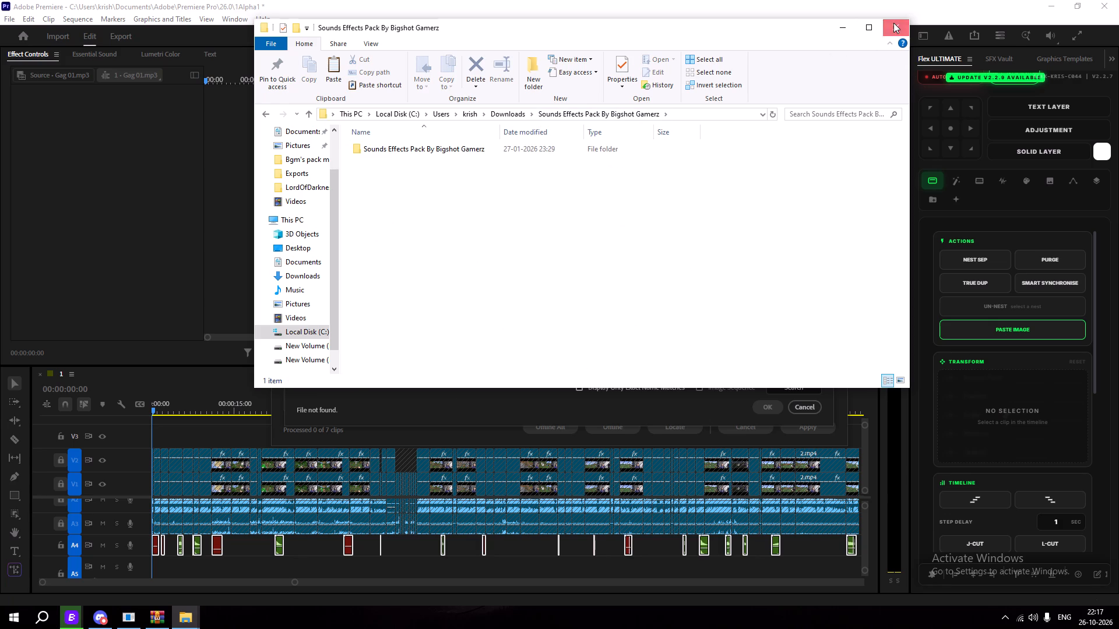
click(808, 414)
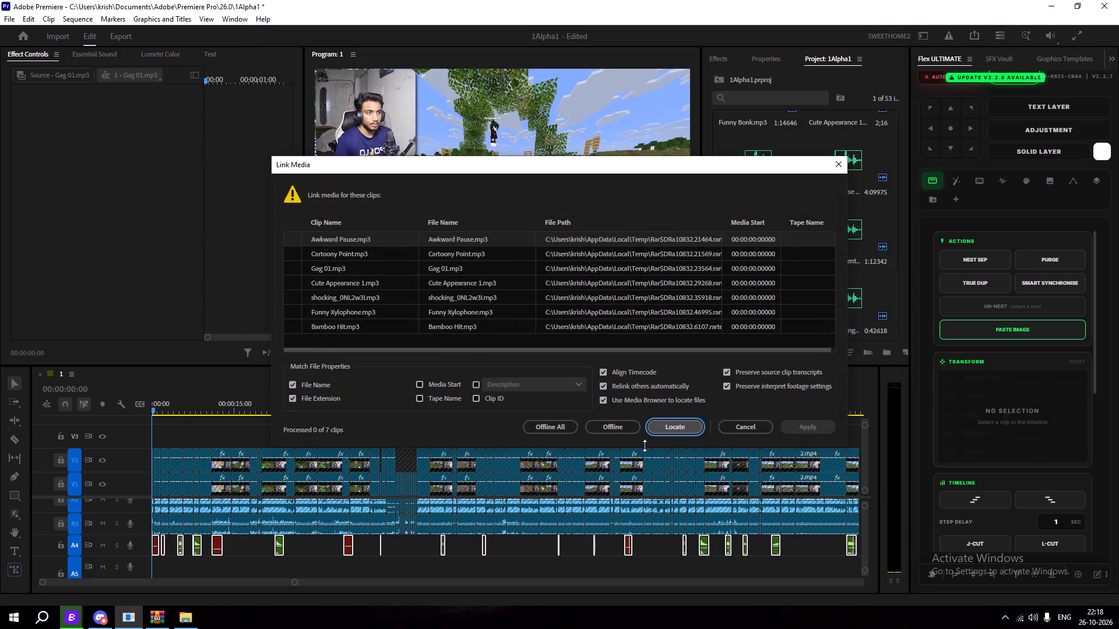
Reopen the file locator for Awkward Pause.mp3 and restrict the display to exact name matches.
click(677, 429)
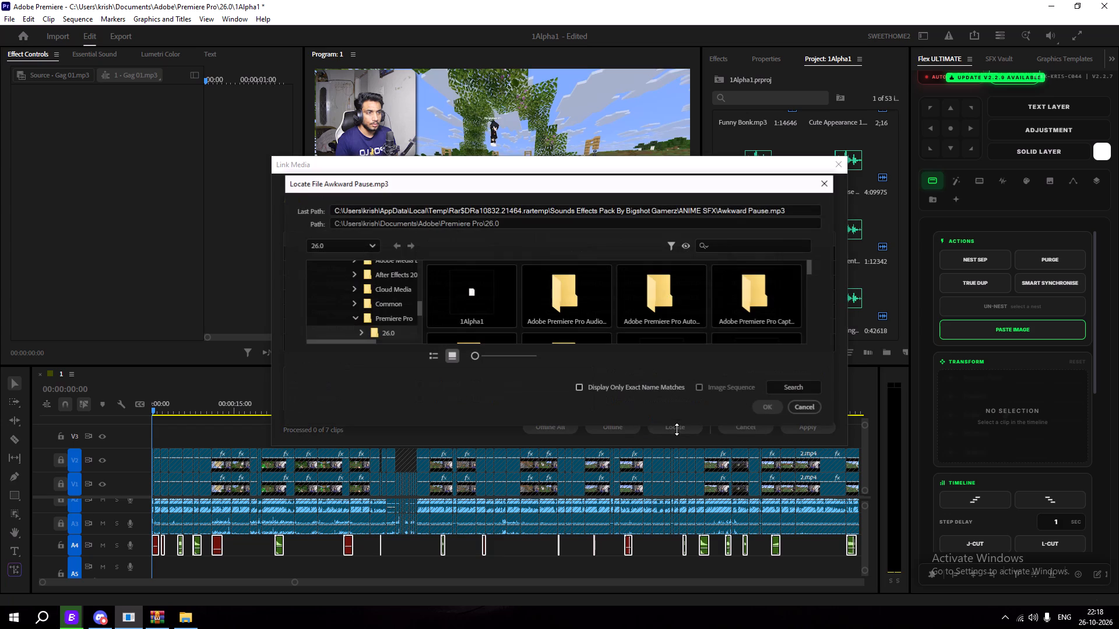
scroll(398, 319, up, 6)
scroll(383, 324, down, 5)
scroll(377, 326, up, 20)
scroll(384, 323, down, 3)
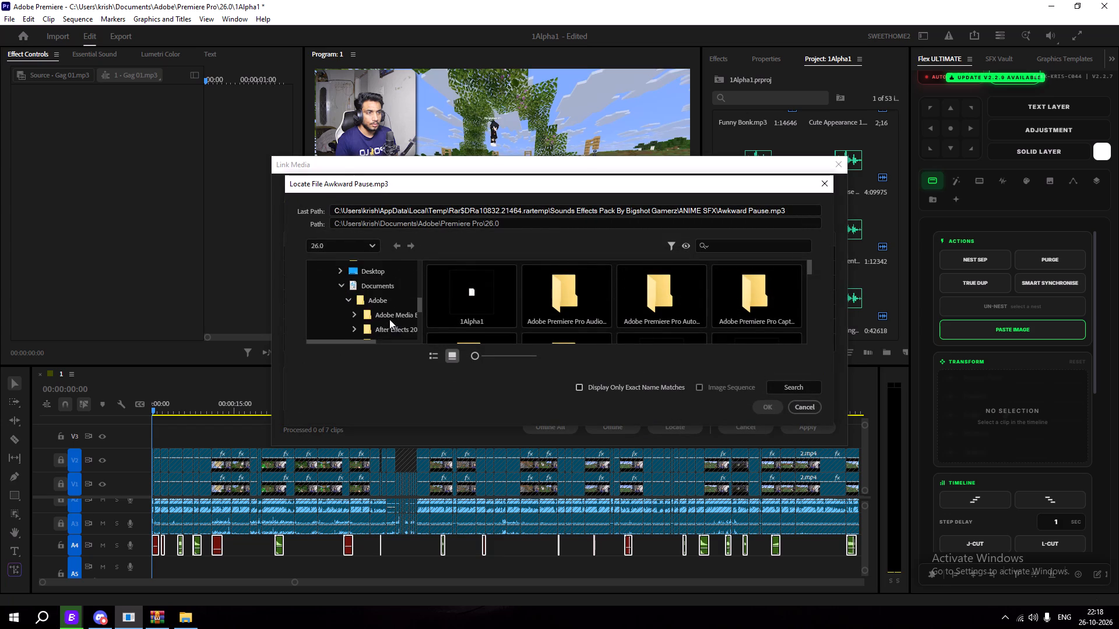
scroll(389, 319, down, 20)
scroll(389, 319, down, 9)
click(645, 387)
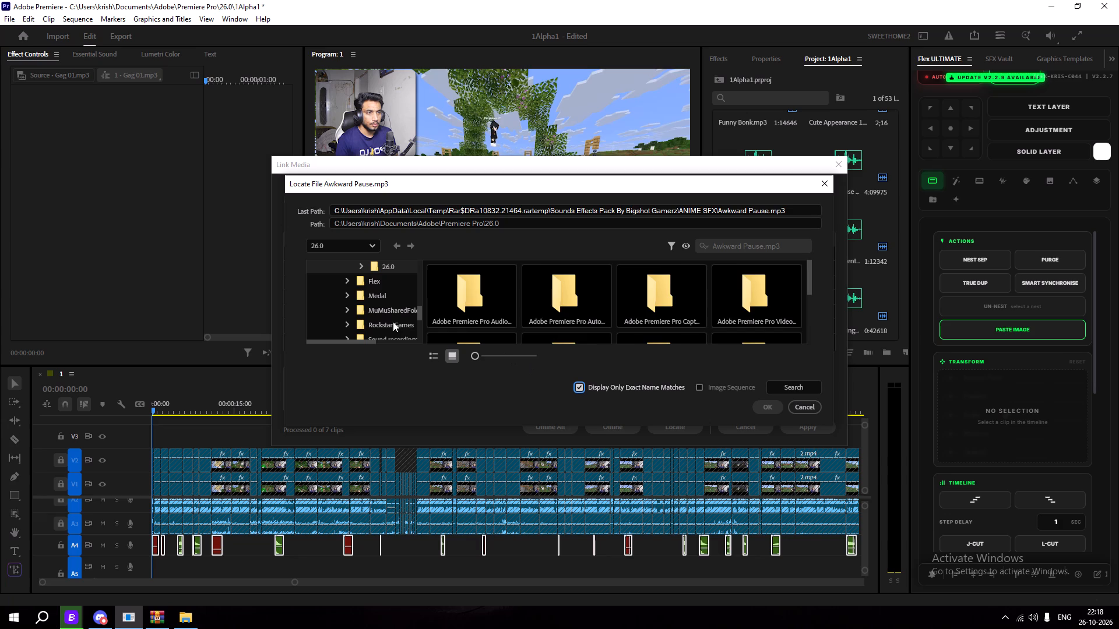
Browse from Downloads through both nested Sounds Effects Pack By Bigshot Gamerz folders into ANIME SFX in the file locator.
scroll(586, 316, down, 4)
scroll(525, 322, up, 2)
scroll(517, 323, down, 2)
scroll(366, 330, up, 9)
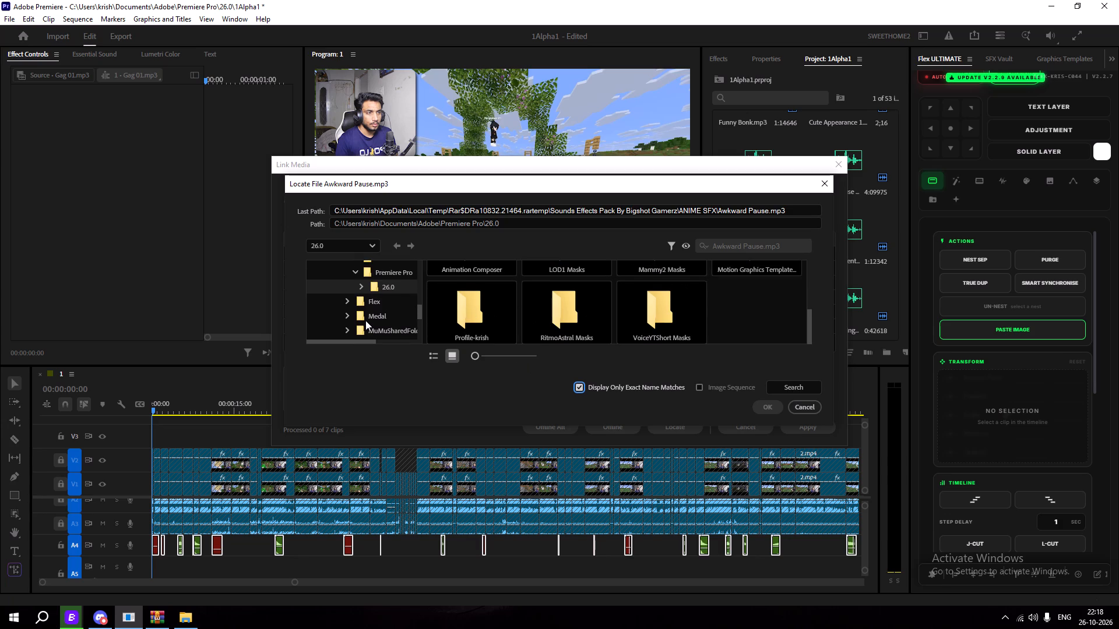
scroll(365, 320, up, 18)
click(342, 277)
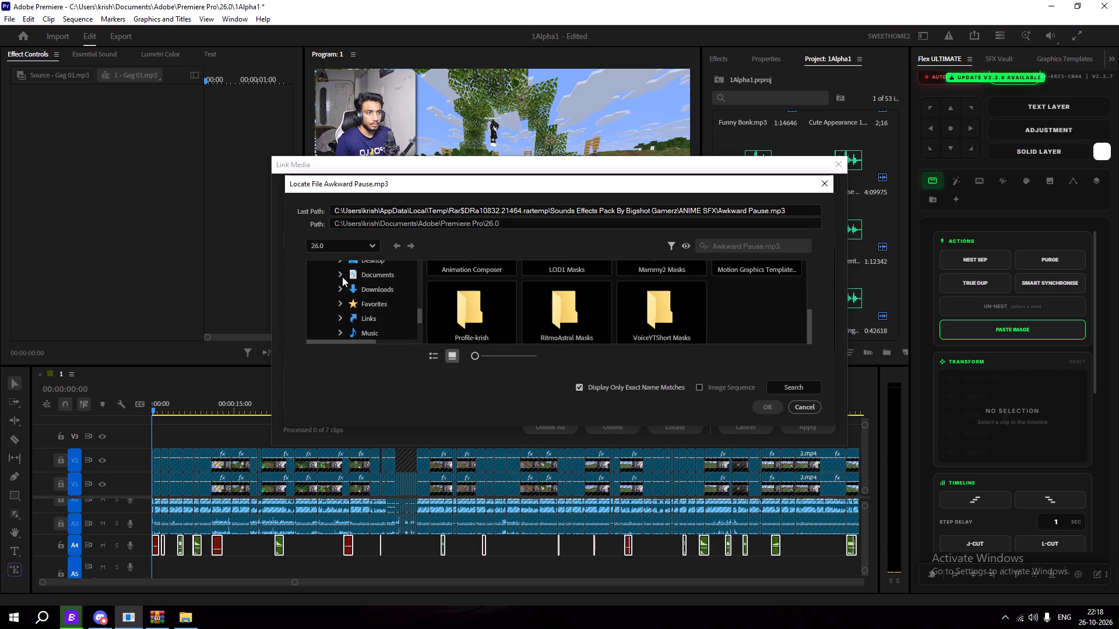
click(363, 288)
scroll(648, 303, down, 1)
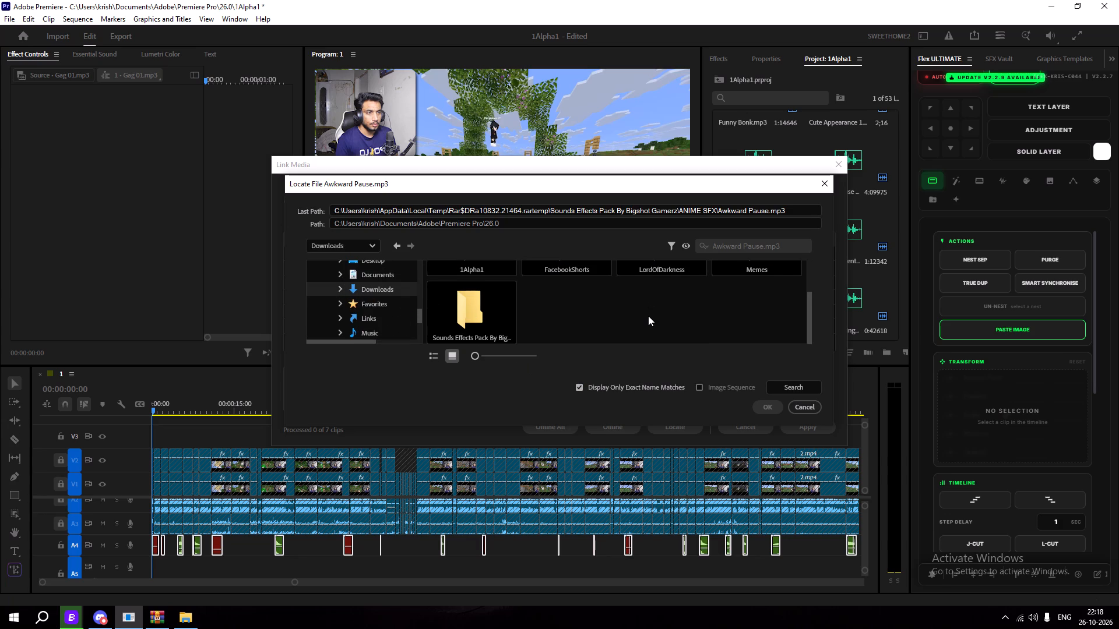
double_click(485, 312)
double_click(486, 312)
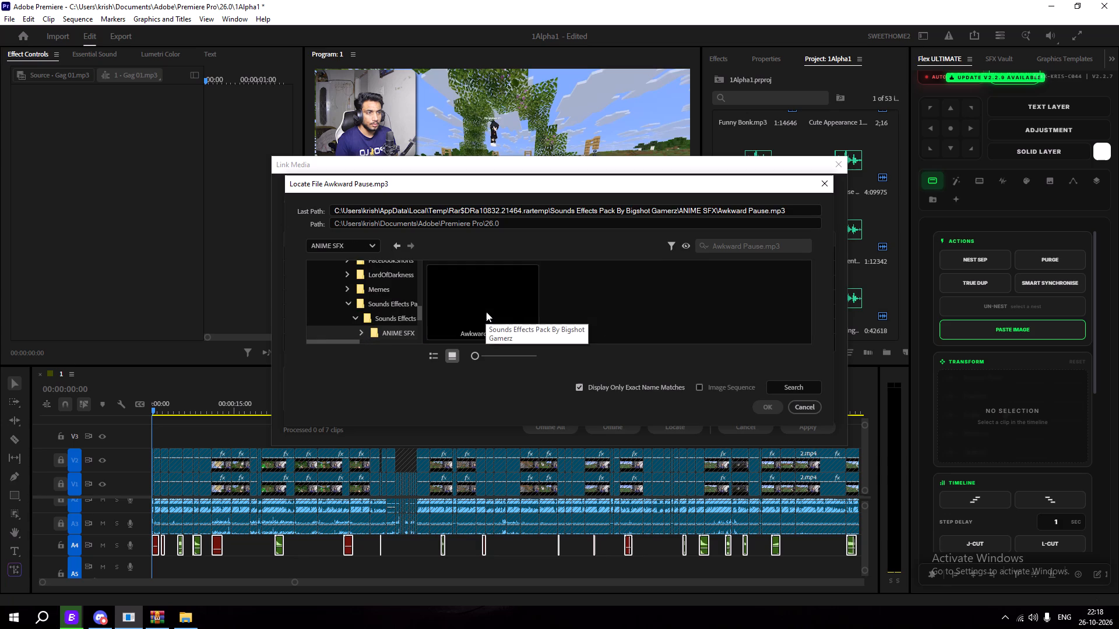
click(401, 243)
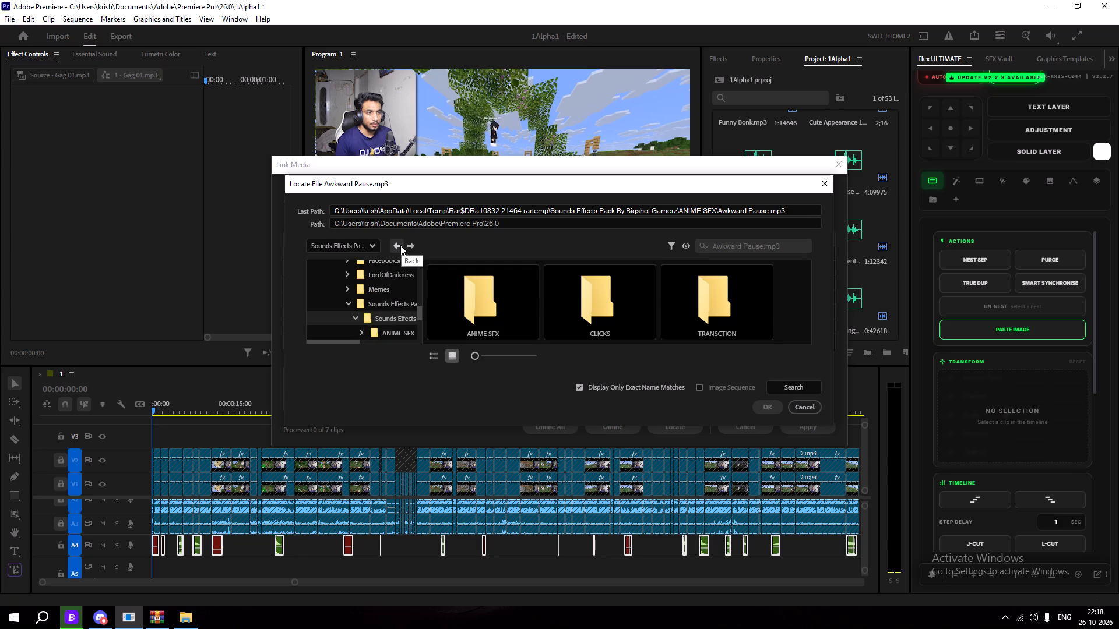
double_click(466, 303)
scroll(587, 311, down, 4)
scroll(587, 311, up, 1)
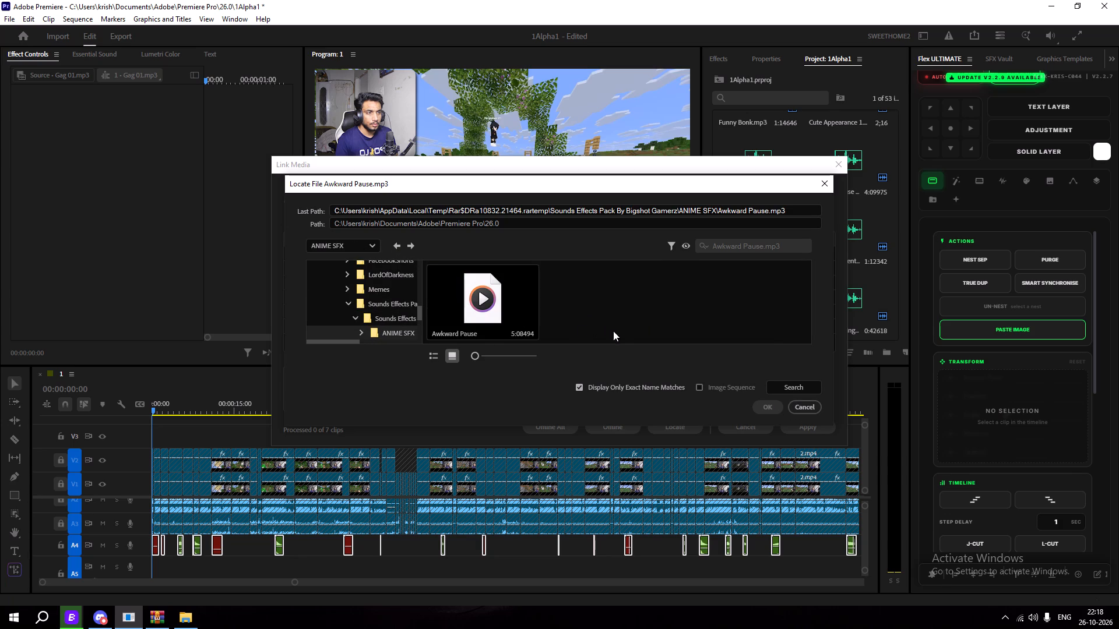
Search the ANIME SFX folder for Awkward Pause.mp3 and relink the offline clip to the matching file.
click(796, 390)
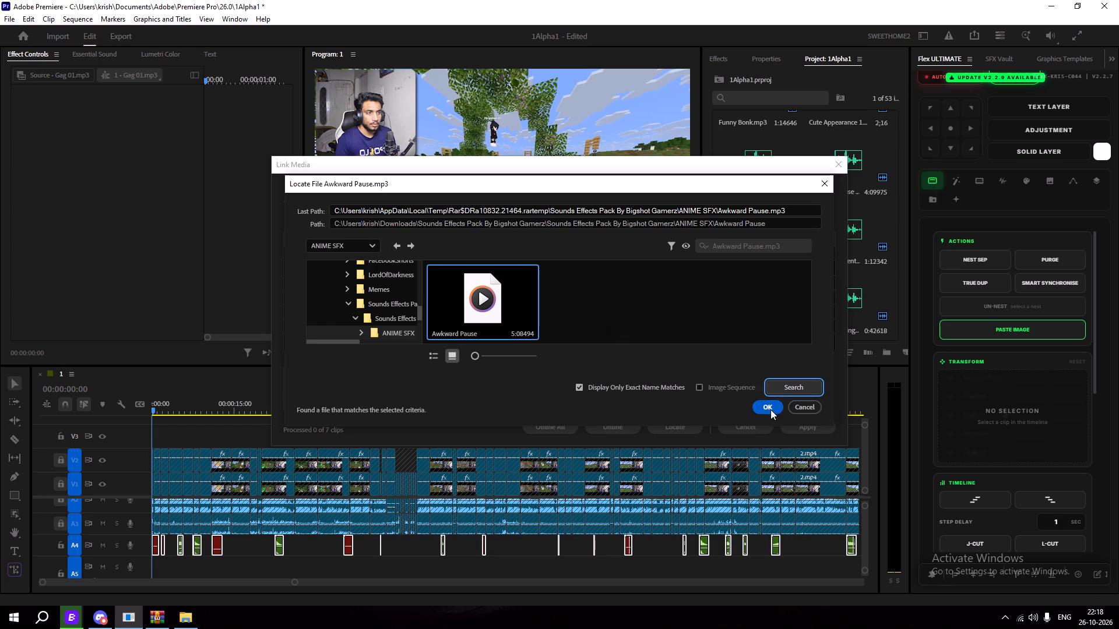
click(770, 409)
Play the sequence from the start, near 11 seconds and near 21 seconds to check the relinked sound effects.
click(255, 417)
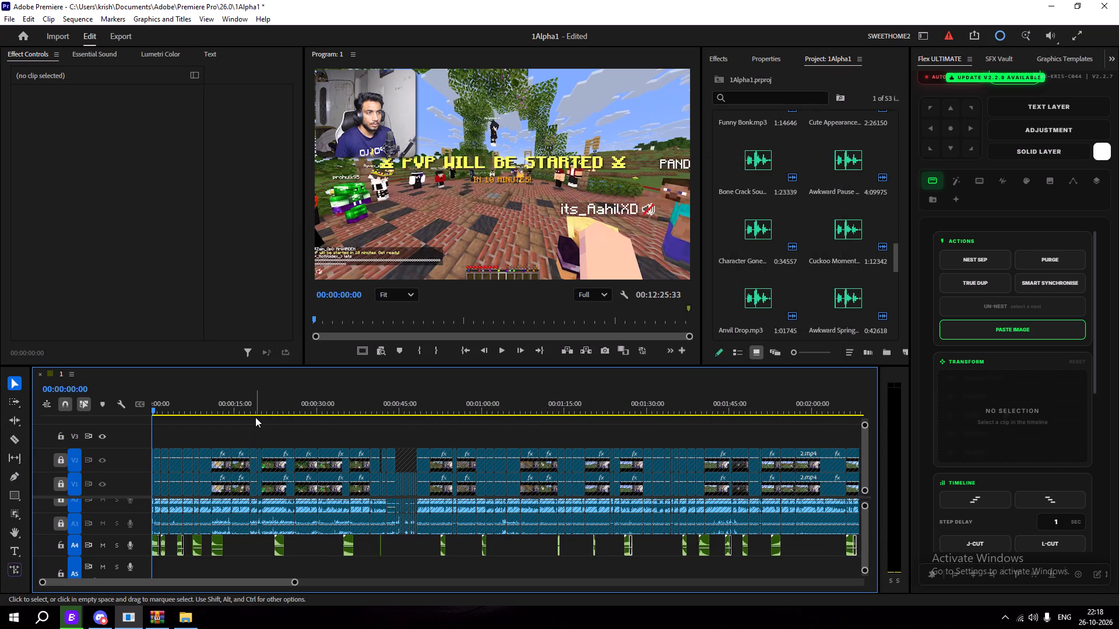
key(space)
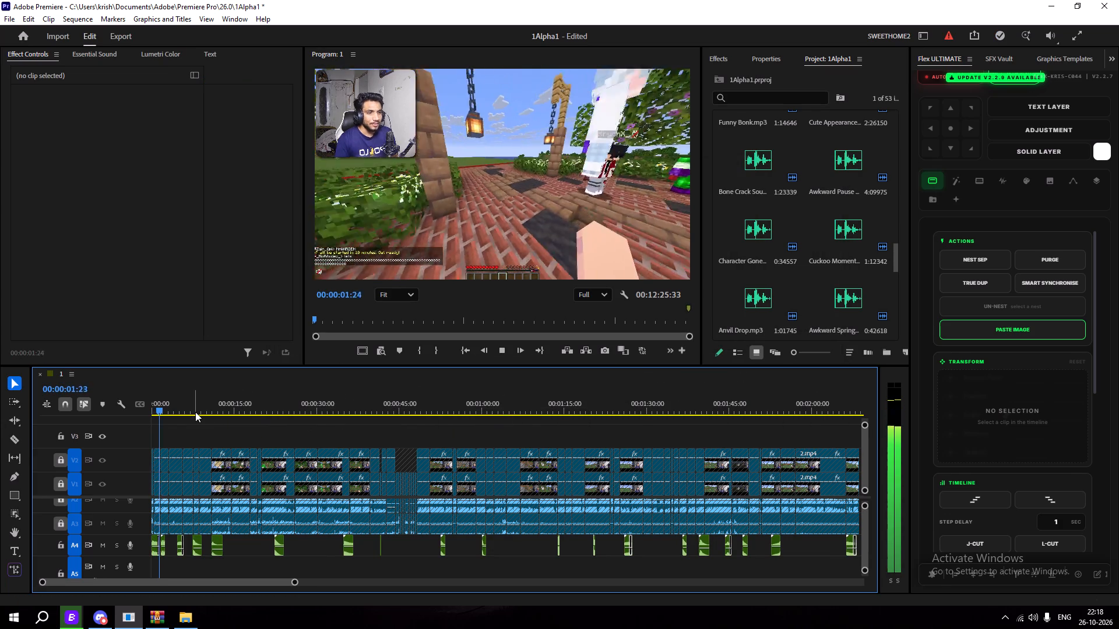
drag(203, 413, 214, 413)
key(space)
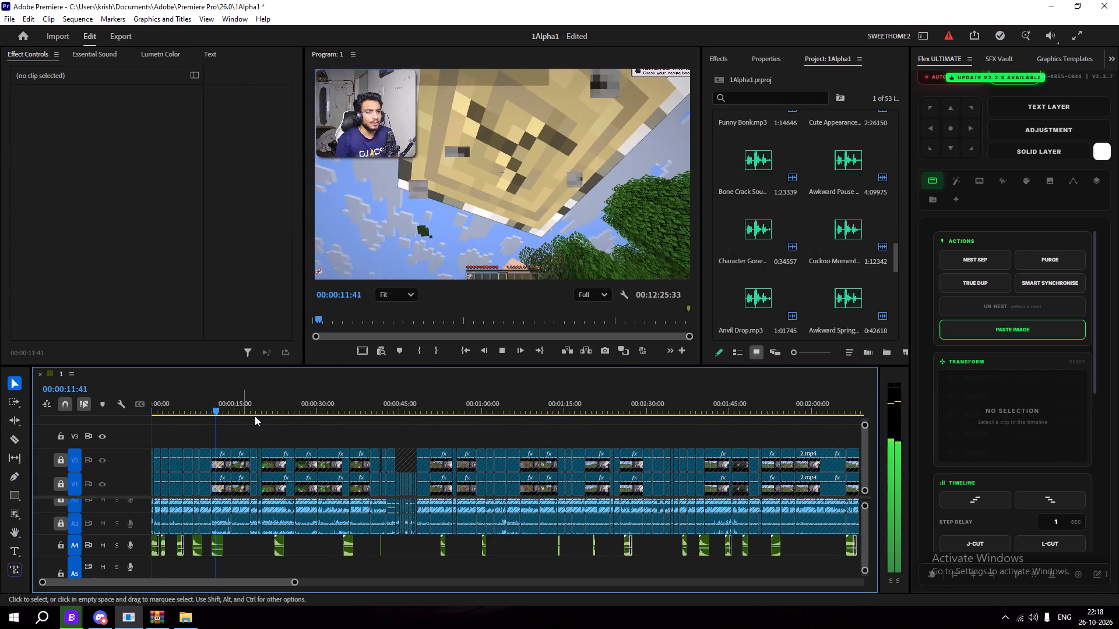
click(288, 416)
key(space)
click(282, 407)
click(276, 404)
key(space)
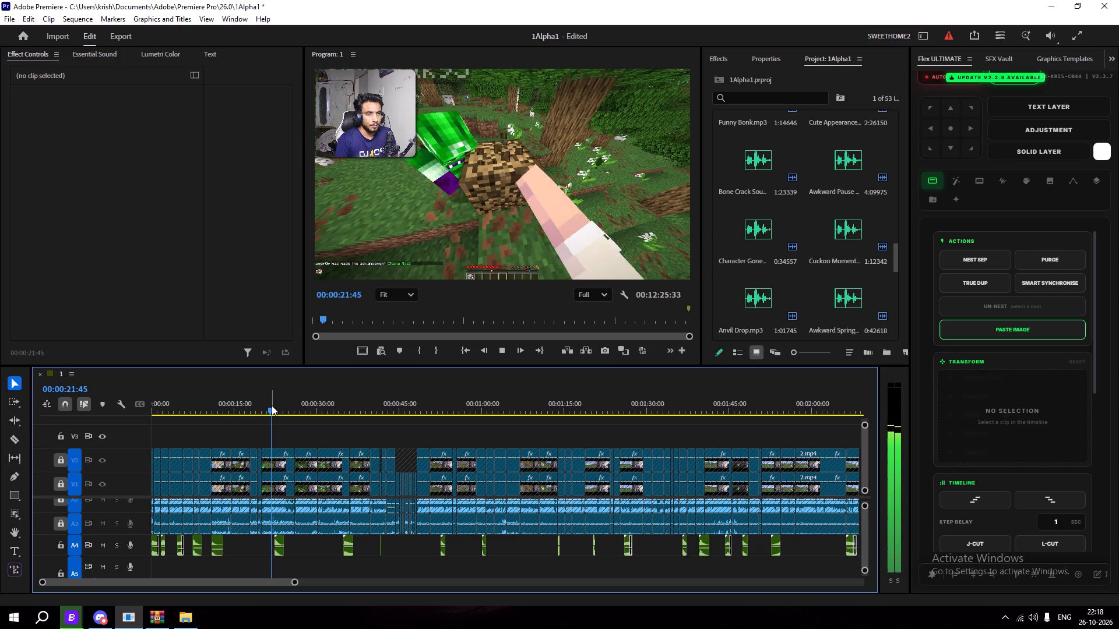
key(space)
Save the project and return the playhead to the start of the sequence.
key(ctrl+s)
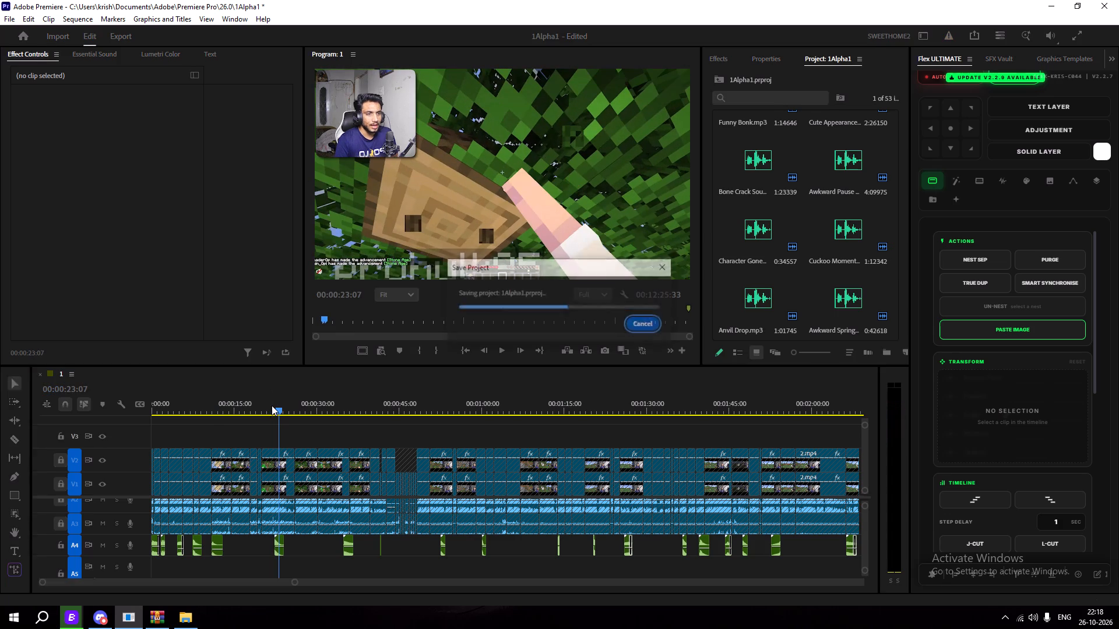
drag(269, 409, 108, 430)
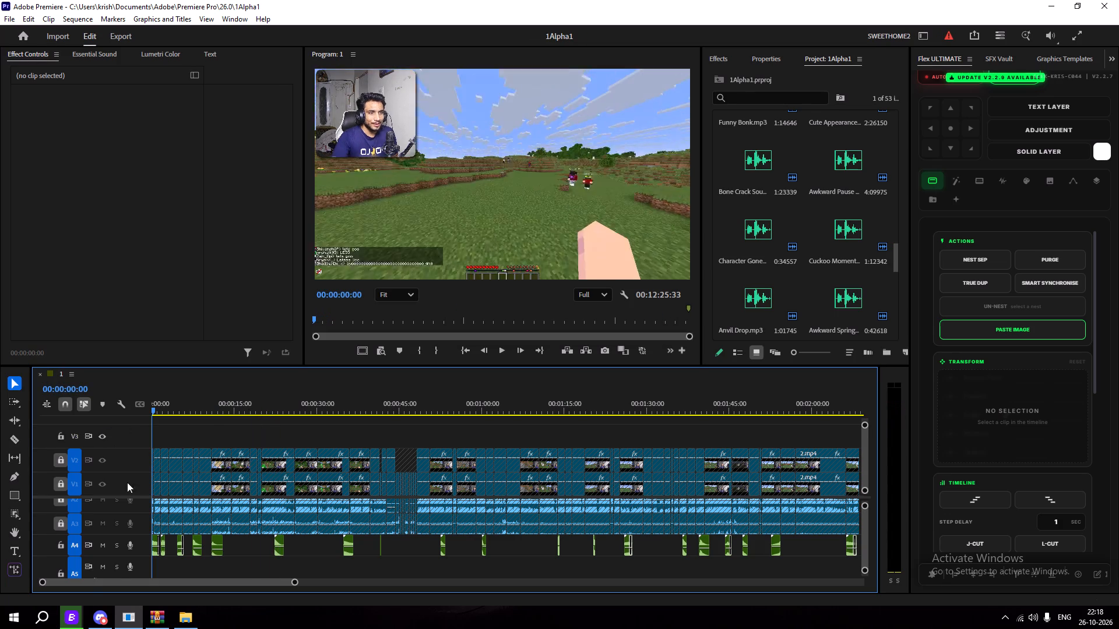